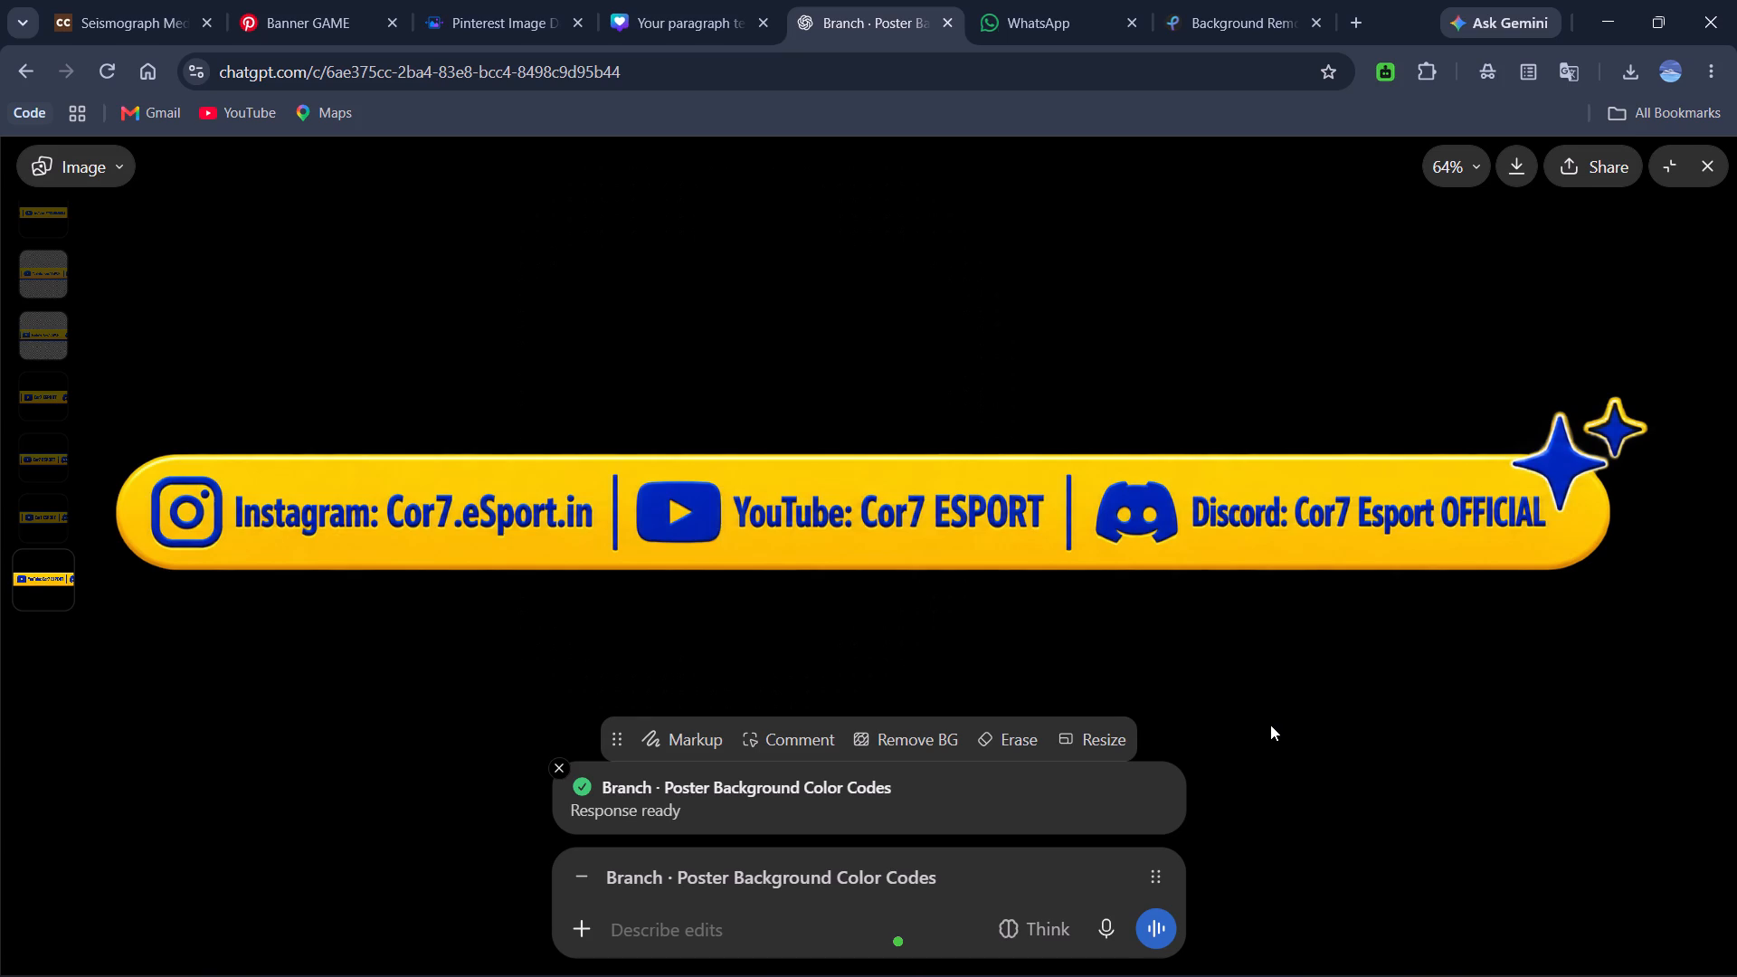
Download the newly generated yellow handle bar image with the Cor7 Instagram, YouTube and Discord handles.
click(1393, 435)
click(1524, 174)
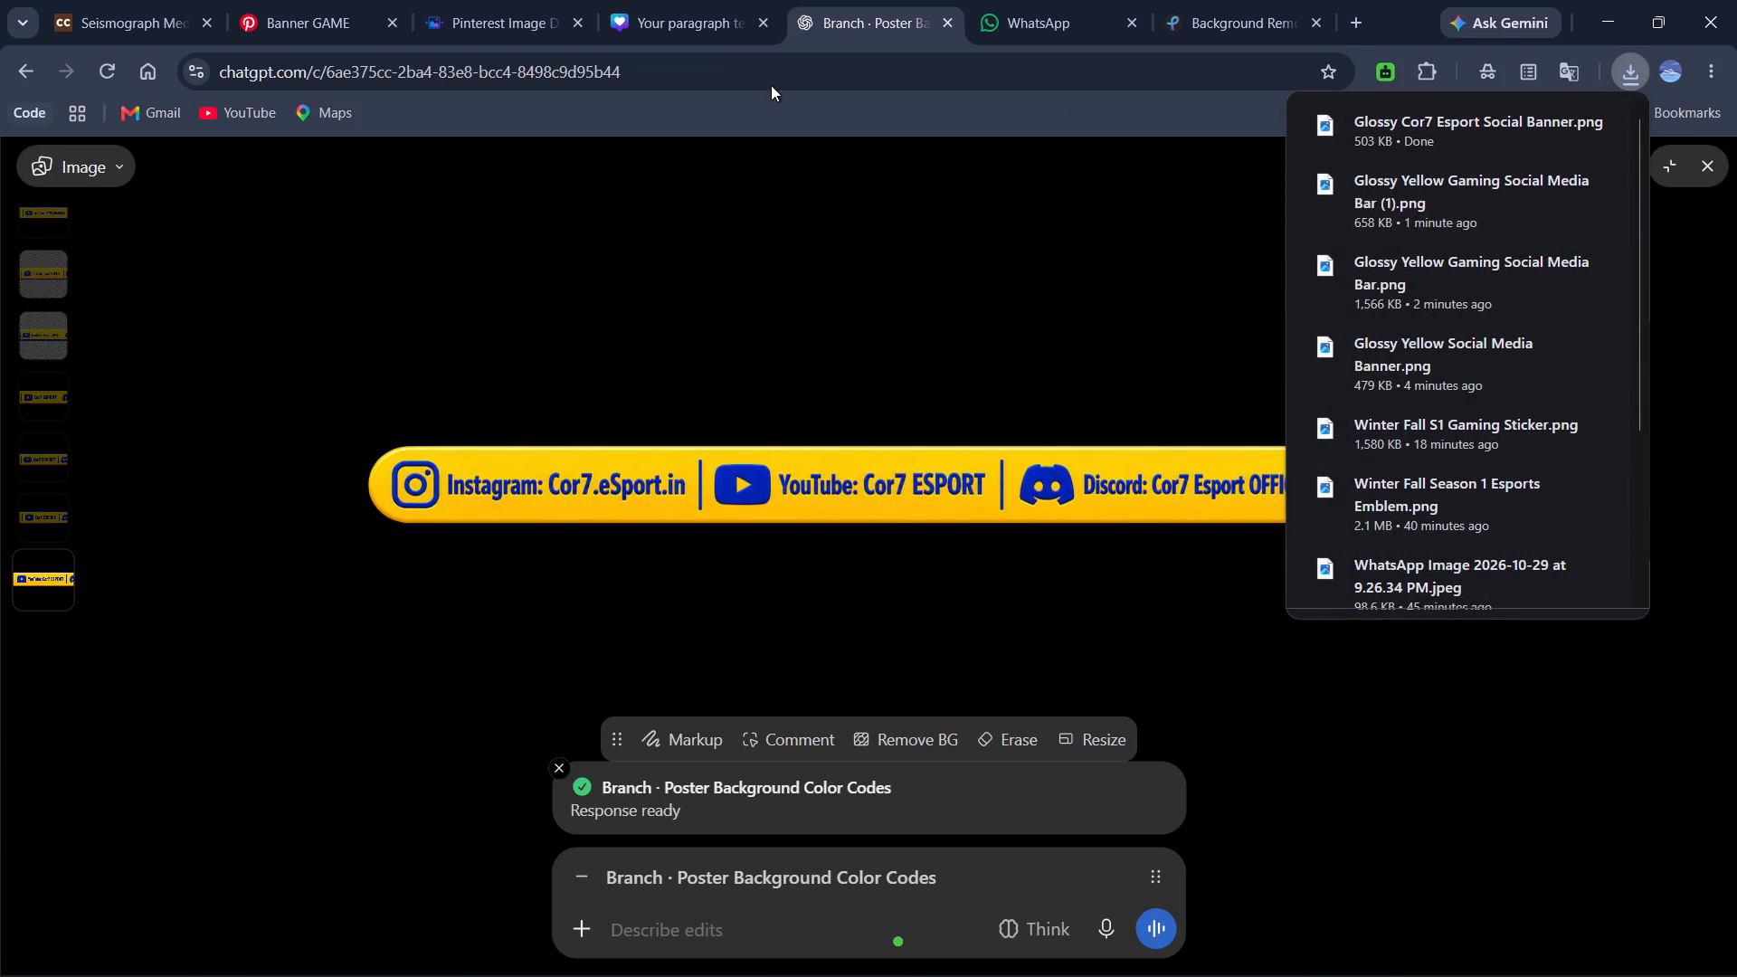
Switch to the tournament poster design in Canva to upload the downloaded Cor7 handle bar.
click(716, 24)
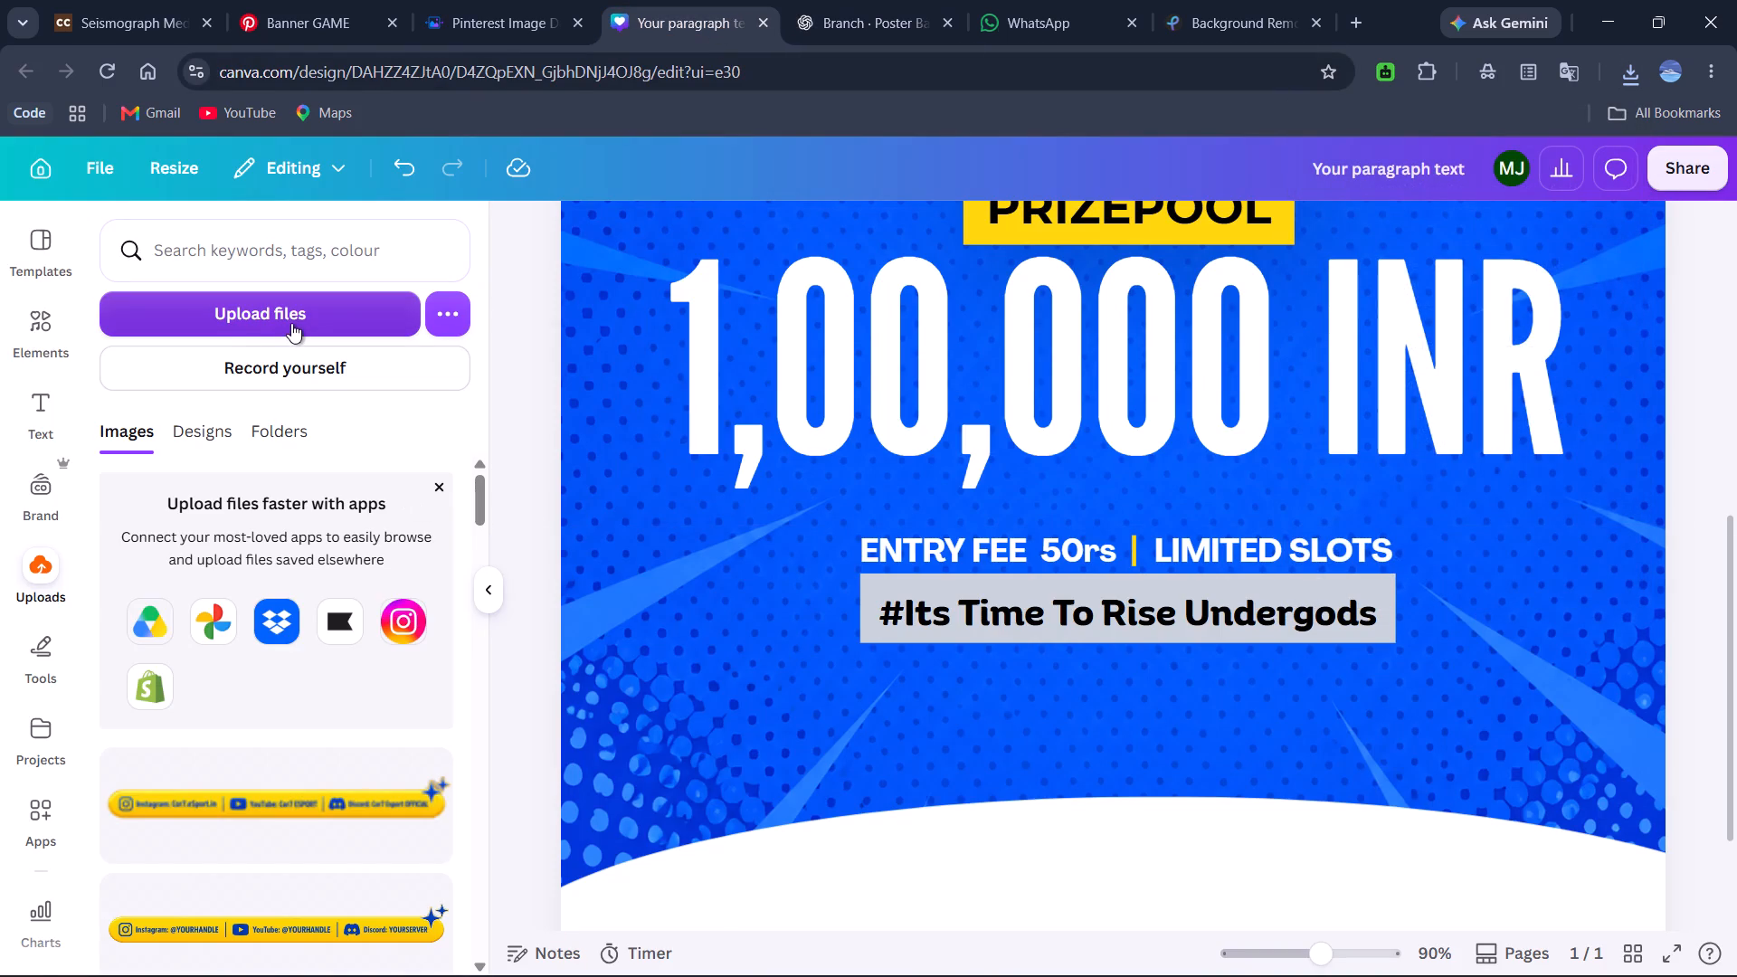
Upload the file Glossy Cor7 Esport Social Banner.png from Downloads to the poster design's uploads.
click(291, 323)
click(267, 229)
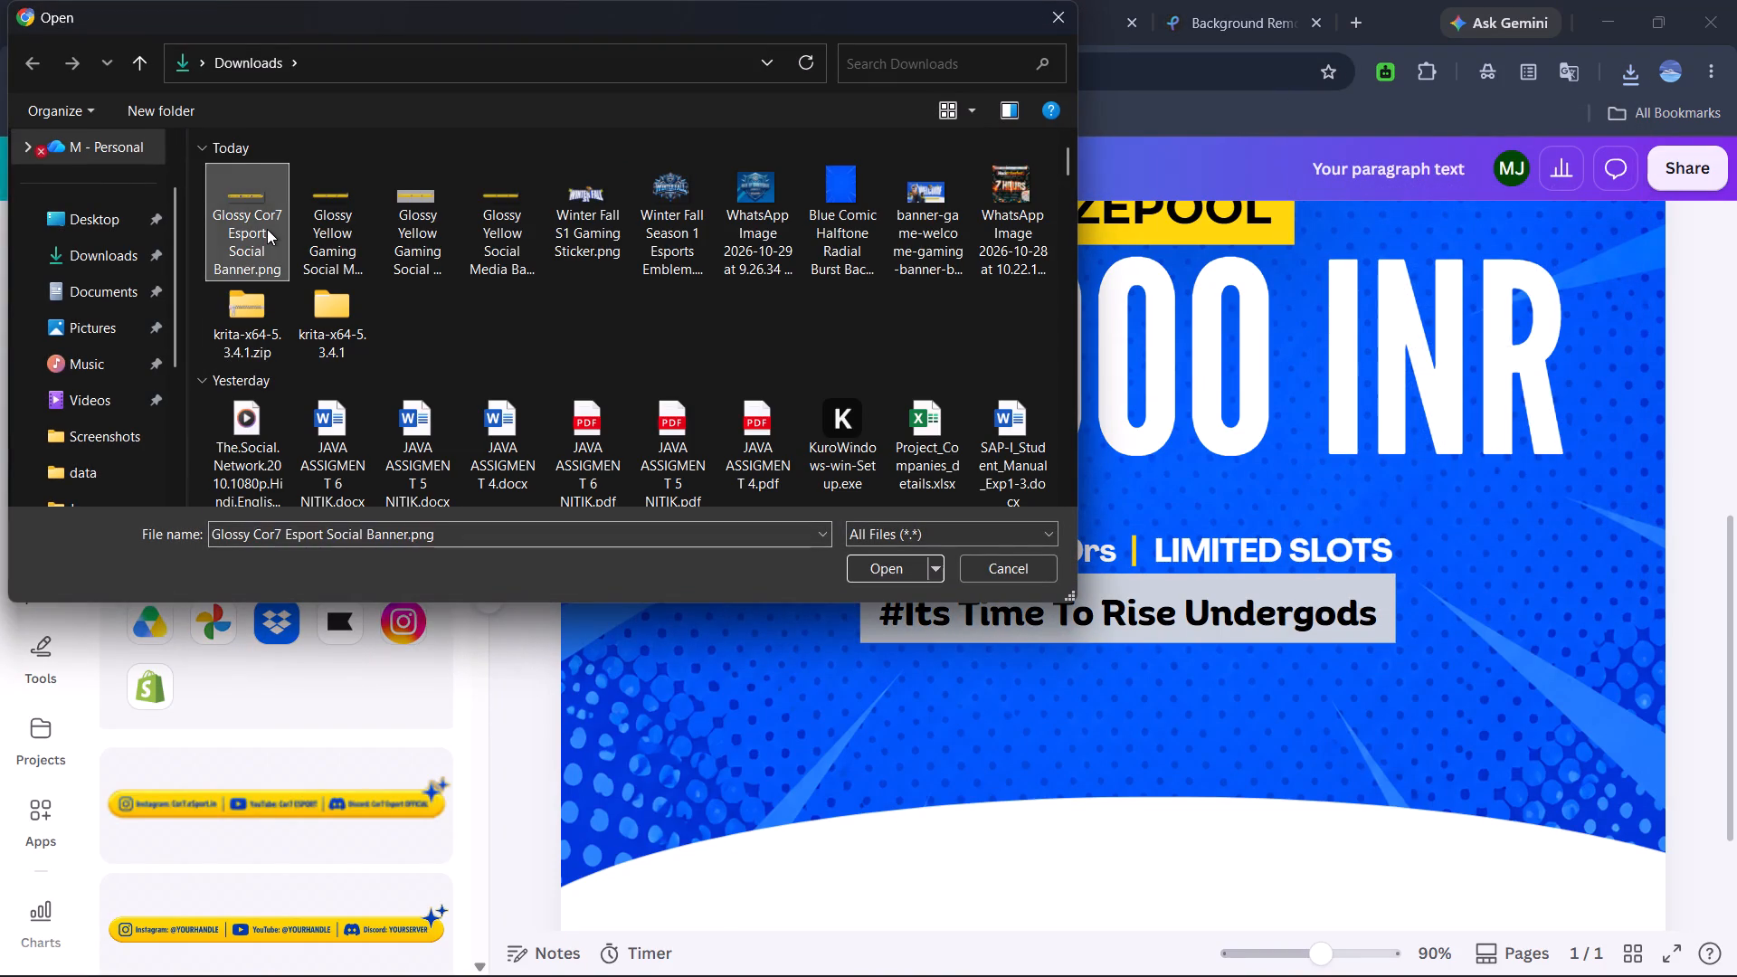
key(Return)
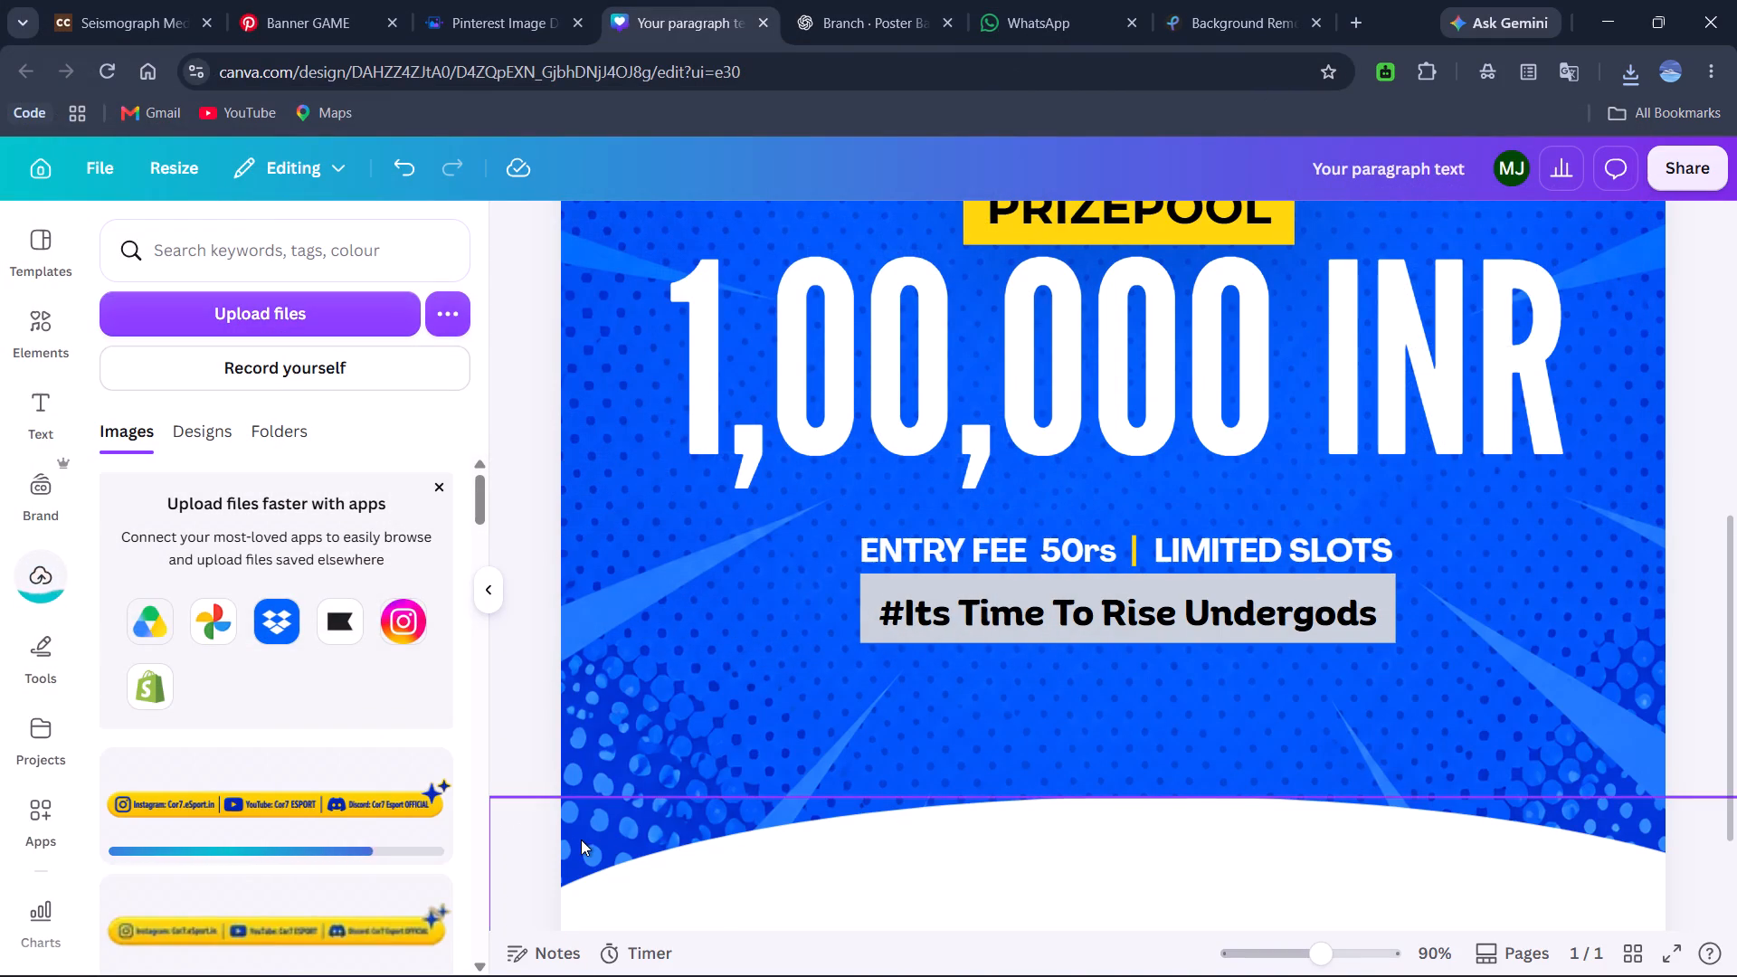
Switch to the ChatGPT conversation, leave the full-size image viewer and view the latest Cor7 handle bar reply.
click(820, 0)
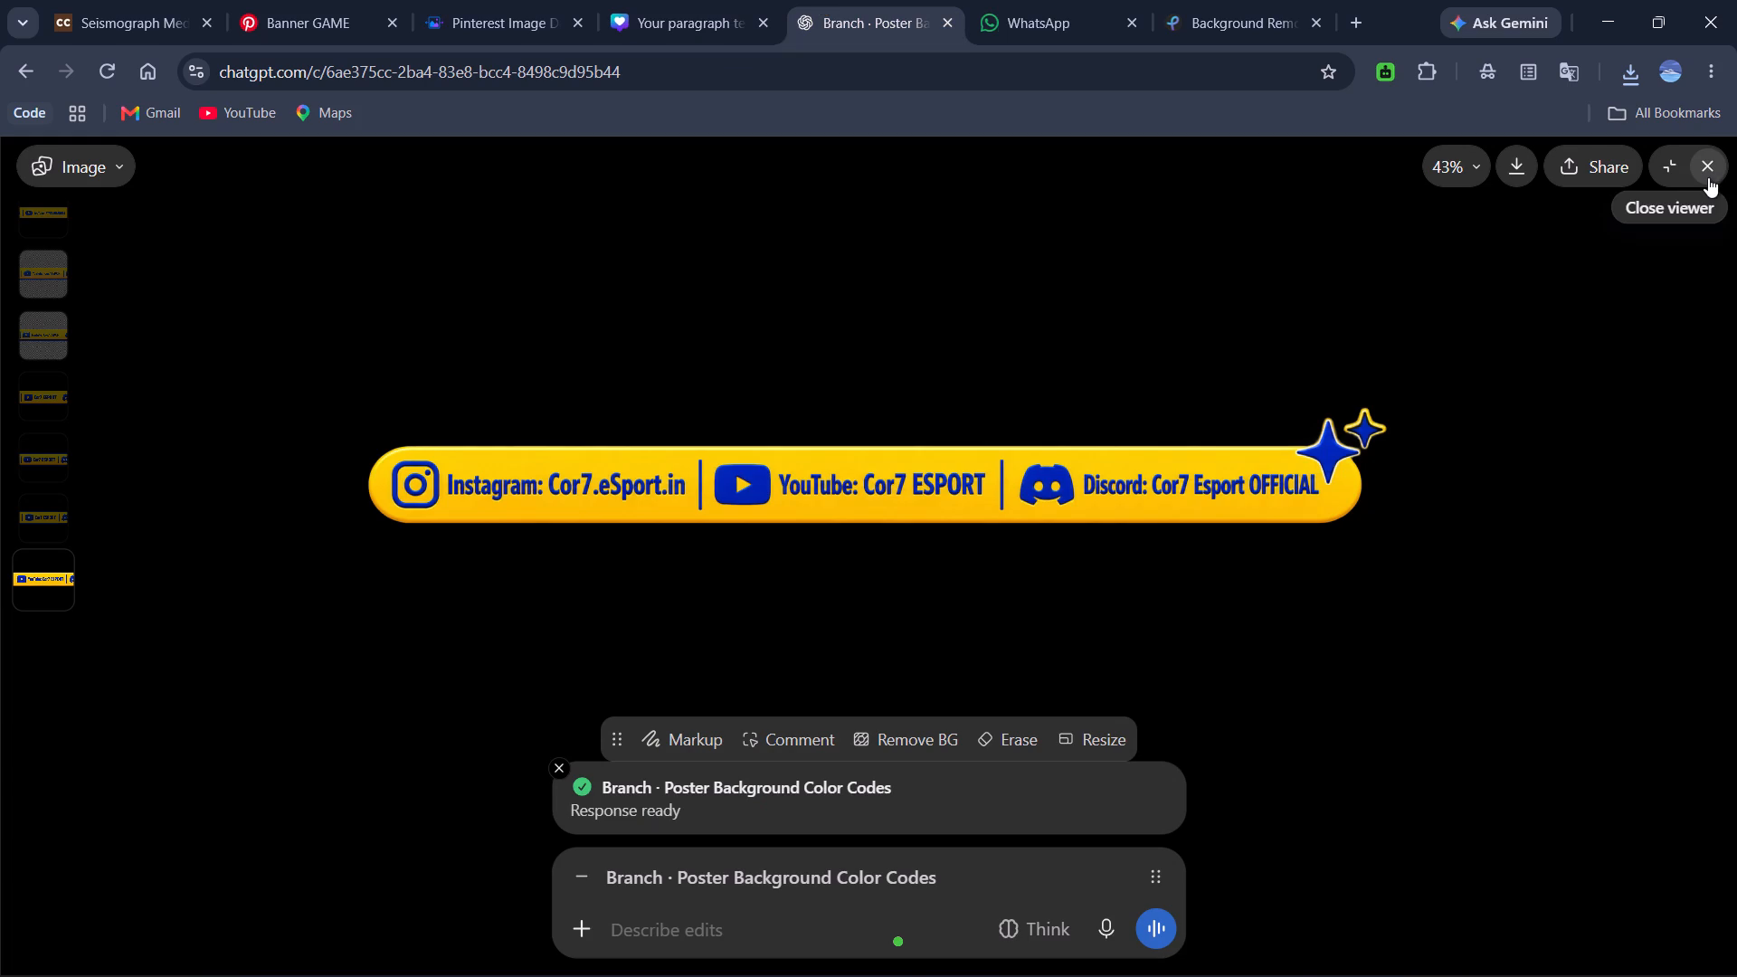
click(1708, 177)
scroll(1377, 420, down, 12)
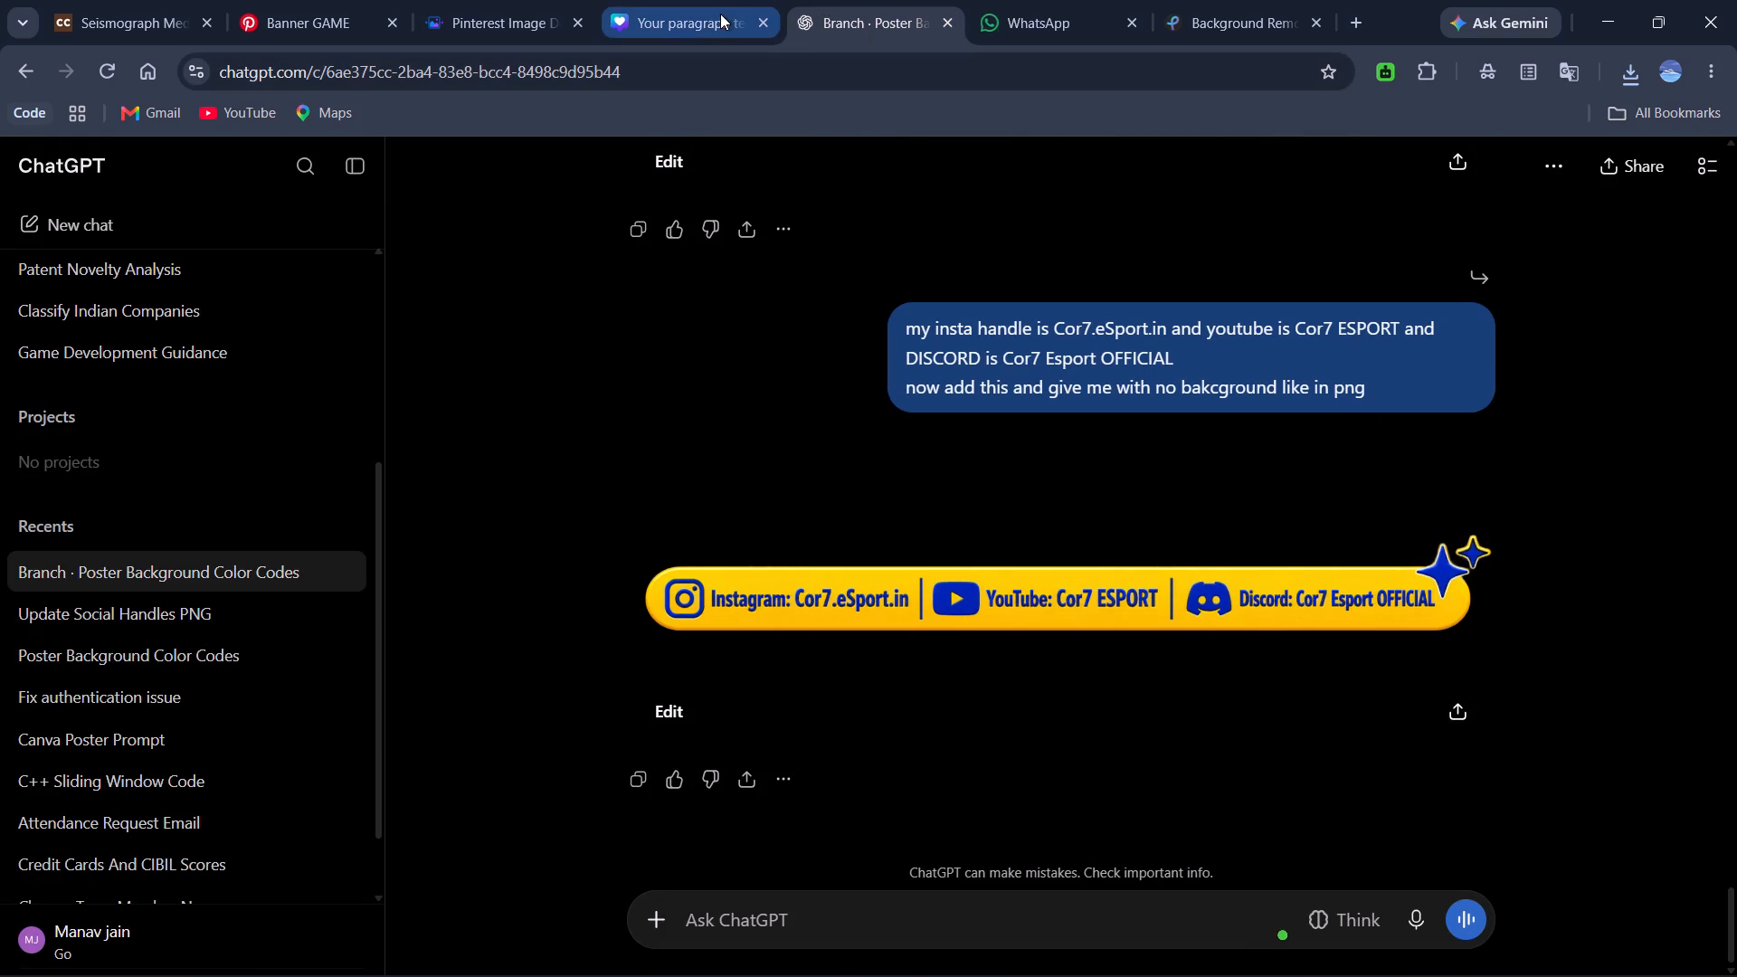
Switch to the Pinterest Image Downloader page.
click(451, 38)
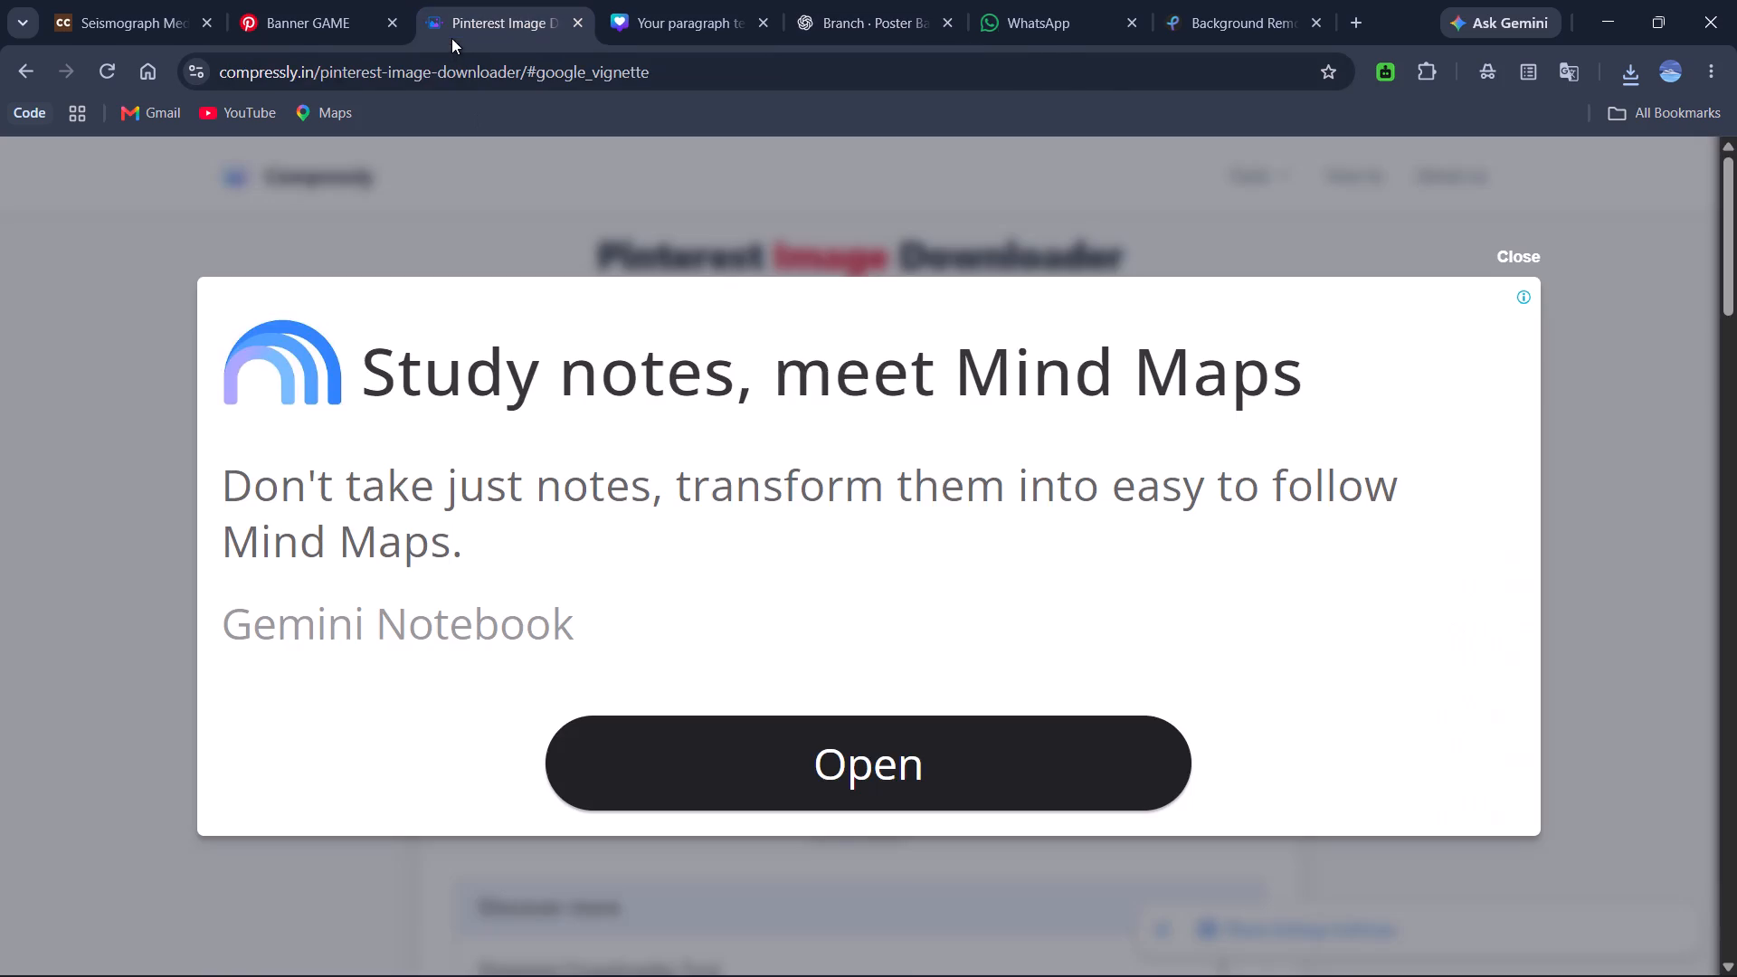
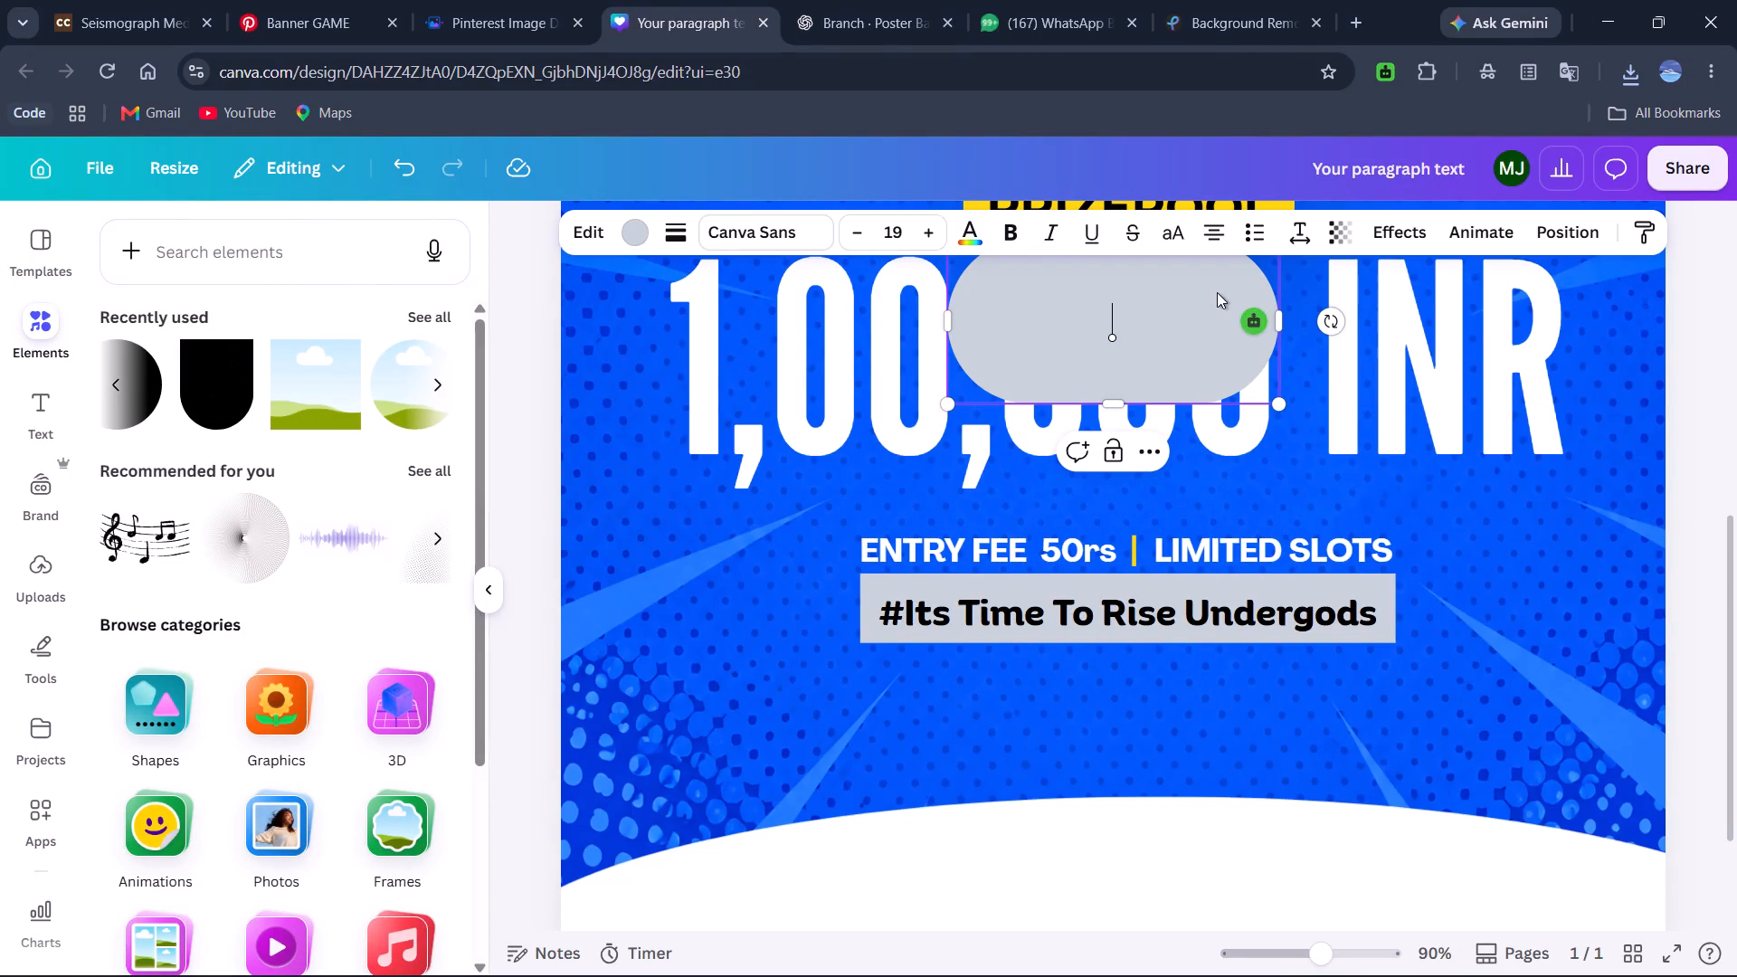
Move the grey rounded shape to the poster's bottom above the white curve and resize it into a wide bar about 901 by 117.
drag(1217, 292, 889, 811)
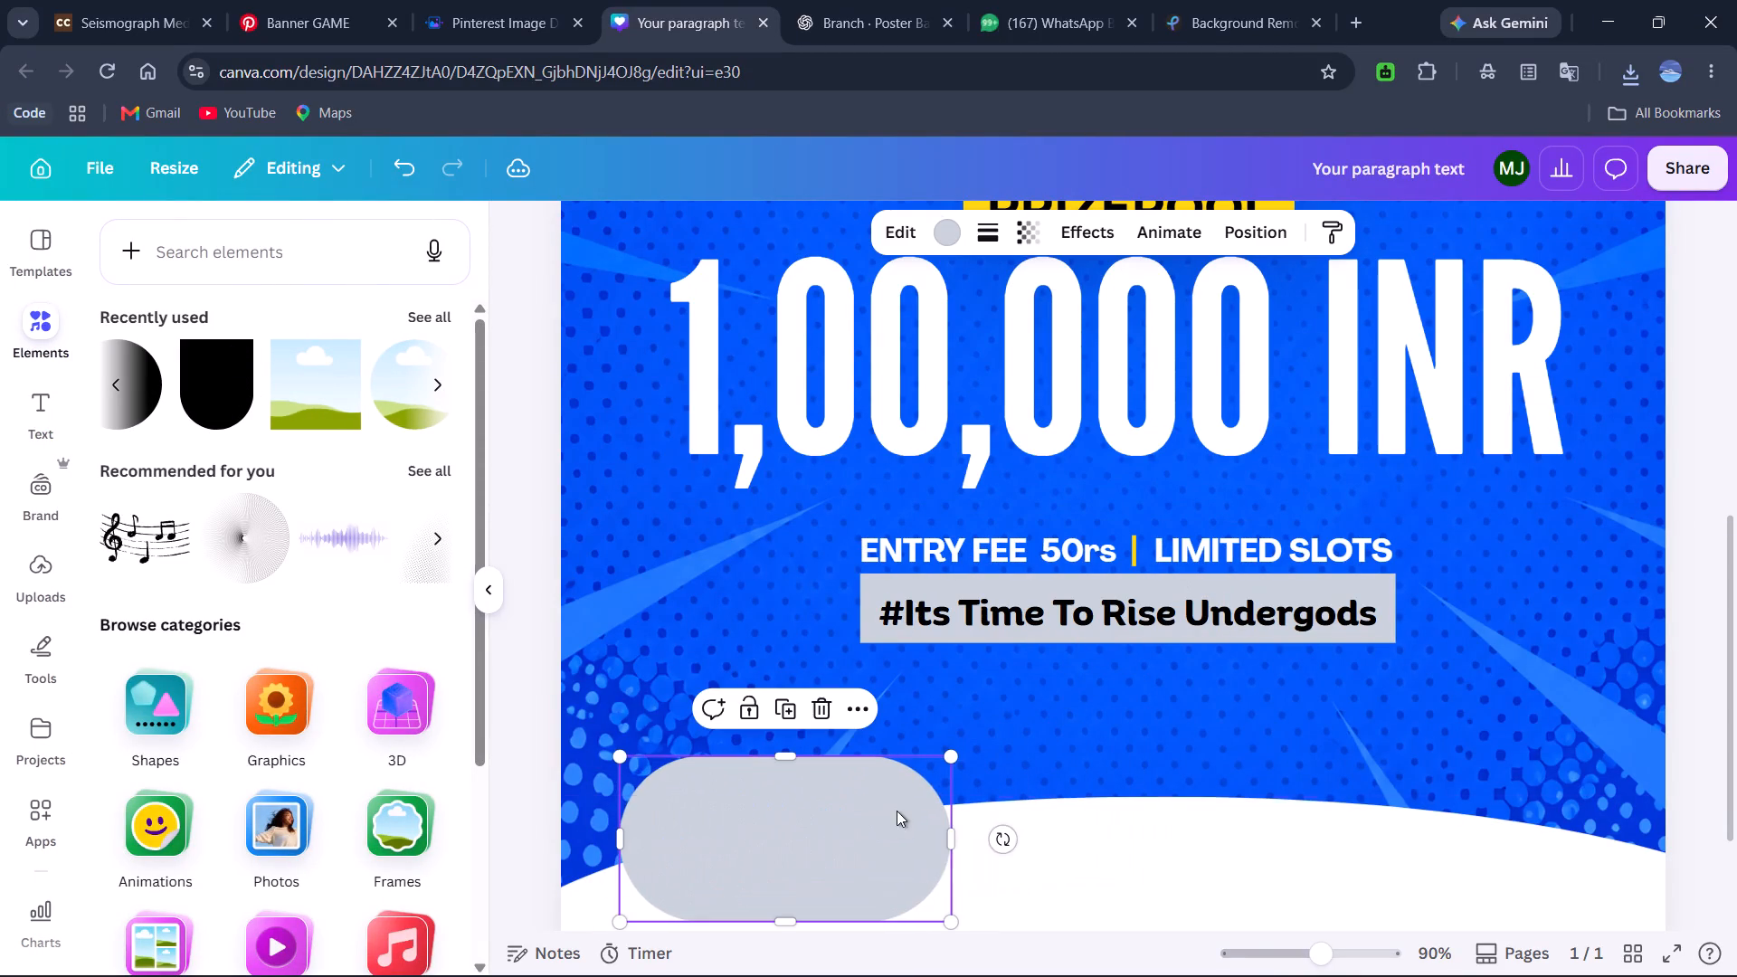
drag(953, 839, 1542, 812)
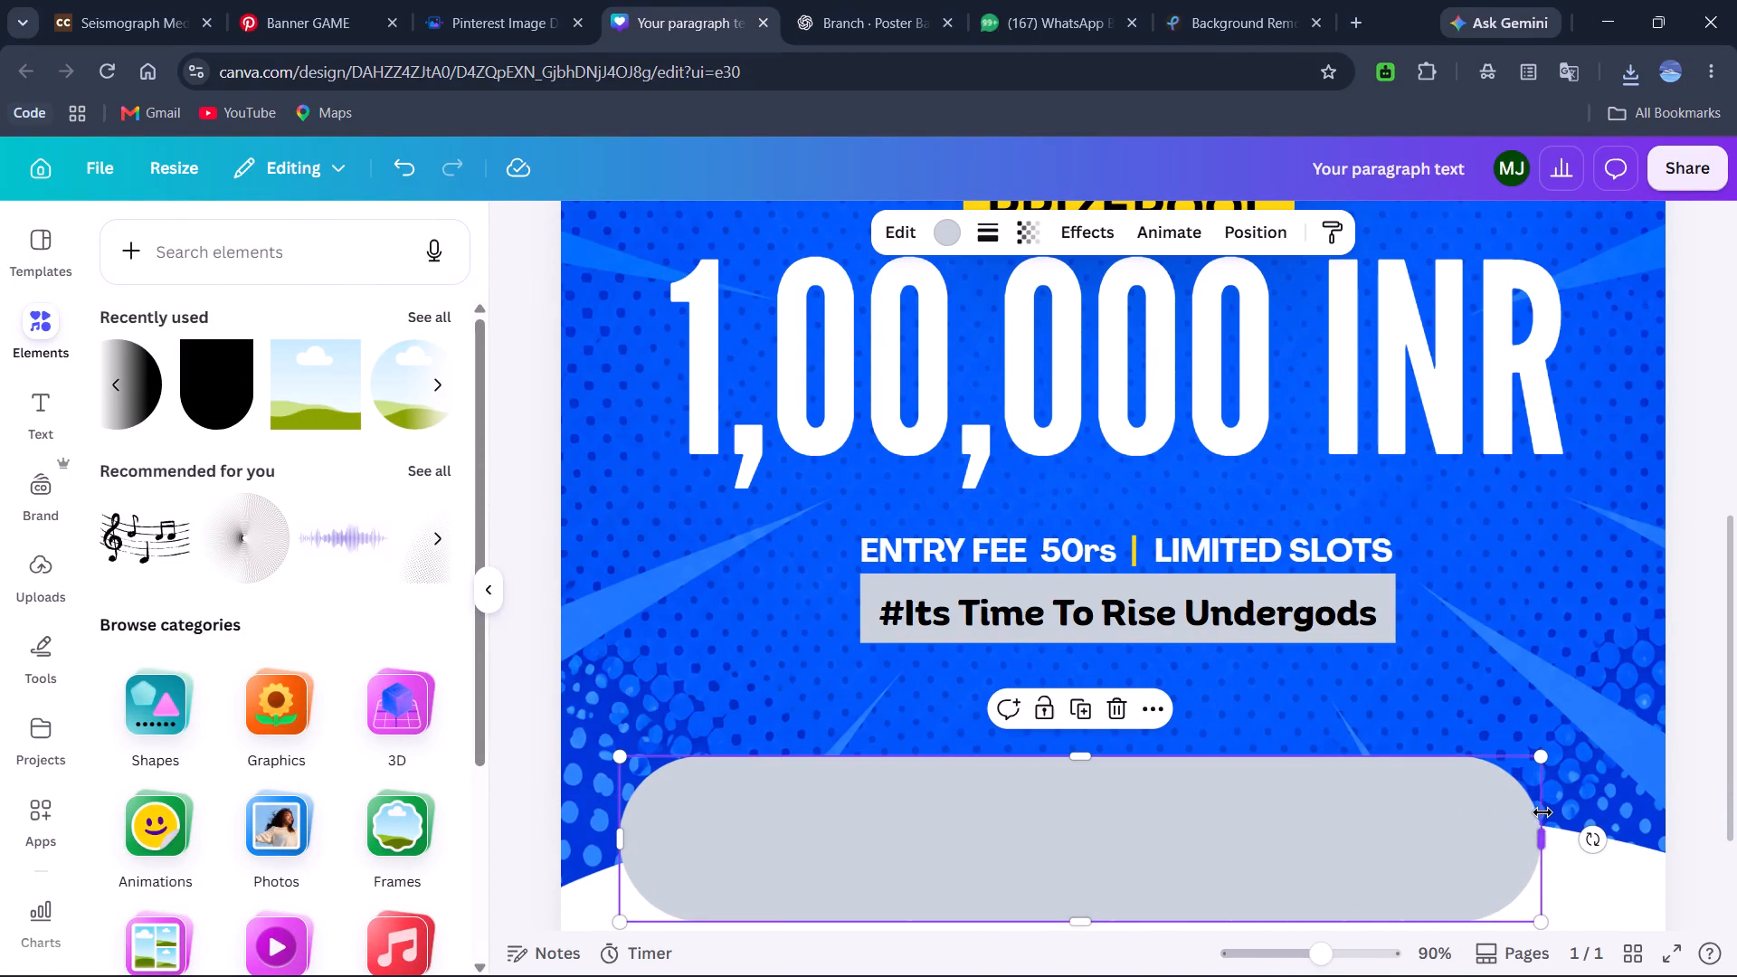
drag(1087, 918, 1096, 870)
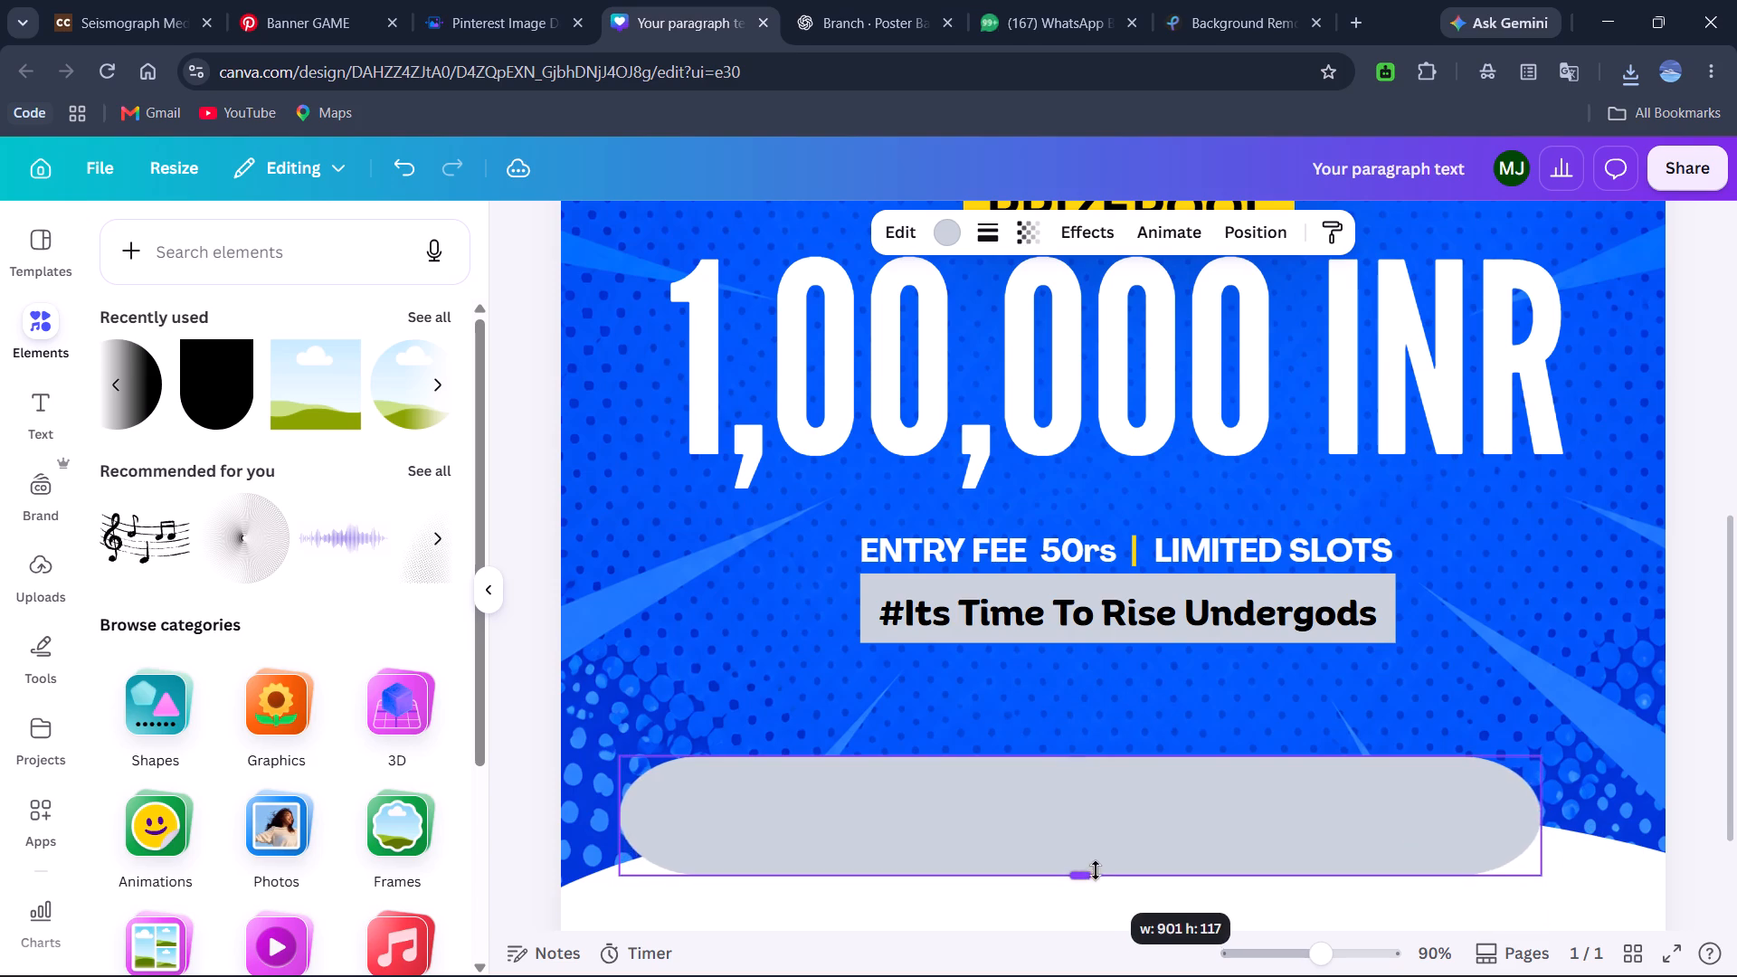
Make the grey rounded bar at the poster's bottom slimmer and move it slightly lower over the white curve.
drag(1096, 870, 1104, 851)
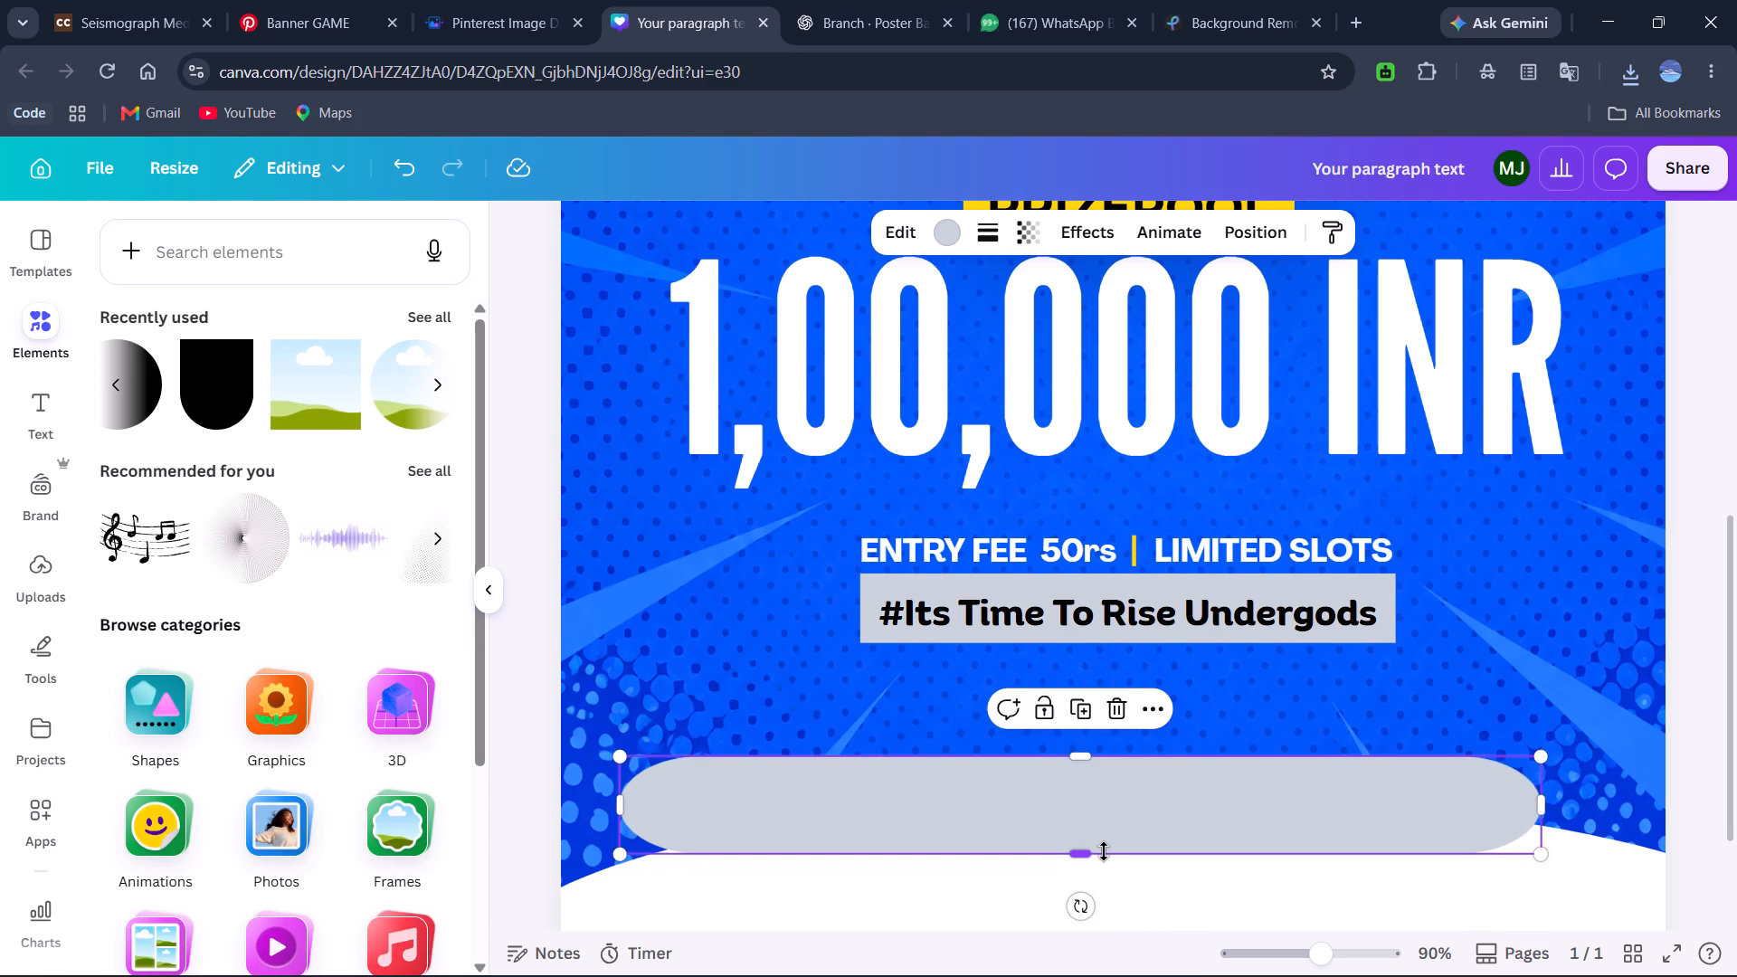
drag(1178, 815, 1190, 832)
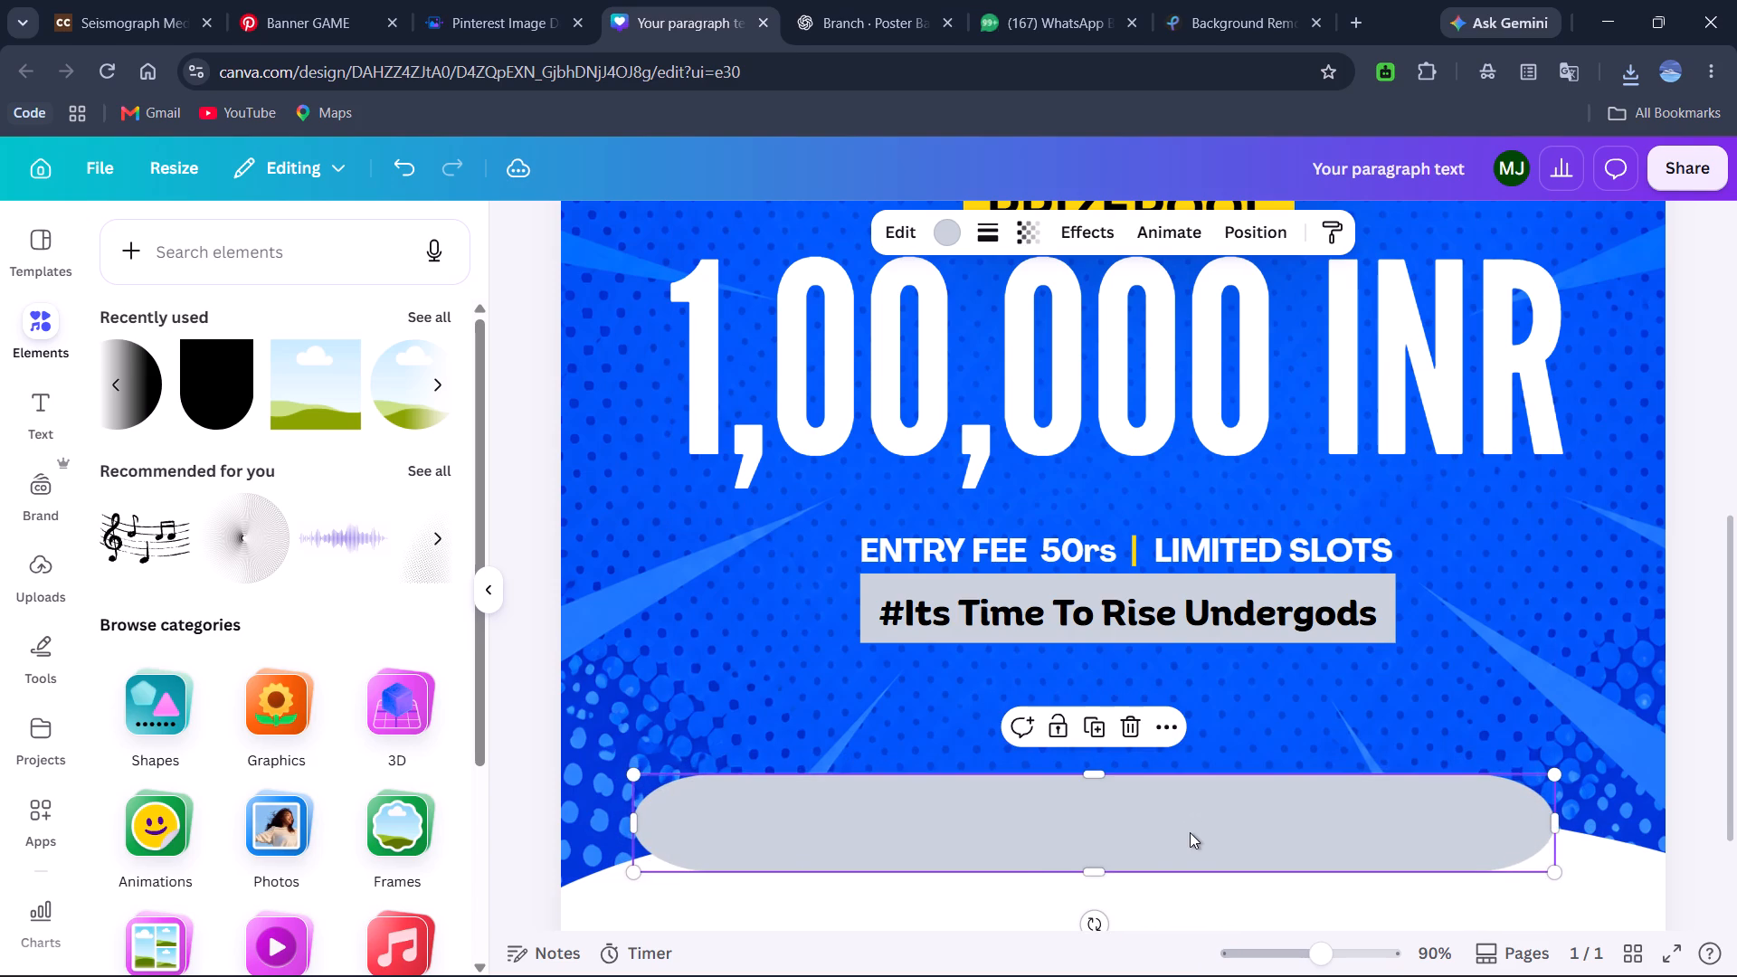
Fill the rounded bar with the yellow from the Luscious Lemonade palette, after trying the Mellow Barnyard yellow and orange #ffc433.
click(962, 223)
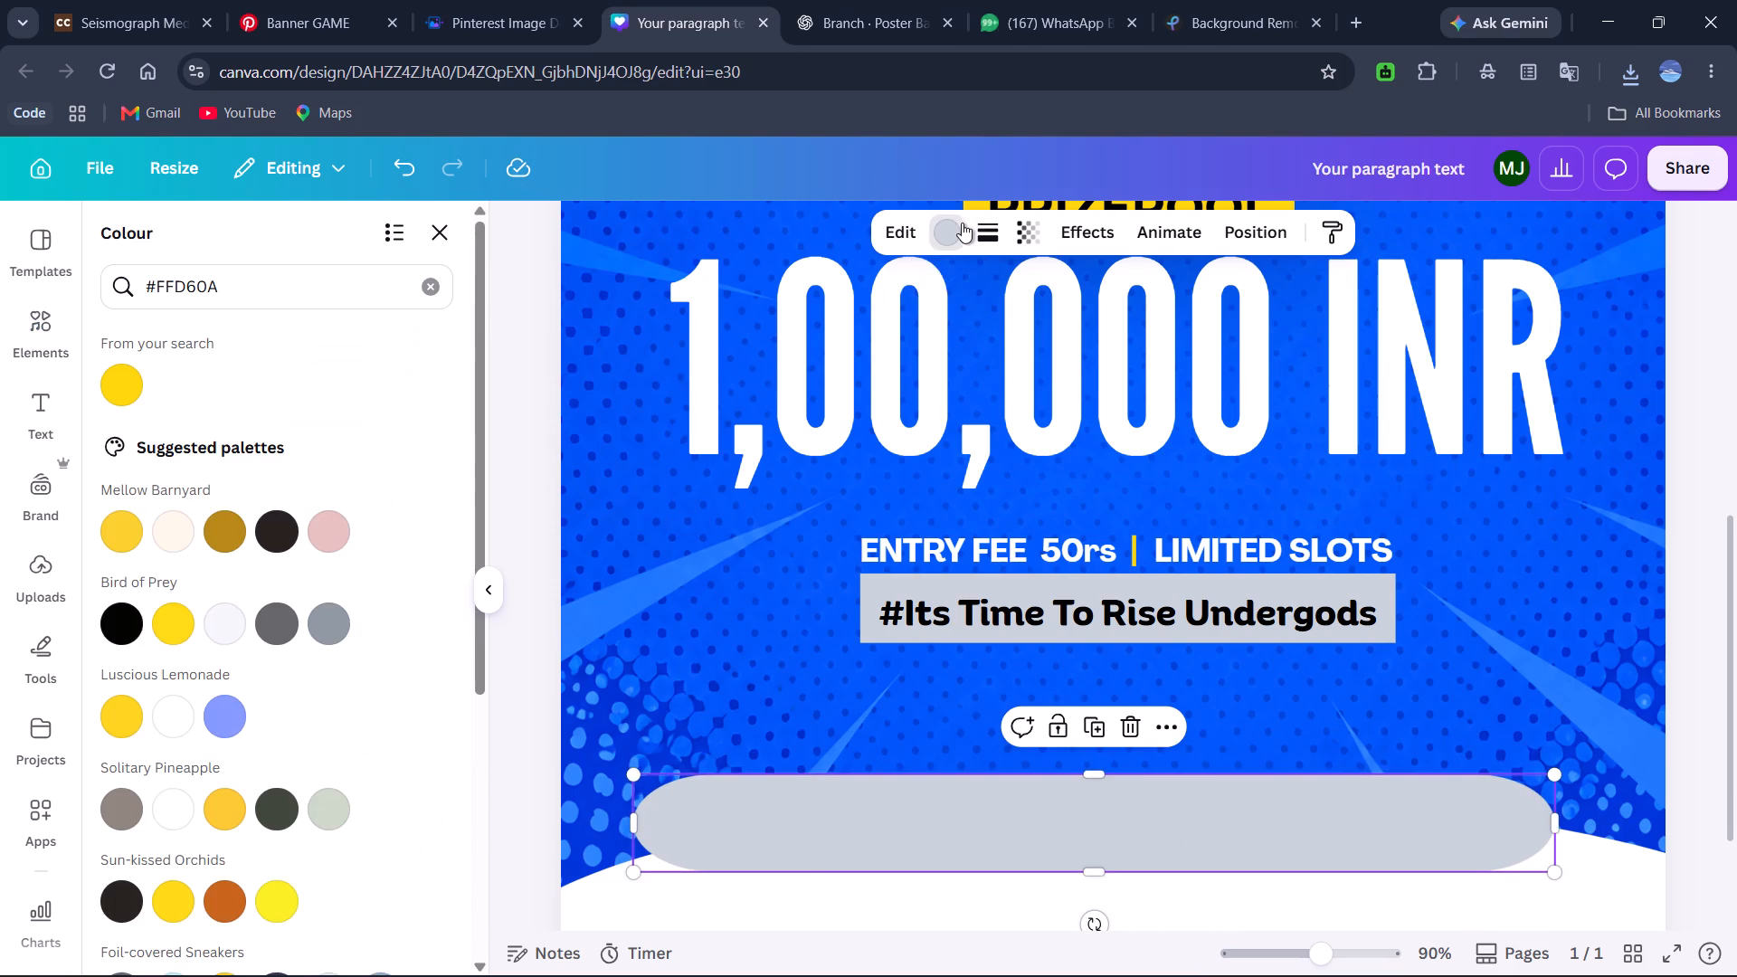
click(123, 537)
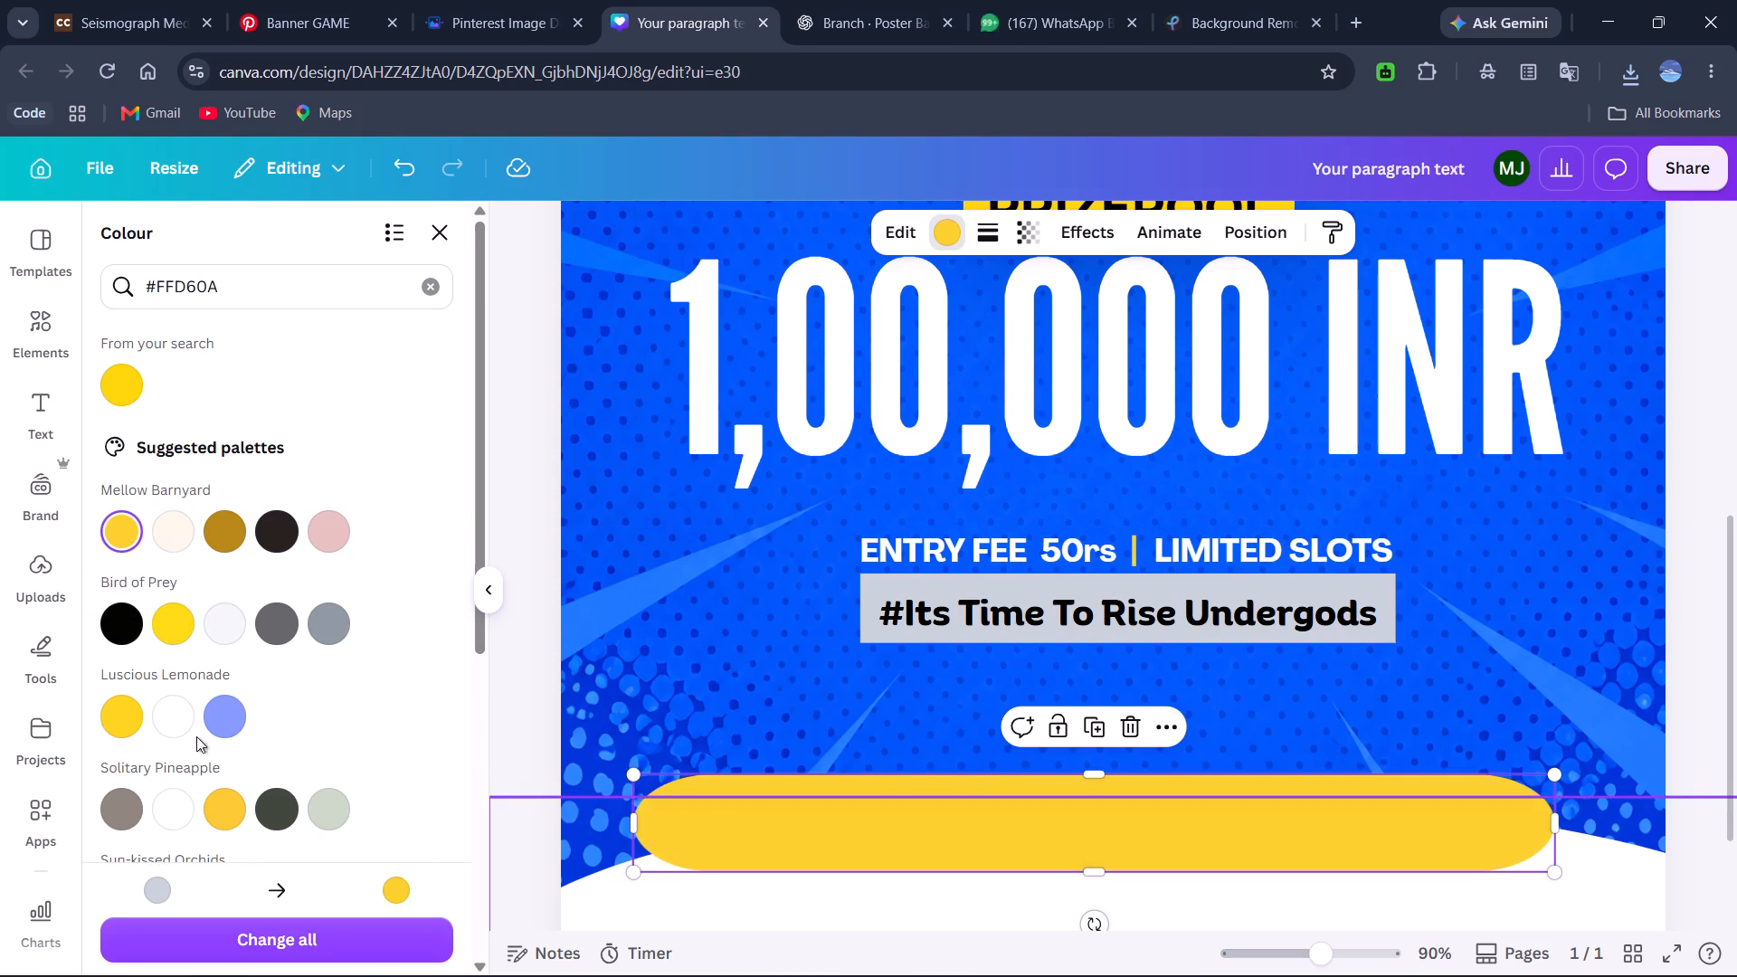
scroll(318, 764, down, 2)
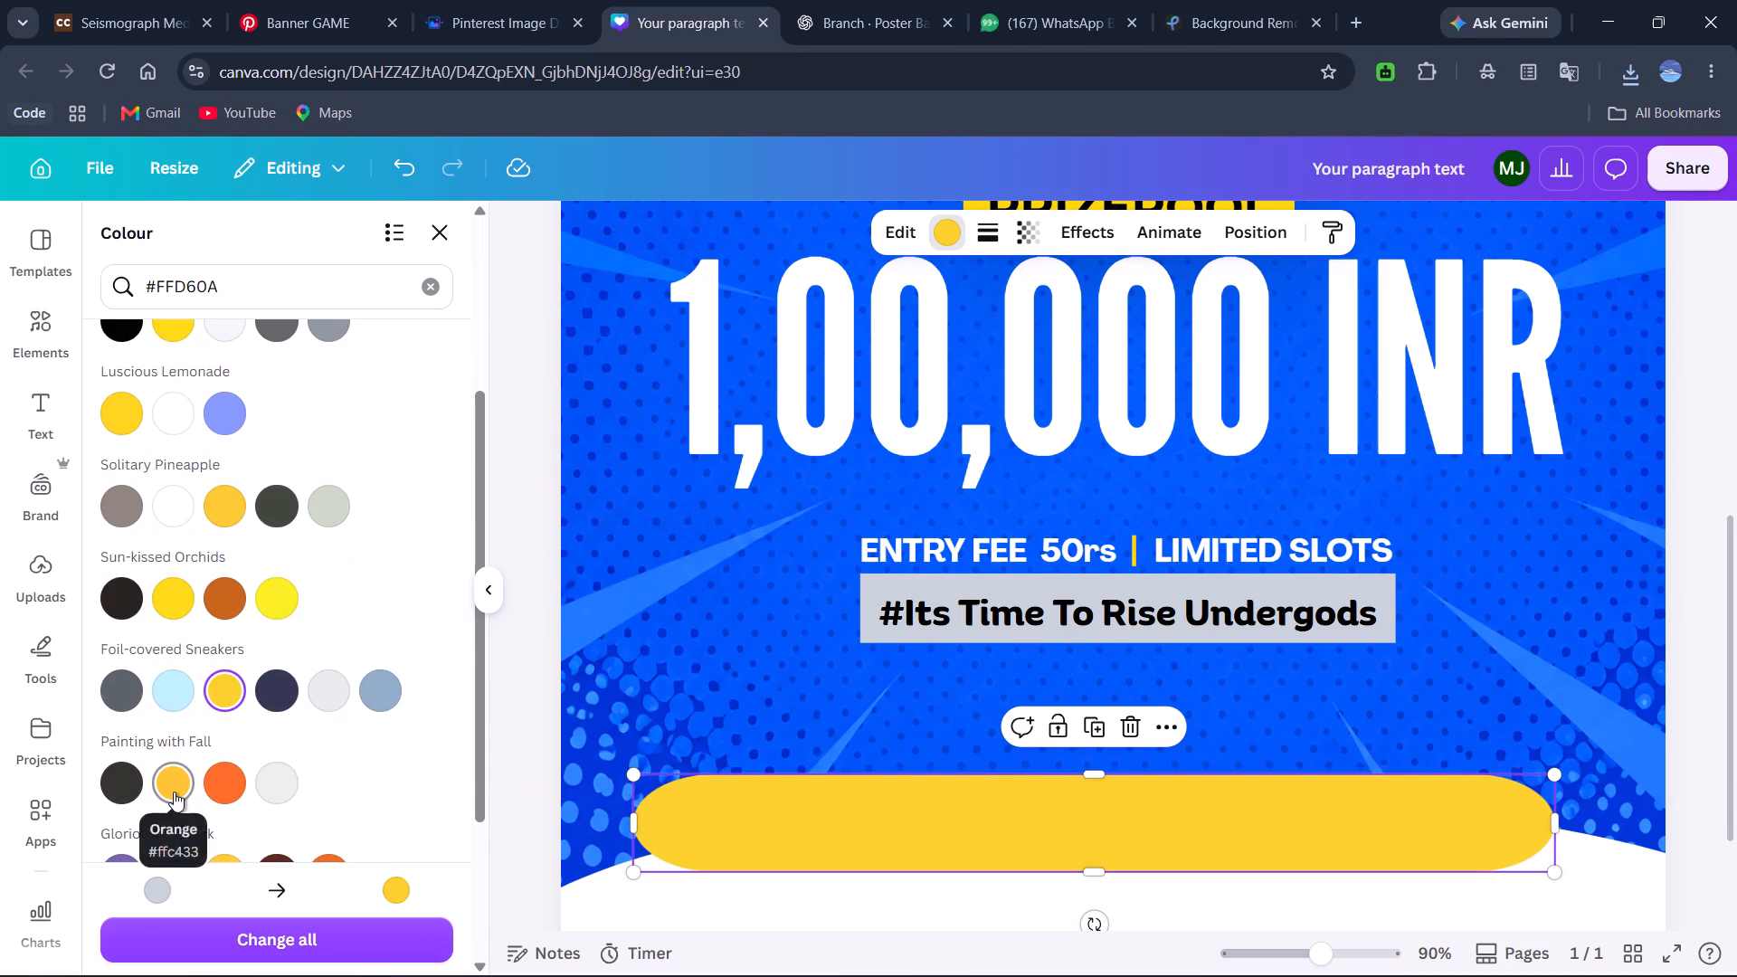
click(174, 792)
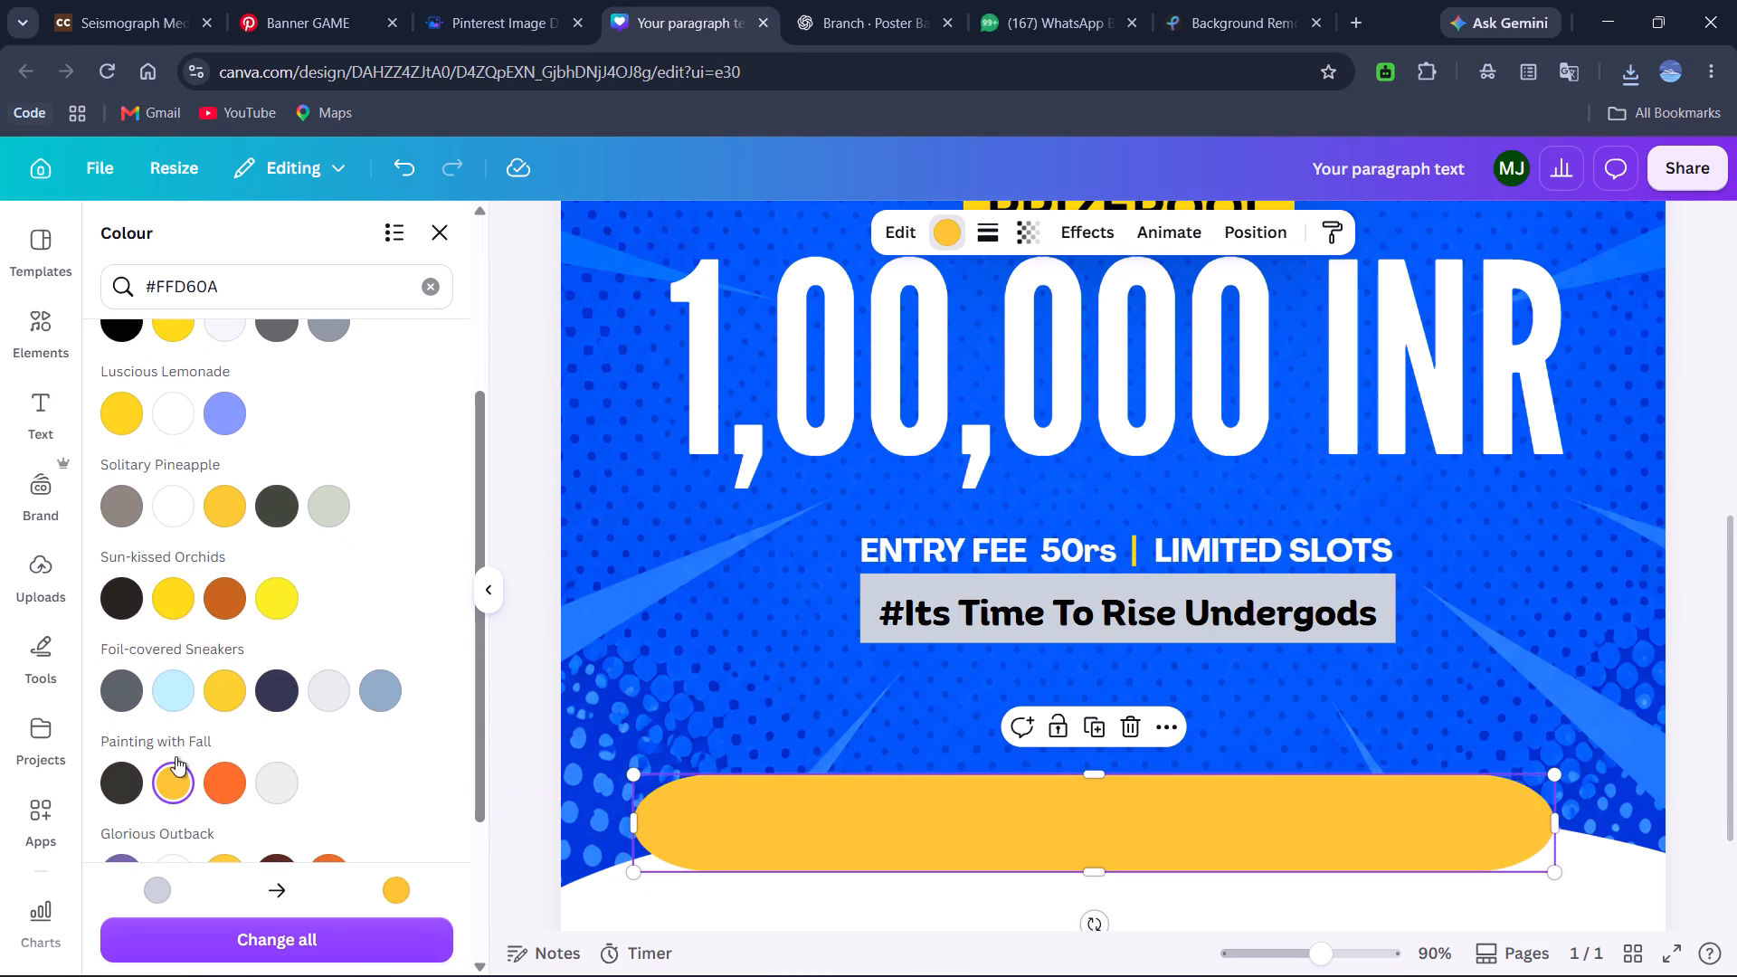
click(130, 417)
Reposition the yellow bar roughly centred across the poster, overlapping the top of the white curve below the hashtag line.
drag(991, 830, 1002, 829)
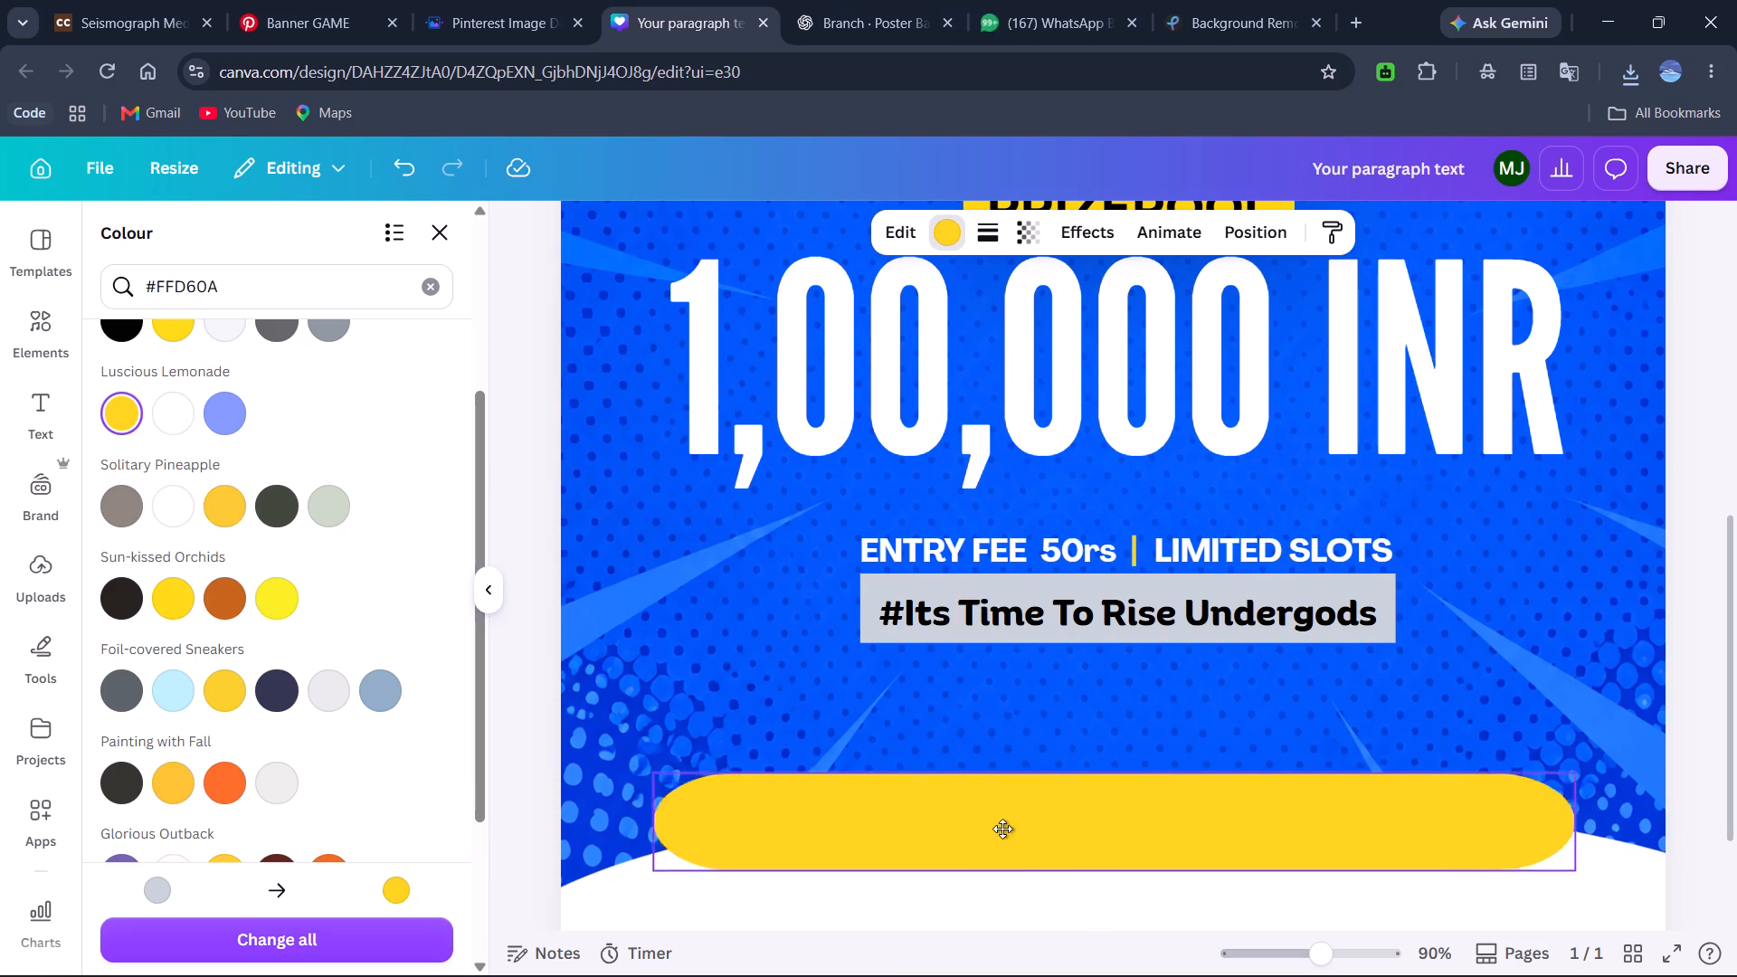
drag(1002, 829, 1002, 843)
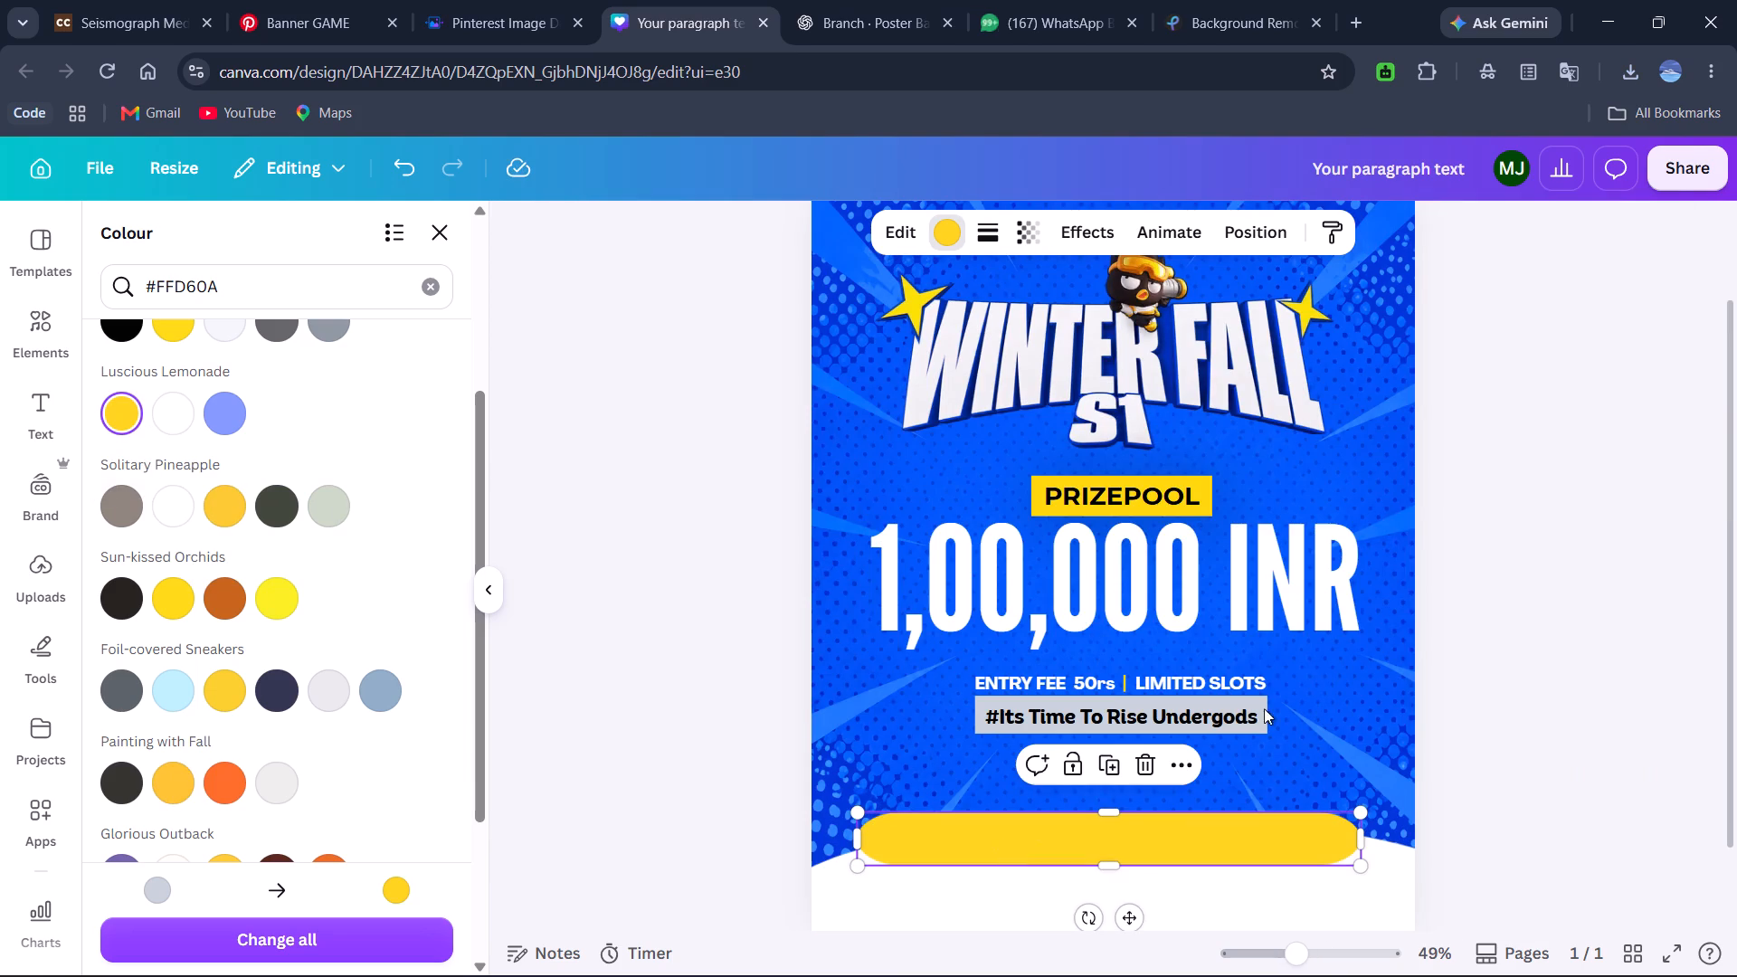
click(1510, 656)
click(1510, 656)
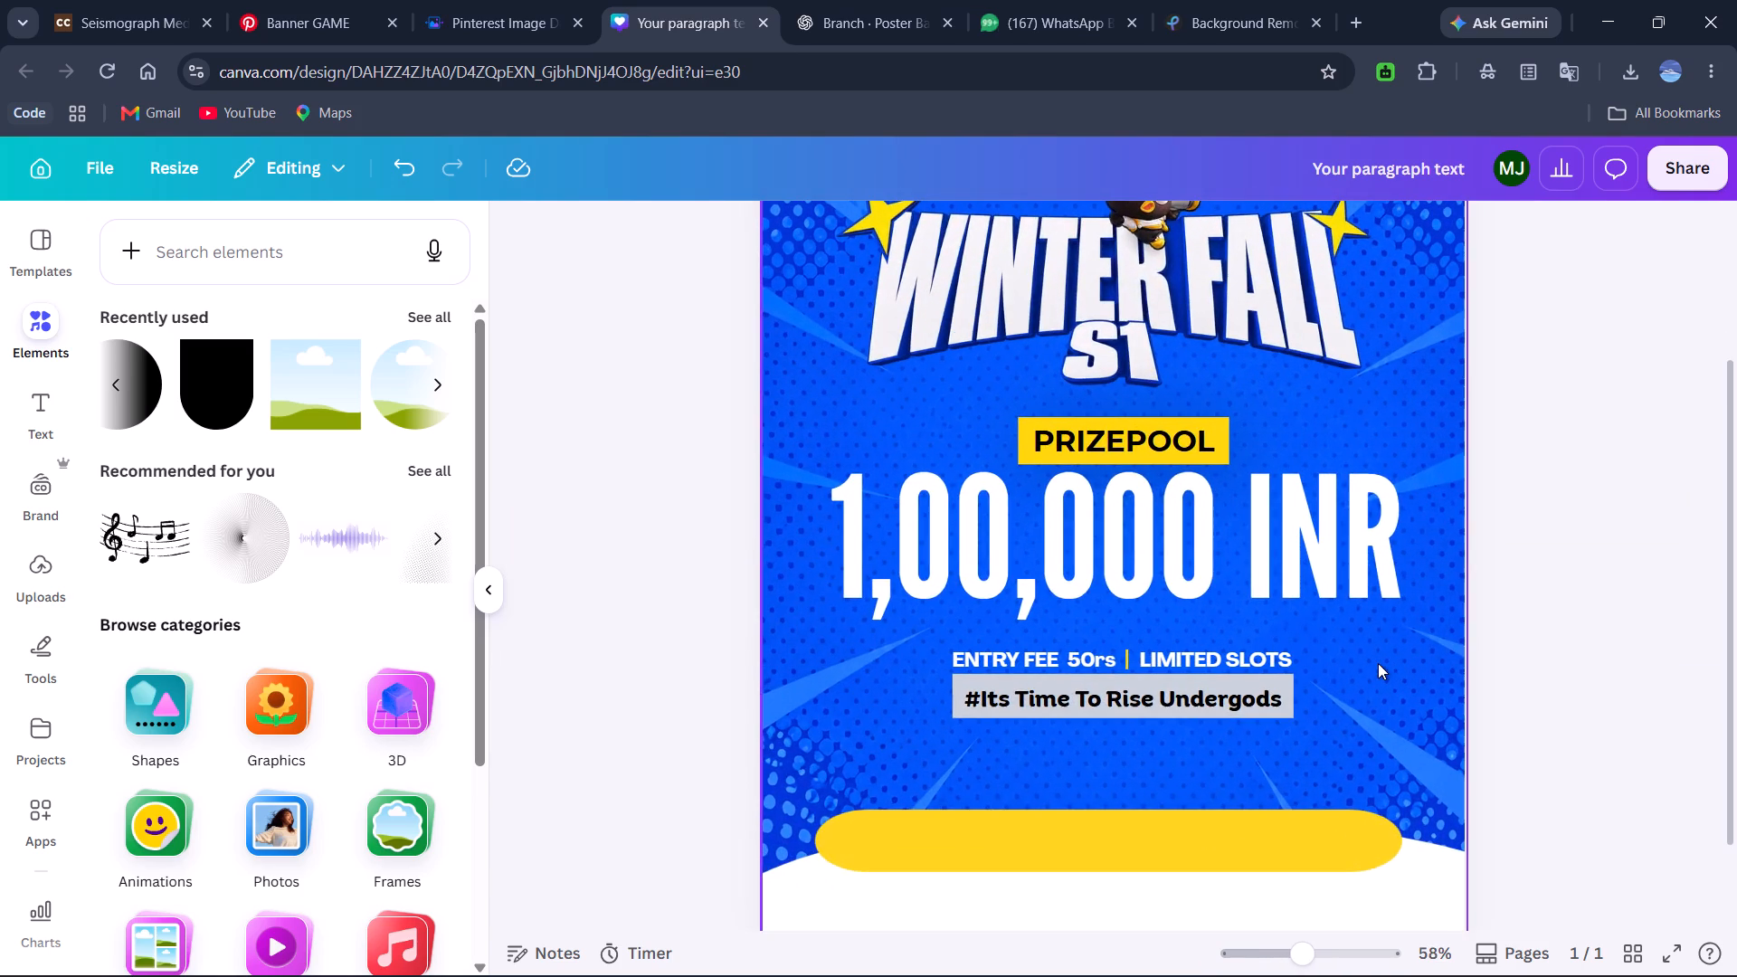
drag(1231, 812, 1249, 808)
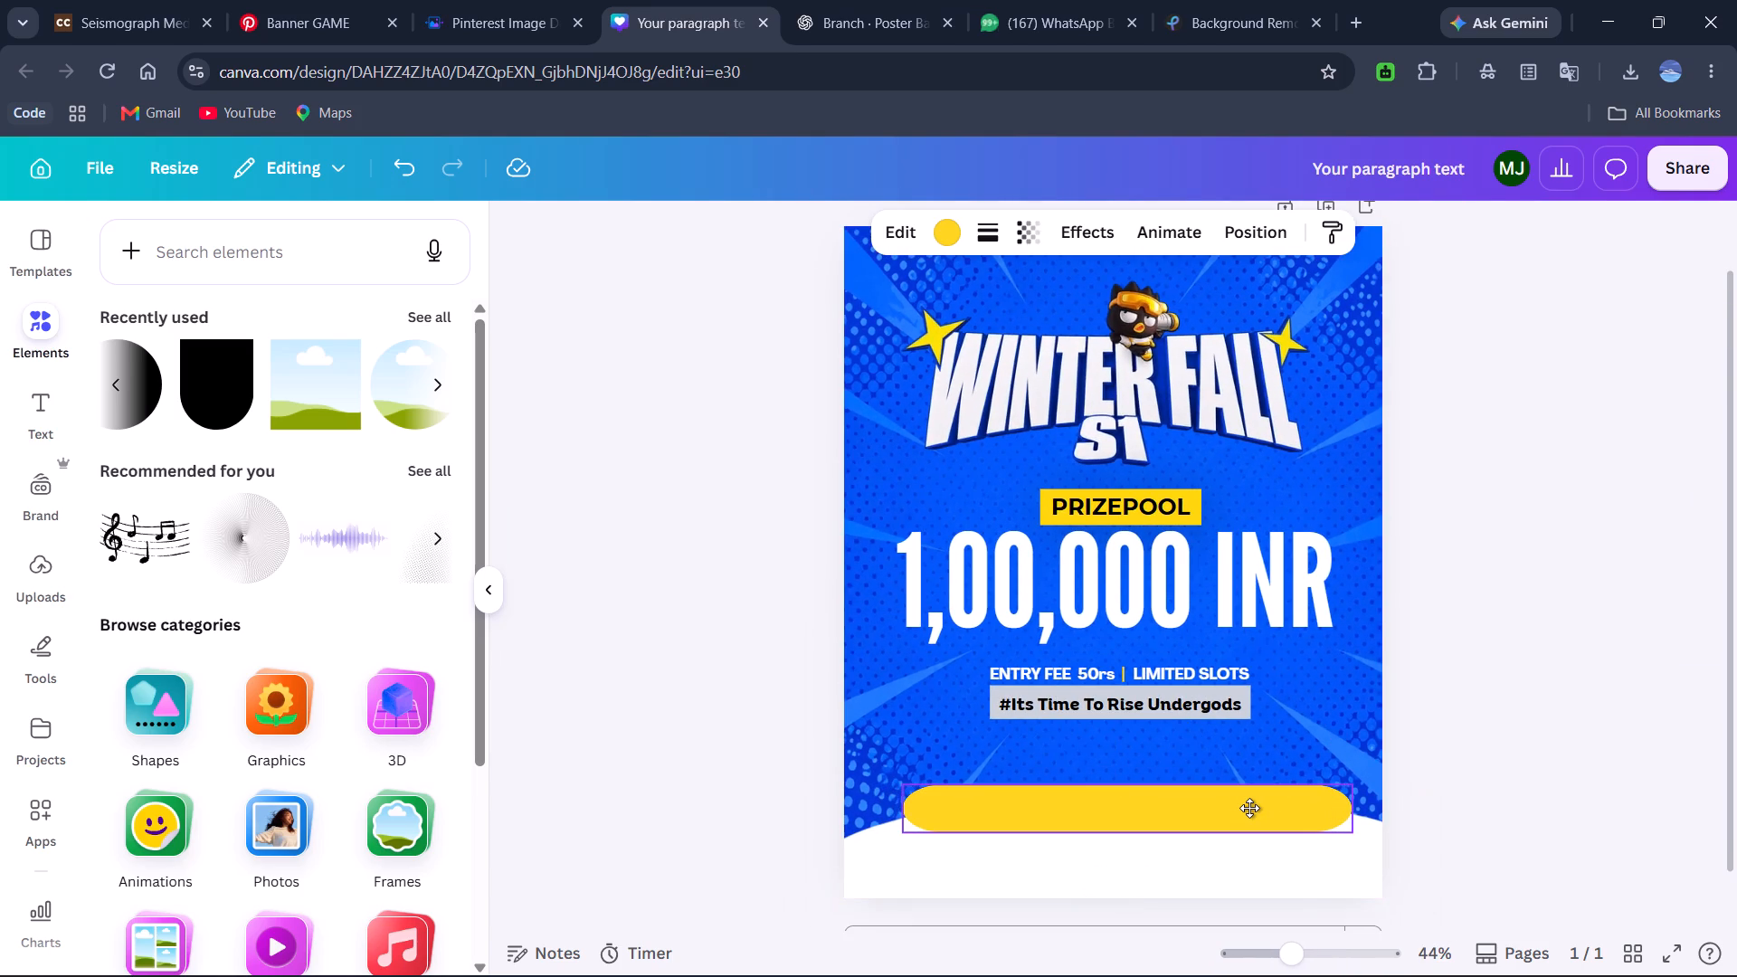
drag(1249, 808, 1249, 807)
click(1475, 726)
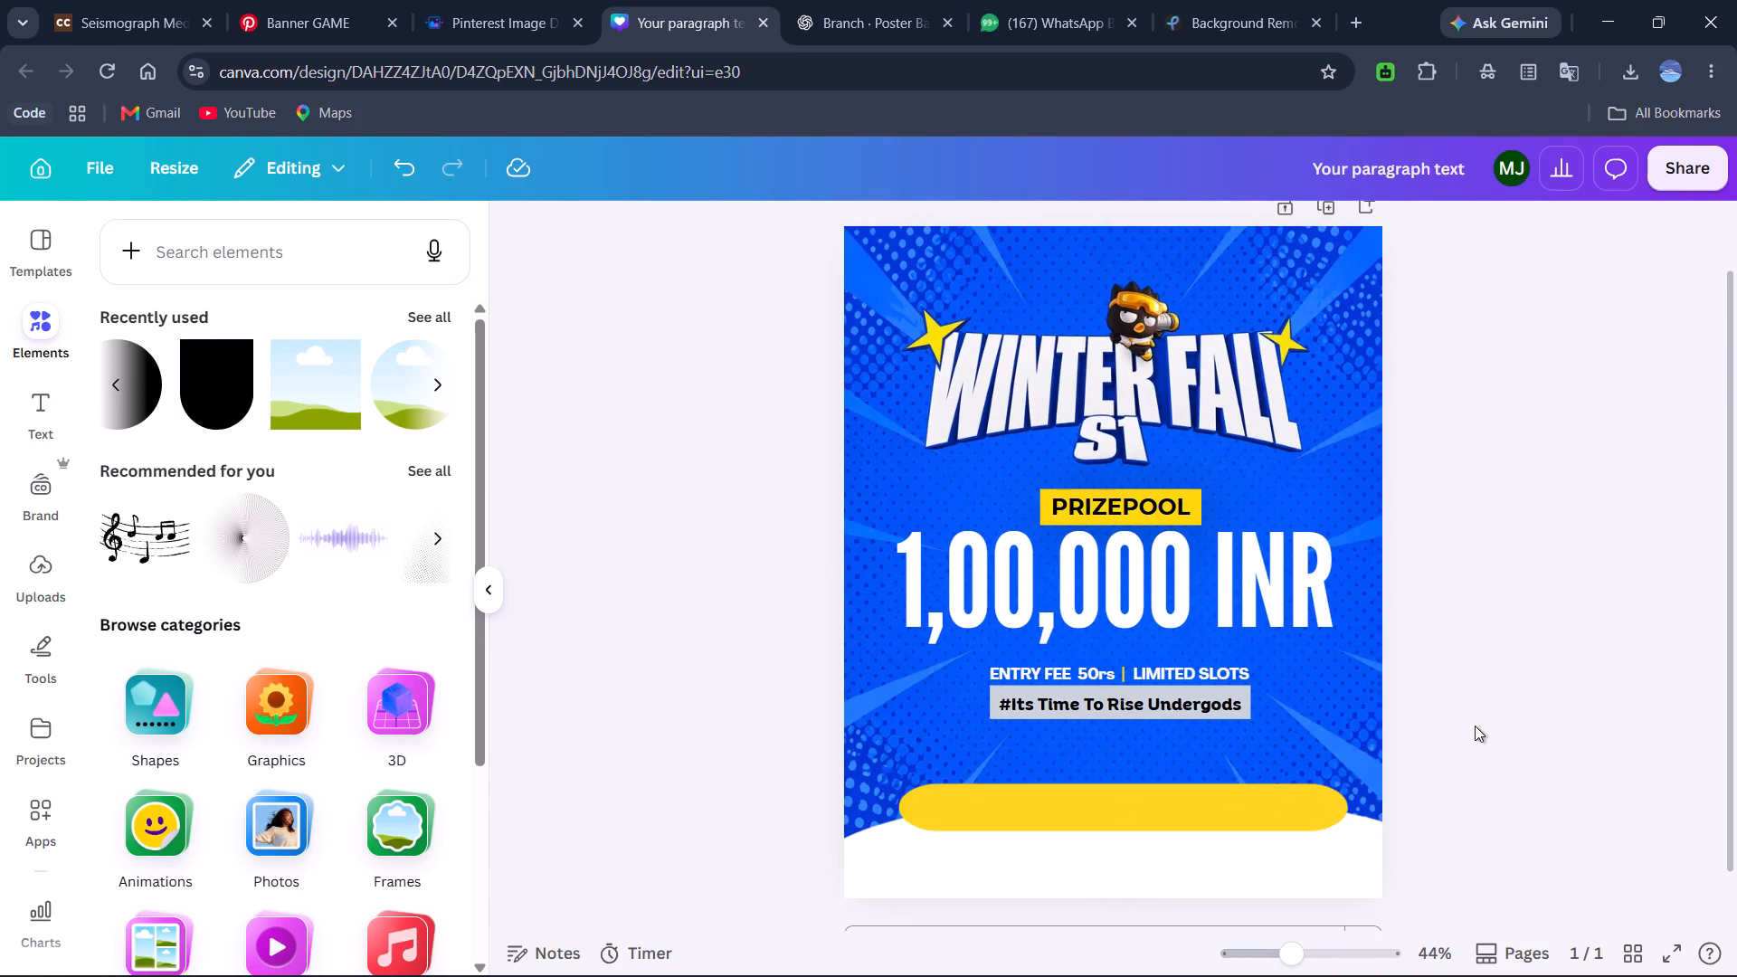
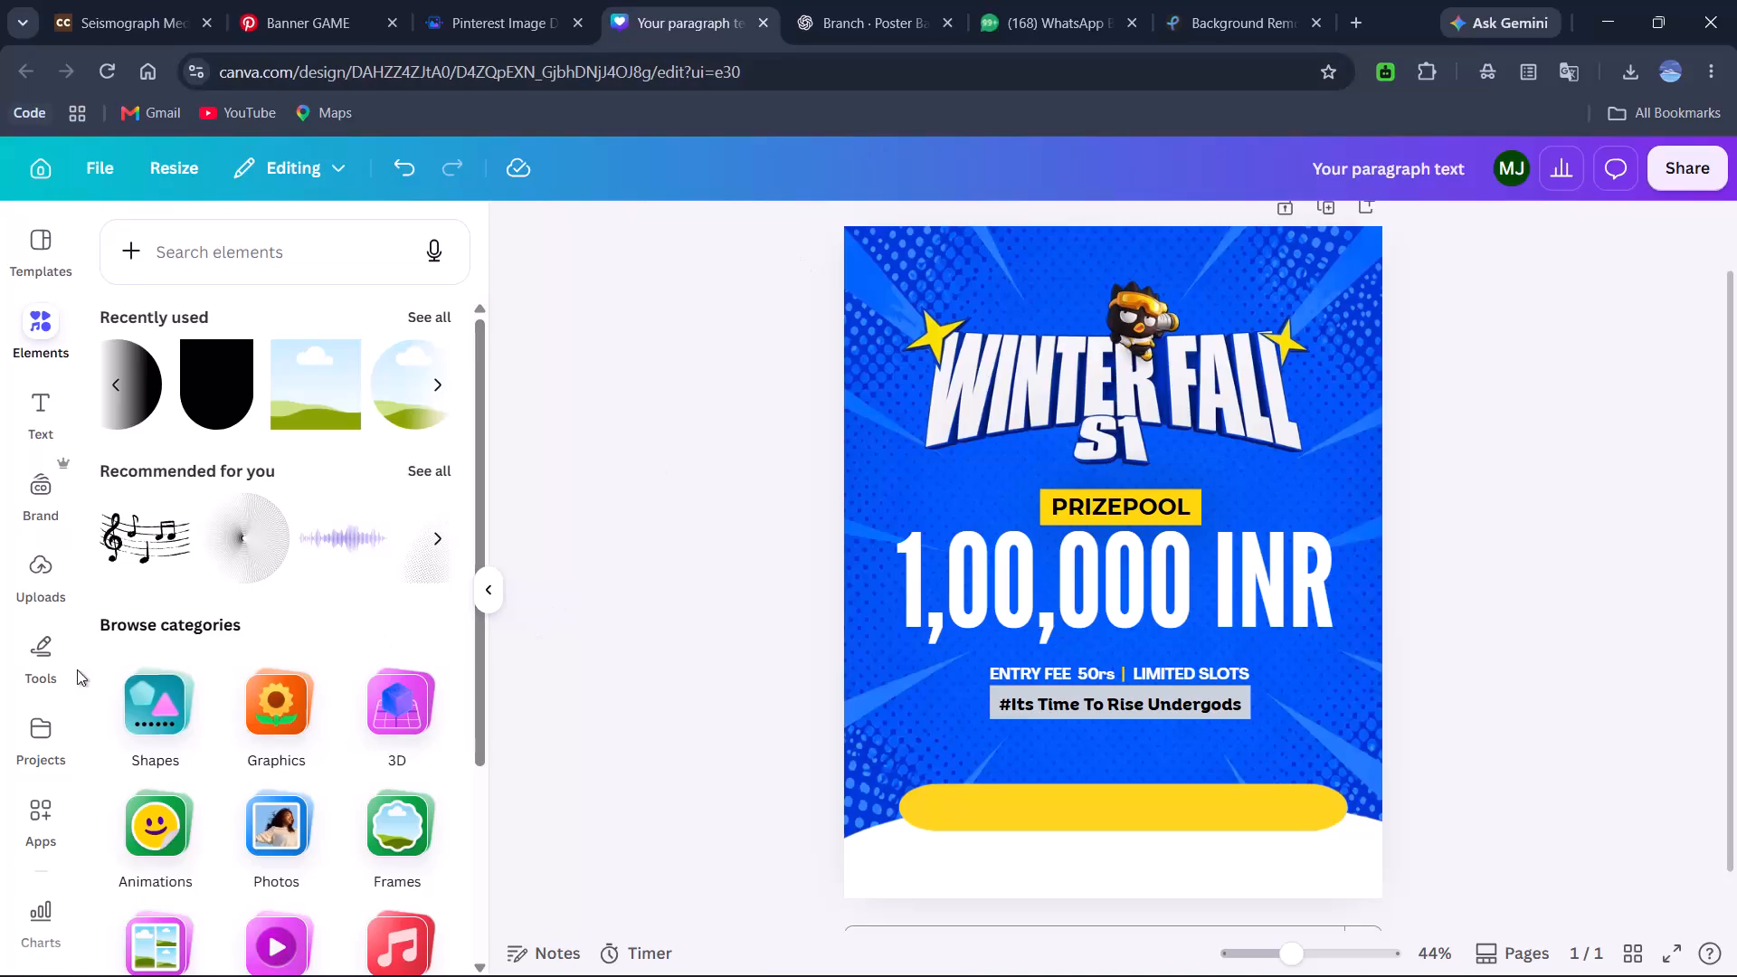
Start a file upload and browse the C: drive's E drive folder to open PACK ( CLASSIC 21 GAMING ).
scroll(4, 670, down, 2)
scroll(4, 670, up, 4)
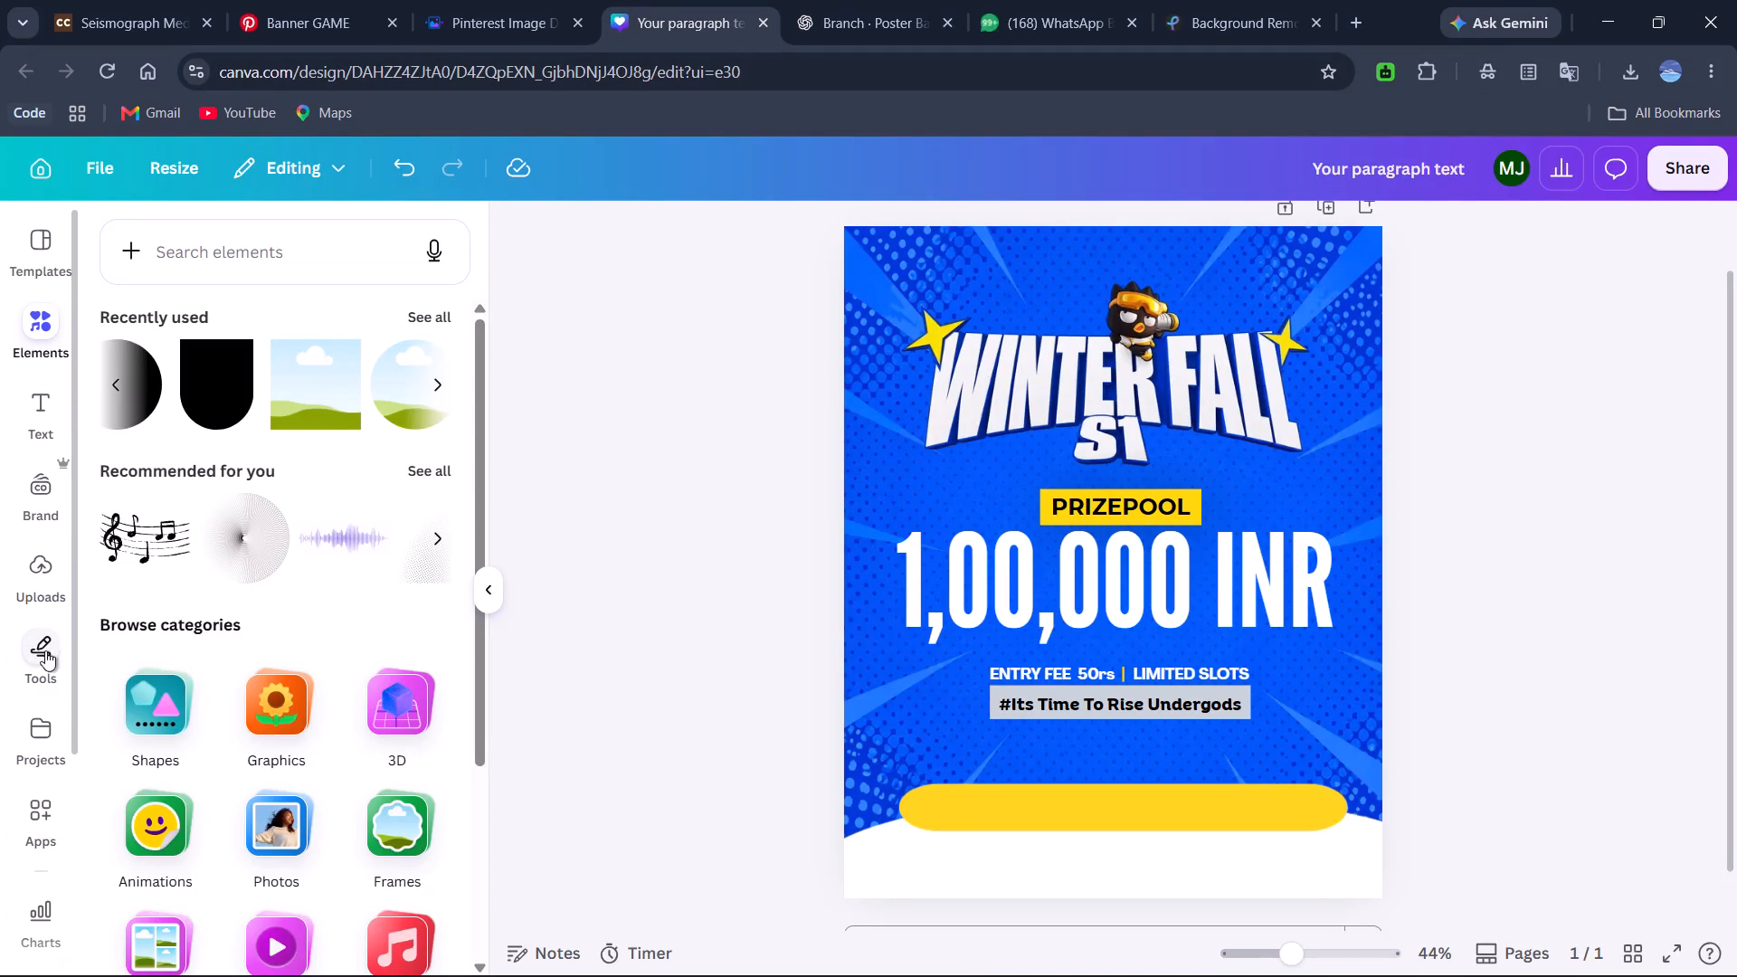
click(50, 560)
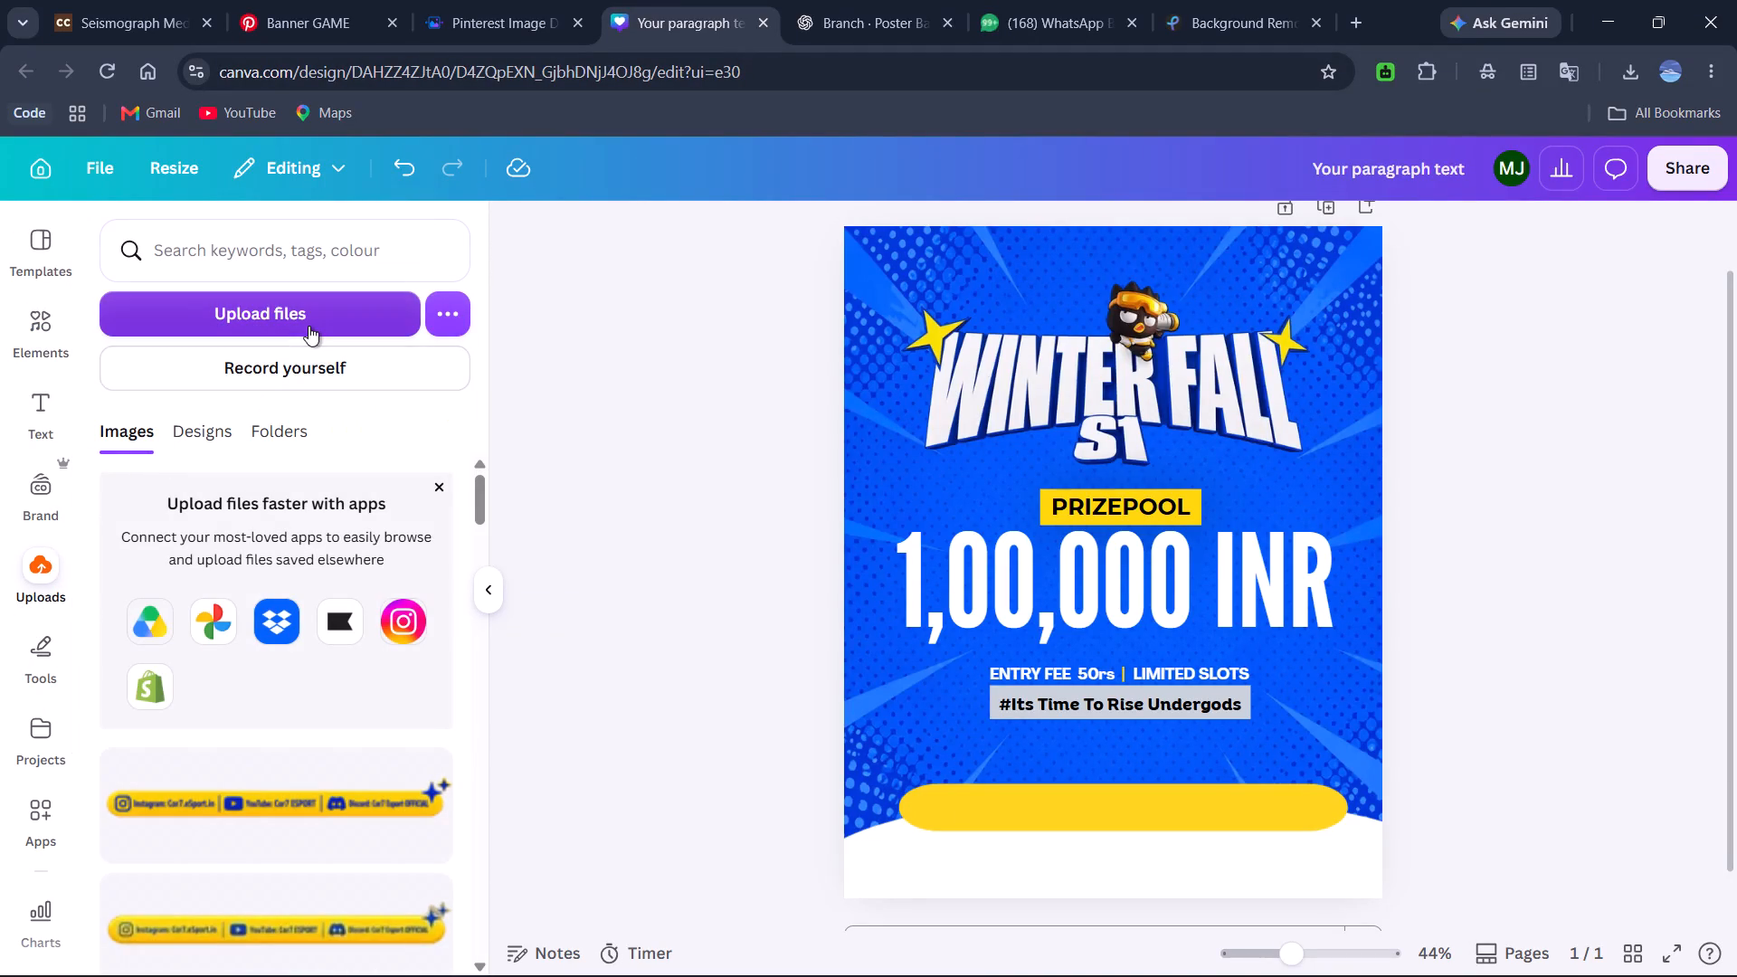
click(308, 326)
click(100, 266)
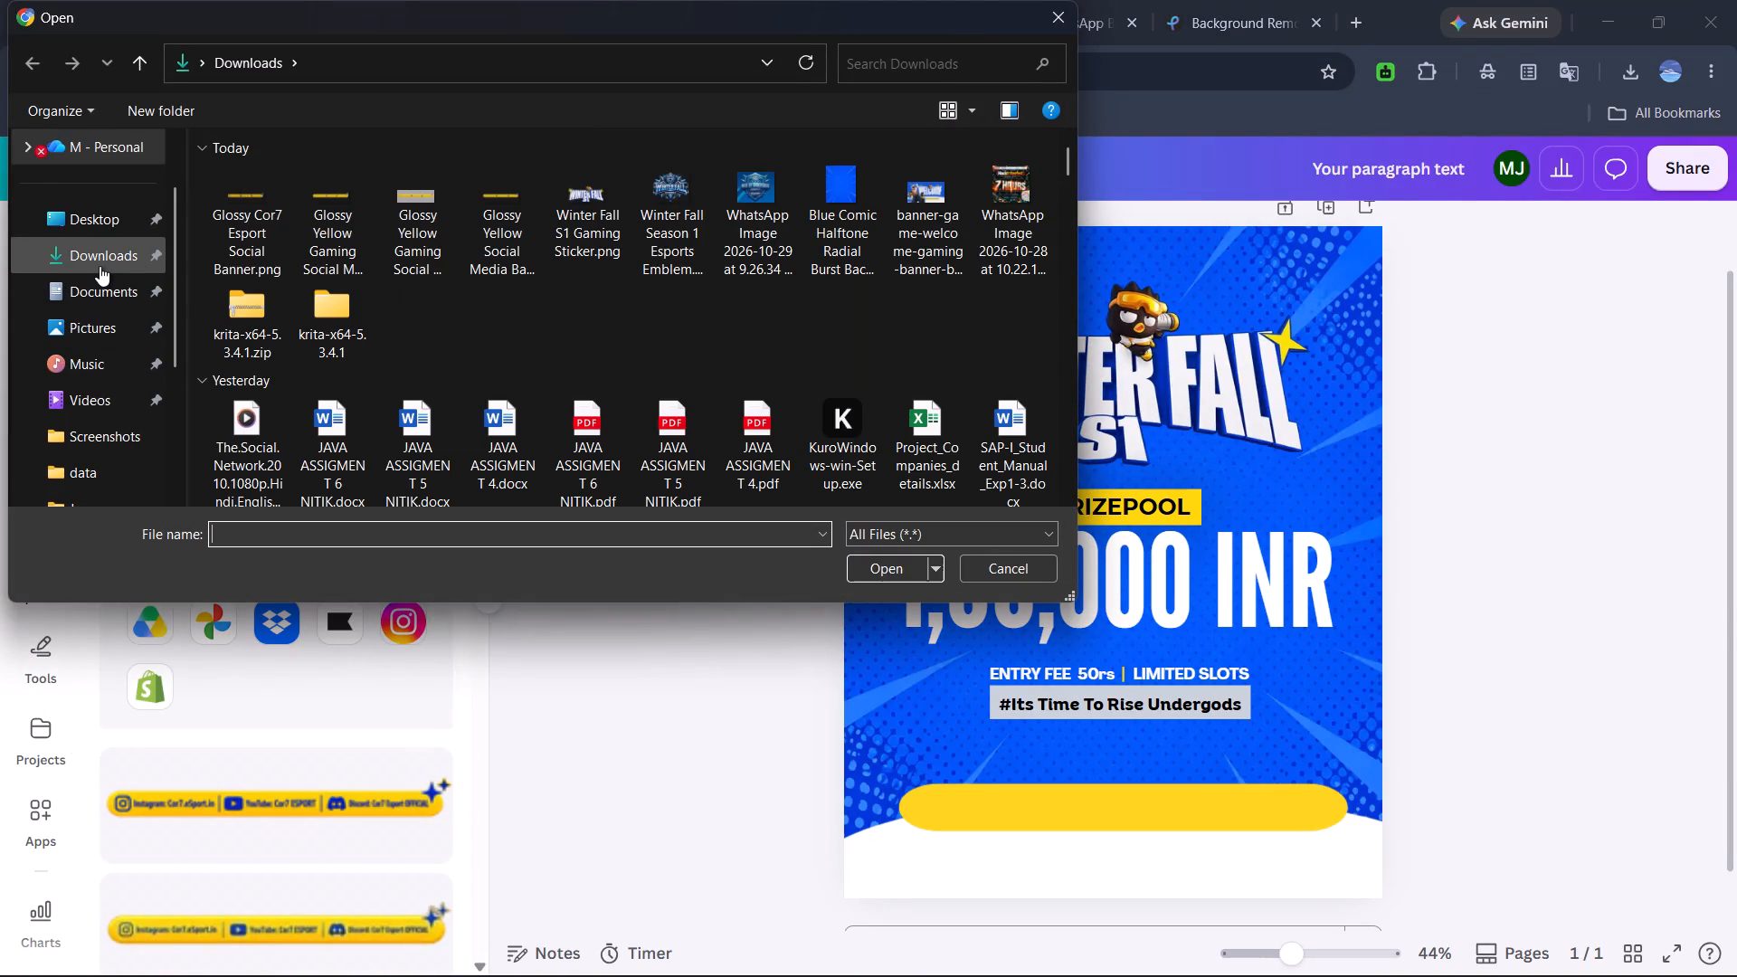
scroll(100, 266, down, 2)
click(96, 388)
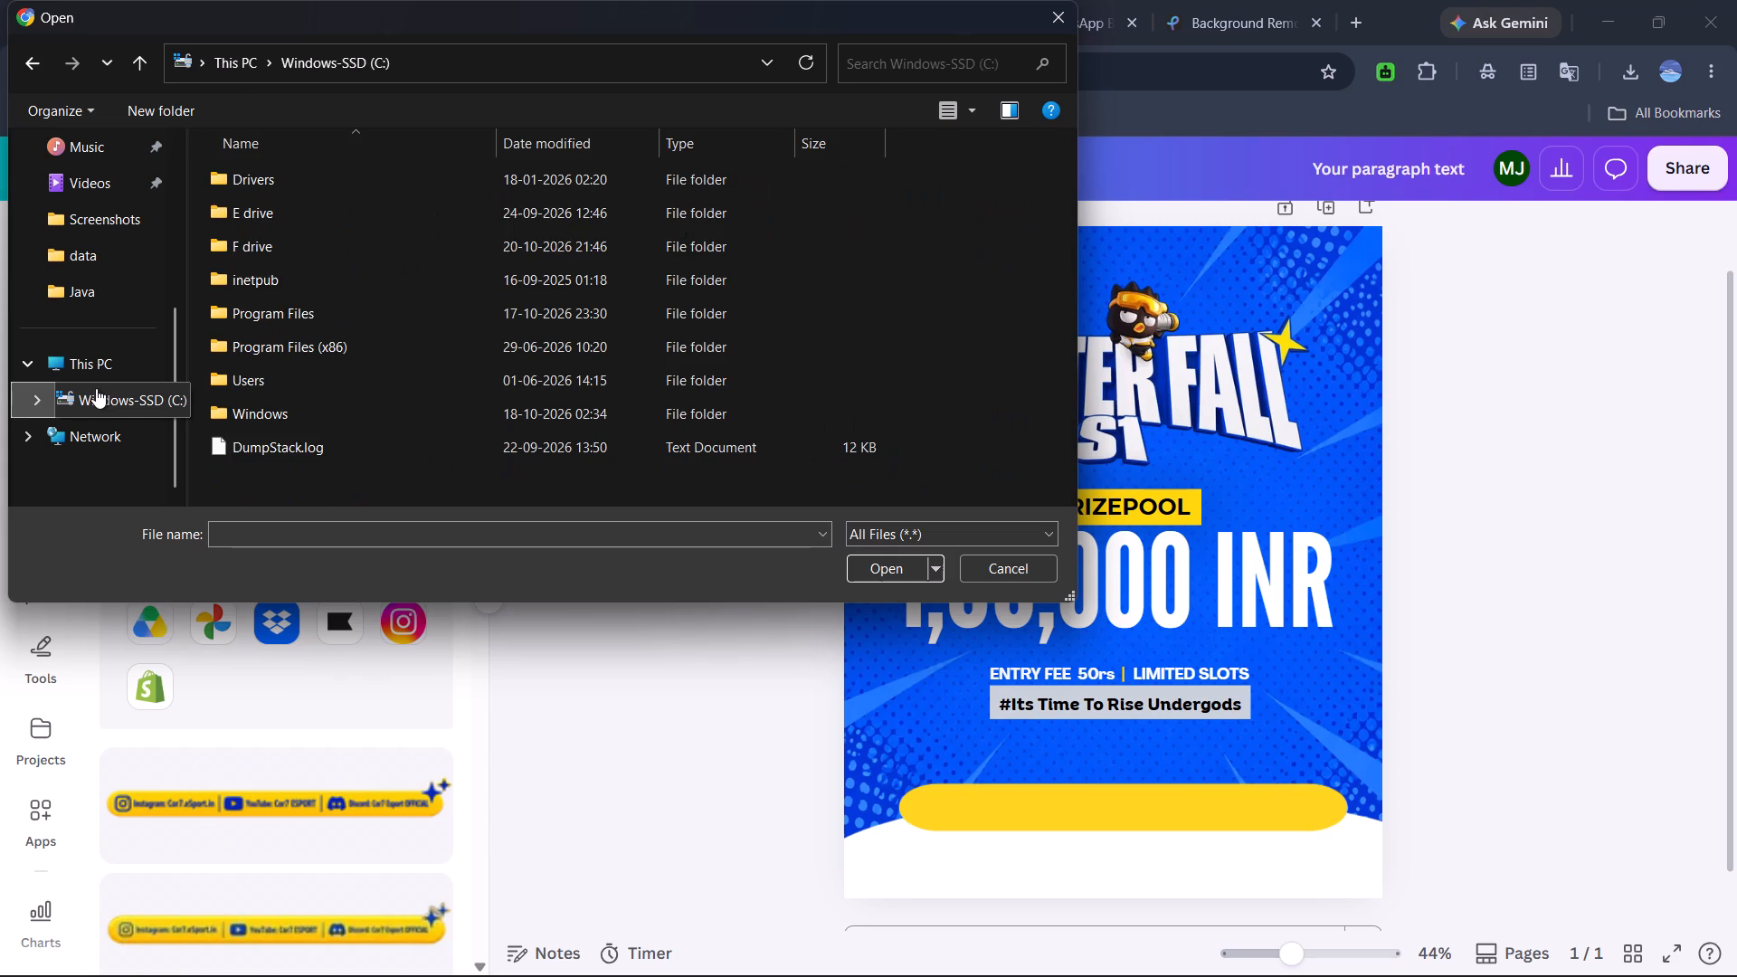
double_click(299, 204)
scroll(359, 302, down, 2)
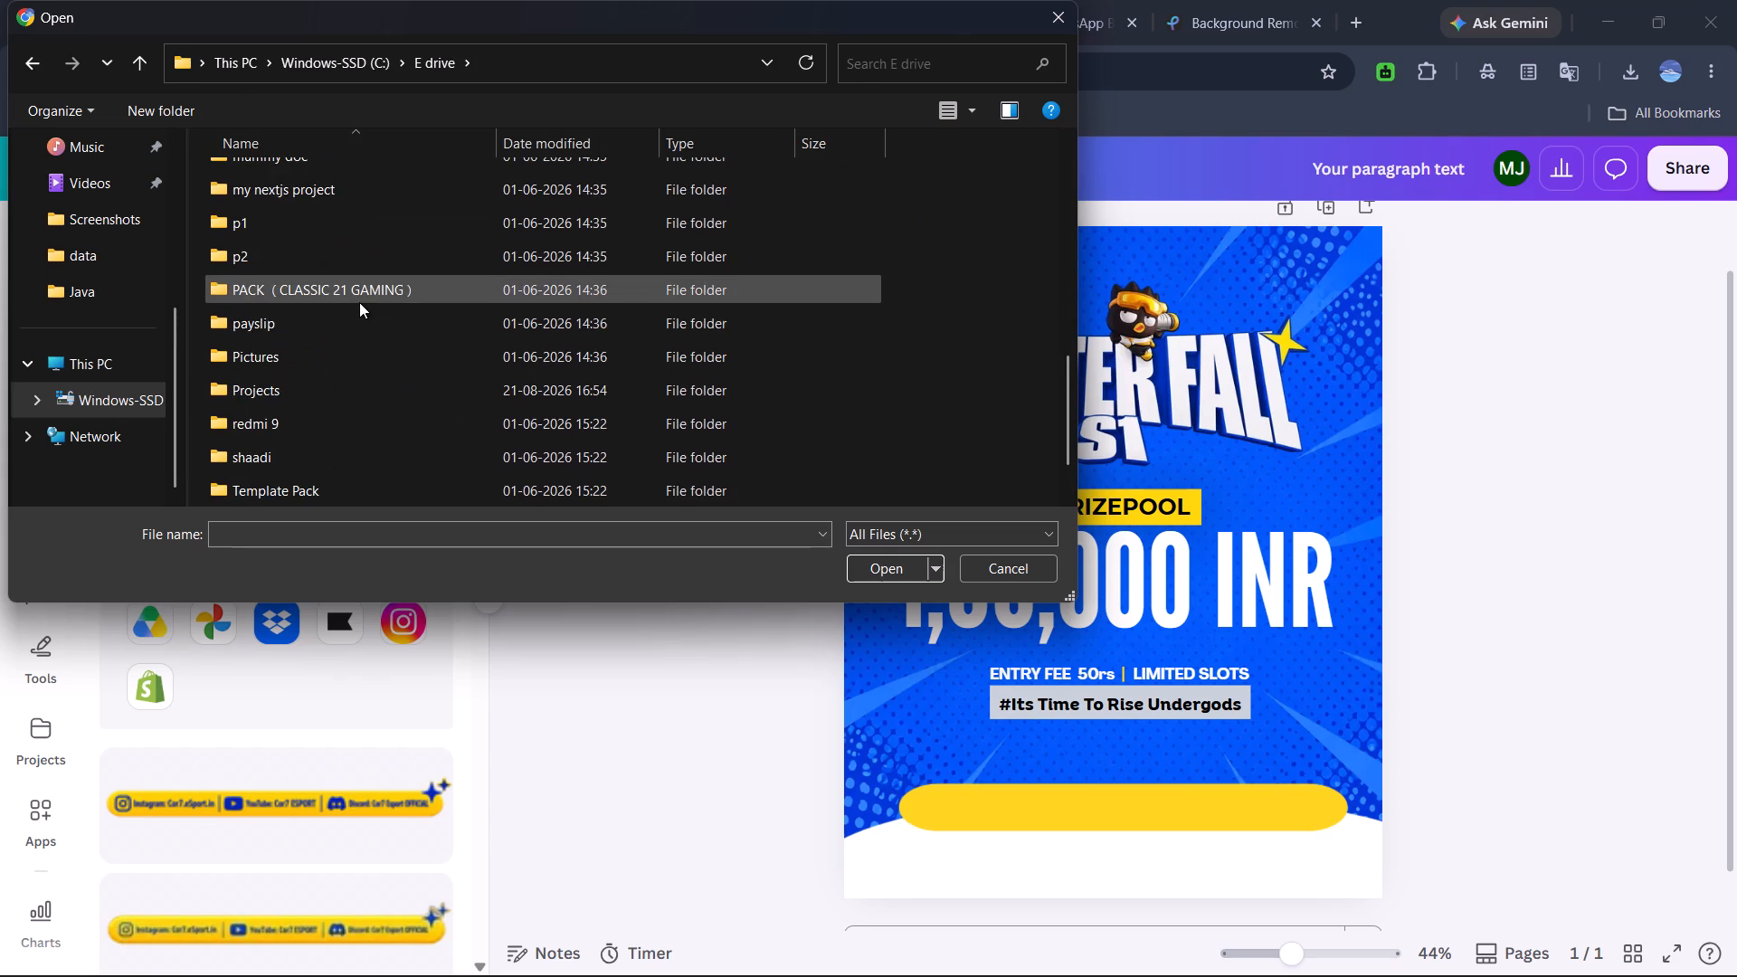
scroll(359, 302, down, 1)
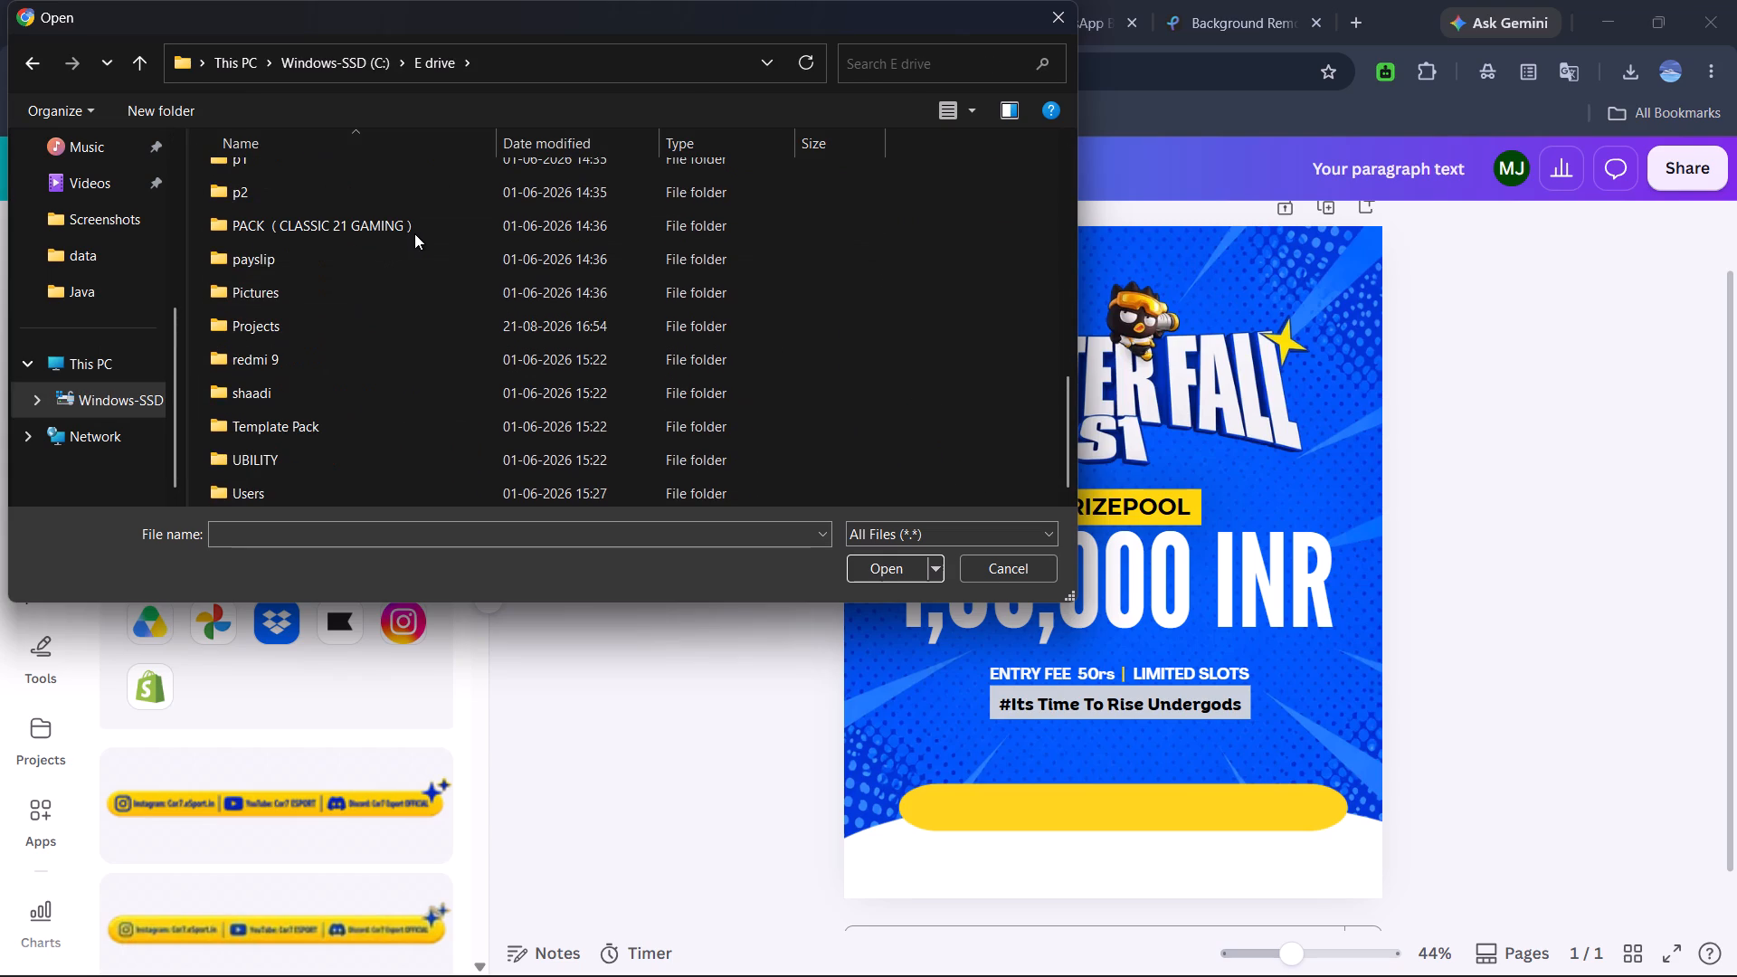
double_click(414, 233)
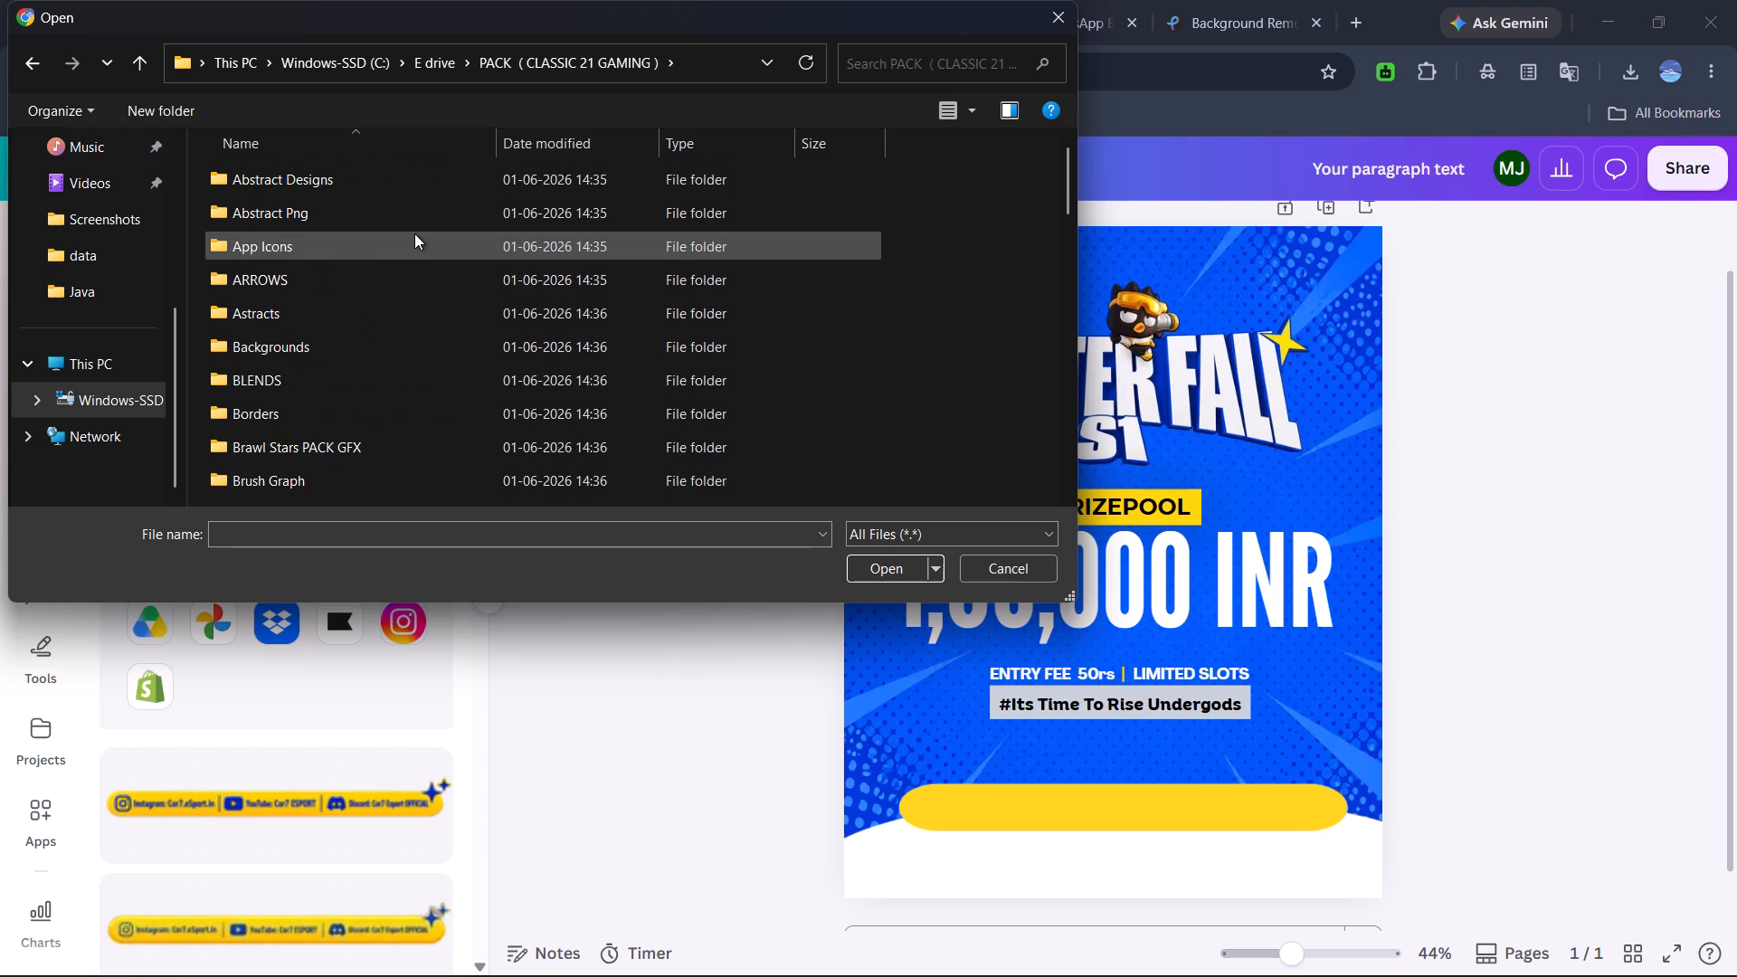
Look through the pack's folder list and its Abstract Designs and Abstract Png folders for usable graphics.
scroll(414, 233, down, 16)
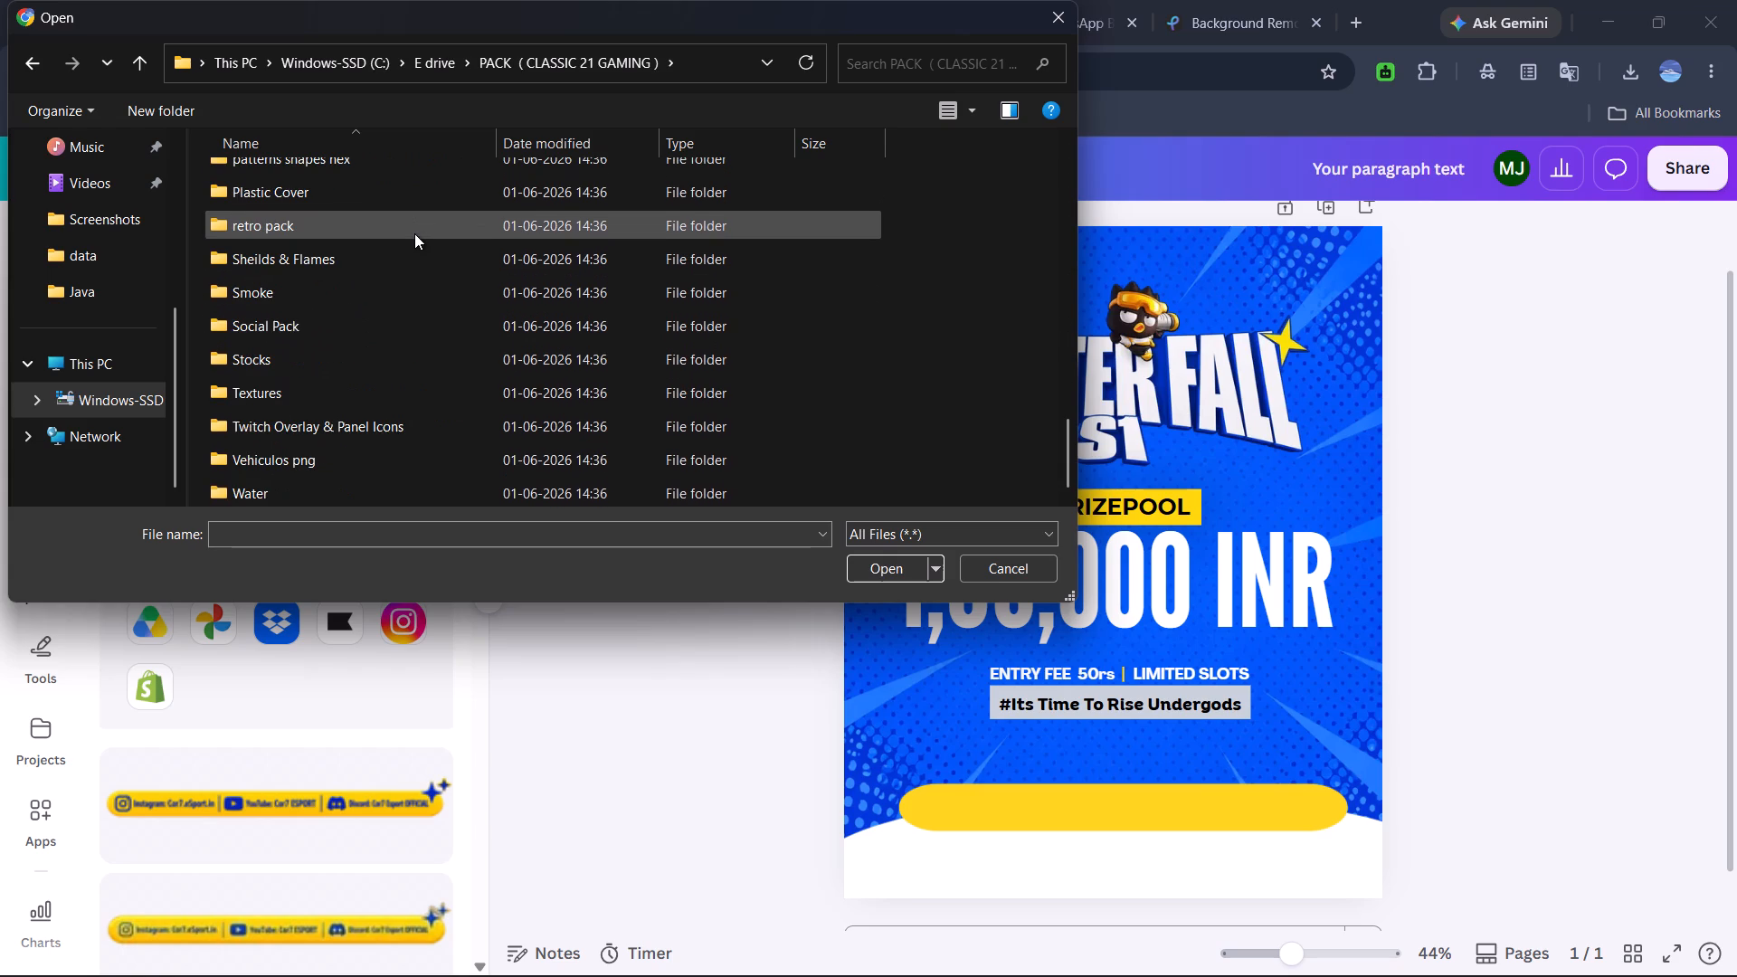
scroll(414, 233, up, 6)
double_click(361, 175)
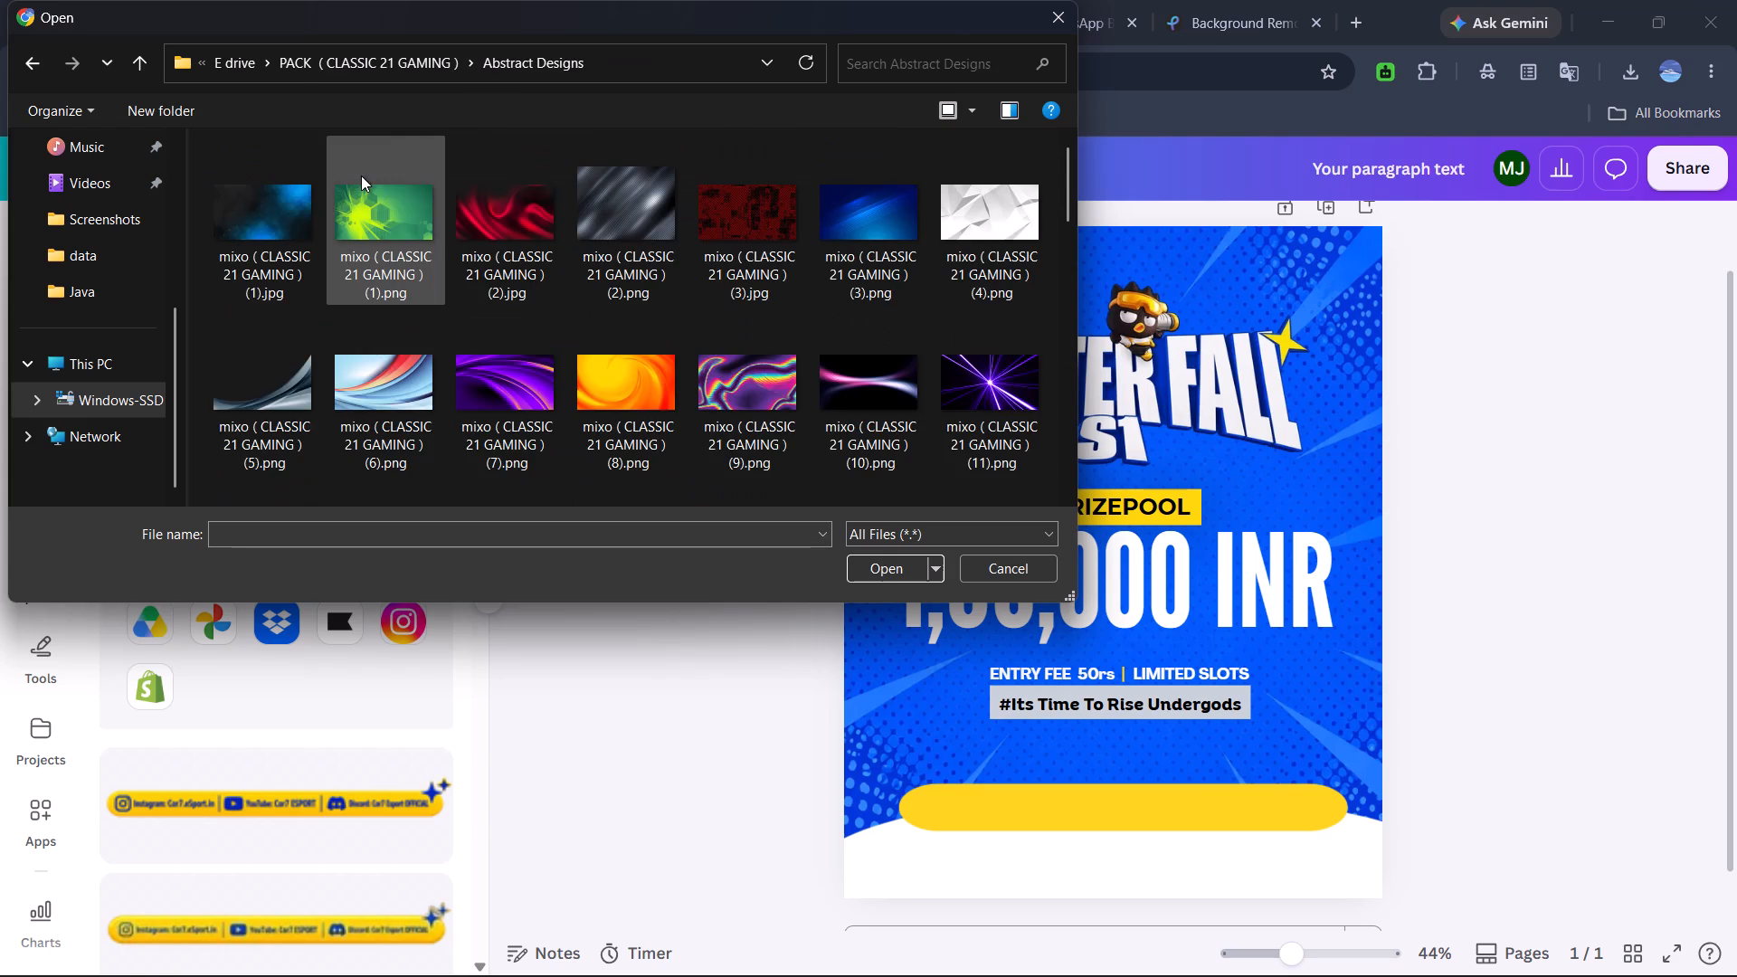
scroll(361, 175, down, 3)
scroll(361, 175, up, 7)
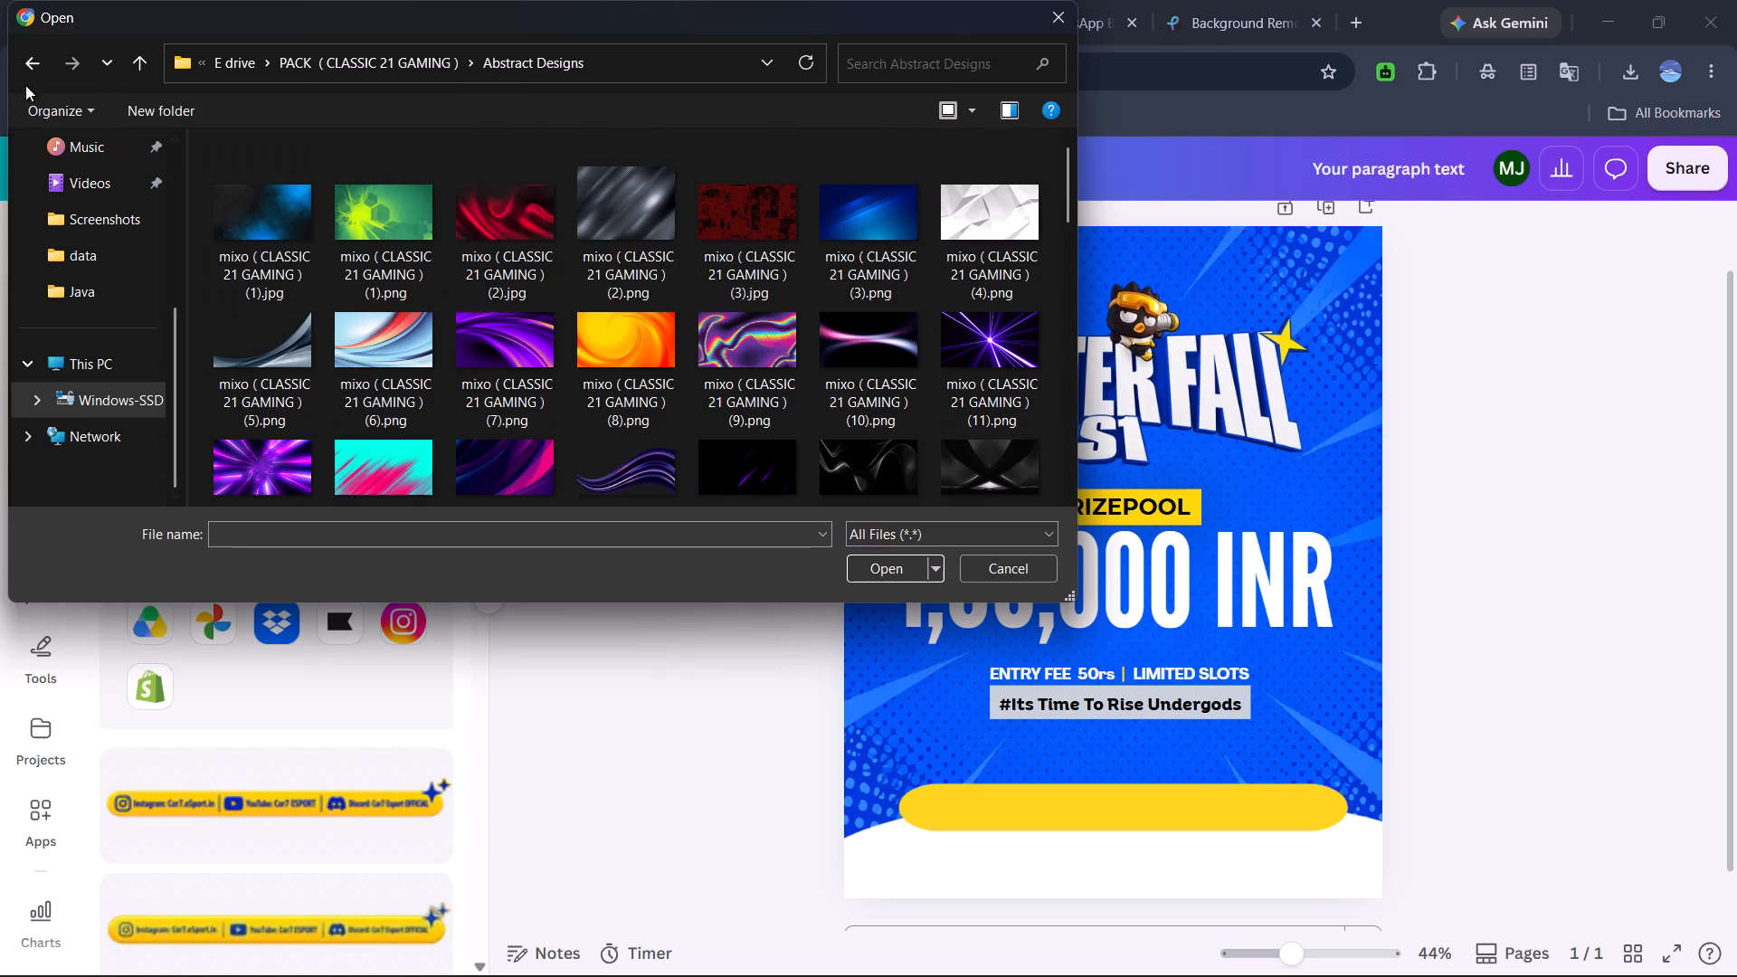
click(24, 71)
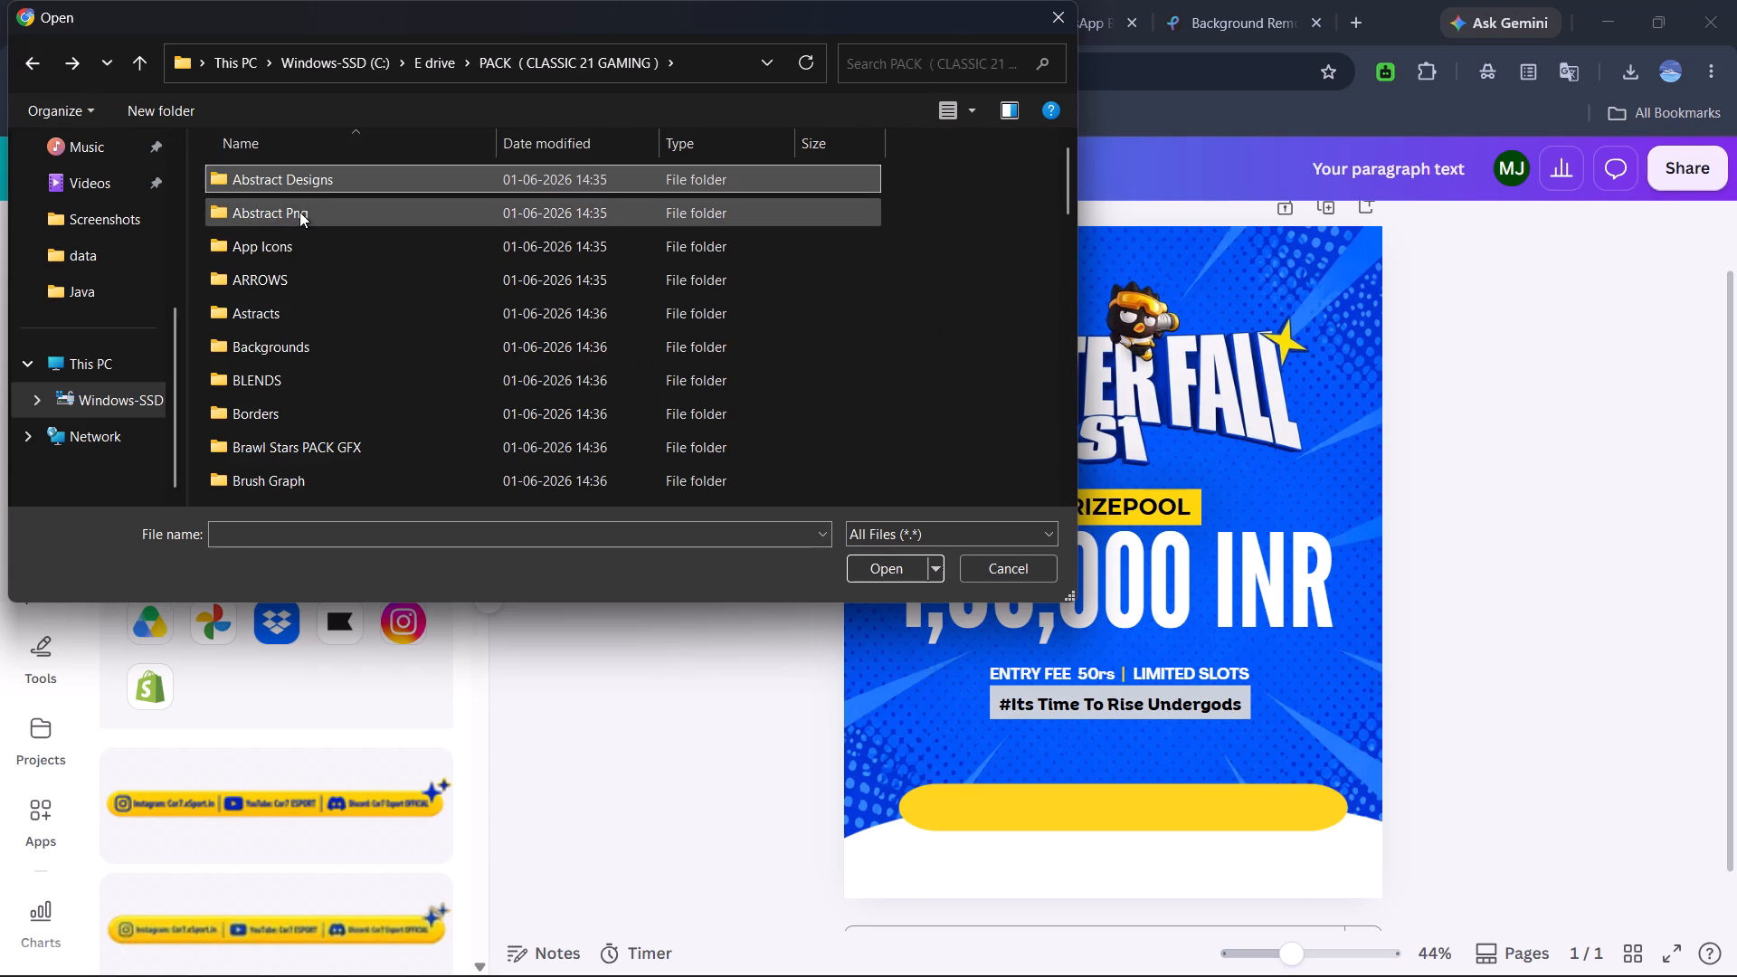
double_click(299, 212)
click(32, 64)
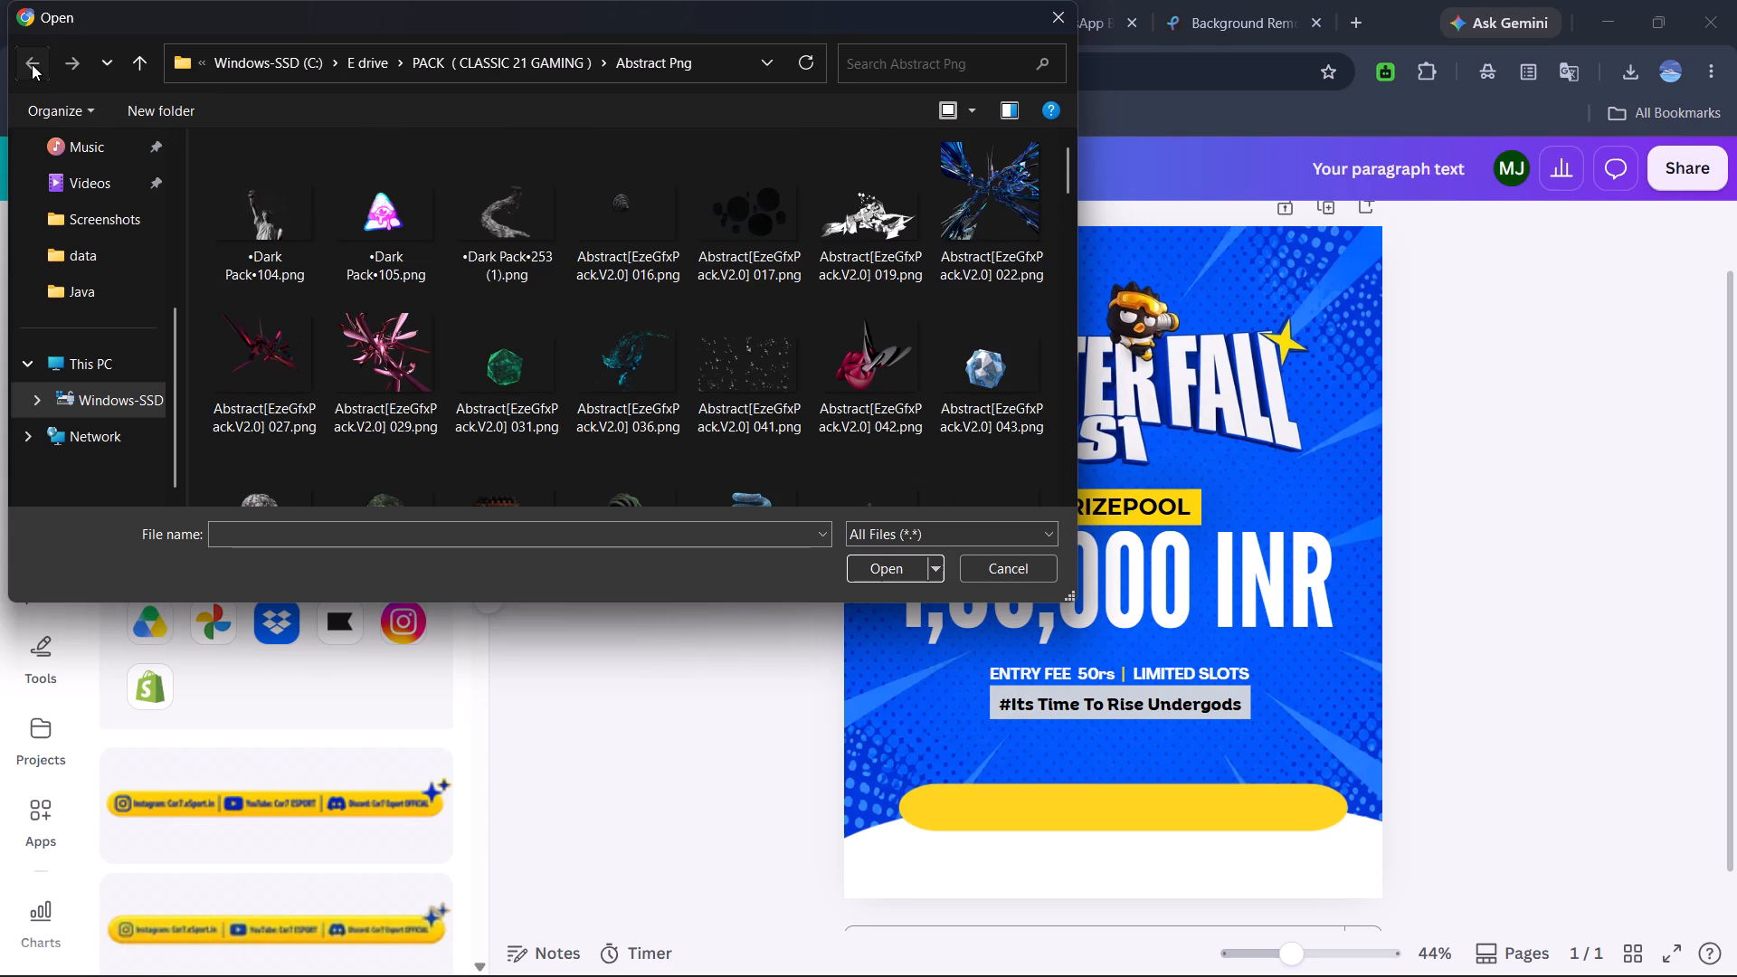
Examine the logos in the pack's App Icons folder for social media icons, and return to the pack.
double_click(264, 232)
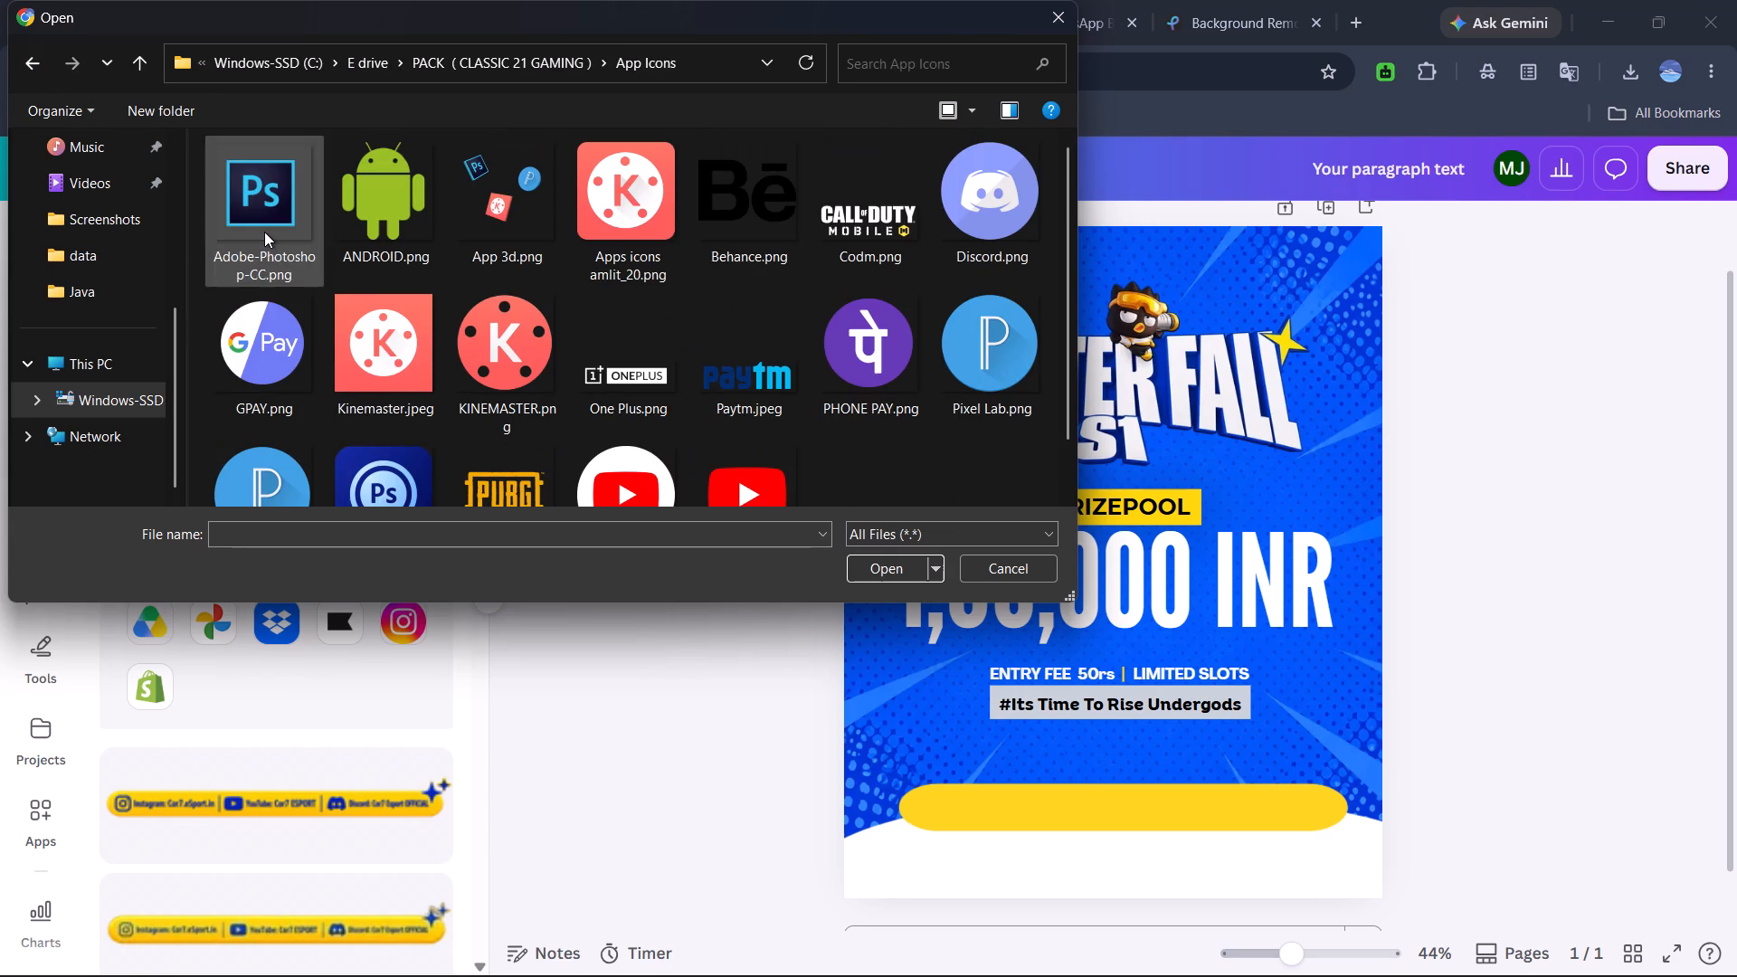
scroll(379, 318, down, 1)
scroll(379, 318, up, 4)
scroll(379, 318, down, 1)
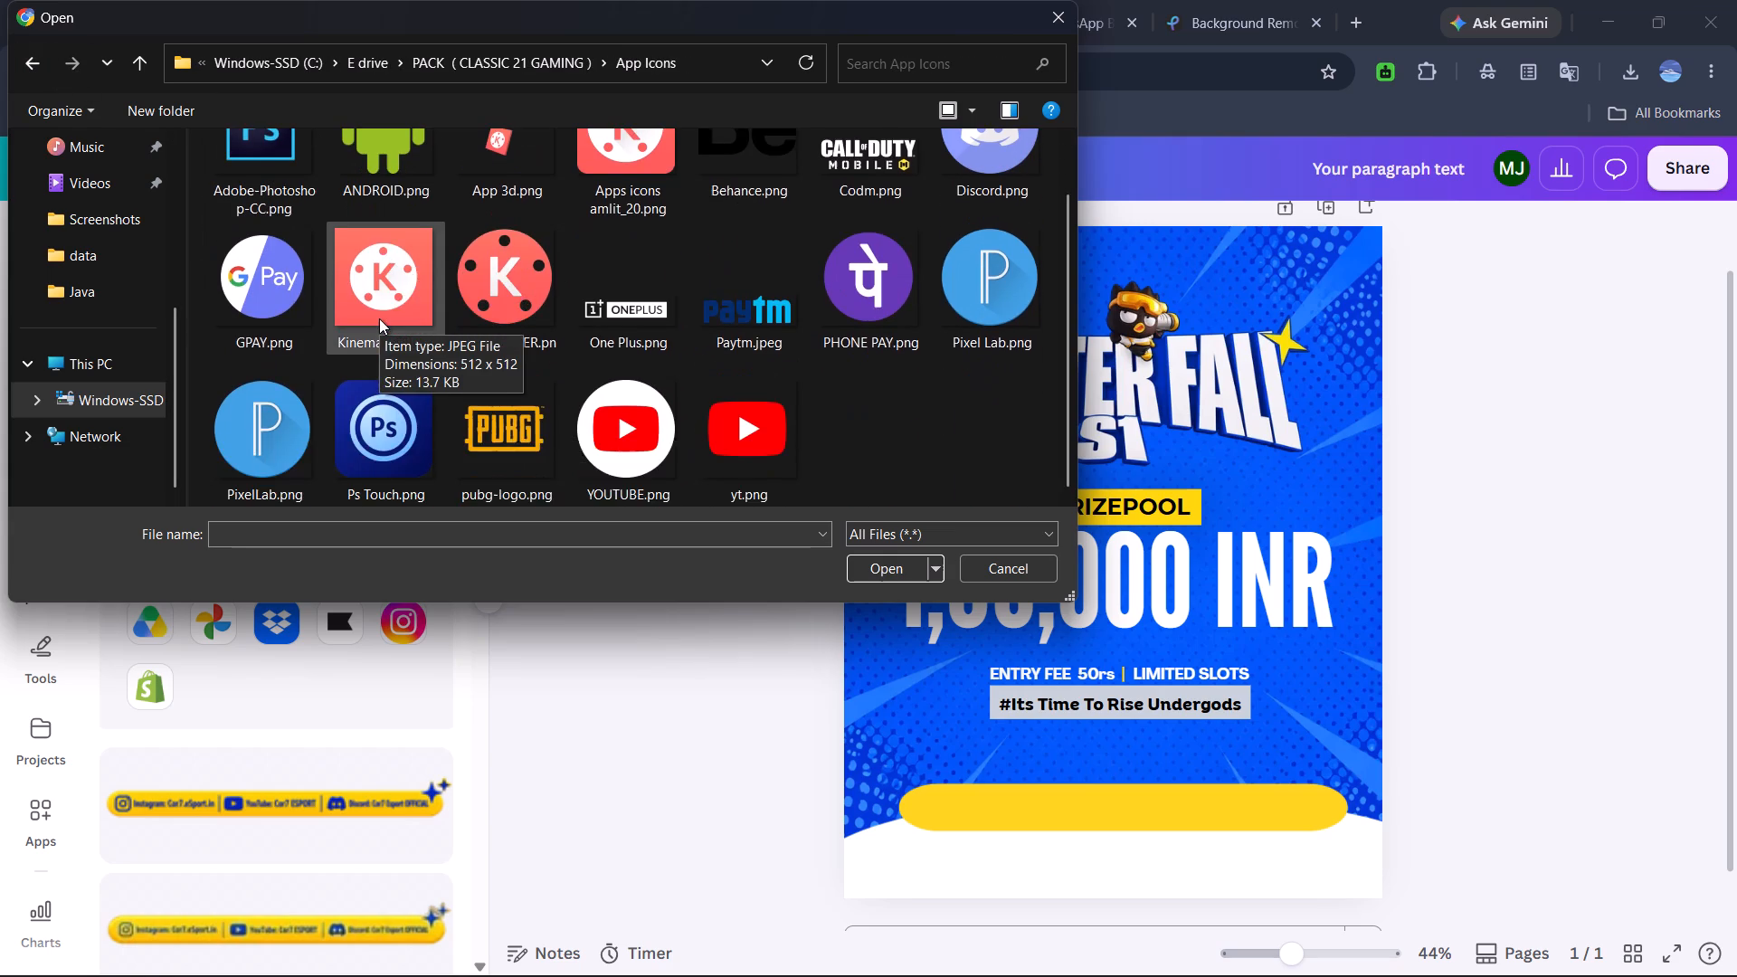
scroll(379, 318, up, 2)
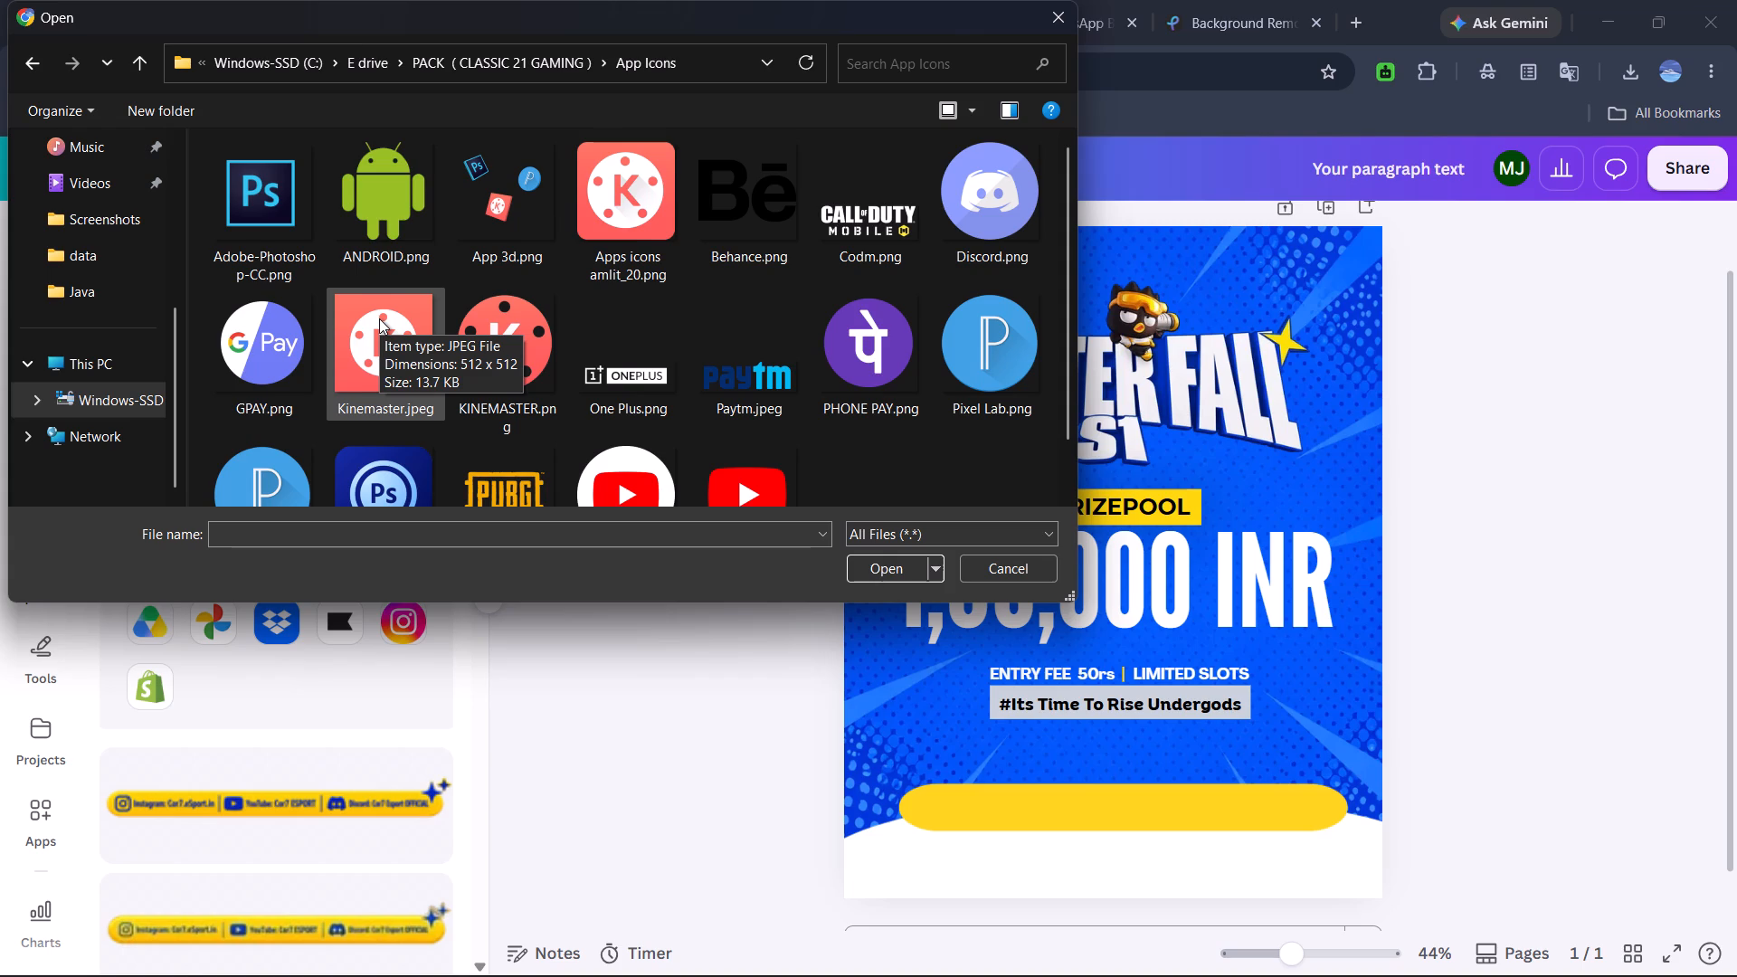
scroll(379, 318, down, 2)
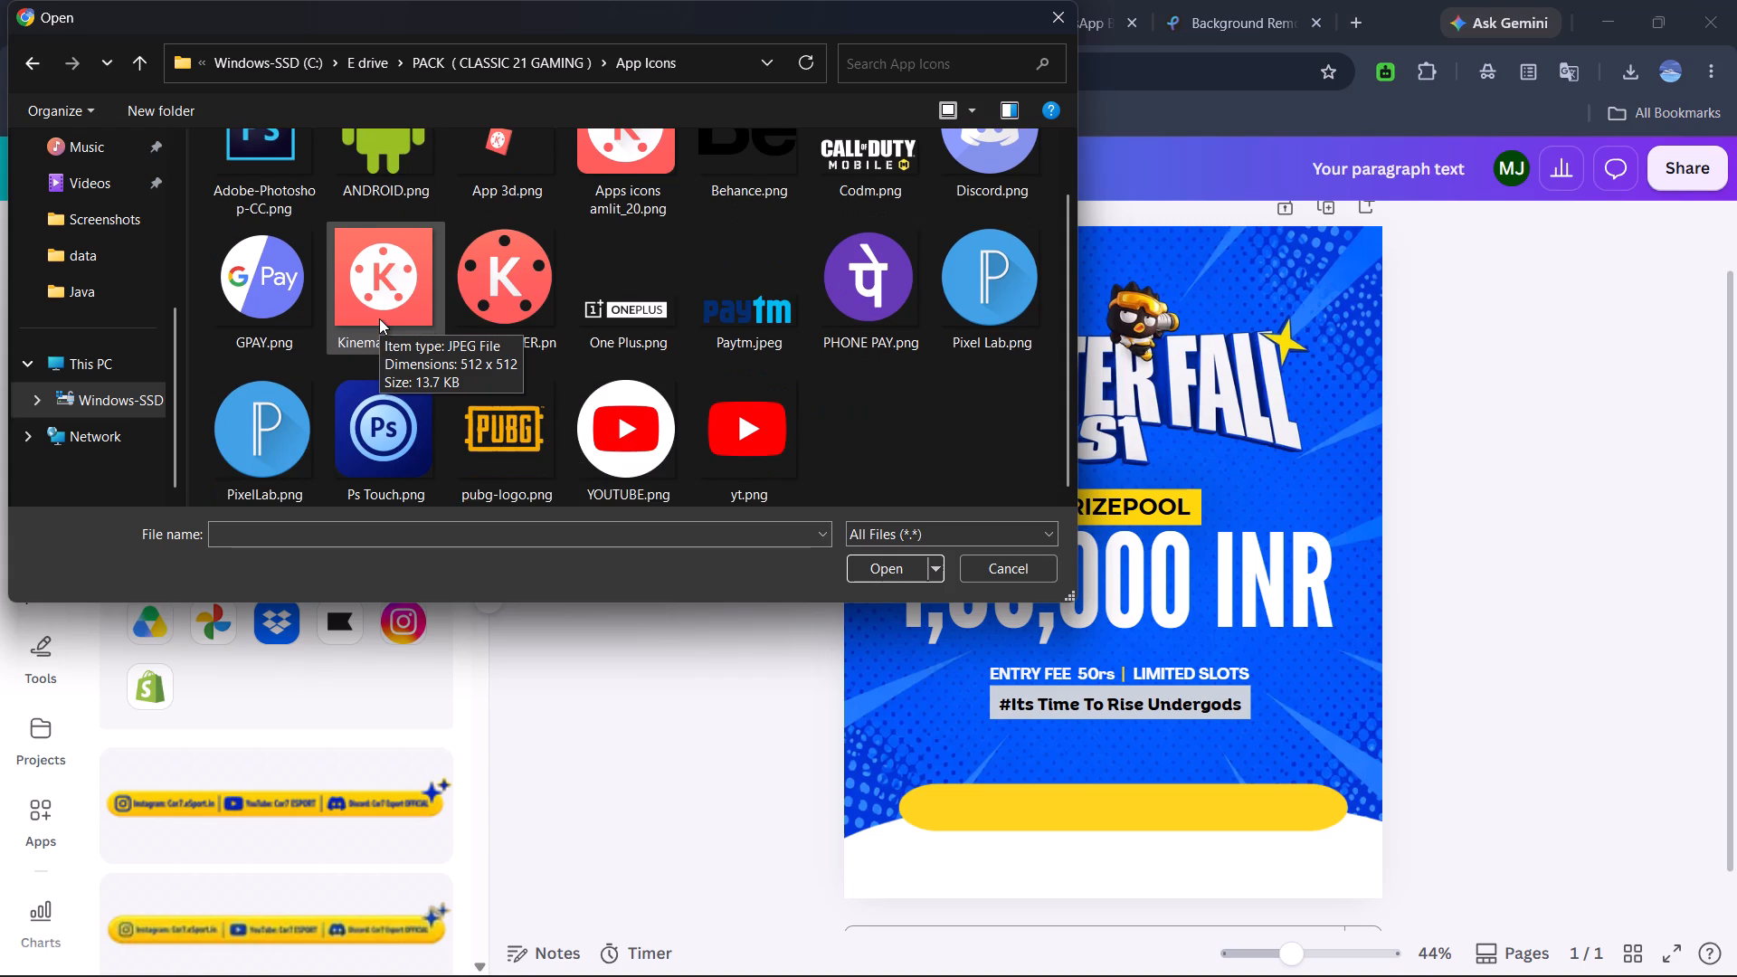
scroll(379, 318, up, 6)
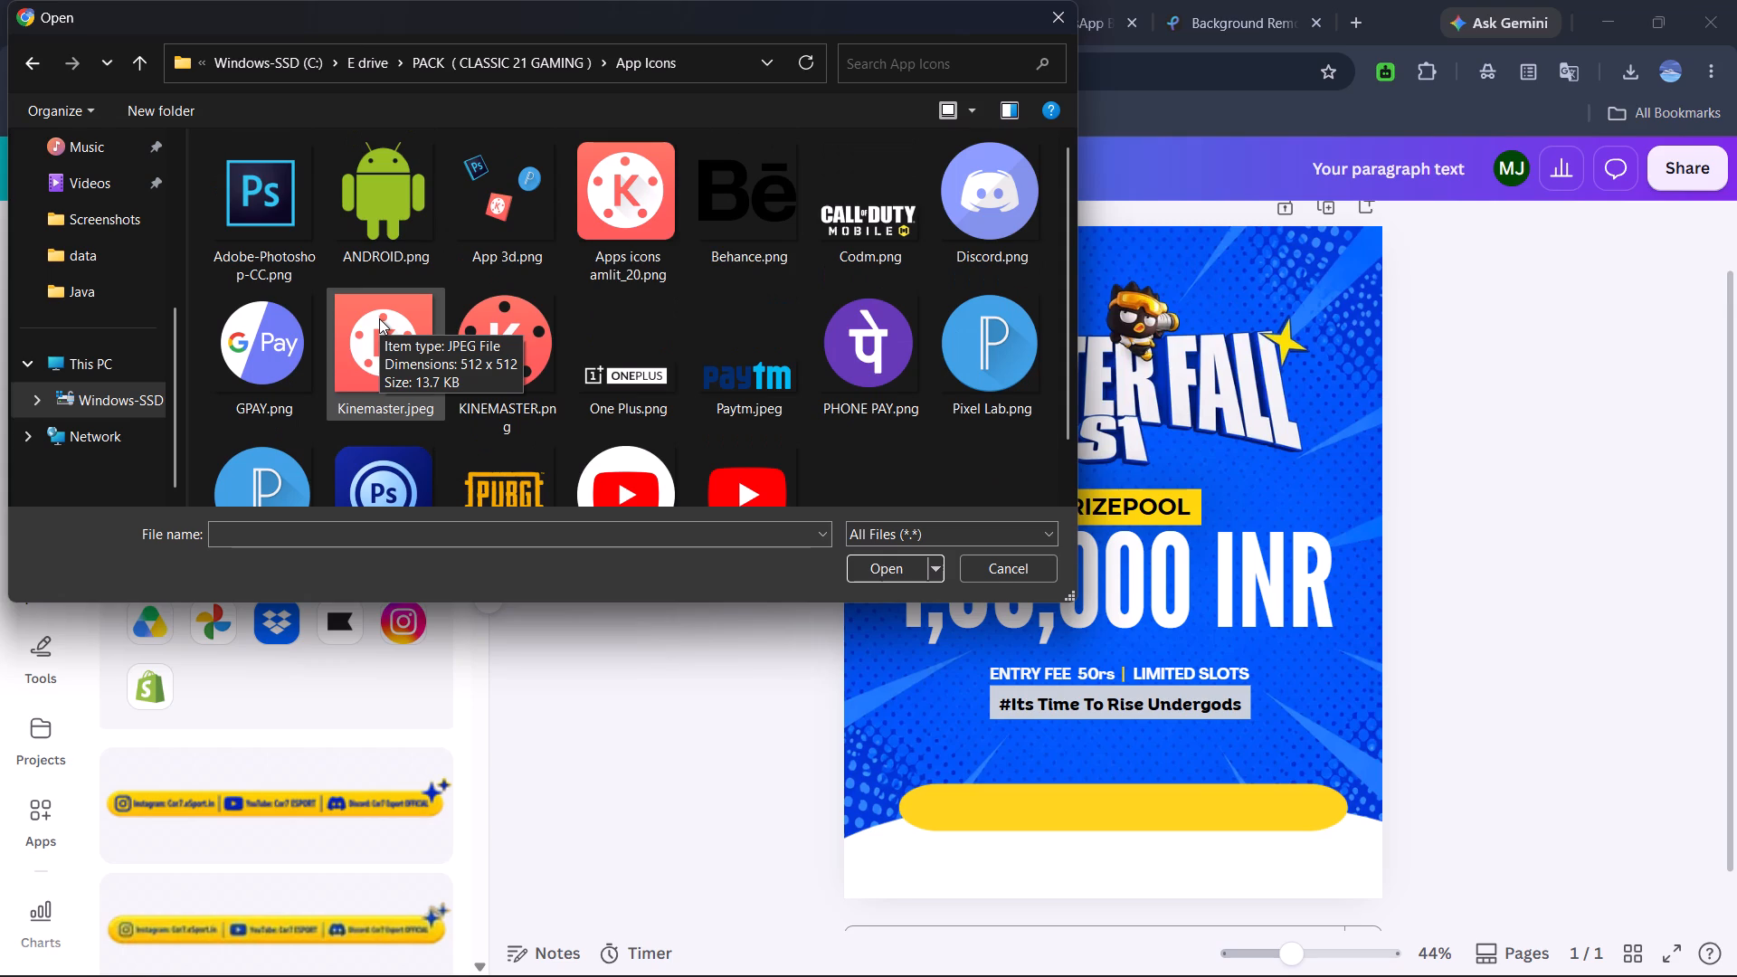
click(29, 57)
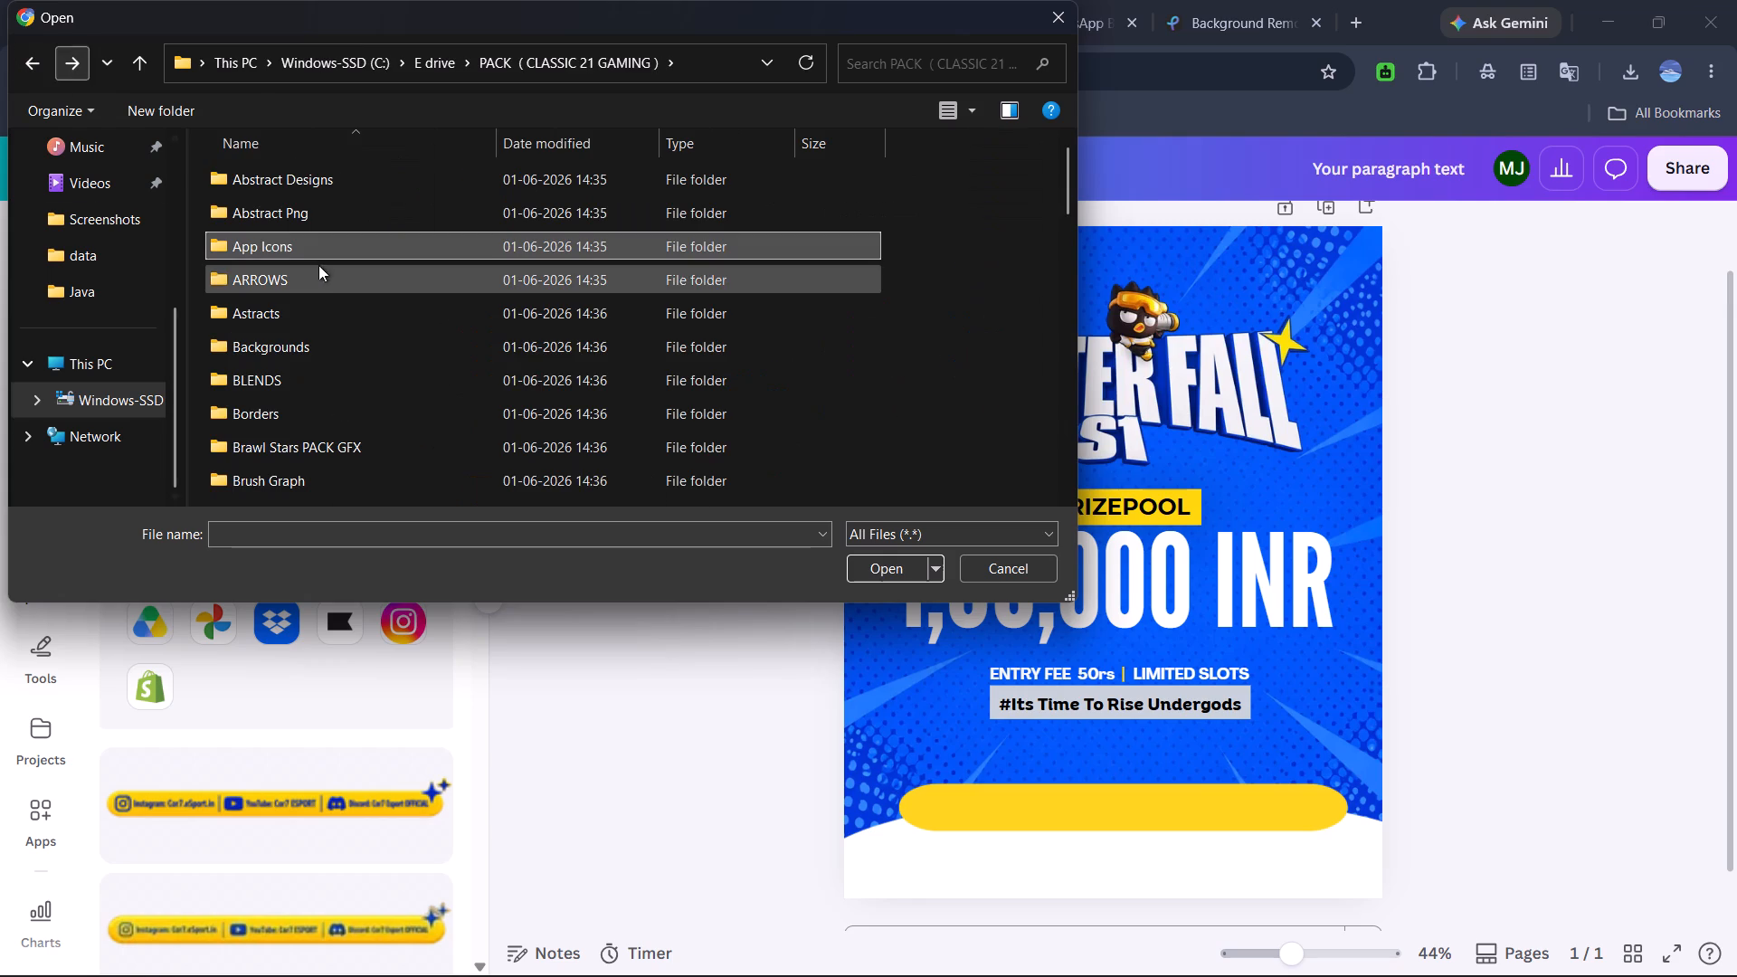
Browse the images in the pack's ARROWS and Astracts folders, and return to the pack's folder list.
double_click(326, 273)
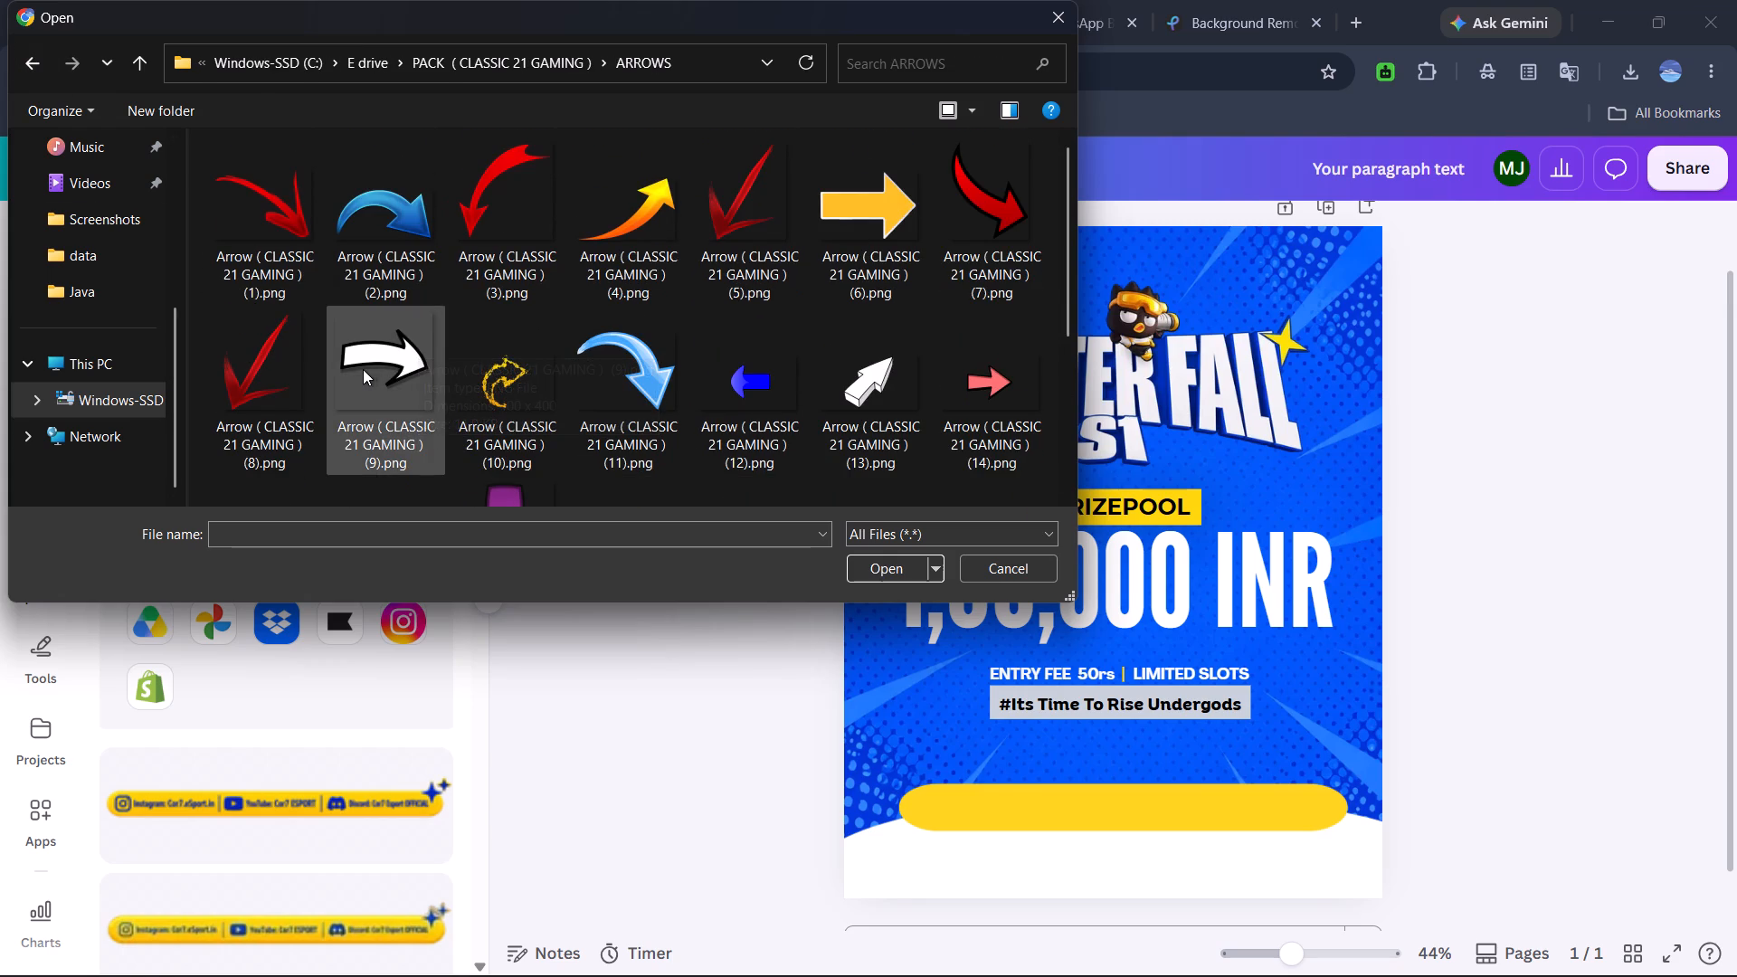
scroll(480, 330, down, 1)
scroll(480, 330, up, 2)
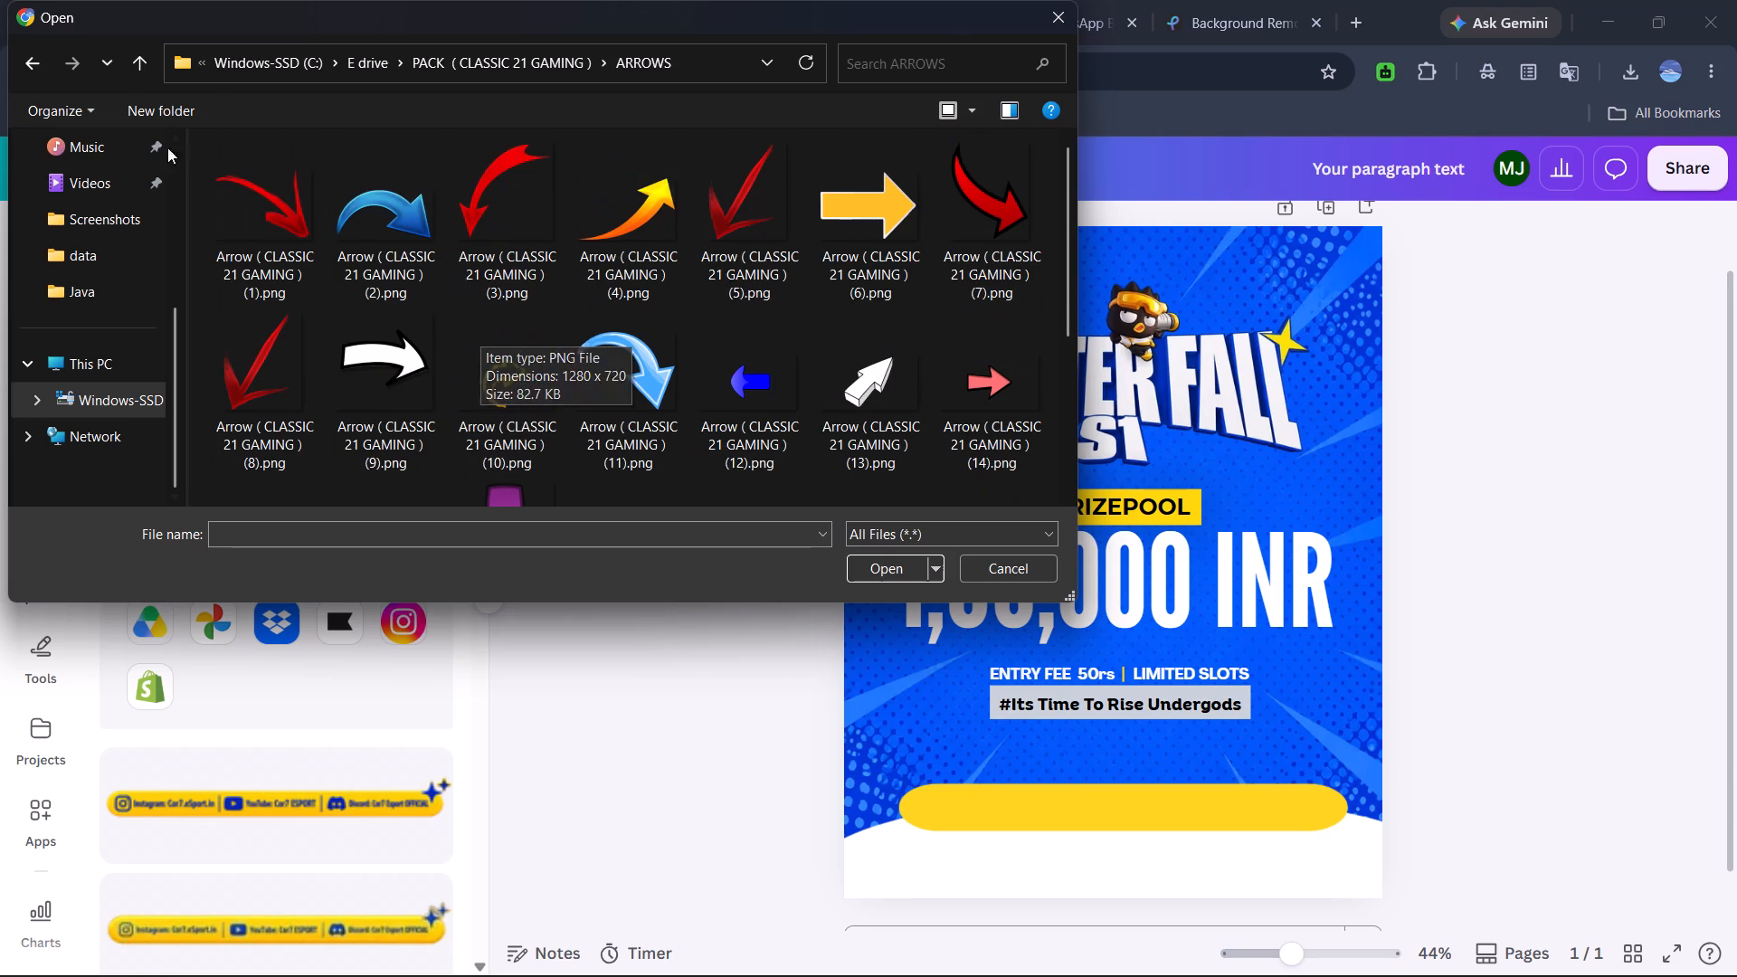
click(41, 72)
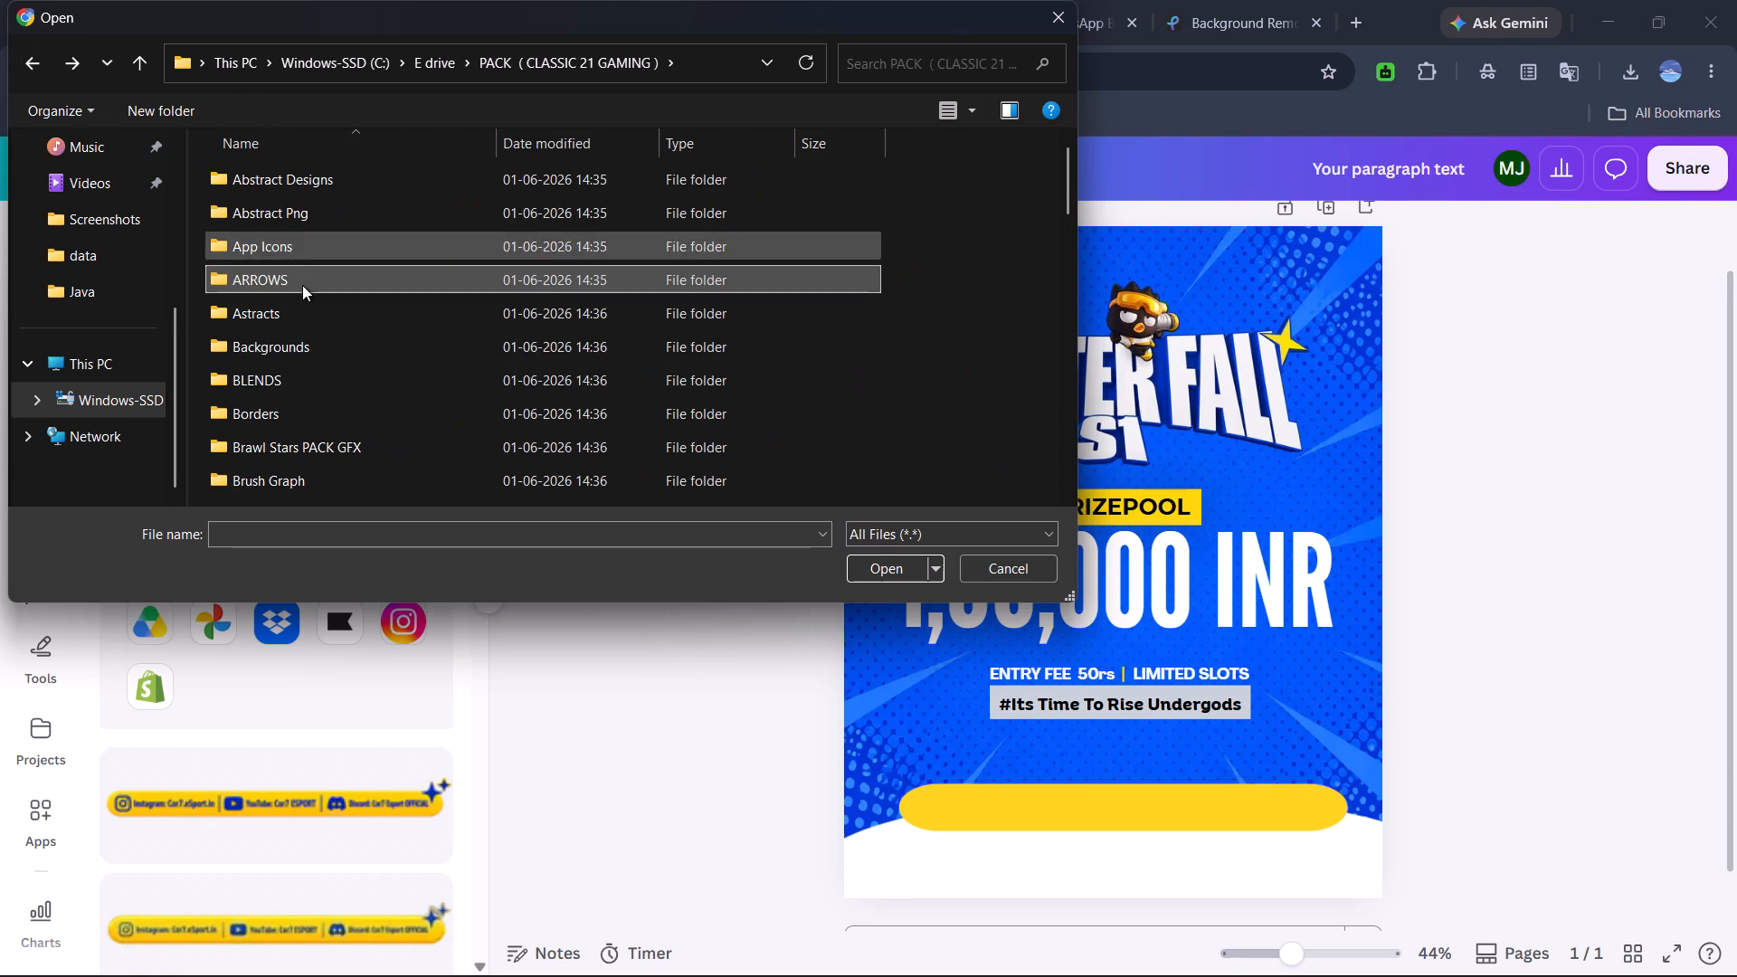
double_click(303, 304)
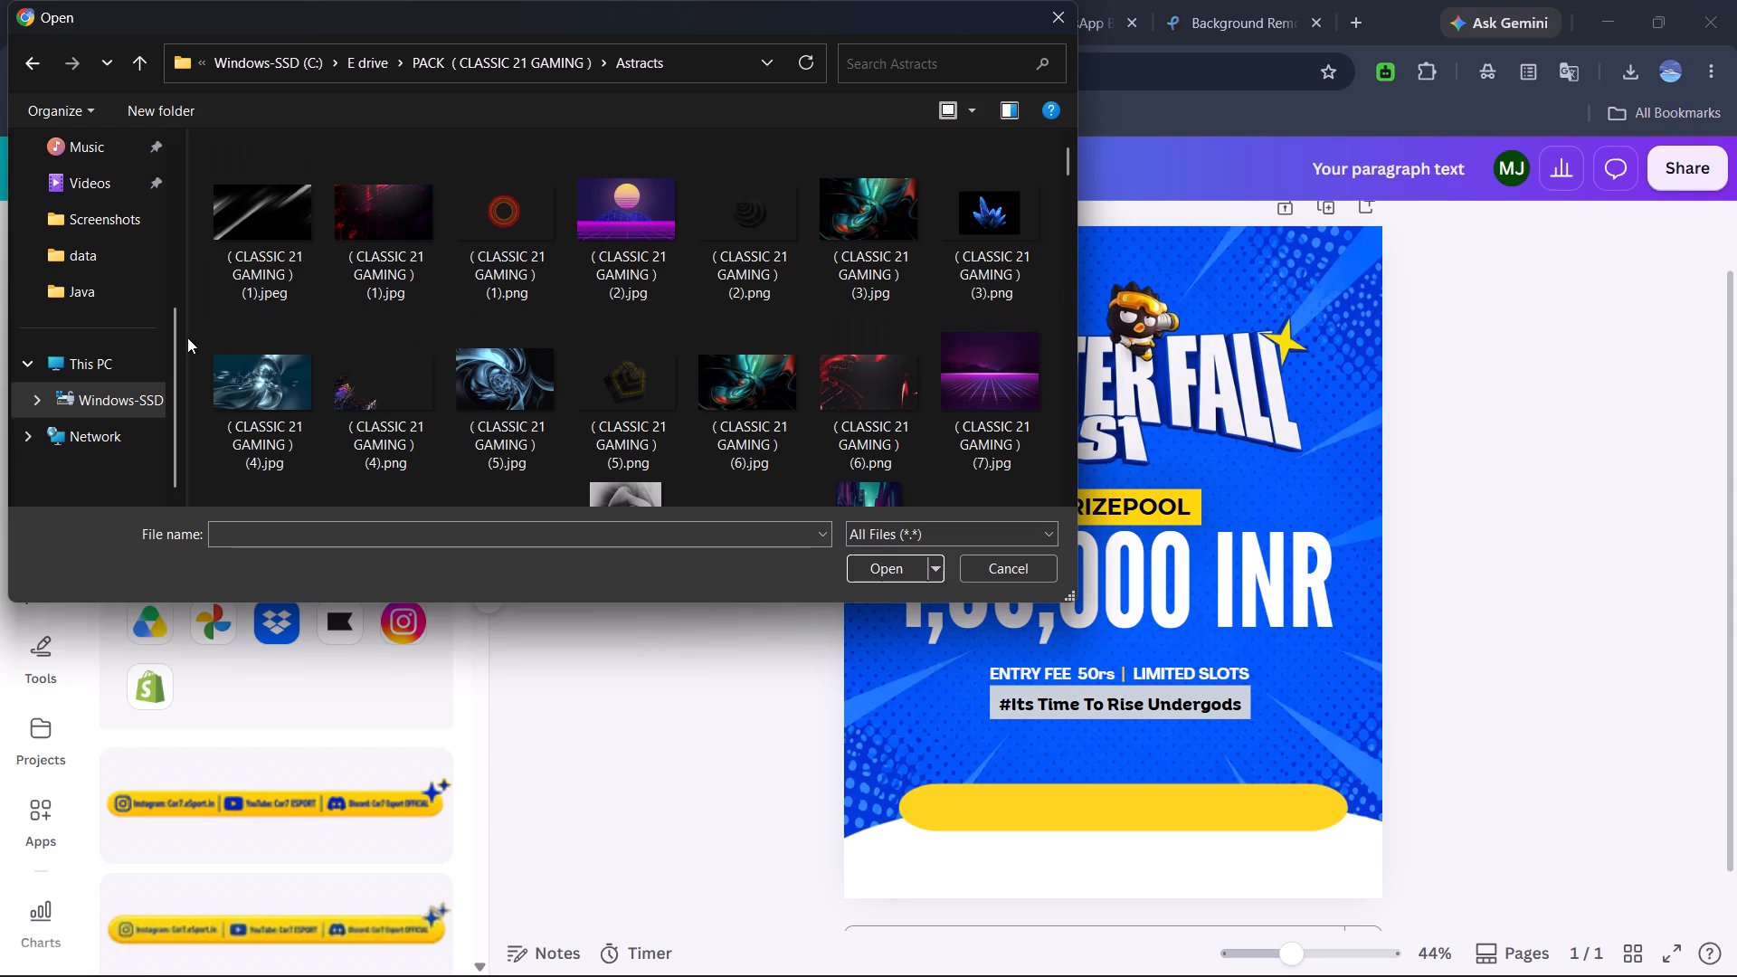
scroll(554, 318, down, 4)
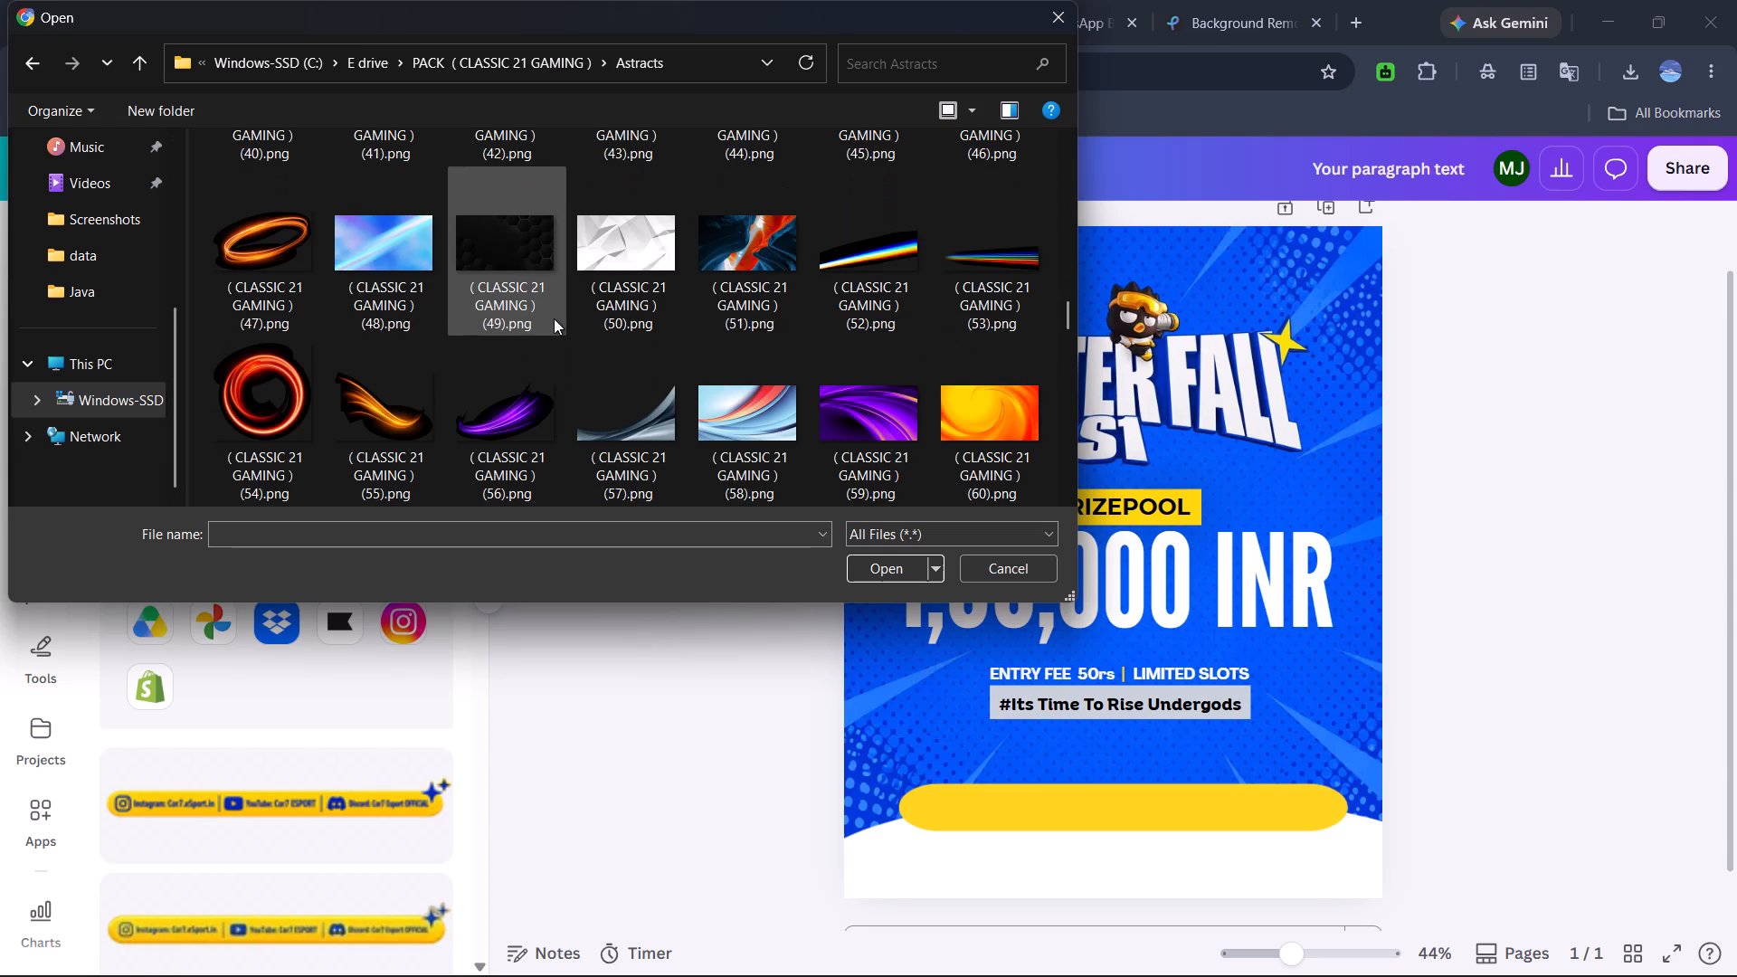
scroll(554, 318, down, 2)
scroll(554, 318, up, 1)
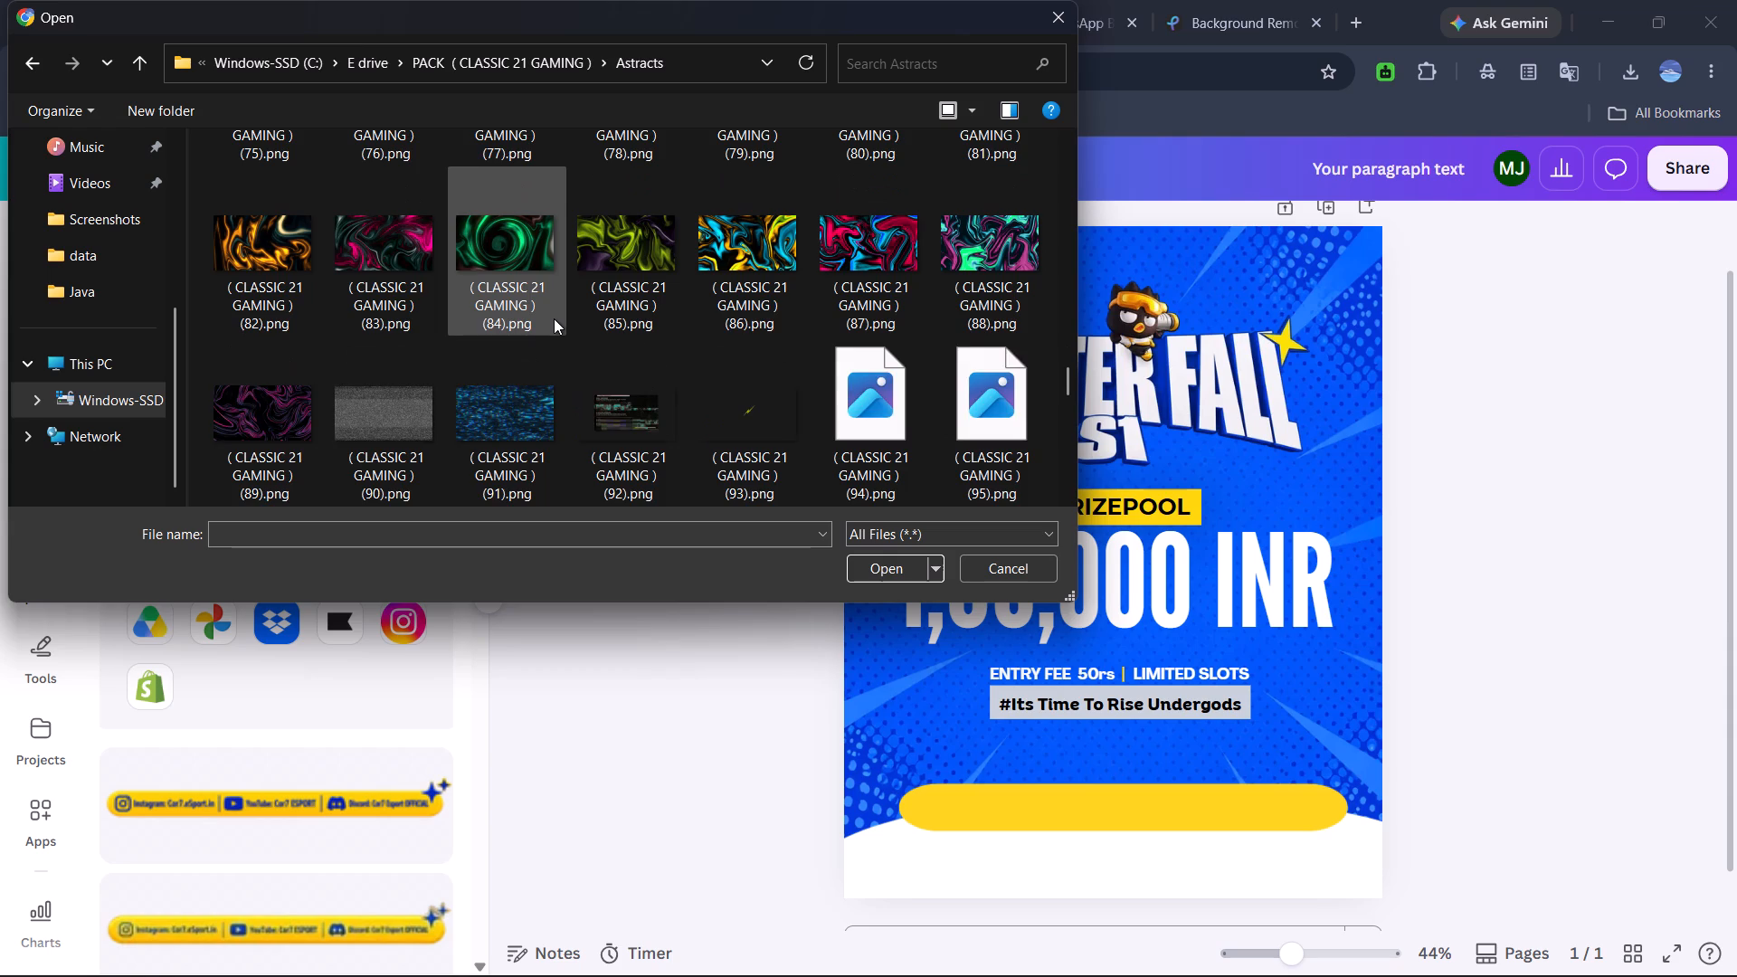
scroll(554, 318, up, 1)
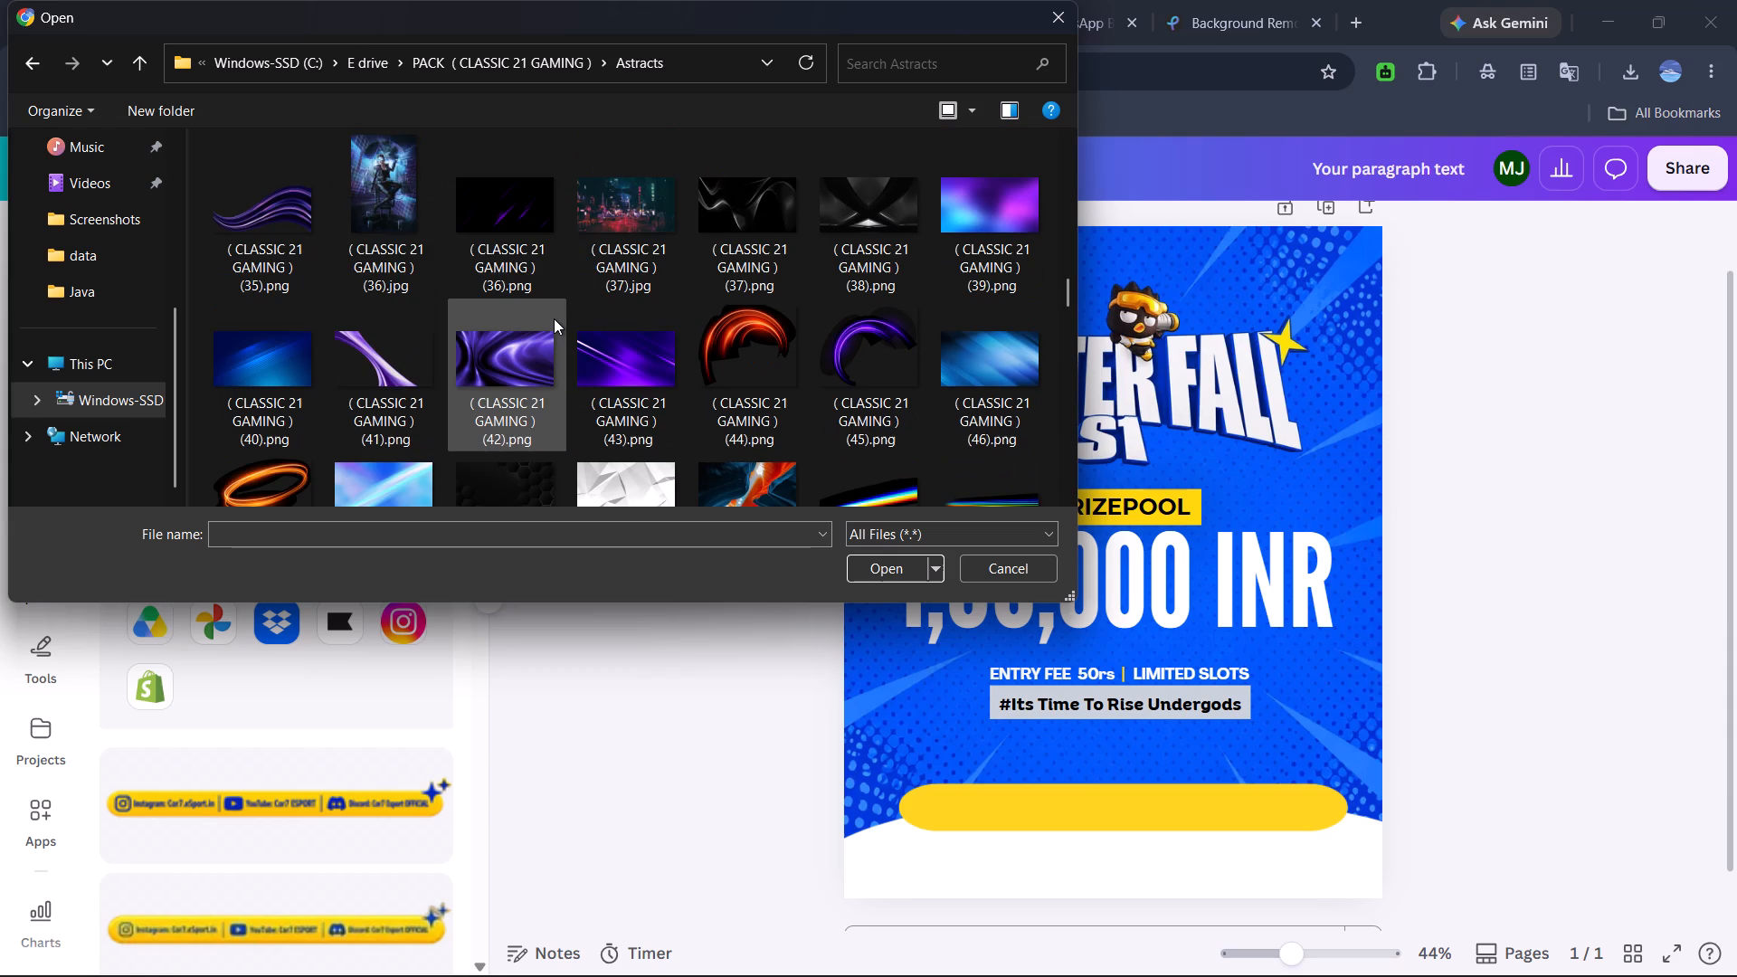
scroll(554, 318, up, 1)
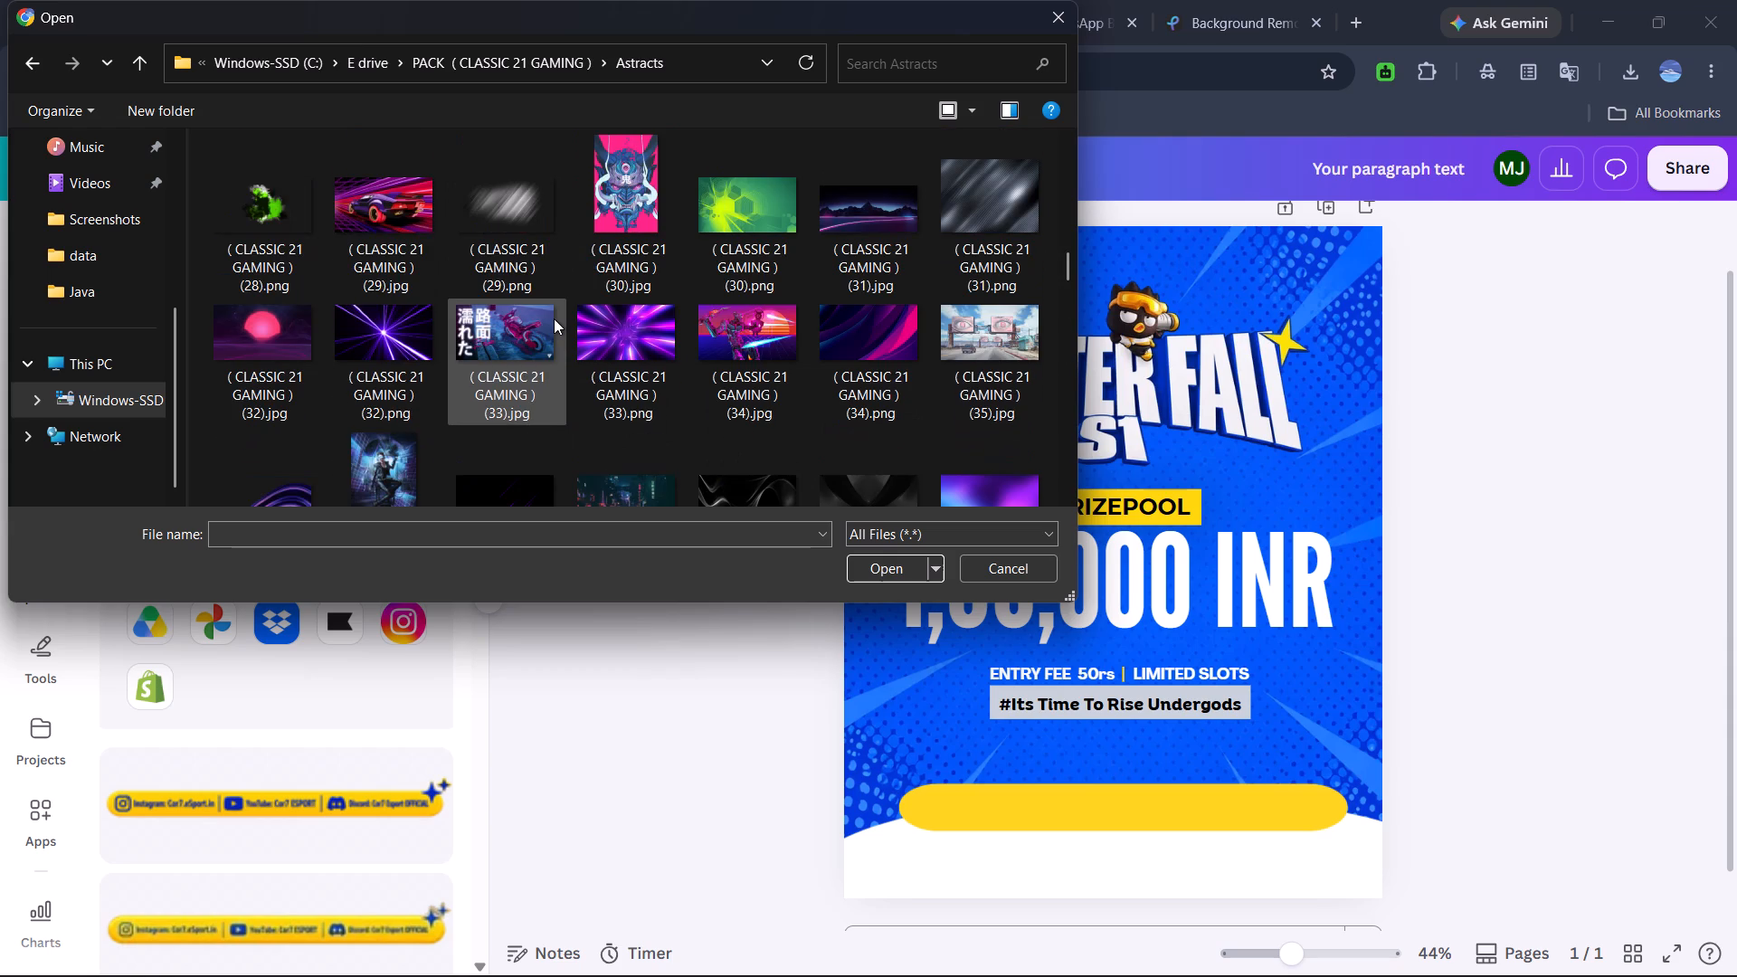
scroll(554, 318, up, 1)
click(33, 52)
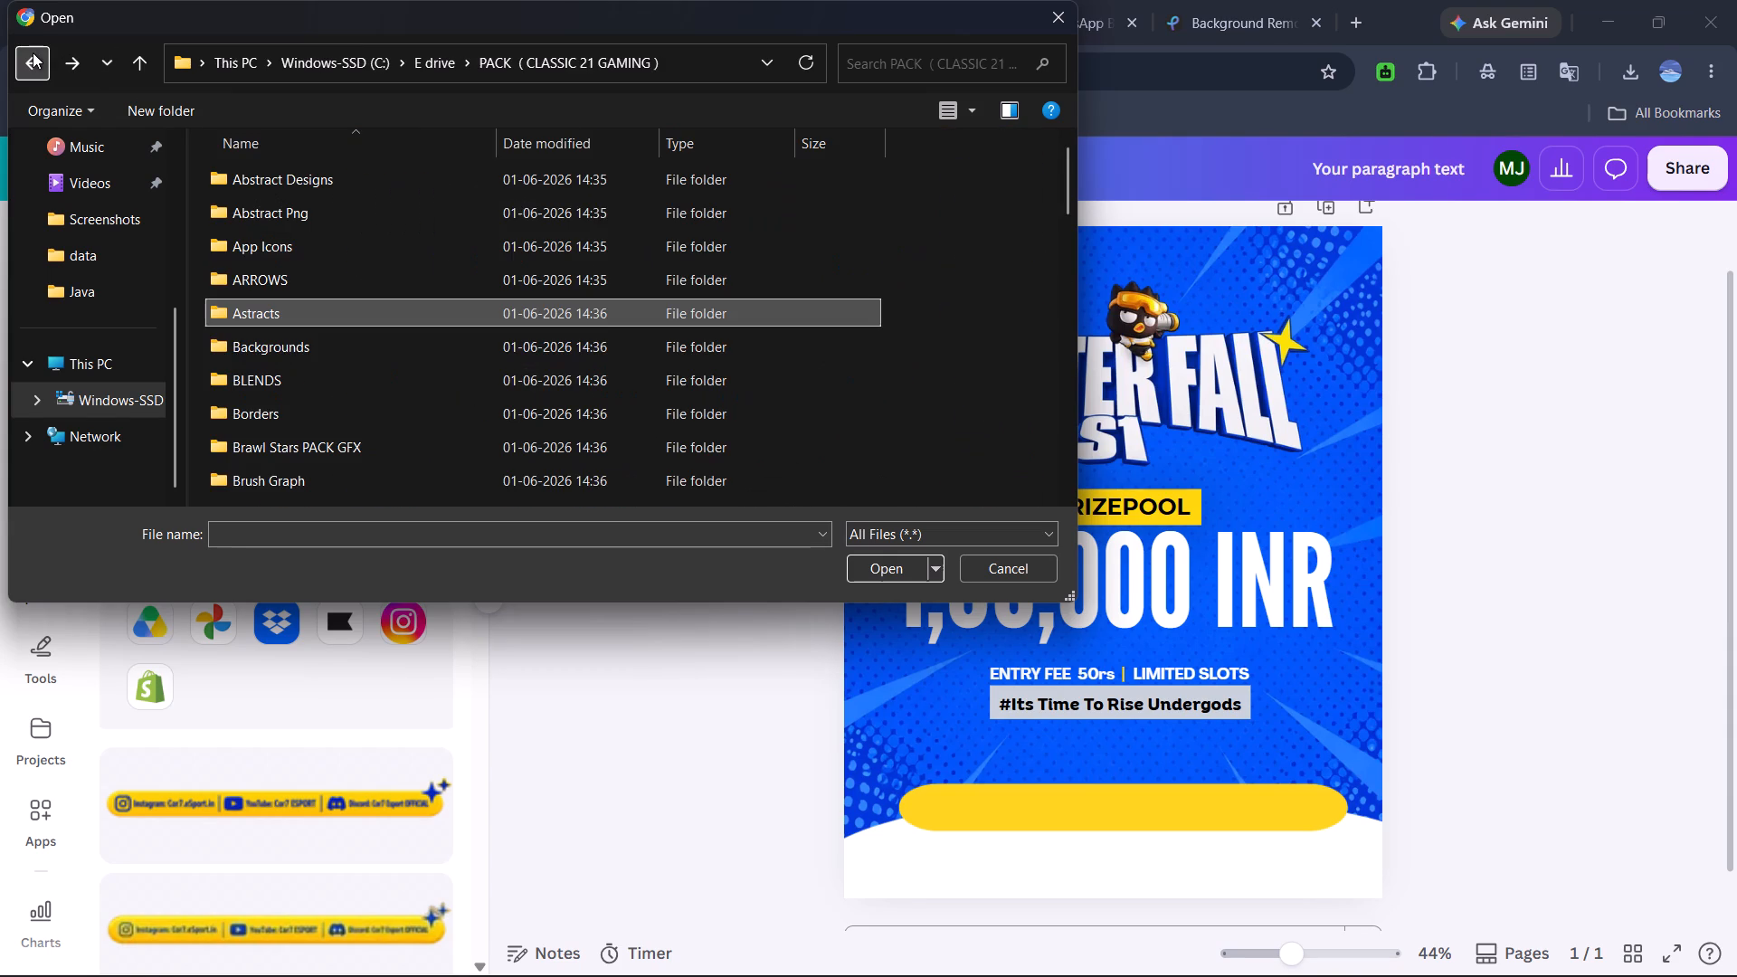
Check the pack's Backgrounds and Textures folders for usable images, and return to the pack's folder list.
double_click(359, 348)
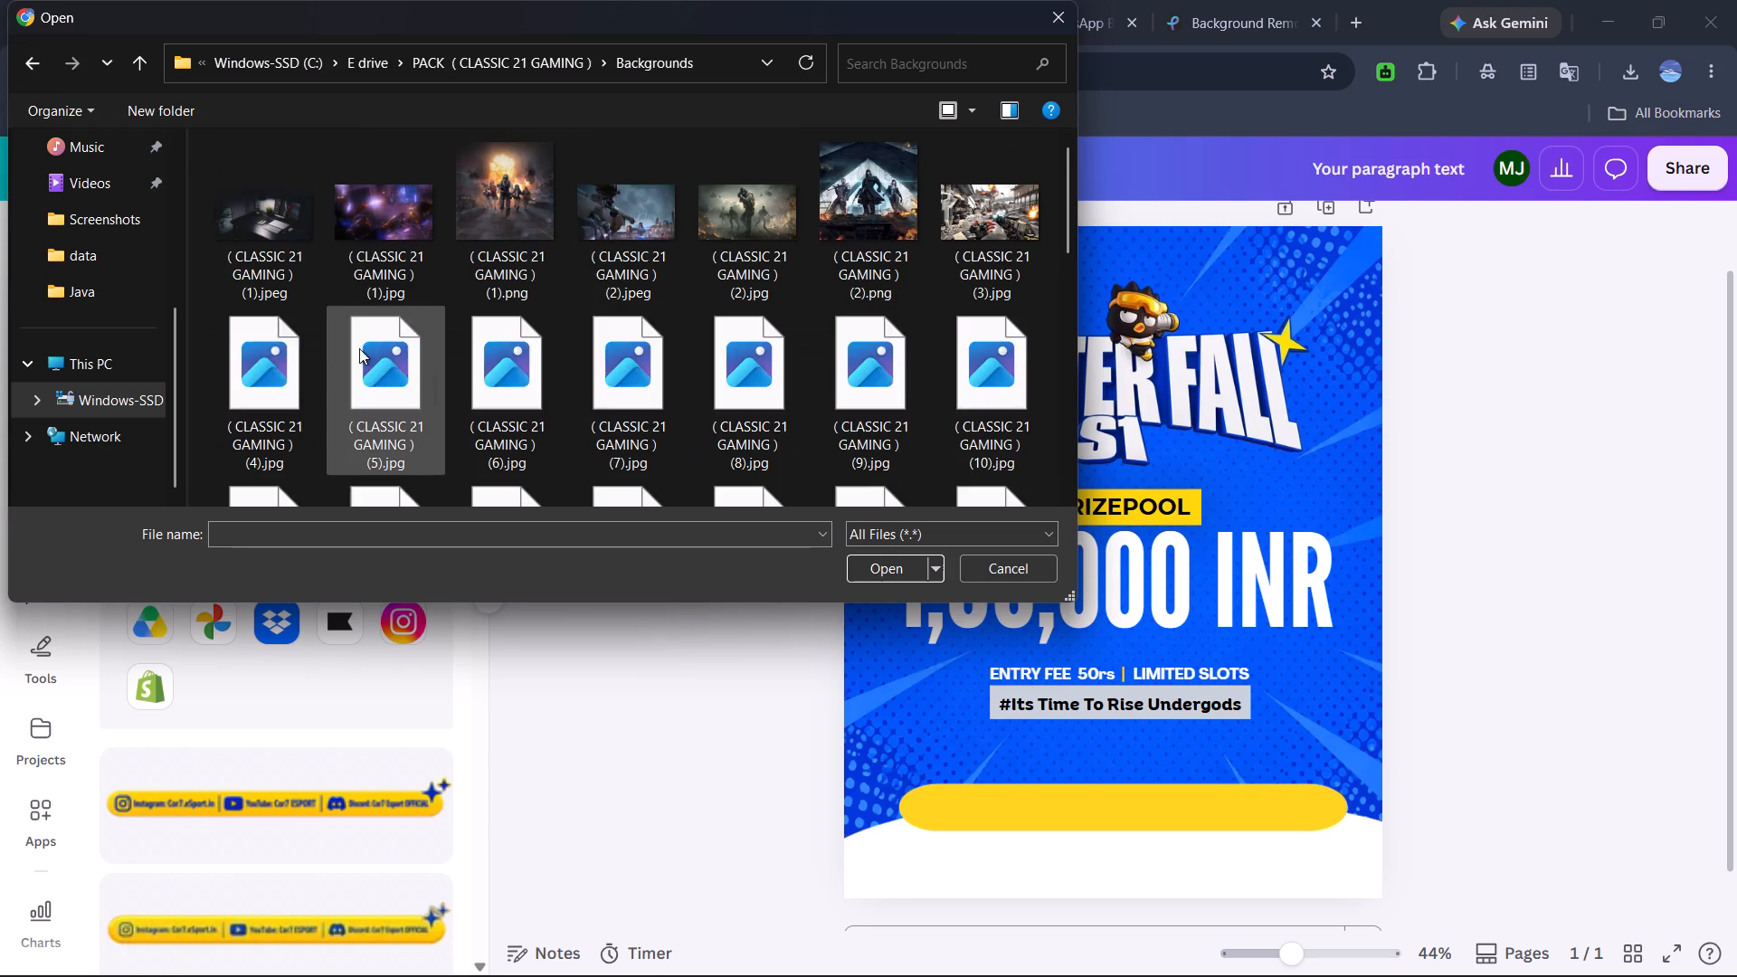
click(33, 67)
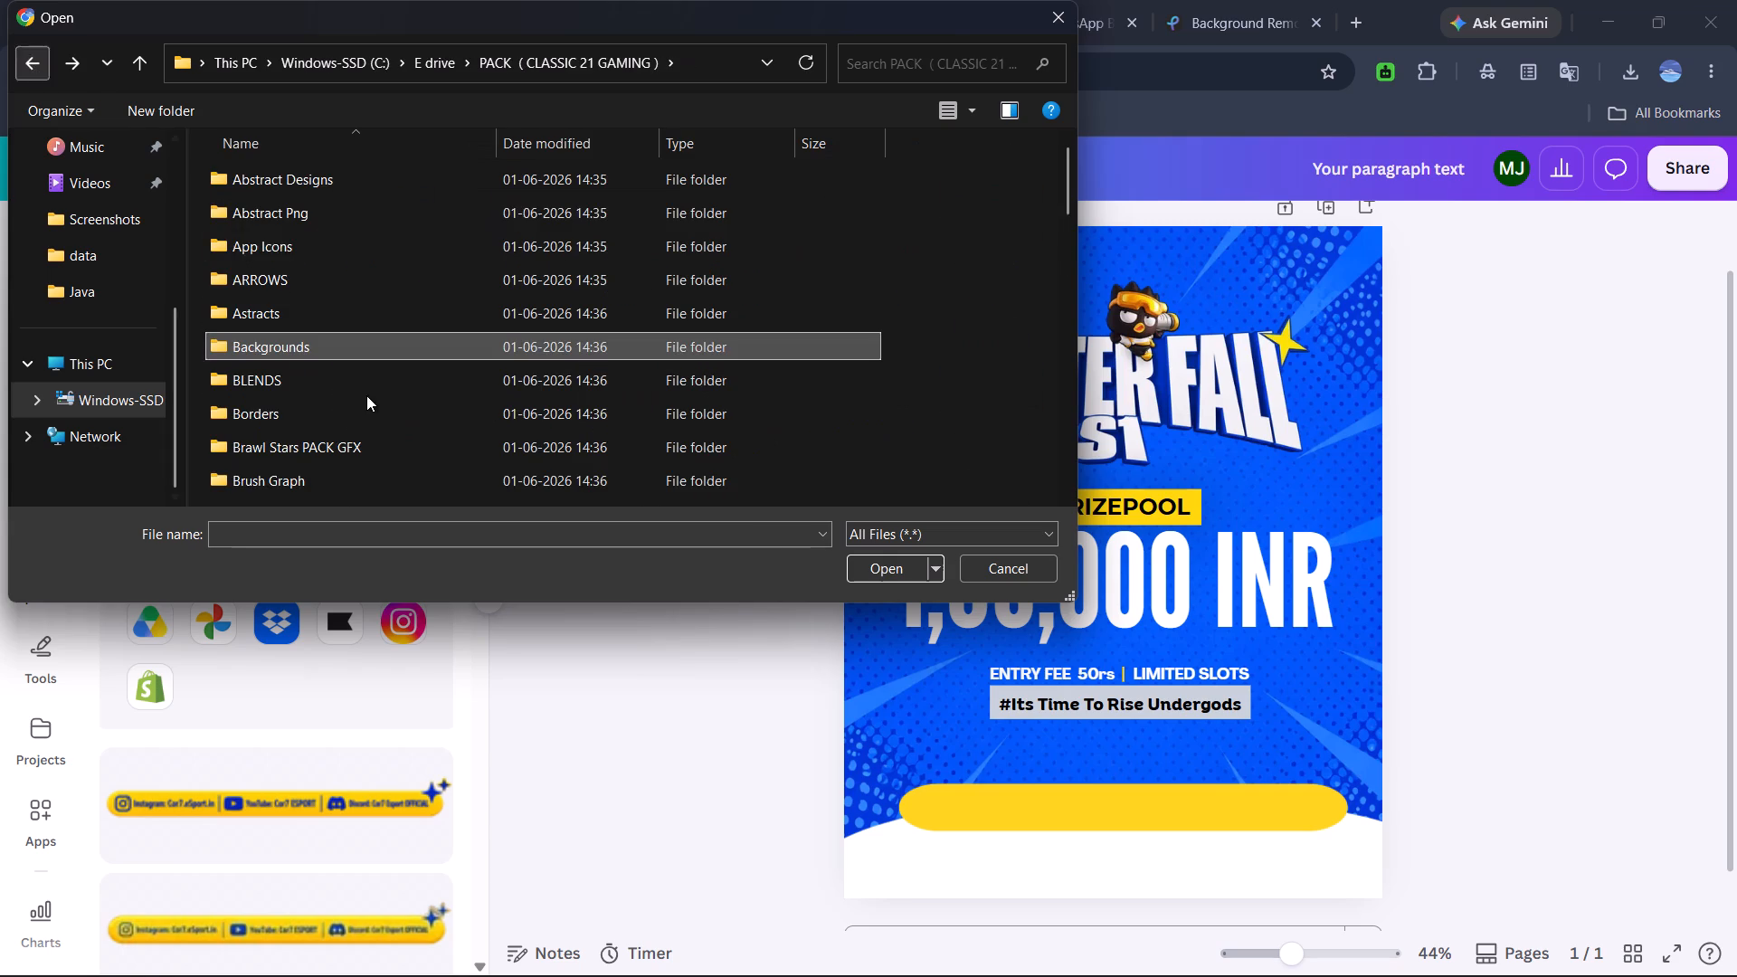
scroll(366, 395, down, 1)
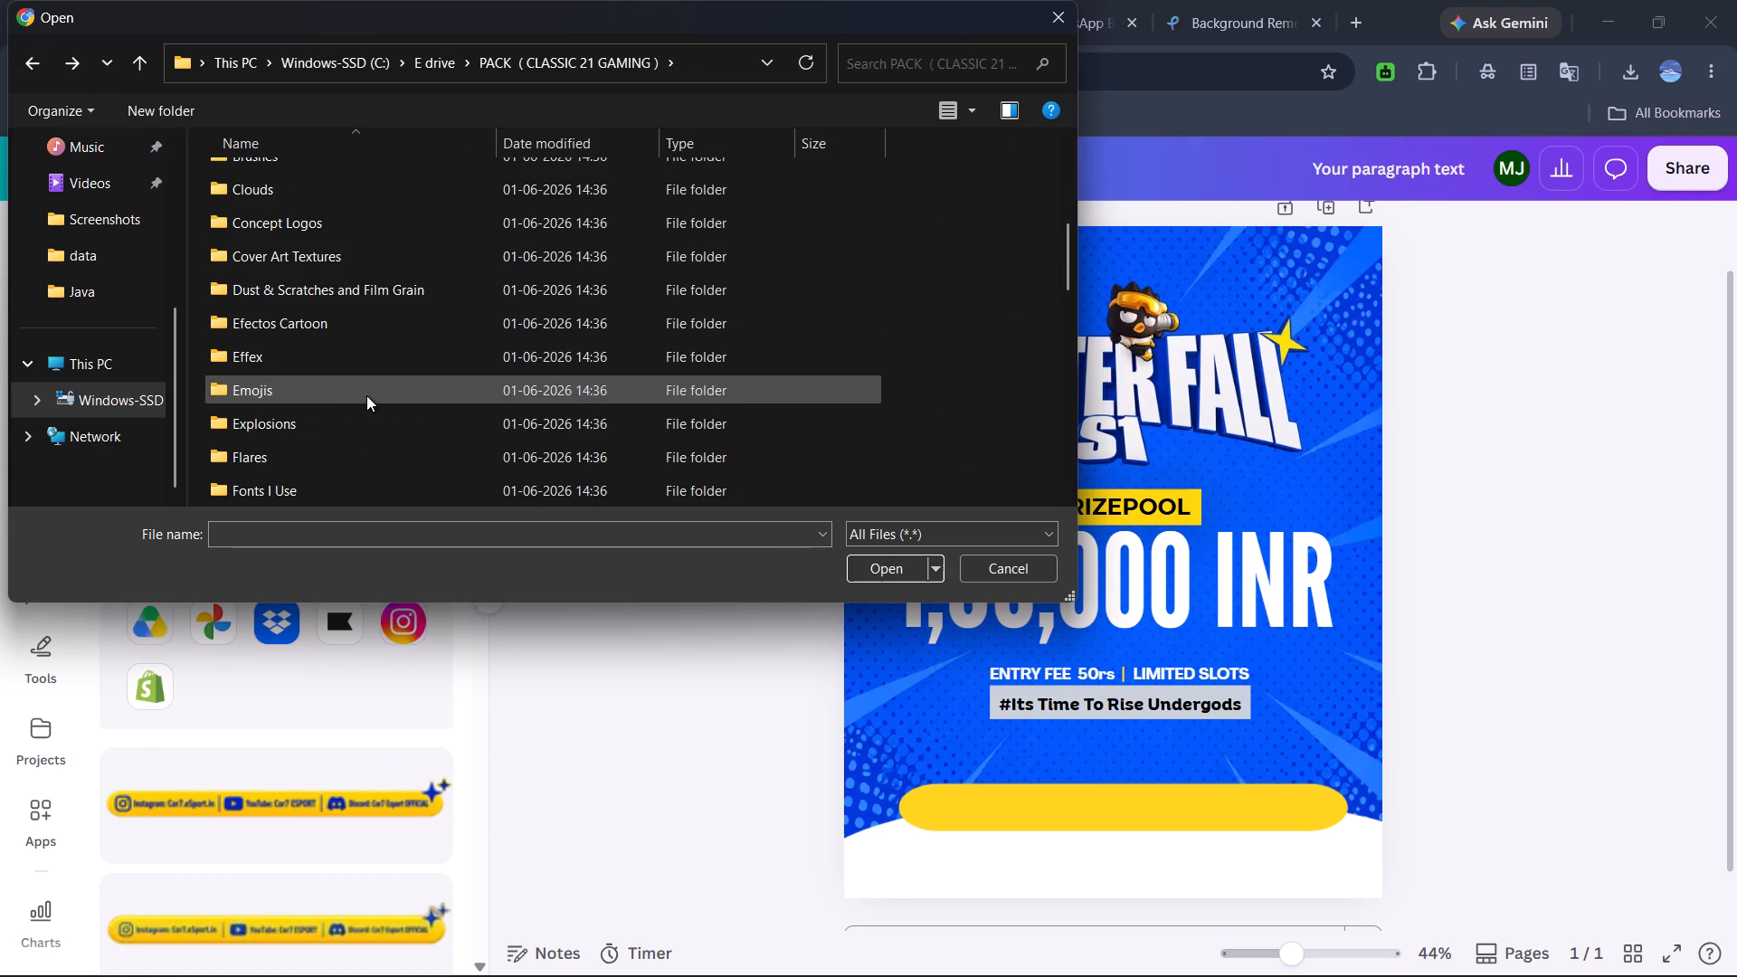
scroll(366, 395, down, 2)
double_click(366, 395)
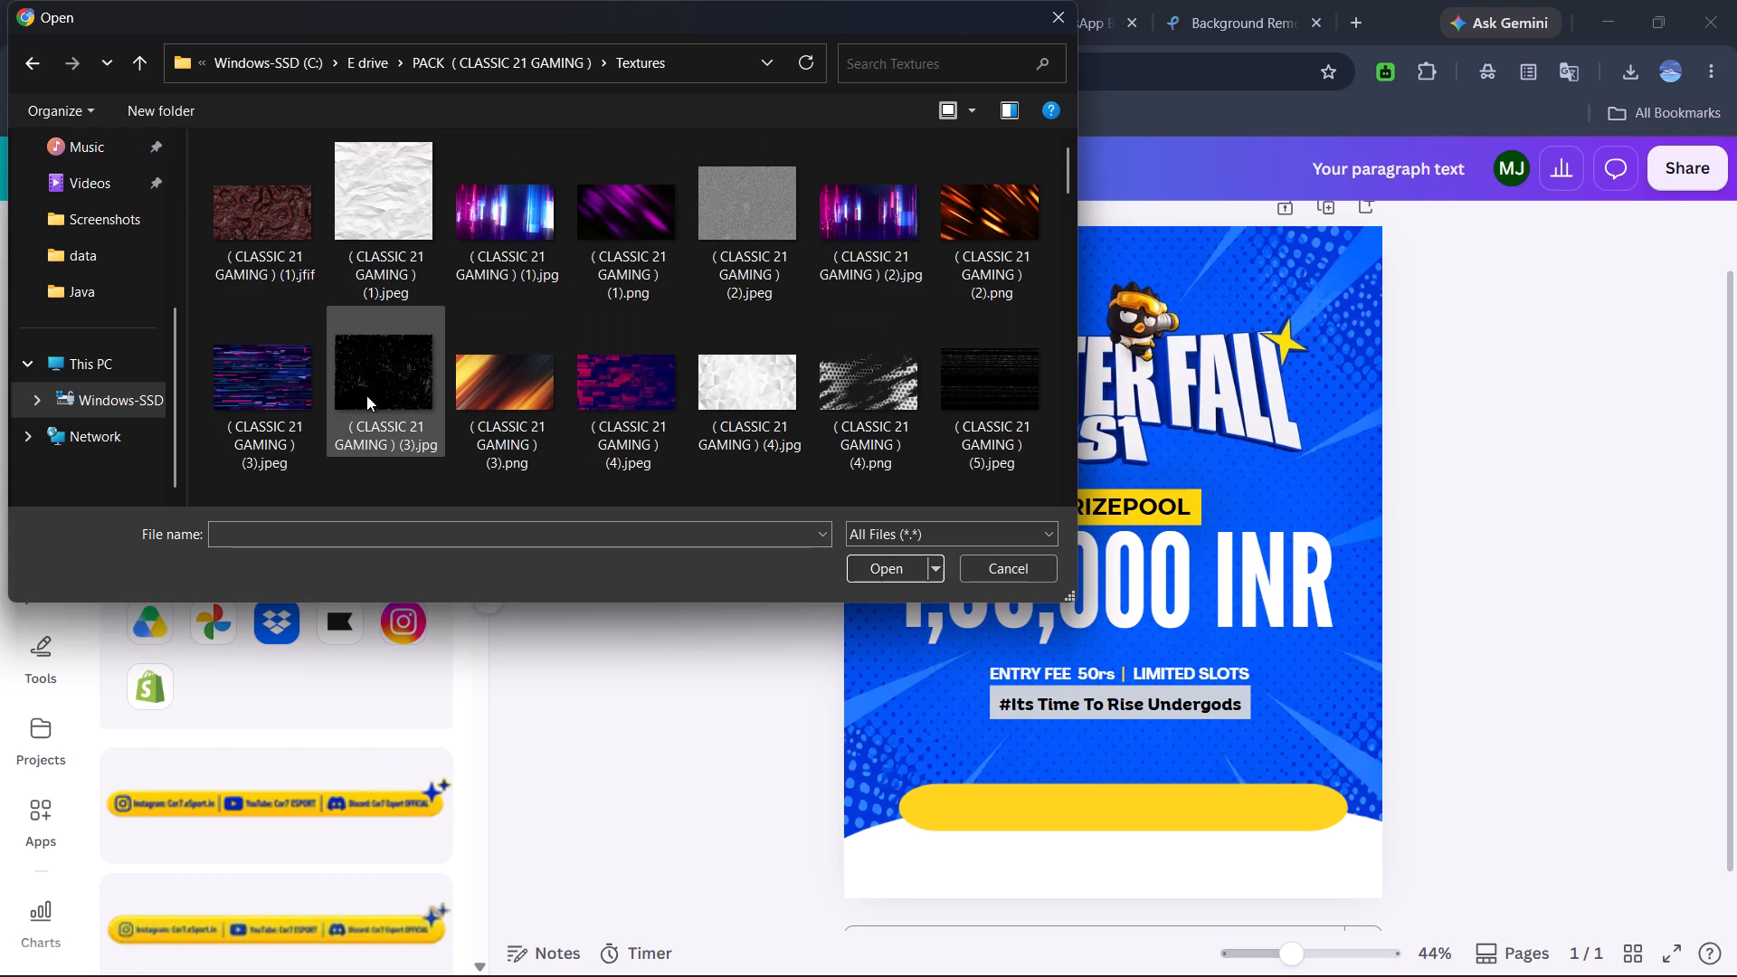
scroll(366, 395, down, 3)
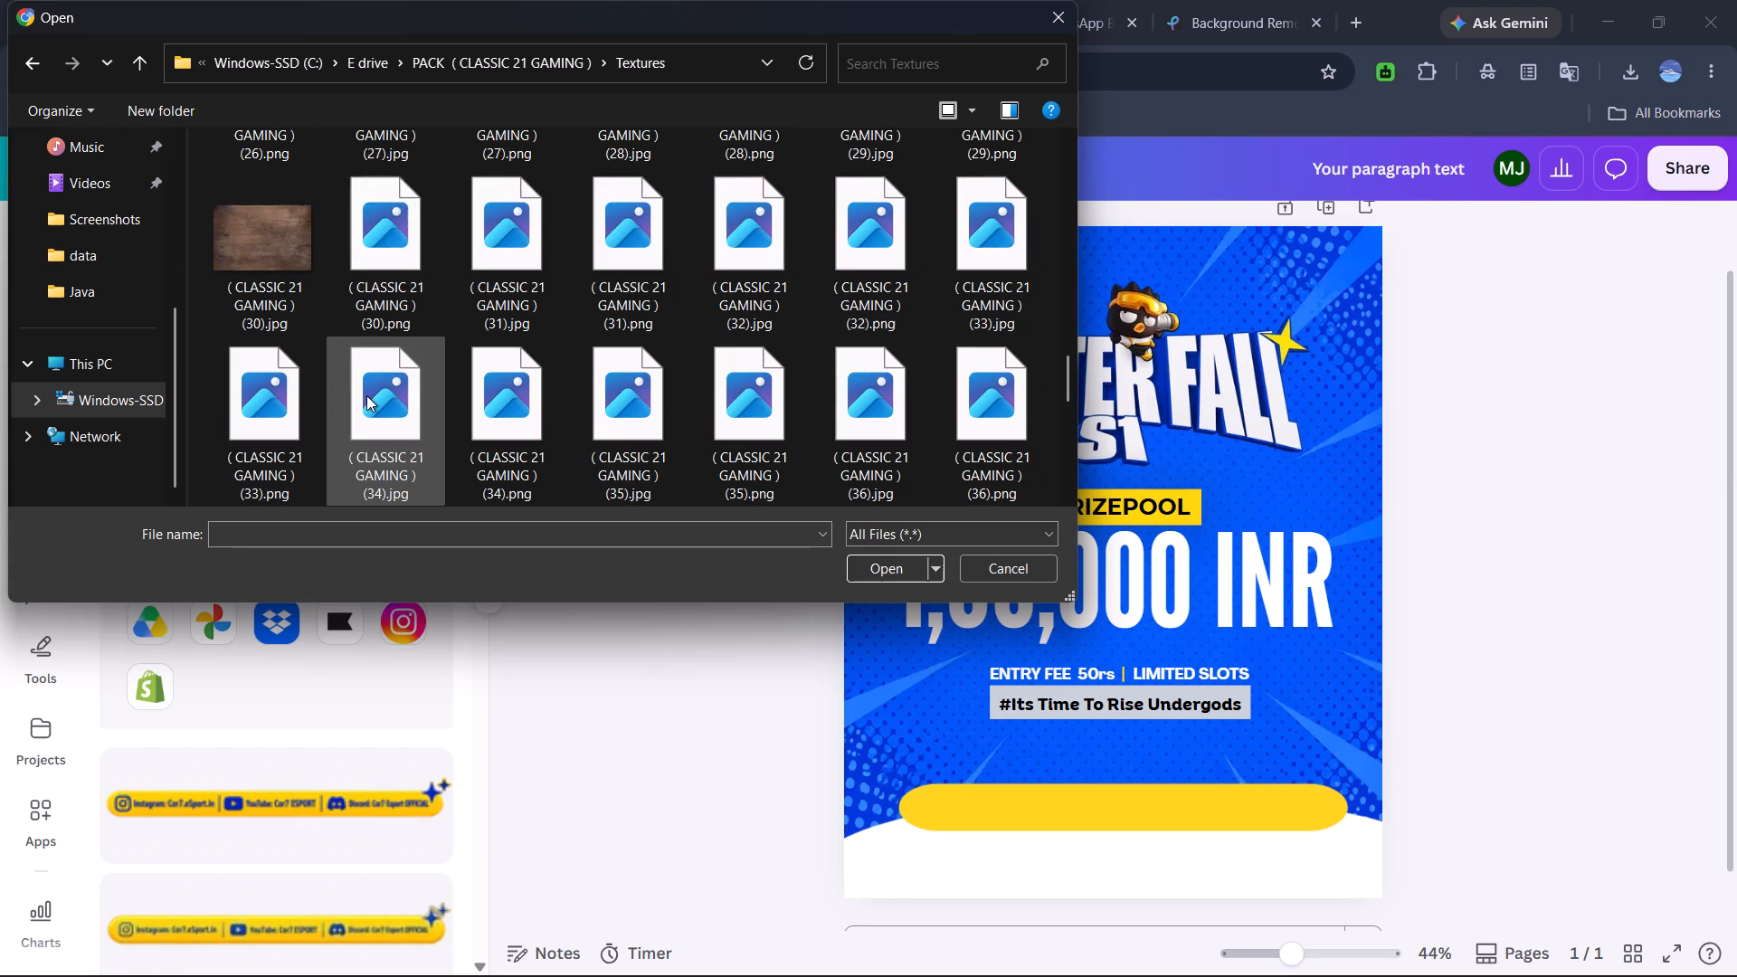
click(40, 61)
Look through the pack's folder list once more and check the other folders on the E drive for usable graphics.
scroll(375, 337, up, 3)
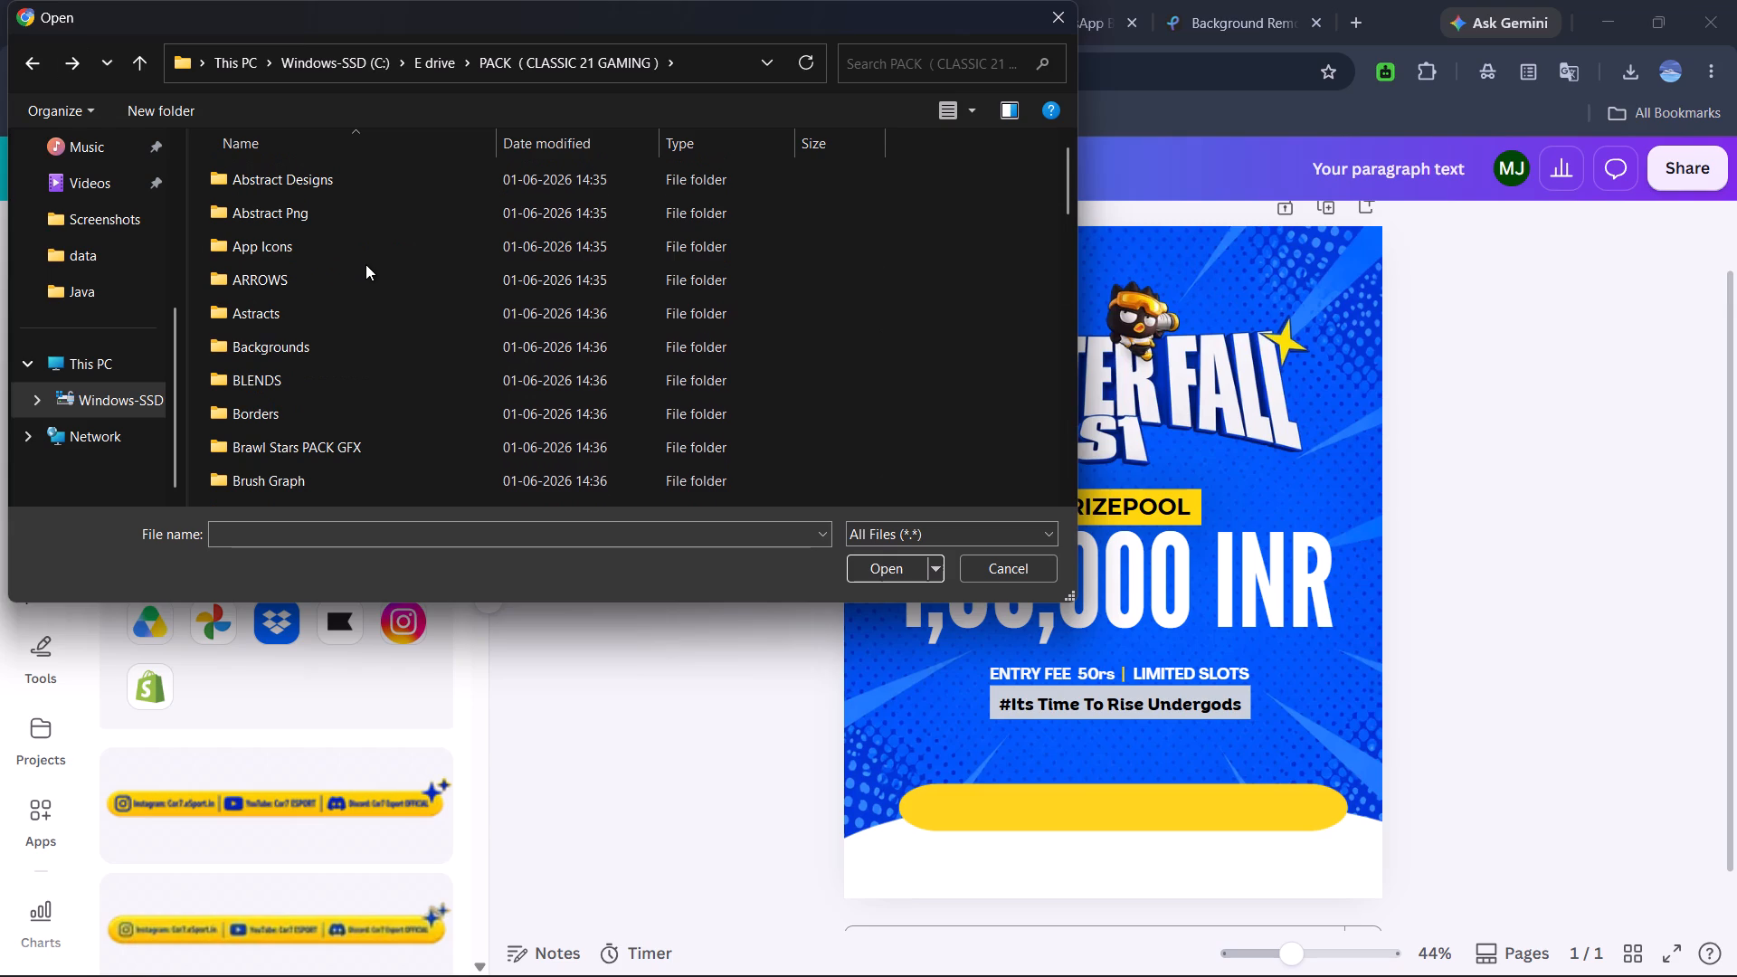
scroll(365, 264, down, 6)
scroll(365, 264, up, 5)
click(43, 51)
scroll(381, 371, up, 1)
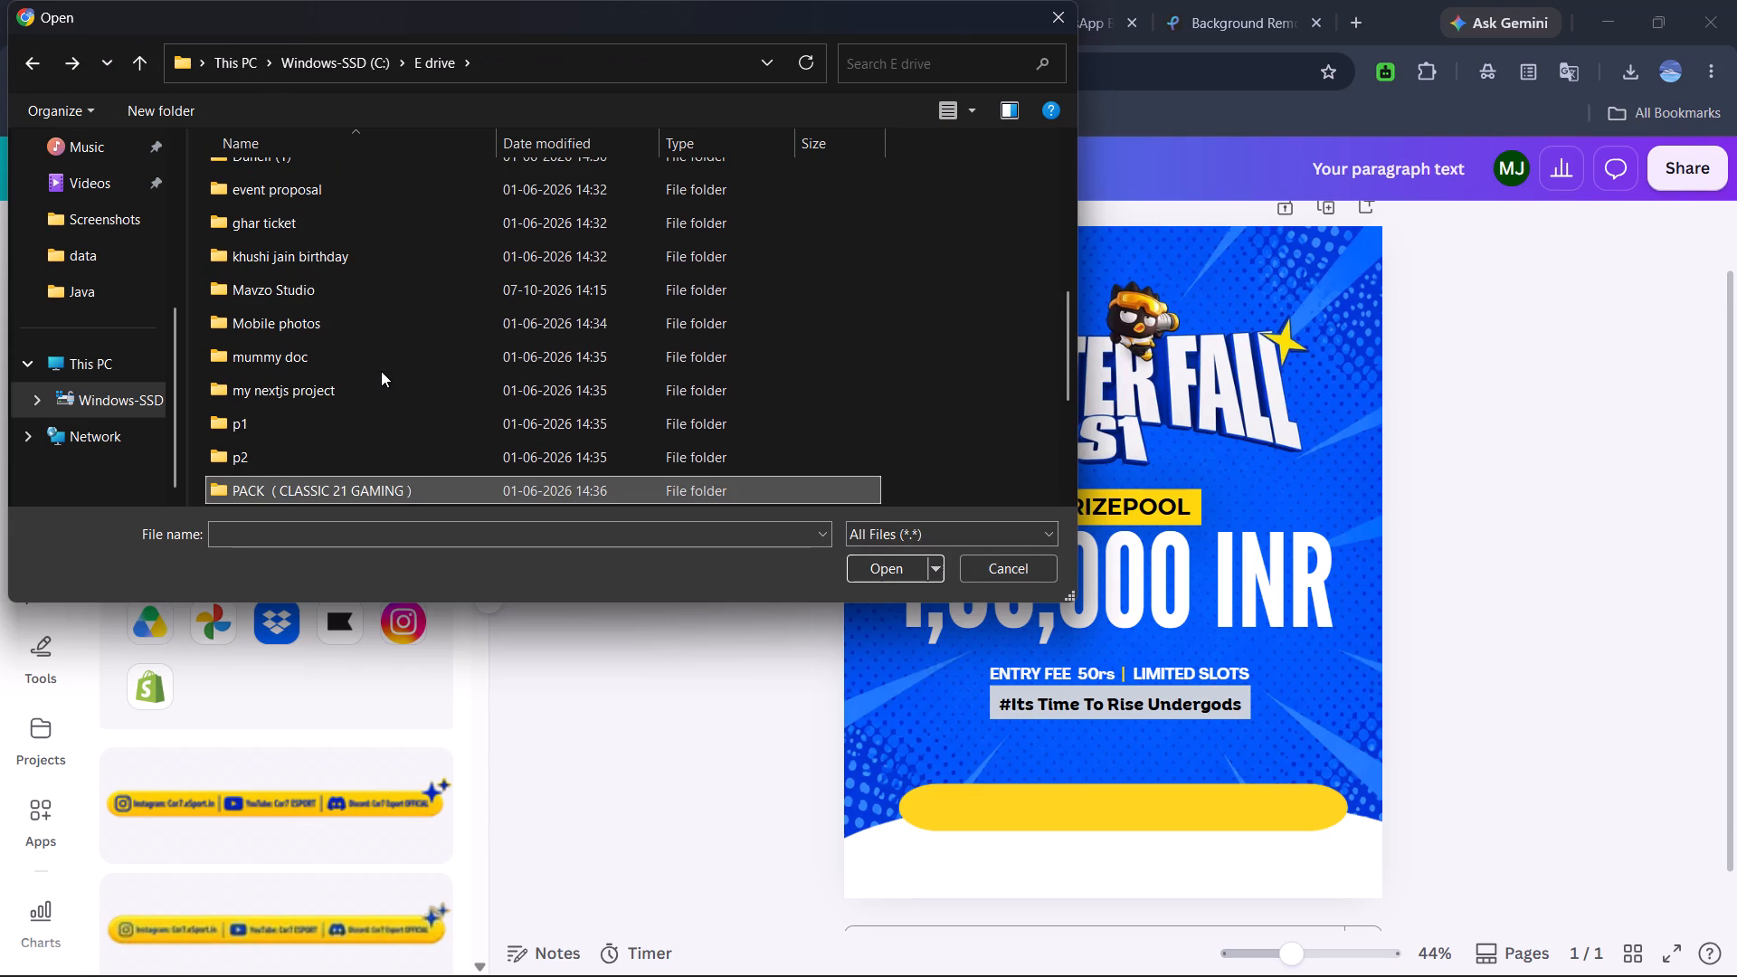
scroll(381, 371, up, 2)
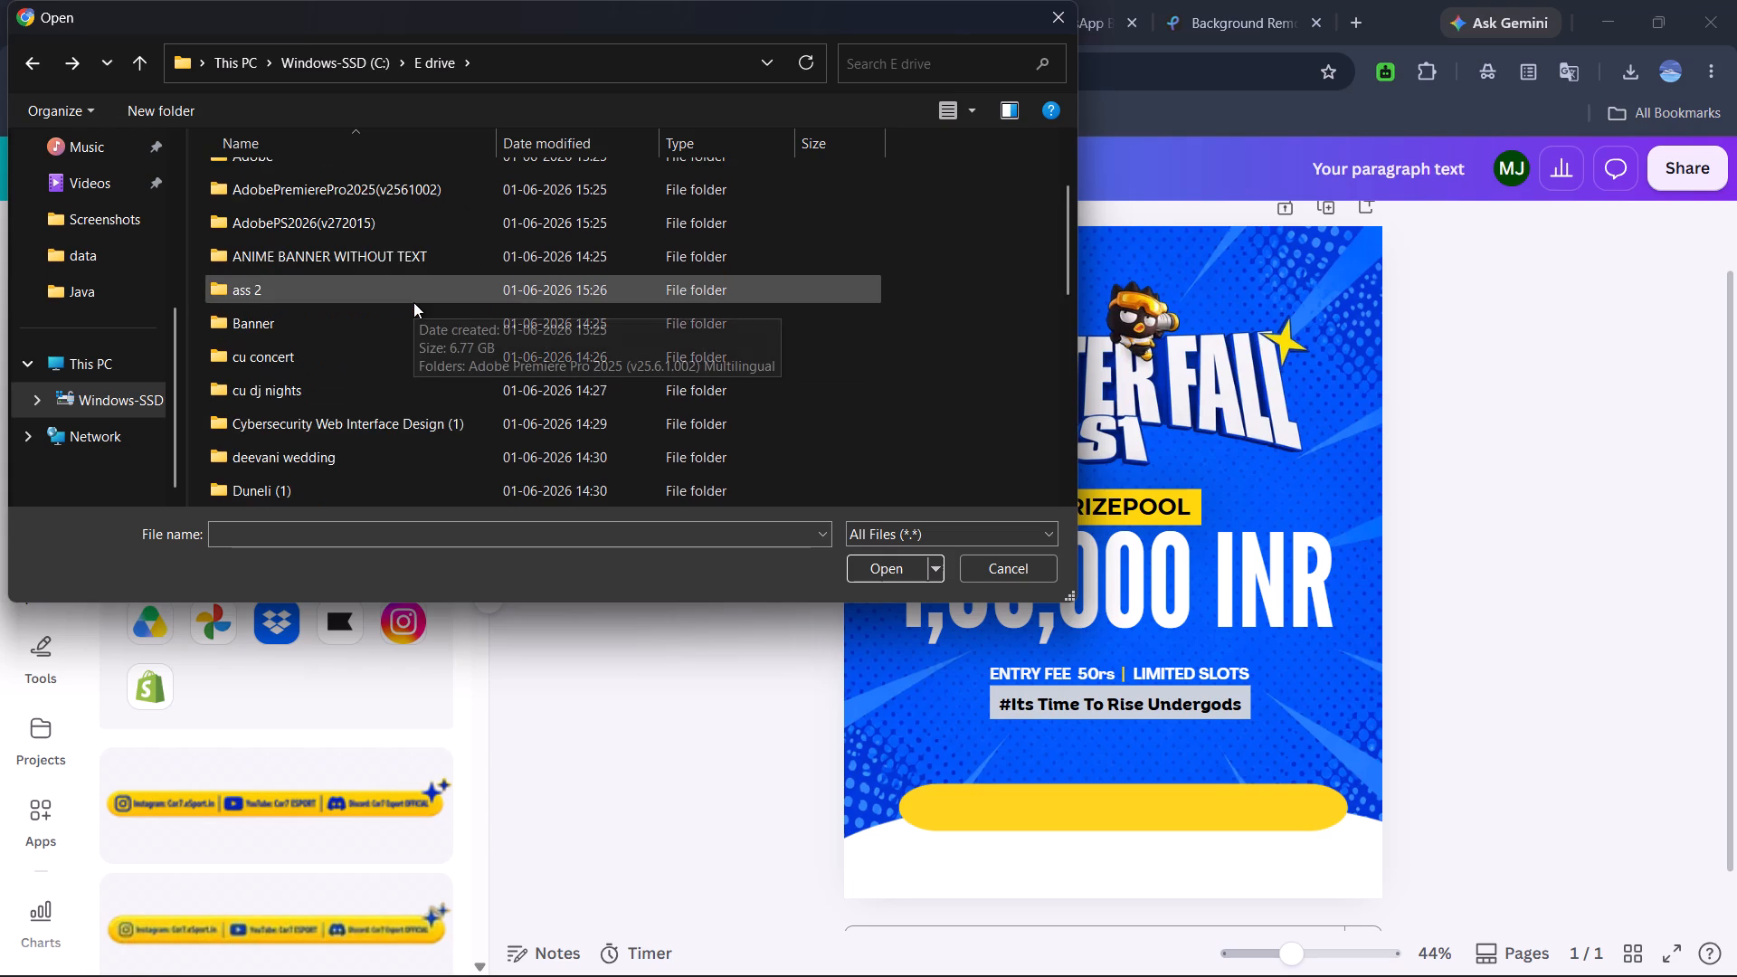
Check the folder lists of the E drive and F drive for usable graphics, and close the upload dialog without choosing a file.
scroll(413, 302, down, 7)
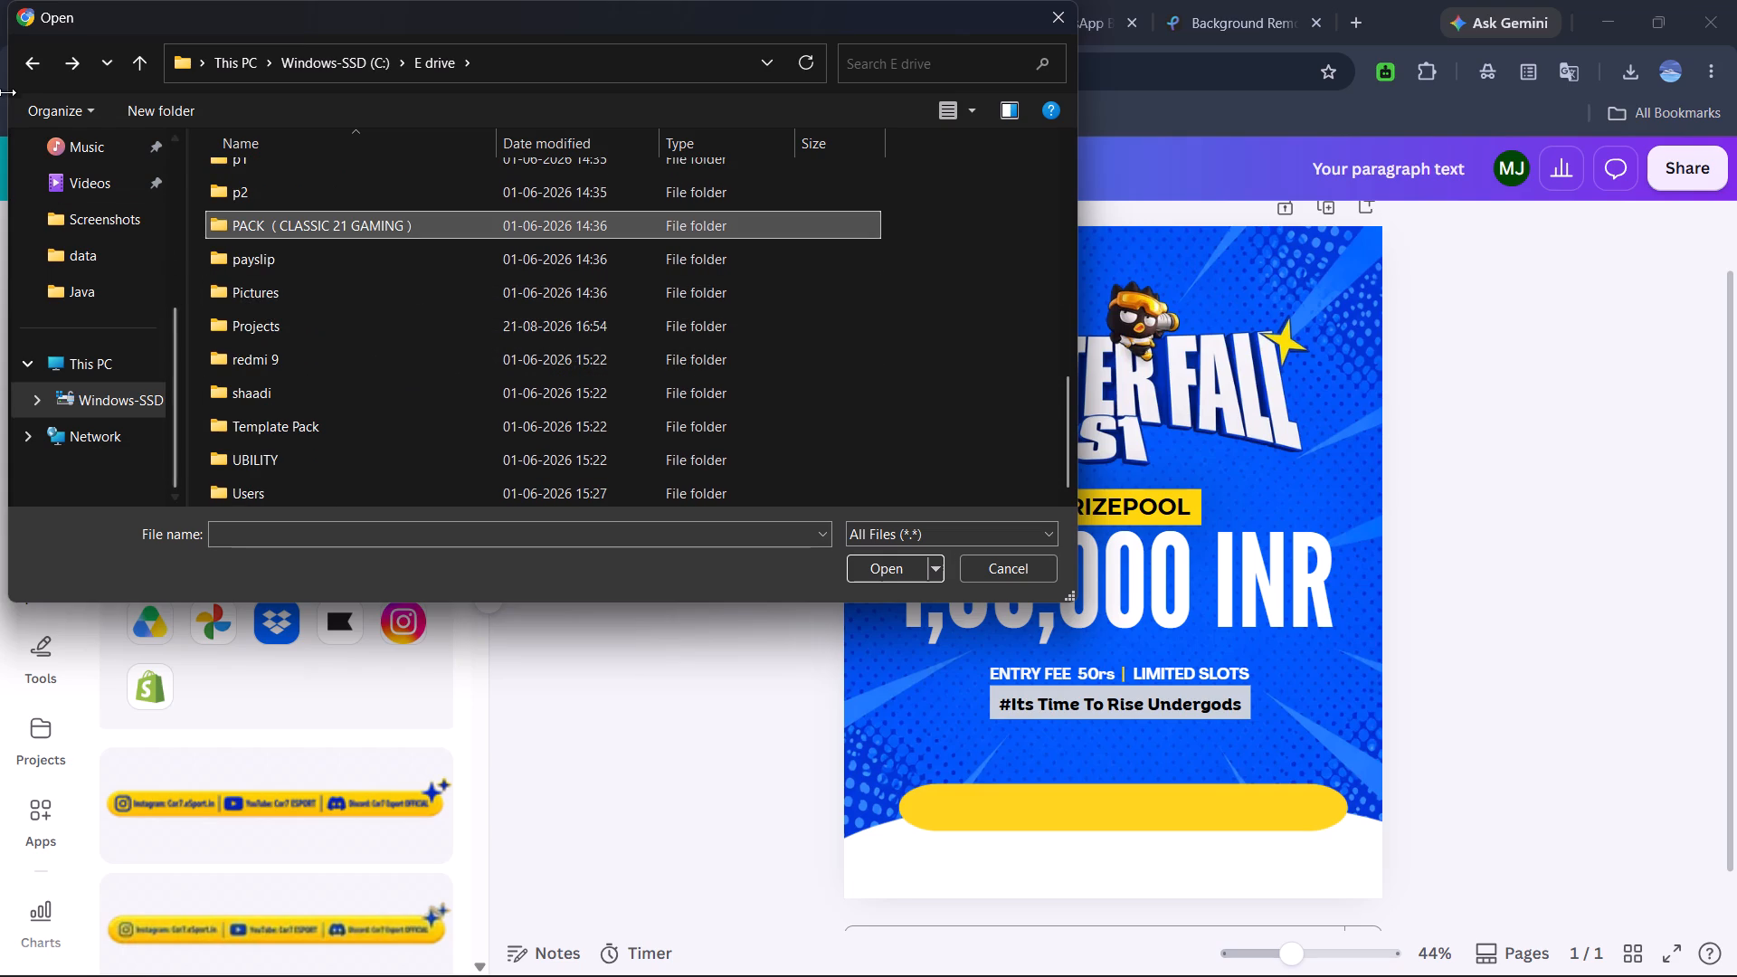
click(26, 71)
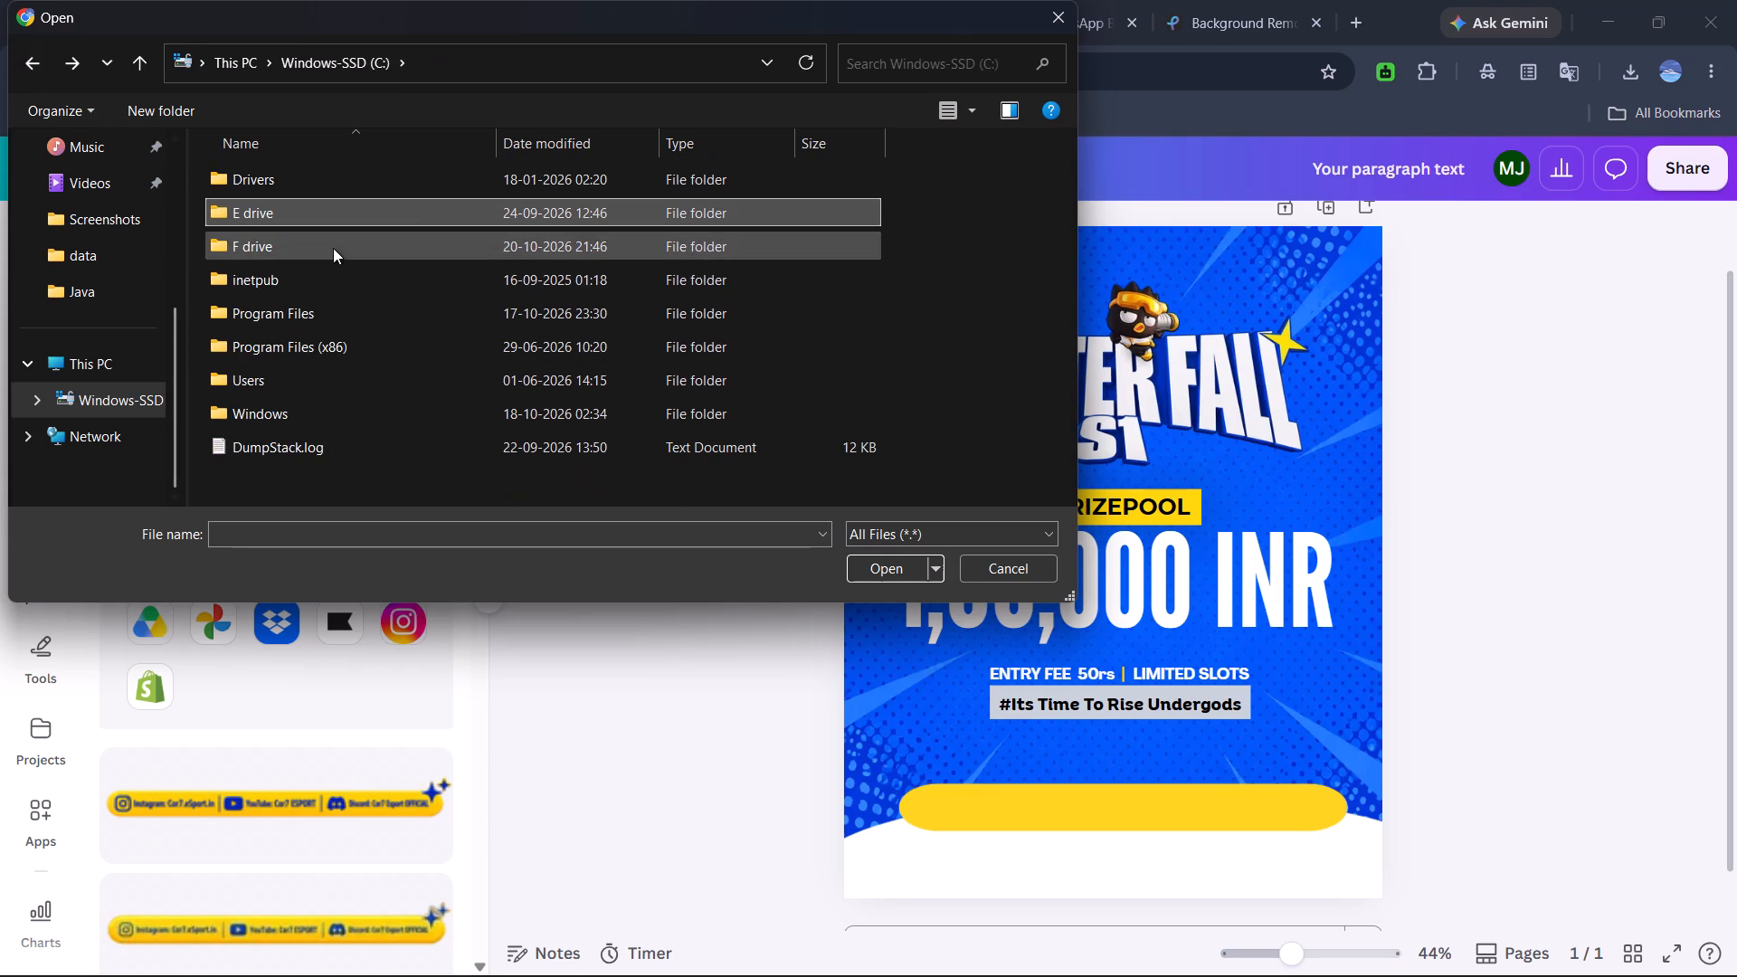
double_click(333, 248)
scroll(351, 294, down, 2)
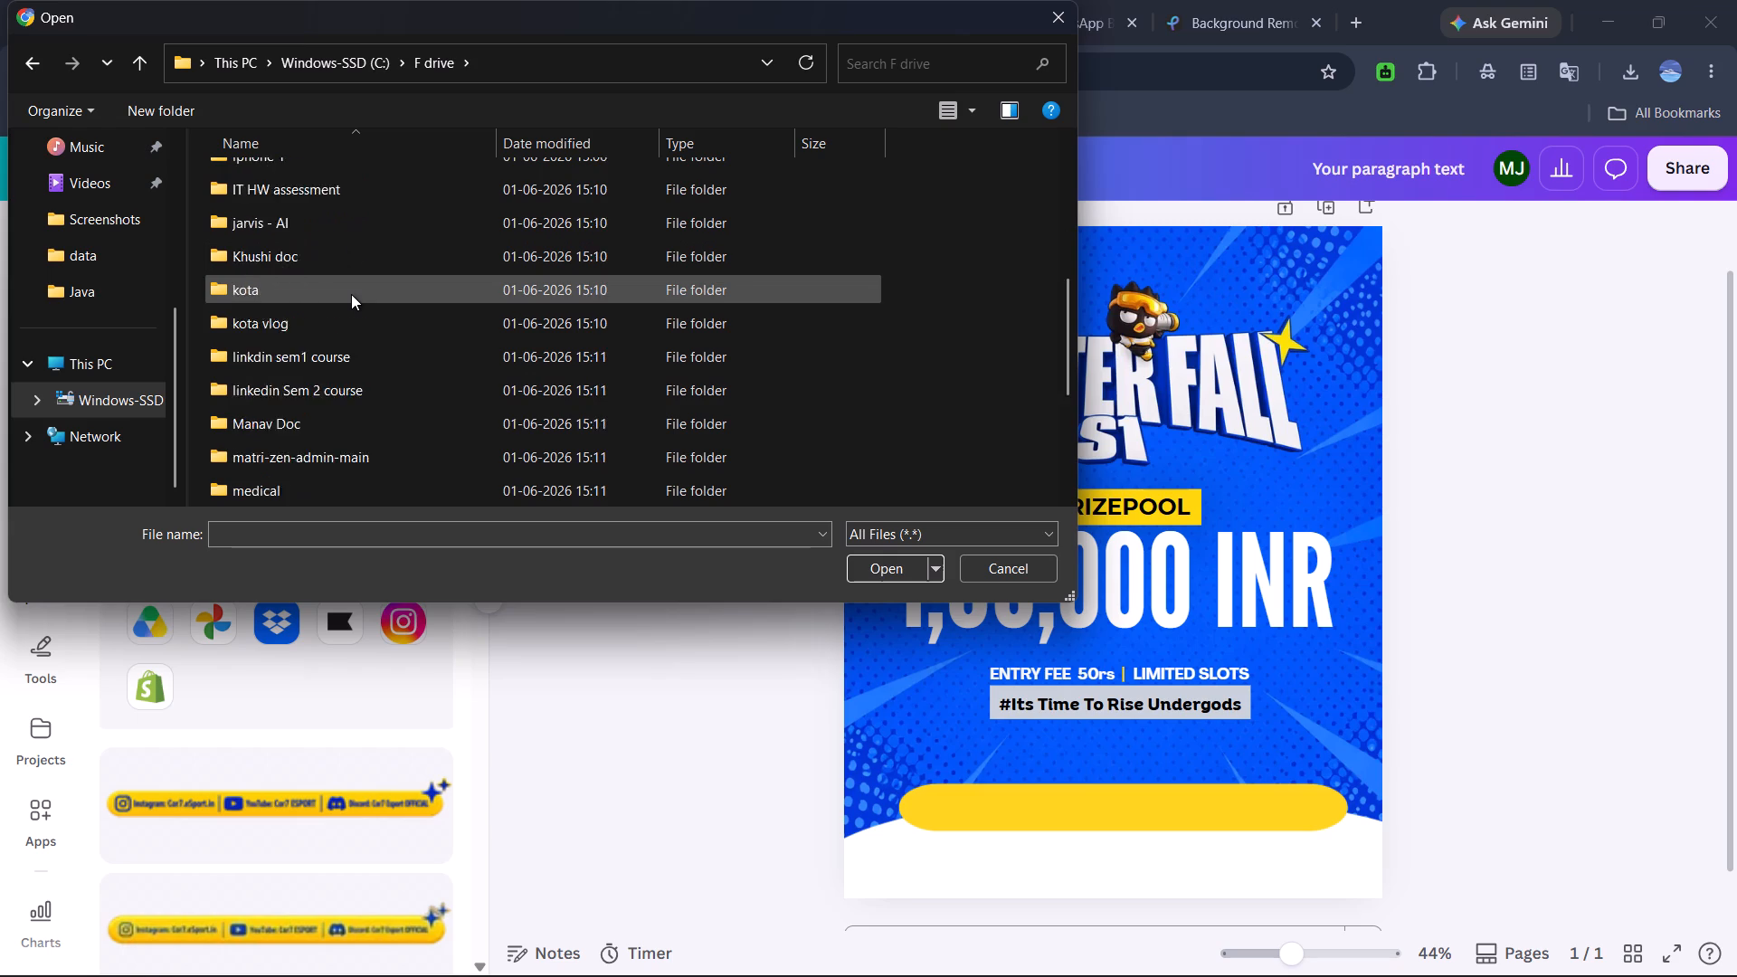
scroll(351, 294, down, 2)
scroll(351, 294, up, 1)
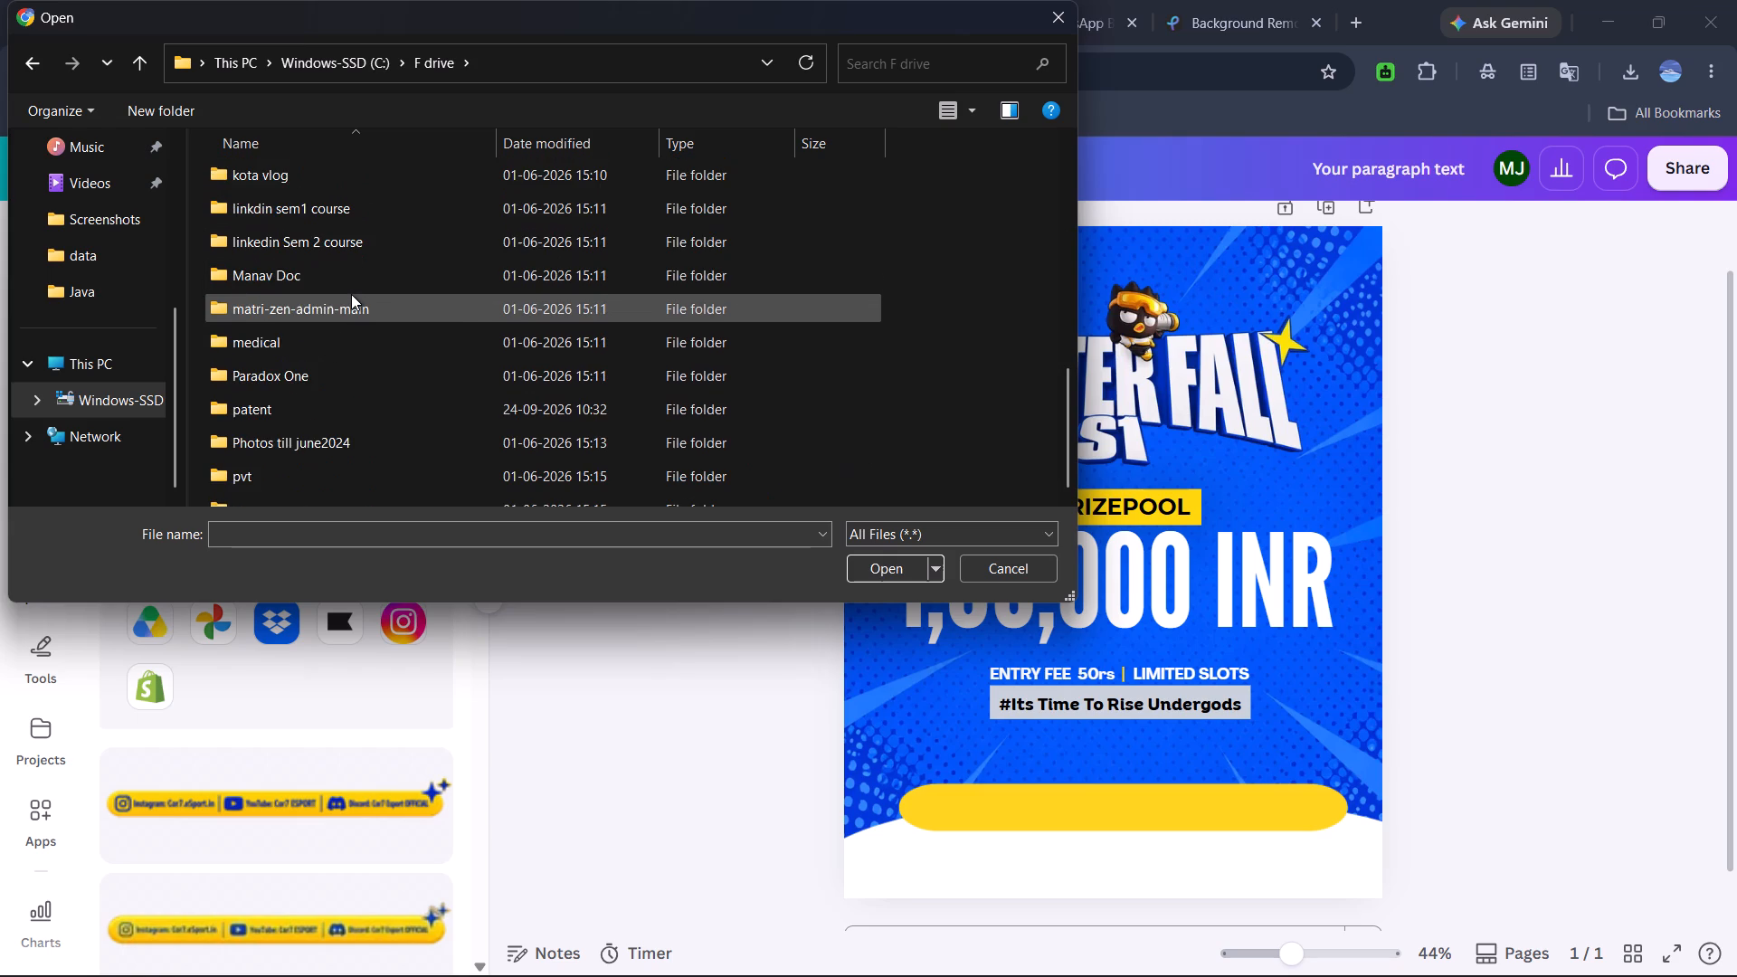
scroll(351, 294, up, 1)
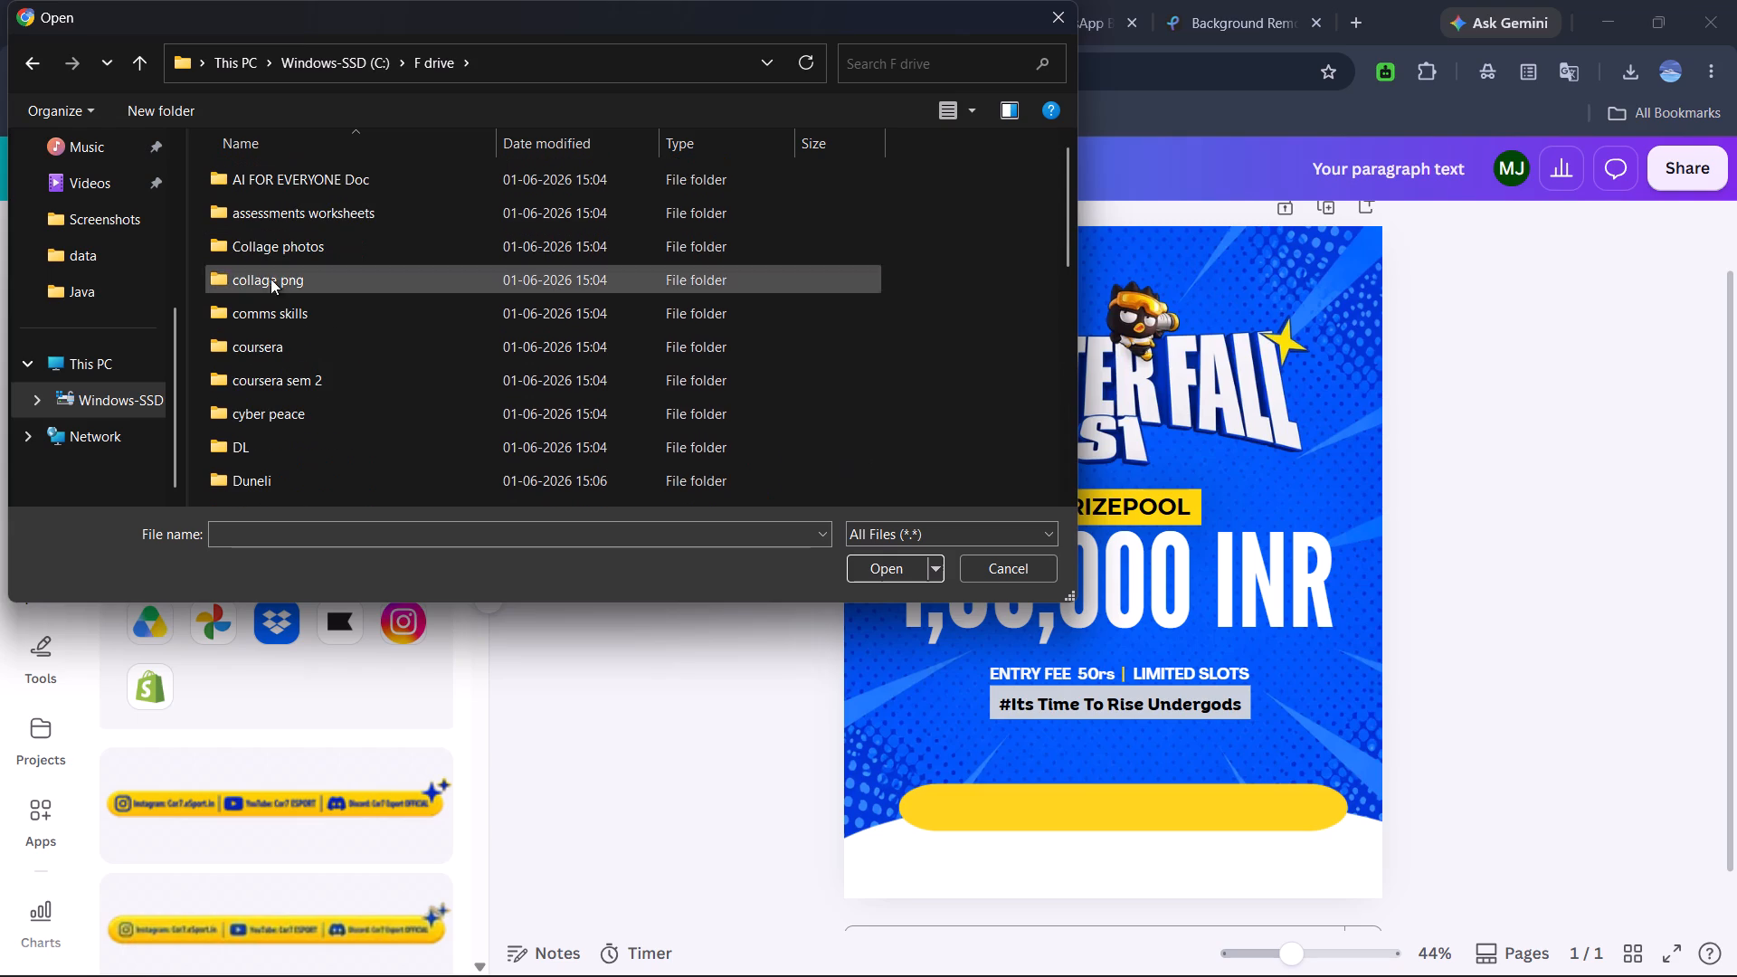
click(25, 47)
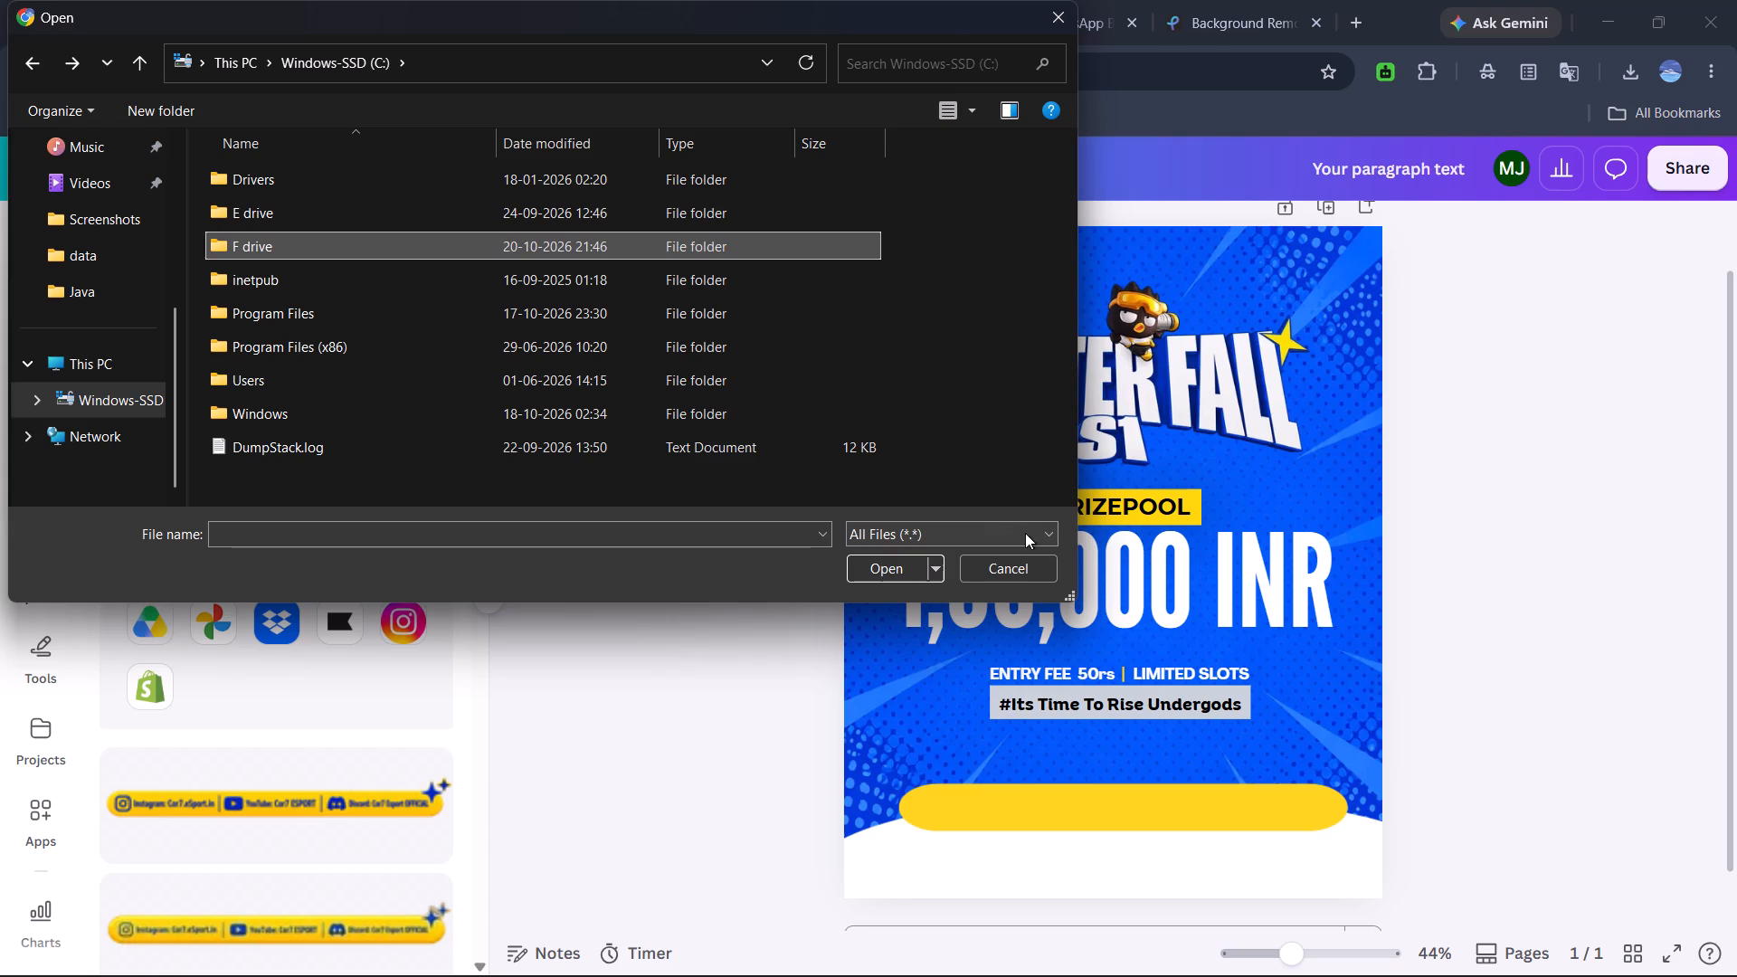
click(1024, 568)
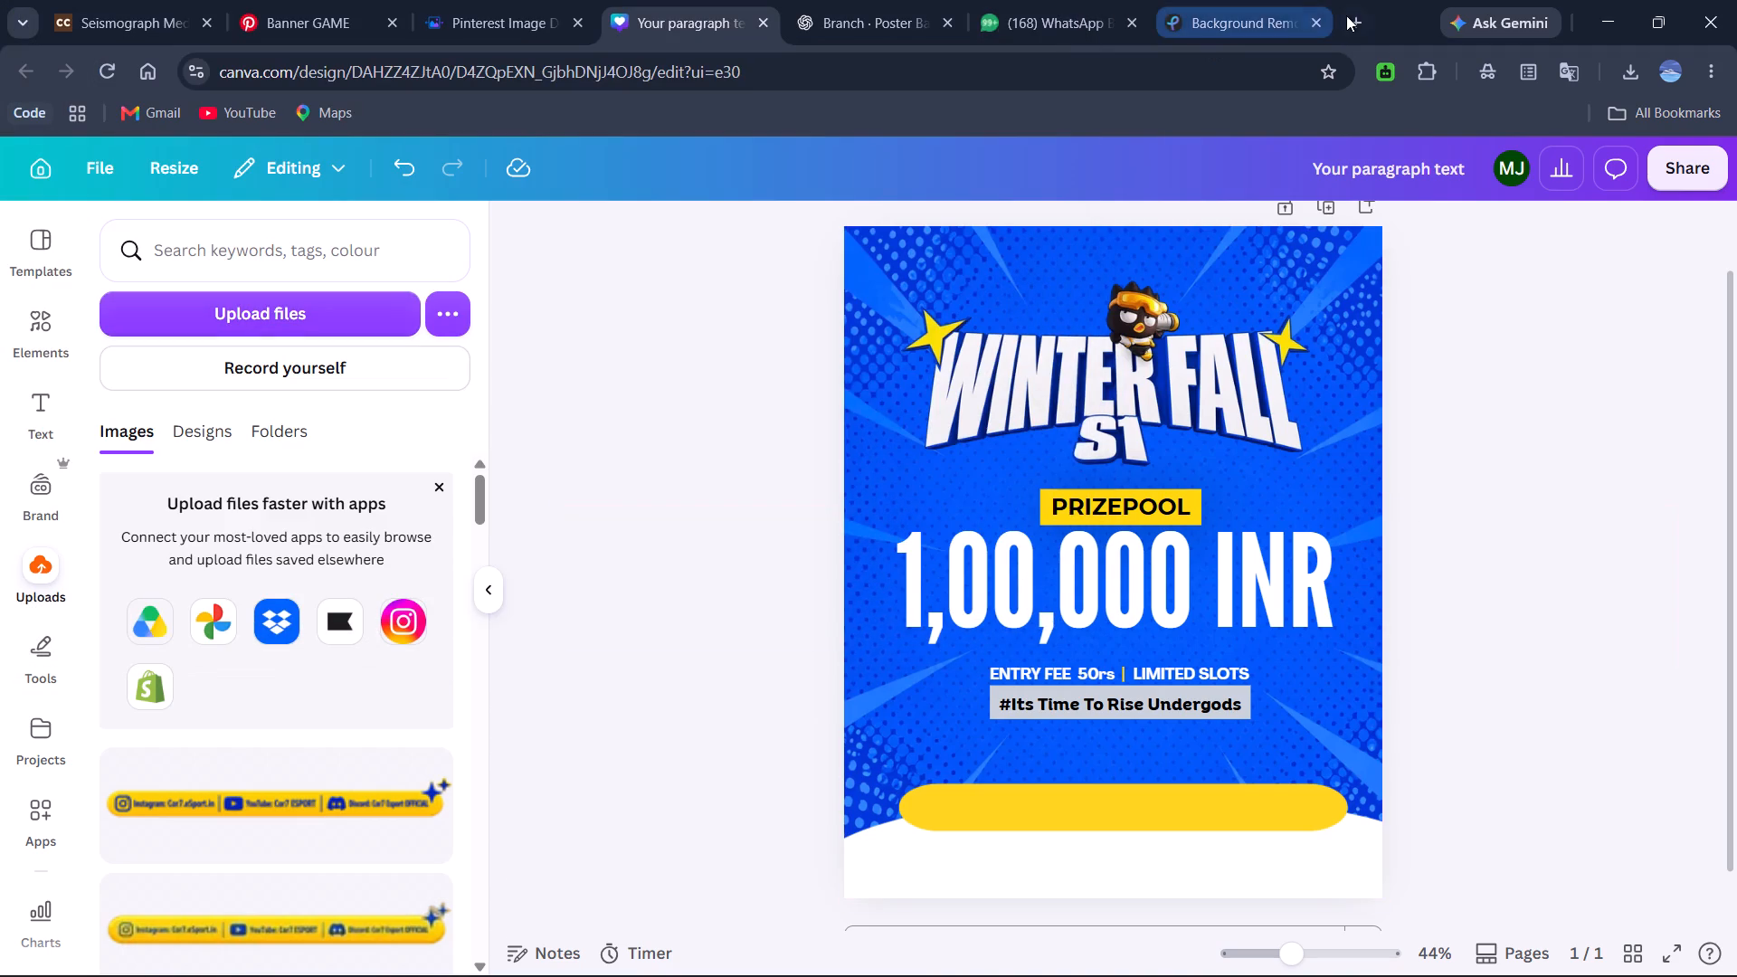
Search the web in a new browser tab for "instagram logo black and white".
click(1353, 15)
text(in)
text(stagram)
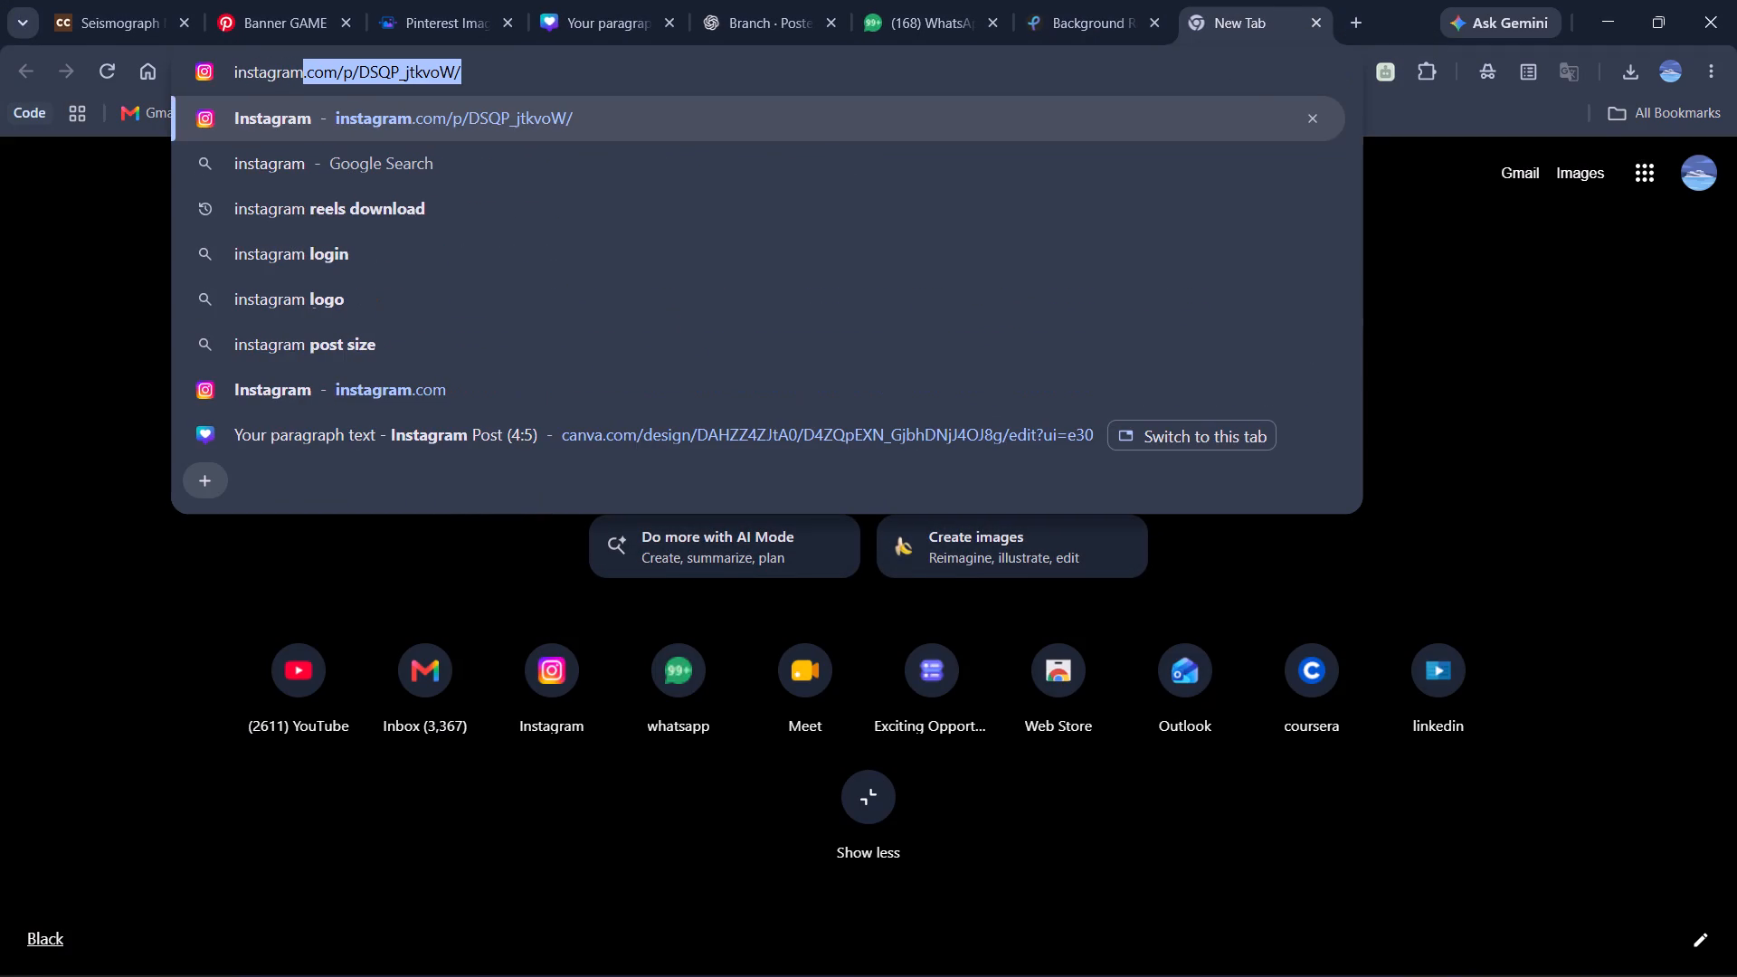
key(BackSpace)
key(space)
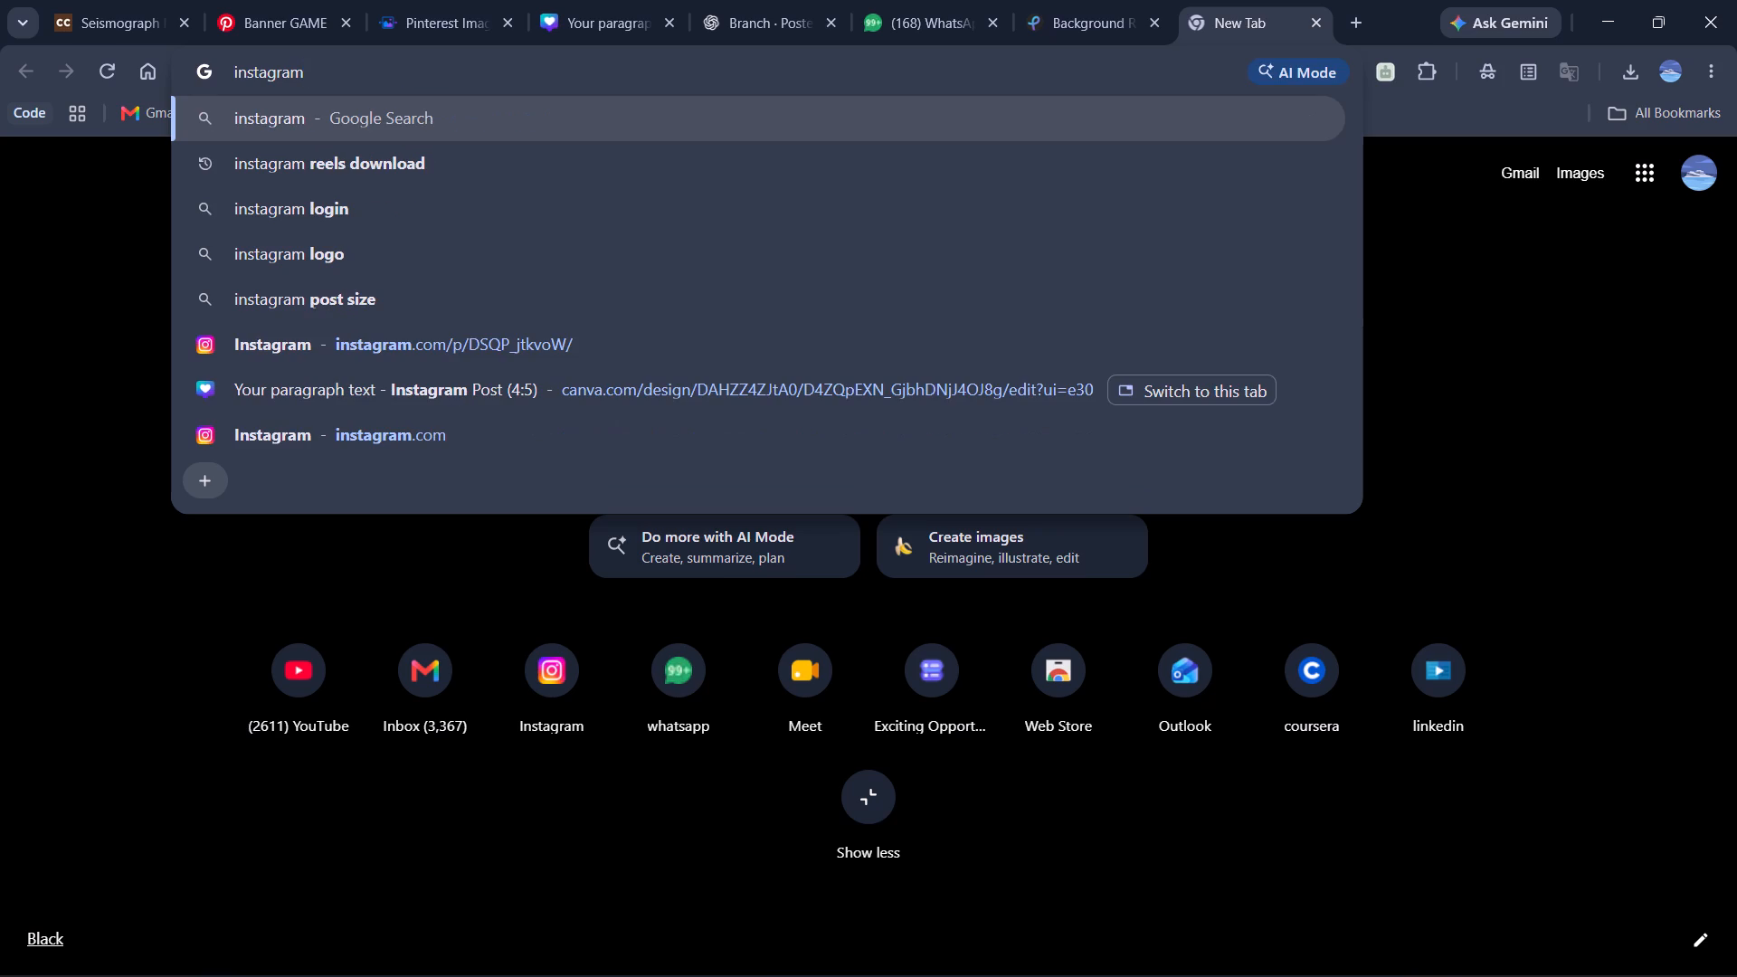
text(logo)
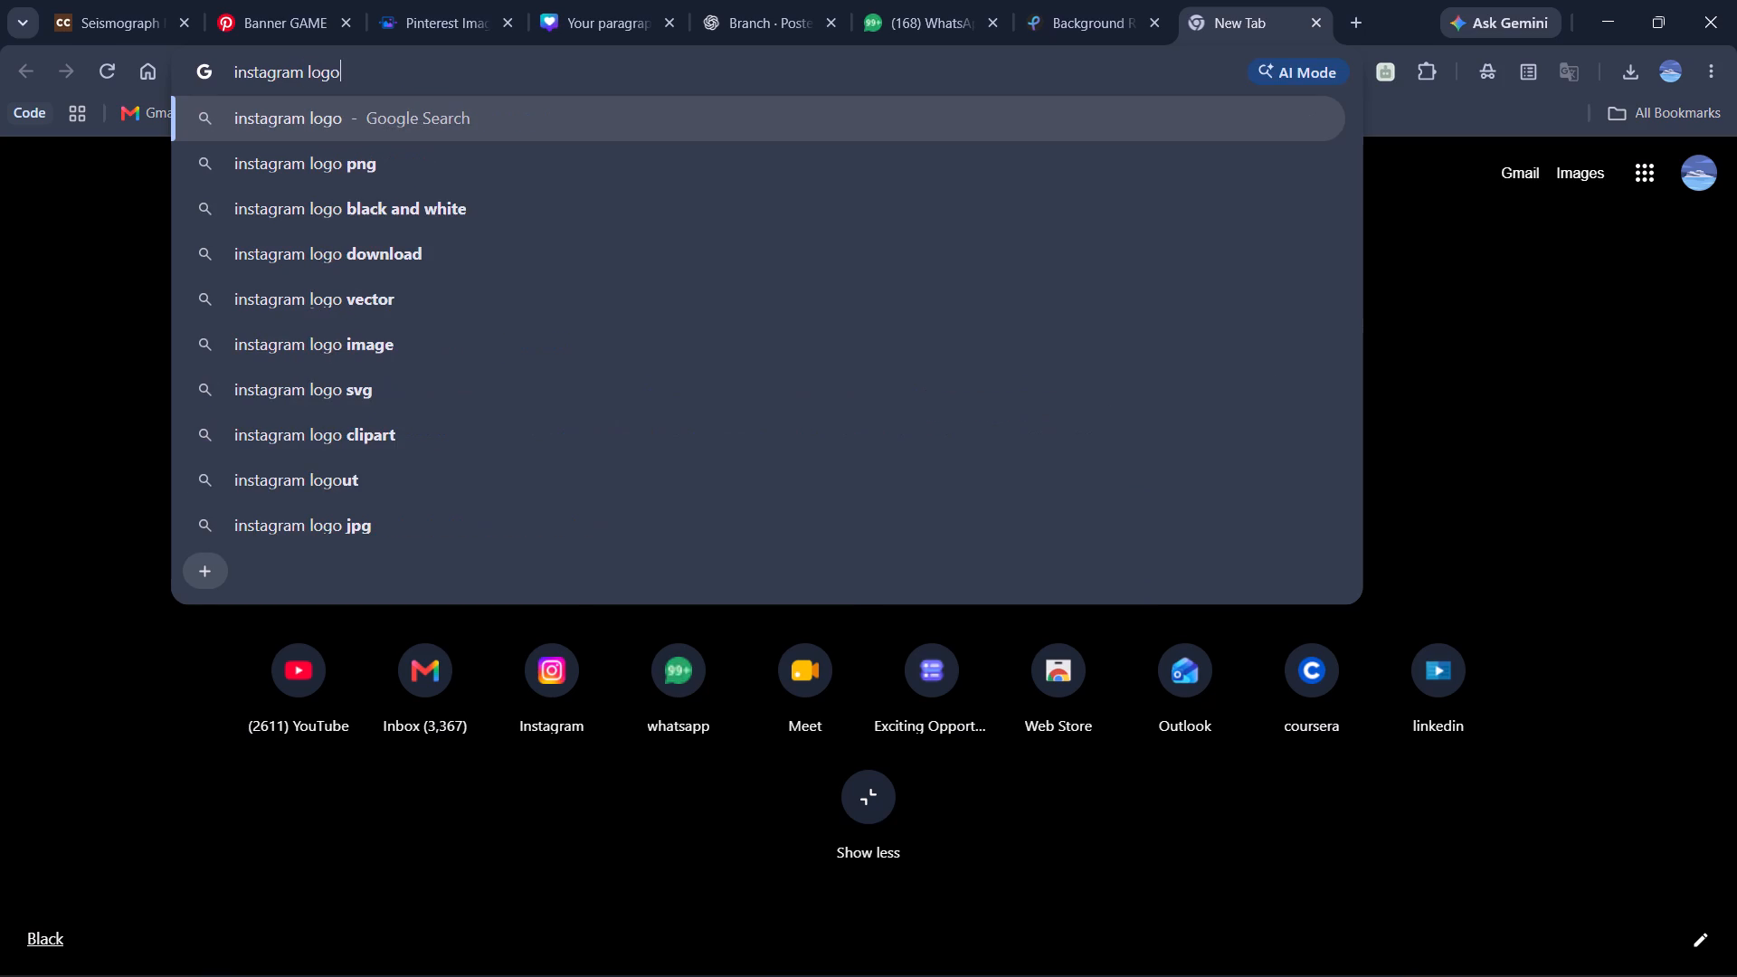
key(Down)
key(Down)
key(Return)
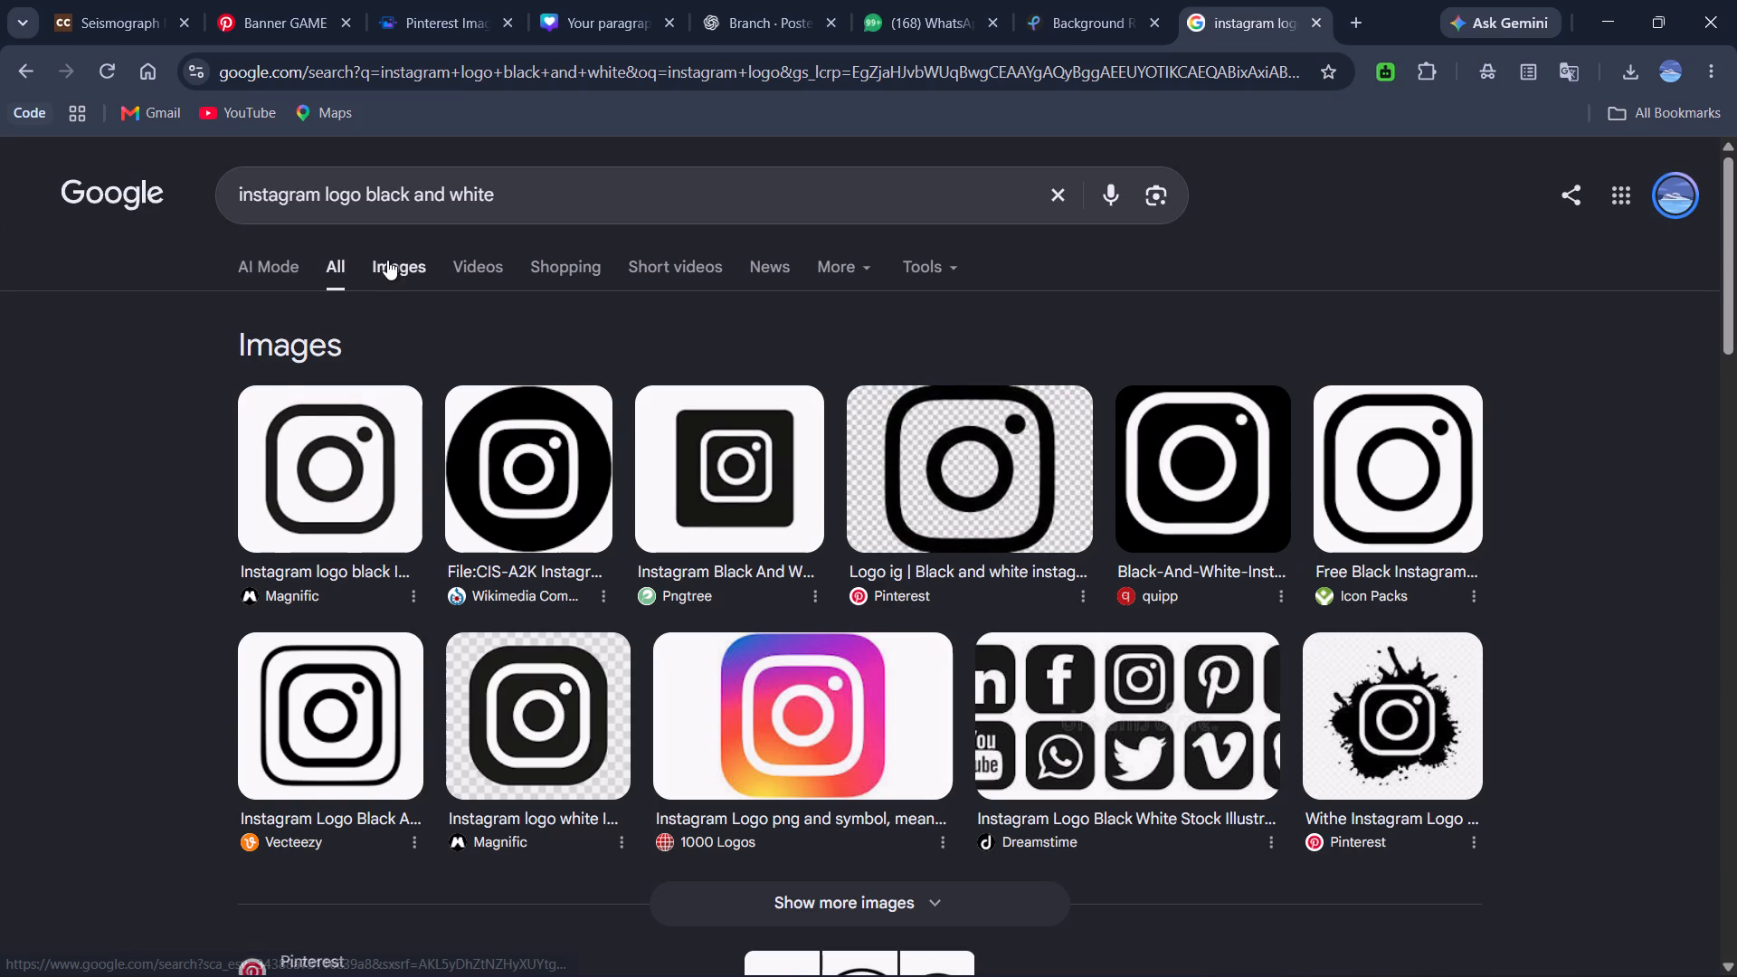
Look through the results, switch to image results, and preview PNG Mart's black outline Instagram logo on a white background.
scroll(387, 260, down, 3)
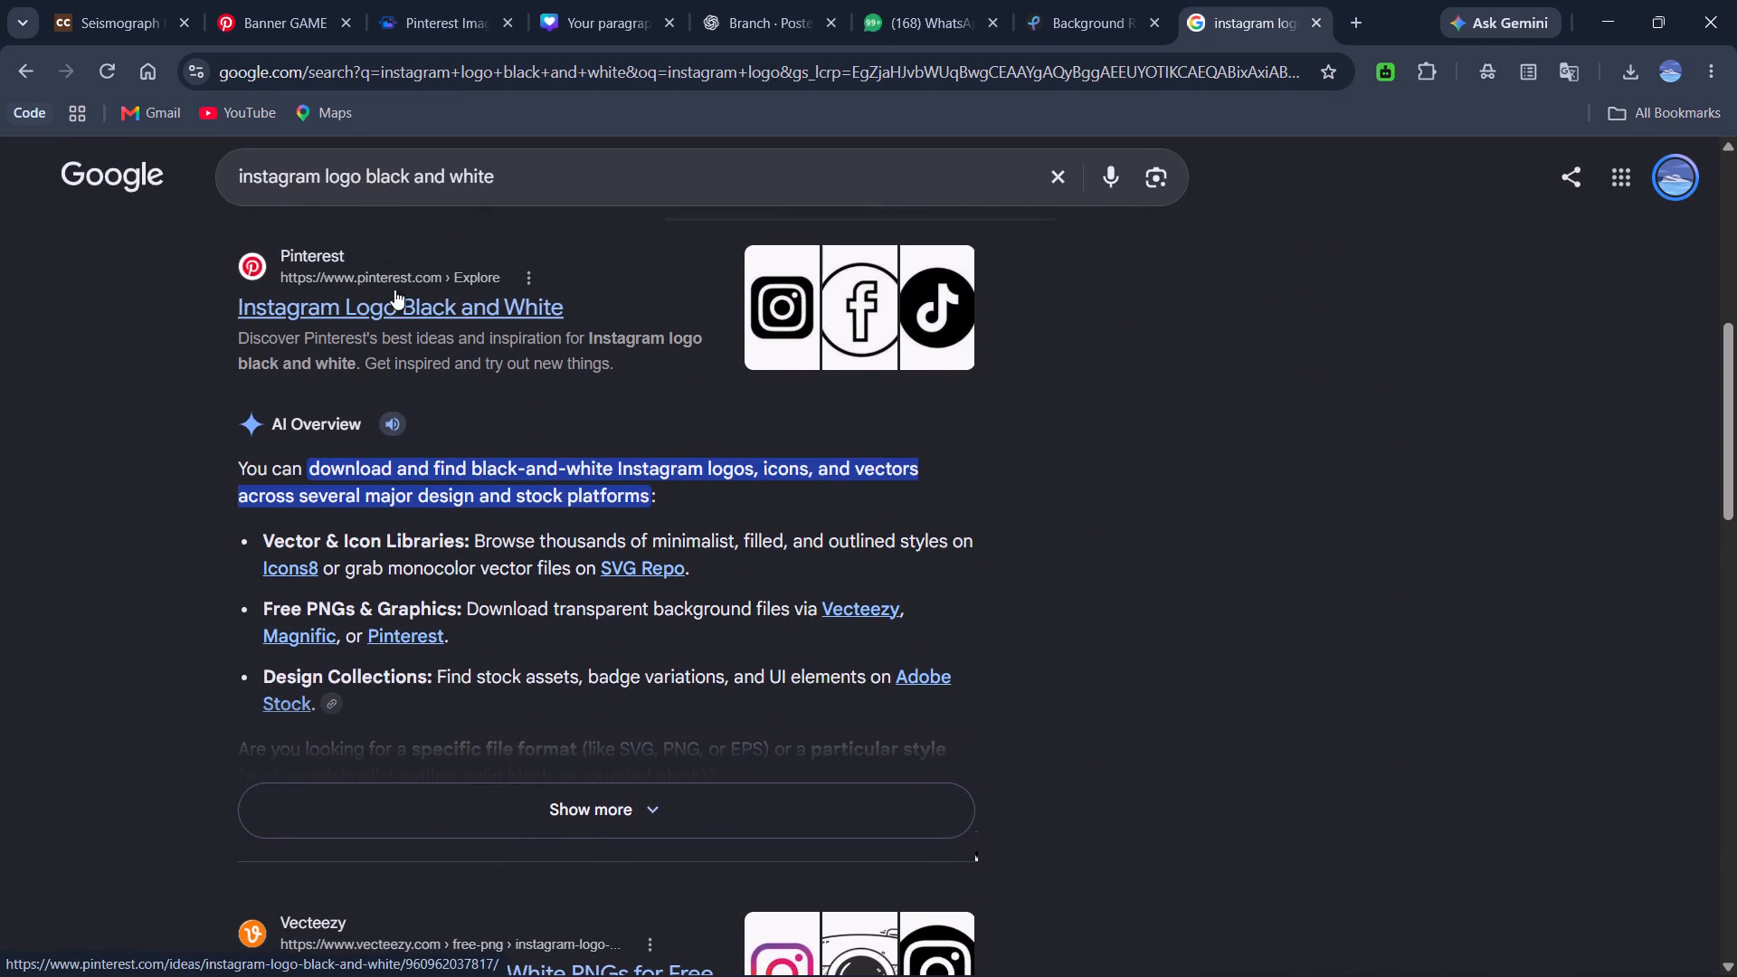
scroll(412, 319, down, 2)
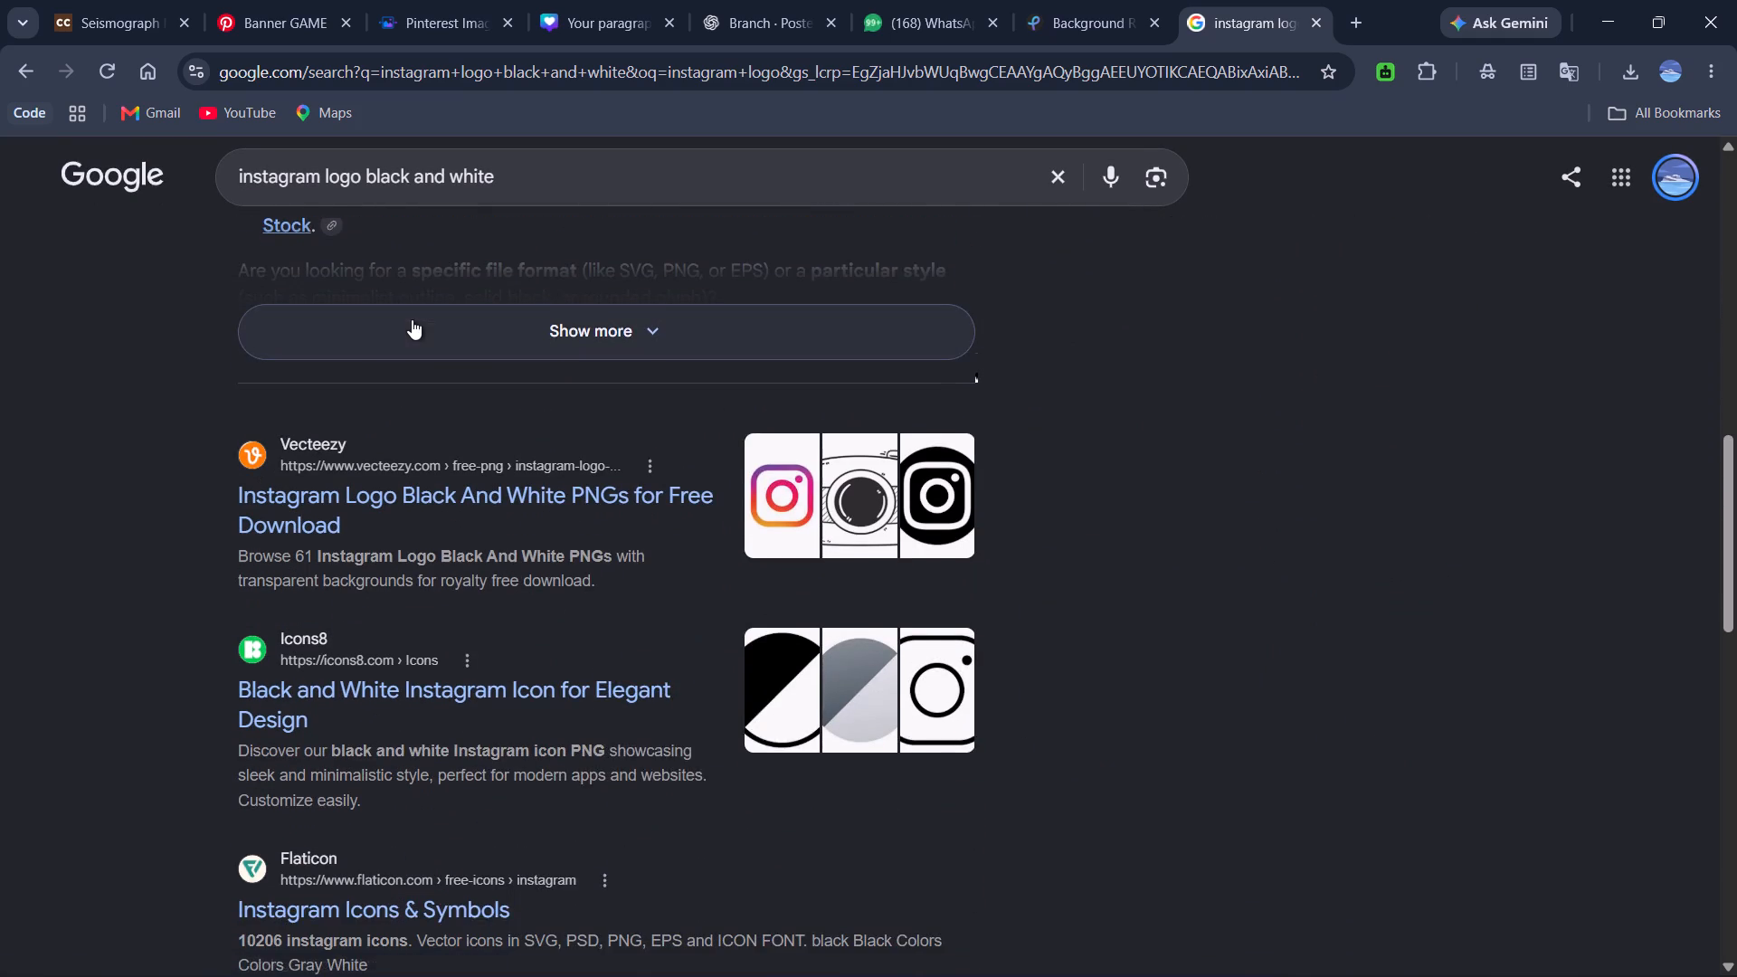
scroll(412, 319, down, 4)
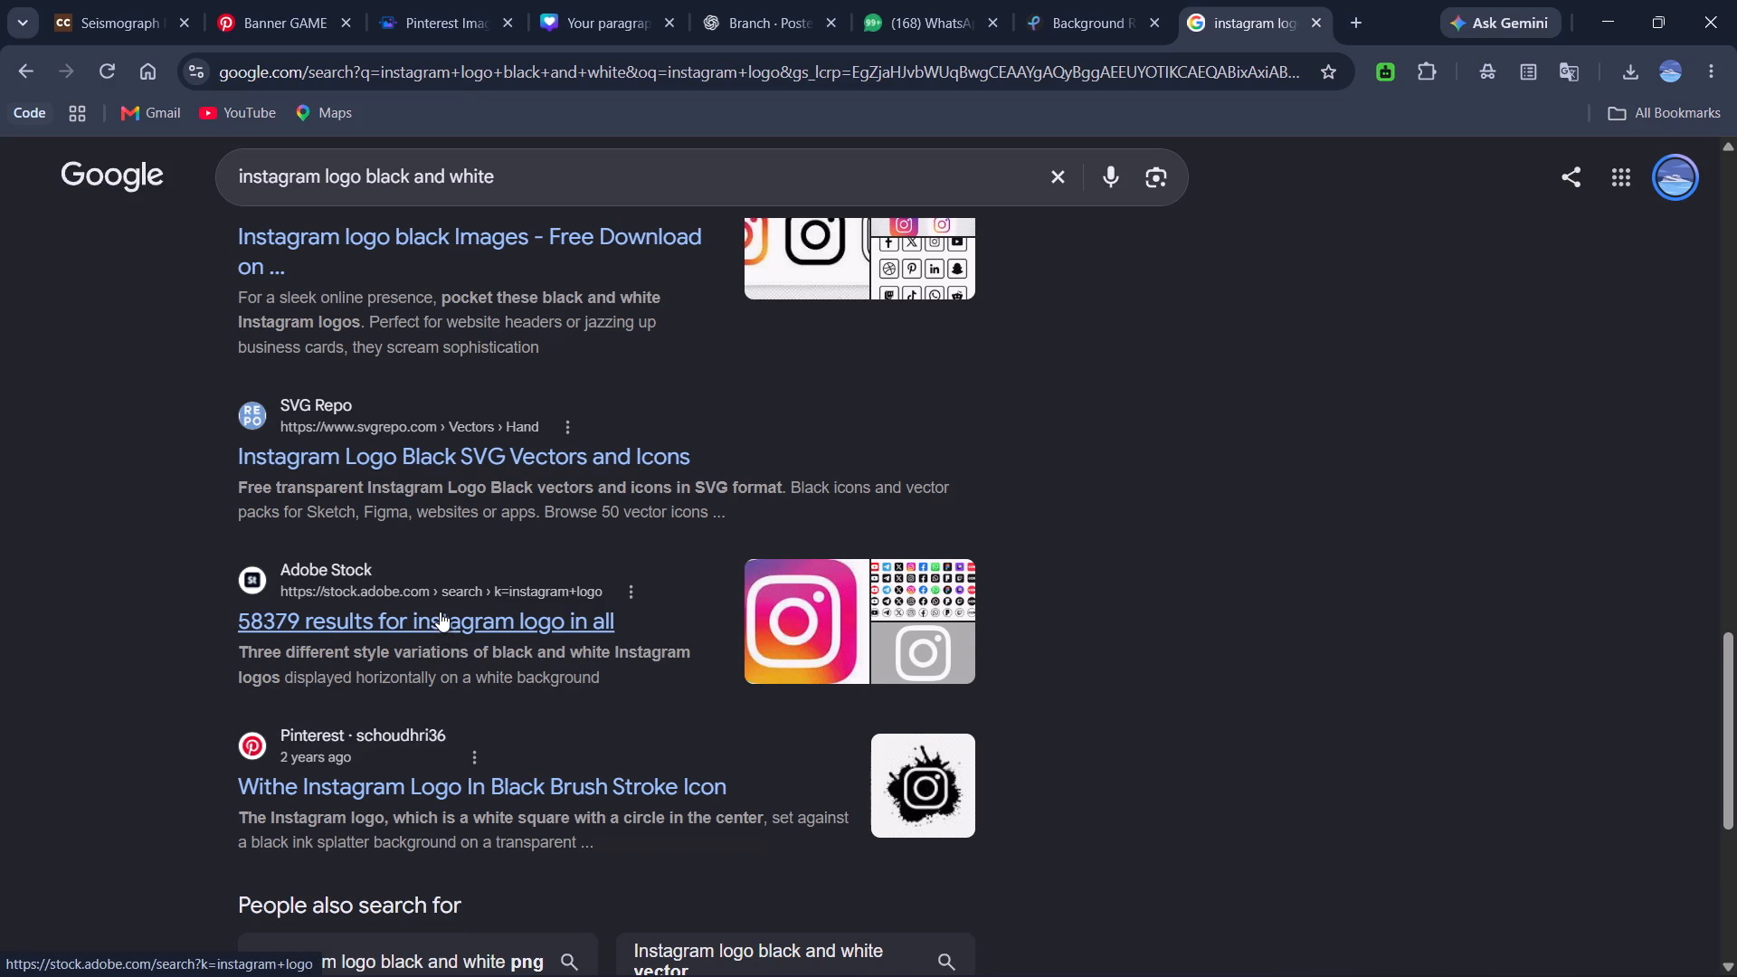
scroll(536, 479, up, 4)
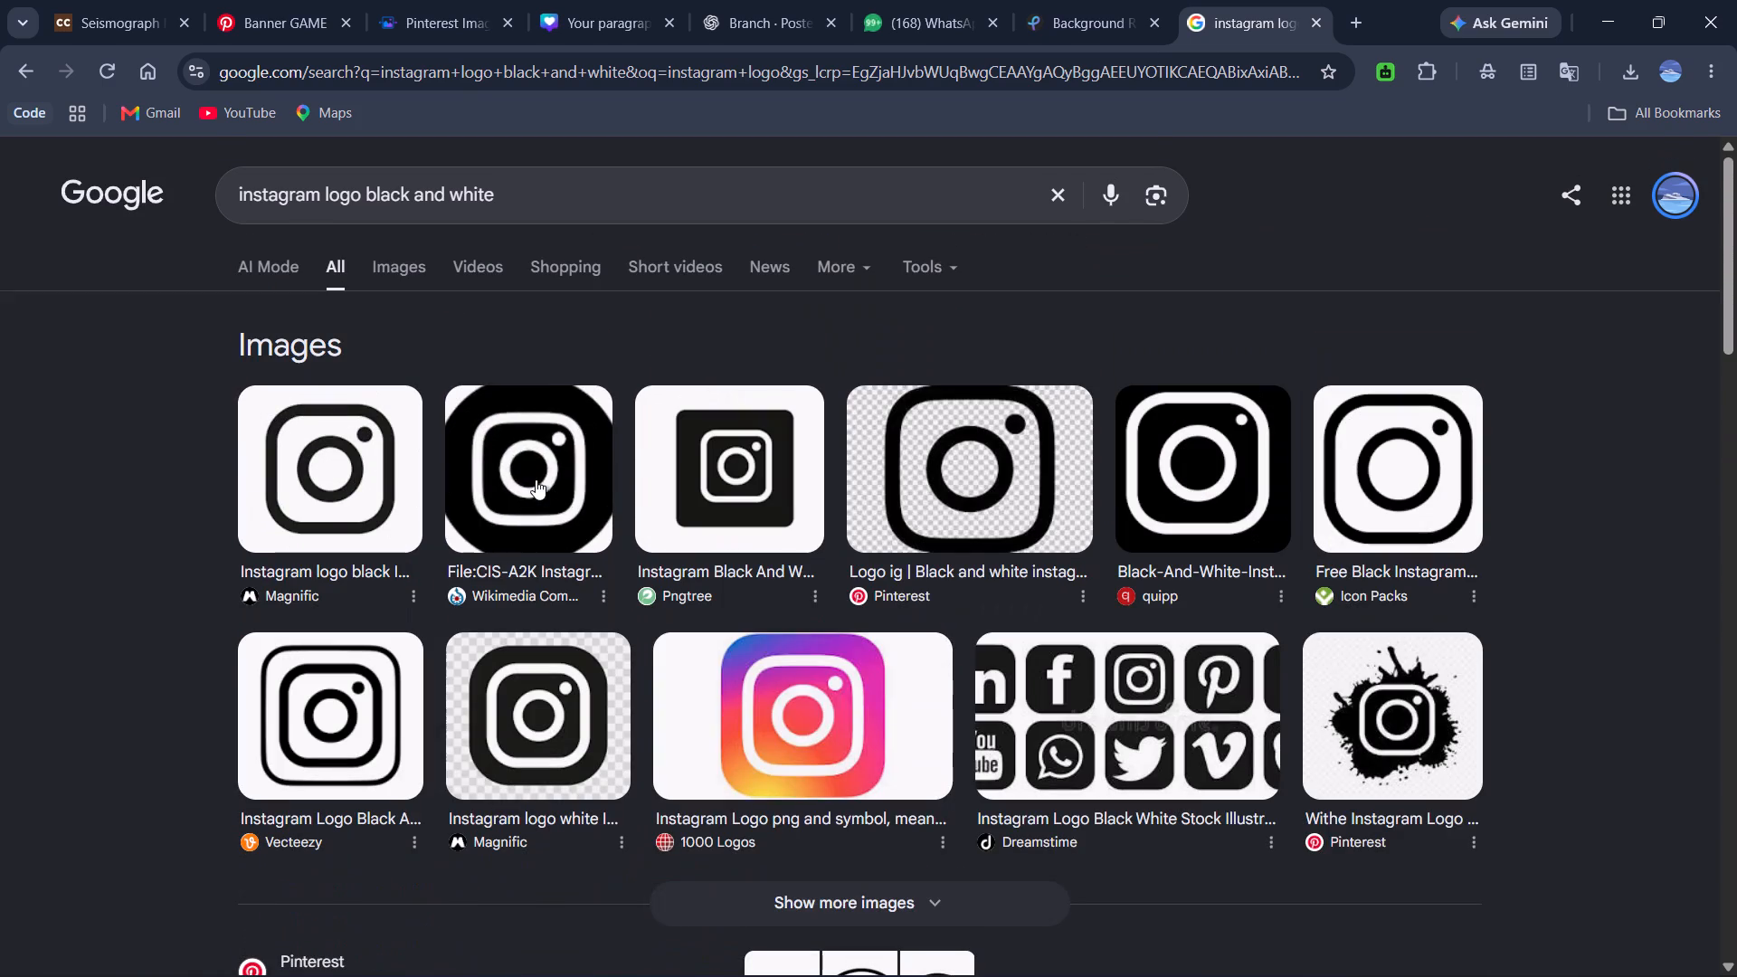
click(398, 279)
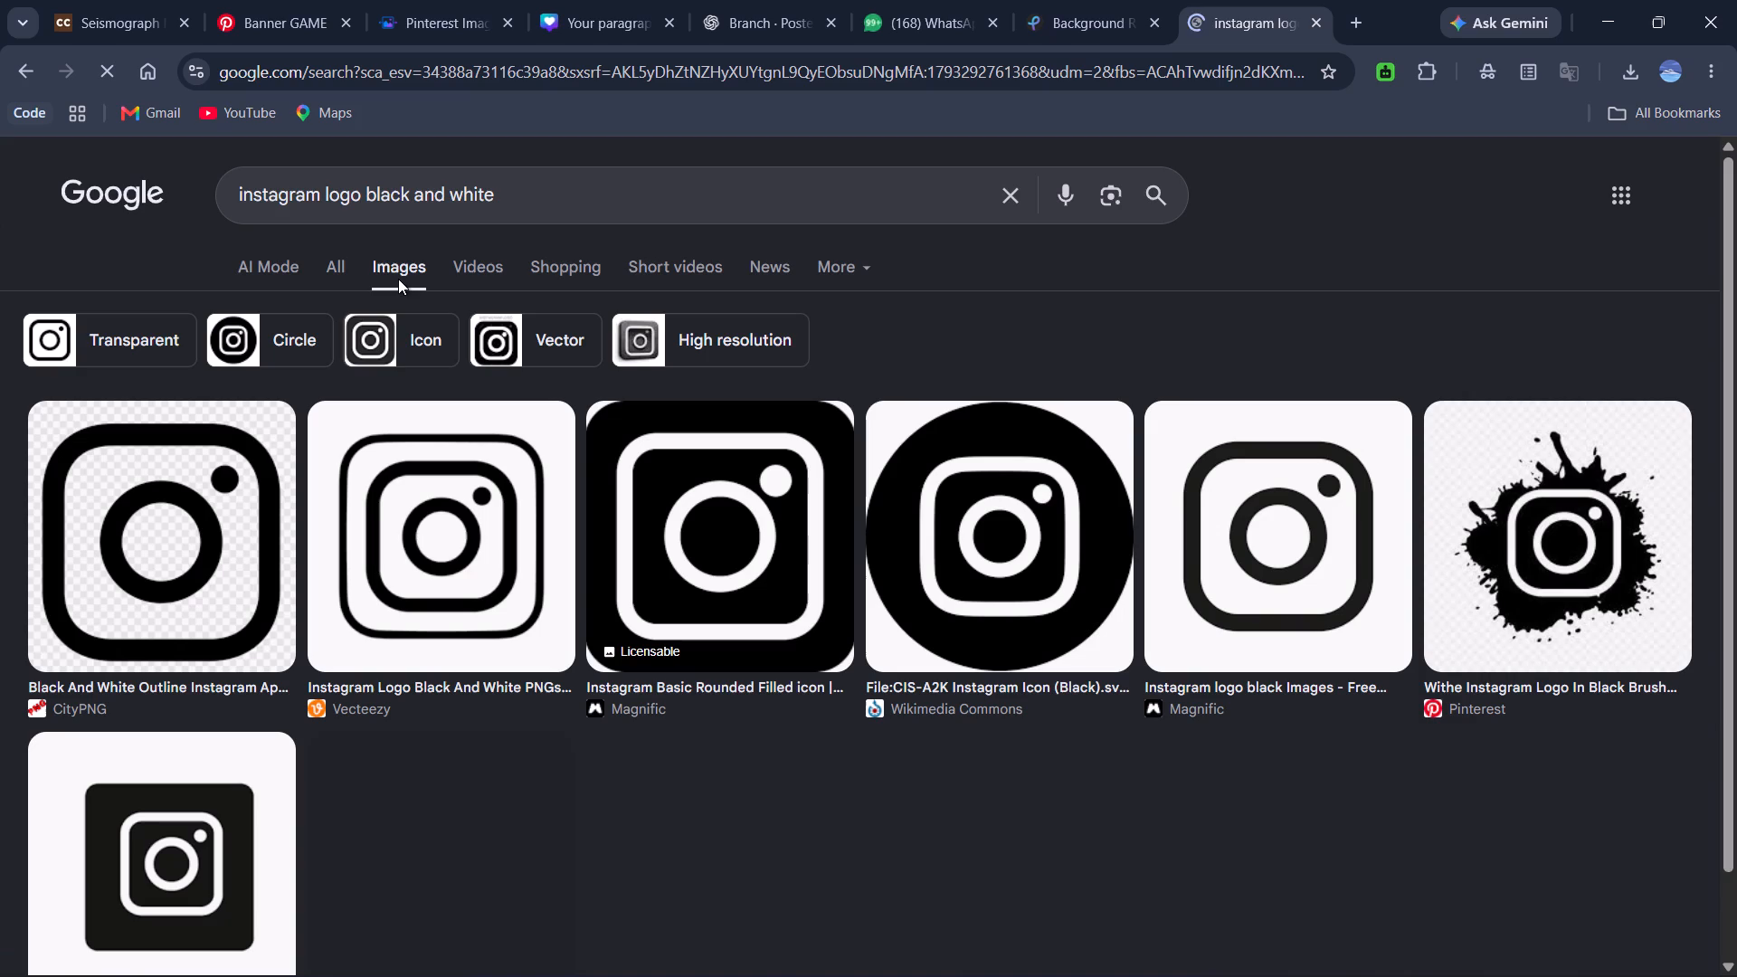
scroll(802, 443, down, 1)
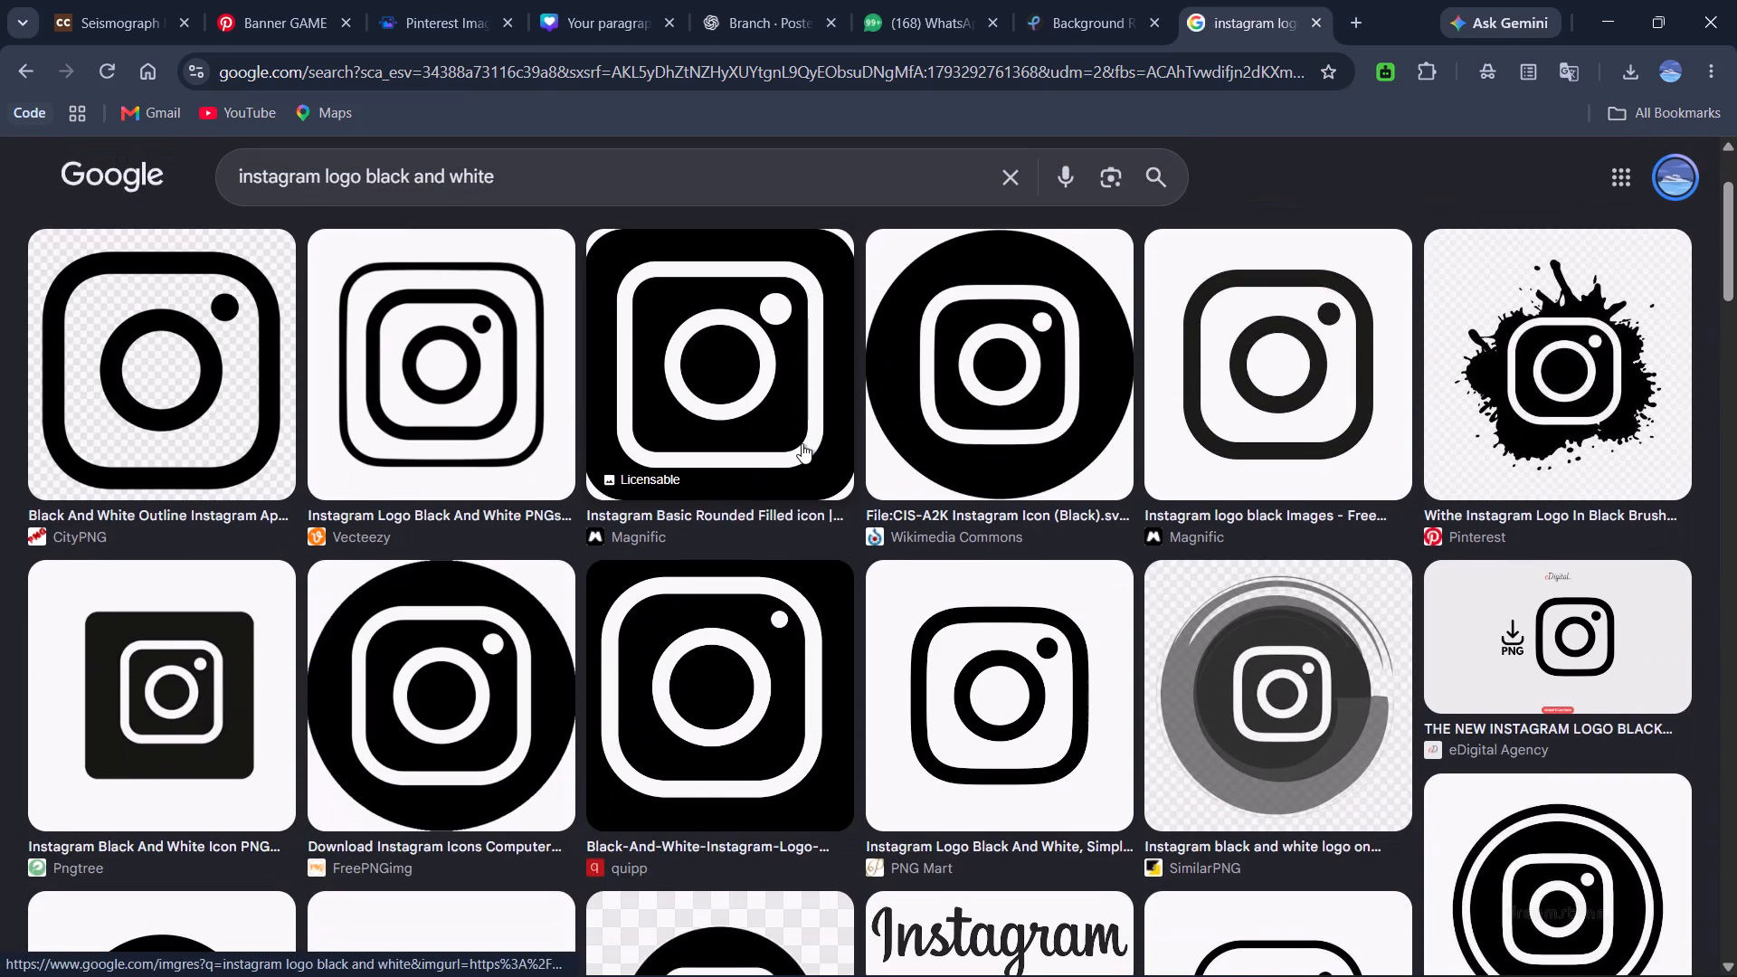
click(956, 712)
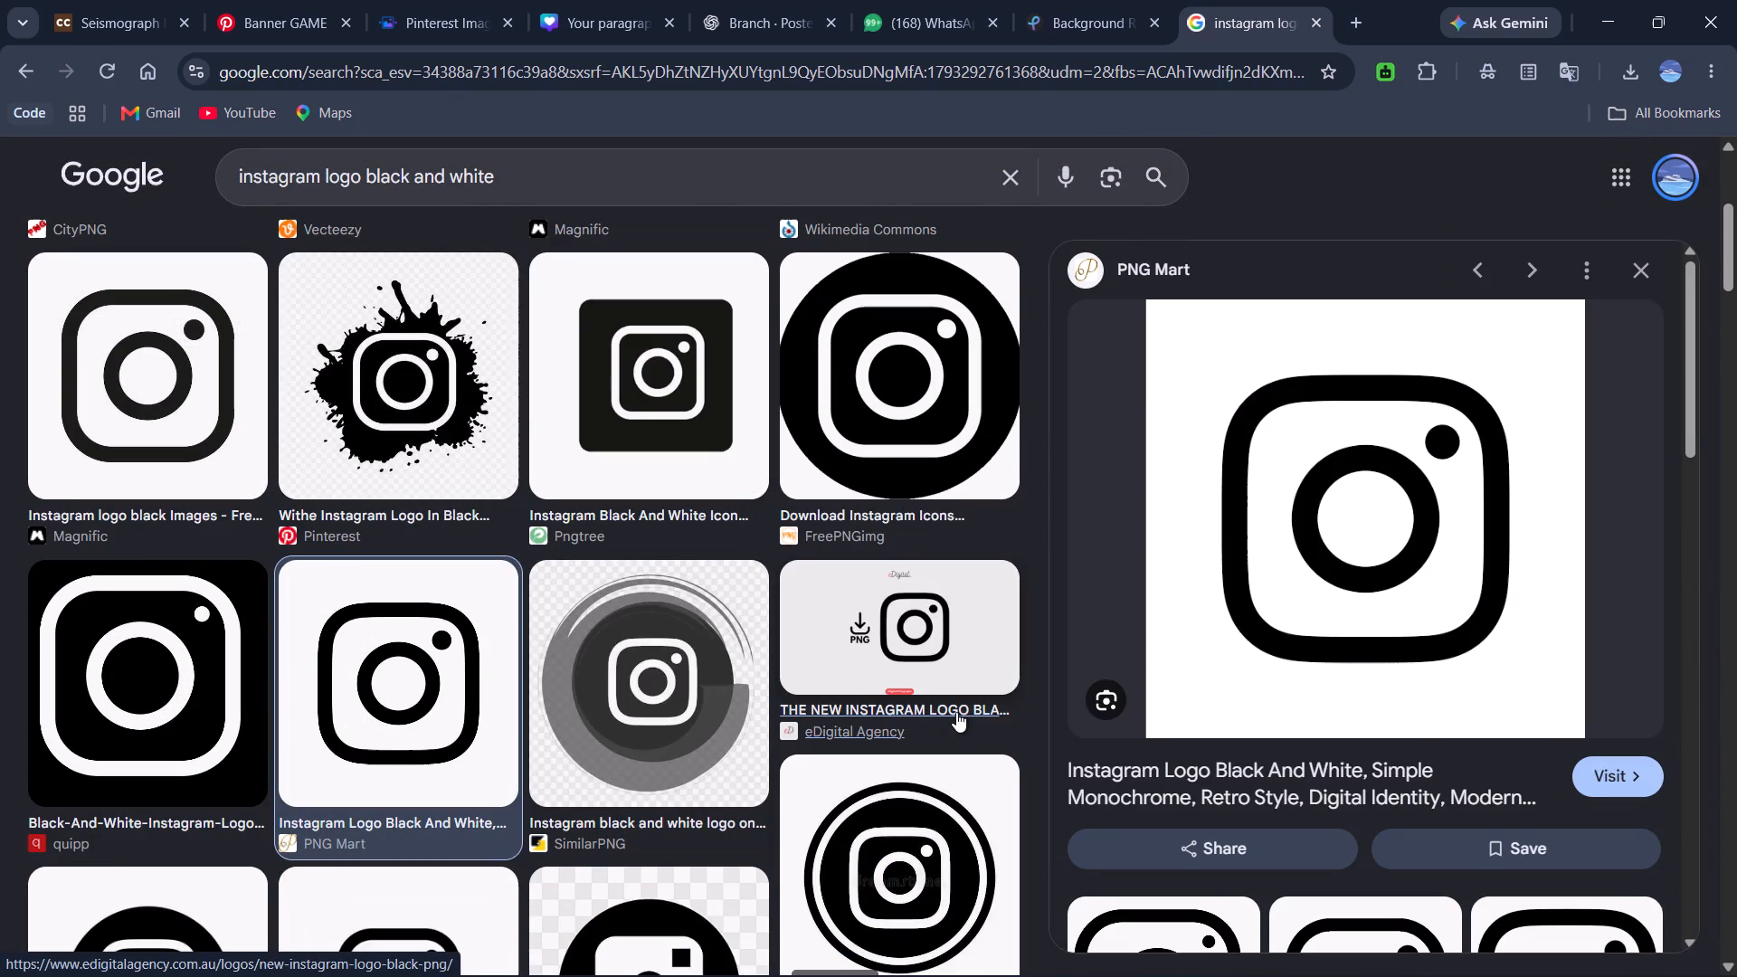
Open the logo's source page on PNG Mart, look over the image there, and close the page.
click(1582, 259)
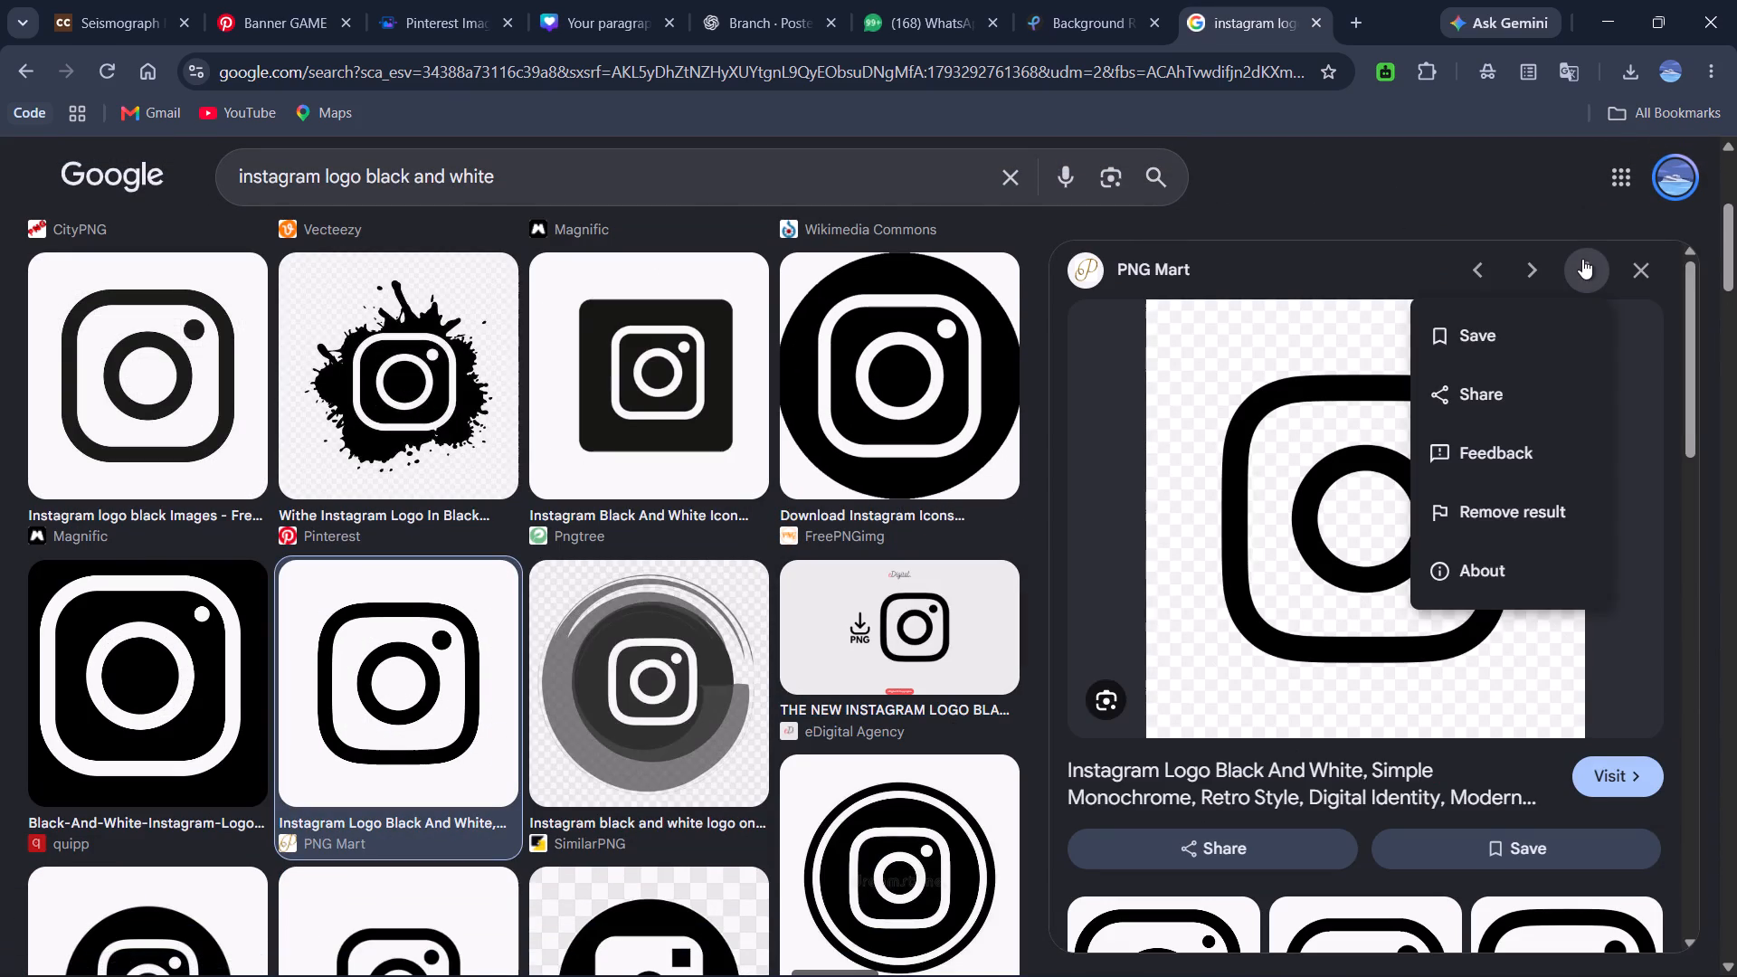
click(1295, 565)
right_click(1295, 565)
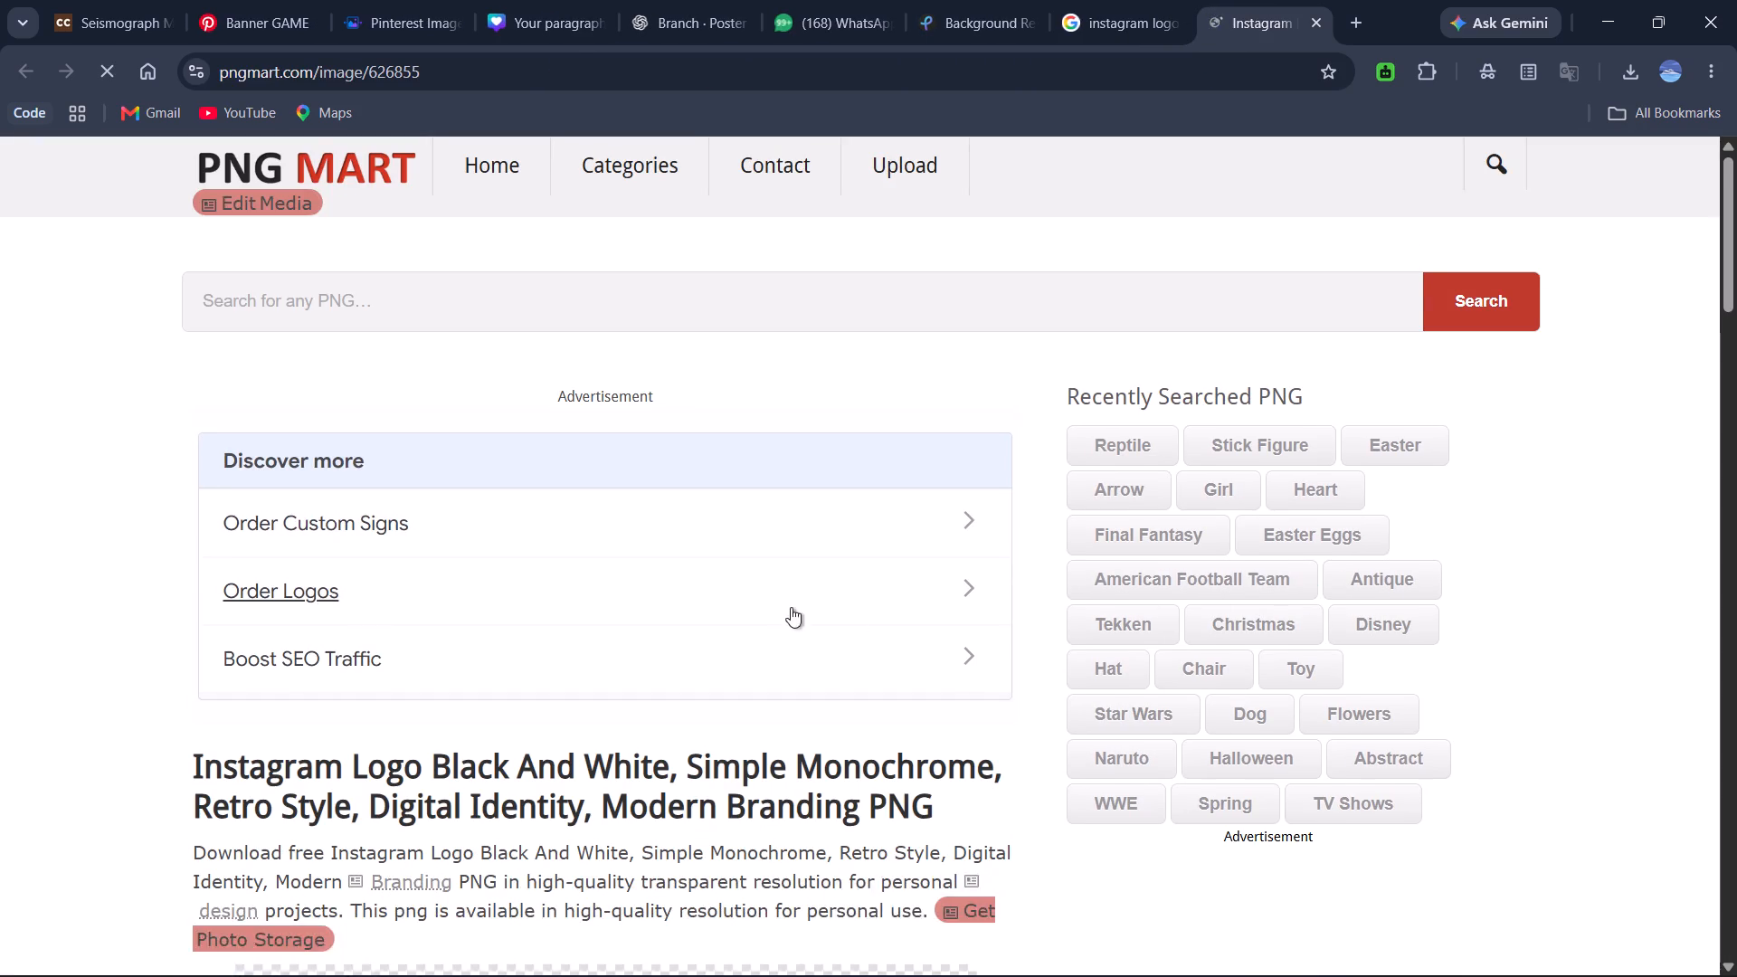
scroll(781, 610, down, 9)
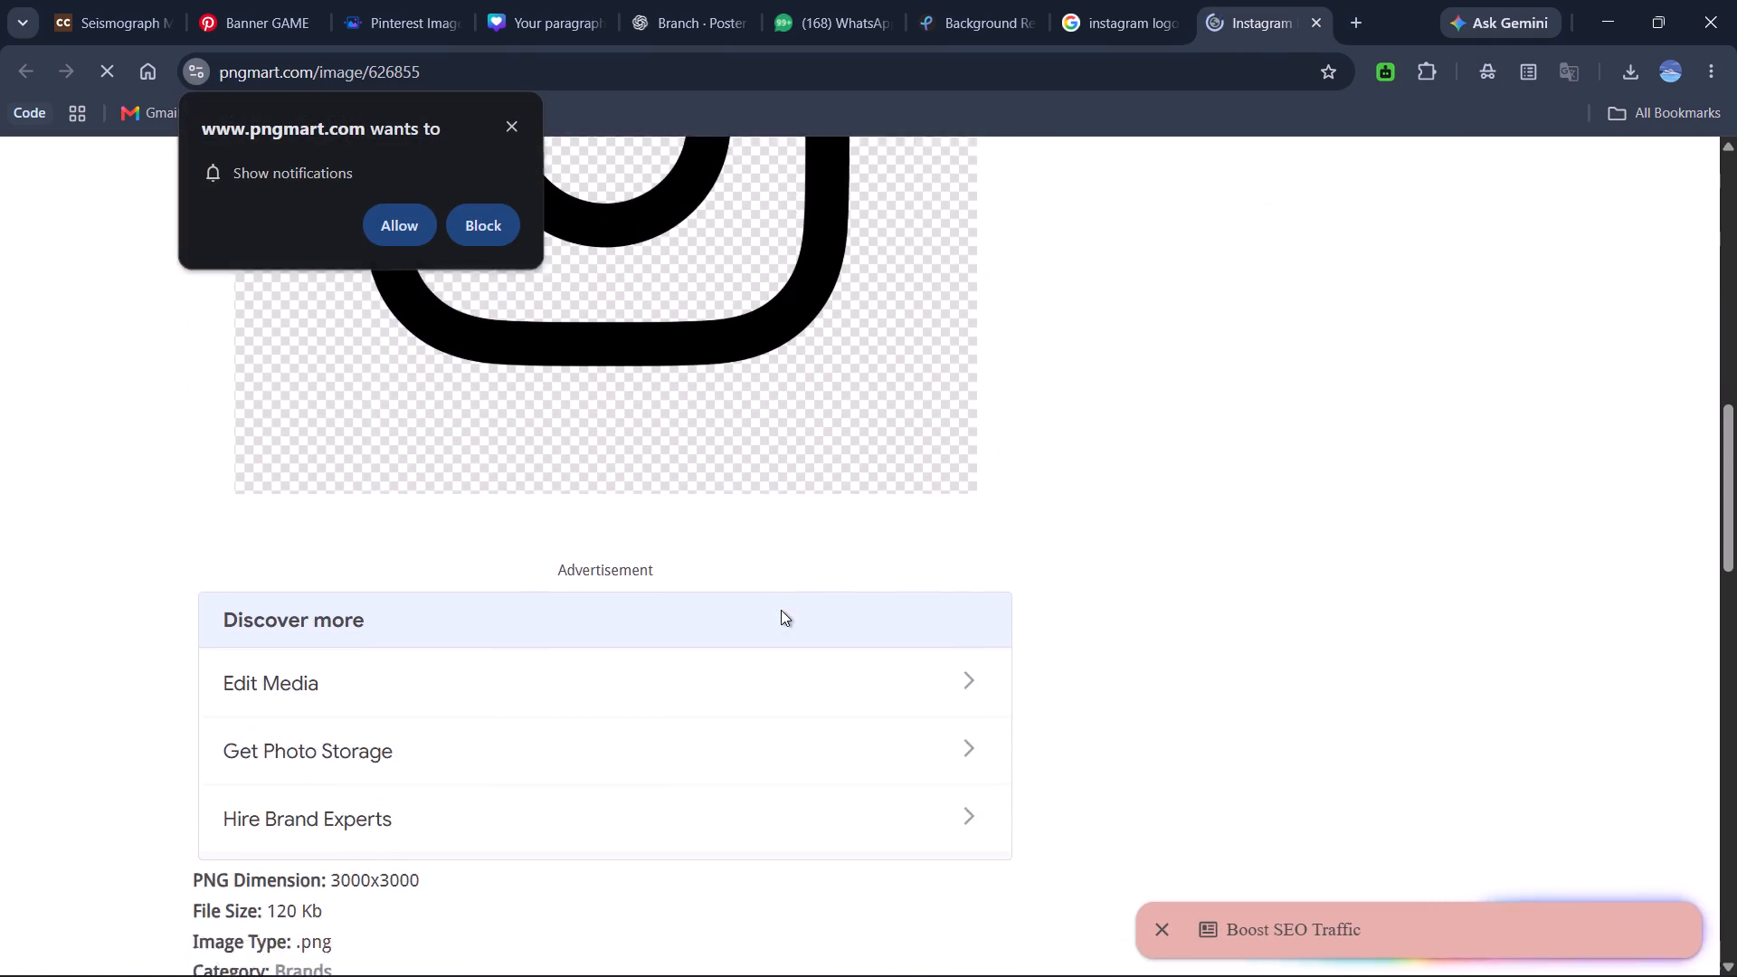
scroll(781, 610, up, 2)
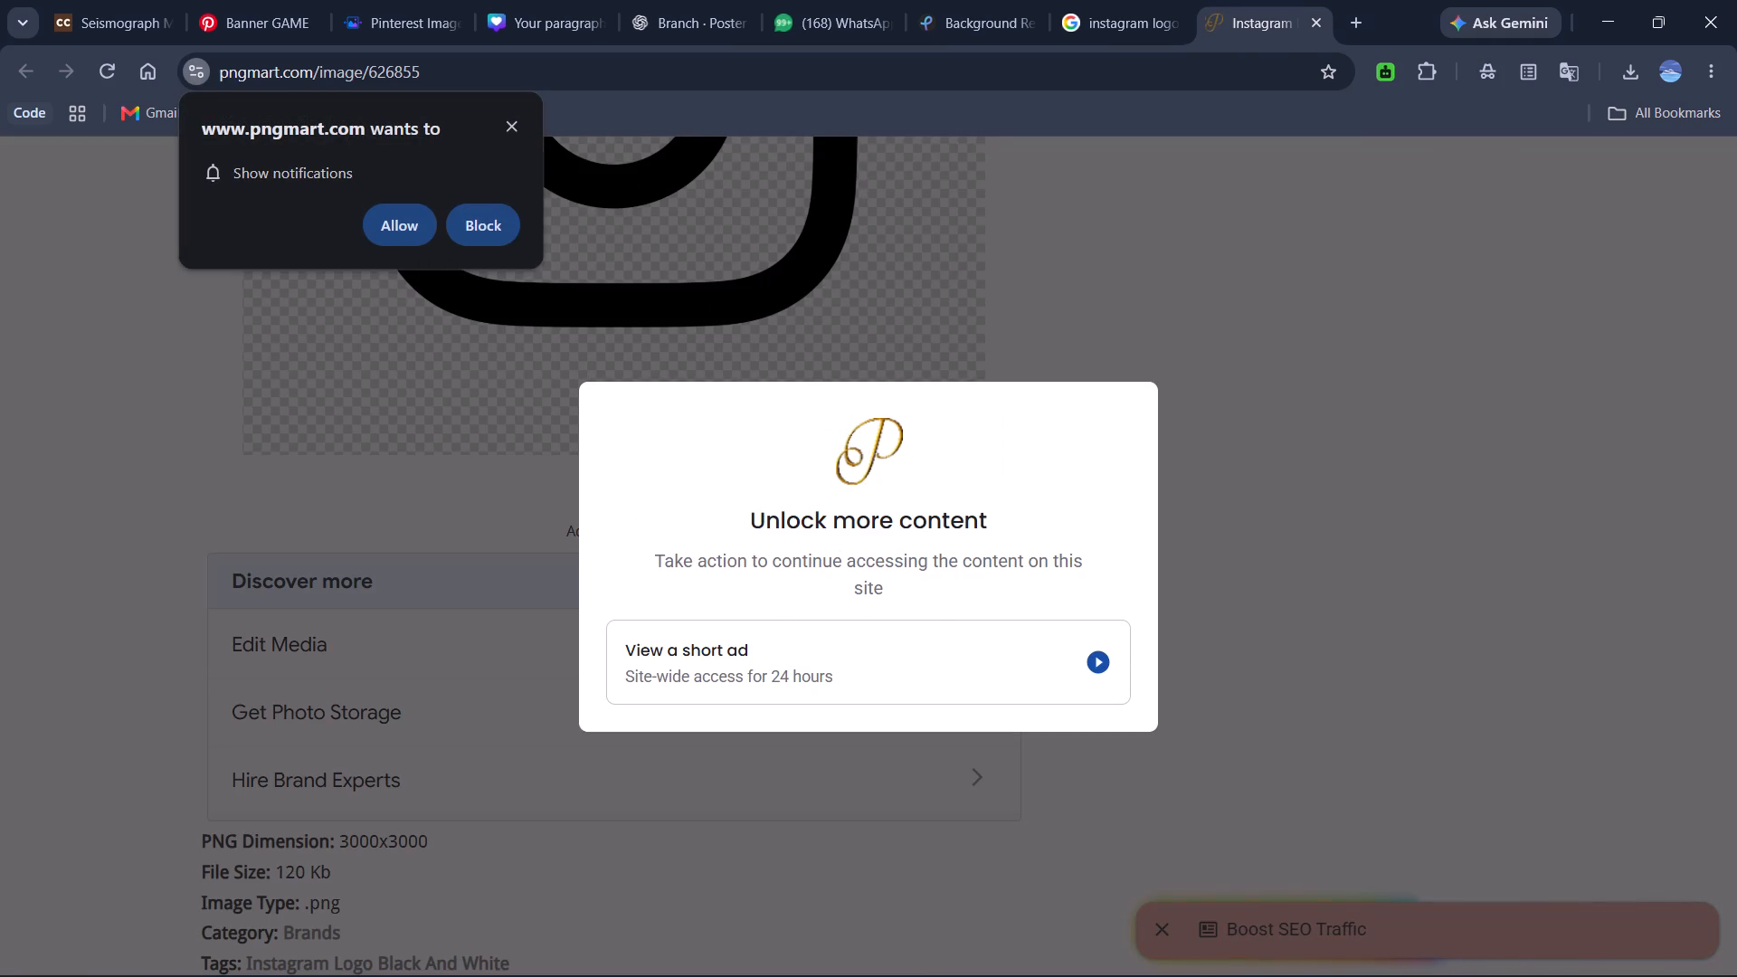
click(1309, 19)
Save the previewed PNG Mart Instagram logo as a PNG in Downloads, and check the downloaded file in Photos.
right_click(1488, 412)
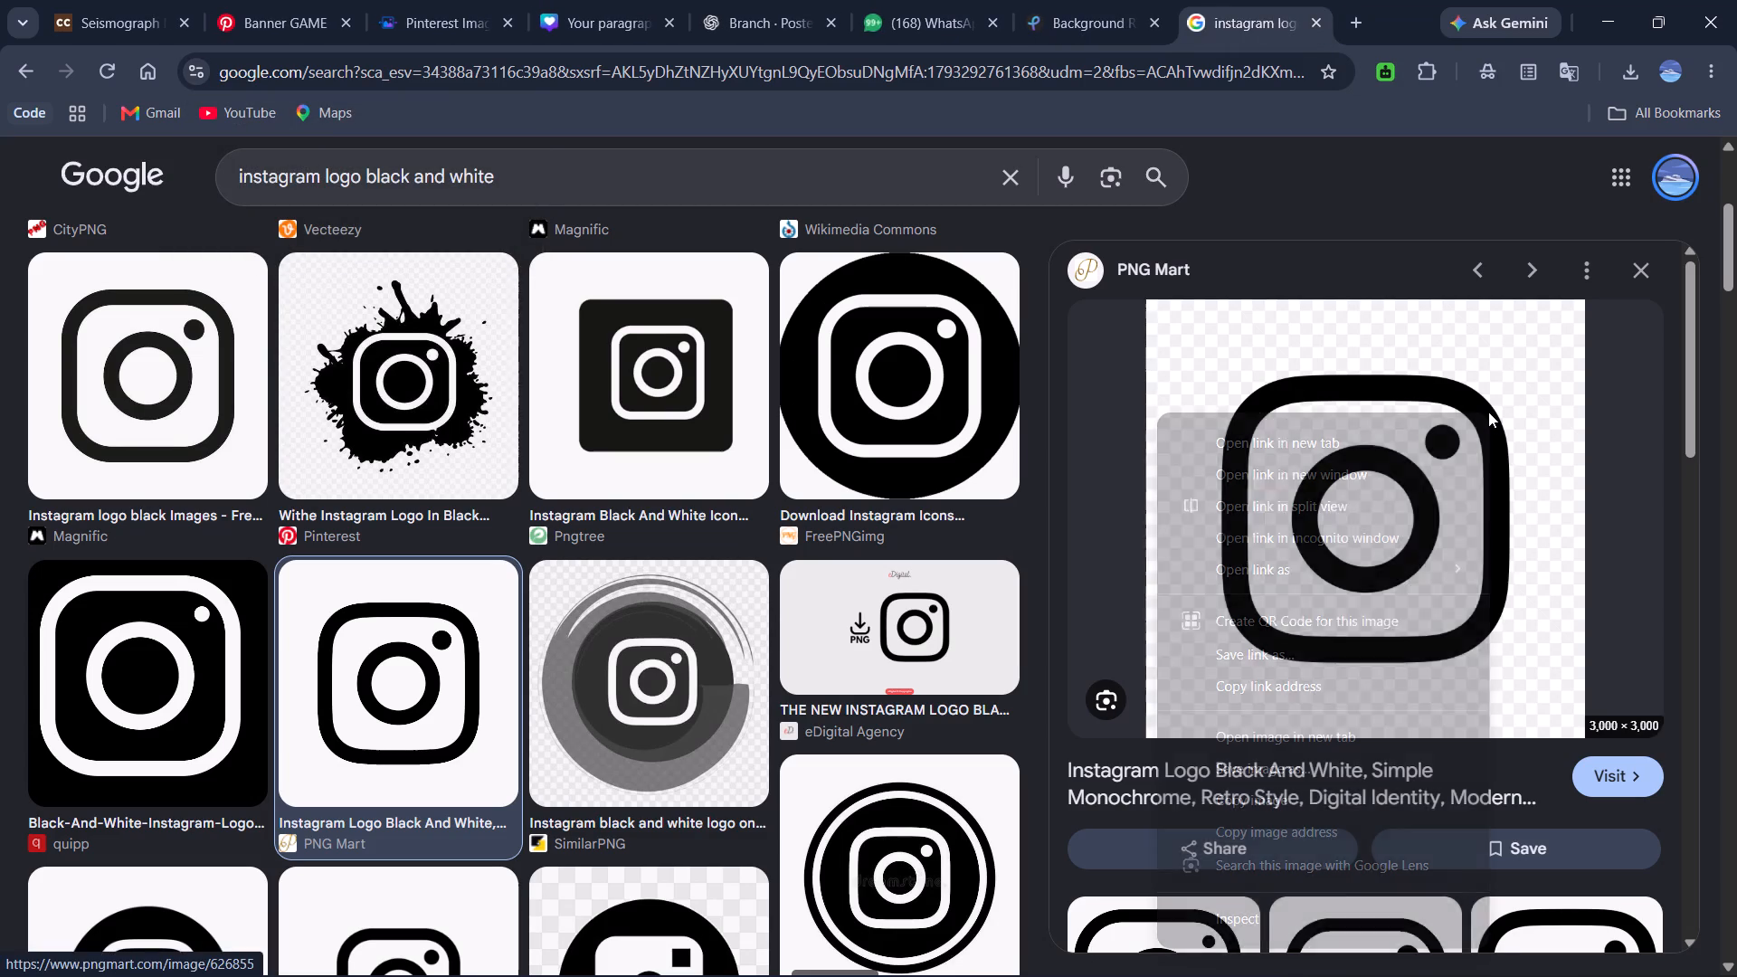
click(1284, 770)
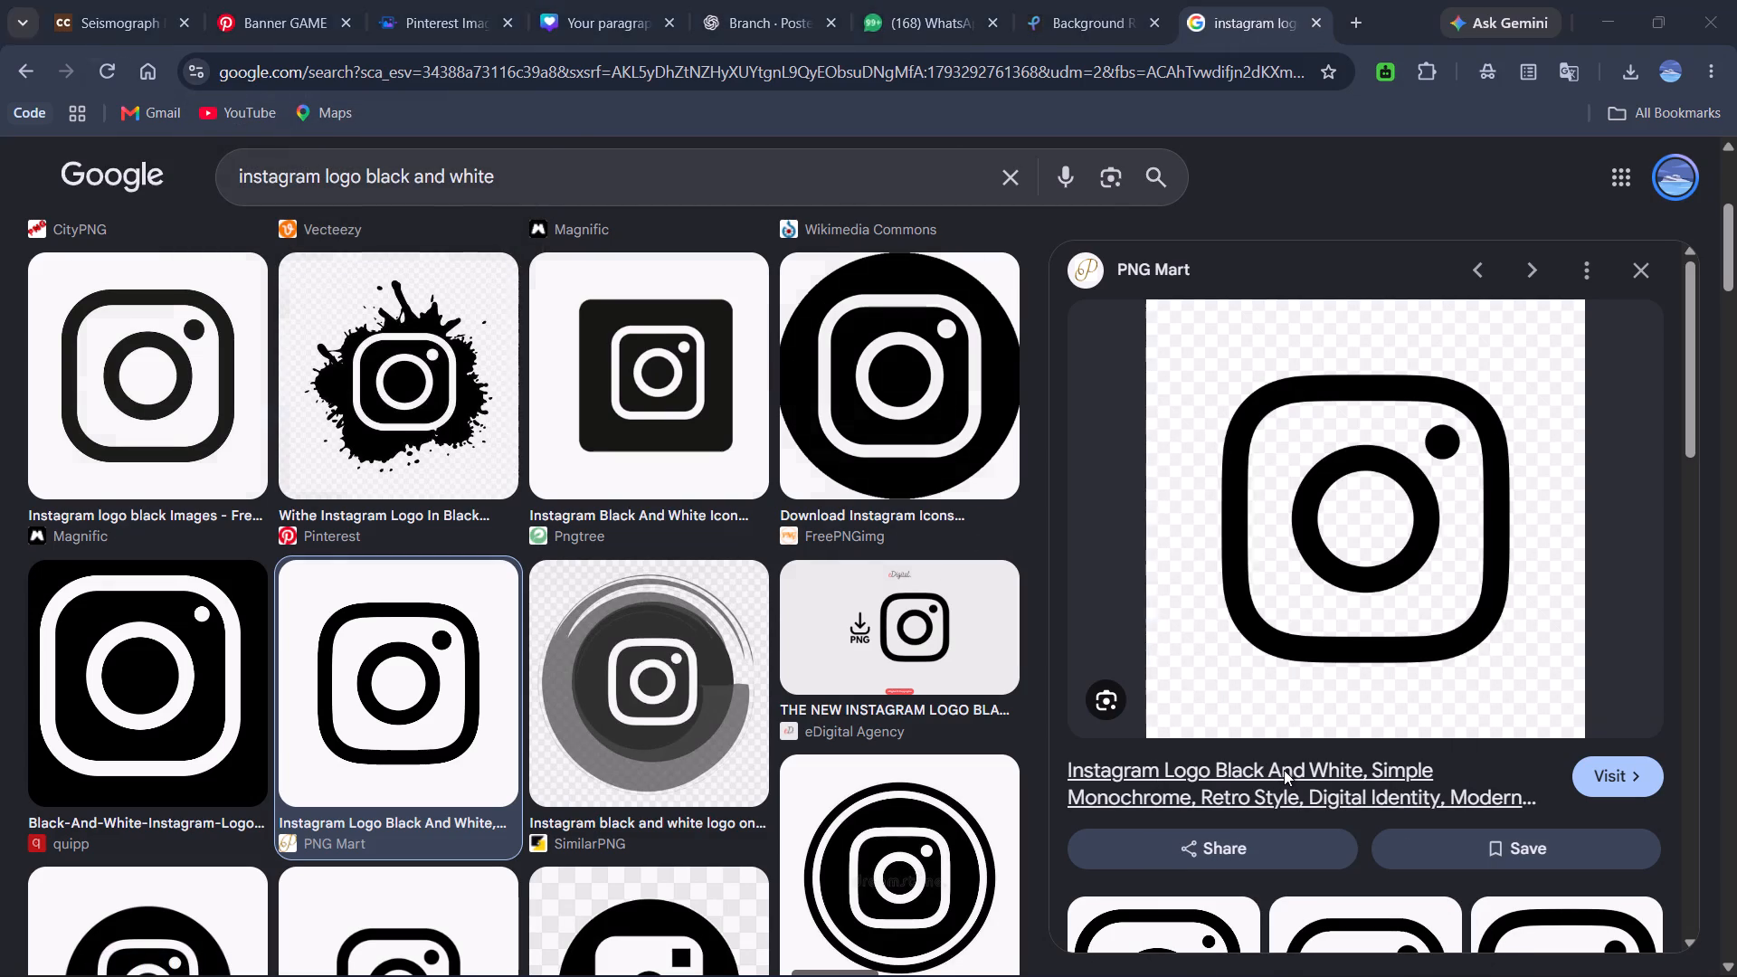
click(914, 559)
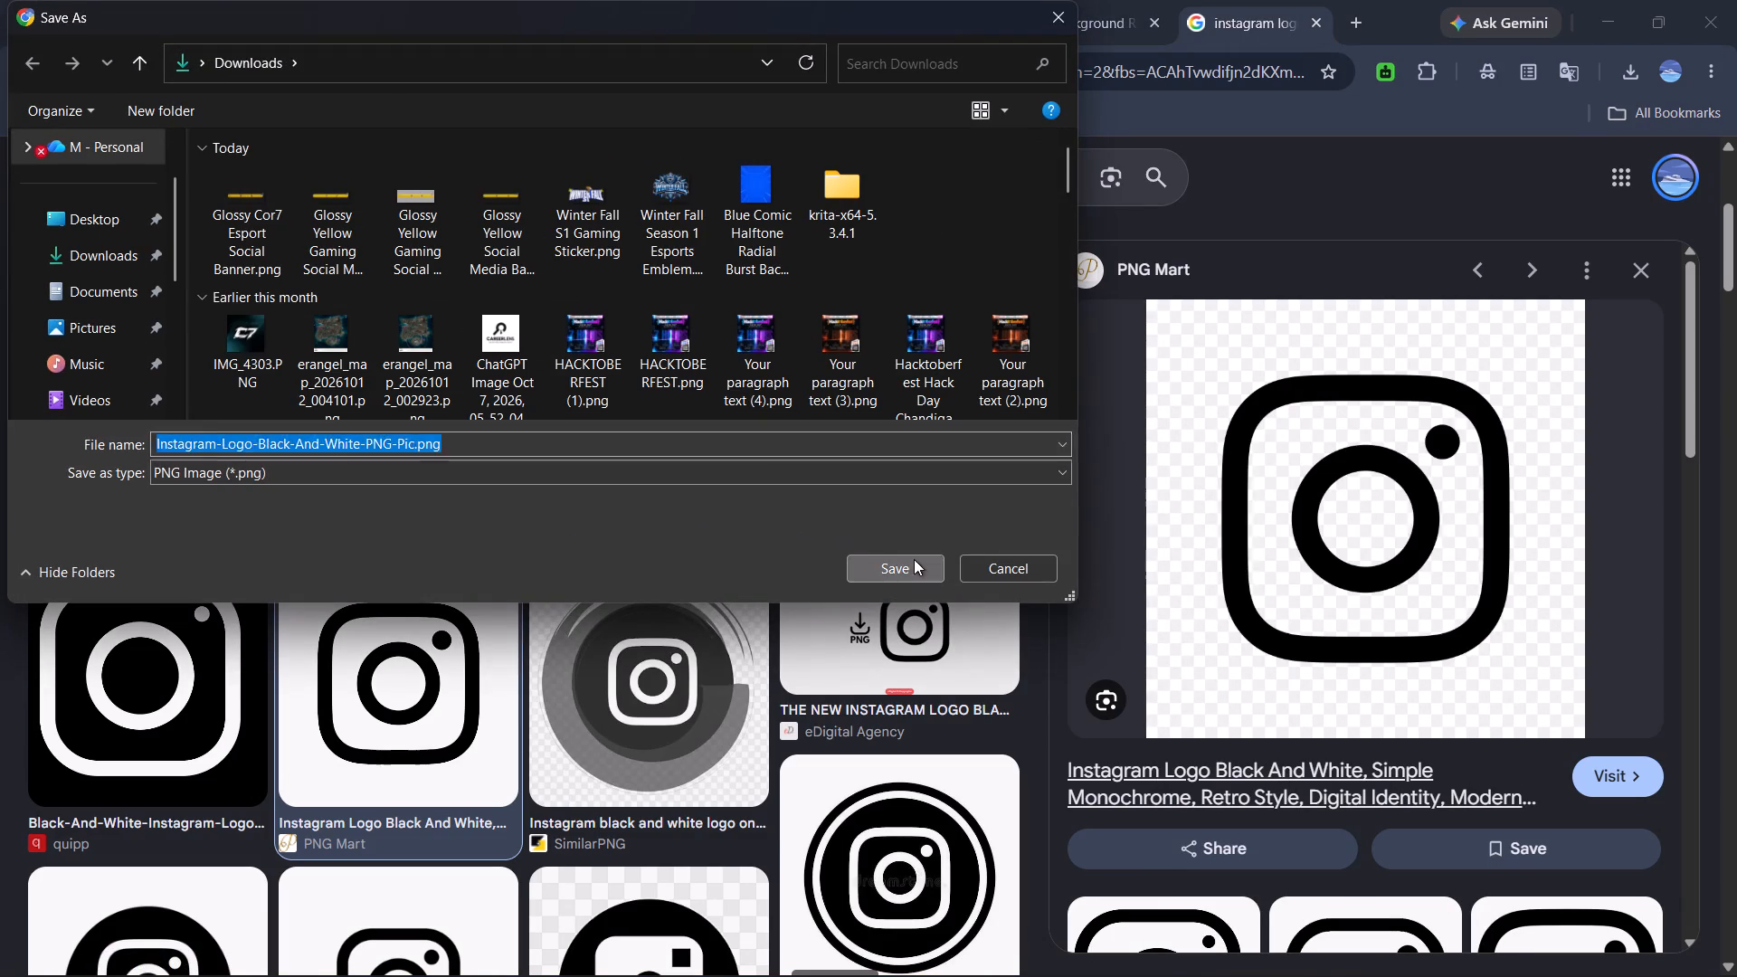
double_click(1361, 108)
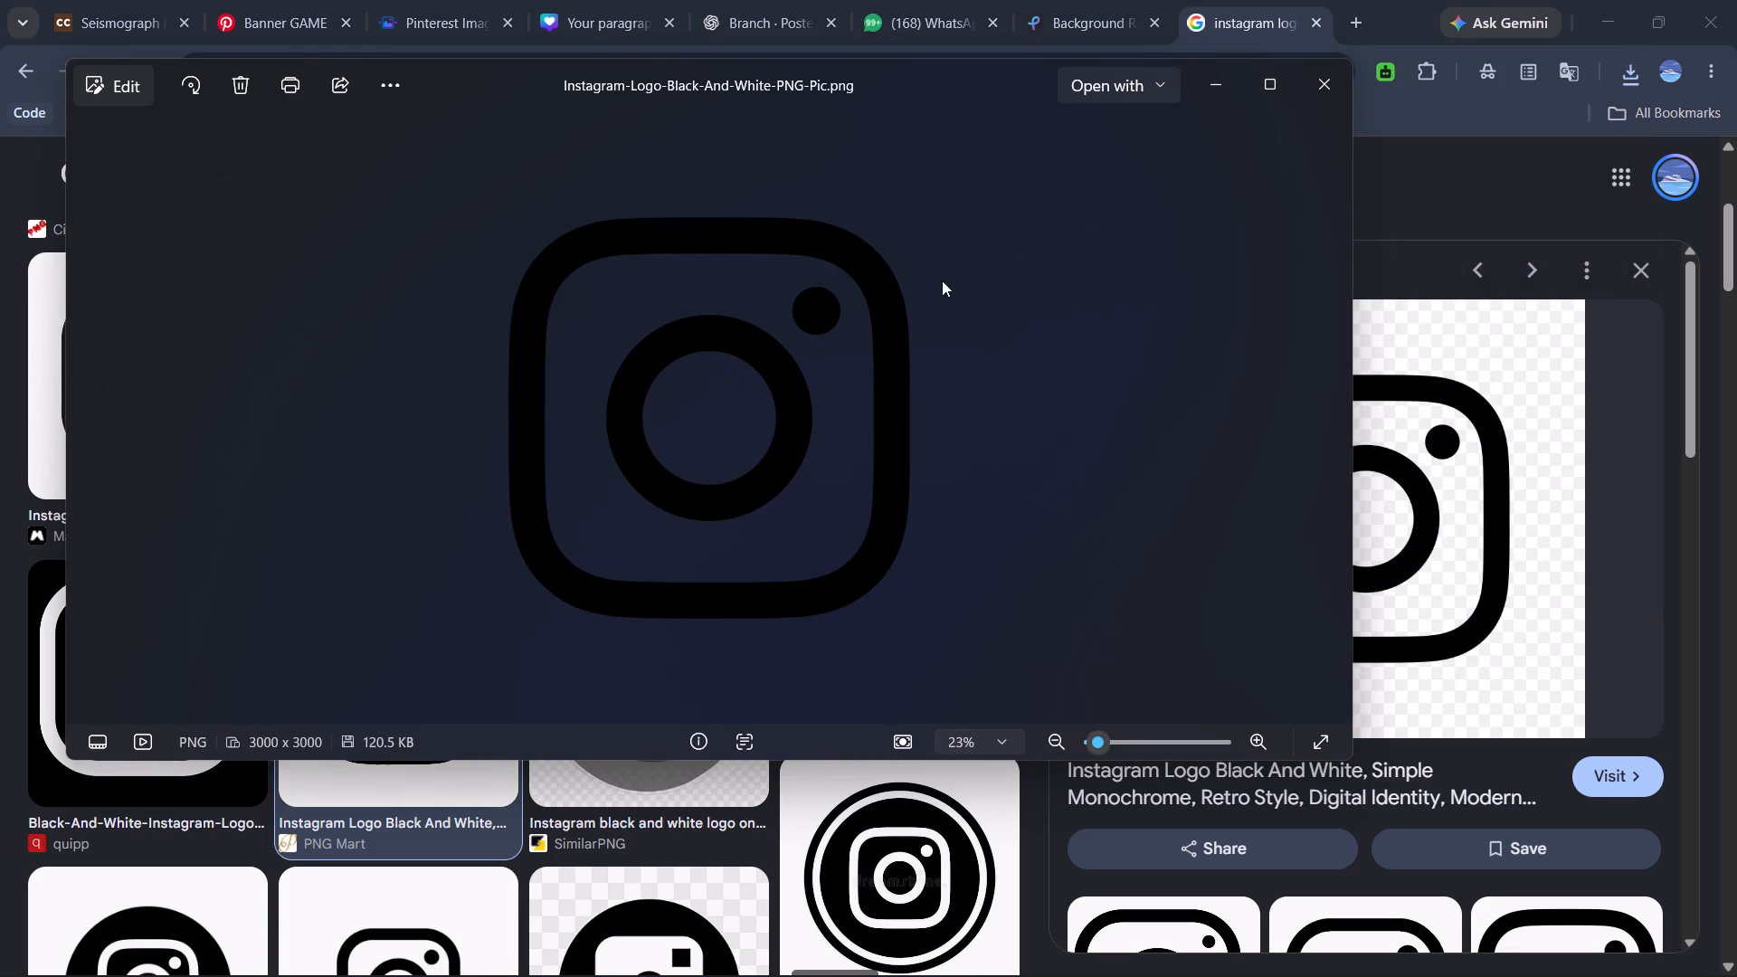
click(1342, 67)
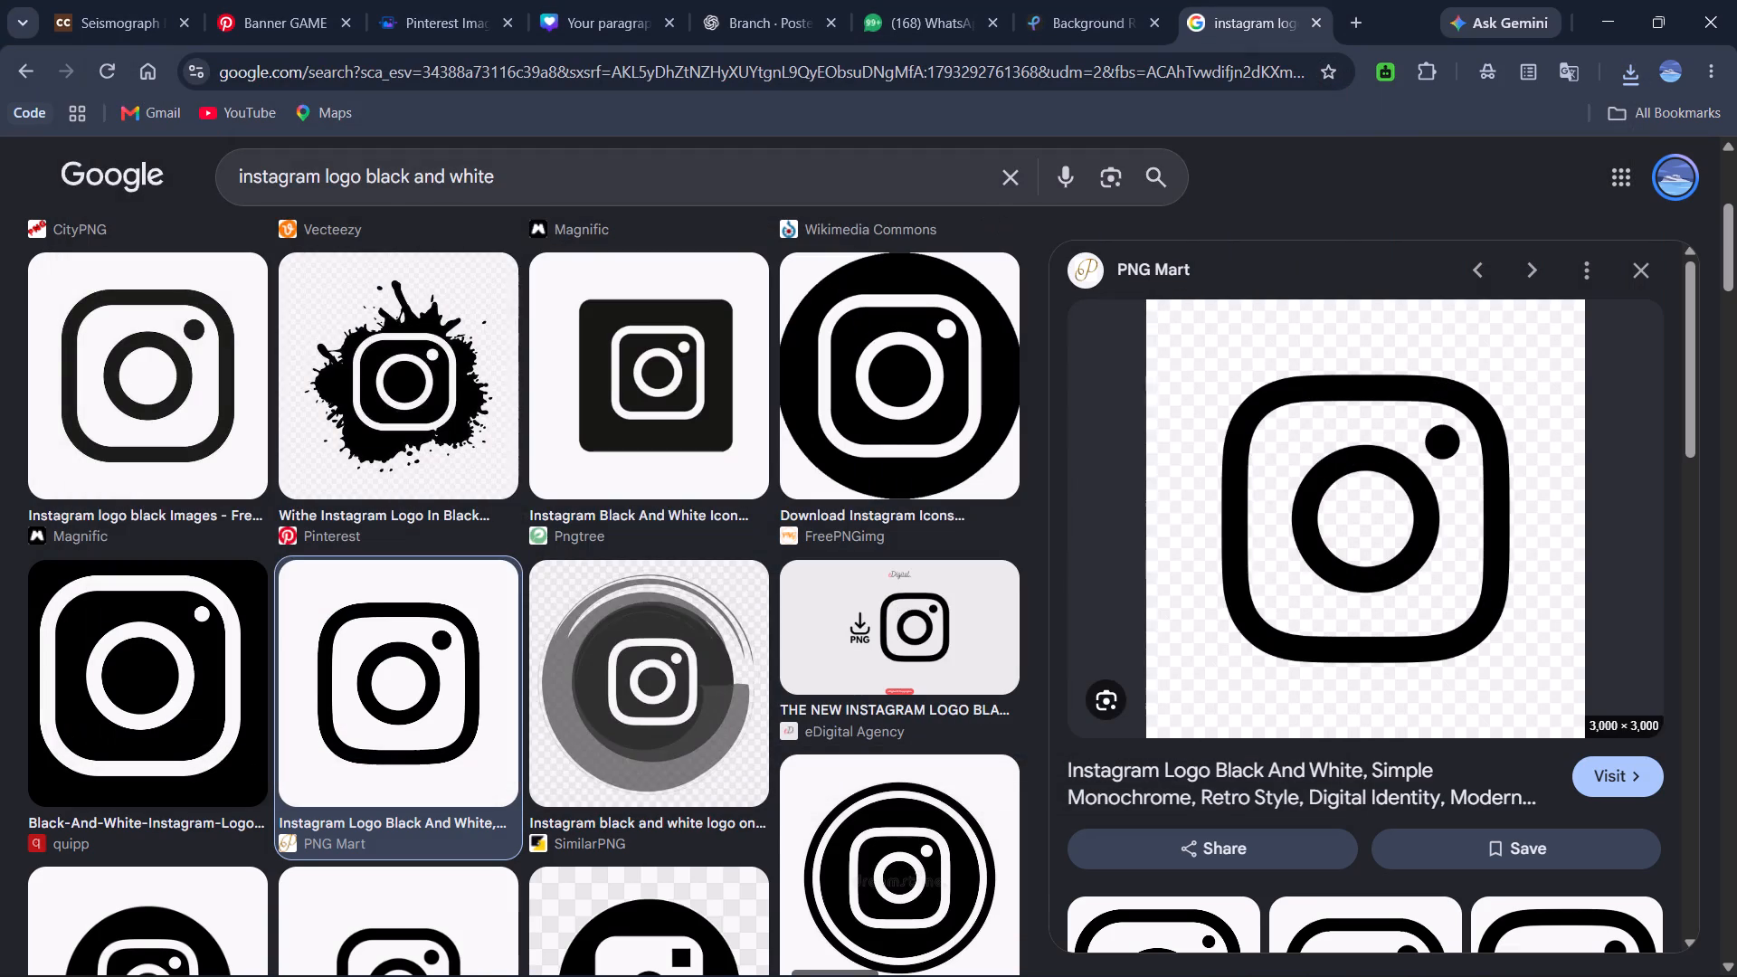
Replace the image search with "youtube logo black and white".
click(1013, 175)
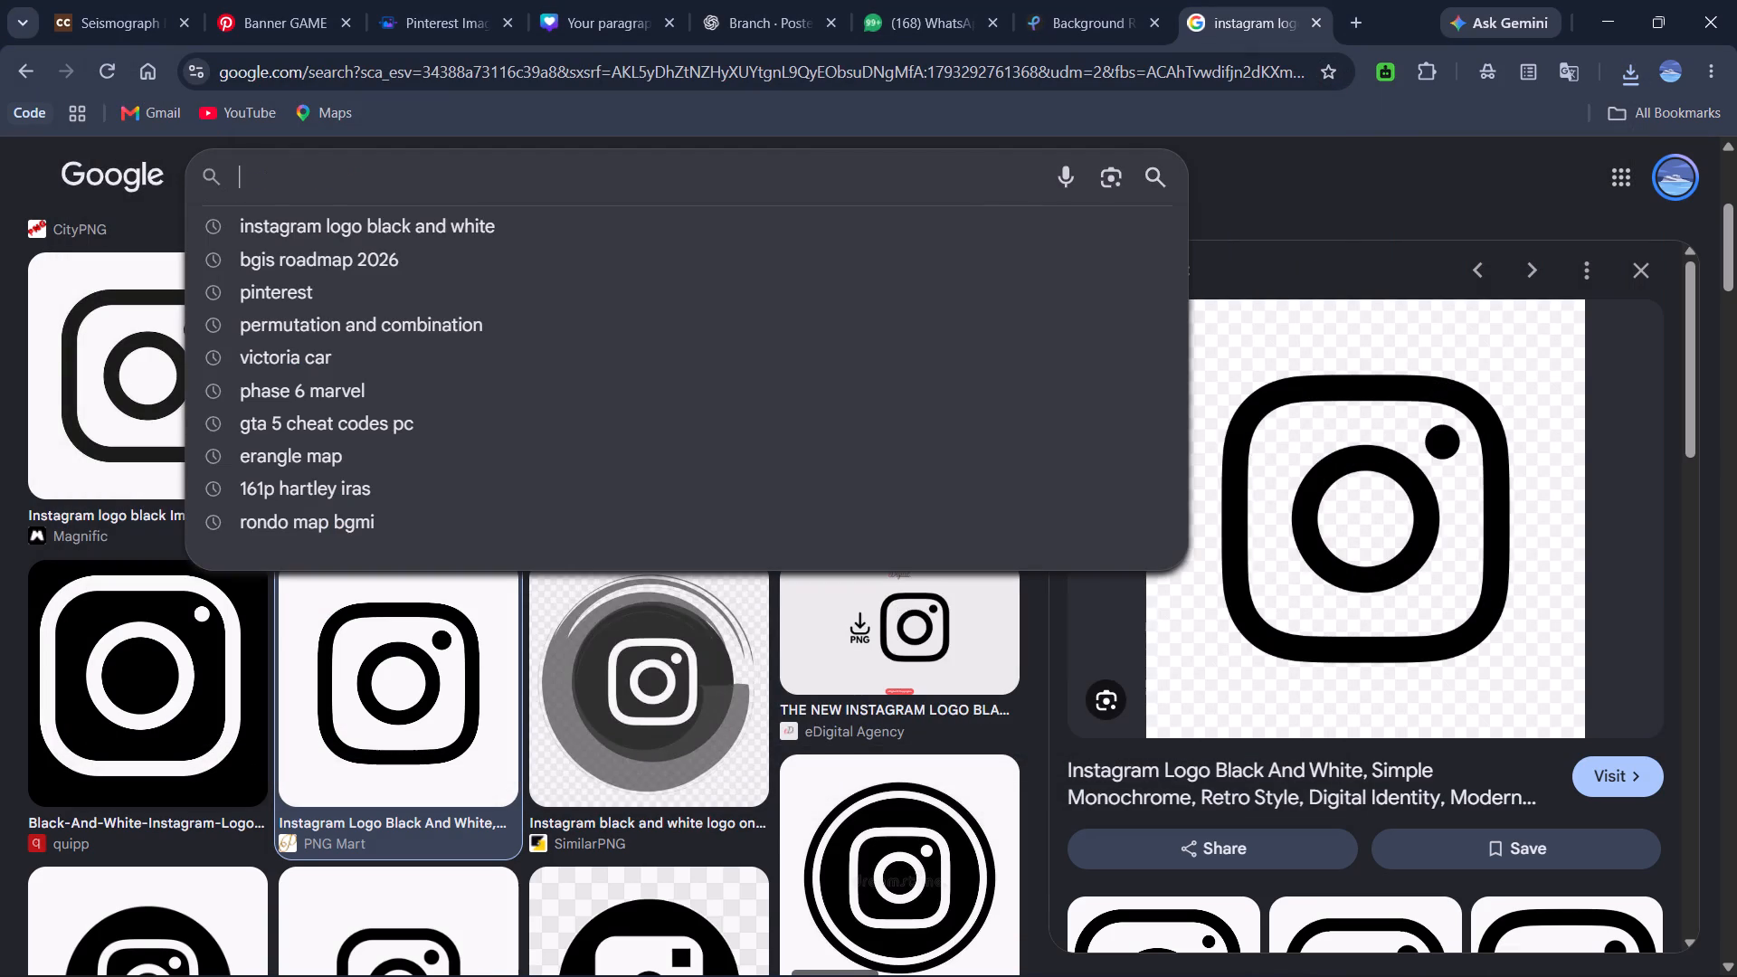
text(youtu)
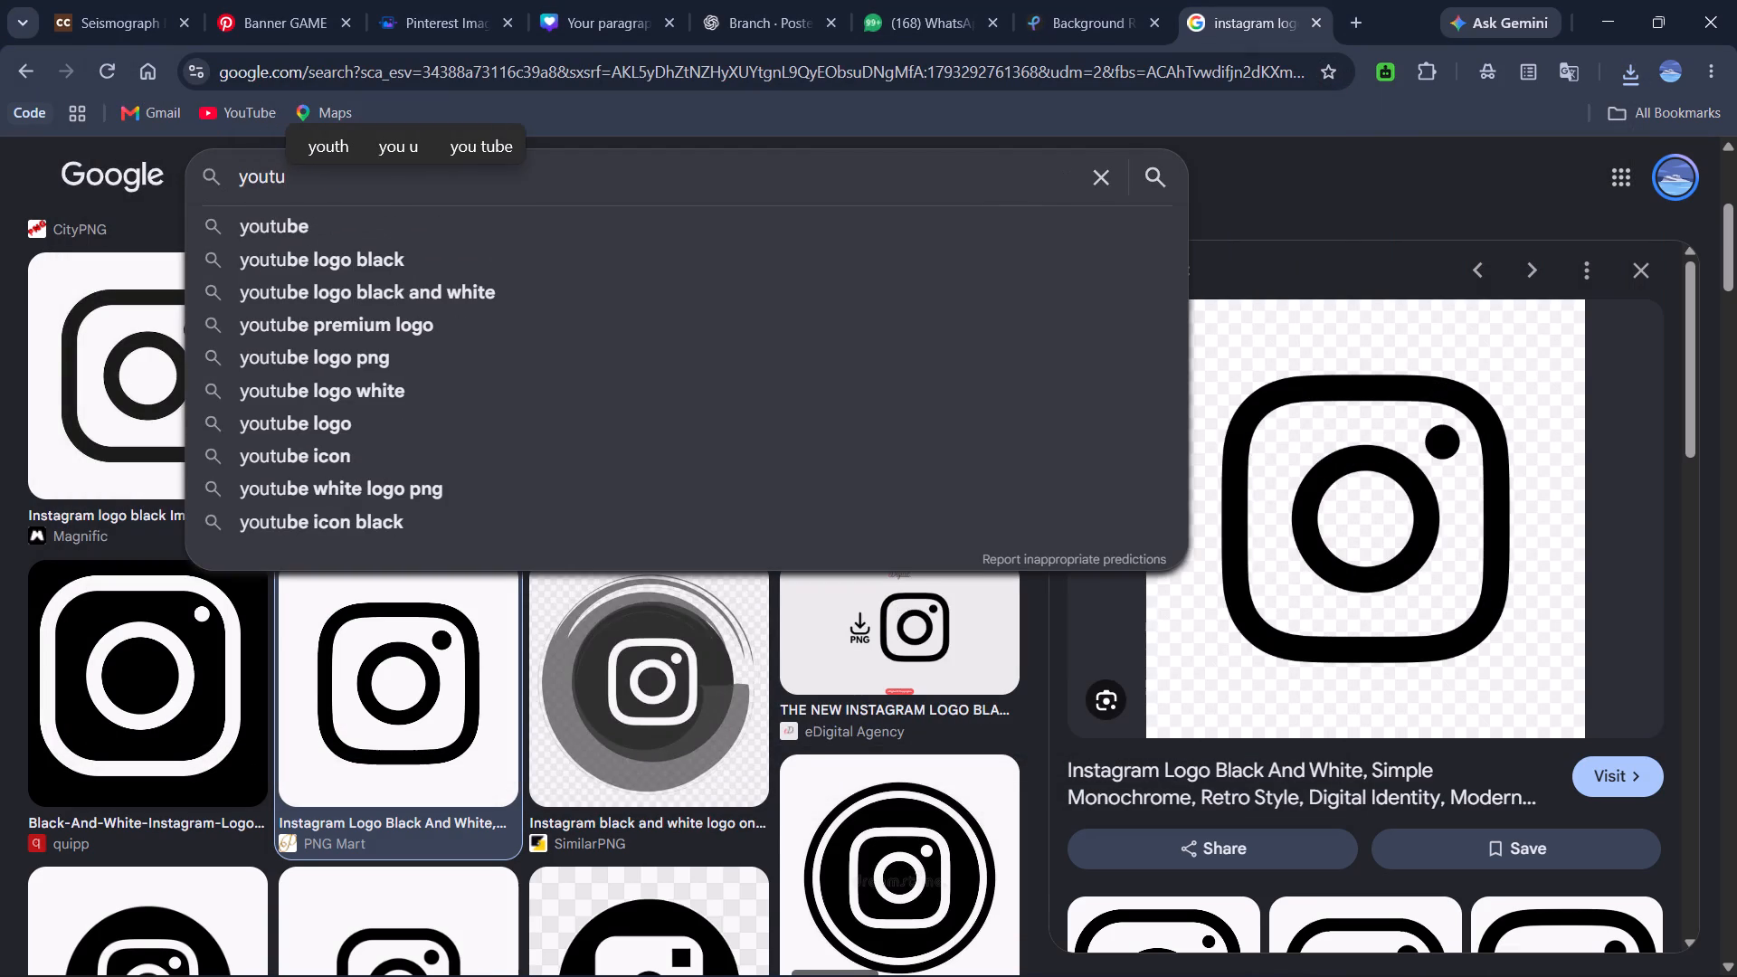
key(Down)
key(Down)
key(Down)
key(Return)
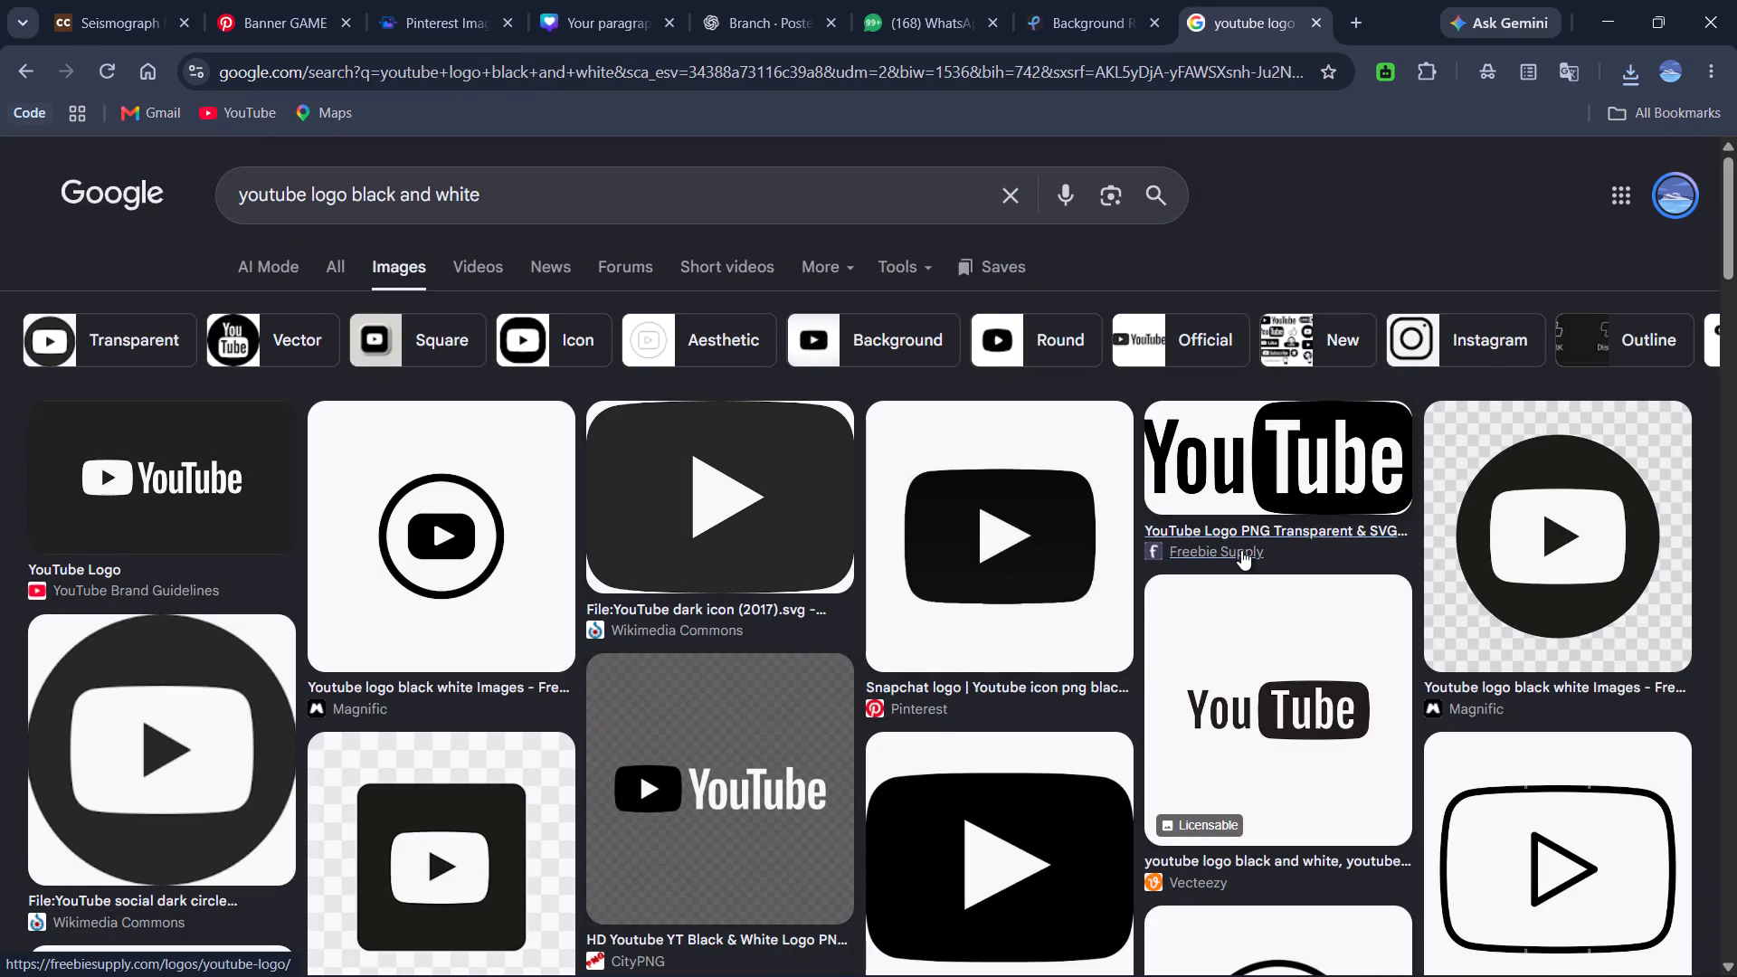
Look through the YouTube logo image results for a plain black icon suitable for the poster's social bar.
scroll(1241, 550, down, 1)
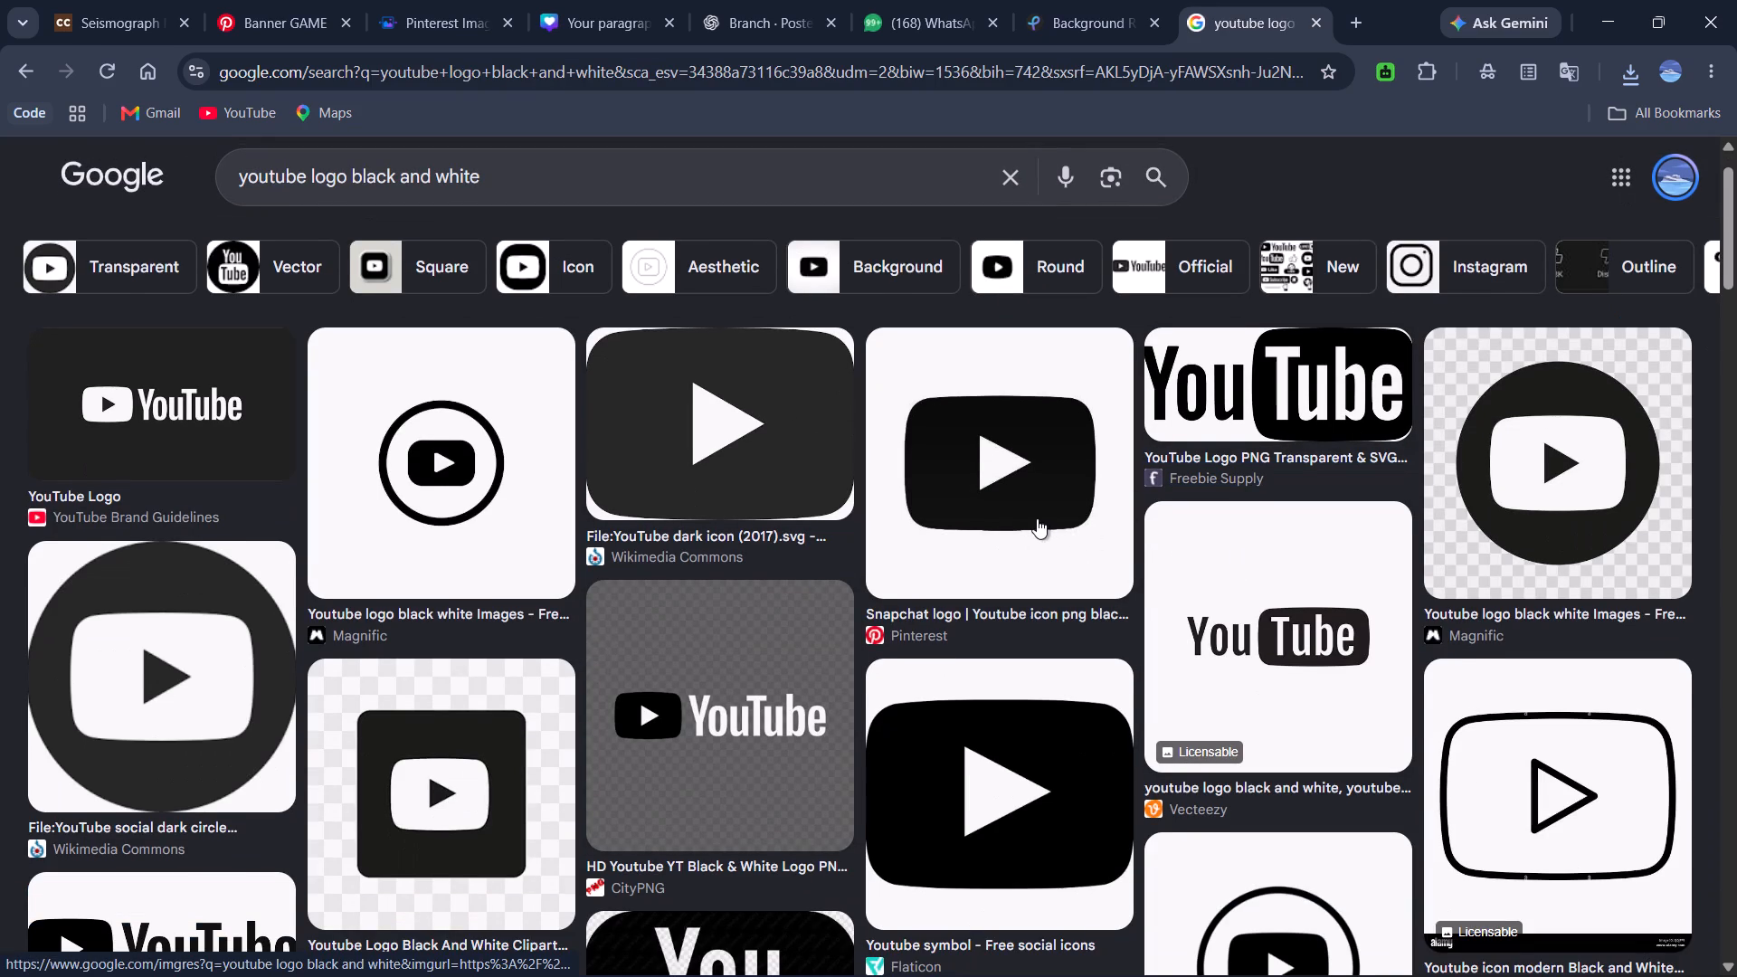
scroll(1037, 518, down, 2)
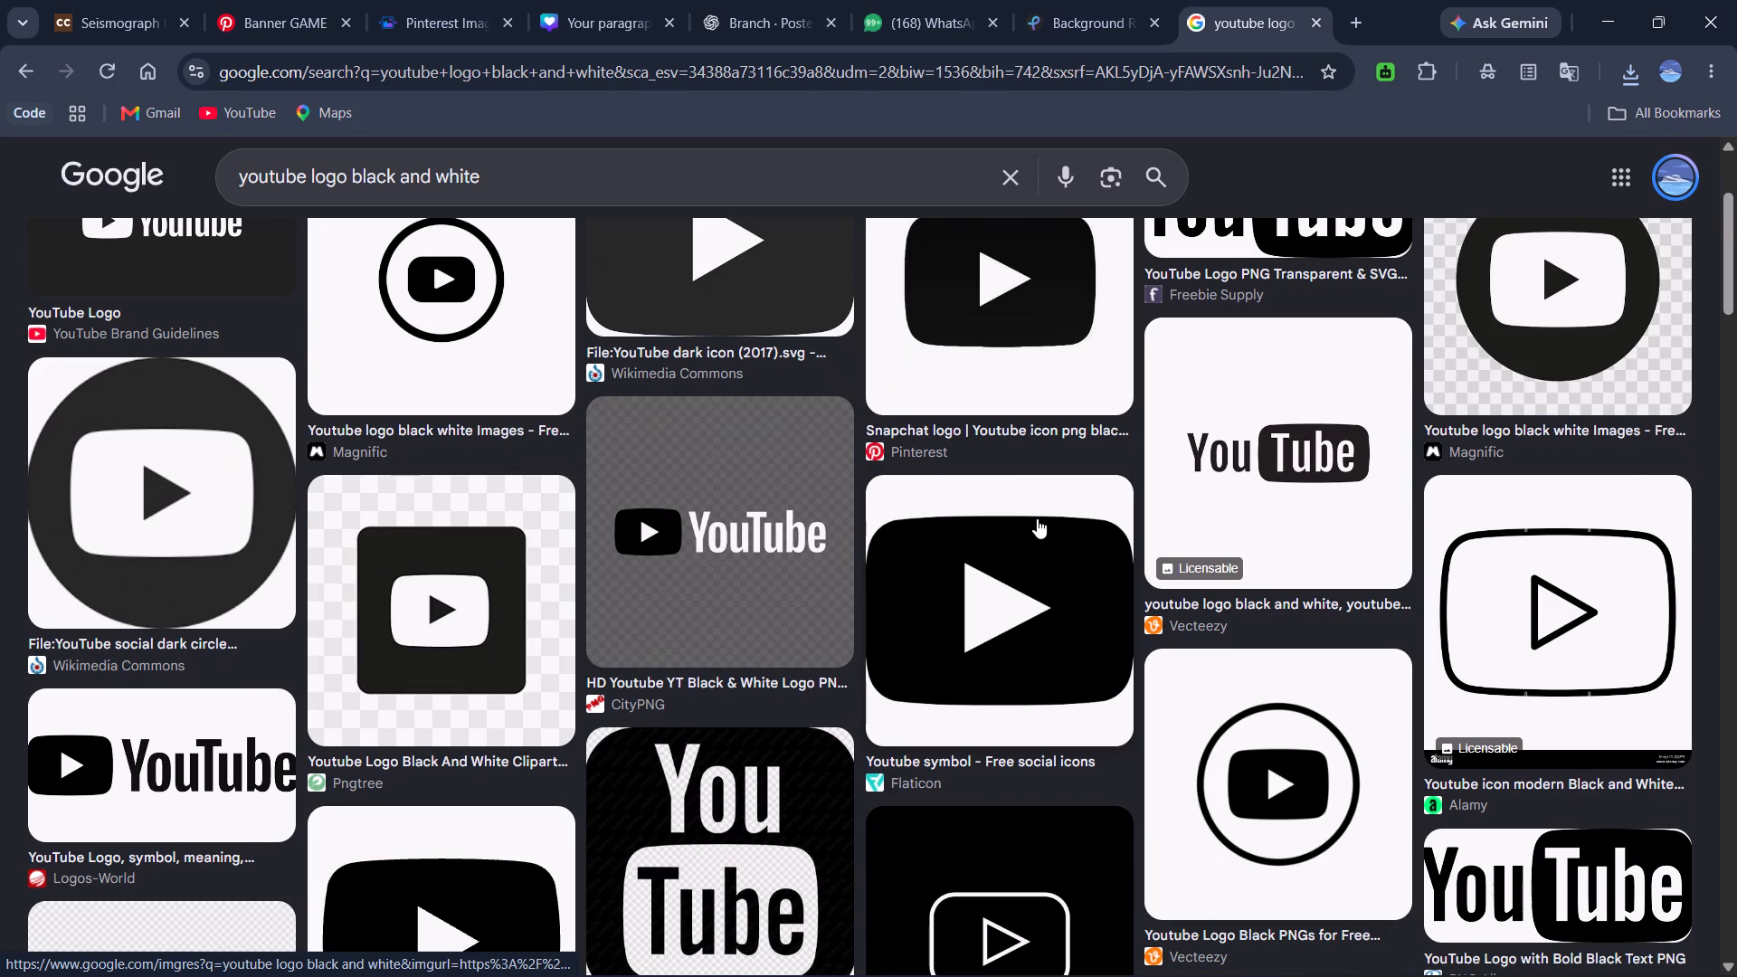
scroll(1037, 518, down, 2)
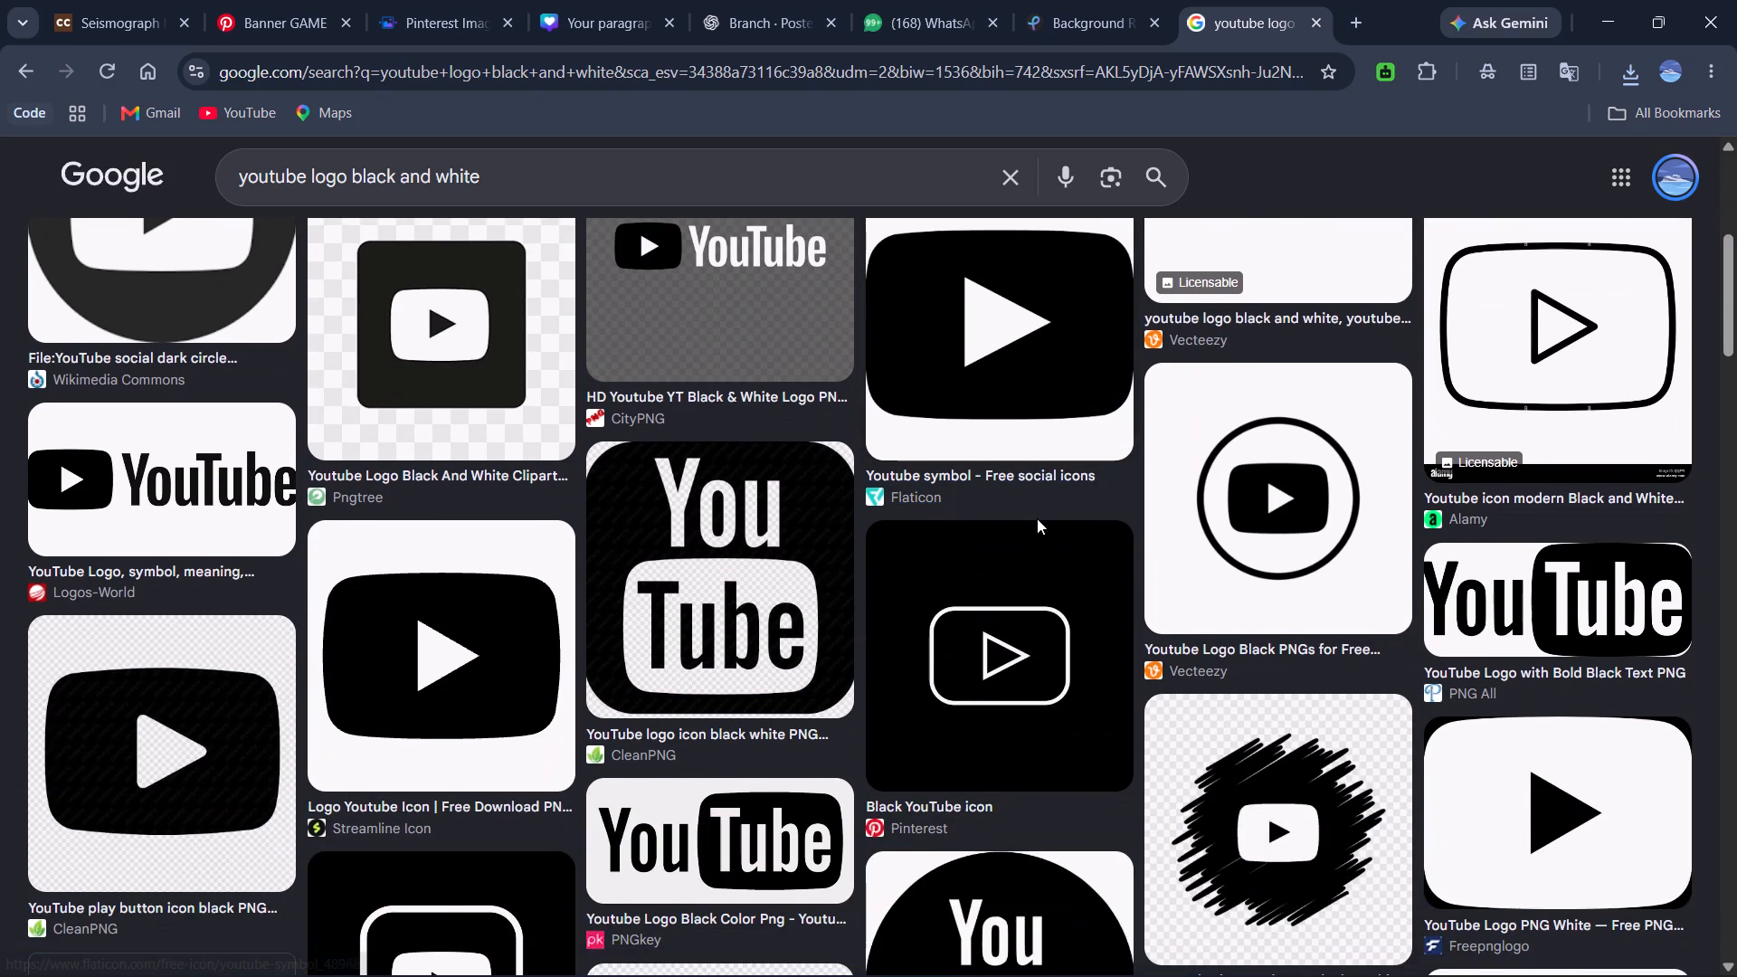
scroll(1037, 518, down, 2)
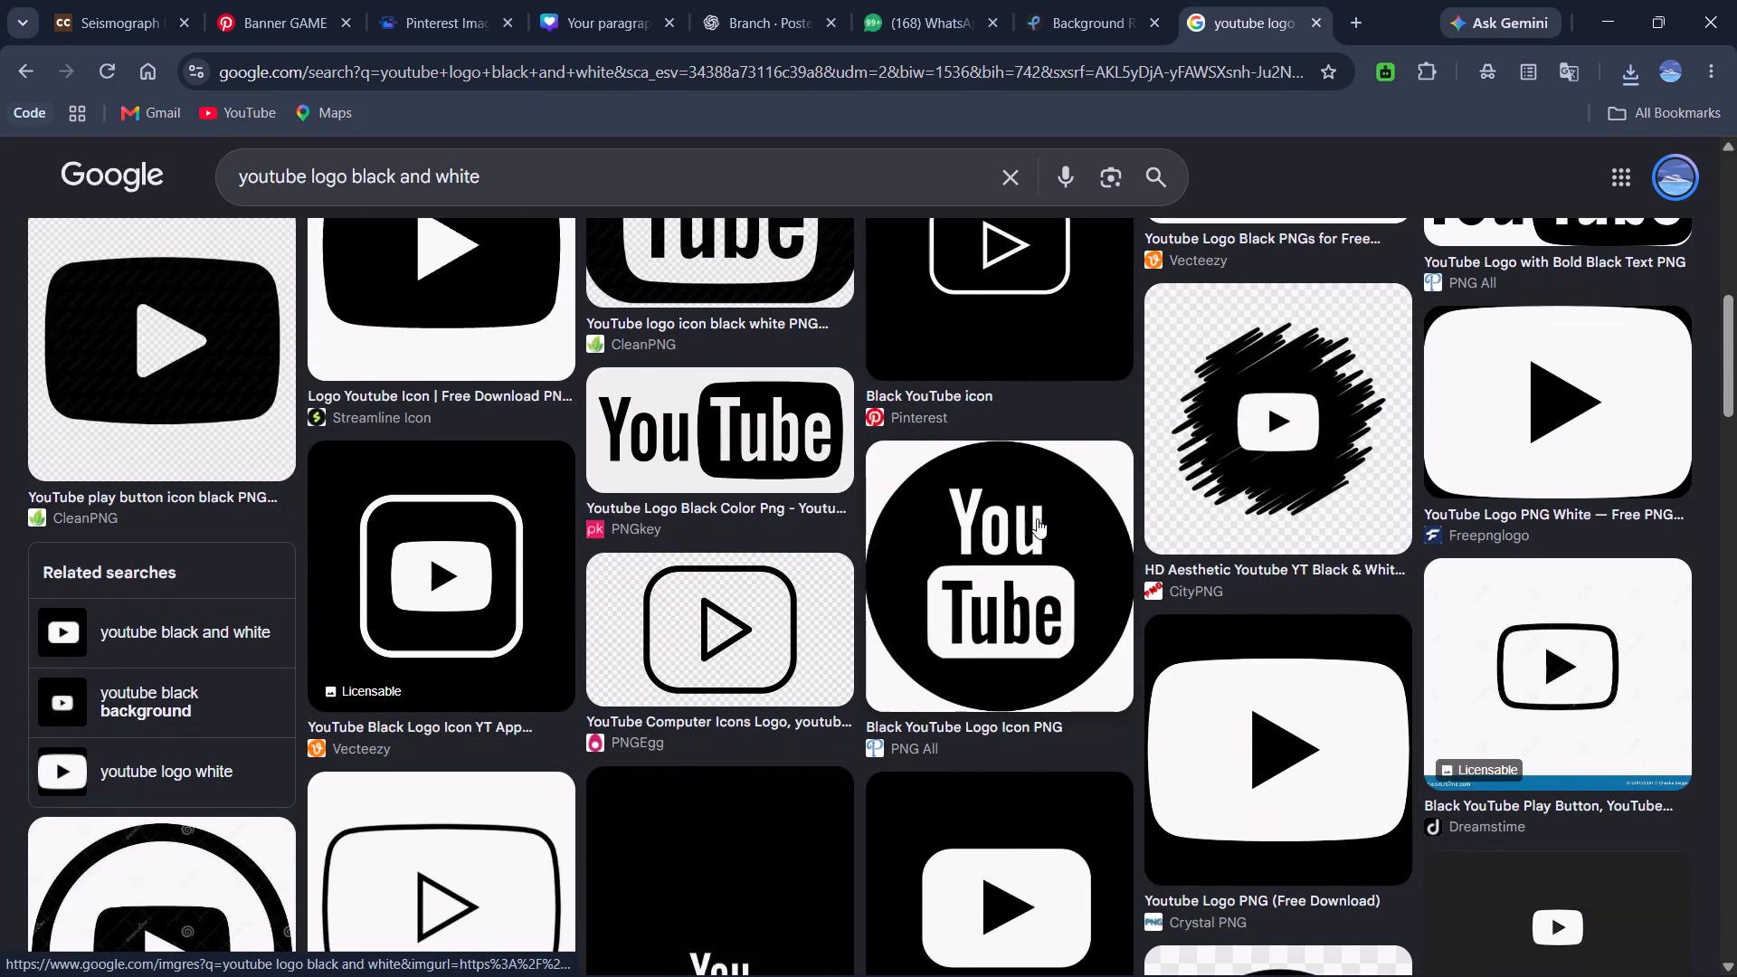
Choose the black rounded YouTube play-button logo on white from the image results and open its Pinterest pin.
scroll(1037, 518, down, 2)
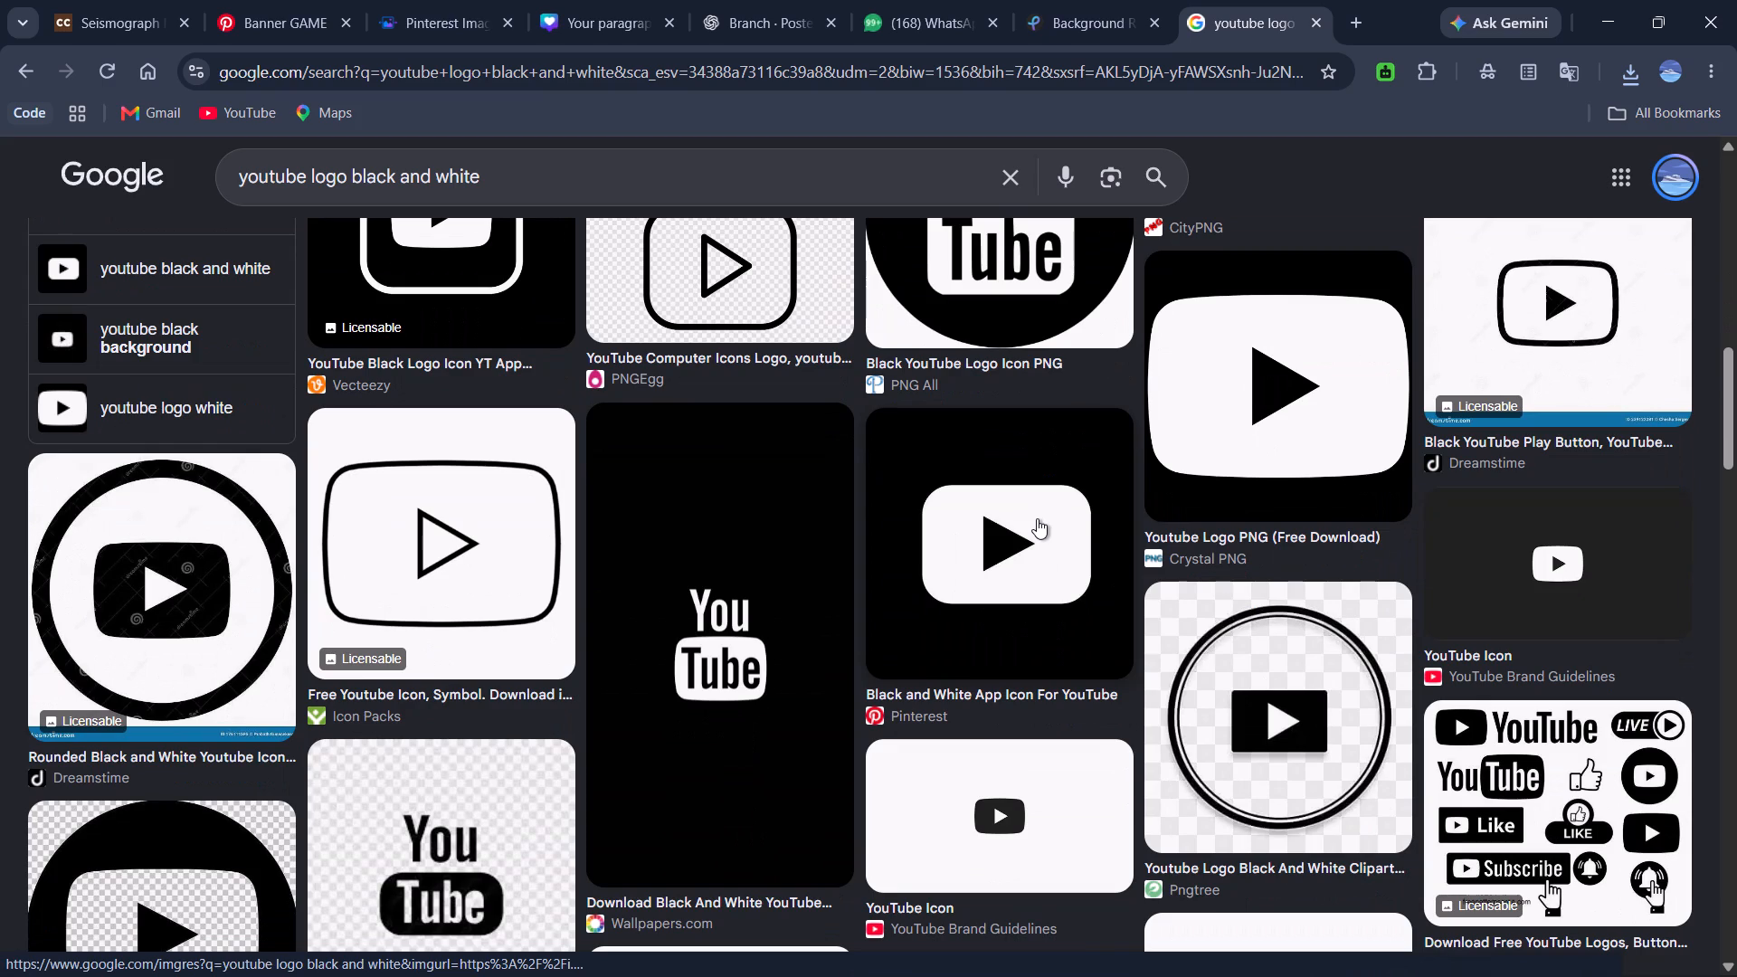
scroll(1037, 518, down, 1)
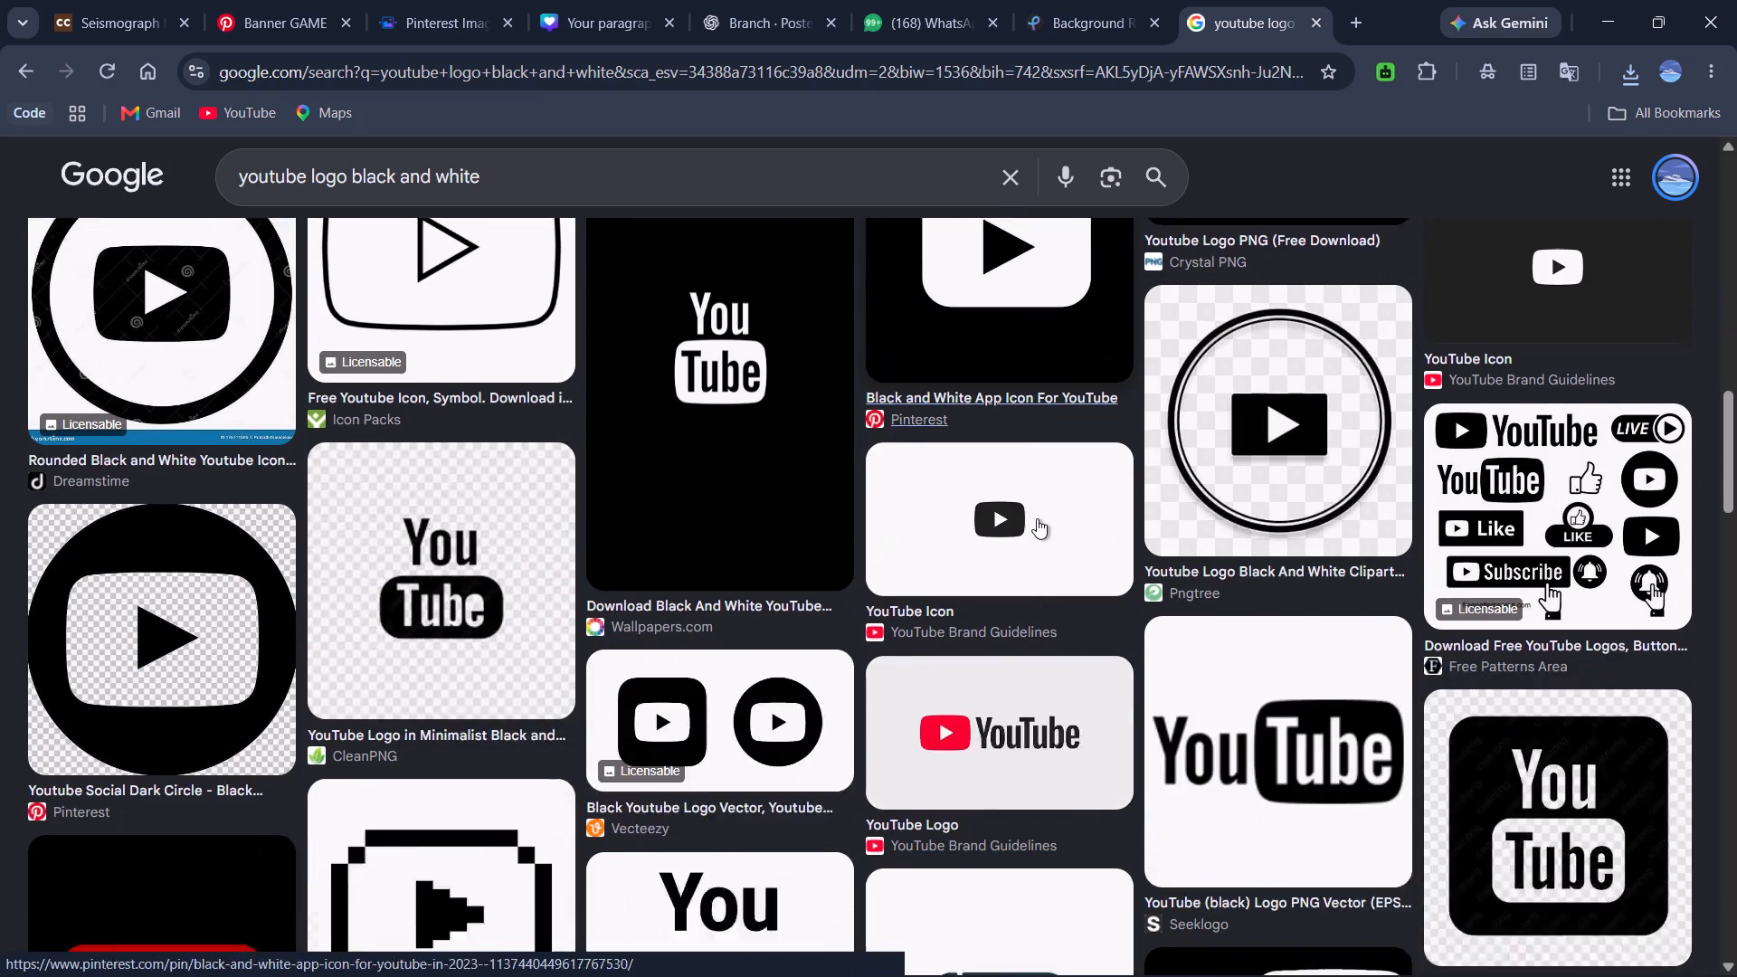
scroll(1037, 518, down, 2)
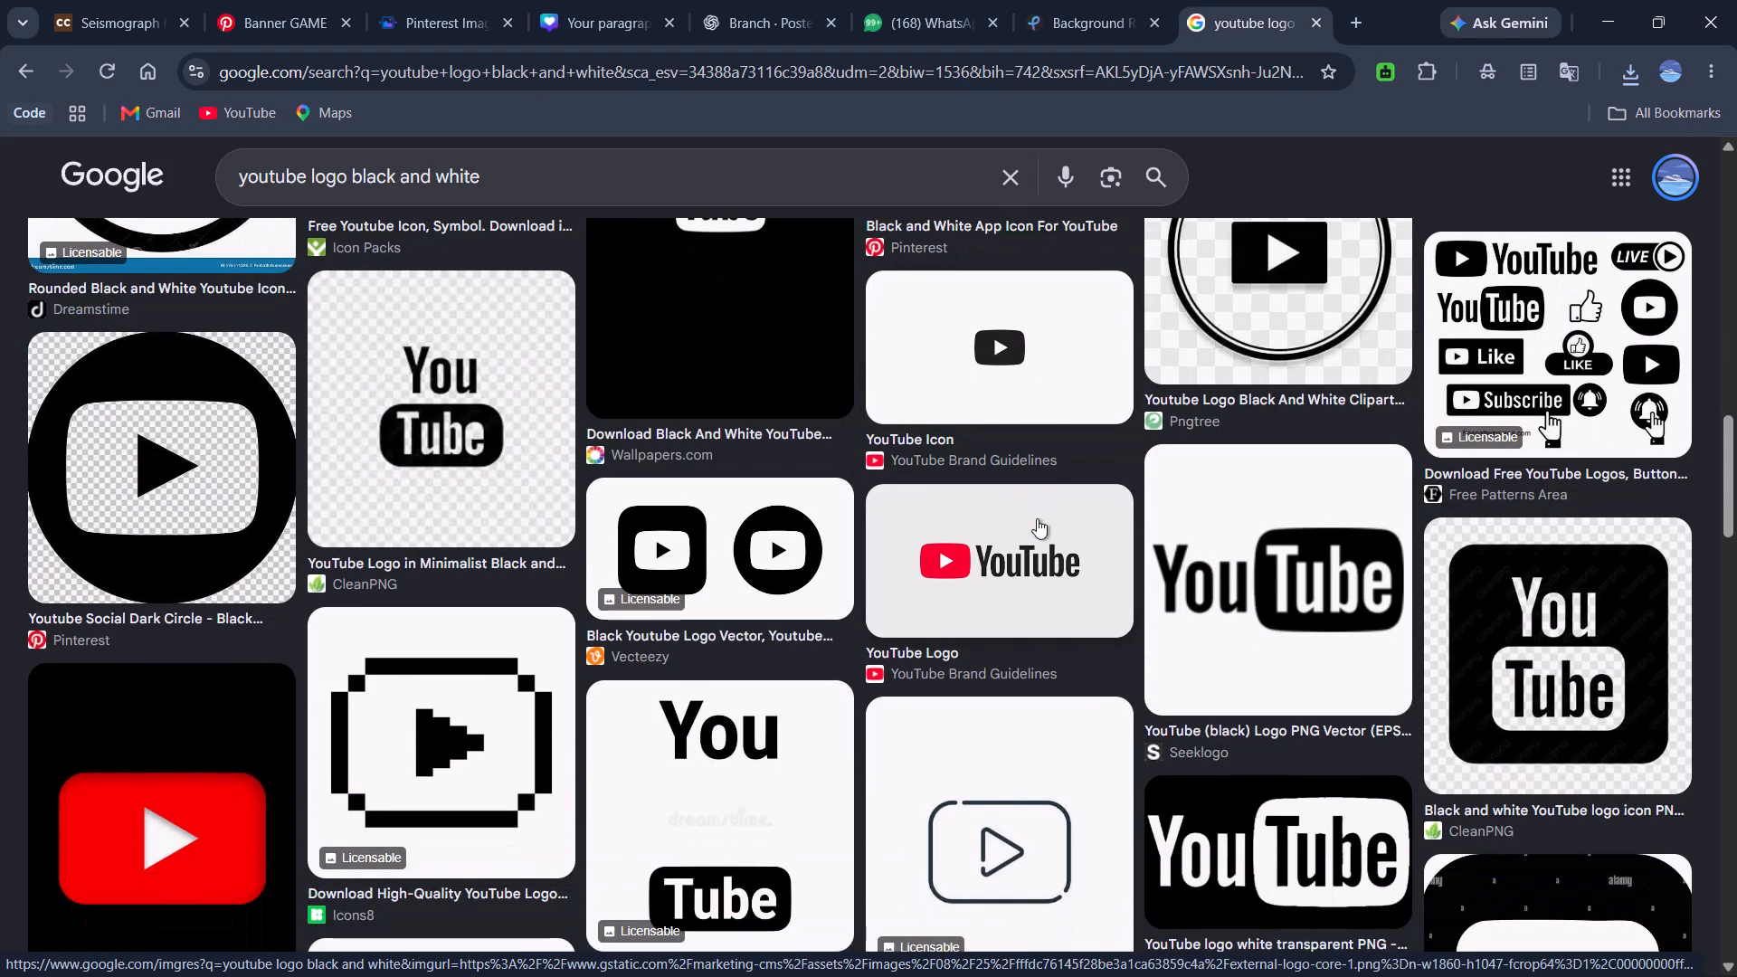
scroll(1037, 518, down, 1)
scroll(1037, 518, up, 2)
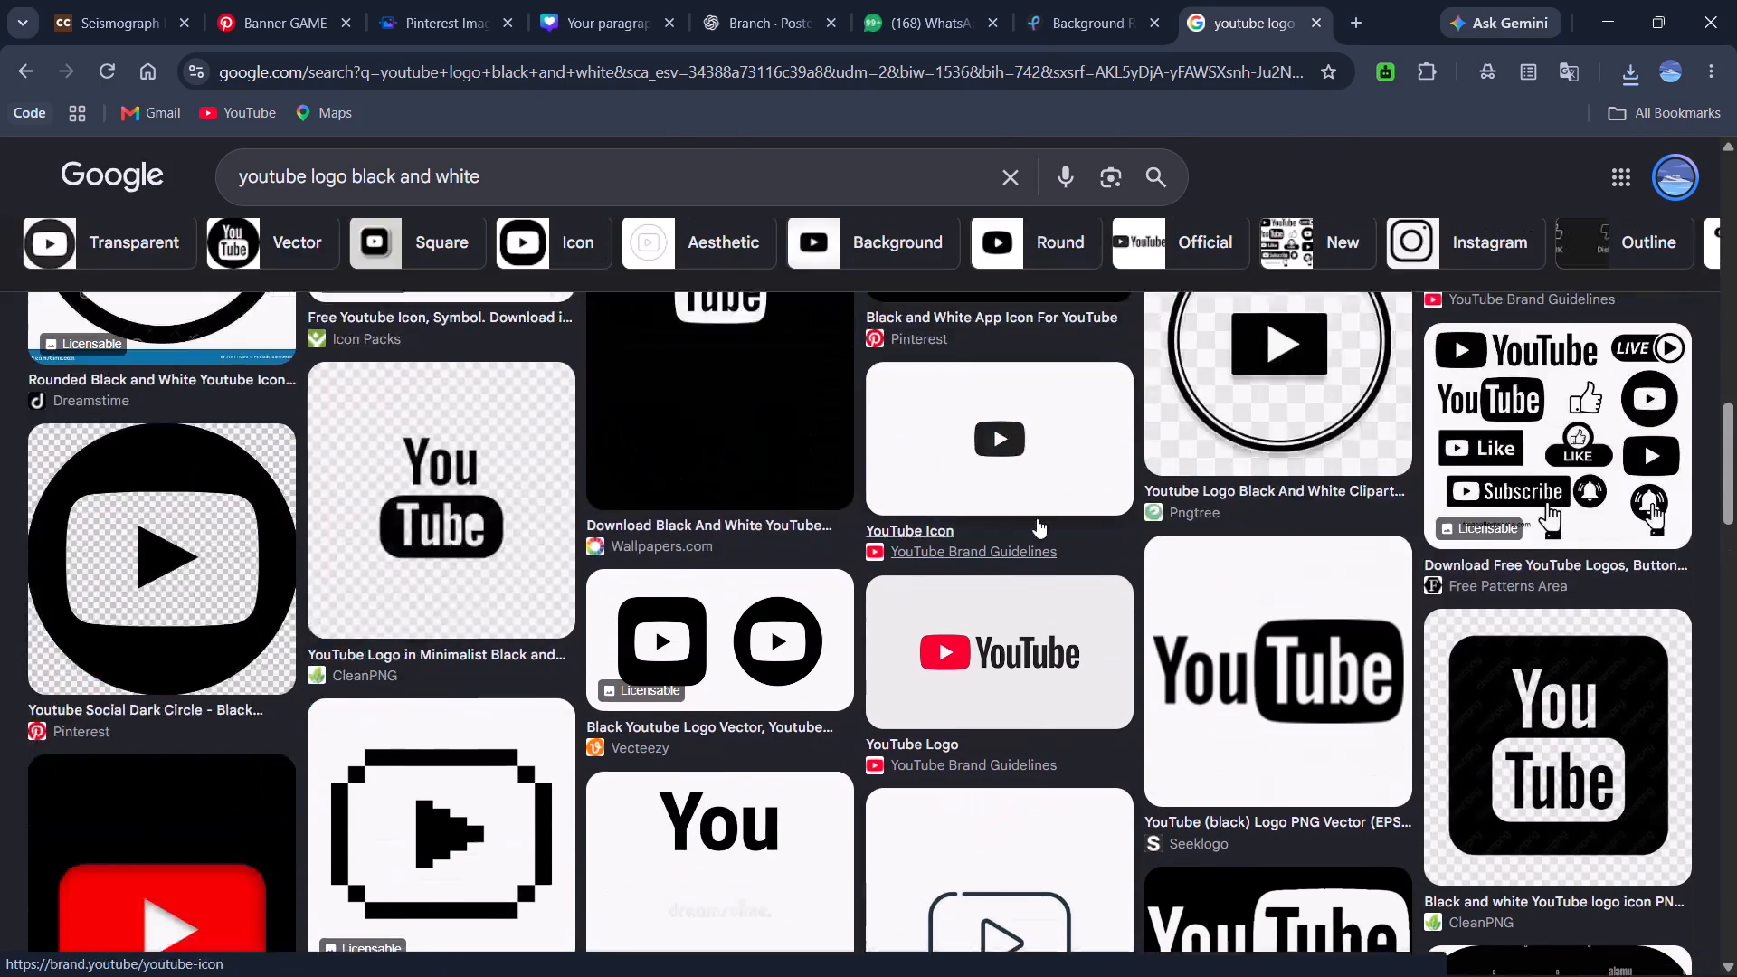
scroll(1037, 518, up, 5)
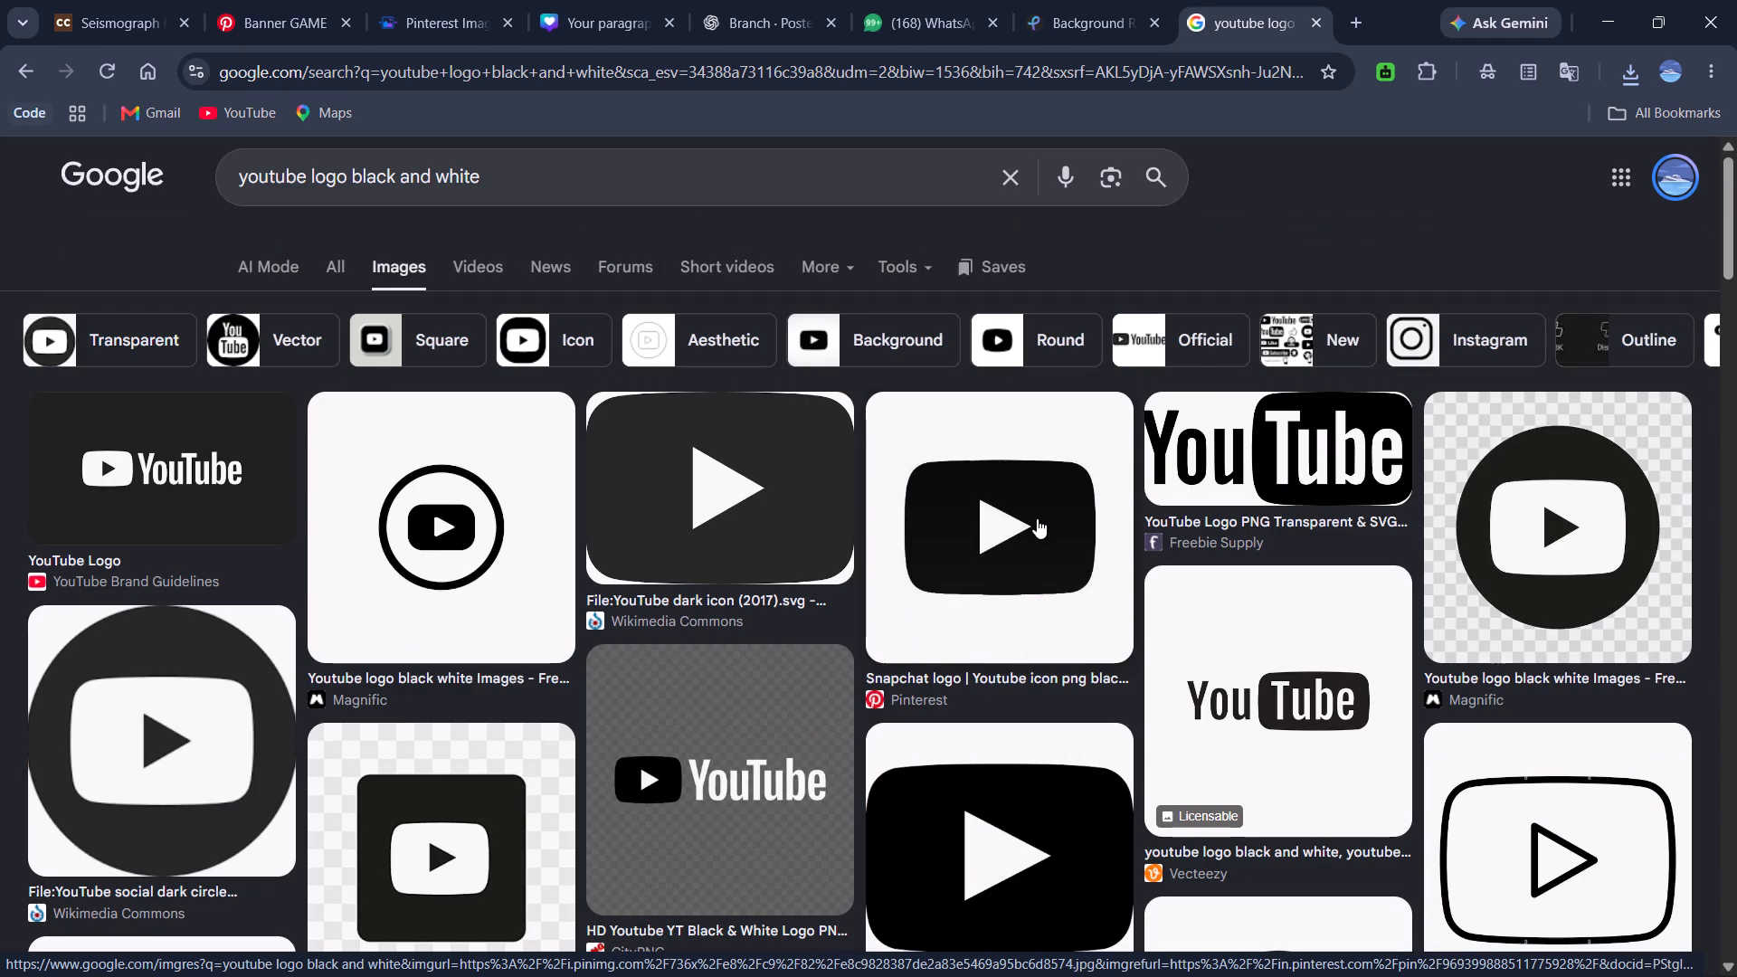
click(1037, 518)
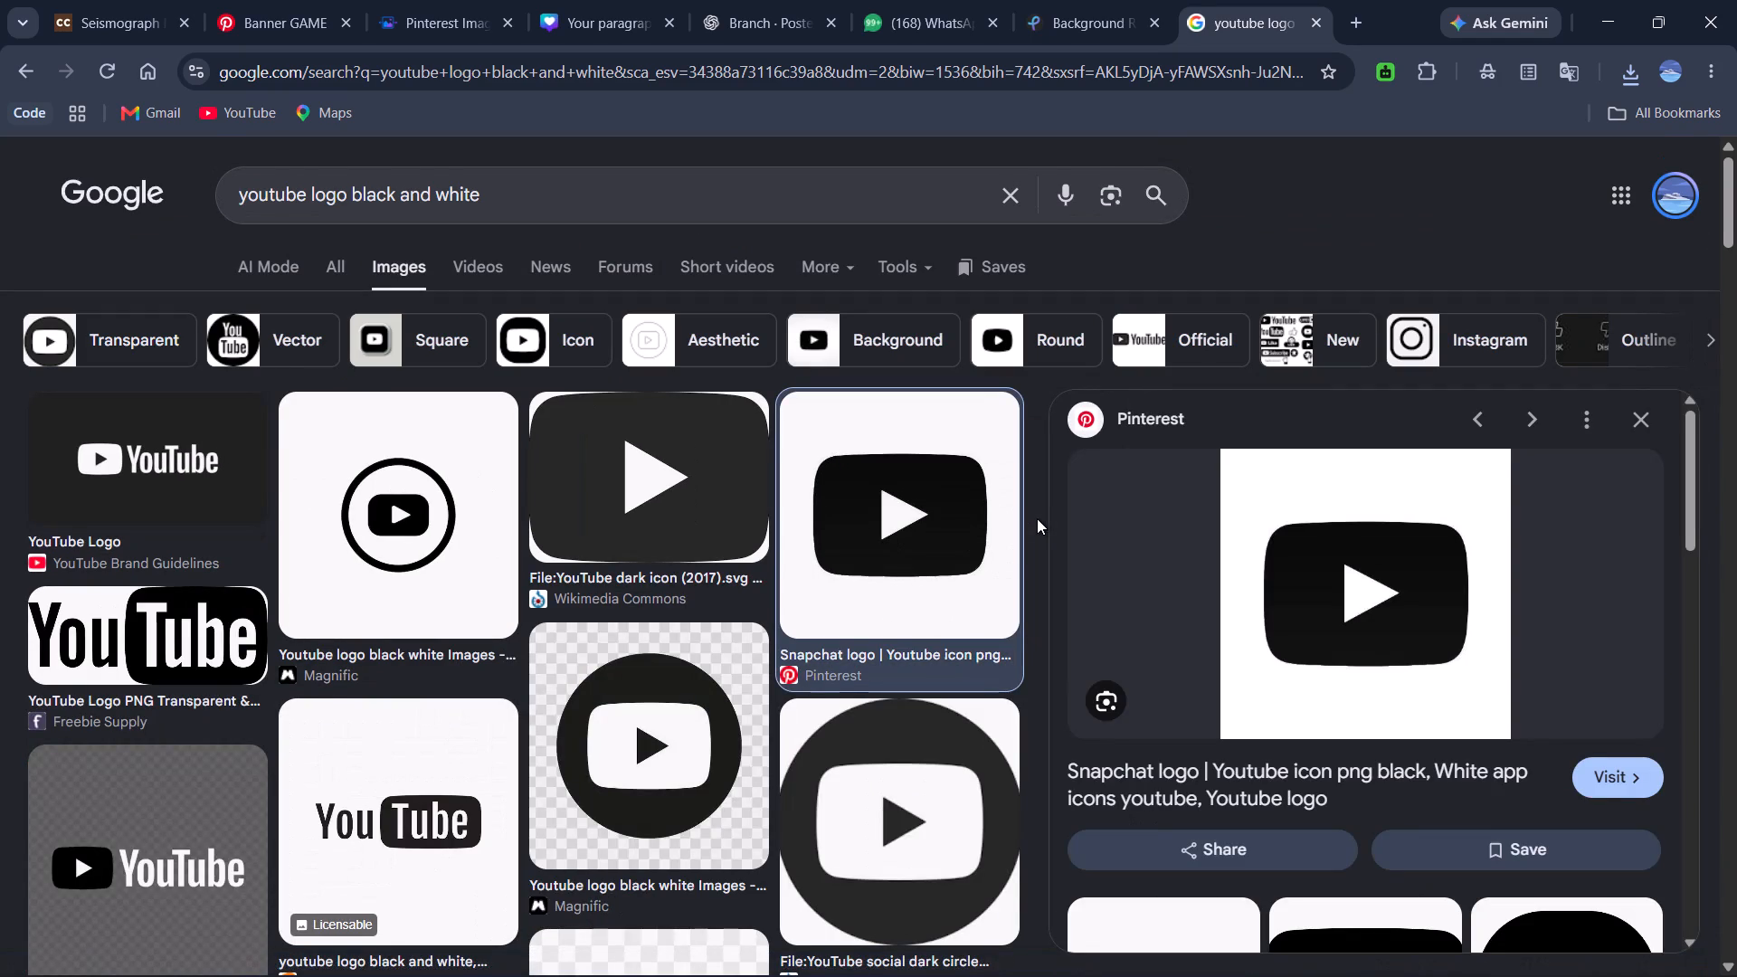
click(1581, 434)
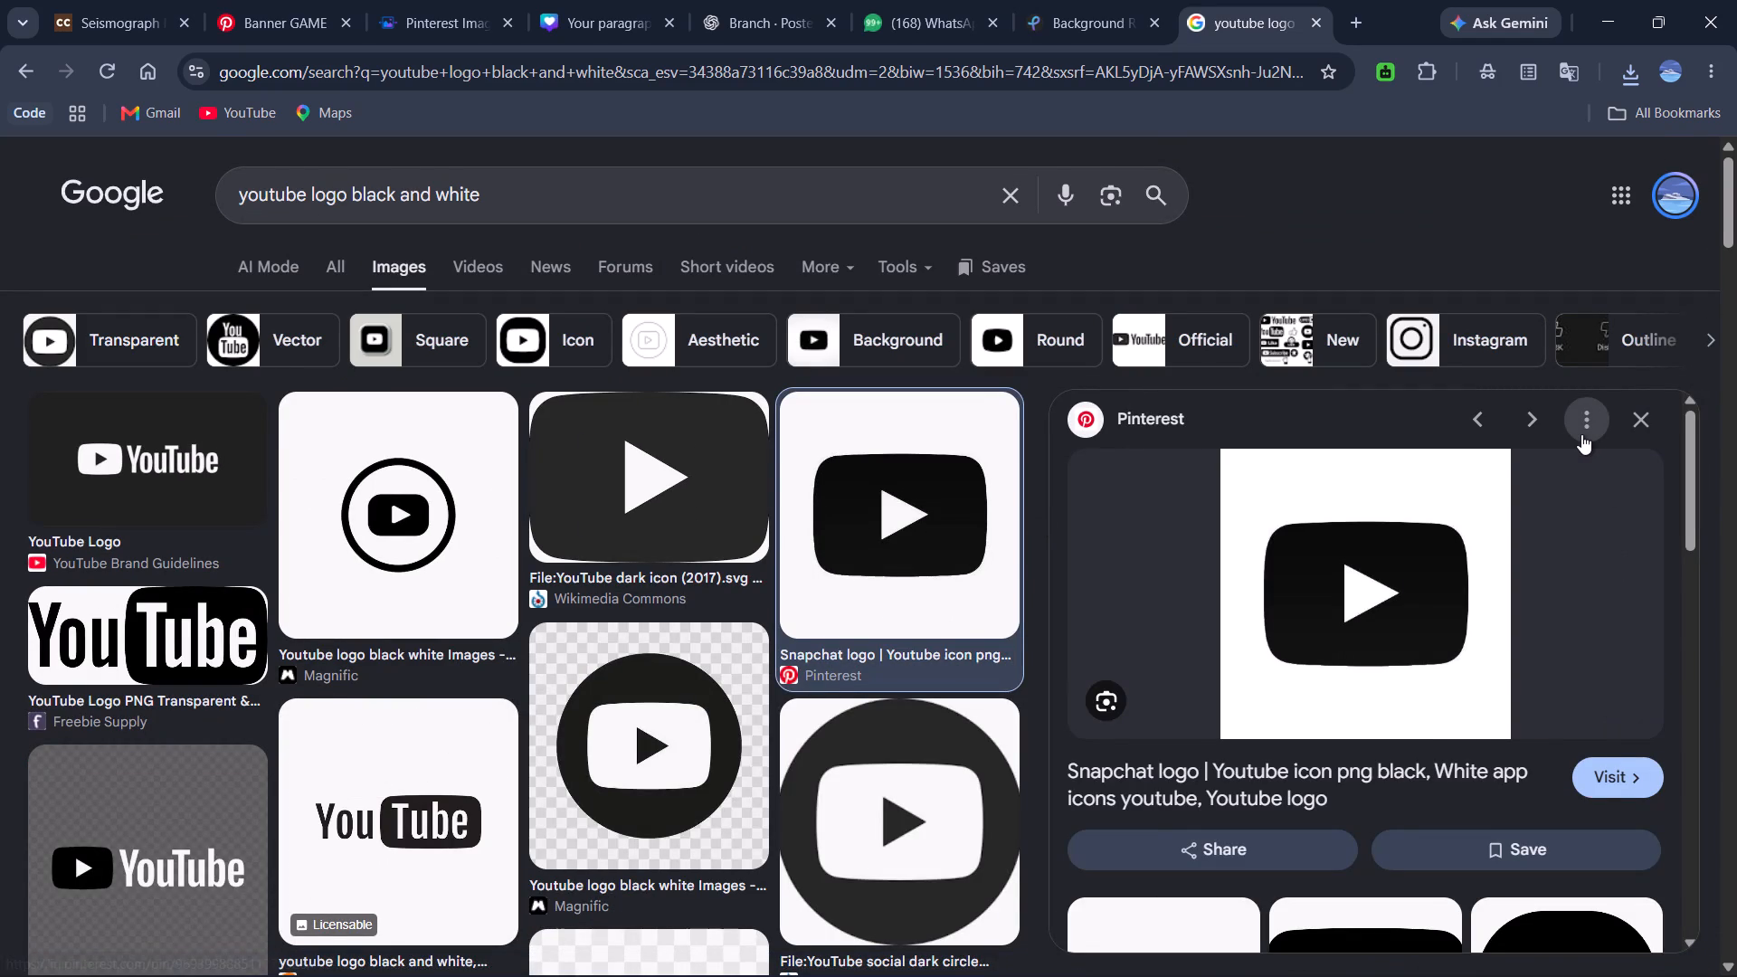
click(1381, 544)
right_click(1381, 544)
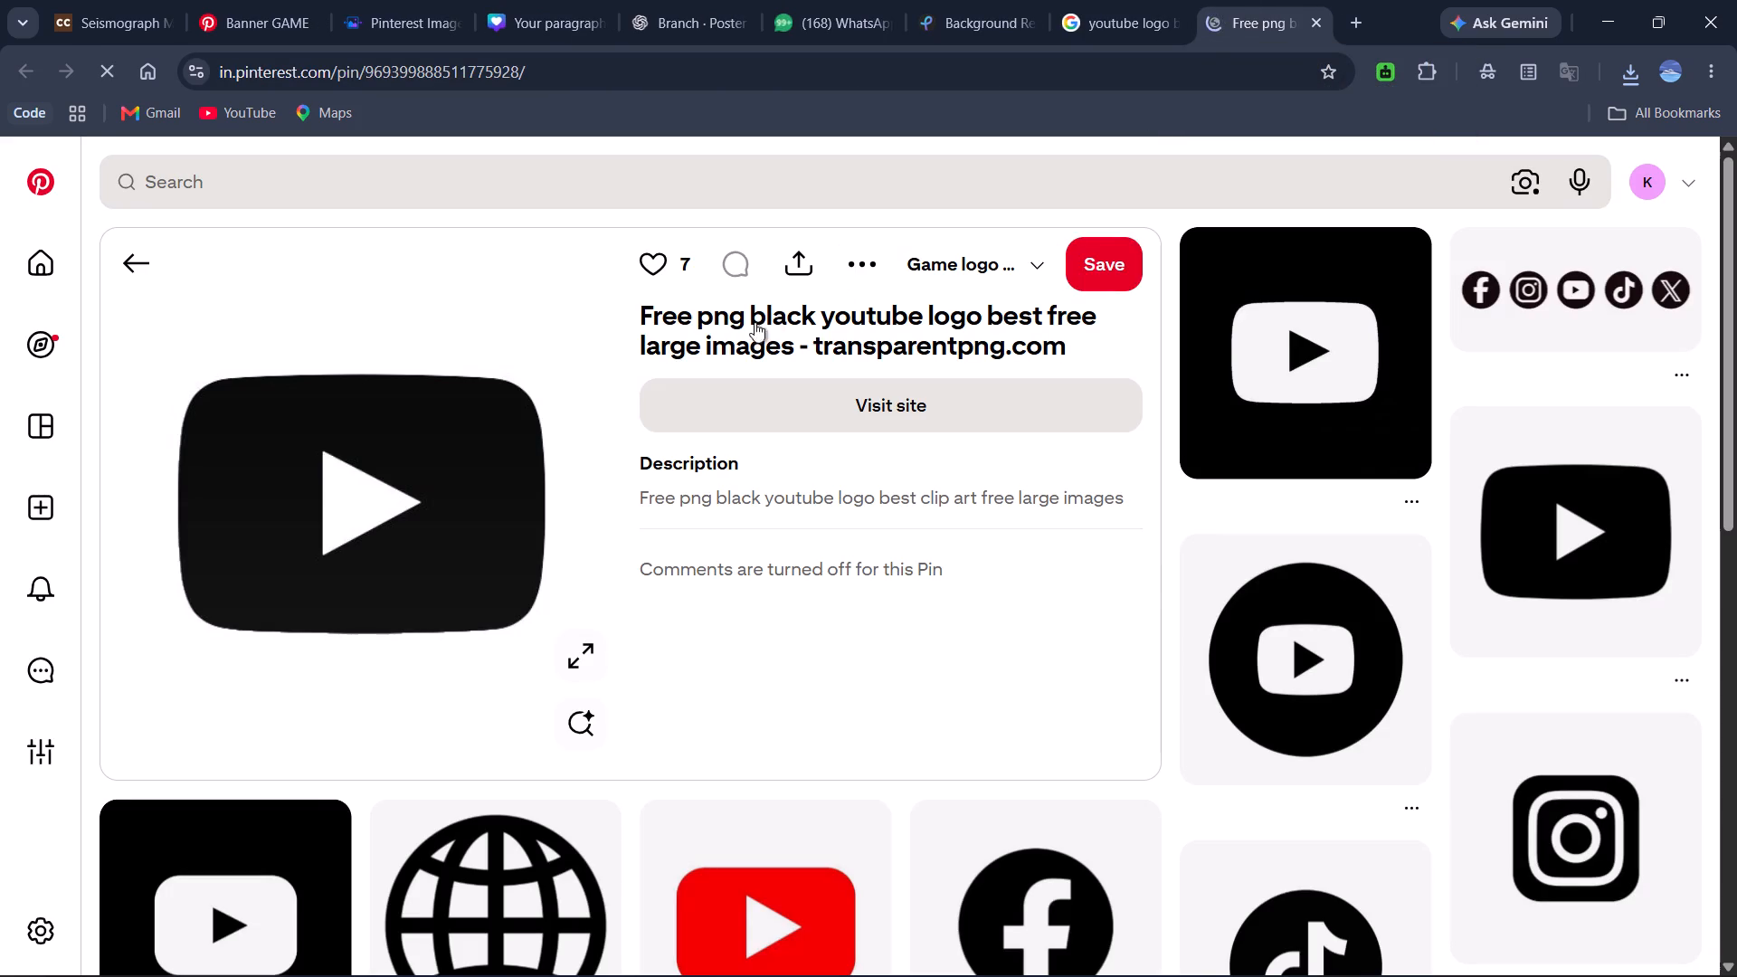
Copy the black YouTube logo pin's link and download the image in HD through Compressly's Pinterest Image Downloader.
click(785, 249)
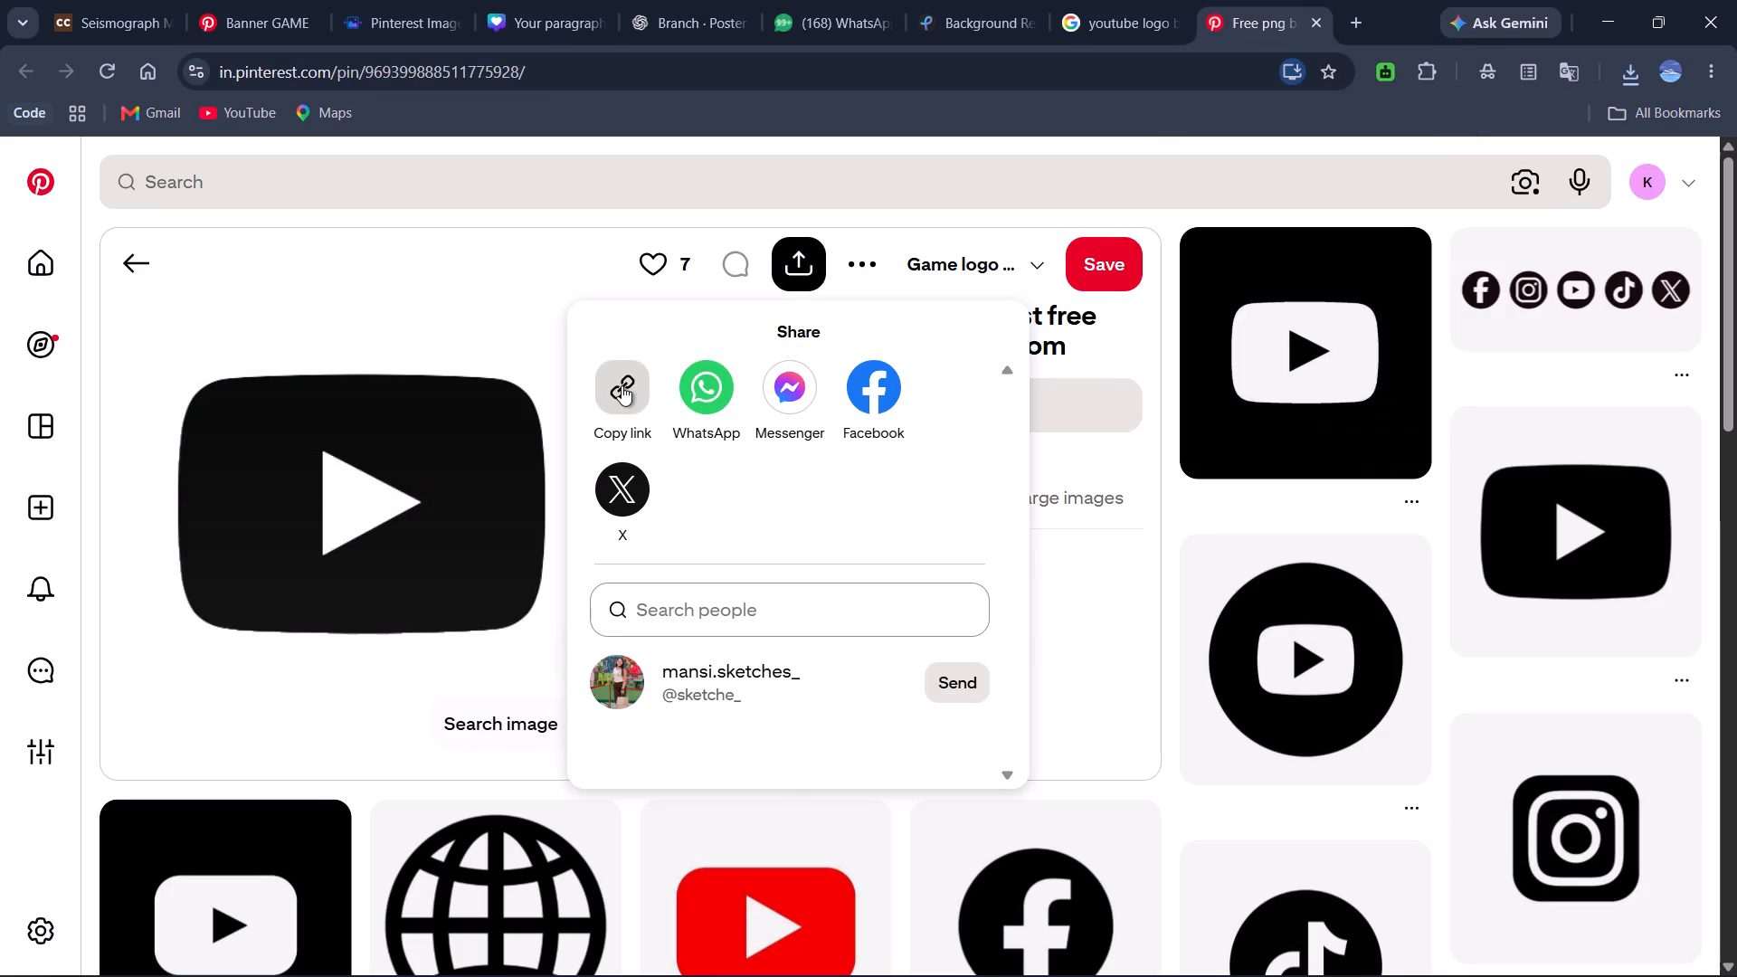
click(622, 385)
click(409, 5)
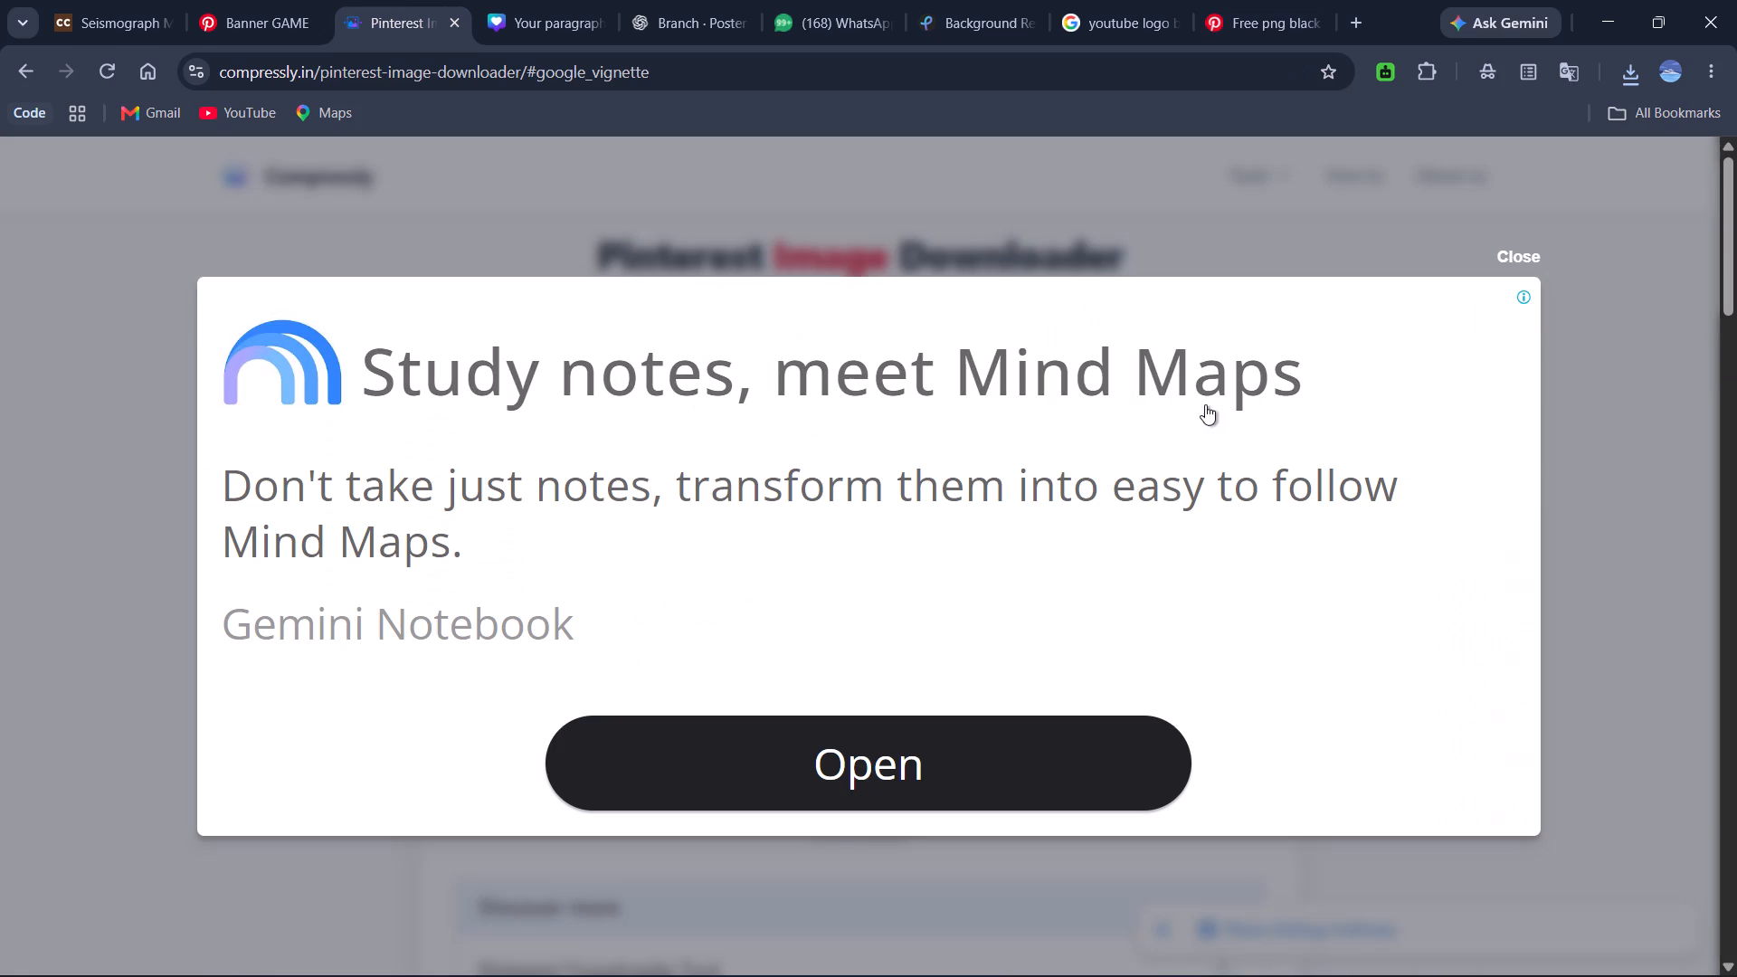
click(1518, 254)
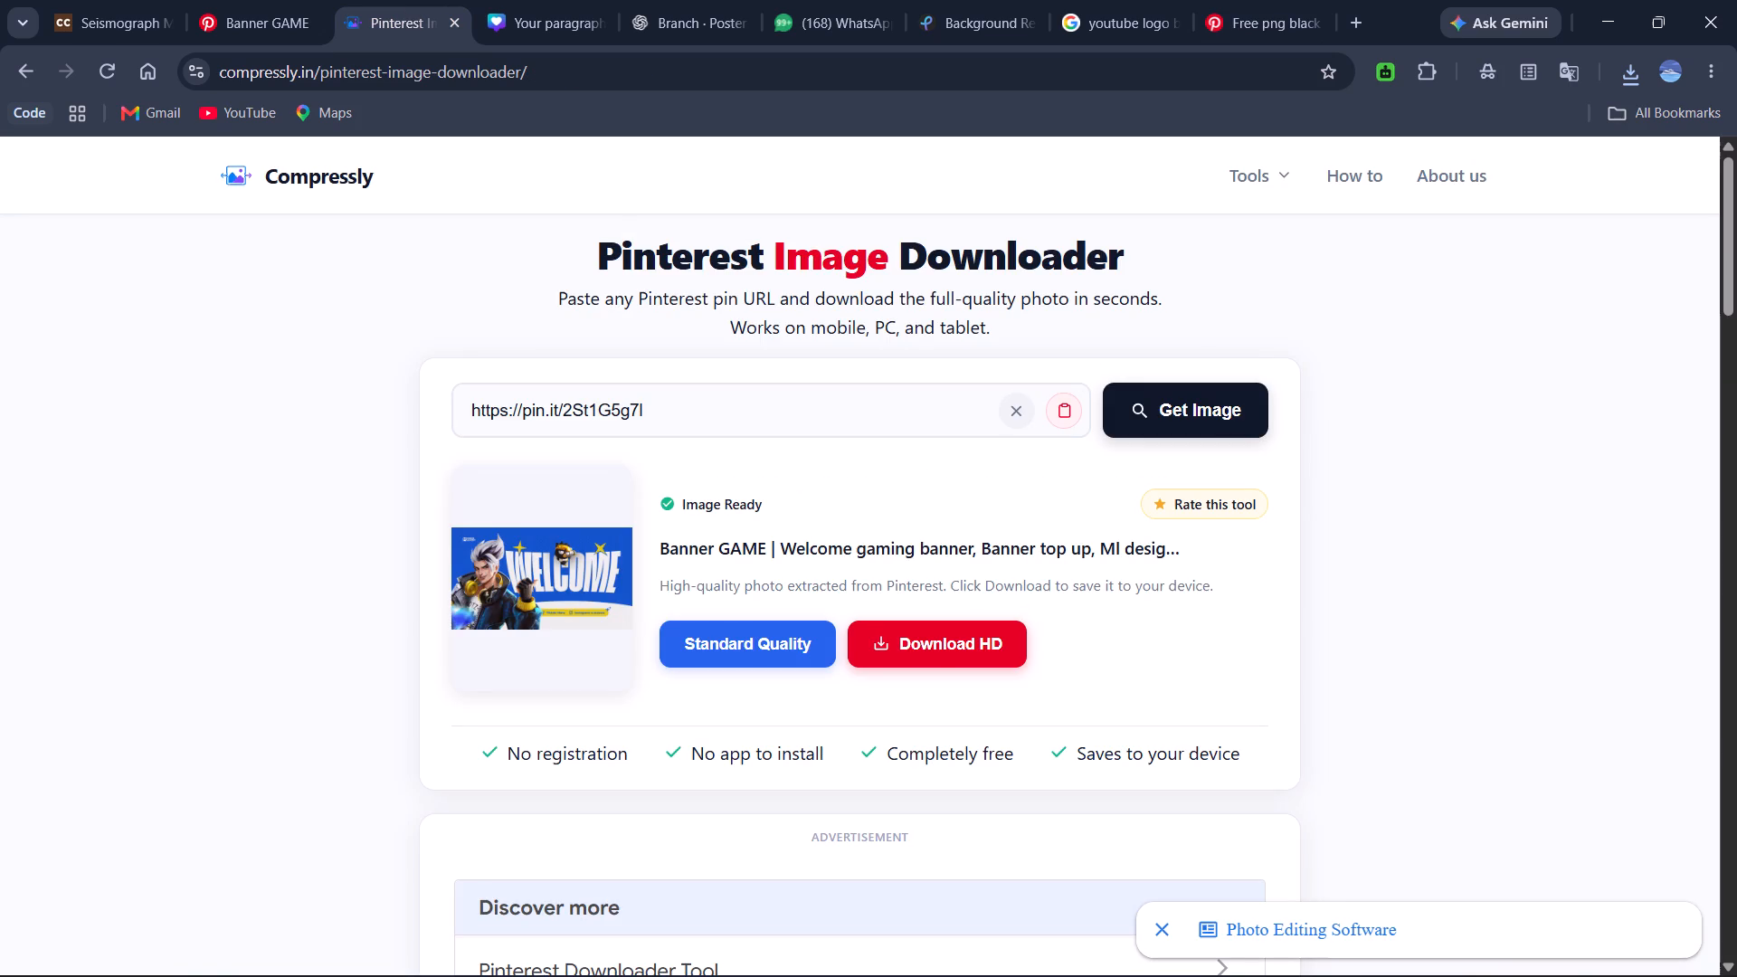
click(971, 405)
key(ctrl+a)
key(ctrl+v)
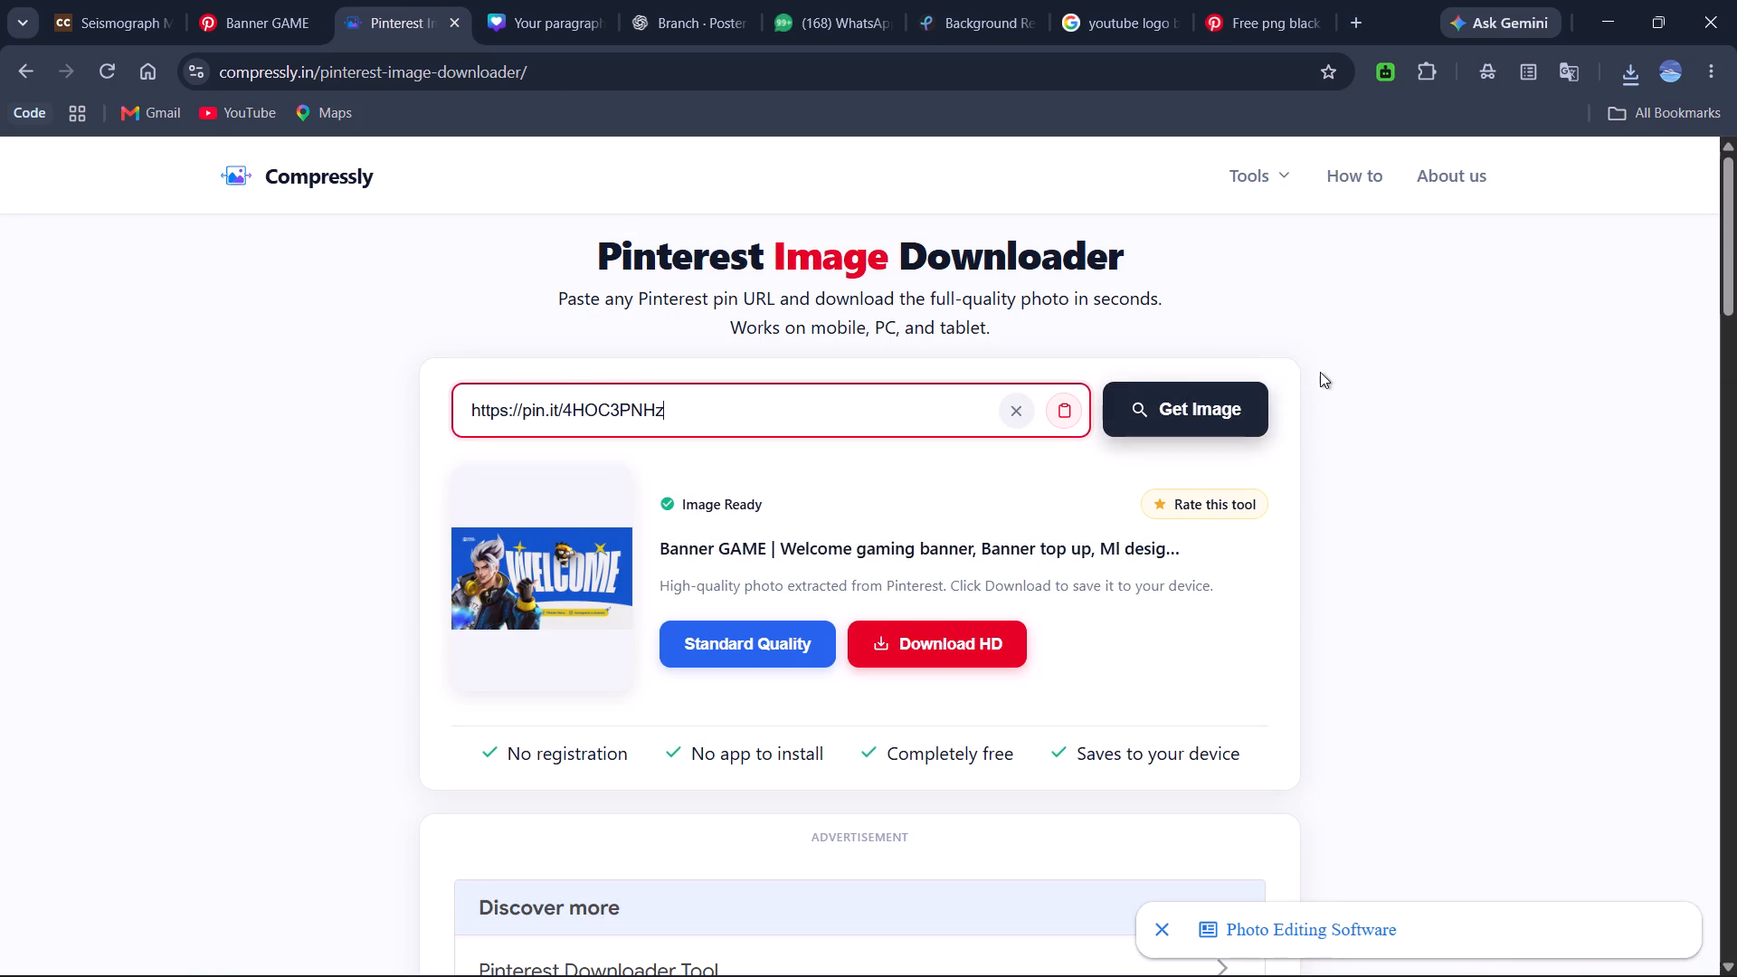
click(1229, 401)
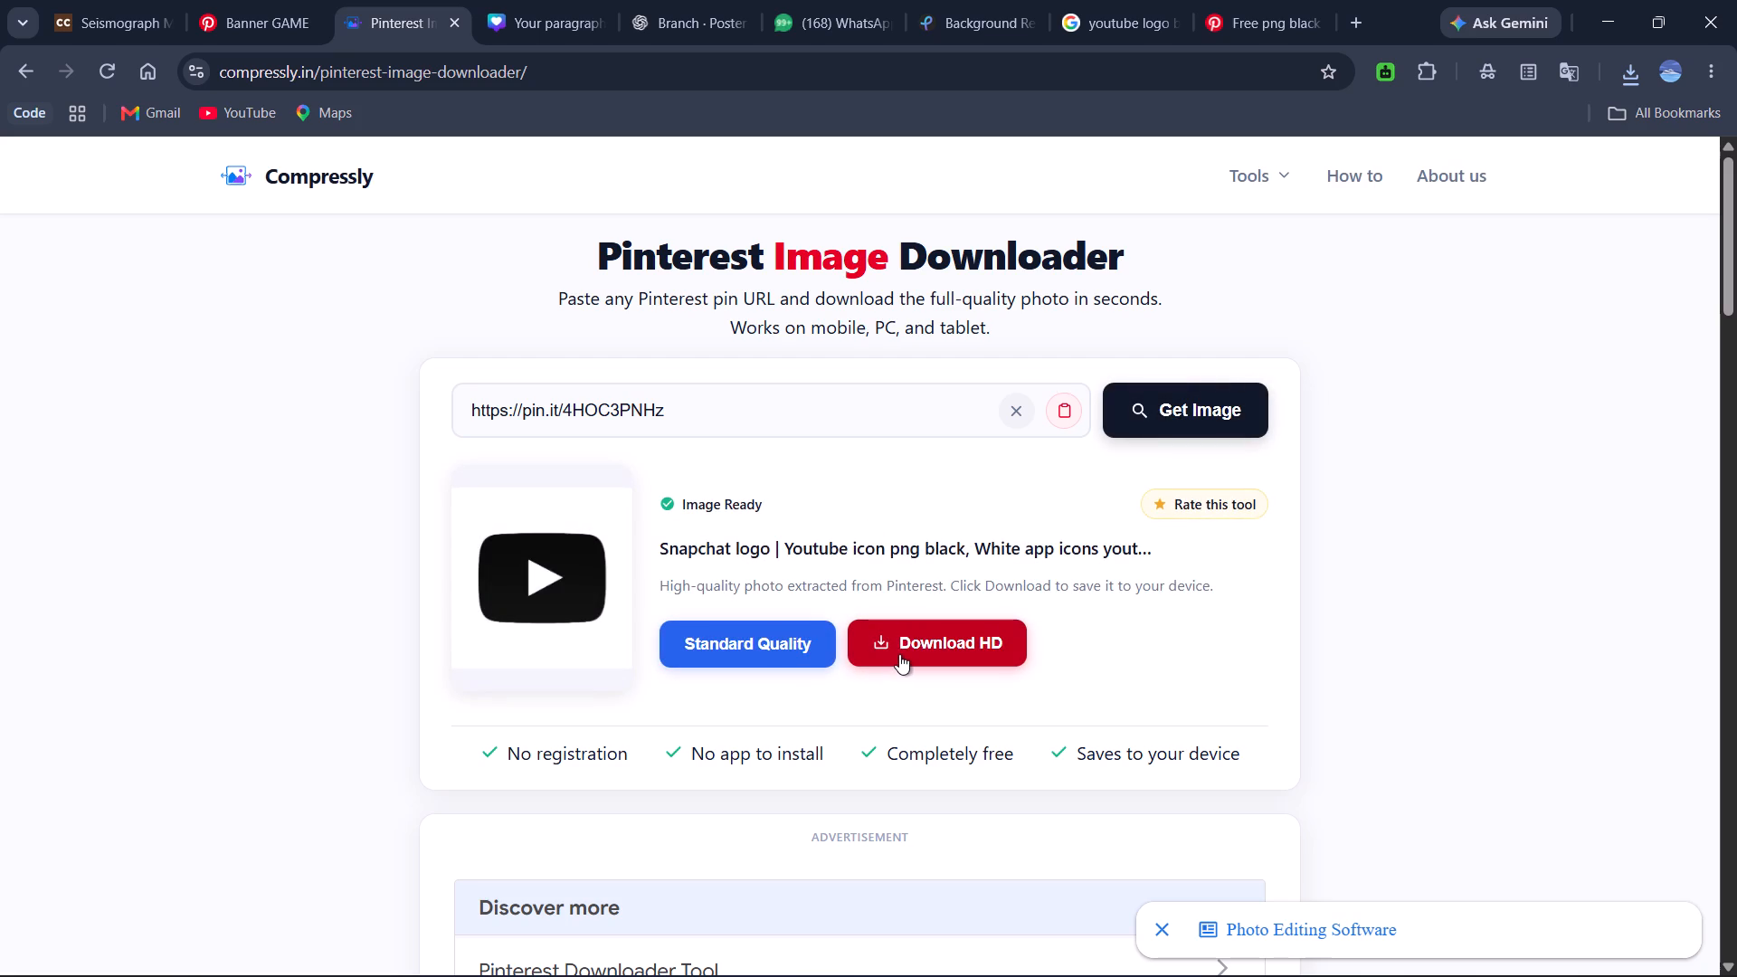
click(899, 654)
Switch to Pixlr's Background Remover and add the downloaded black YouTube logo image for background removal.
click(958, 15)
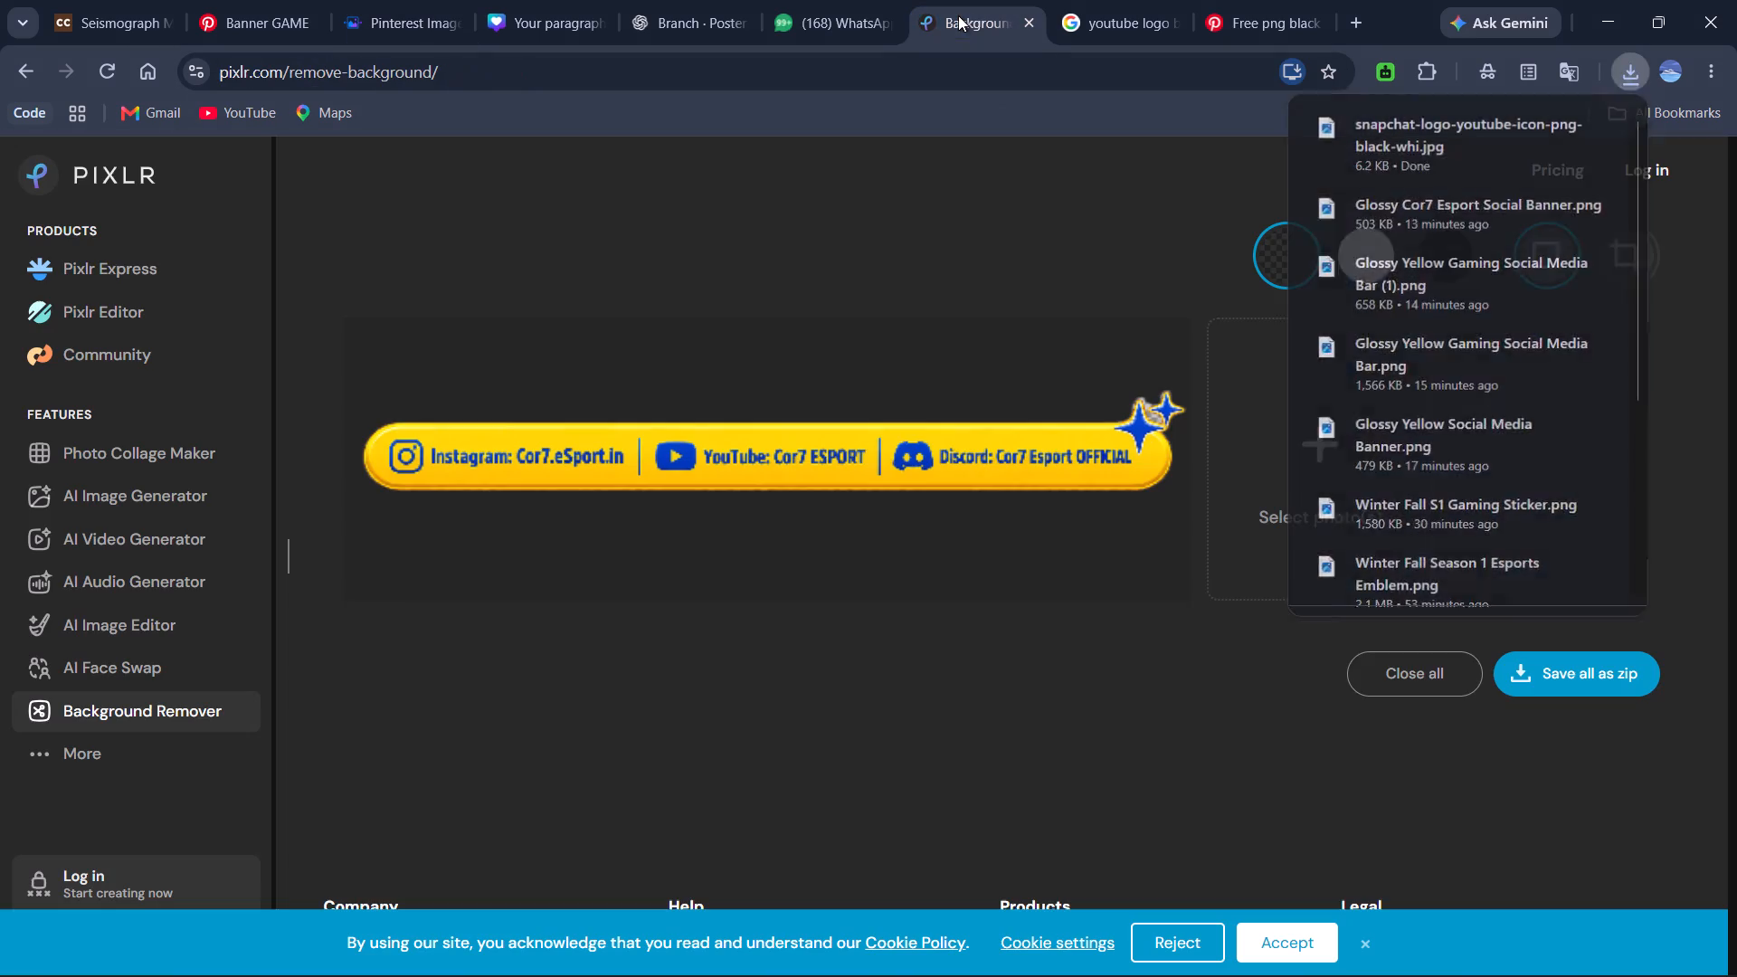
click(1384, 415)
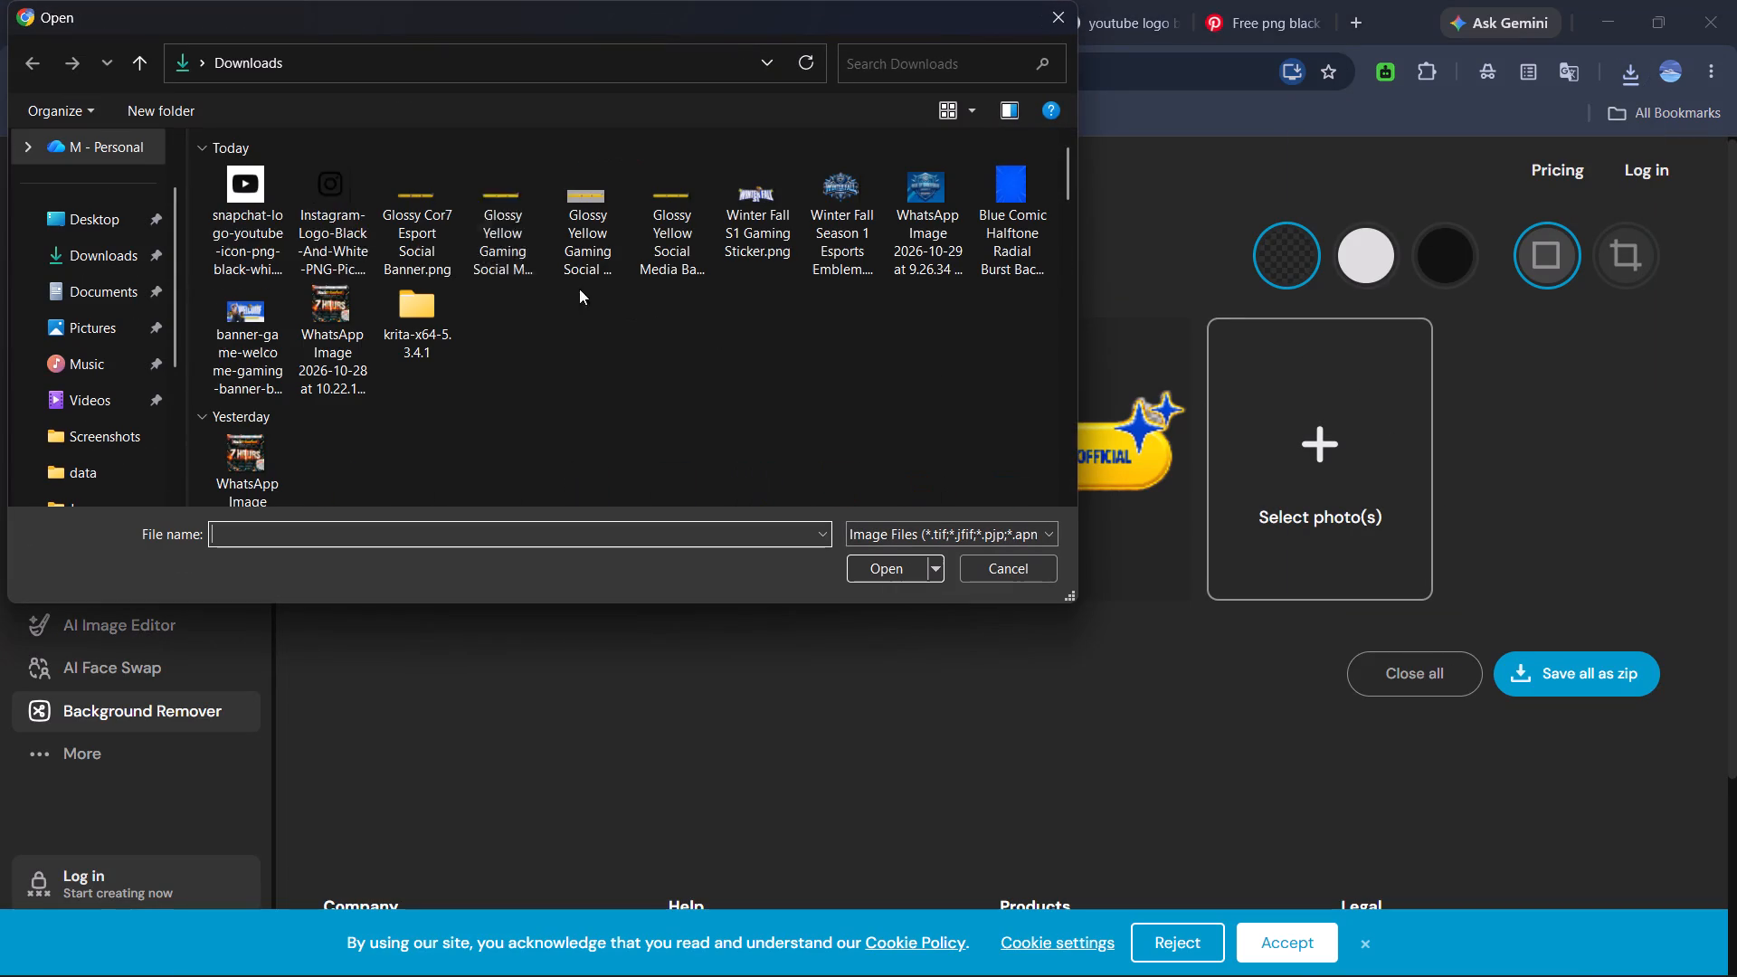
click(245, 210)
key(Return)
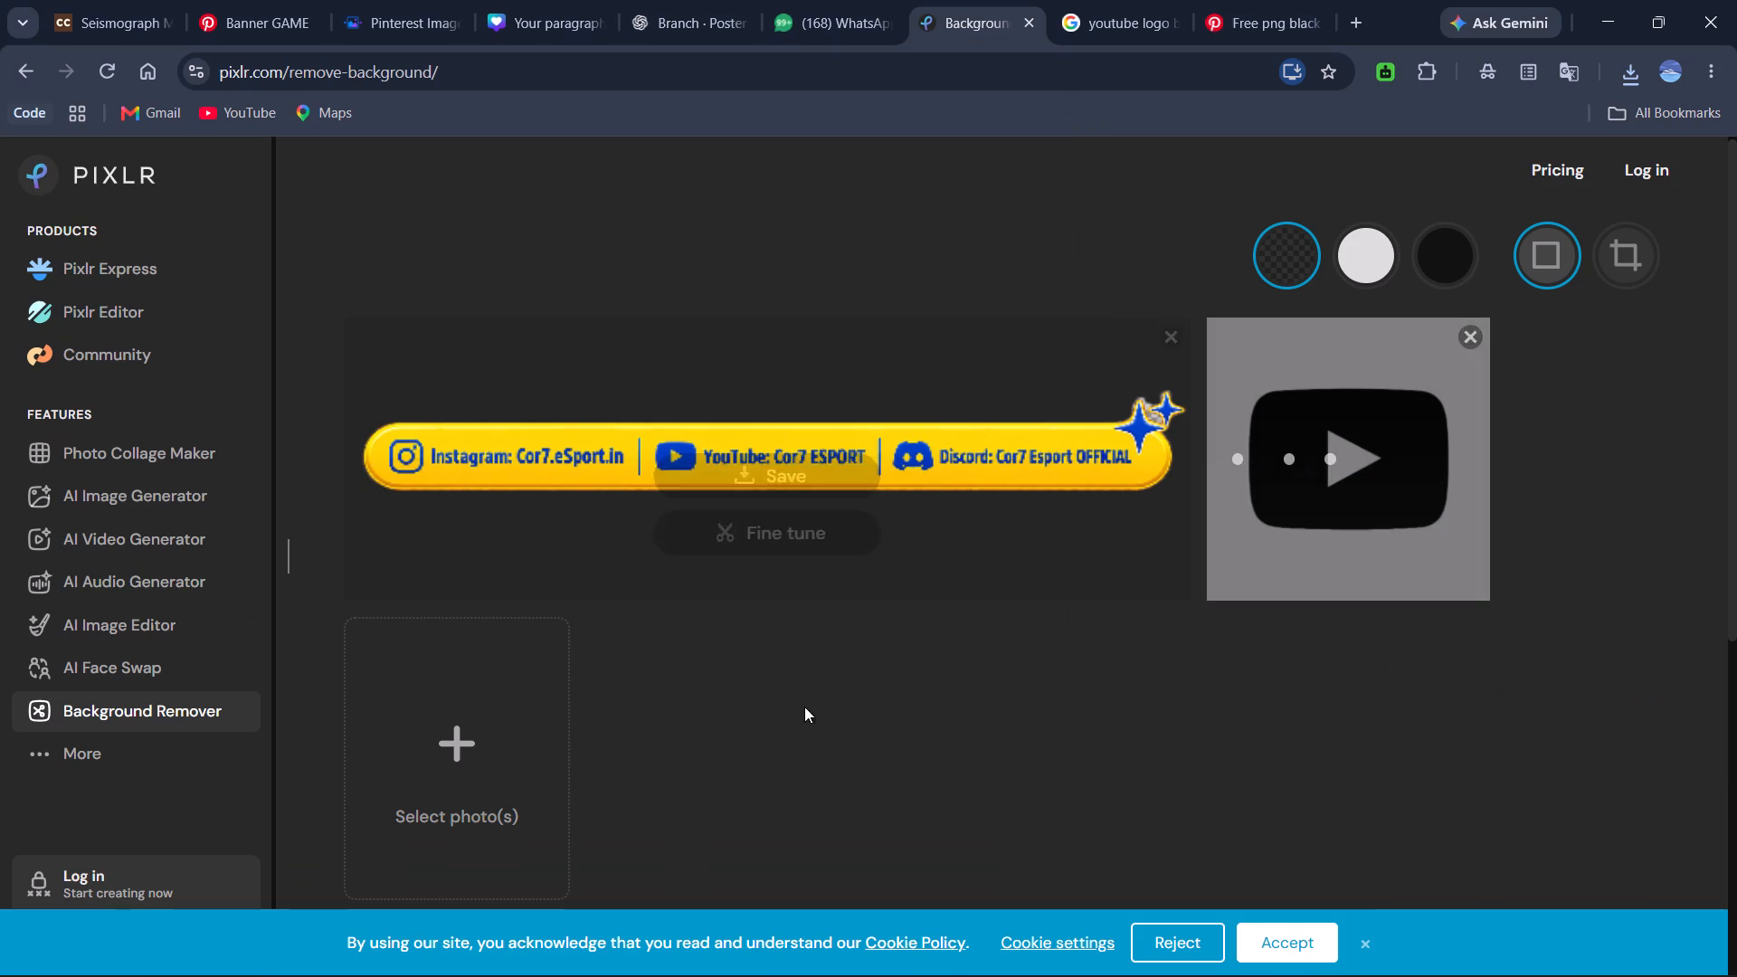
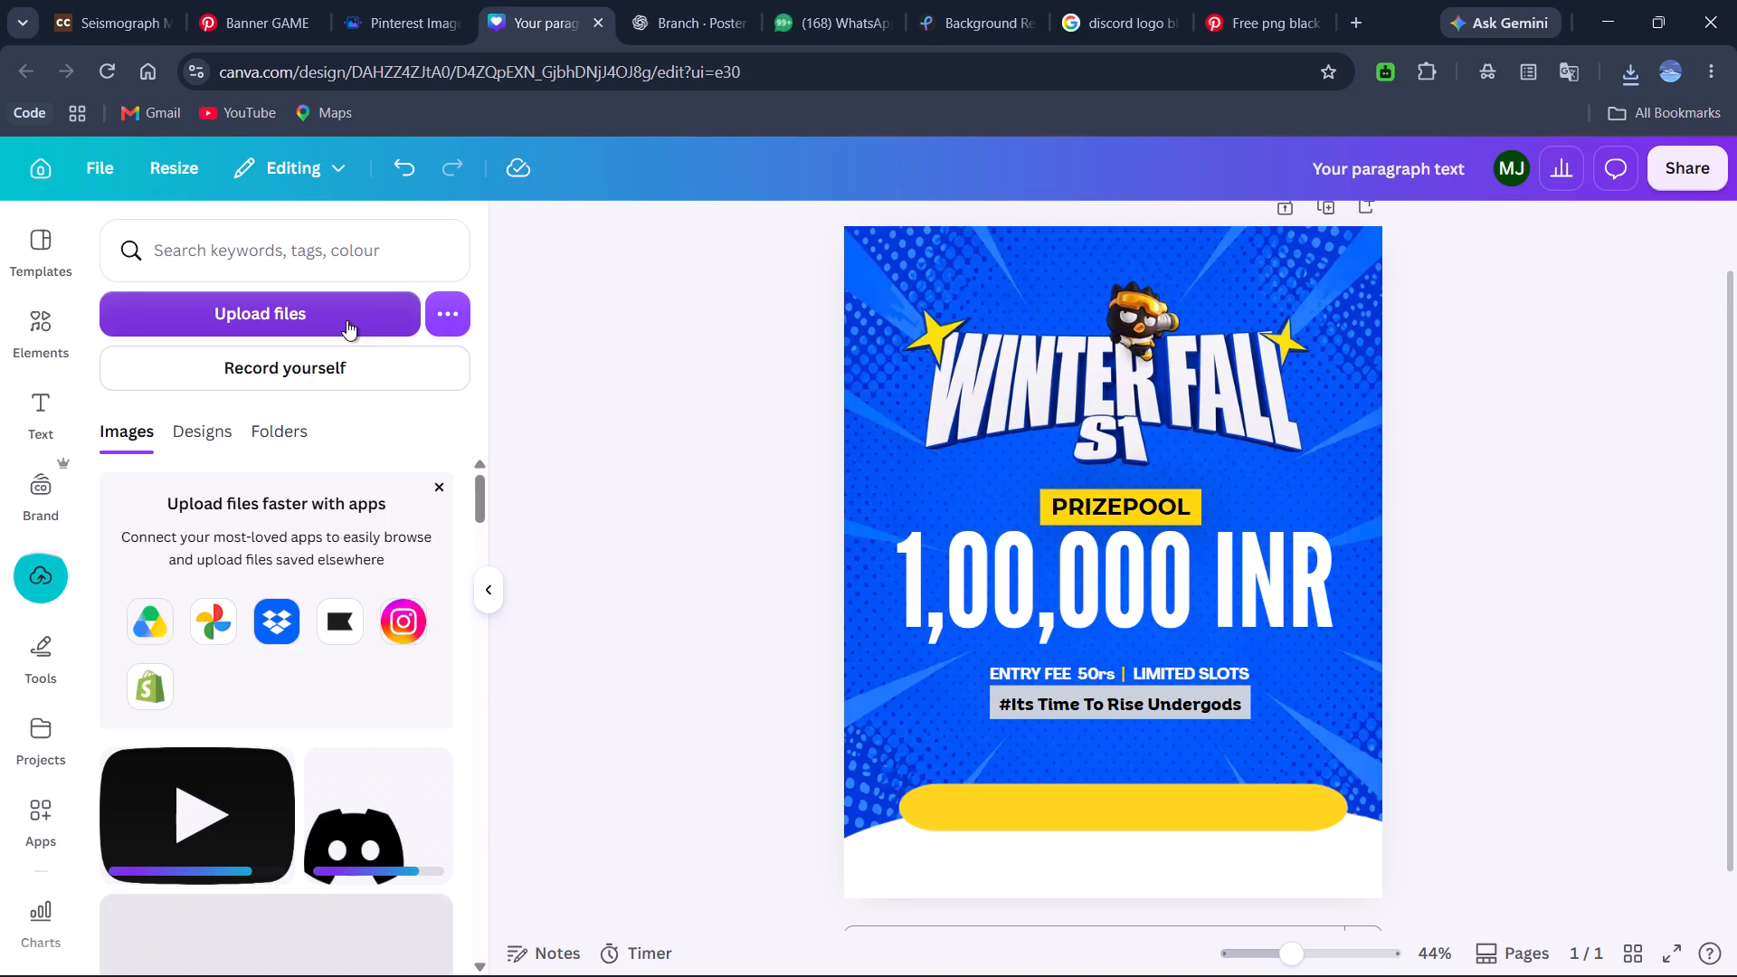
Upload the black Instagram logo image to the design's uploads.
click(385, 327)
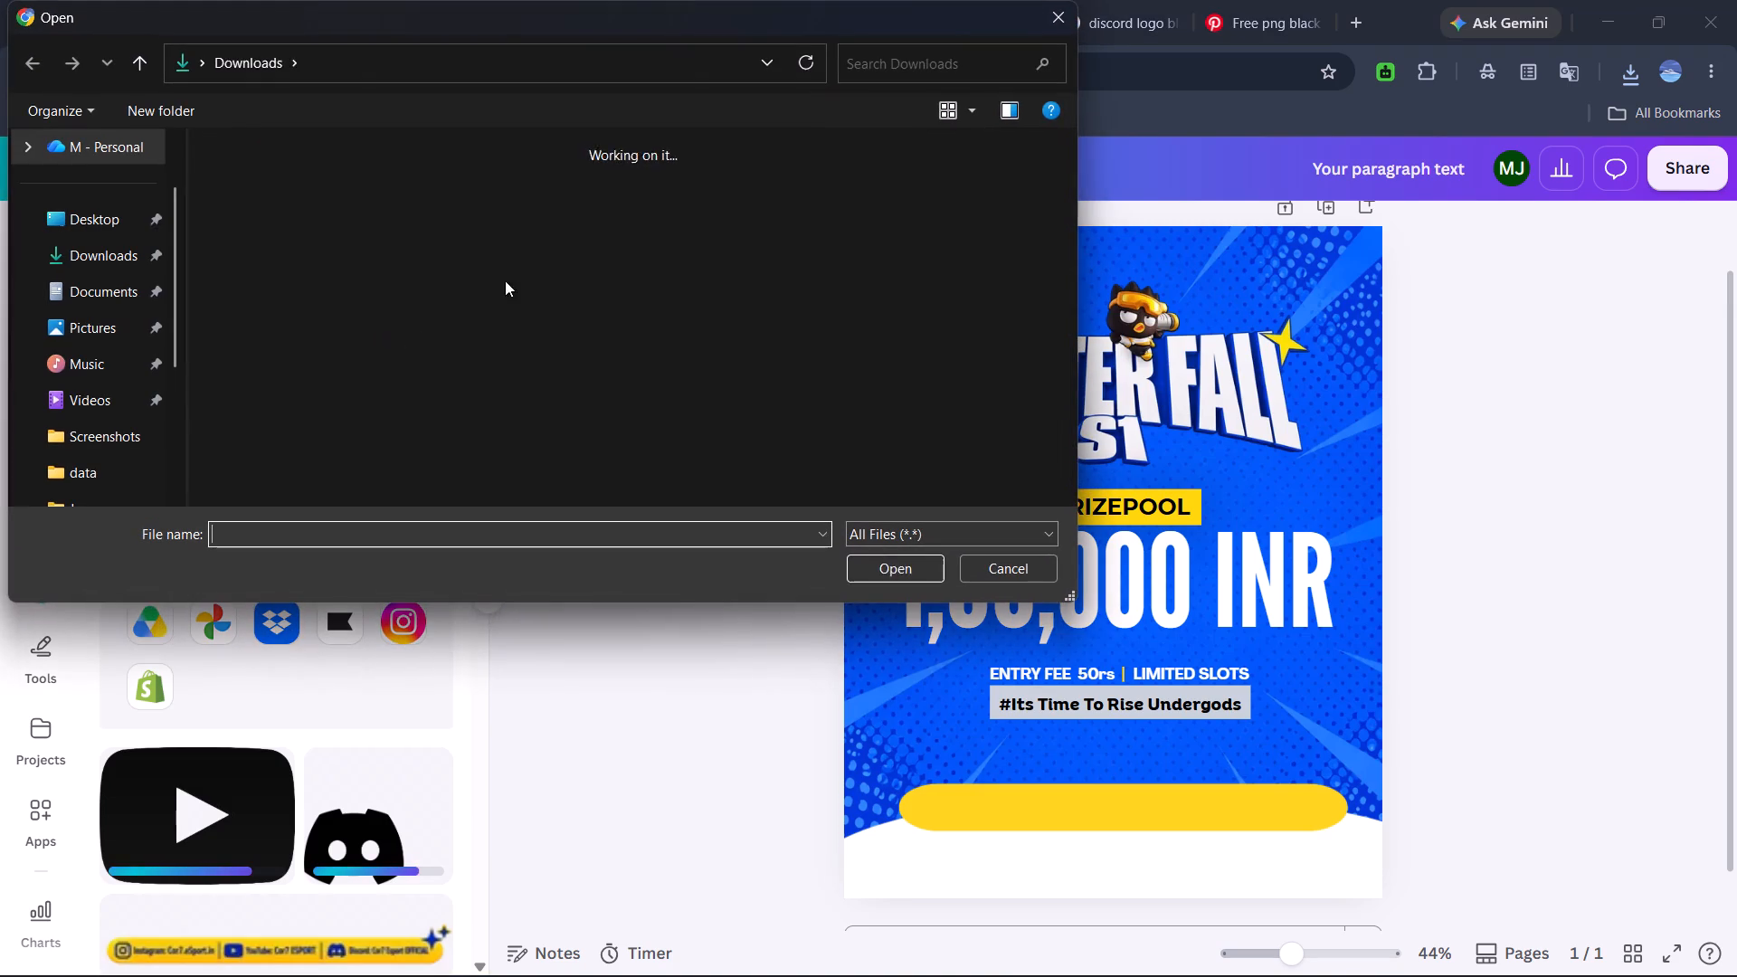
Select the black Instagram logo file in Downloads and upload it to the design.
click(585, 172)
key(Return)
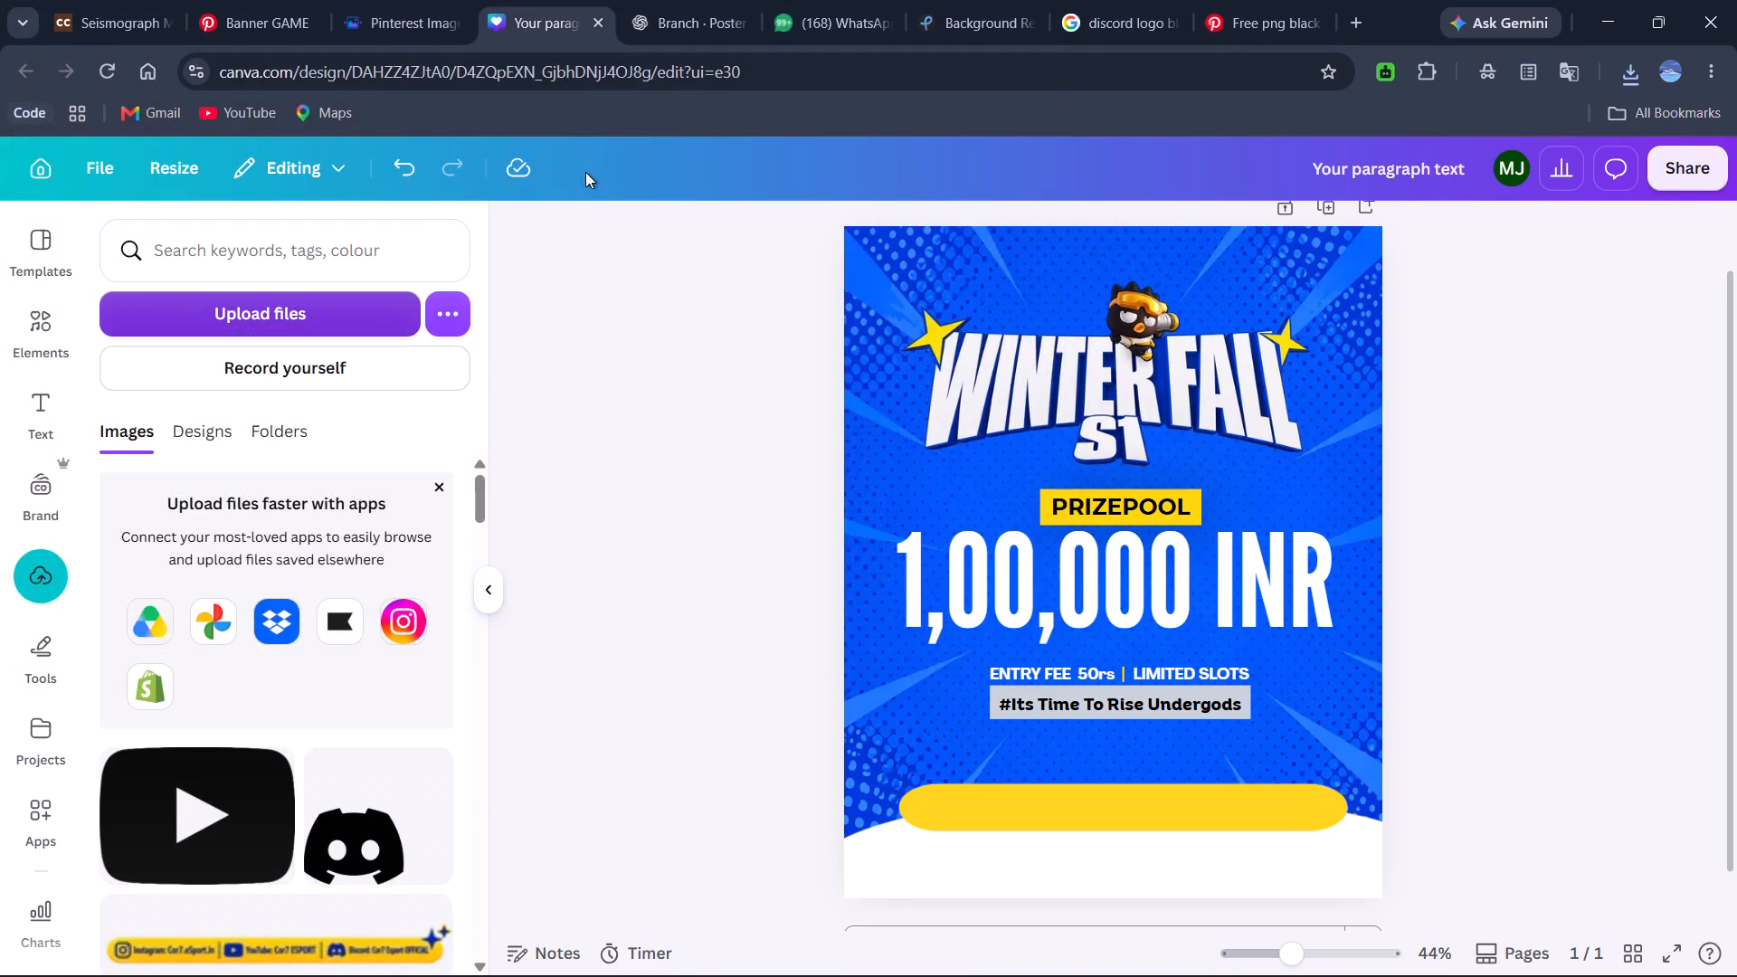
Add the uploaded black Instagram logo to the poster and shrink it to a small icon.
scroll(341, 744, down, 1)
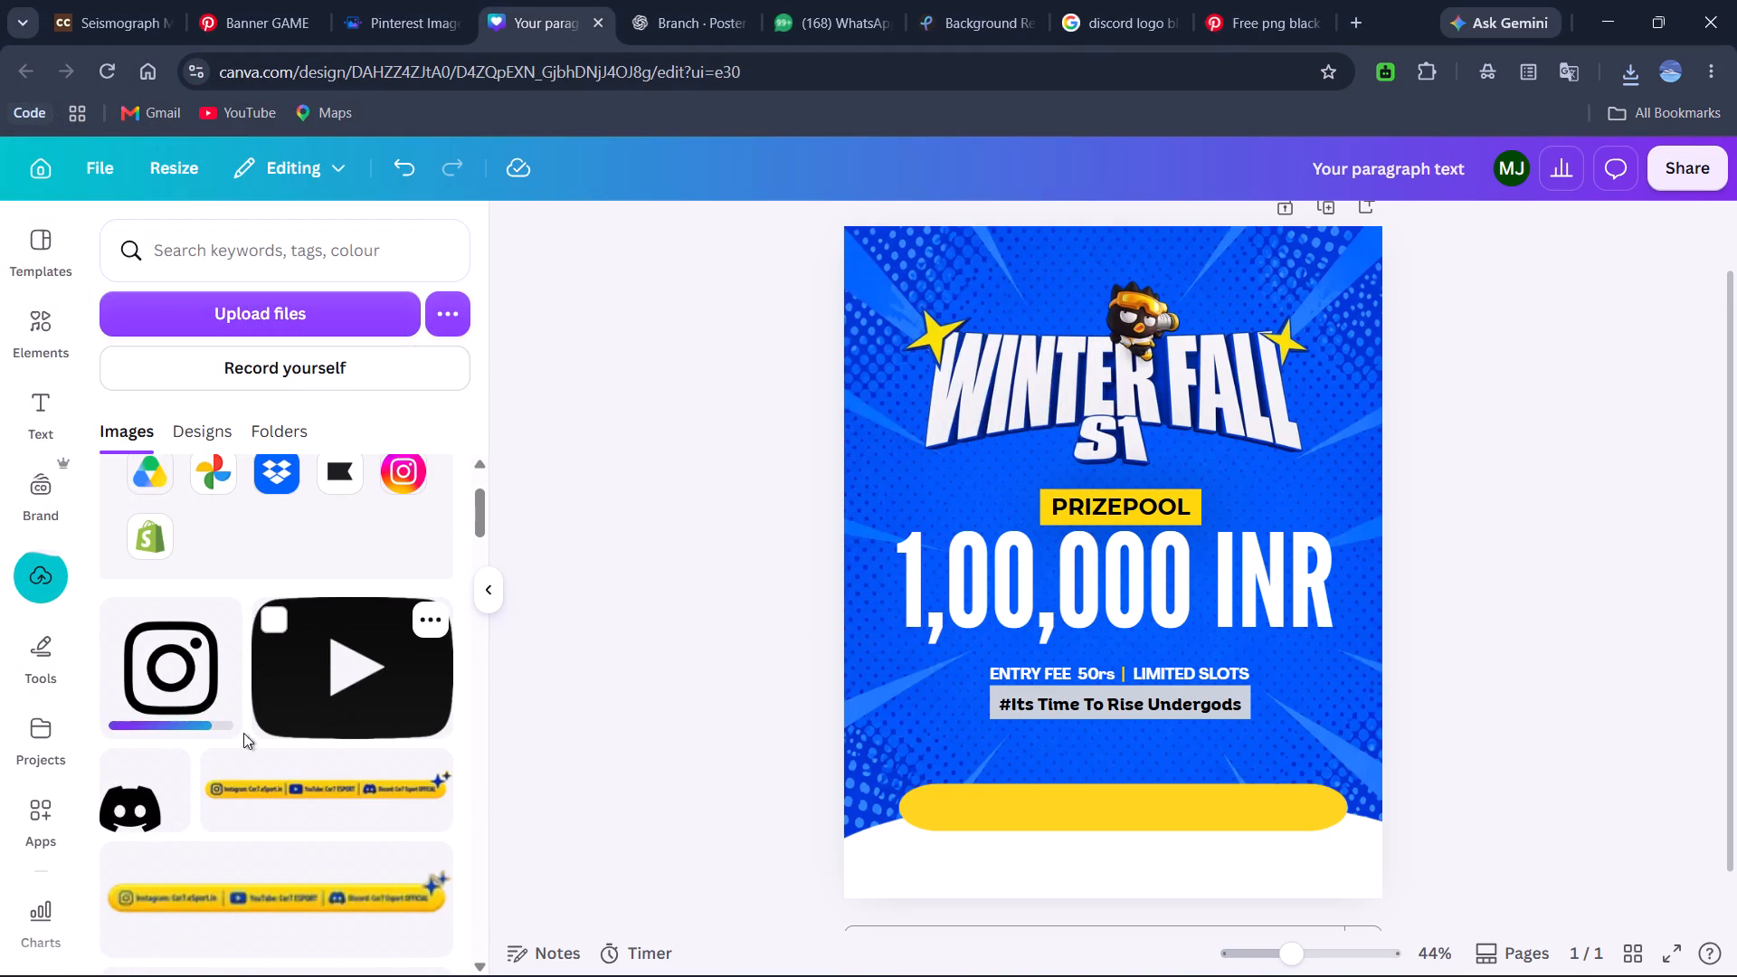
click(151, 710)
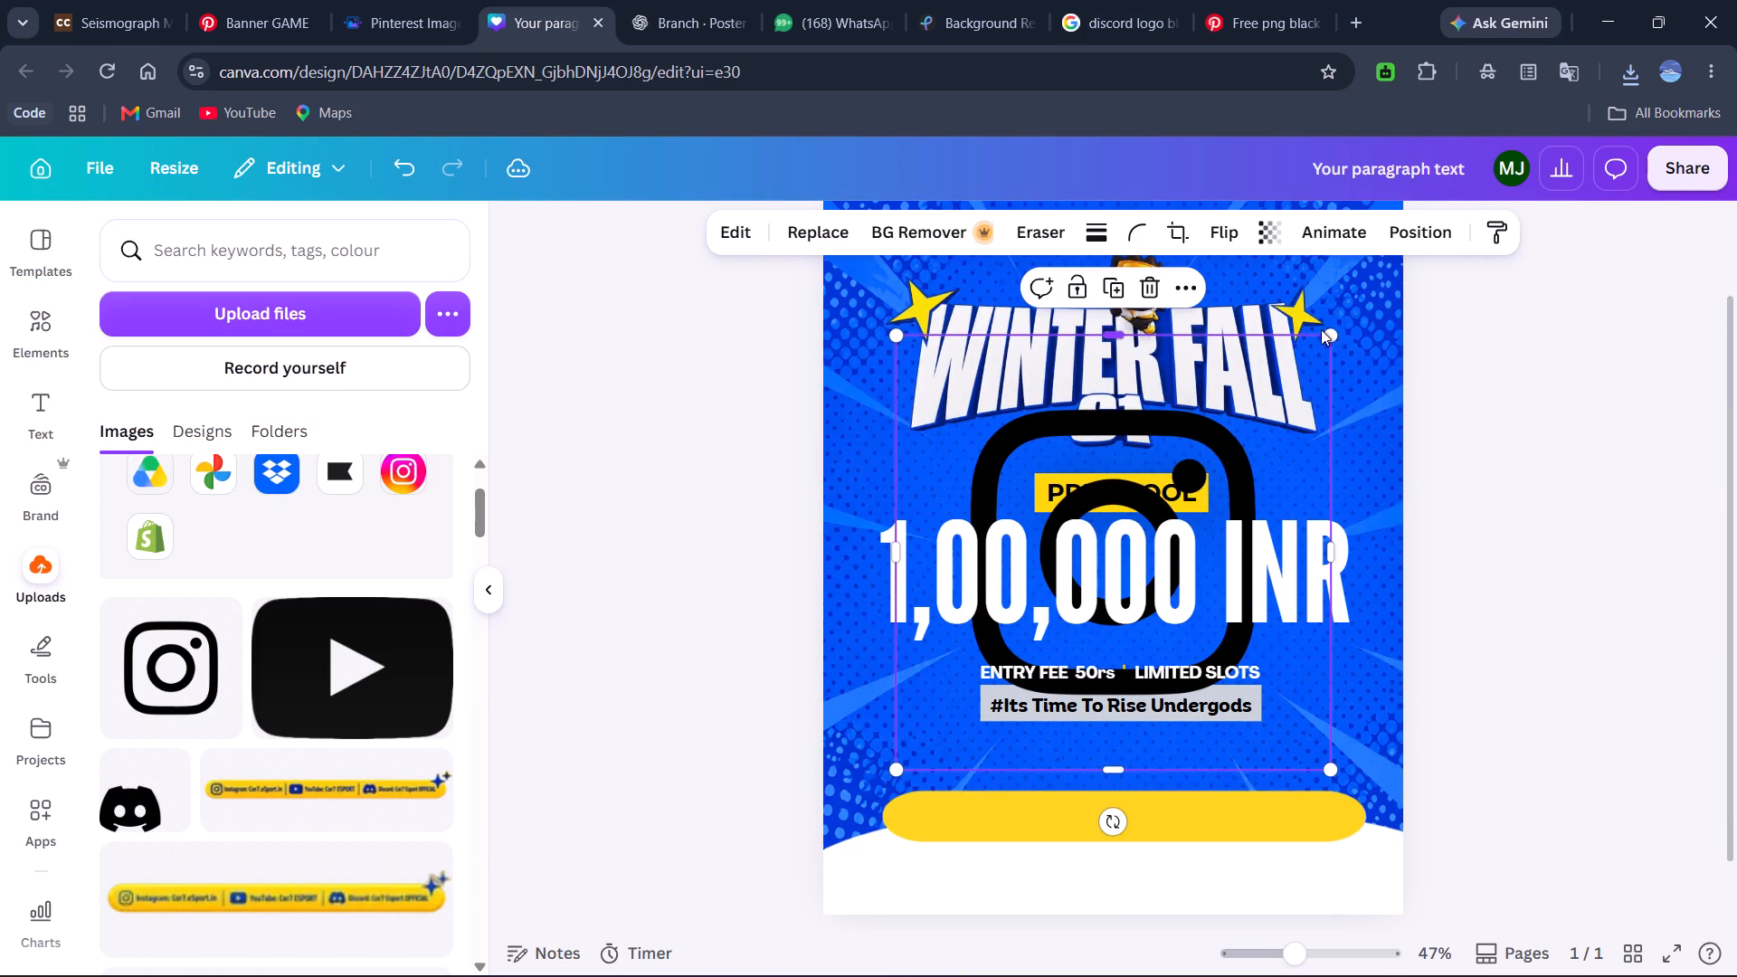
drag(1334, 330, 1068, 604)
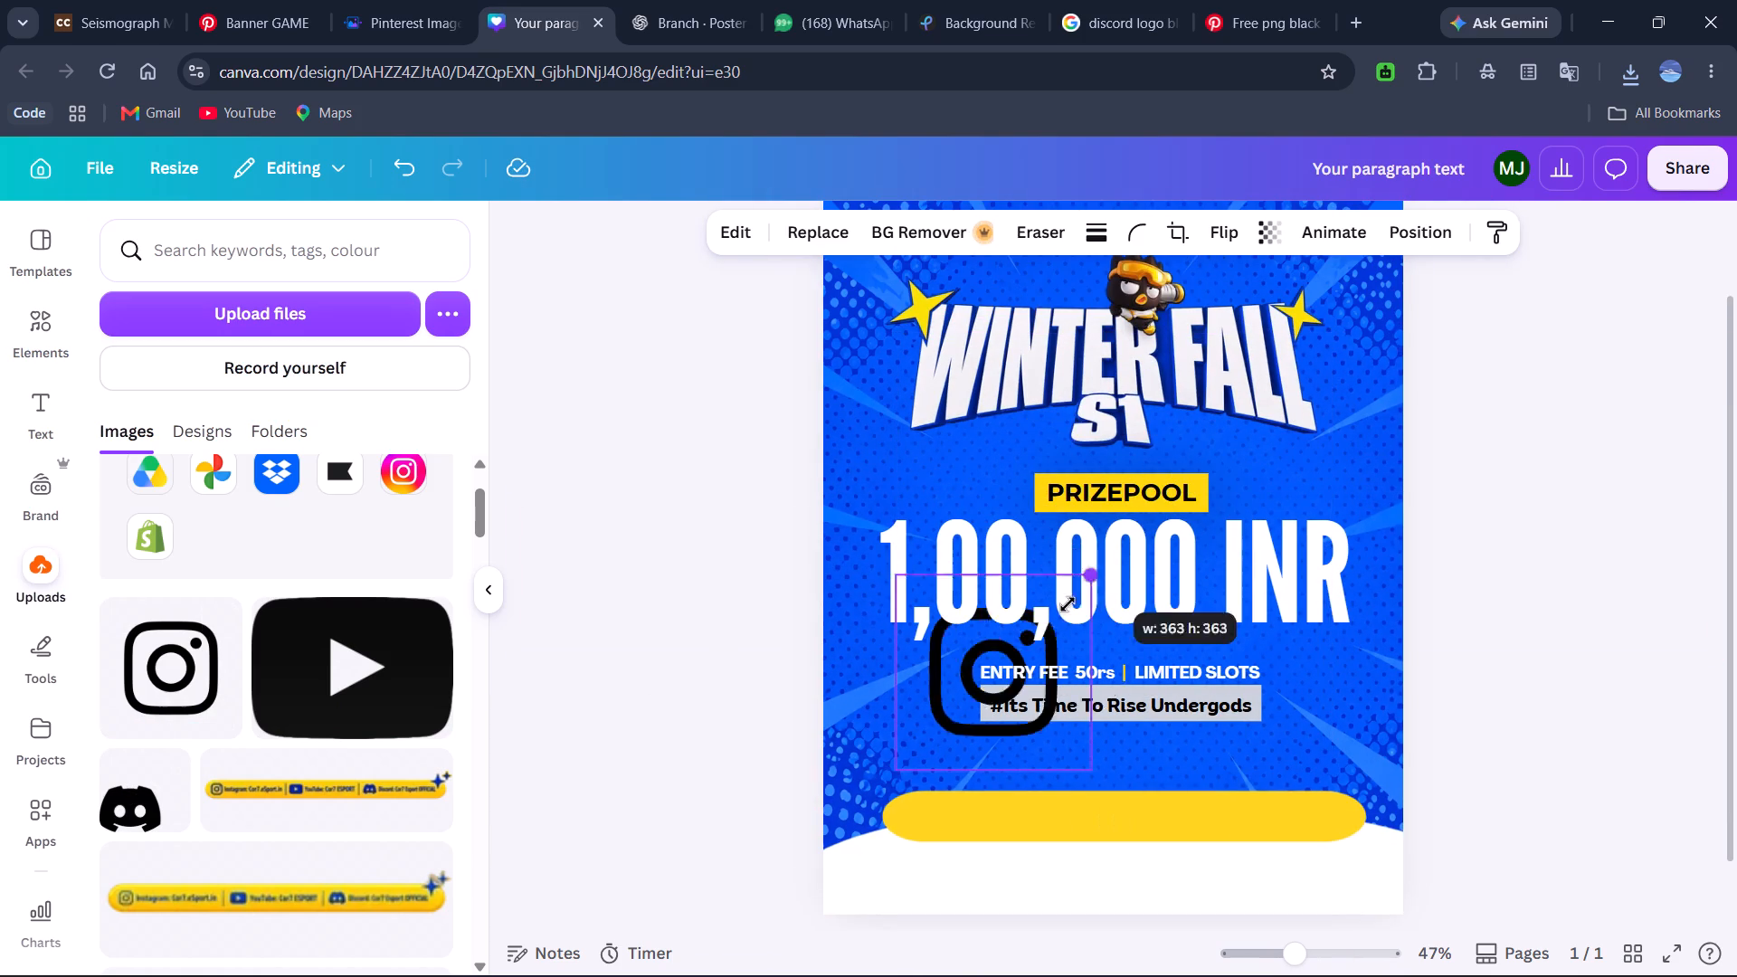
drag(1068, 604, 974, 715)
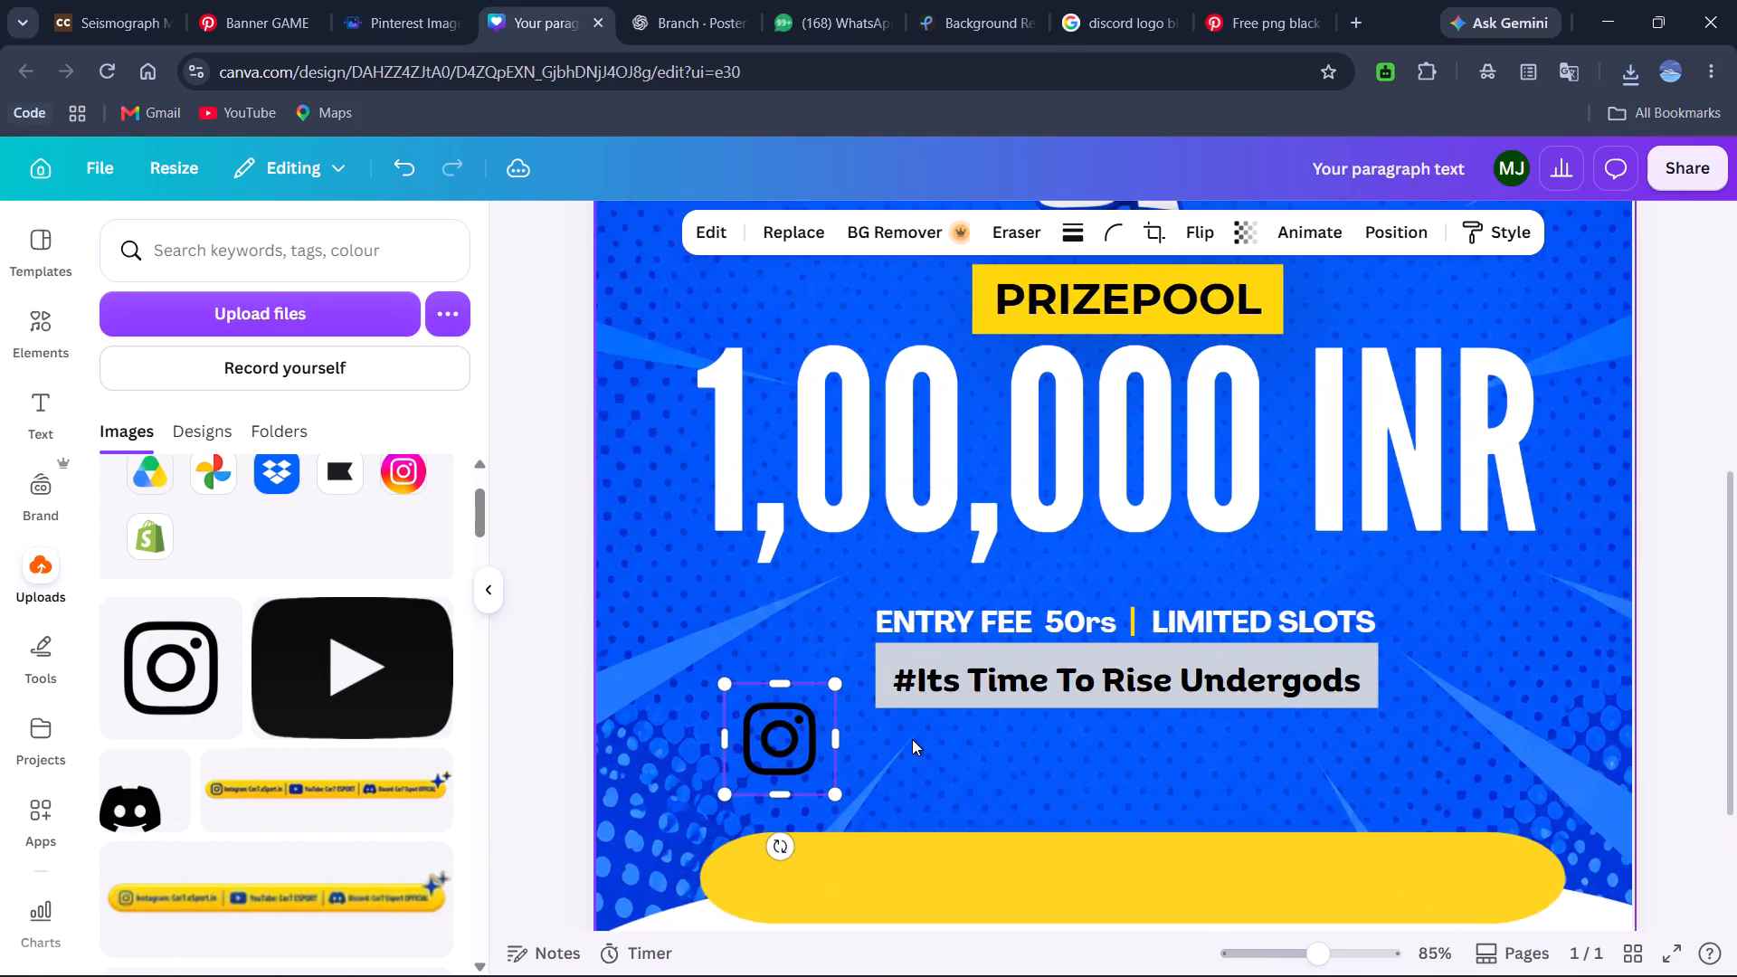
Move the Instagram logo onto the left end of the yellow bar and scale it down to fit within the bar's height.
drag(714, 739, 769, 886)
scroll(769, 886, down, 1)
drag(842, 851, 787, 803)
drag(761, 761, 758, 788)
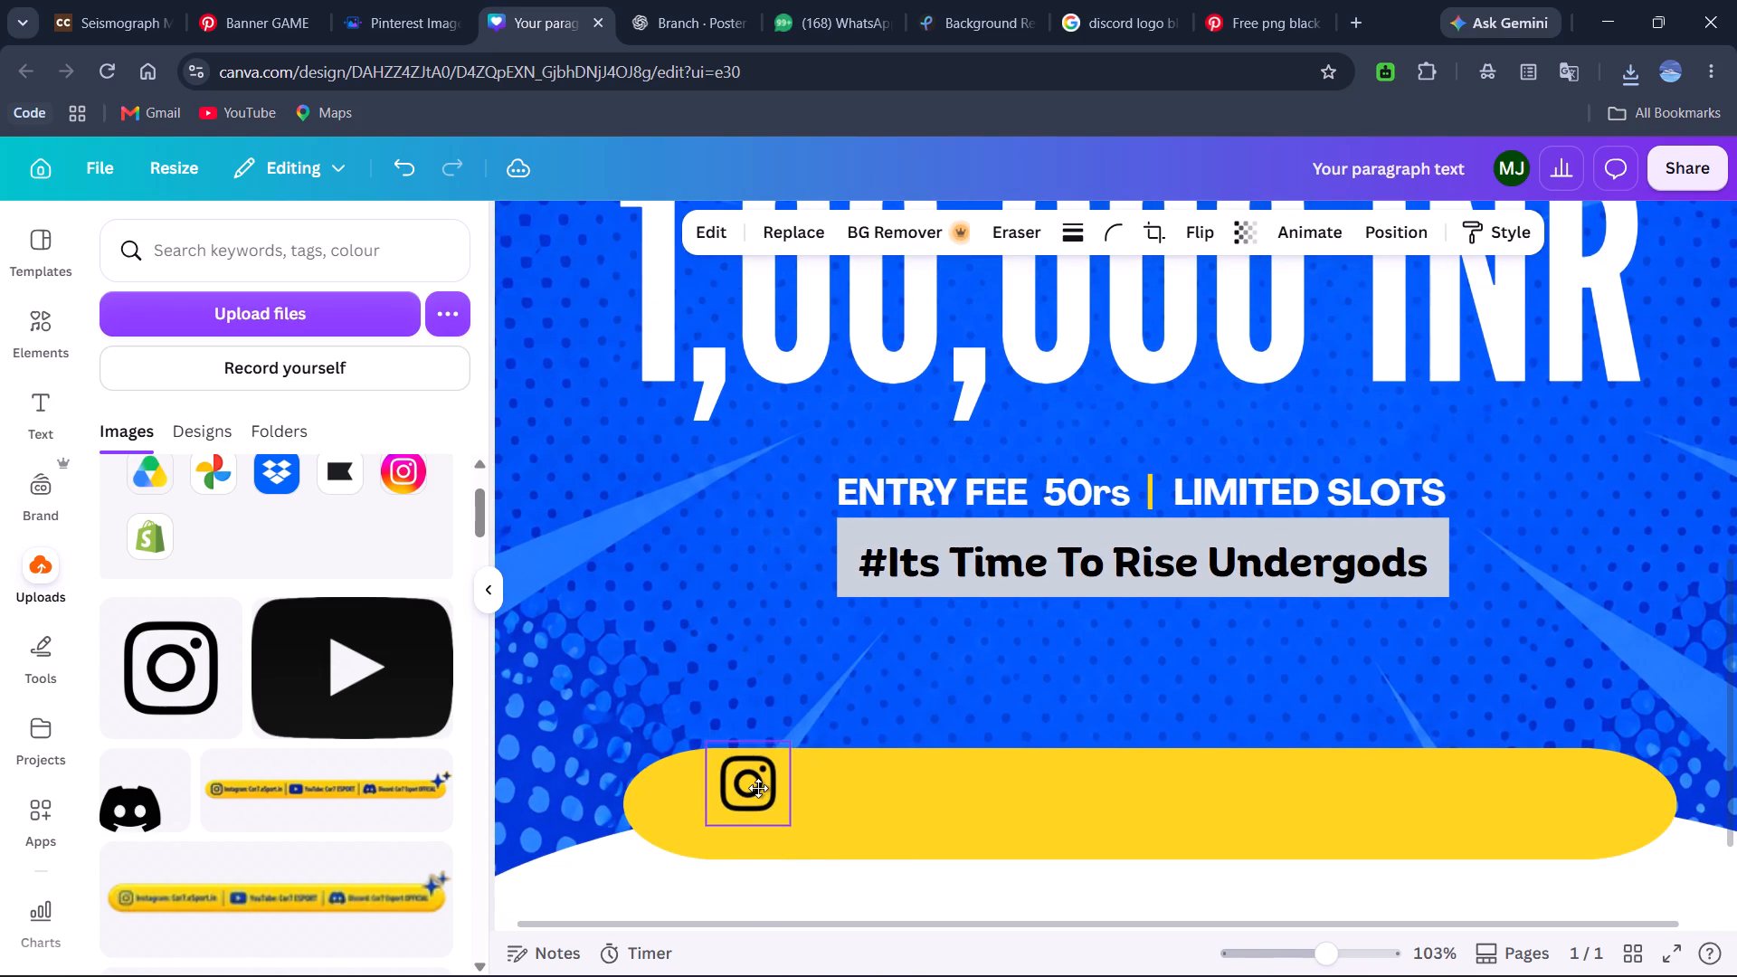
drag(758, 788, 743, 809)
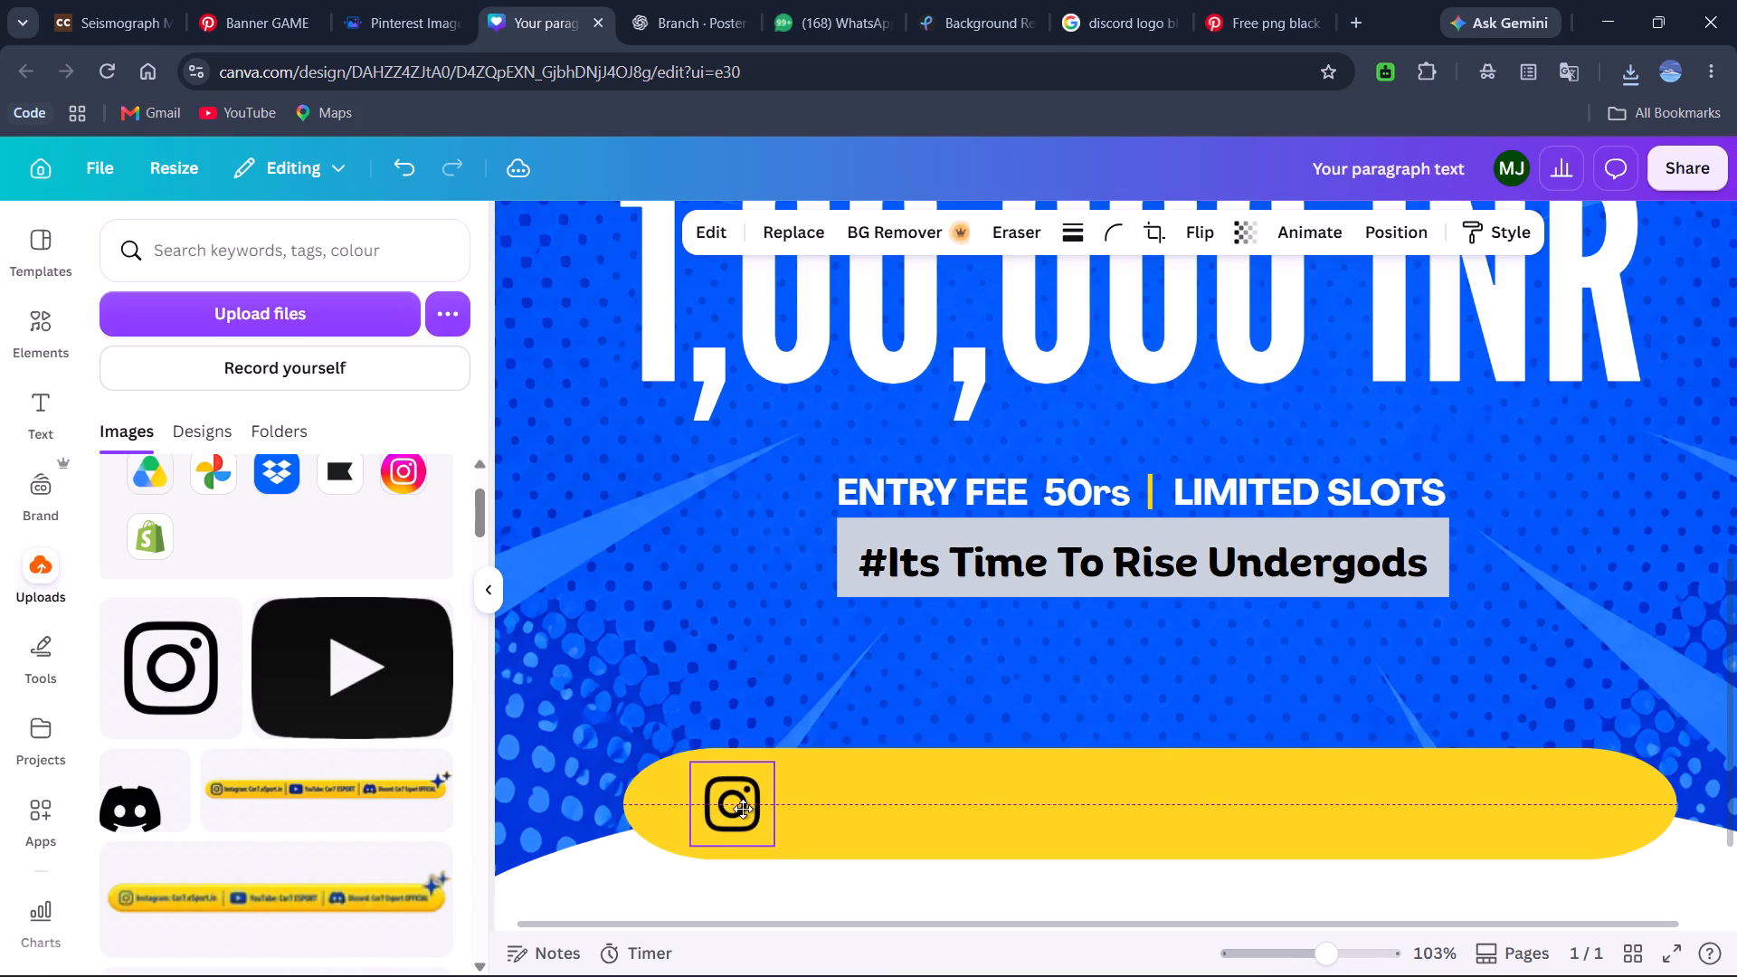
drag(743, 809, 729, 806)
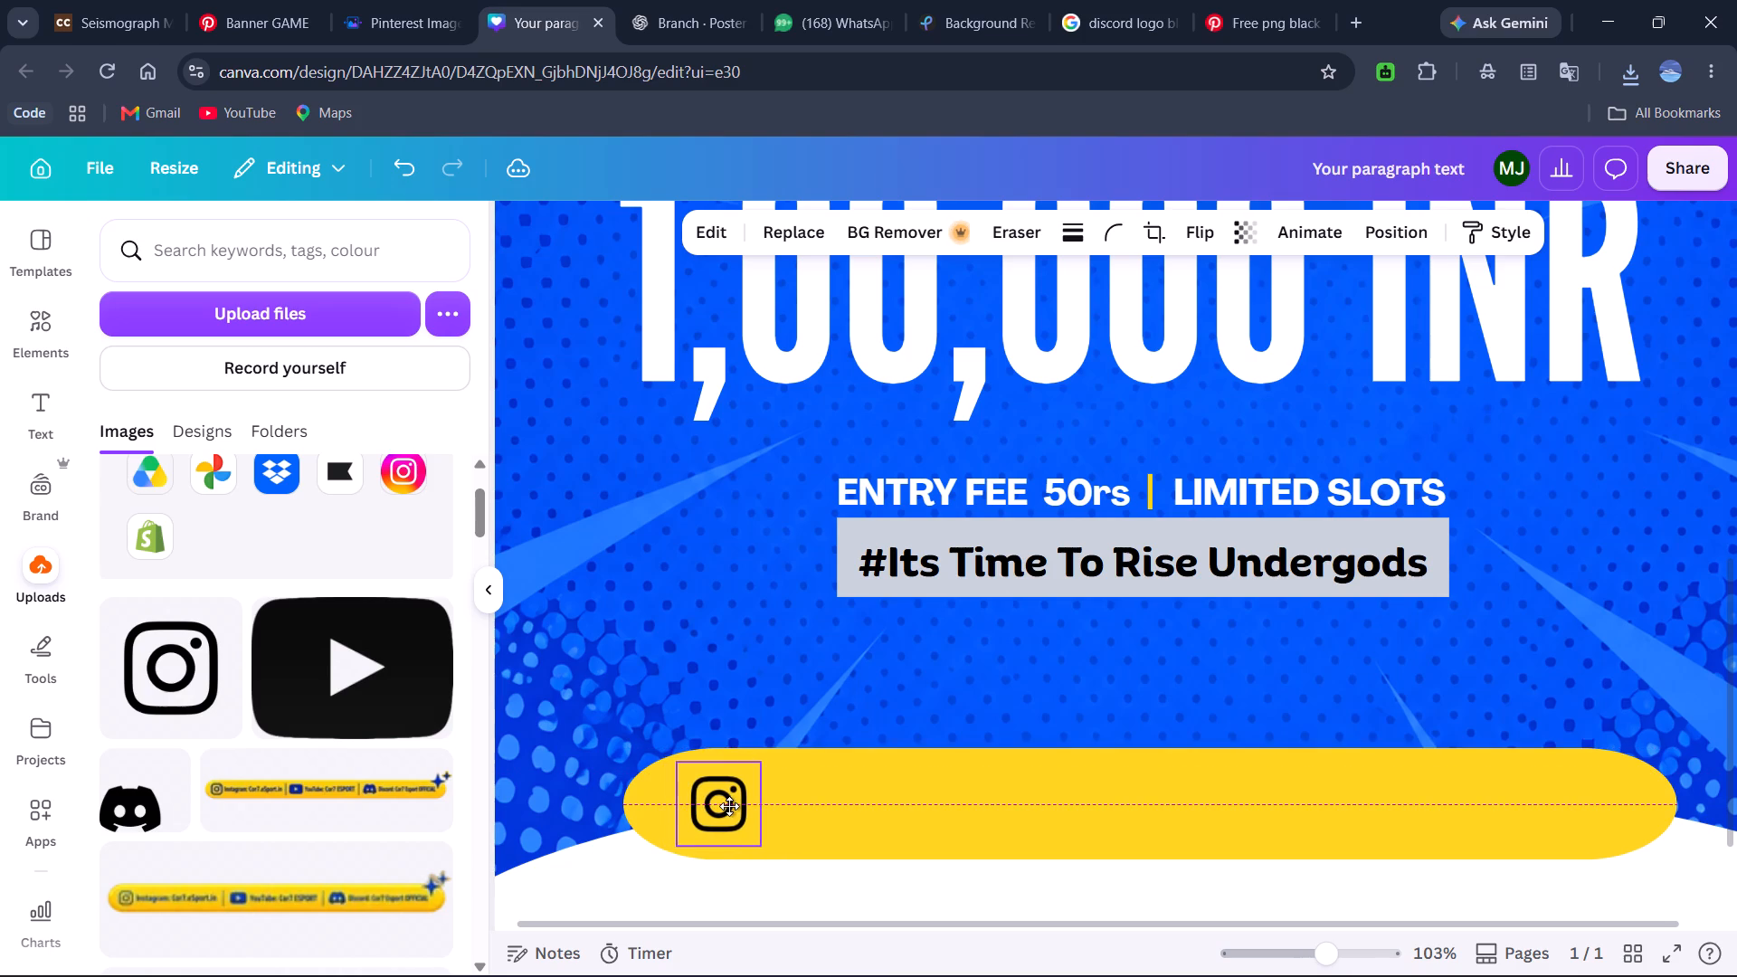
drag(729, 806, 730, 803)
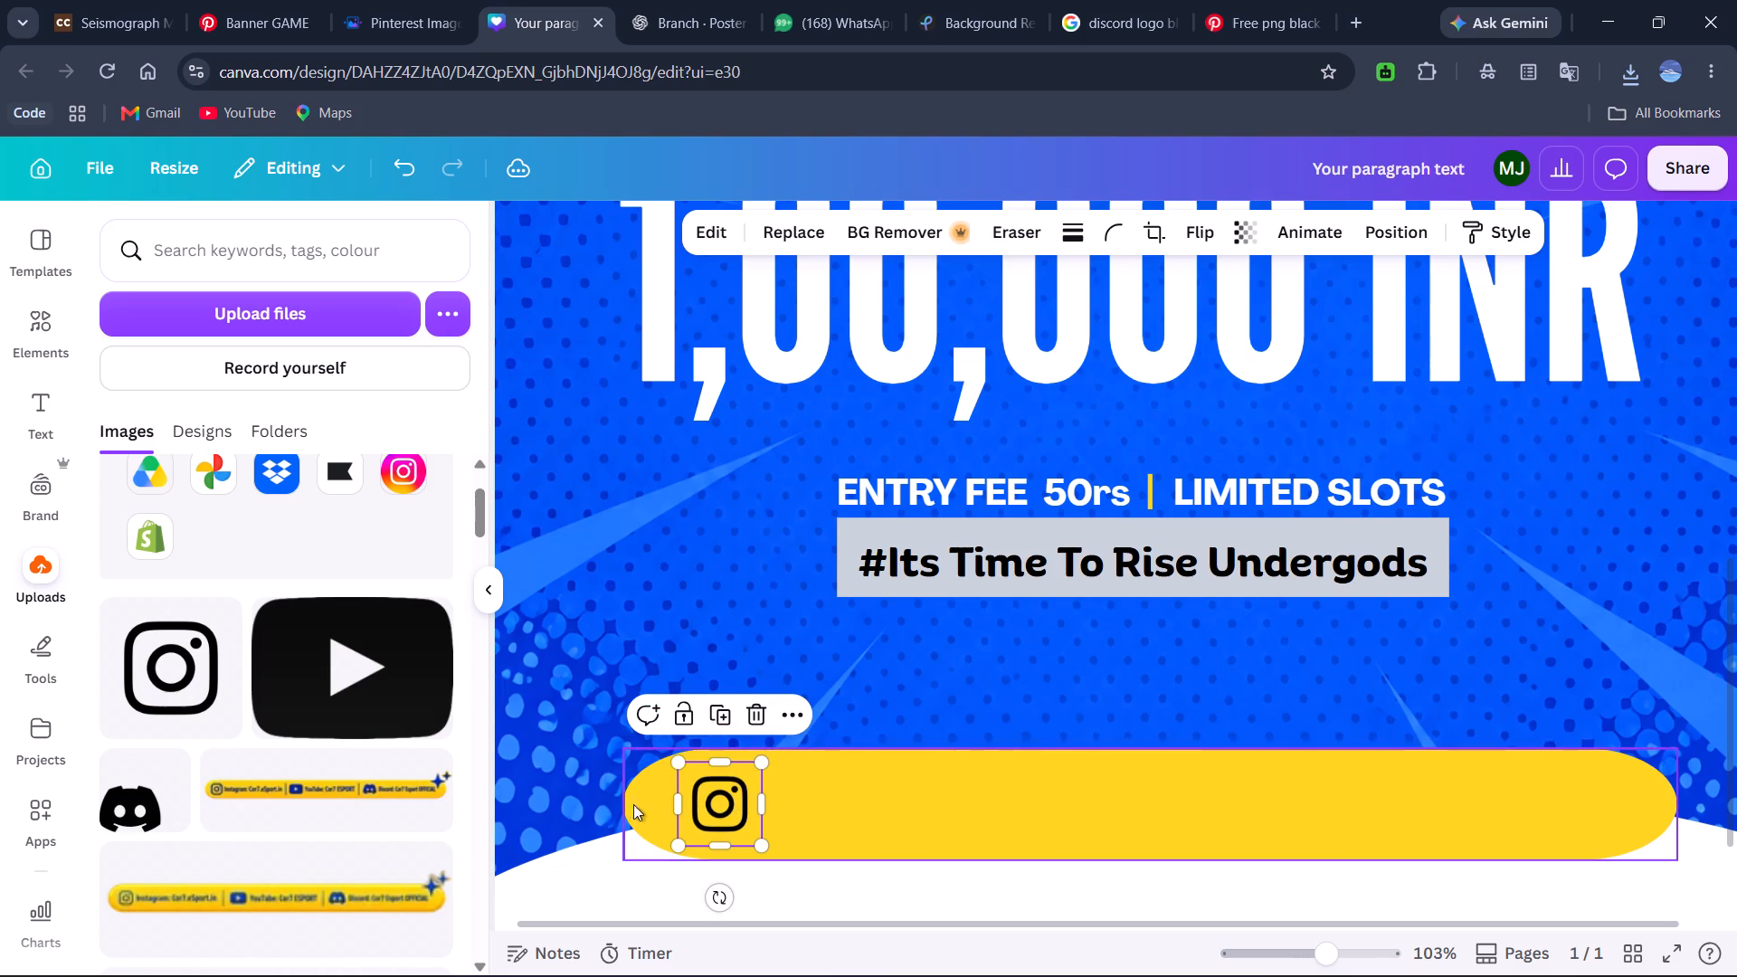
Shrink the Instagram icon slightly and nudge it down to the yellow bar's vertical centre line.
drag(757, 848, 750, 847)
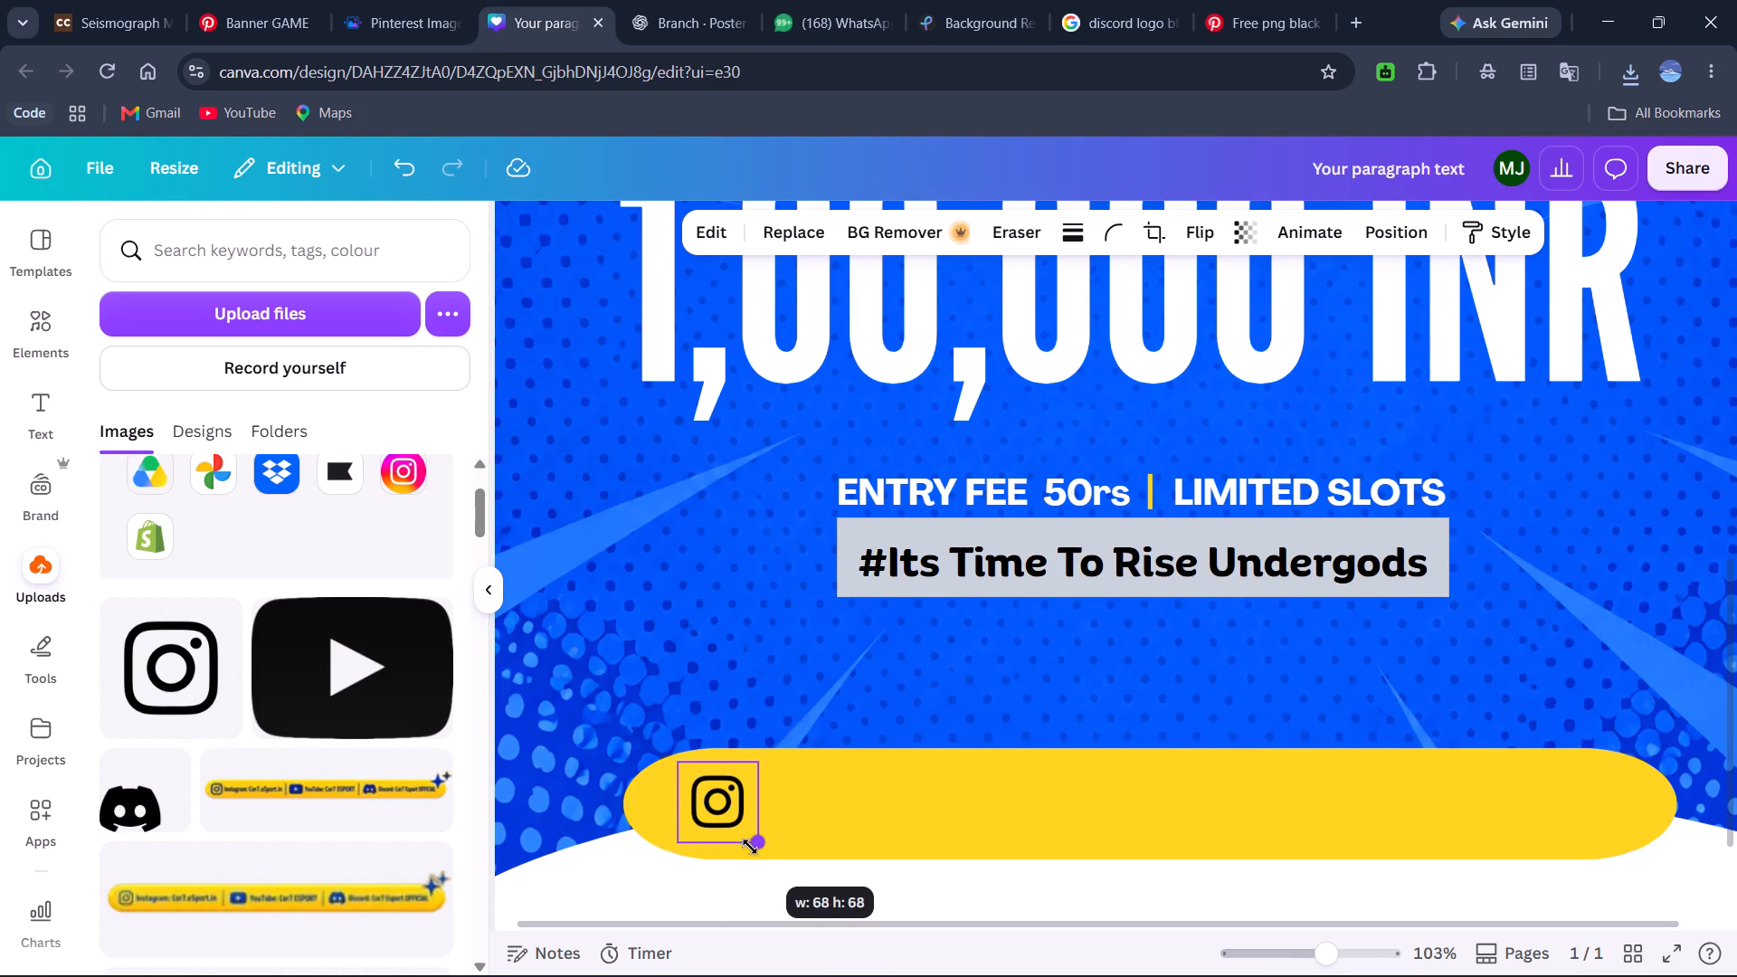
drag(750, 847, 744, 847)
click(764, 622)
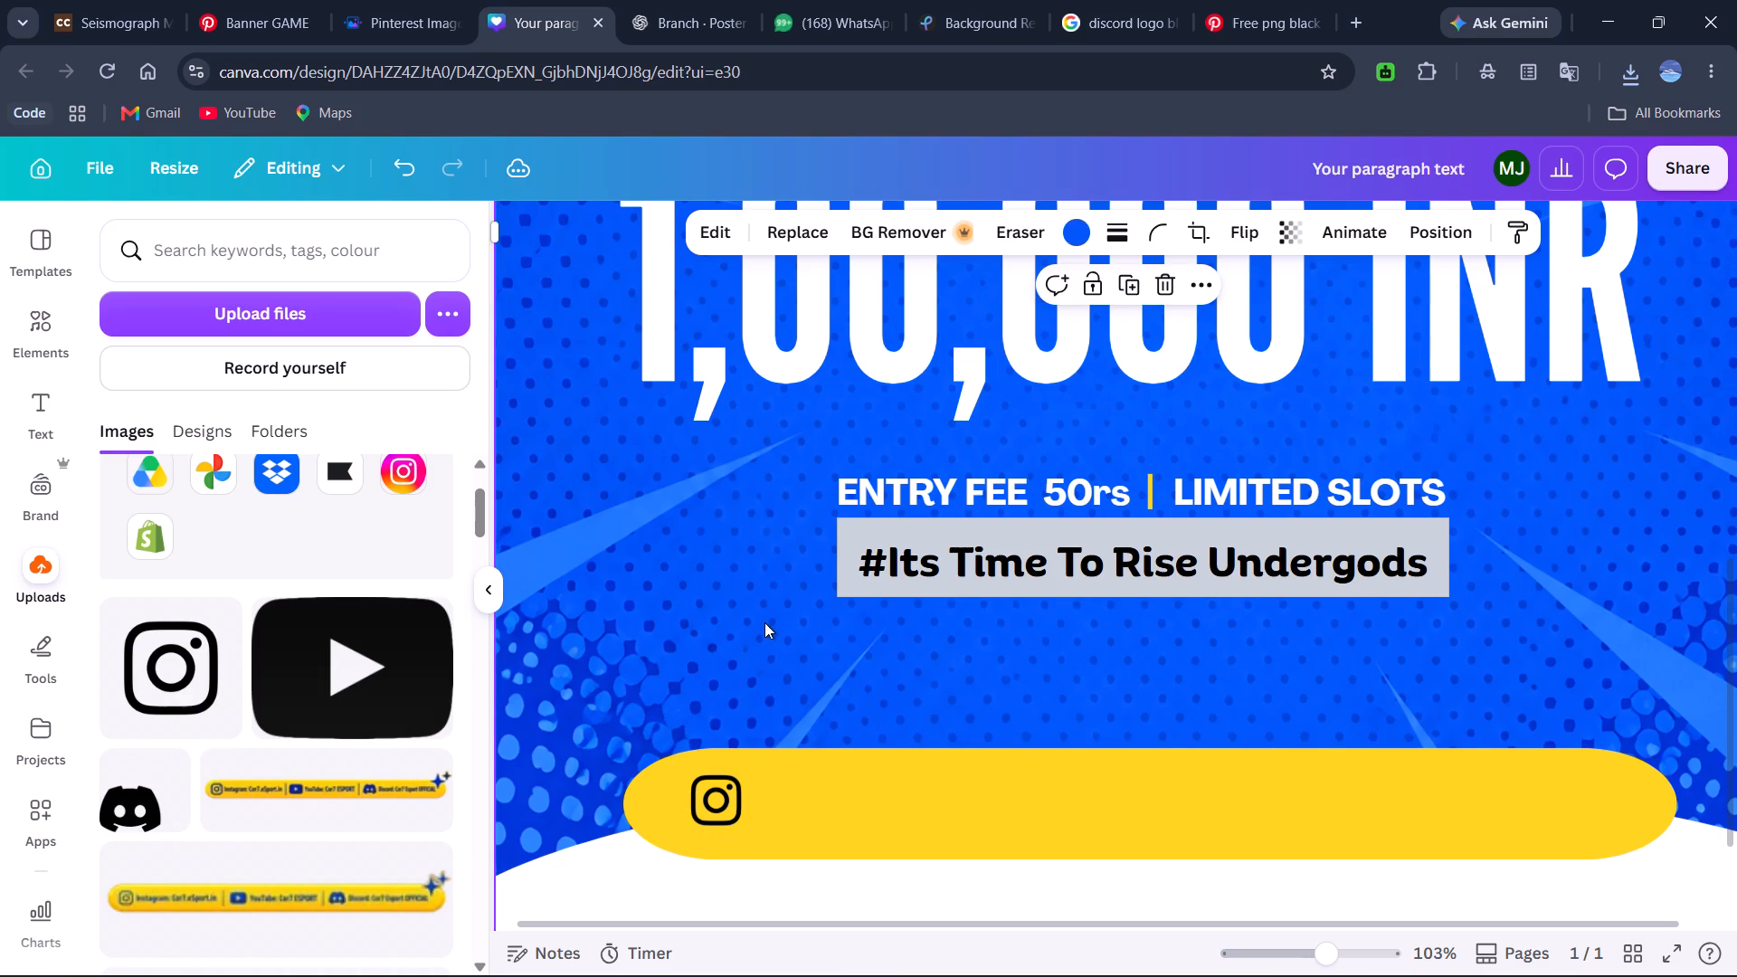
click(698, 800)
key(Down)
key(Down)
key(Down)
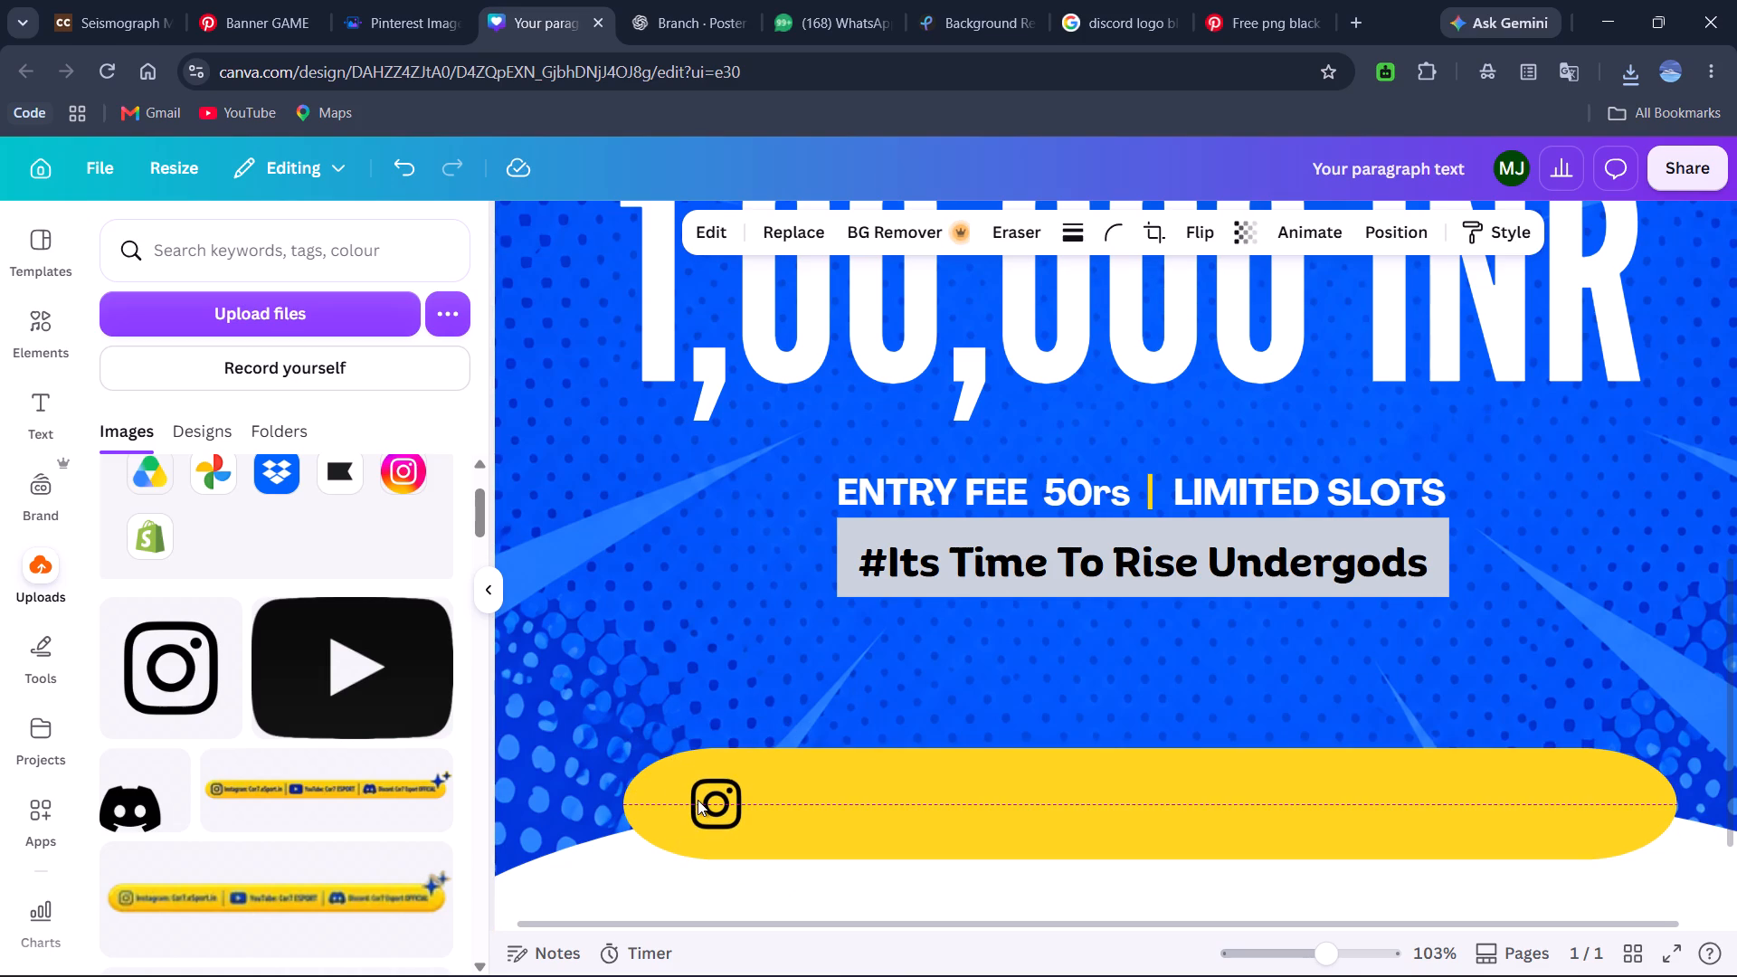
Add the black YouTube logo, scale it down to match the Instagram icon's height, and place it near the middle of the yellow bar.
click(327, 706)
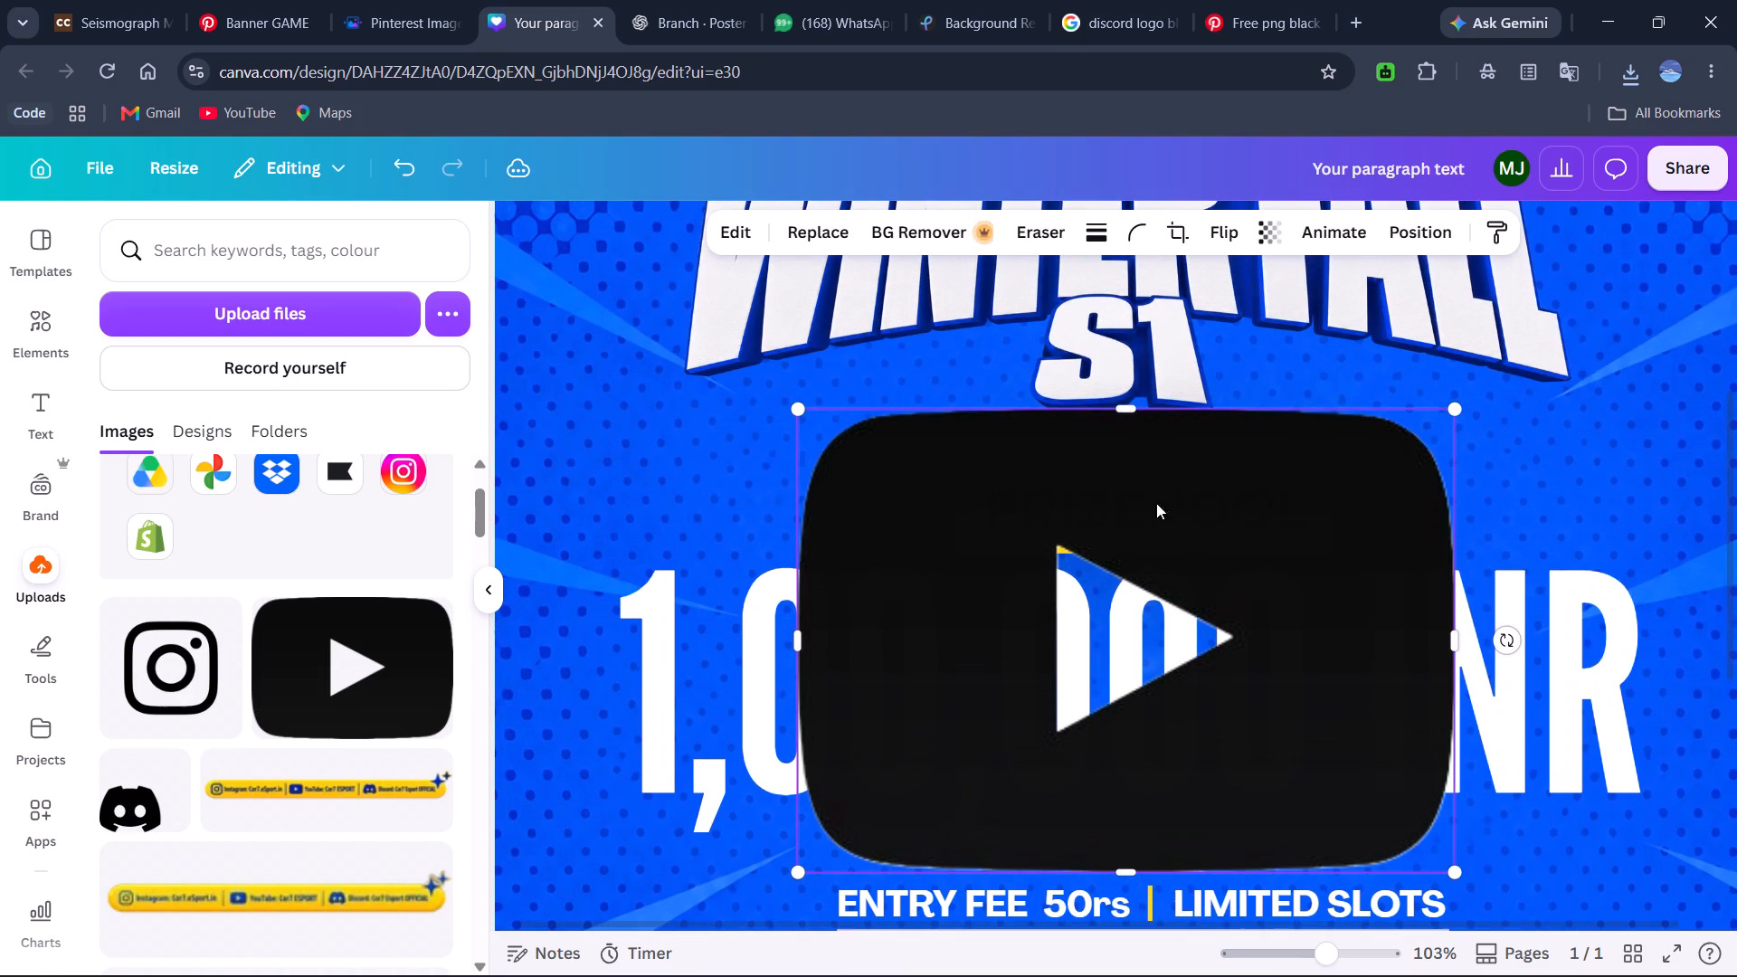
drag(802, 409, 1336, 674)
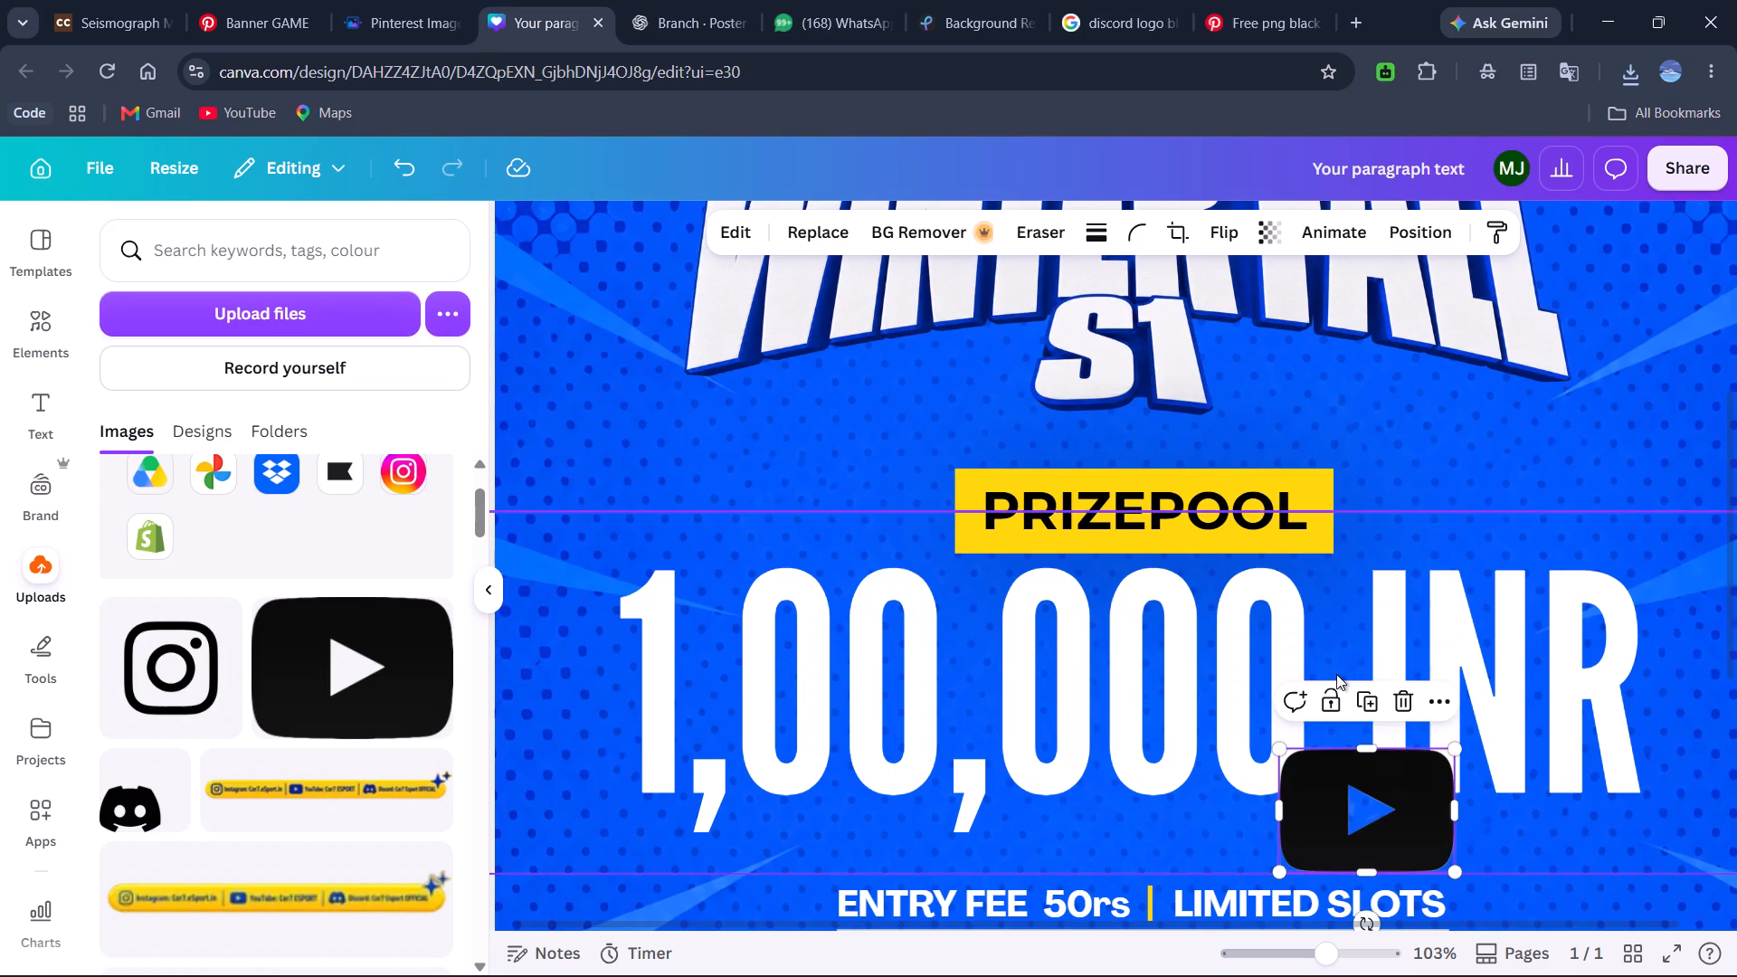
scroll(1336, 674, down, 3)
drag(1381, 309, 1098, 704)
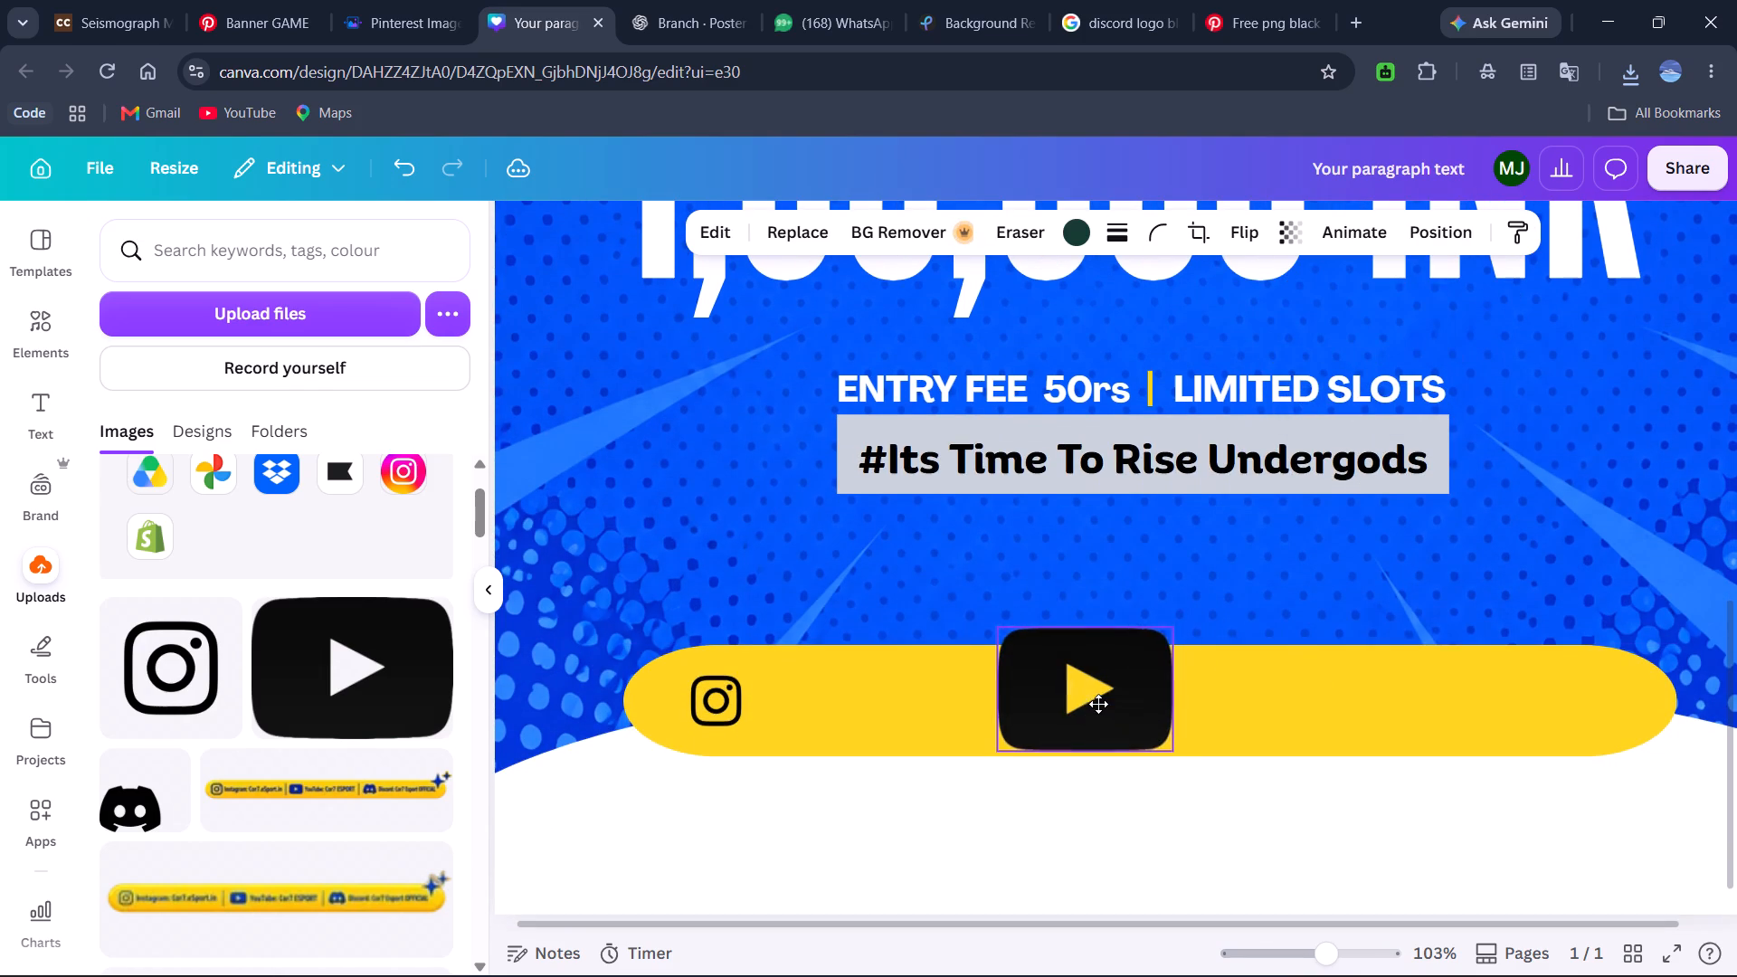
drag(1098, 704, 1098, 706)
drag(1003, 627, 1108, 707)
drag(1140, 738, 1111, 721)
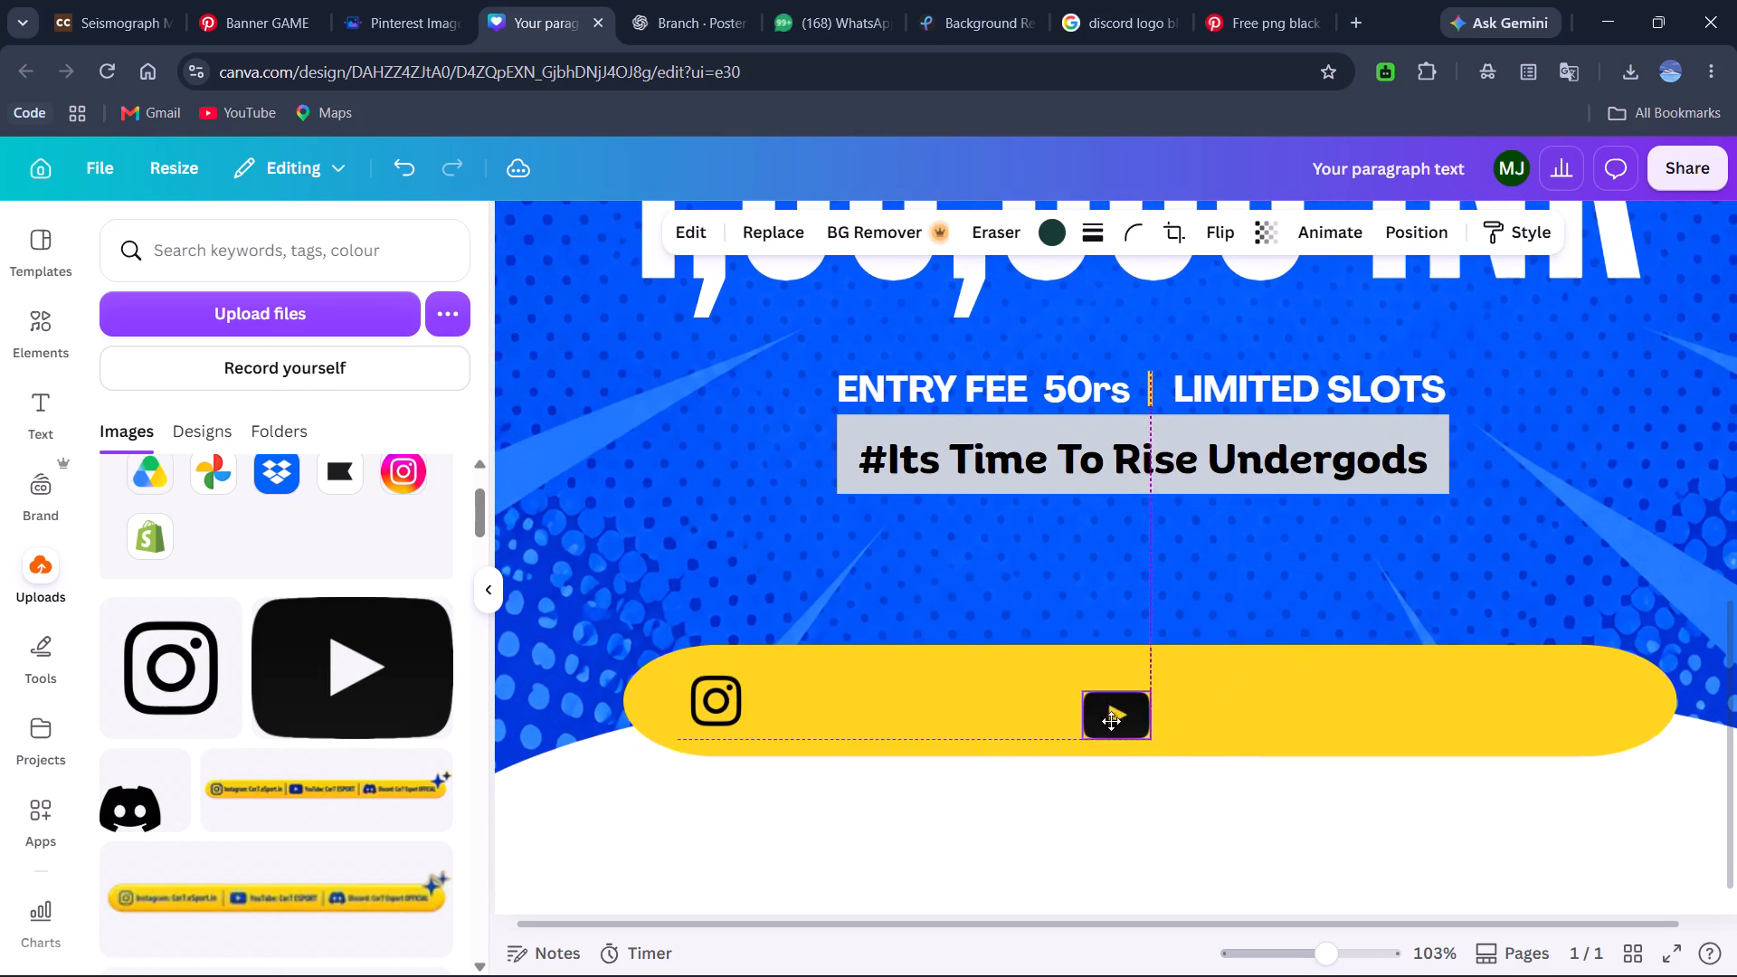
drag(1111, 721, 1061, 697)
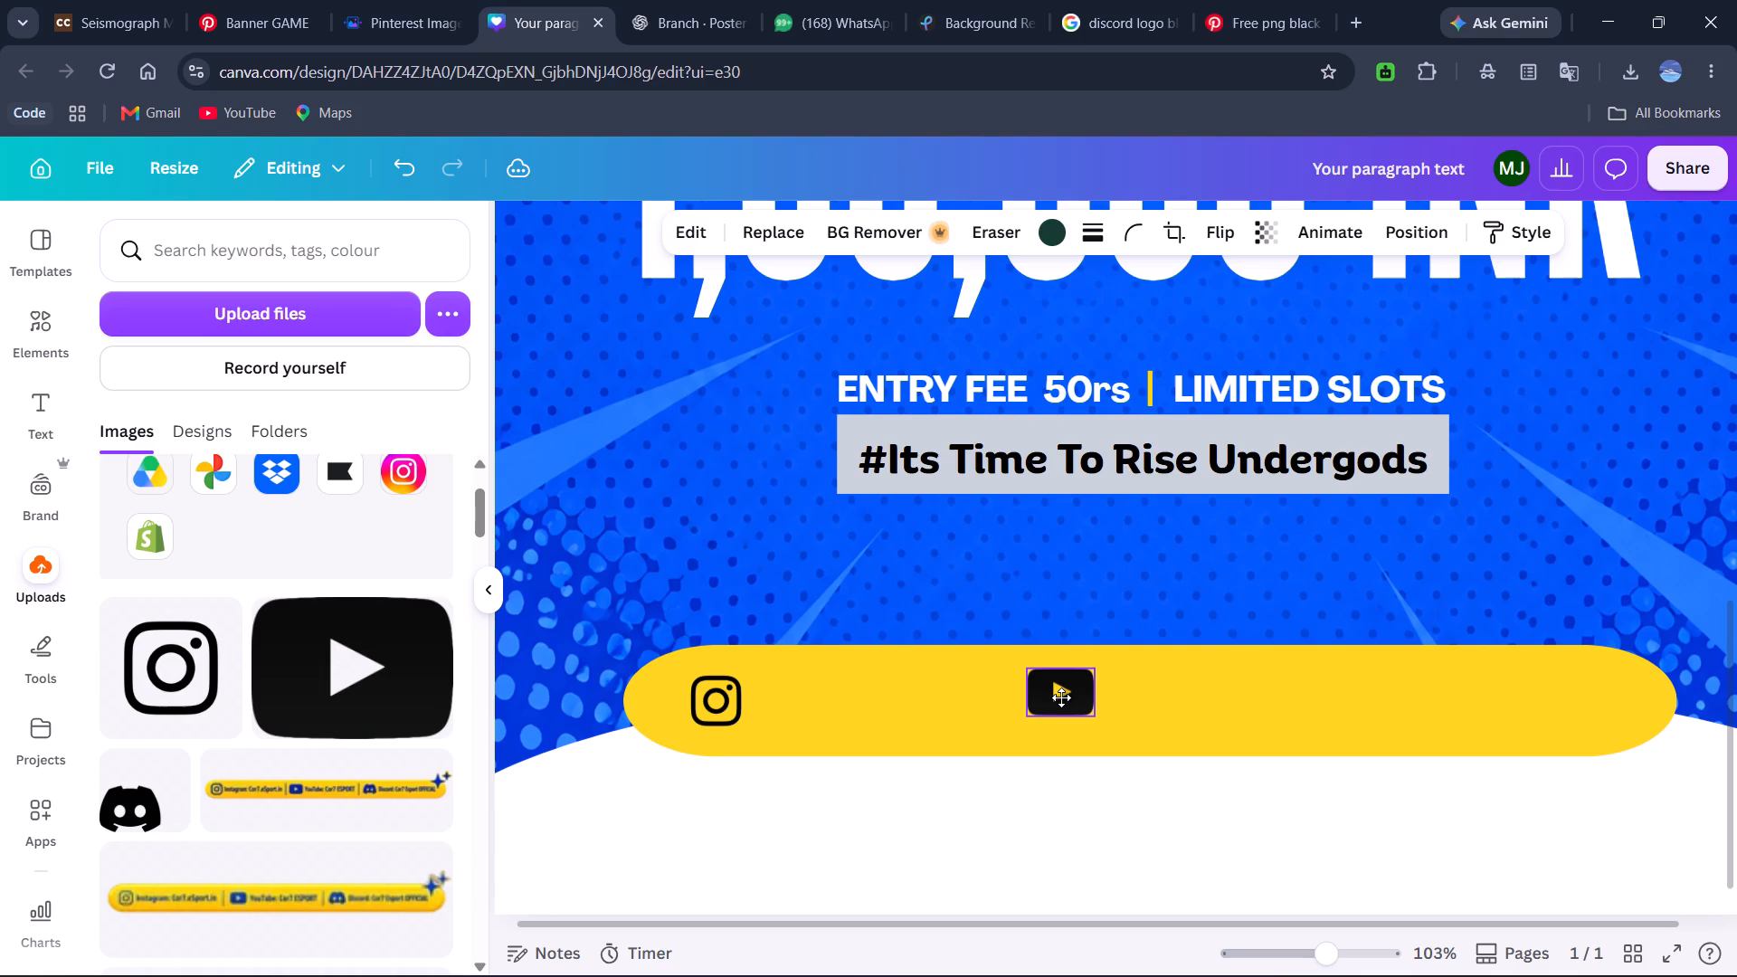
drag(1061, 697, 1066, 703)
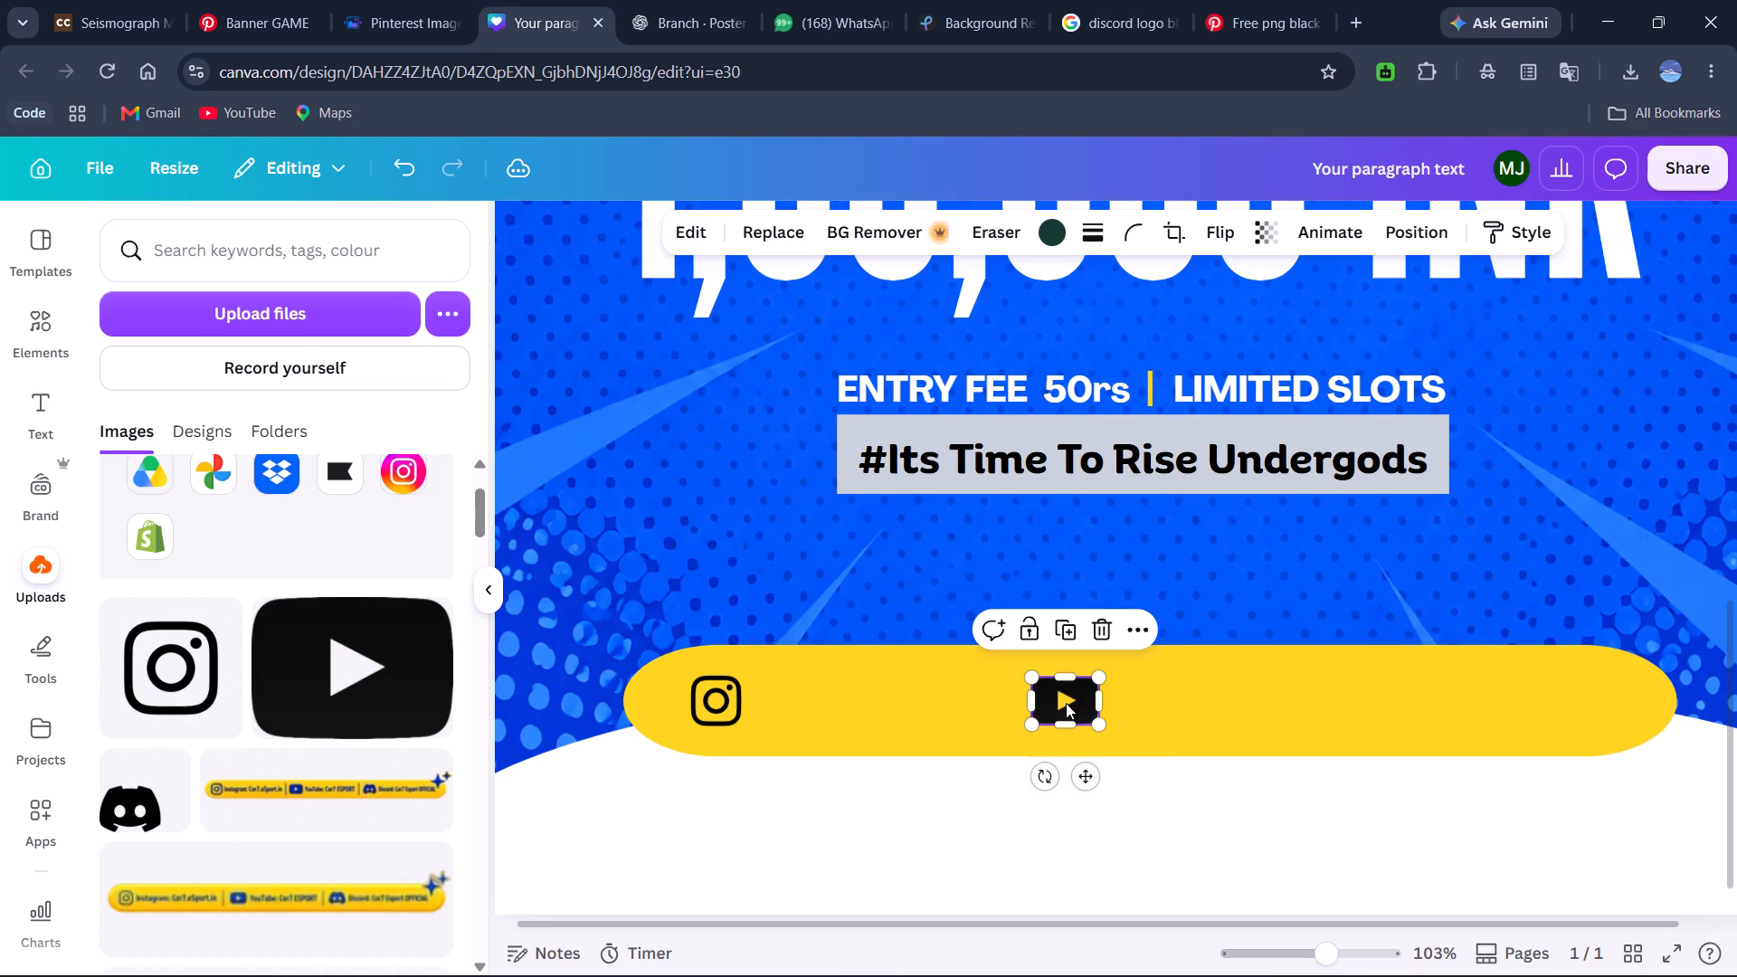
Add the uploaded black Discord logo to the poster and scale it down towards icon size above the yellow bar's right part.
click(143, 802)
scroll(143, 802, up, 3)
scroll(581, 697, up, 2)
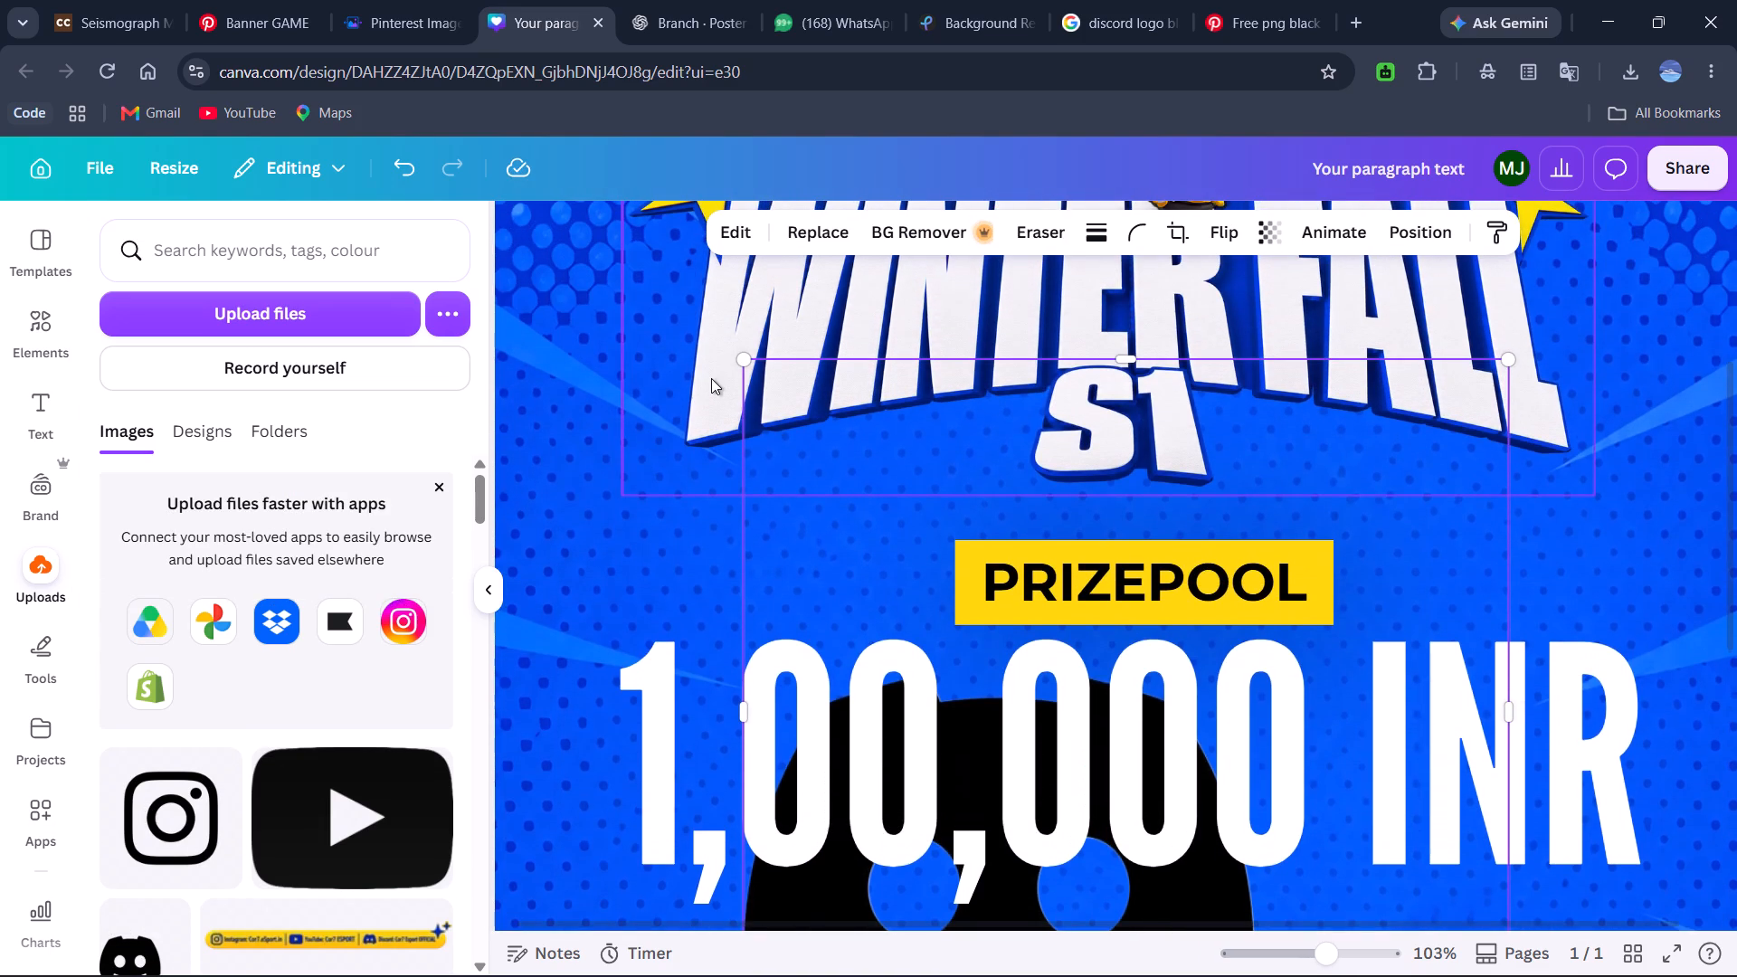
drag(741, 365, 1192, 720)
scroll(1192, 720, down, 4)
scroll(1194, 542, up, 1)
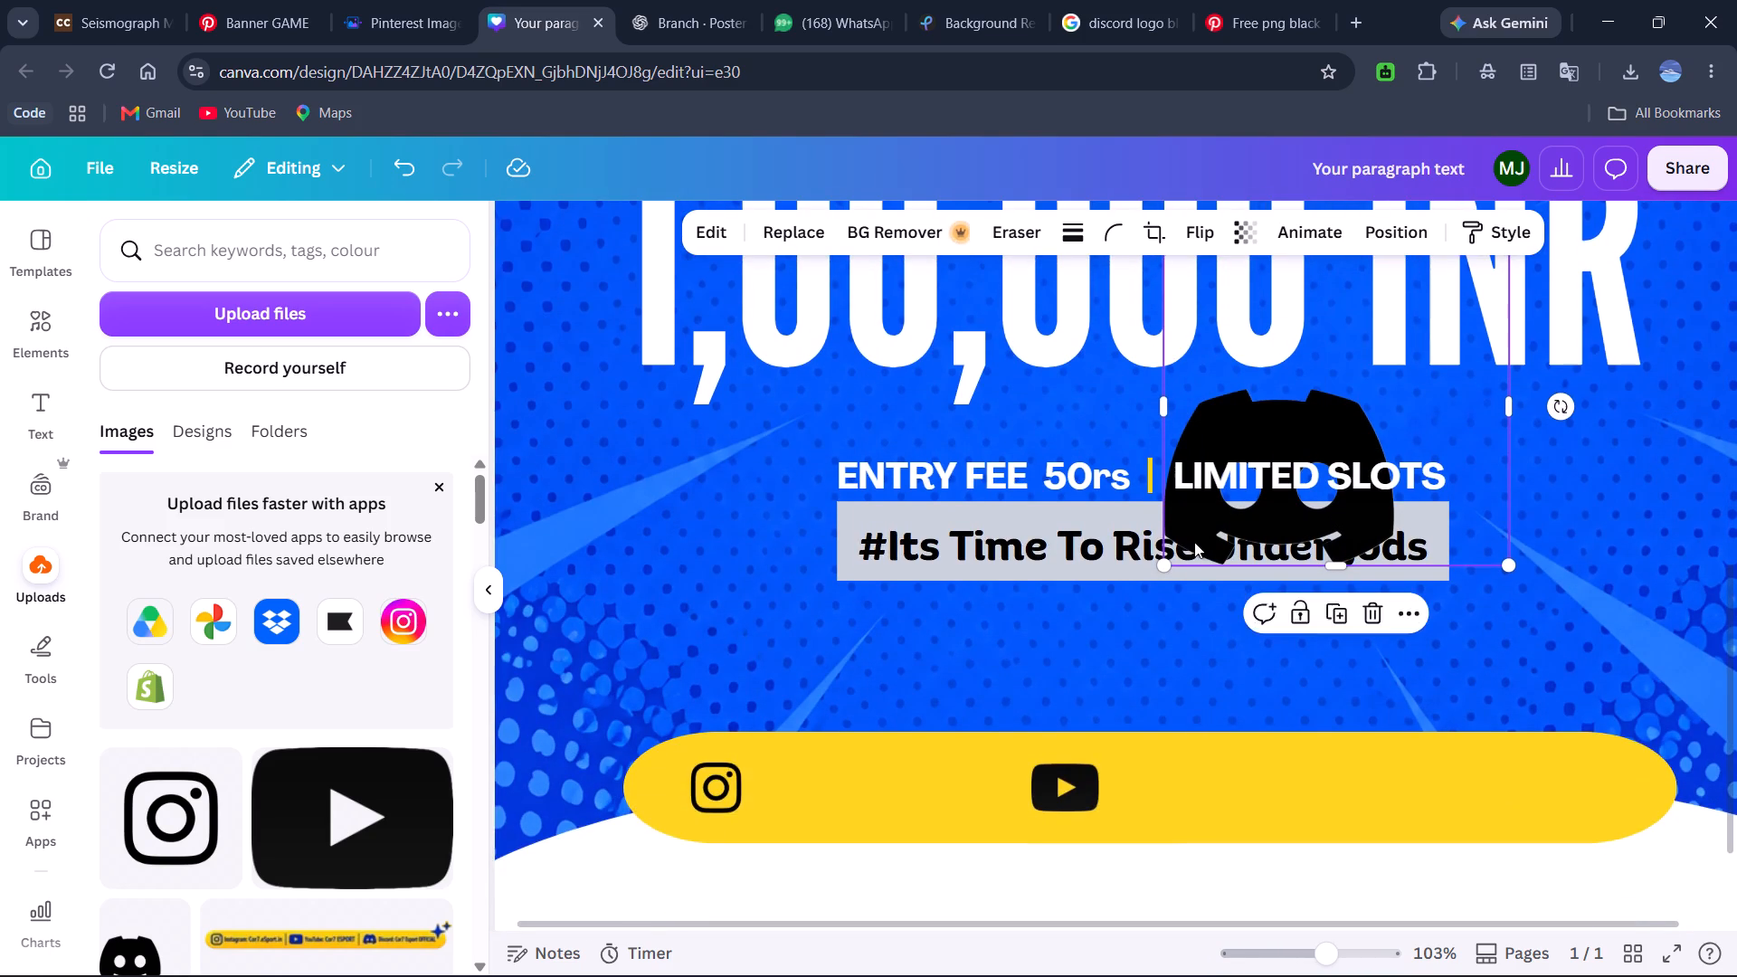
scroll(1194, 542, up, 1)
drag(1160, 337, 1383, 487)
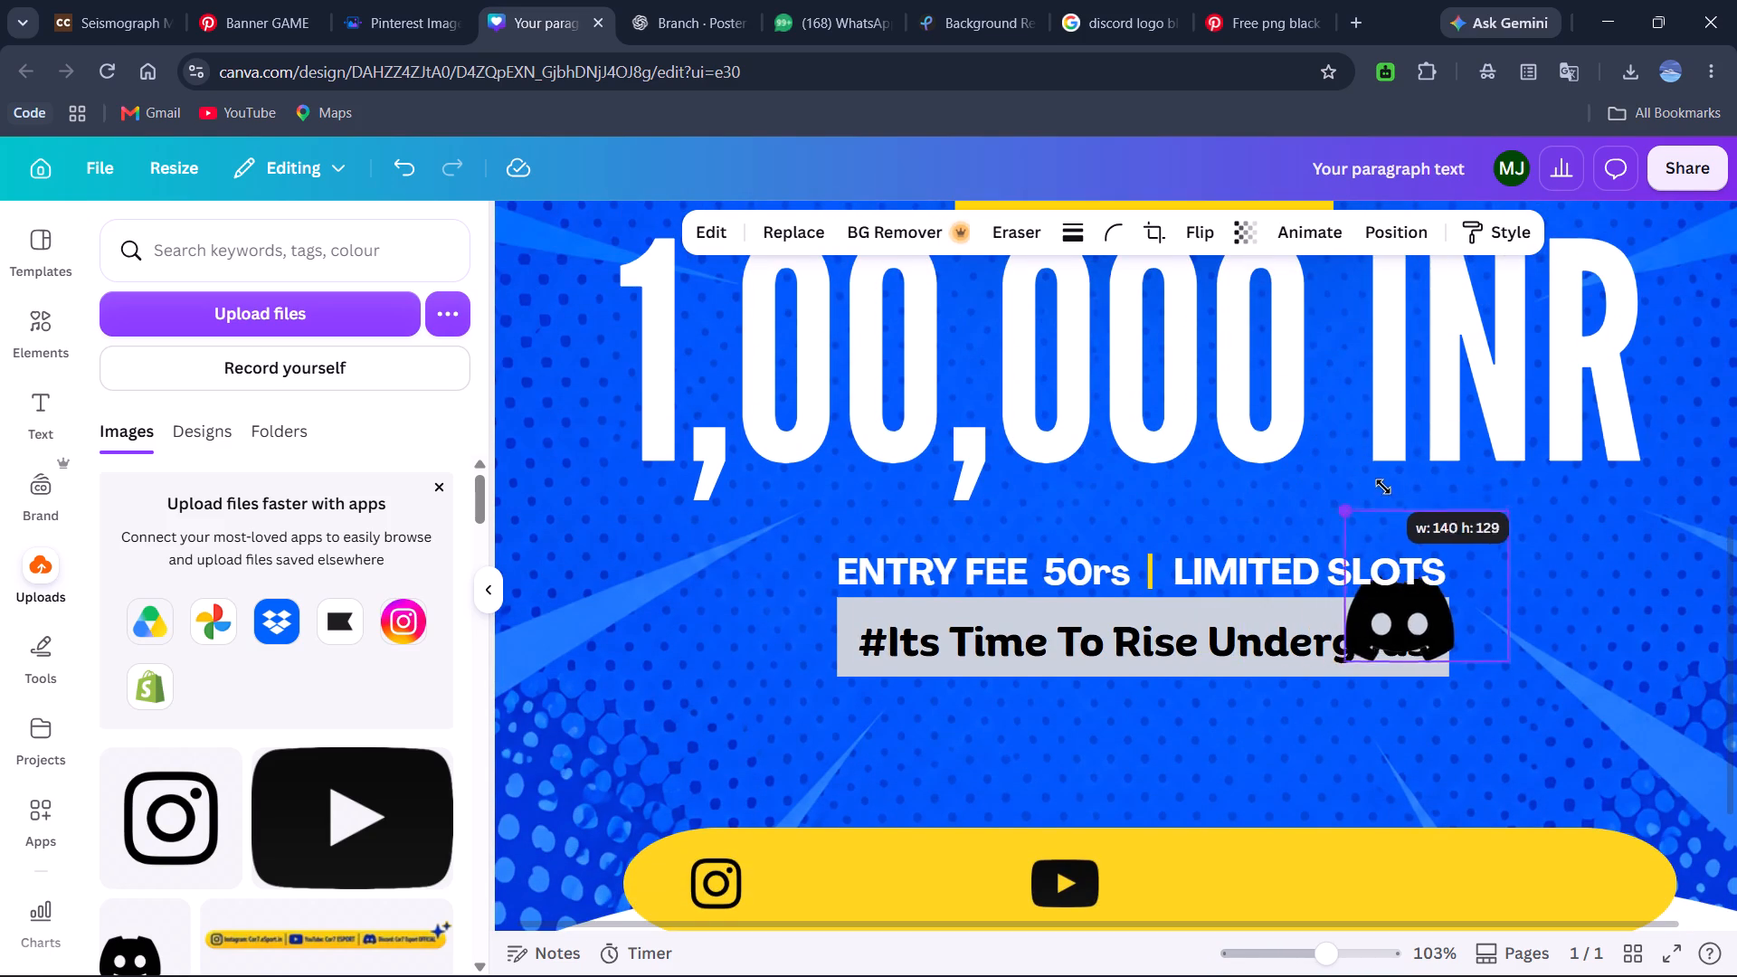
Shrink the black Discord logo to about the size of the Instagram and YouTube logos.
drag(1383, 487, 1389, 496)
drag(1369, 526, 1435, 570)
Select the black YouTube logo on the yellow bar and adjust its size.
click(1070, 883)
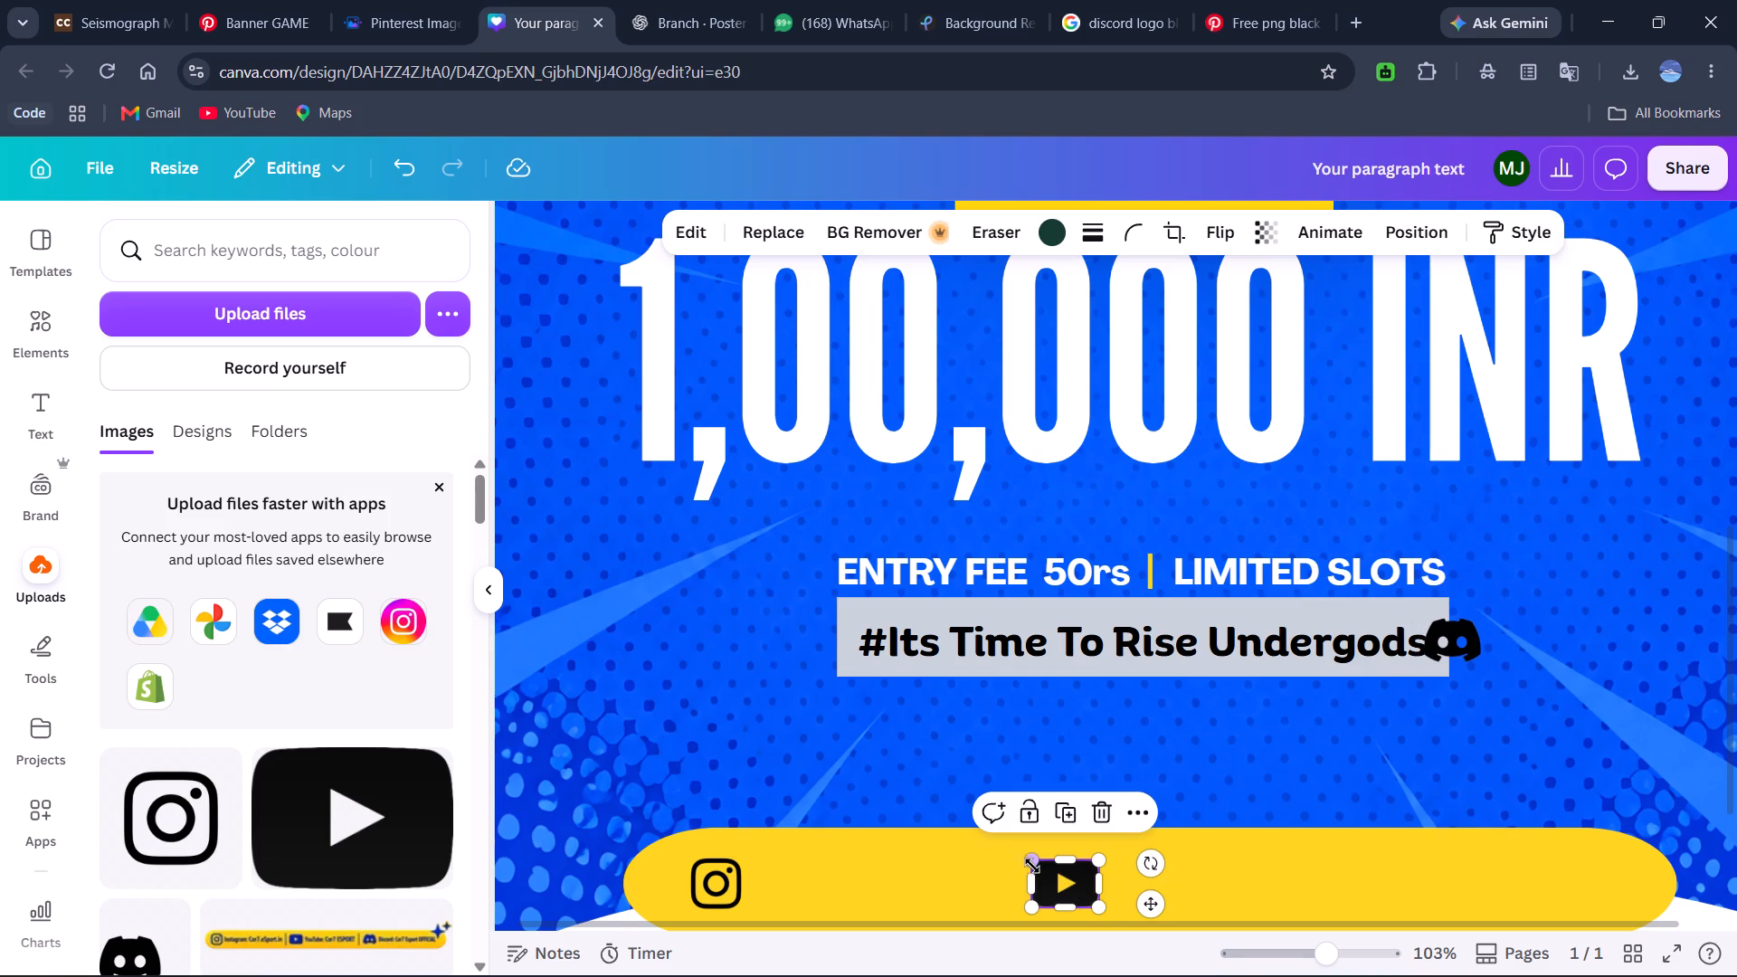
click(1031, 865)
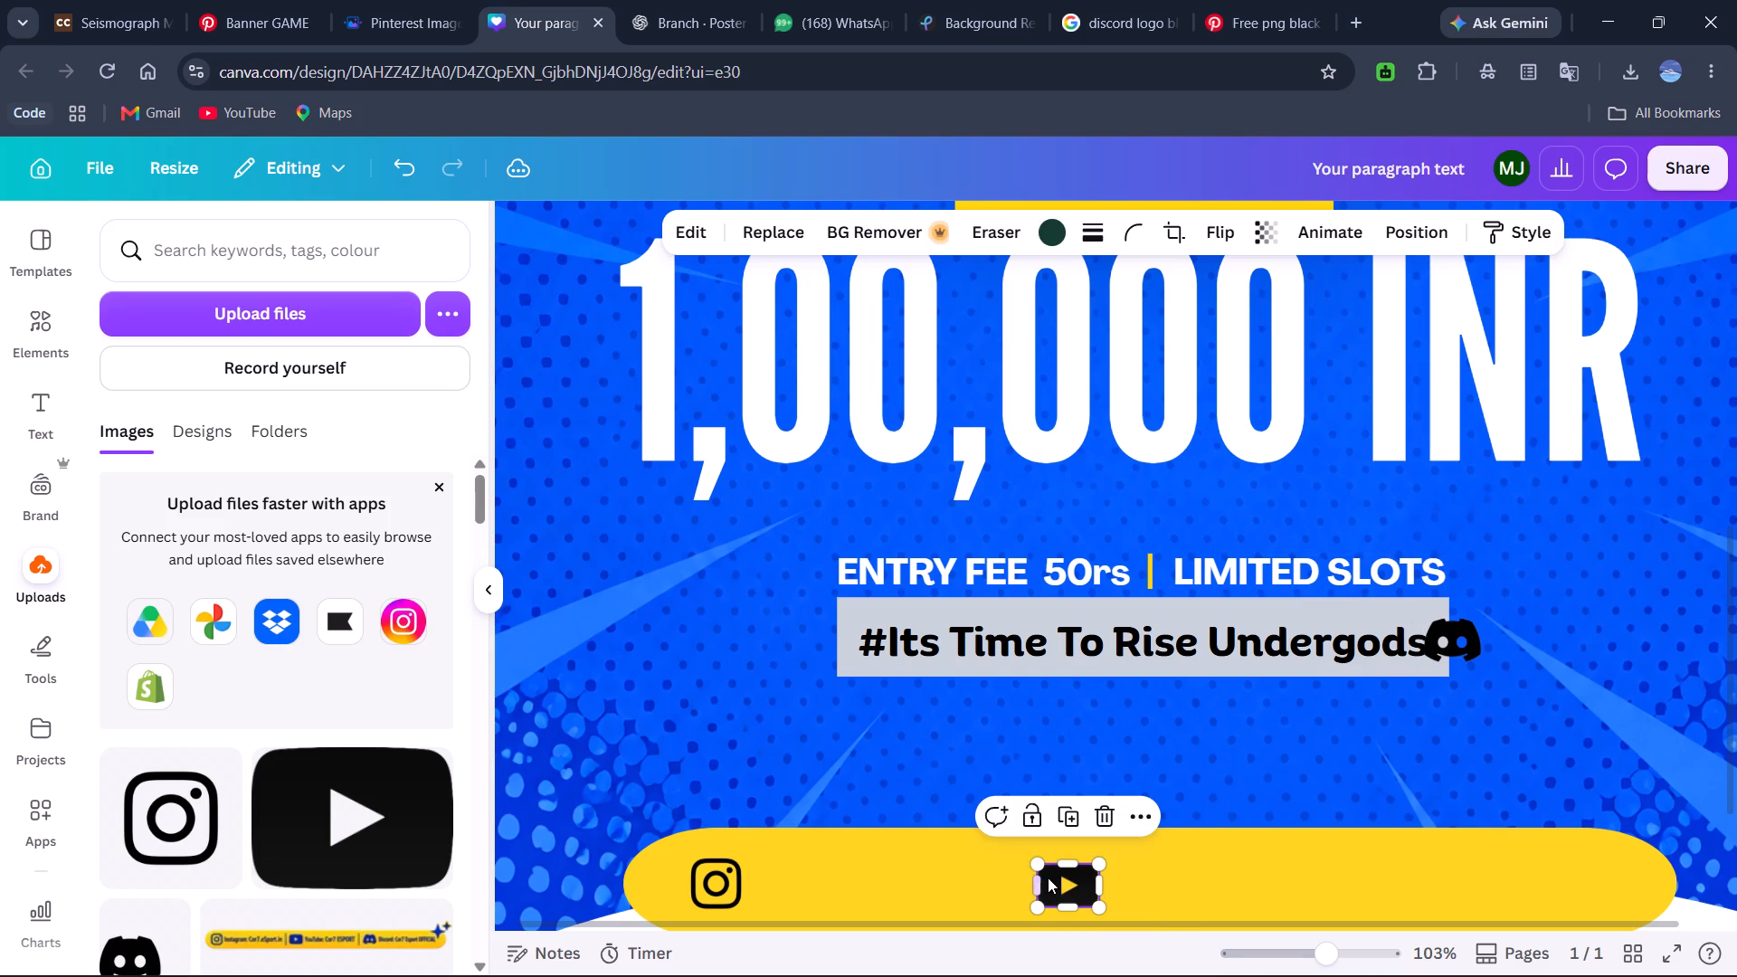
Place the black Discord logo on the yellow bar, in line and equally spaced with the Instagram and YouTube logos.
click(1063, 884)
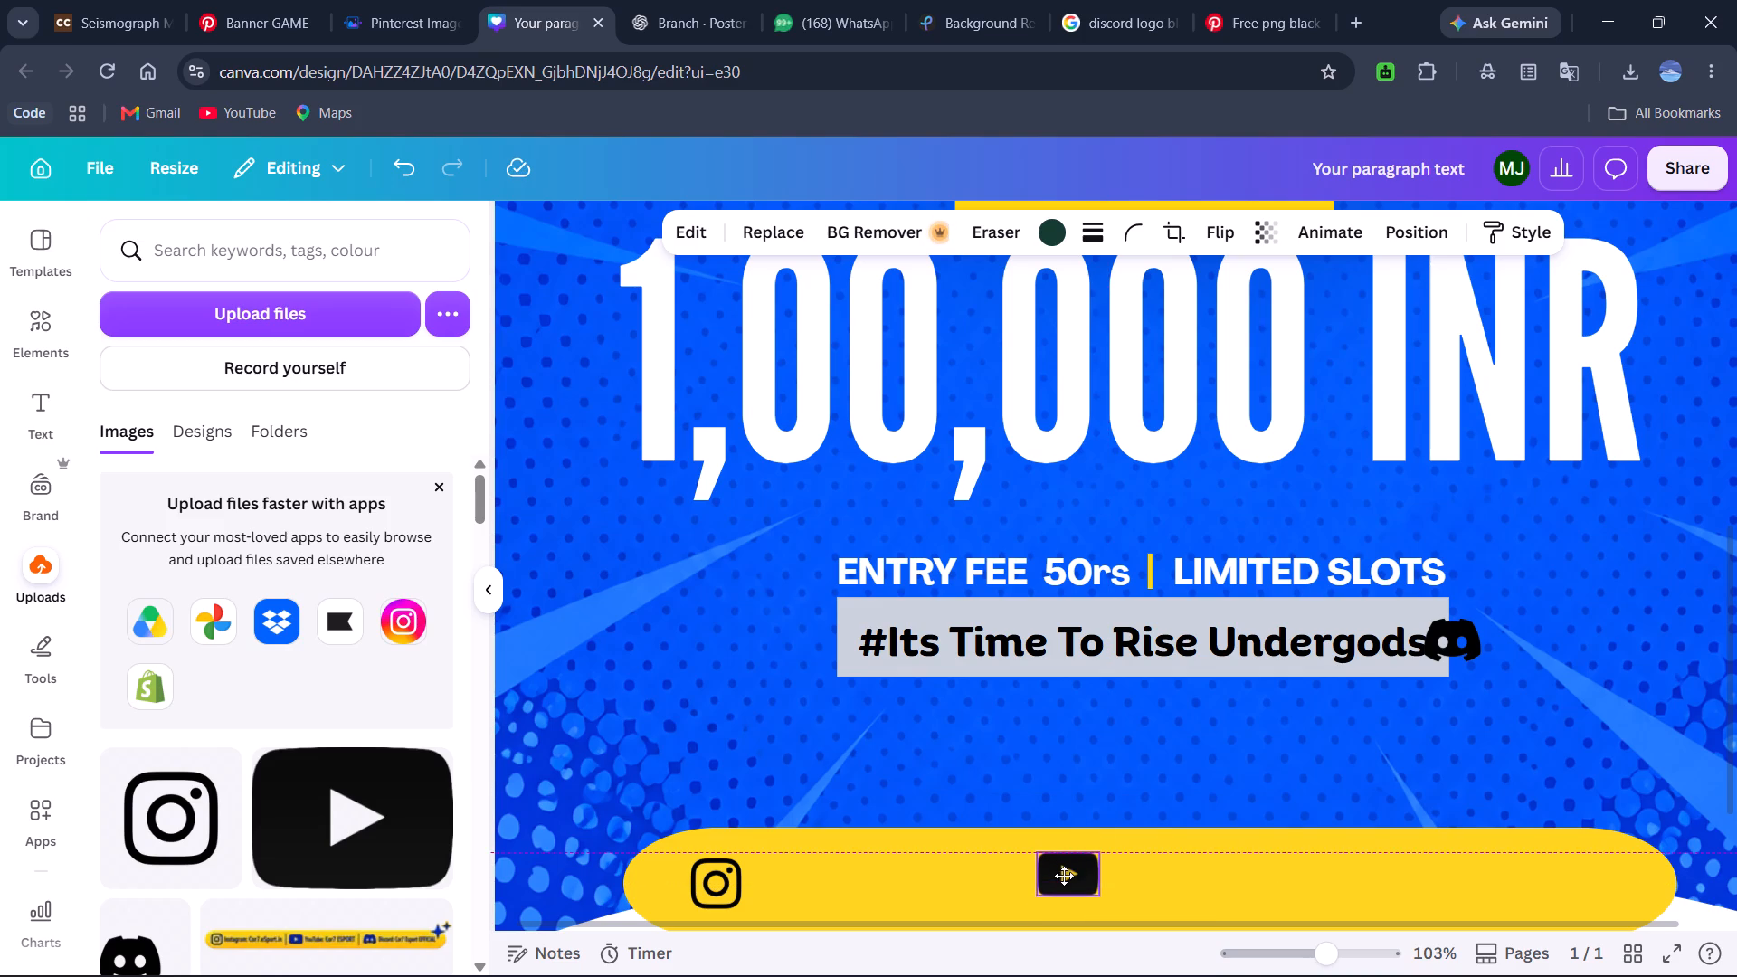
click(1448, 640)
drag(1448, 640, 1402, 877)
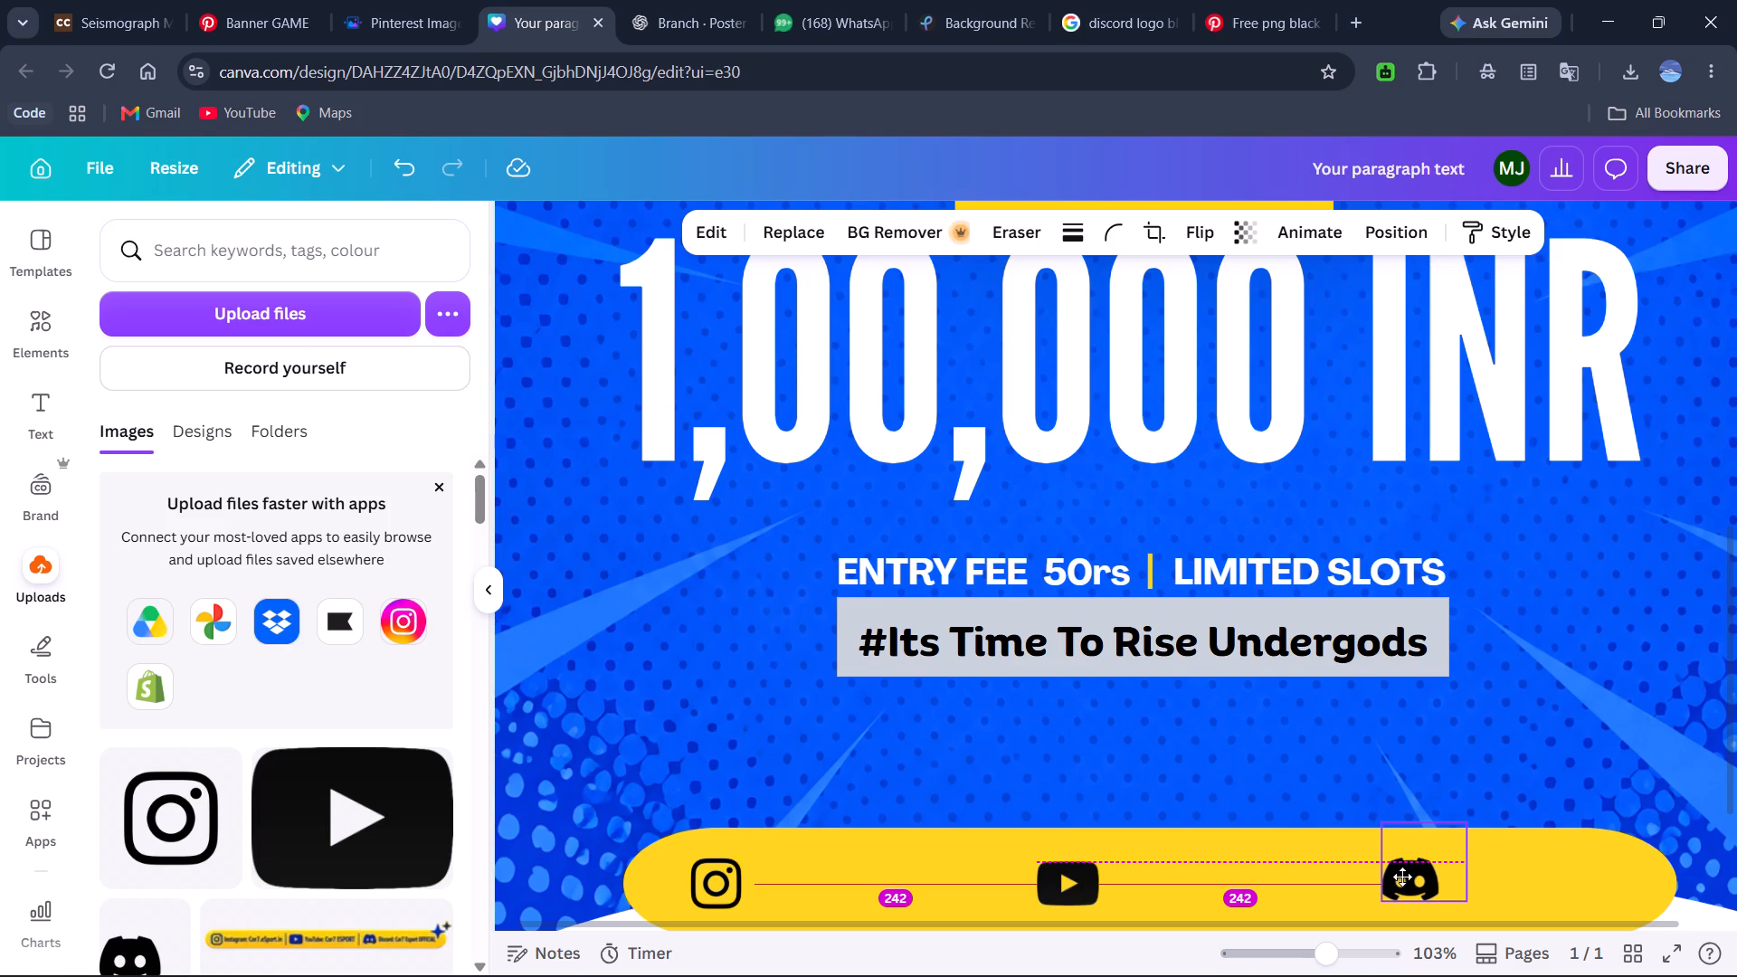
drag(1402, 877, 1404, 880)
drag(1404, 880, 1404, 882)
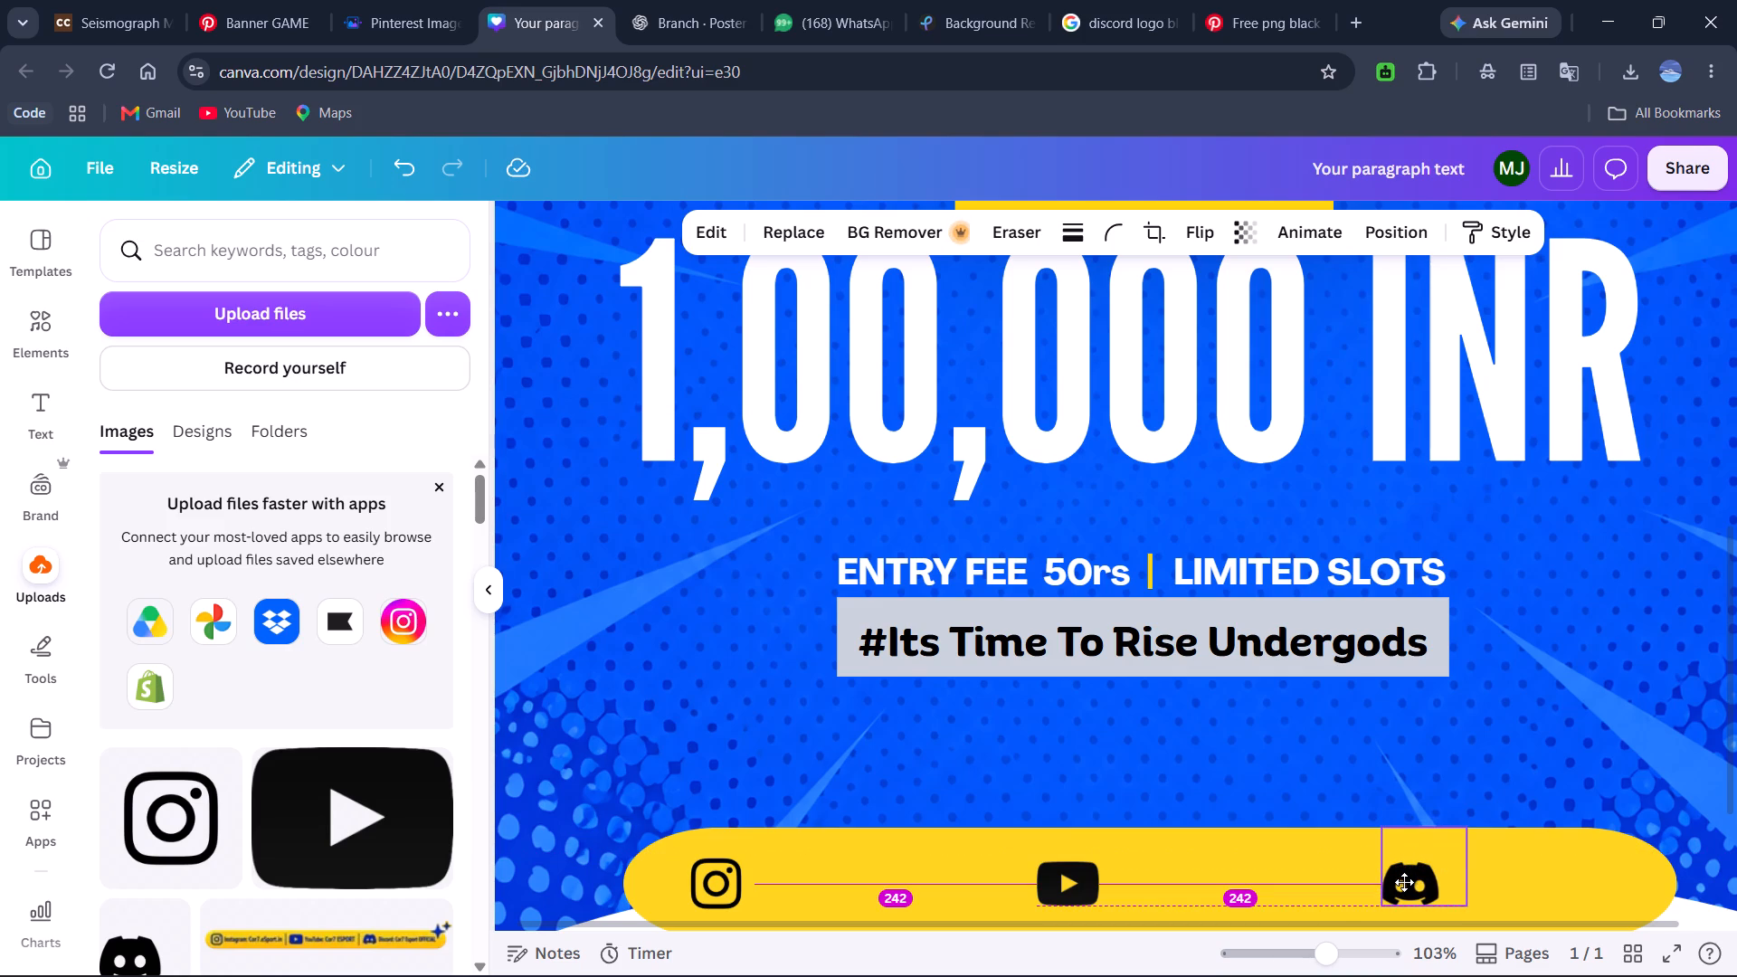
drag(1404, 882, 1402, 882)
click(1619, 678)
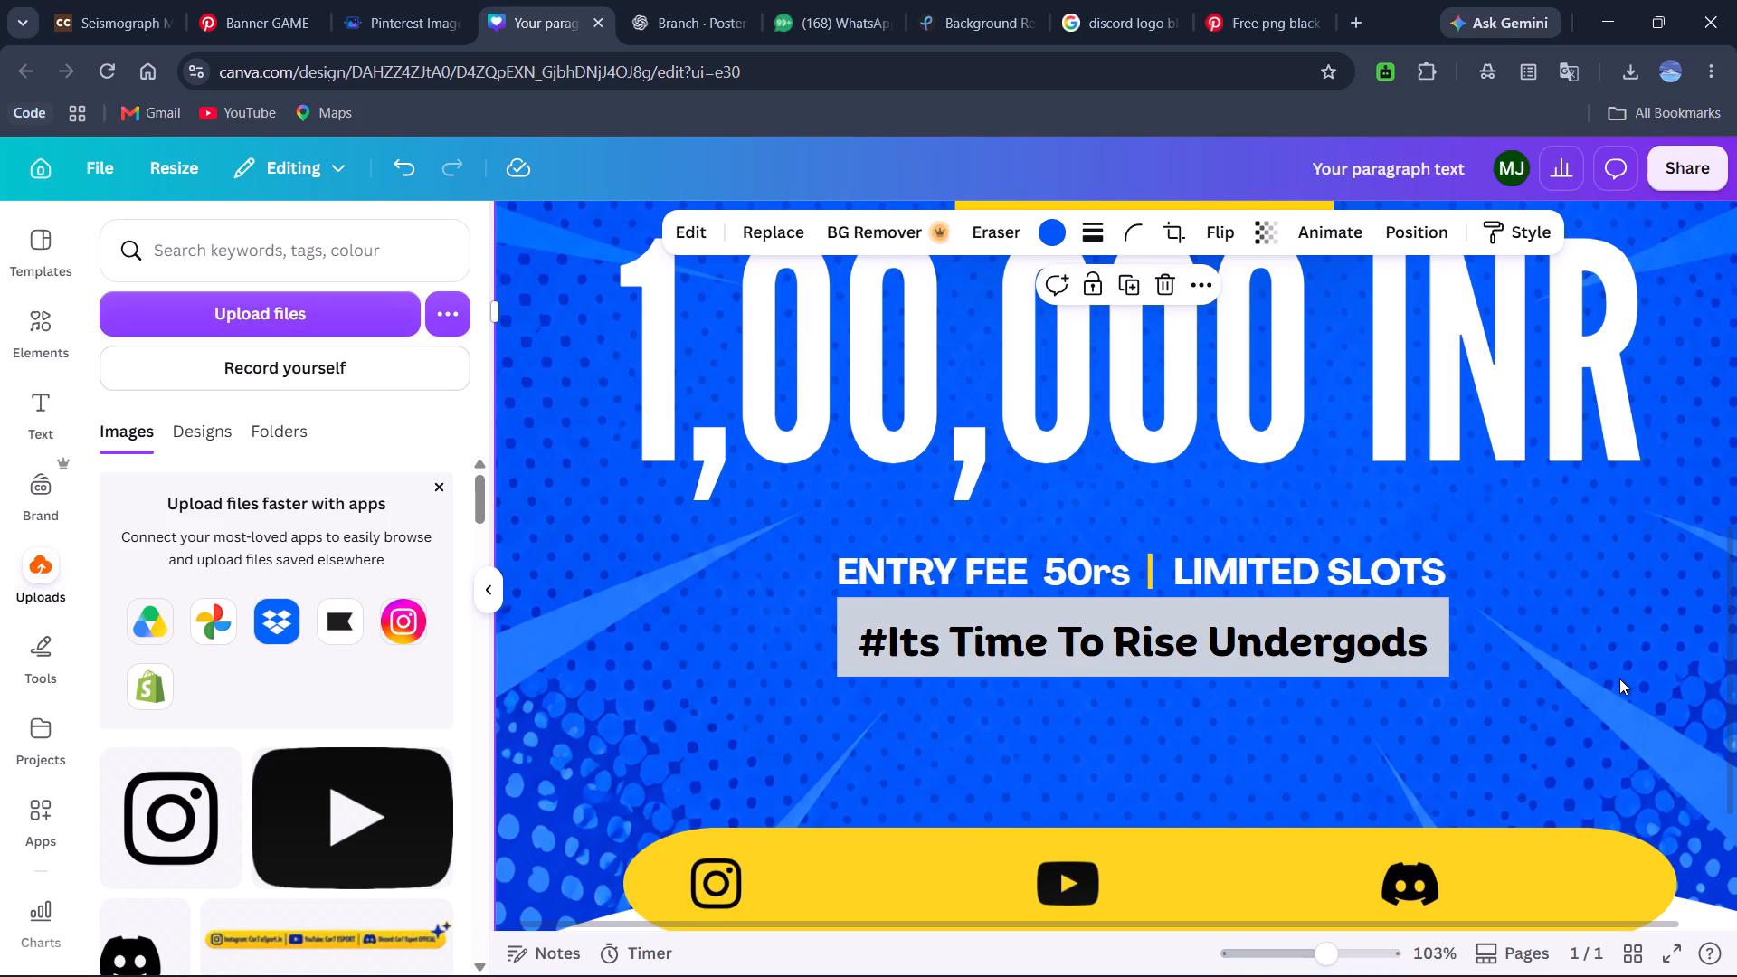
Add a text box on the yellow bar between the Instagram and YouTube logos and make its text bold.
scroll(1619, 678, down, 1)
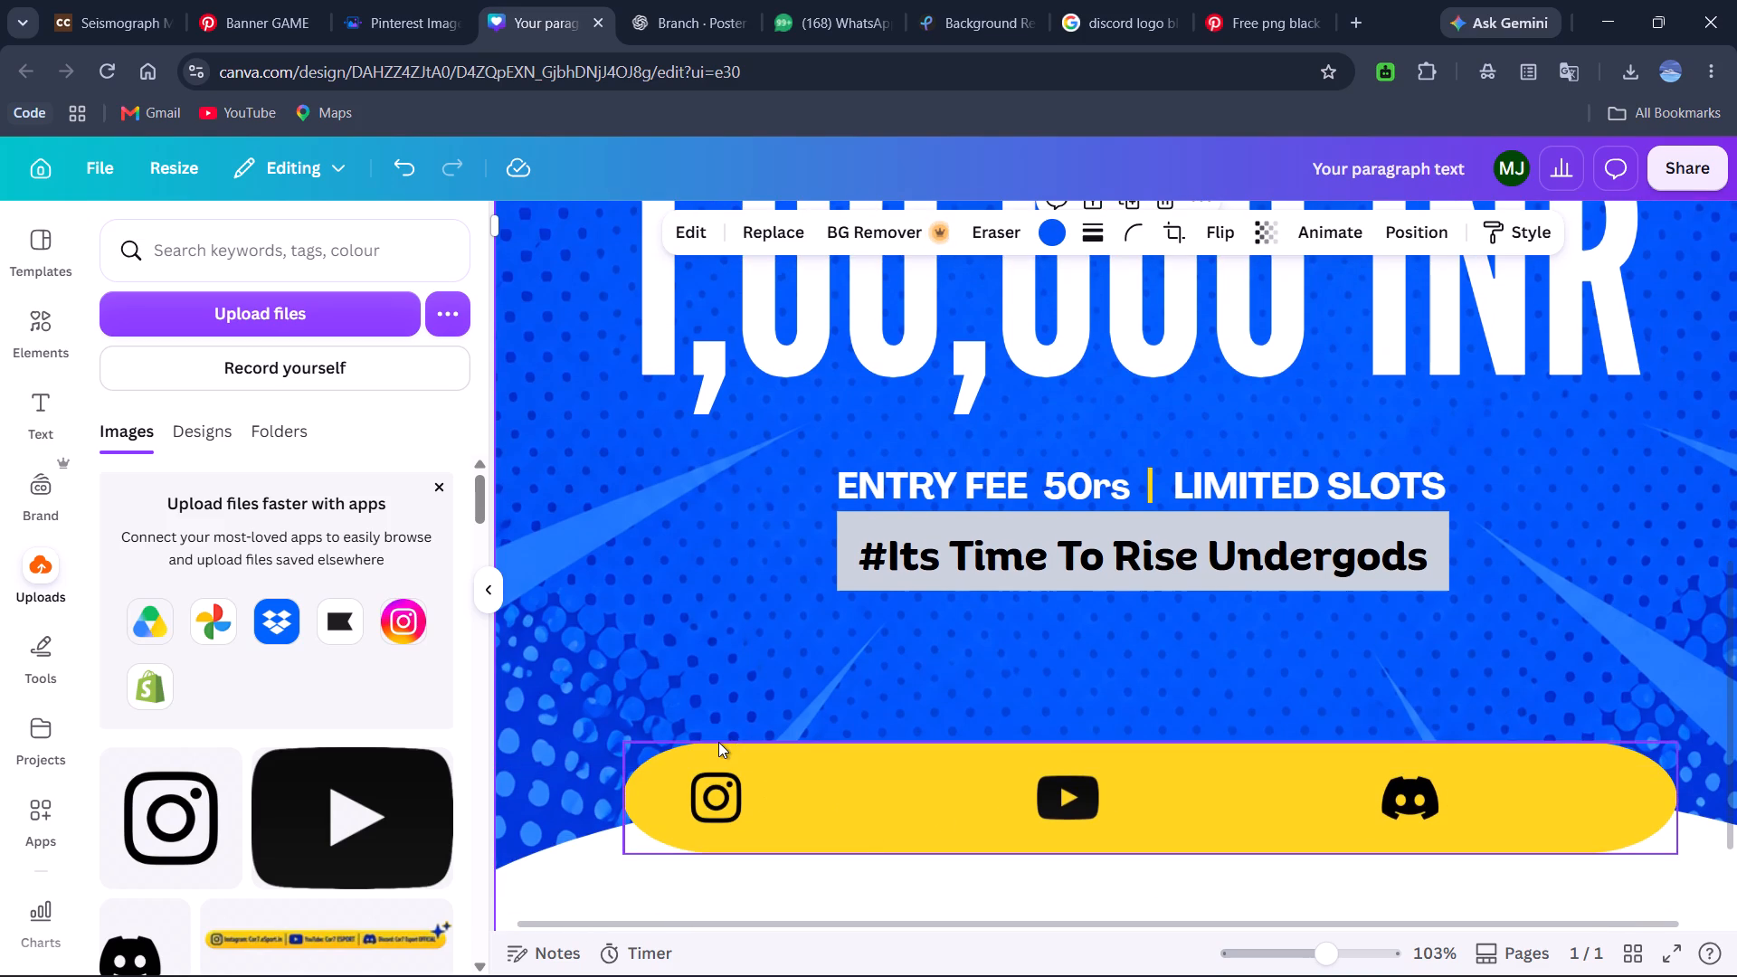
click(43, 410)
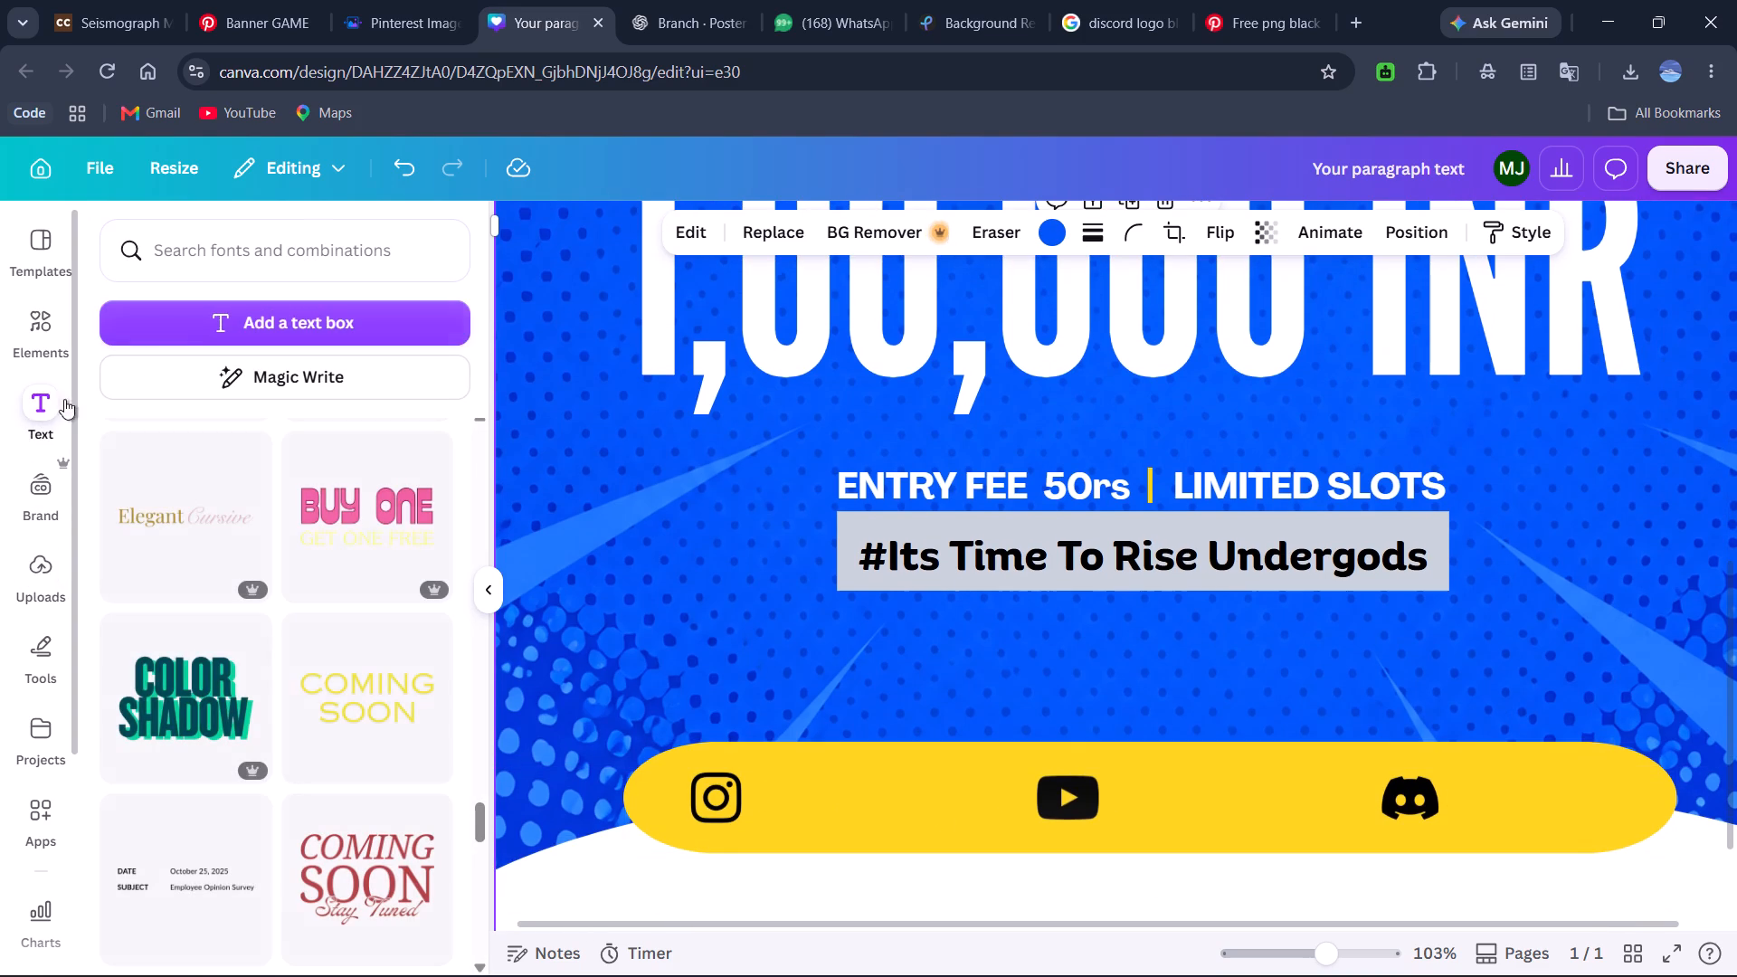
click(236, 322)
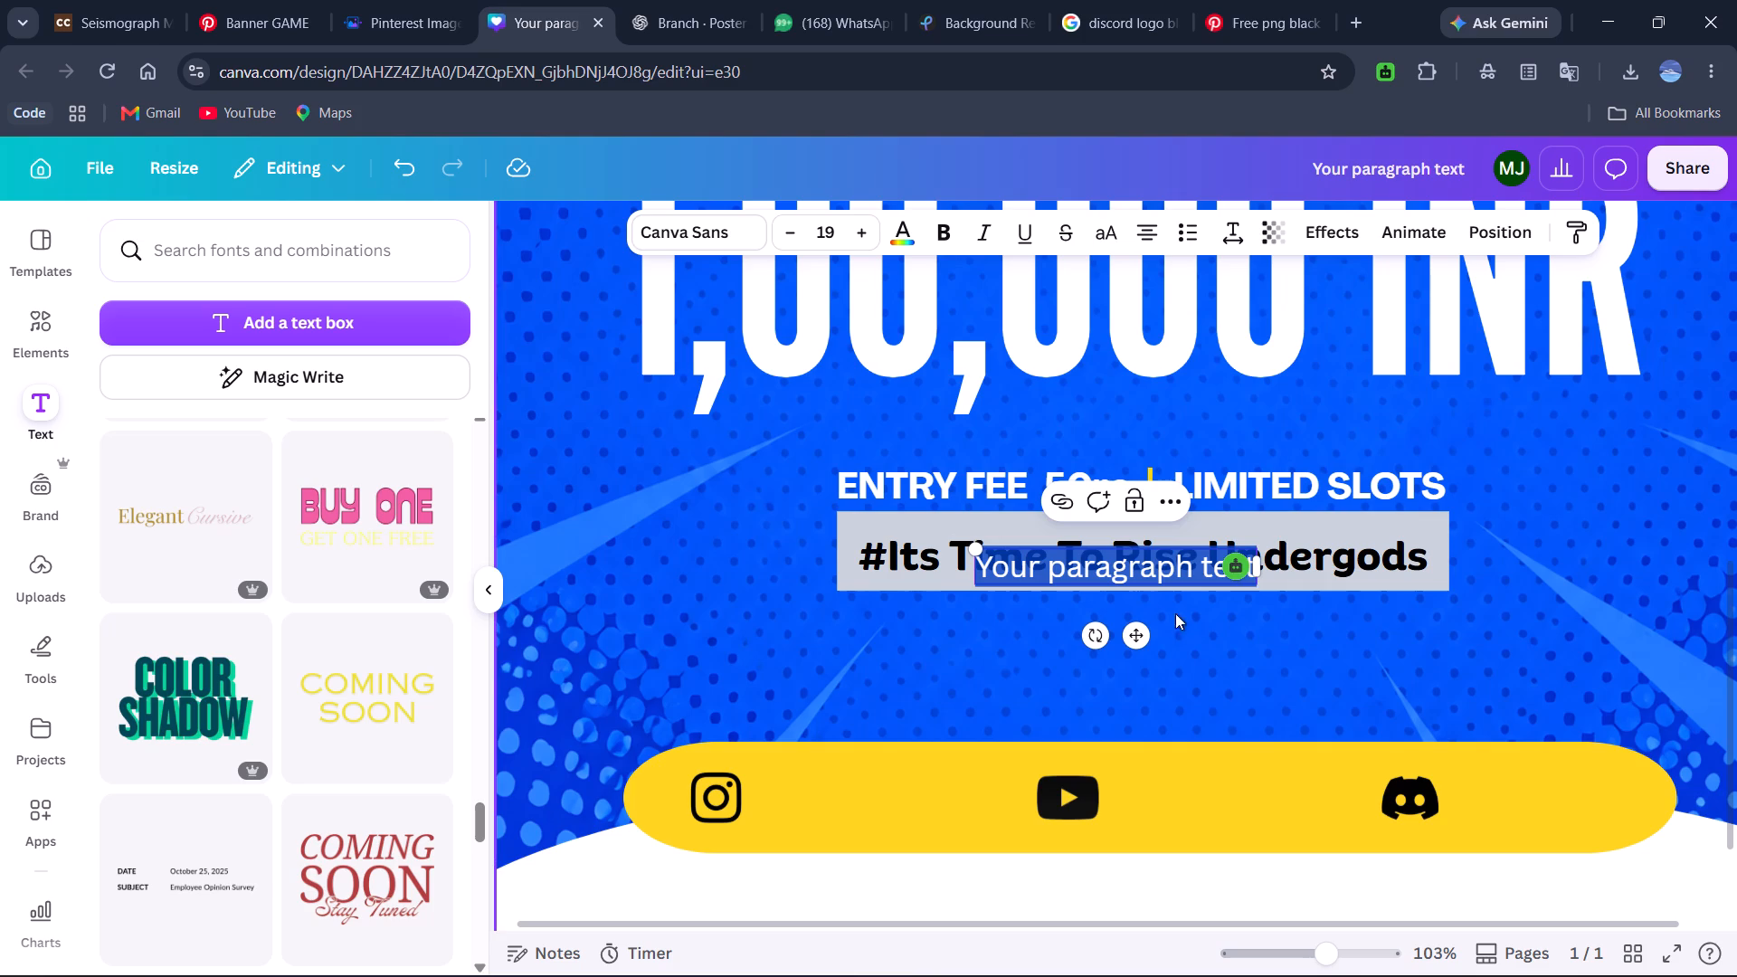
drag(1117, 631, 890, 779)
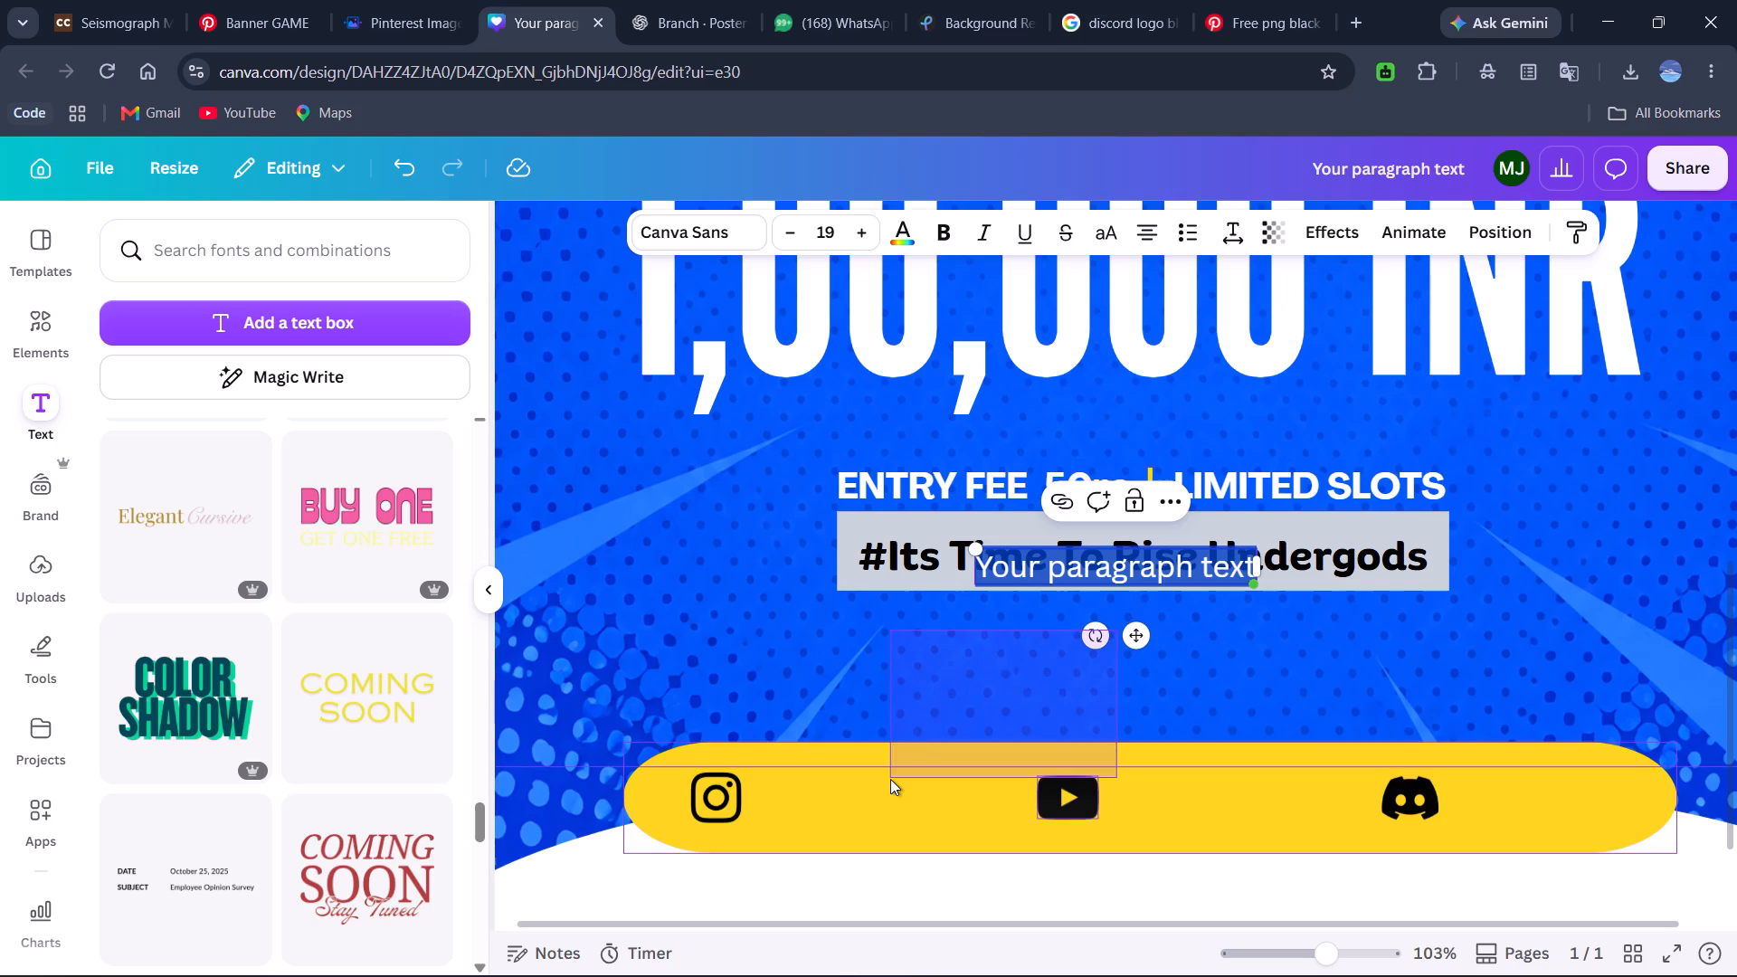
drag(890, 779, 944, 743)
click(1108, 588)
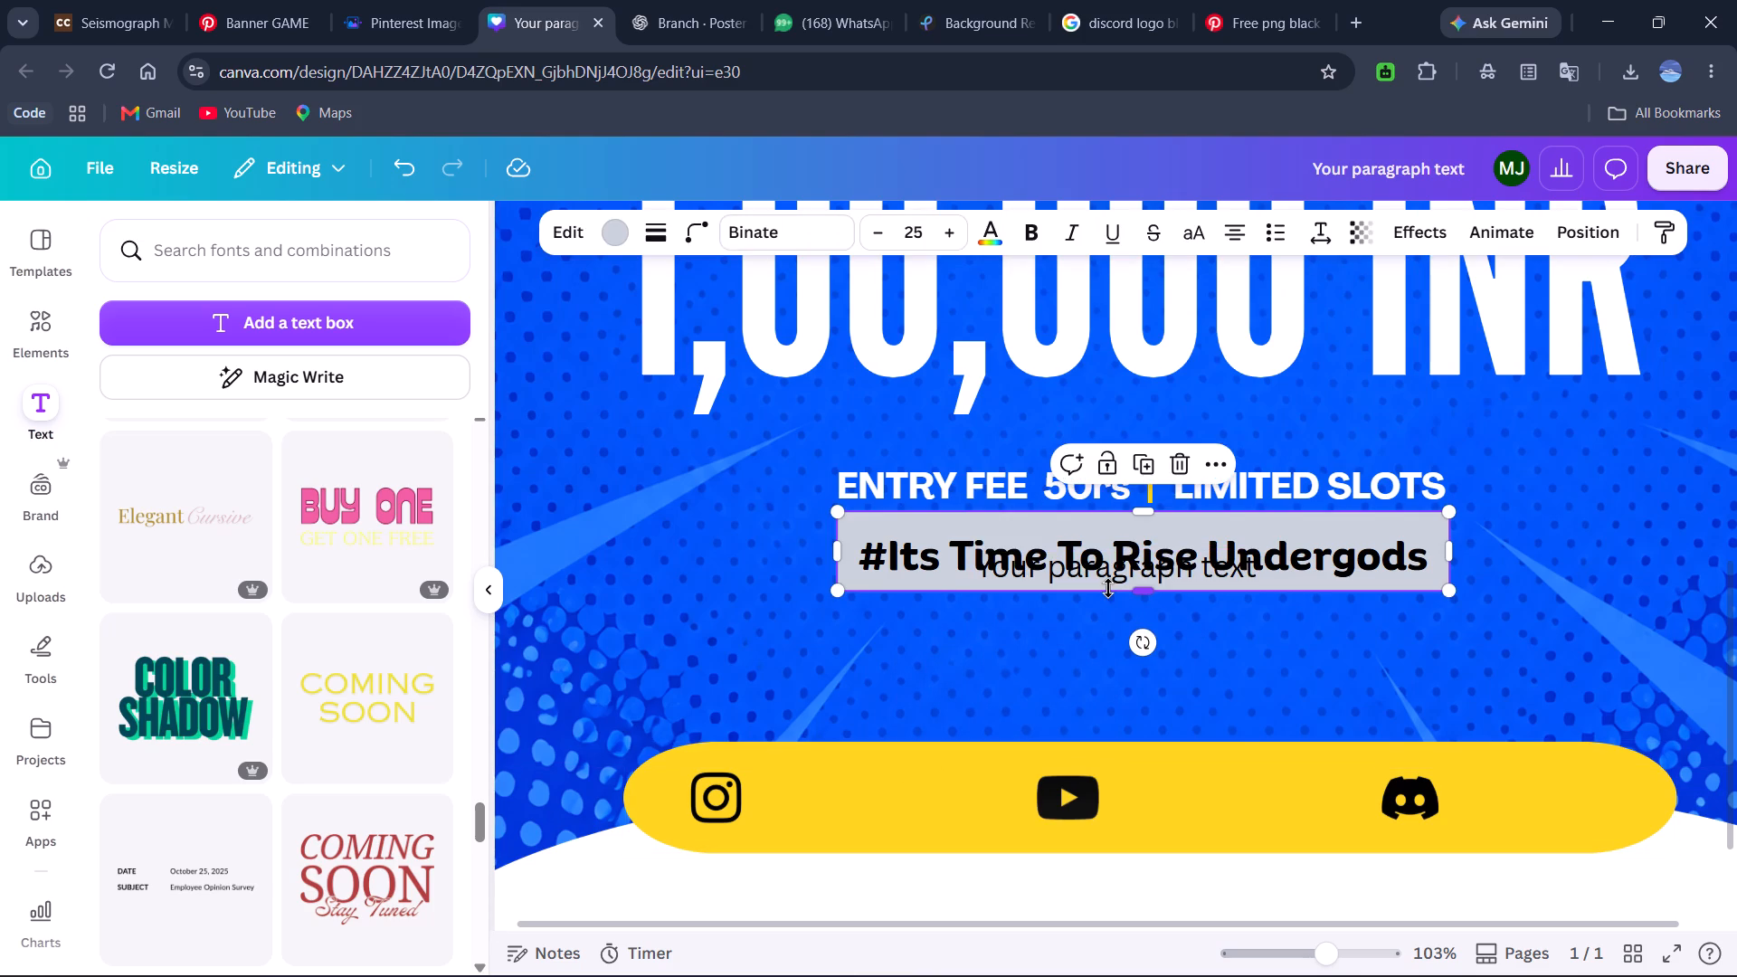
click(1107, 563)
drag(1107, 563, 894, 795)
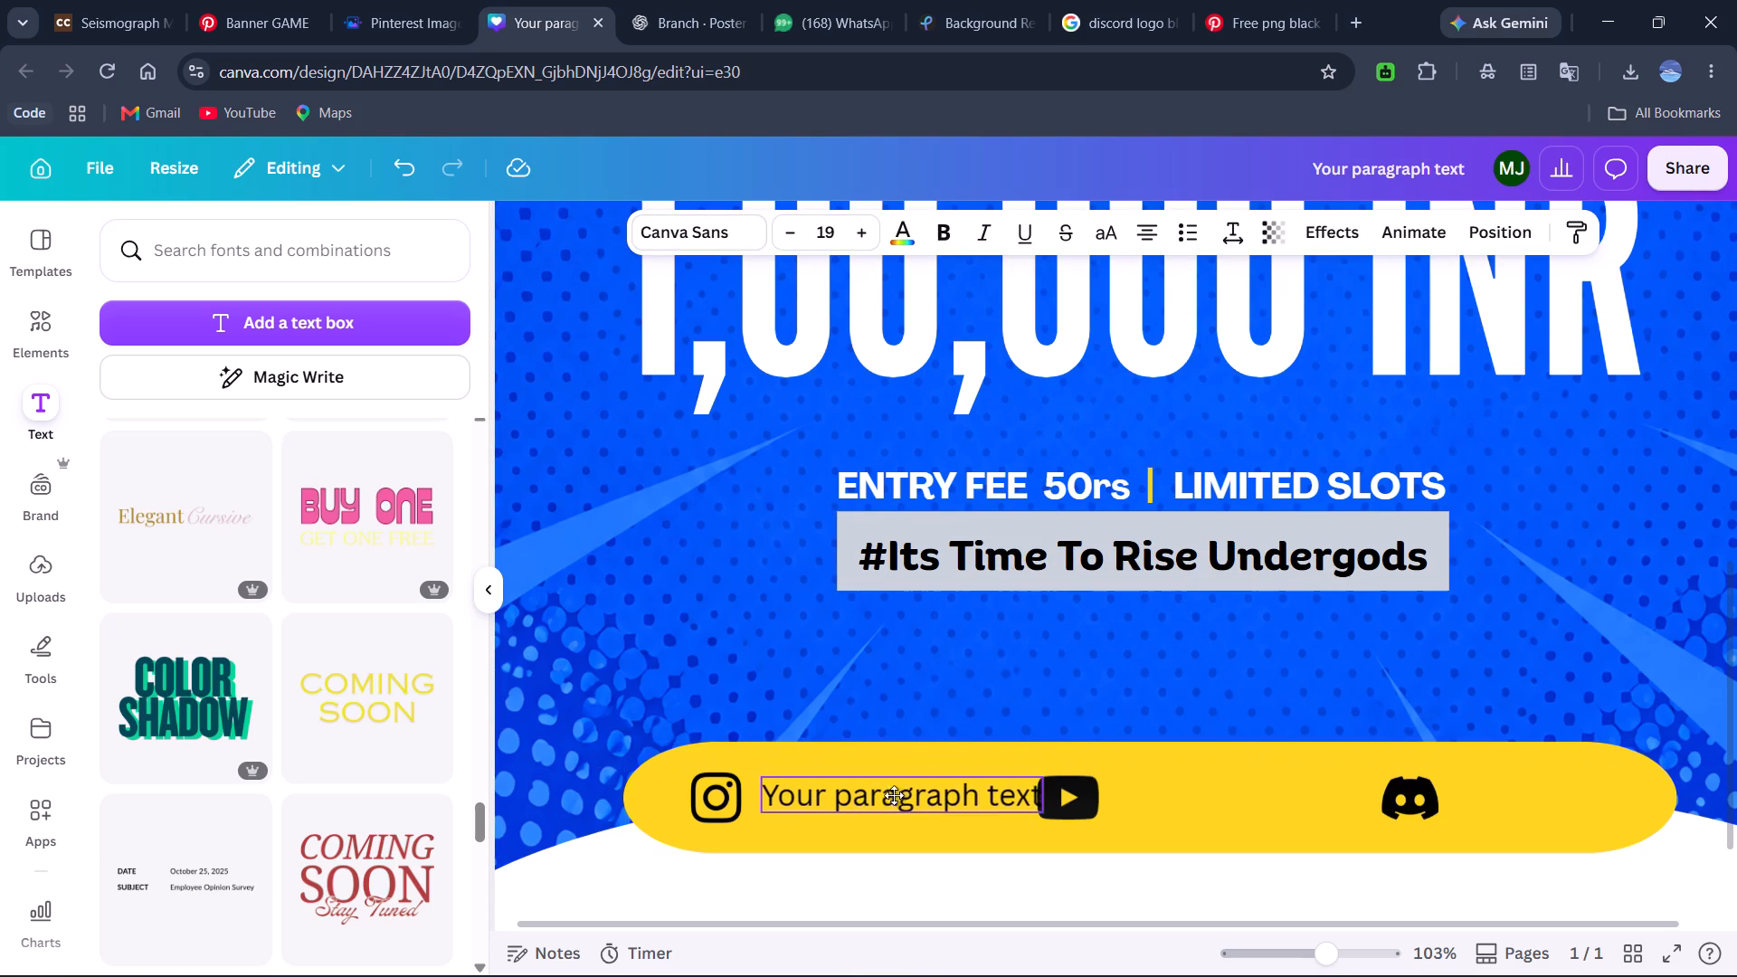
drag(894, 795, 886, 792)
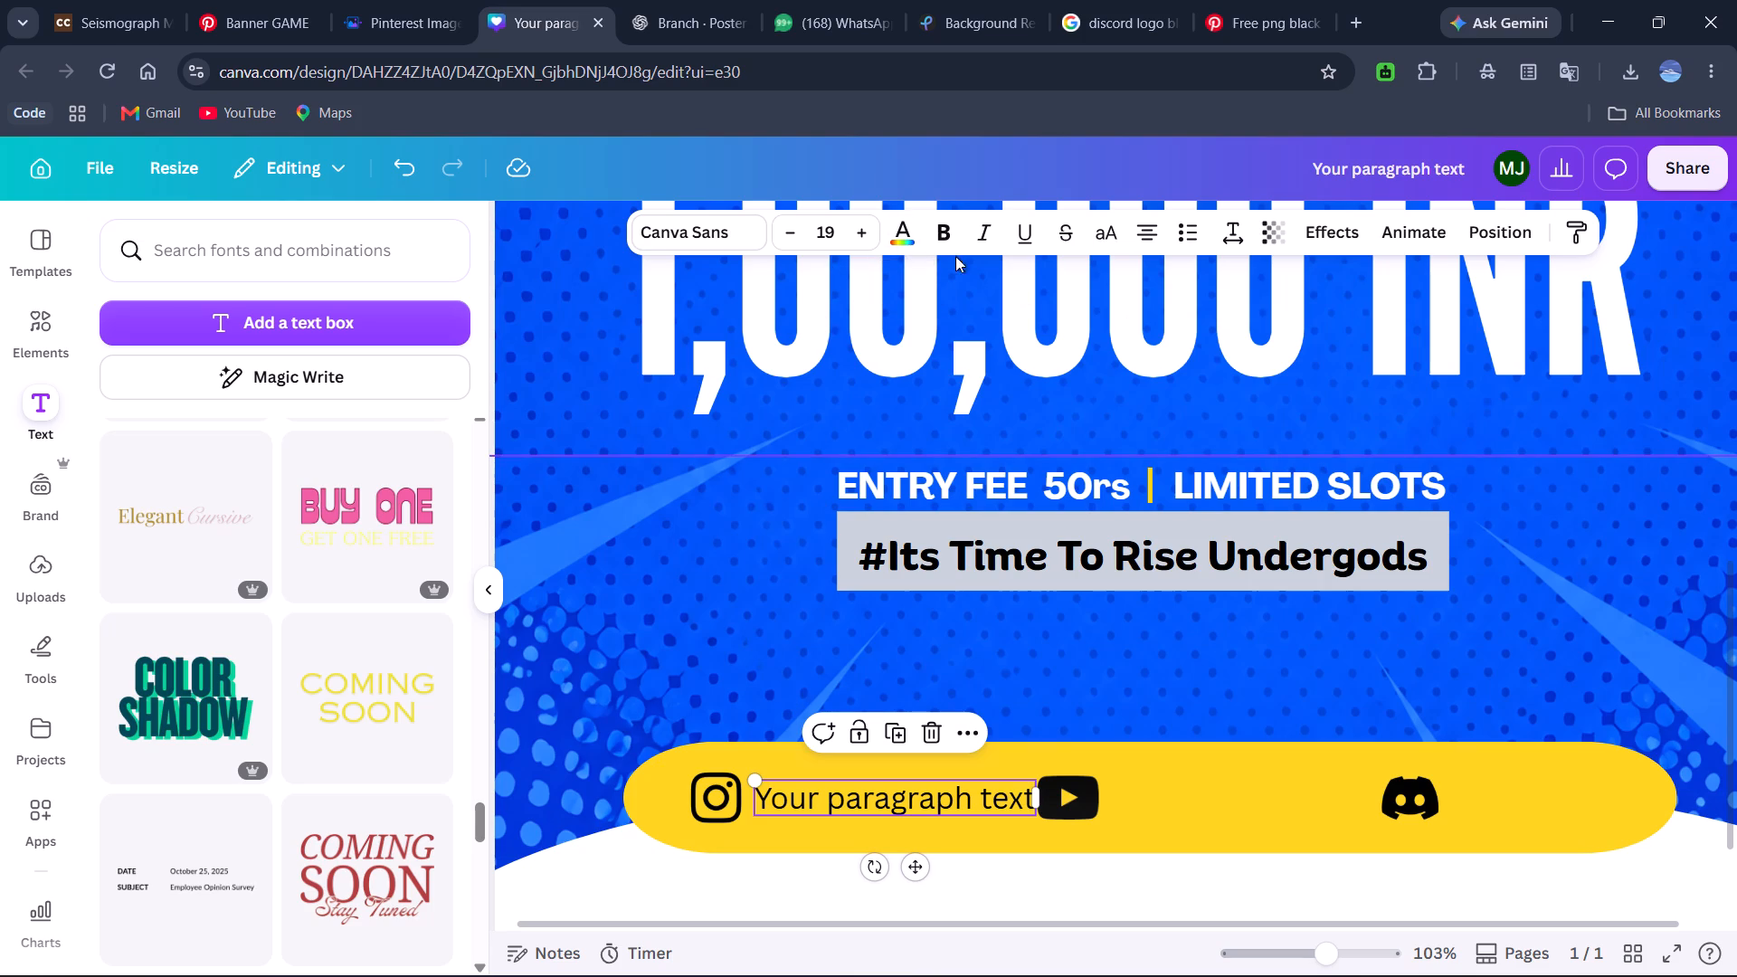
click(940, 232)
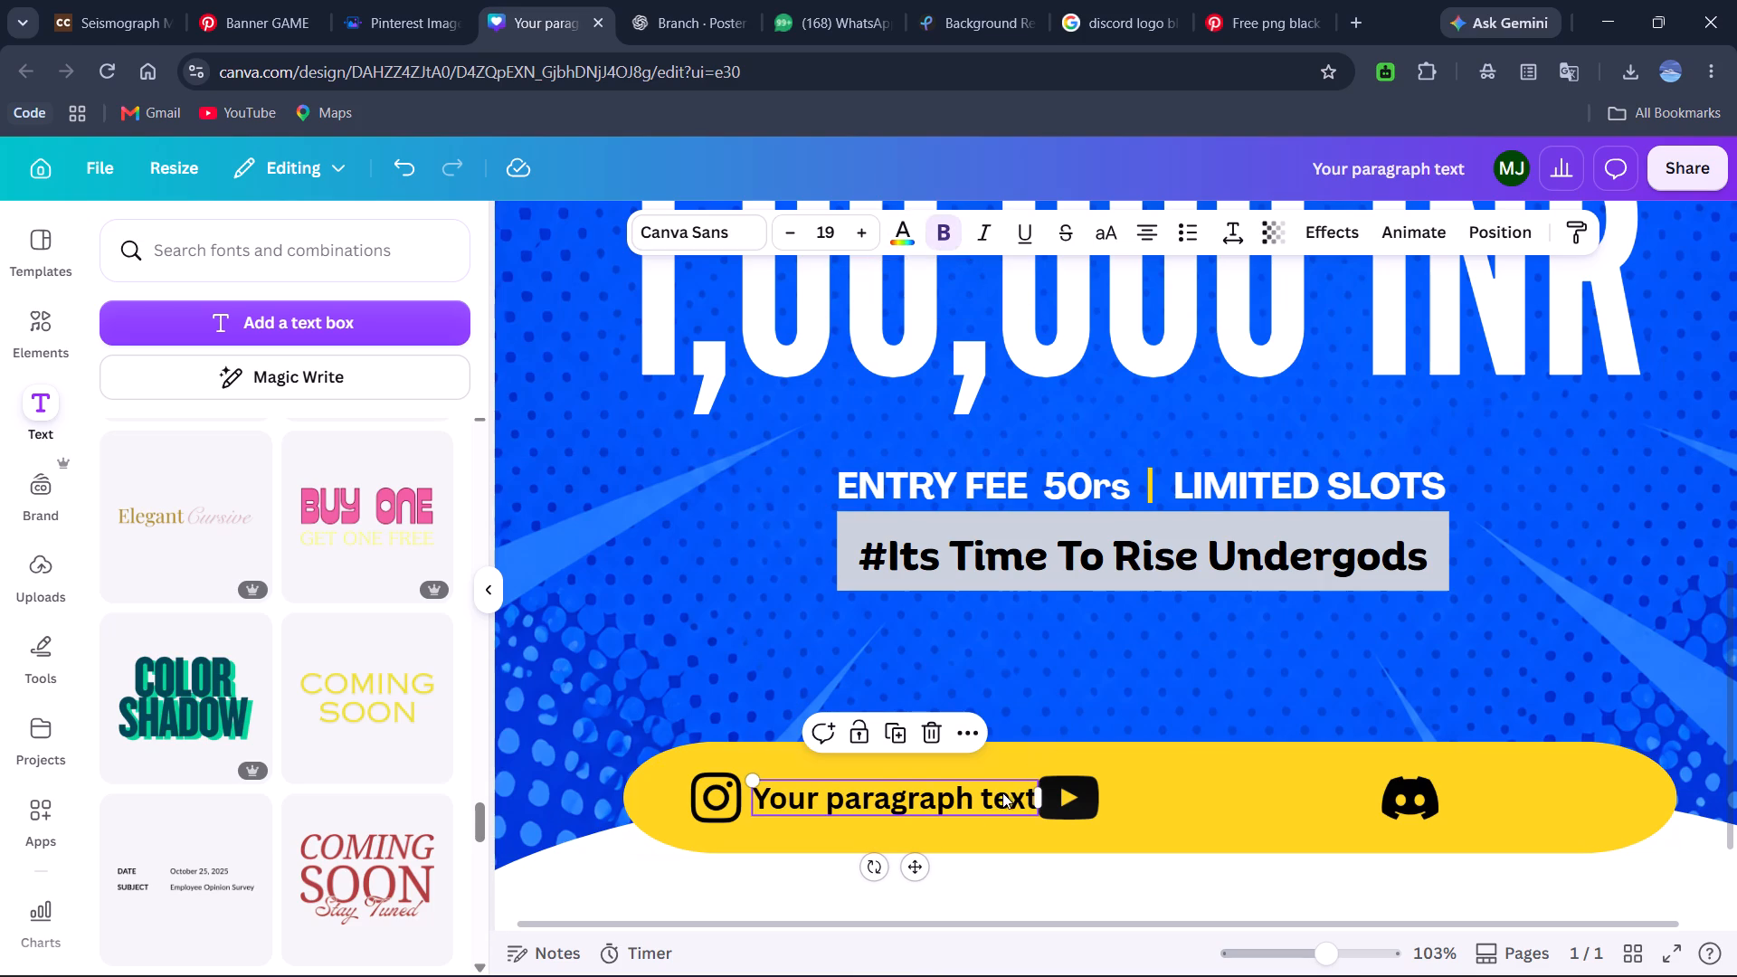
Replace the new text box's placeholder text with "Instagram: Cor7.eSport.in".
double_click(944, 800)
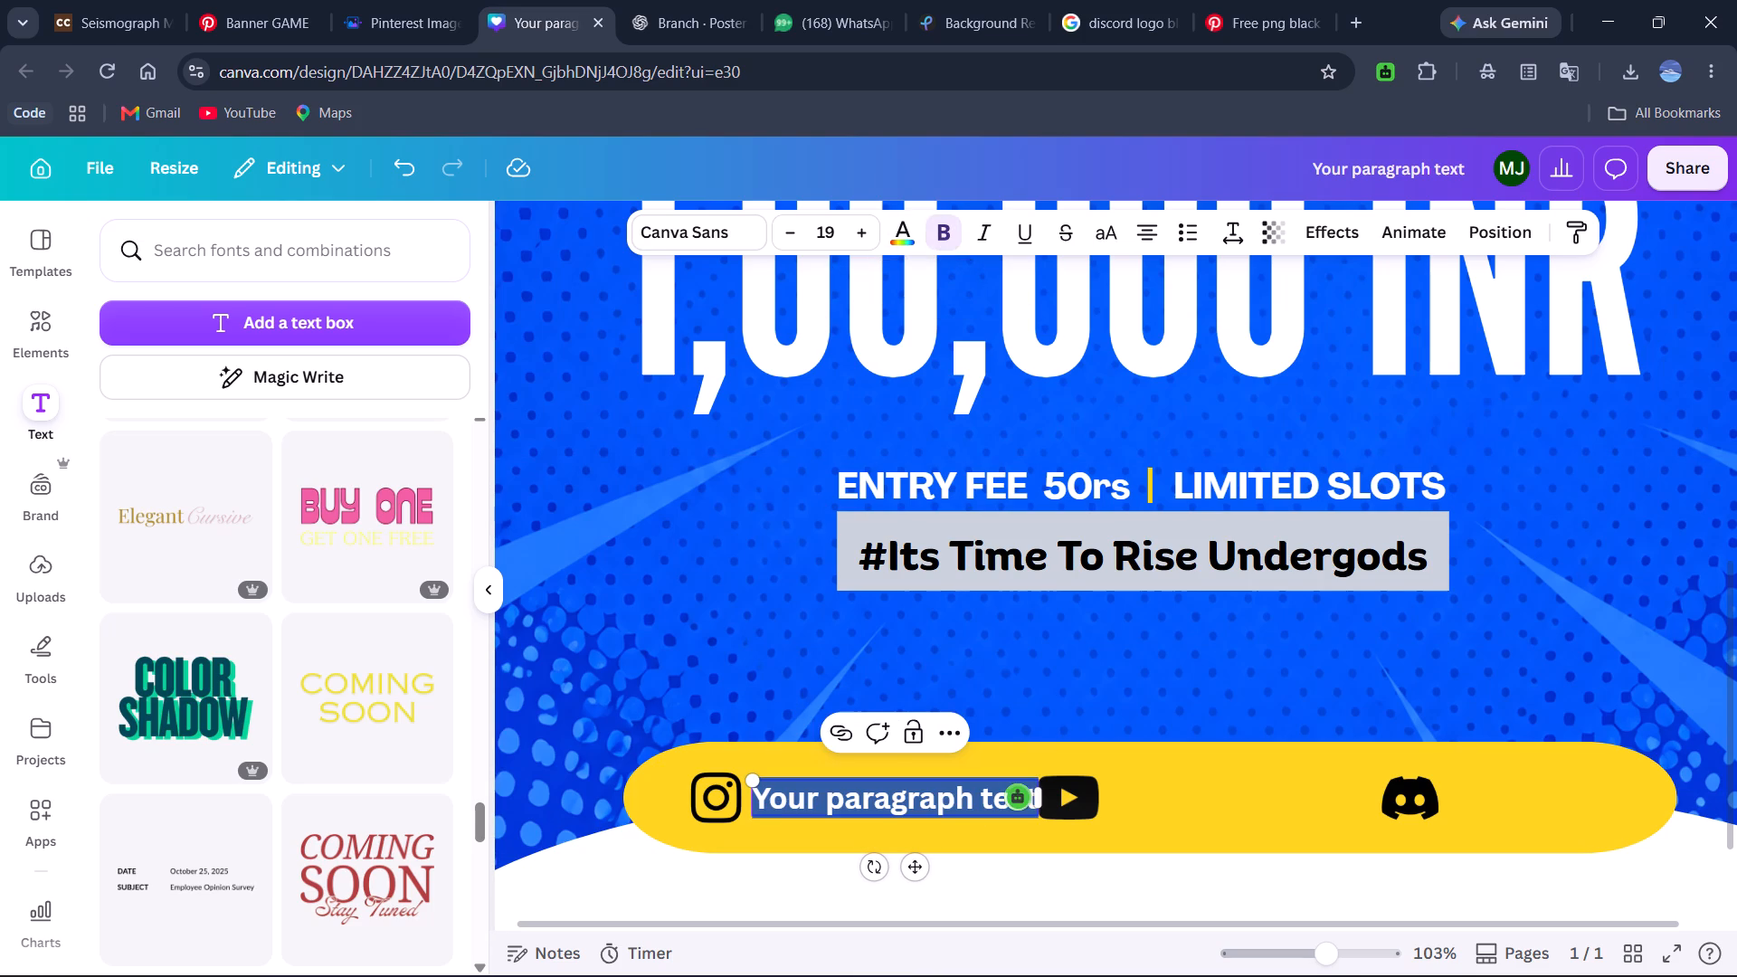
scroll(361, 566, up, 4)
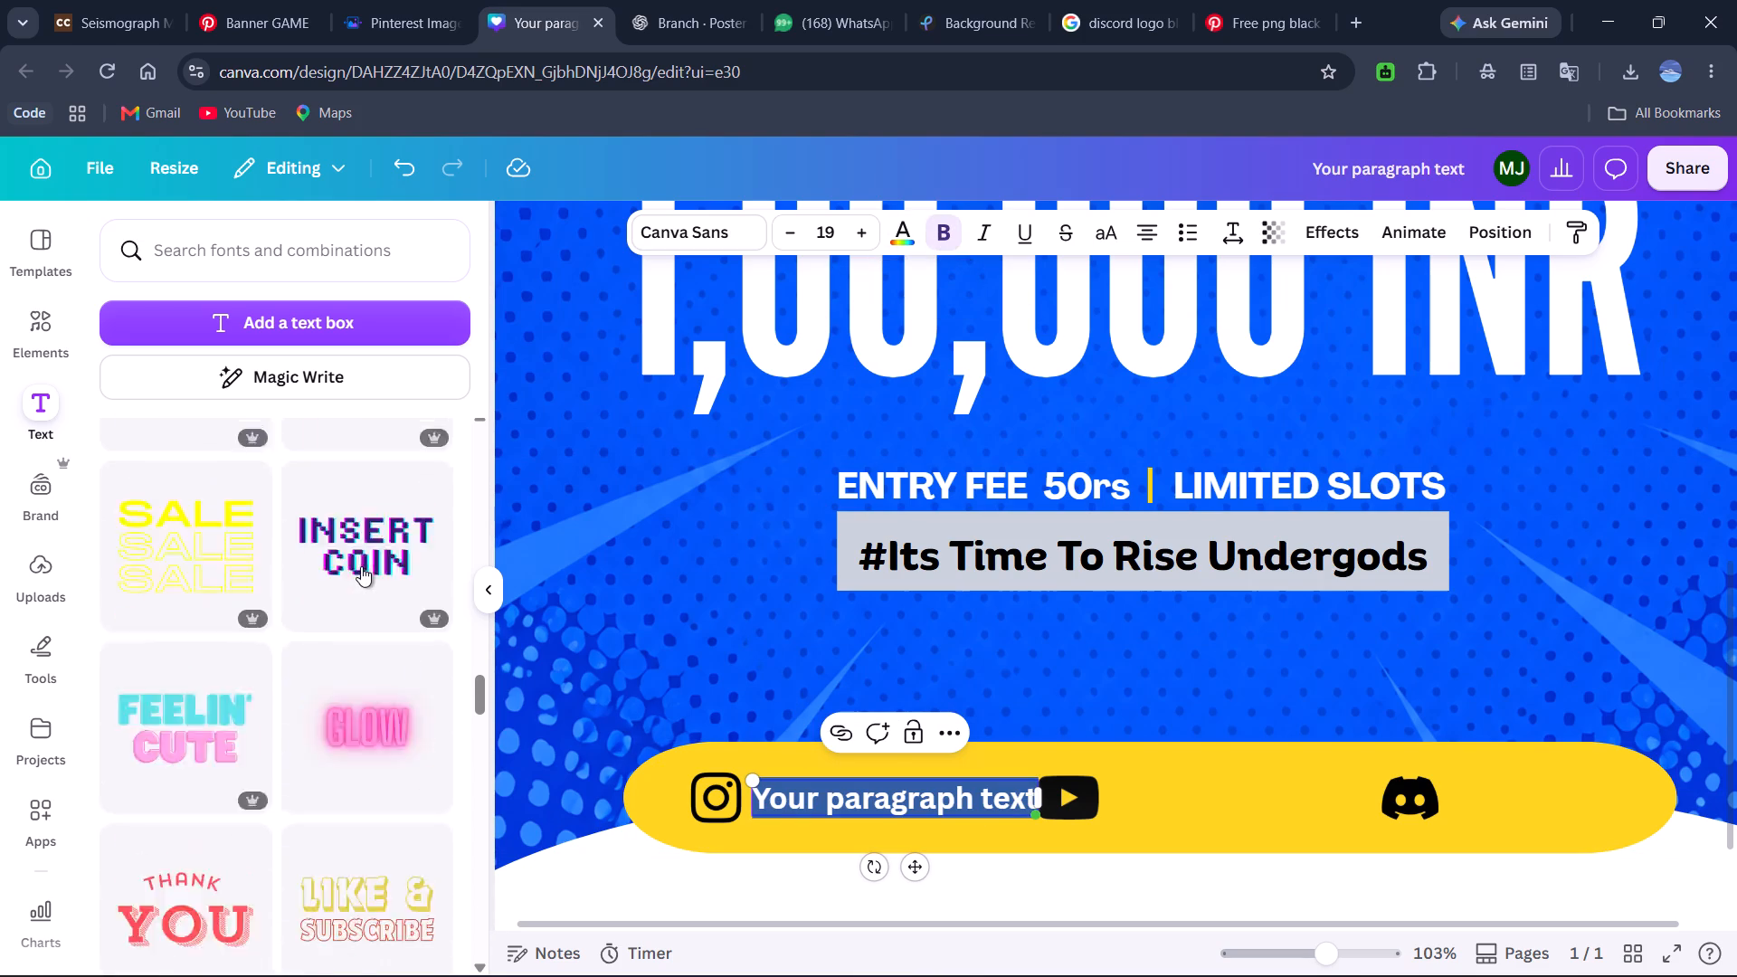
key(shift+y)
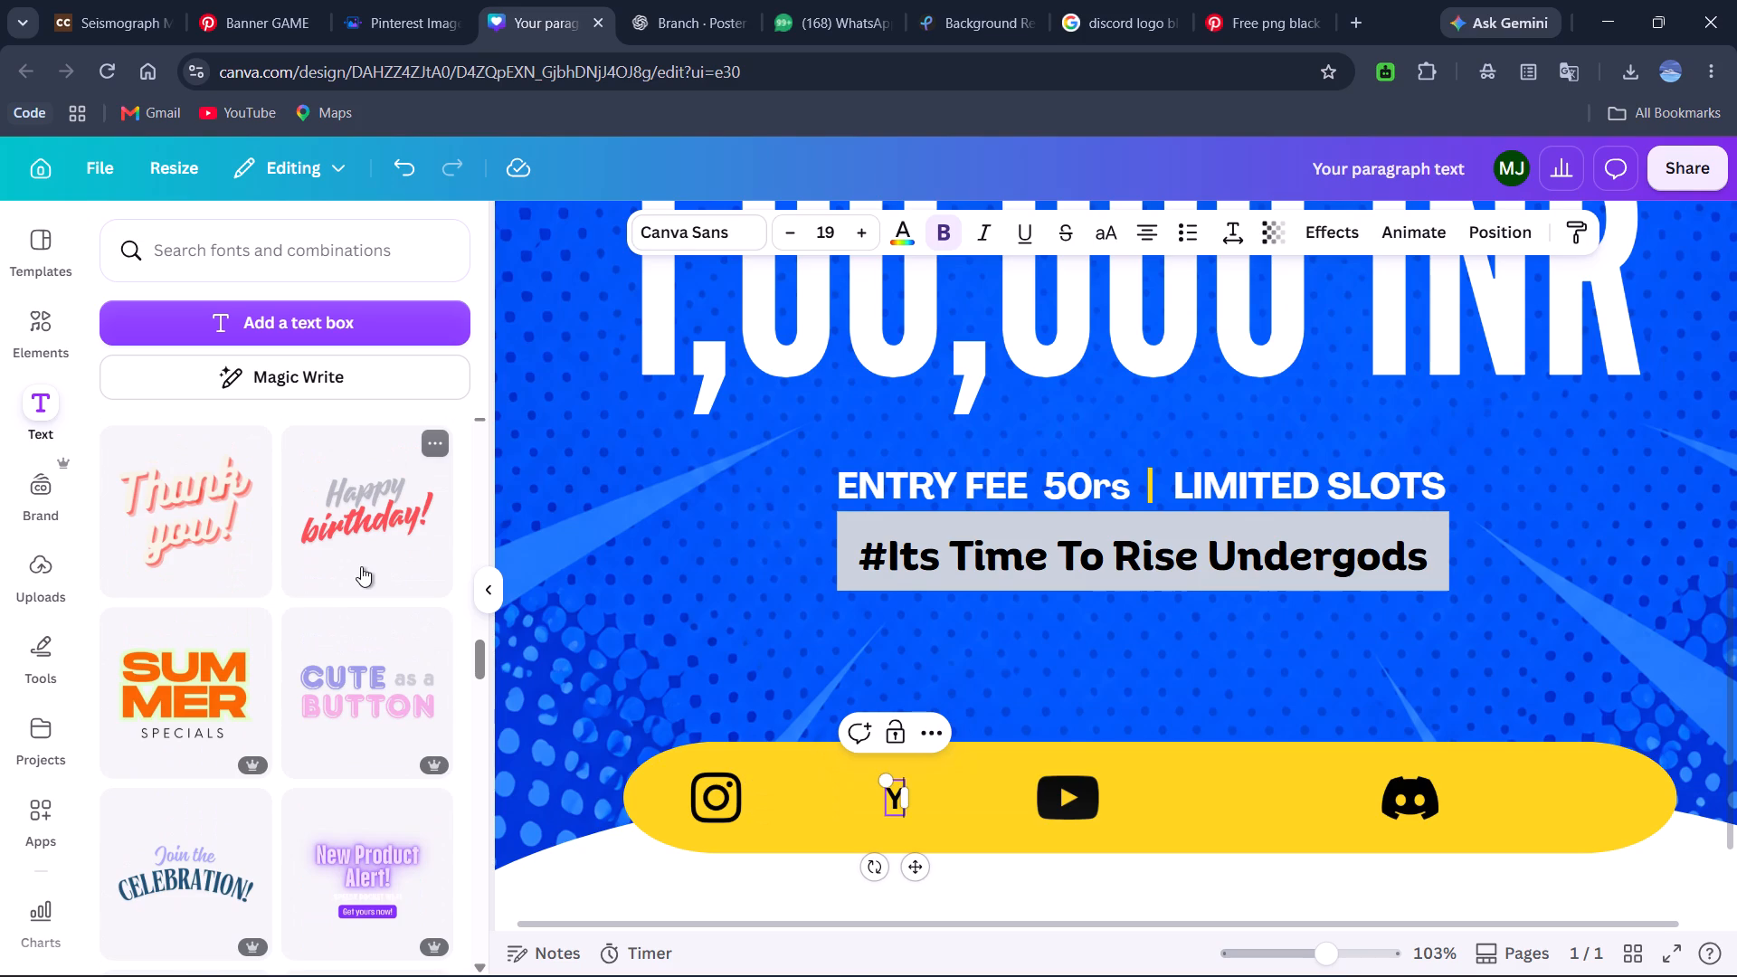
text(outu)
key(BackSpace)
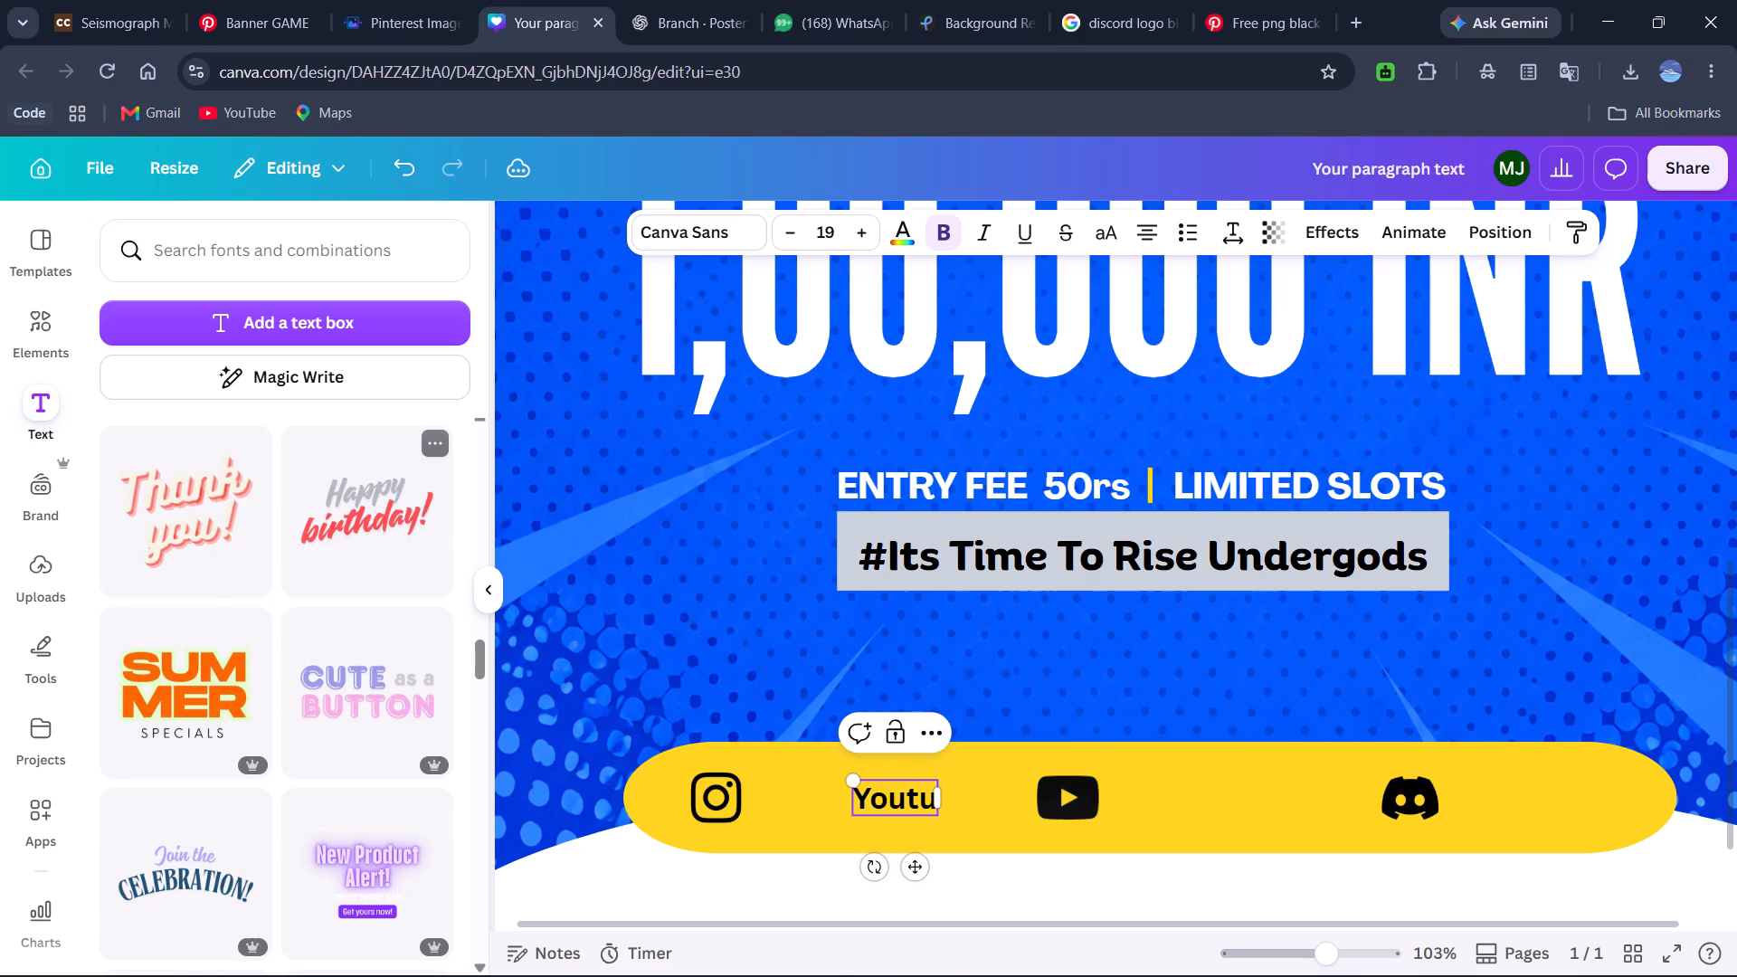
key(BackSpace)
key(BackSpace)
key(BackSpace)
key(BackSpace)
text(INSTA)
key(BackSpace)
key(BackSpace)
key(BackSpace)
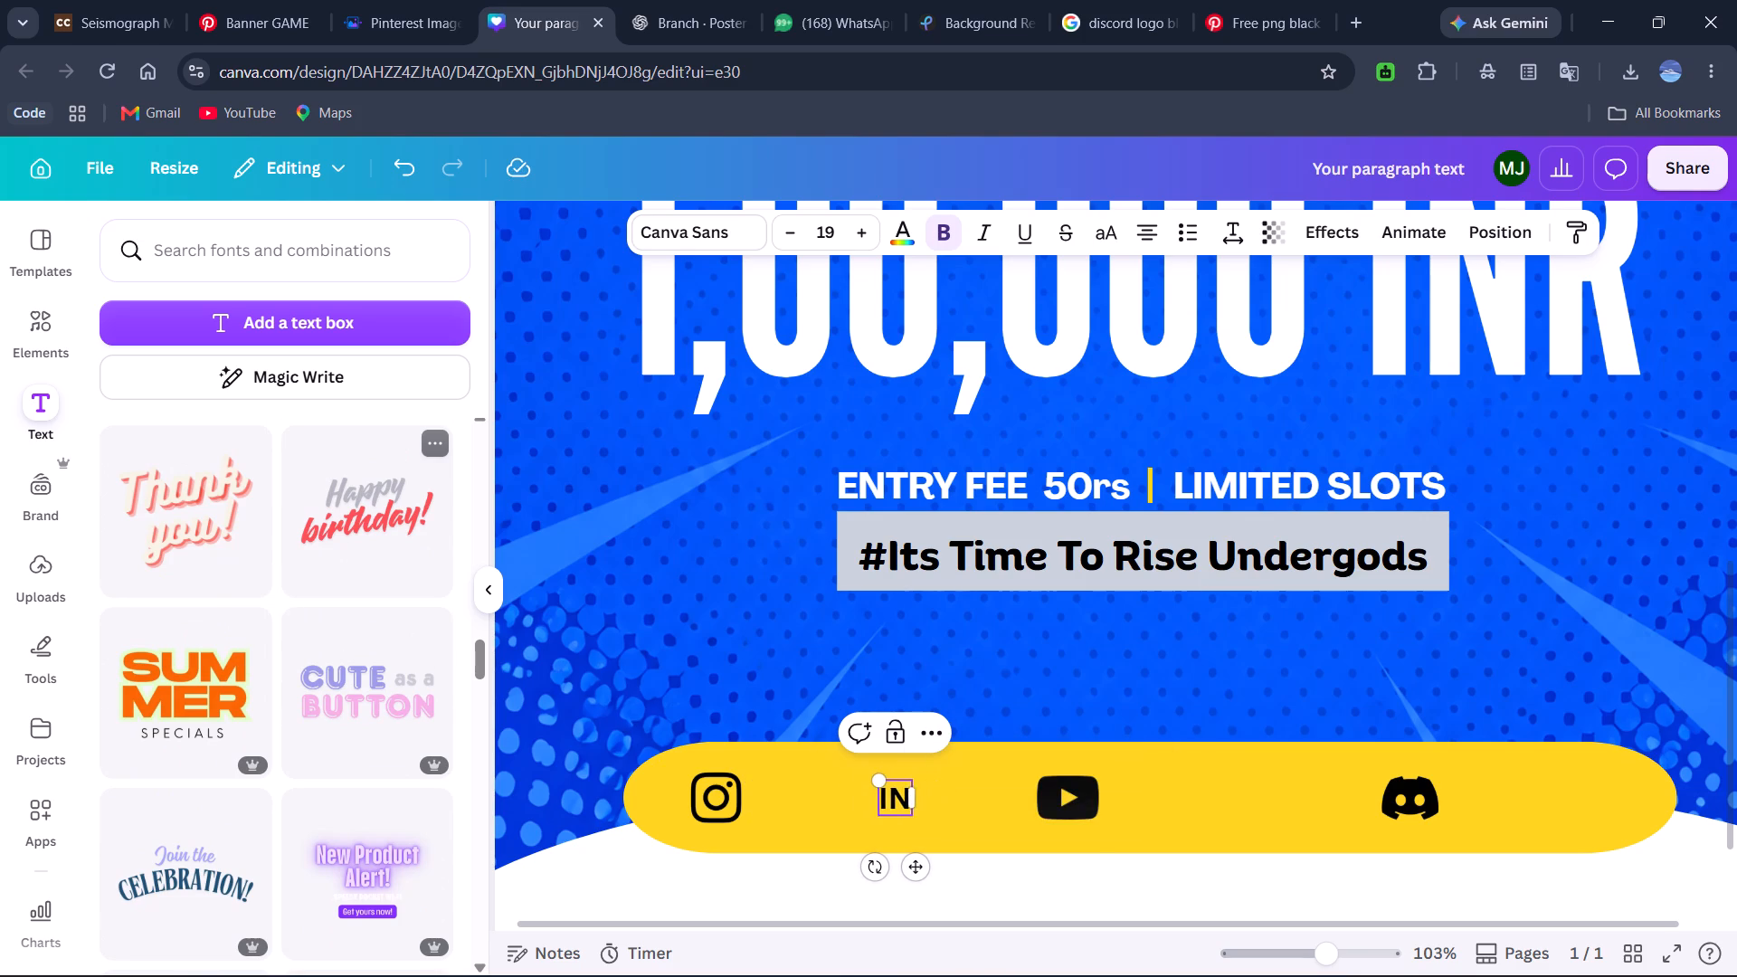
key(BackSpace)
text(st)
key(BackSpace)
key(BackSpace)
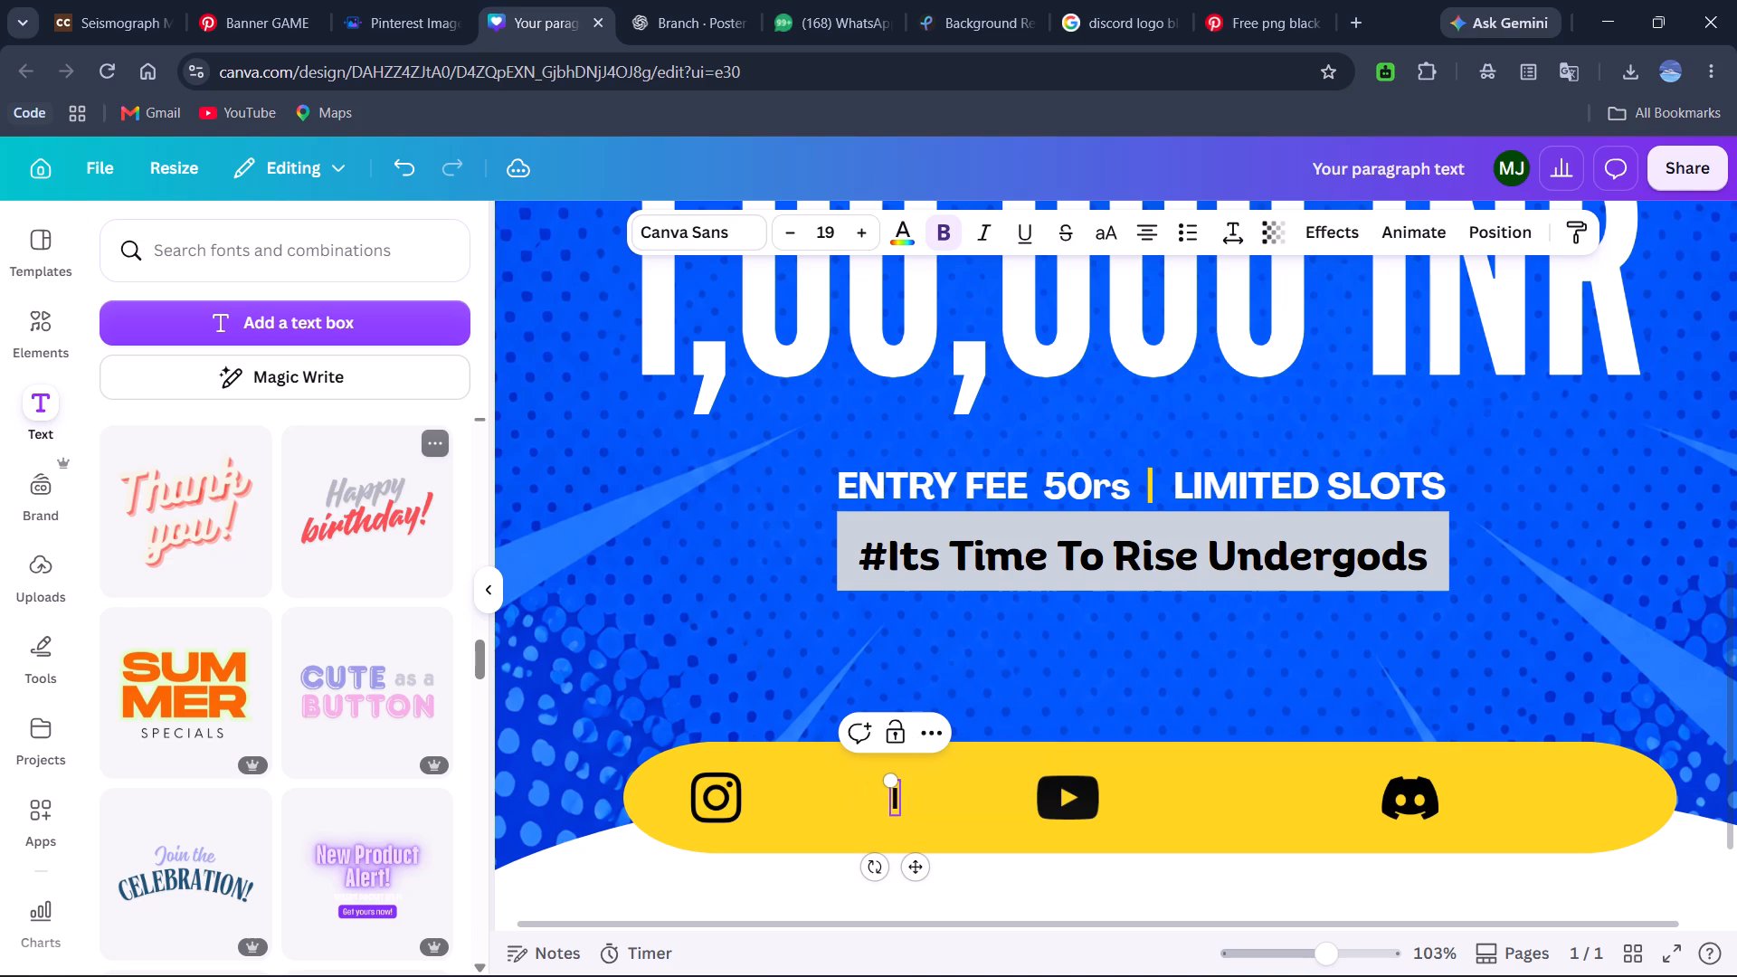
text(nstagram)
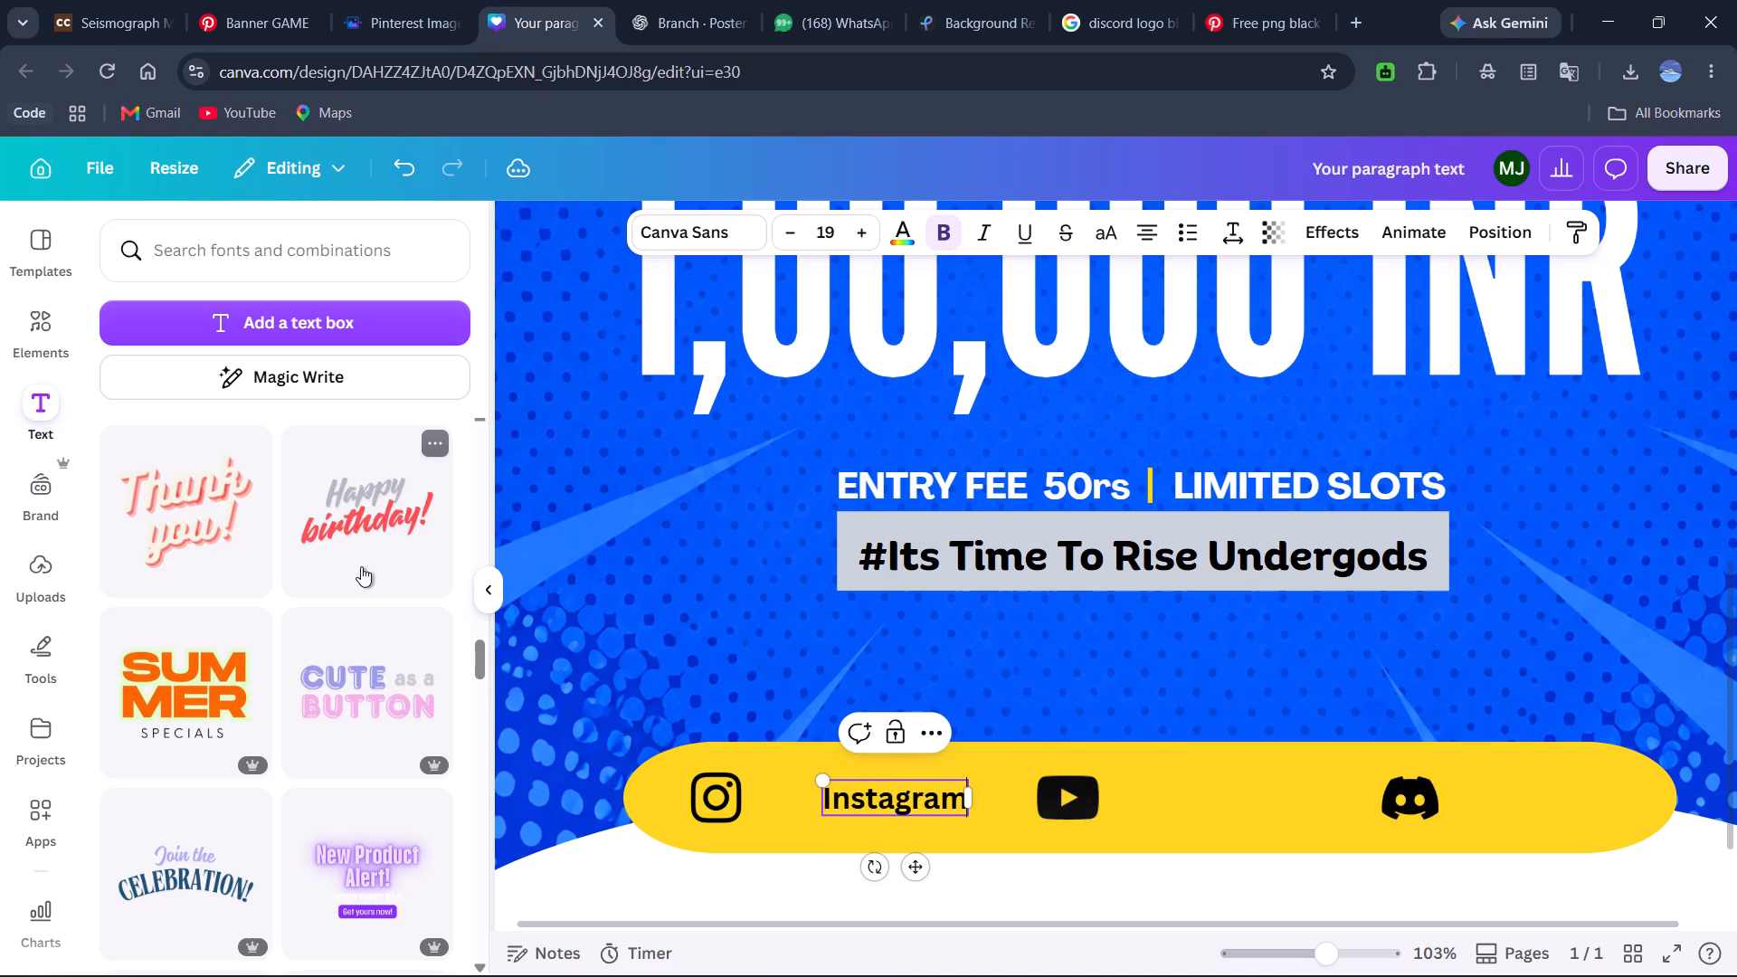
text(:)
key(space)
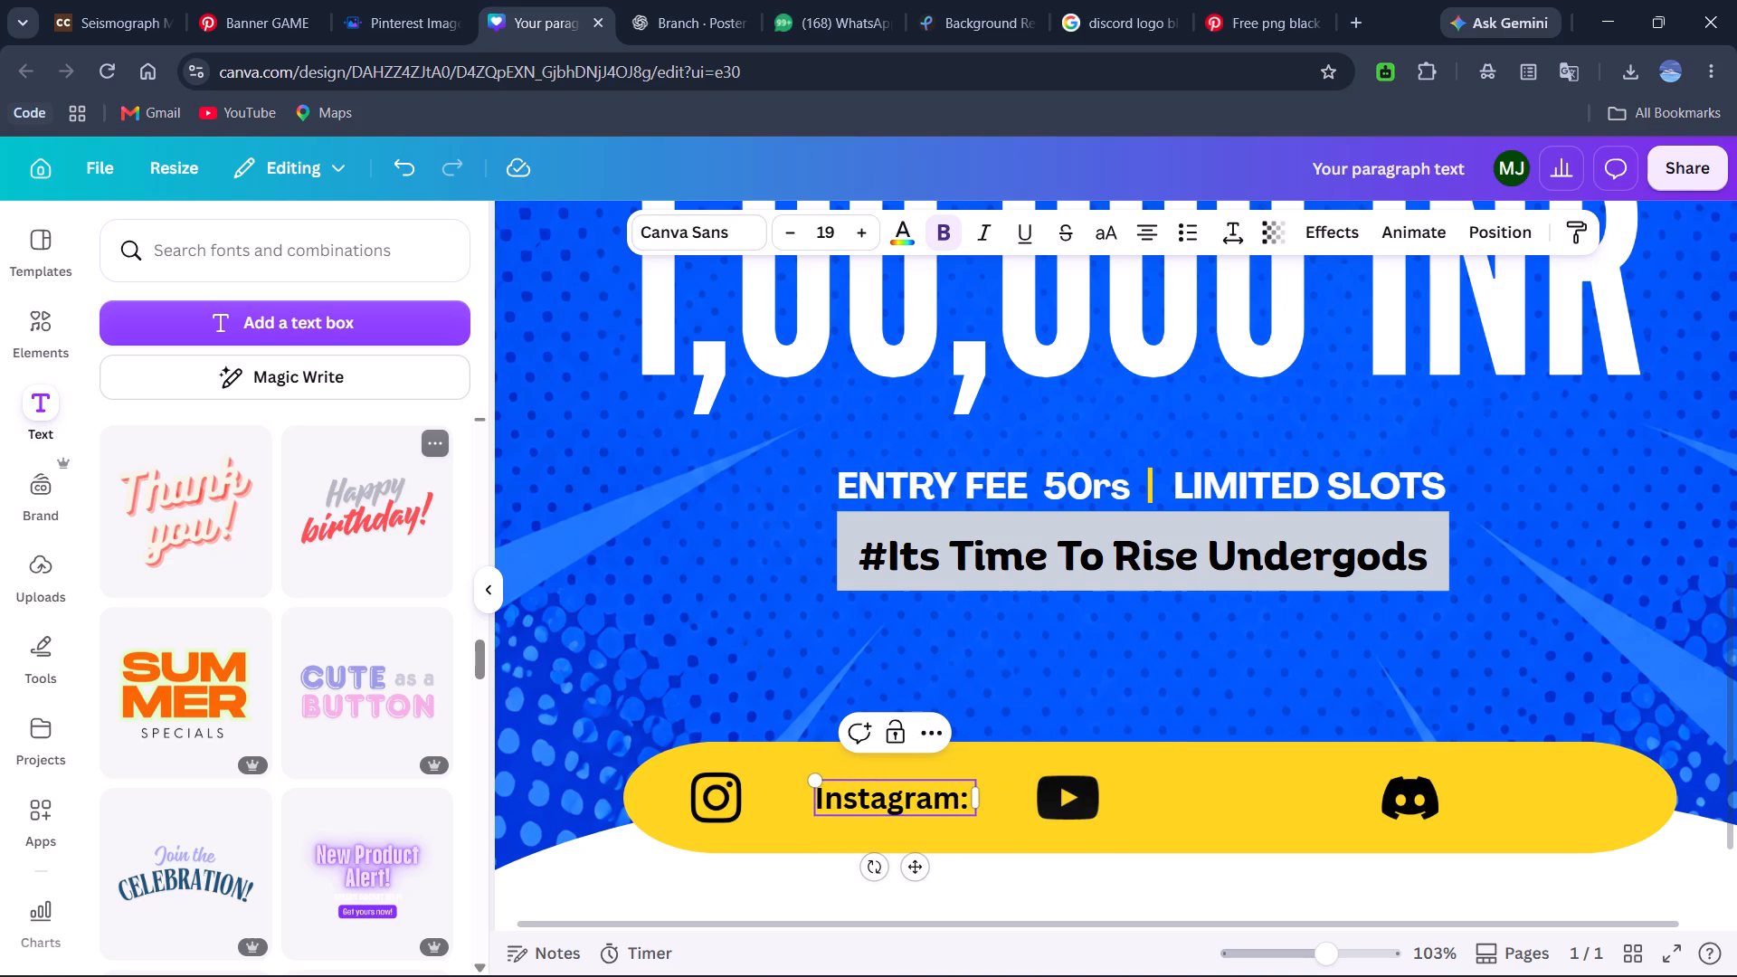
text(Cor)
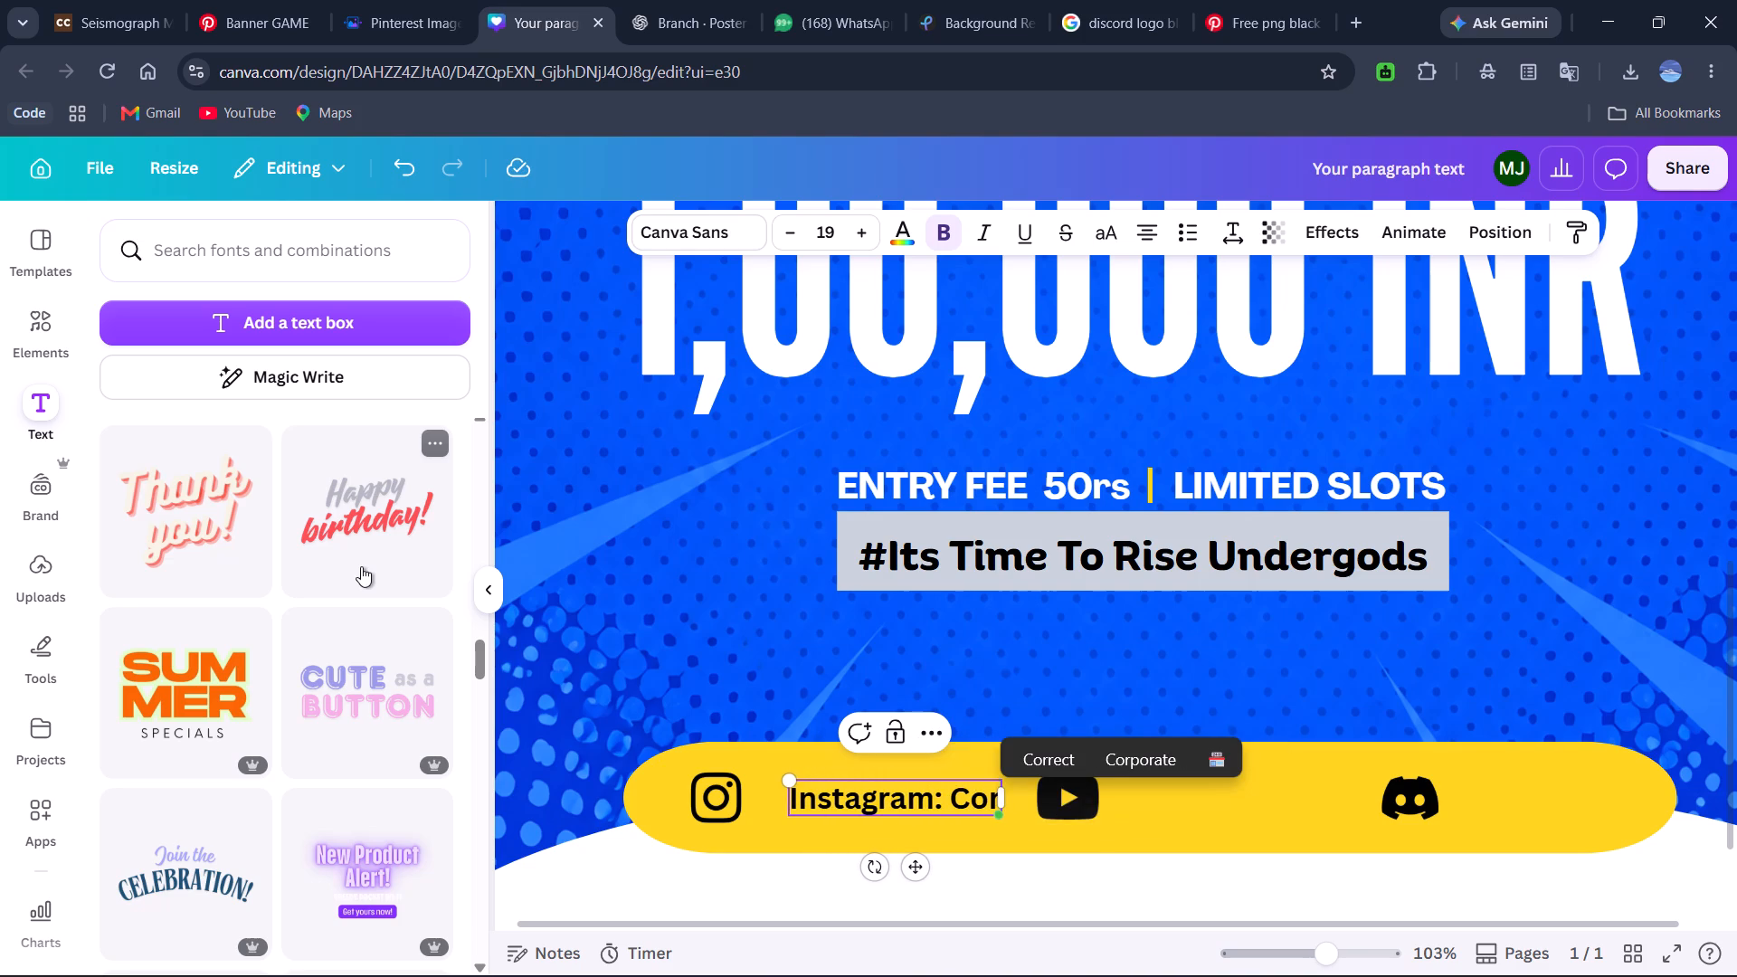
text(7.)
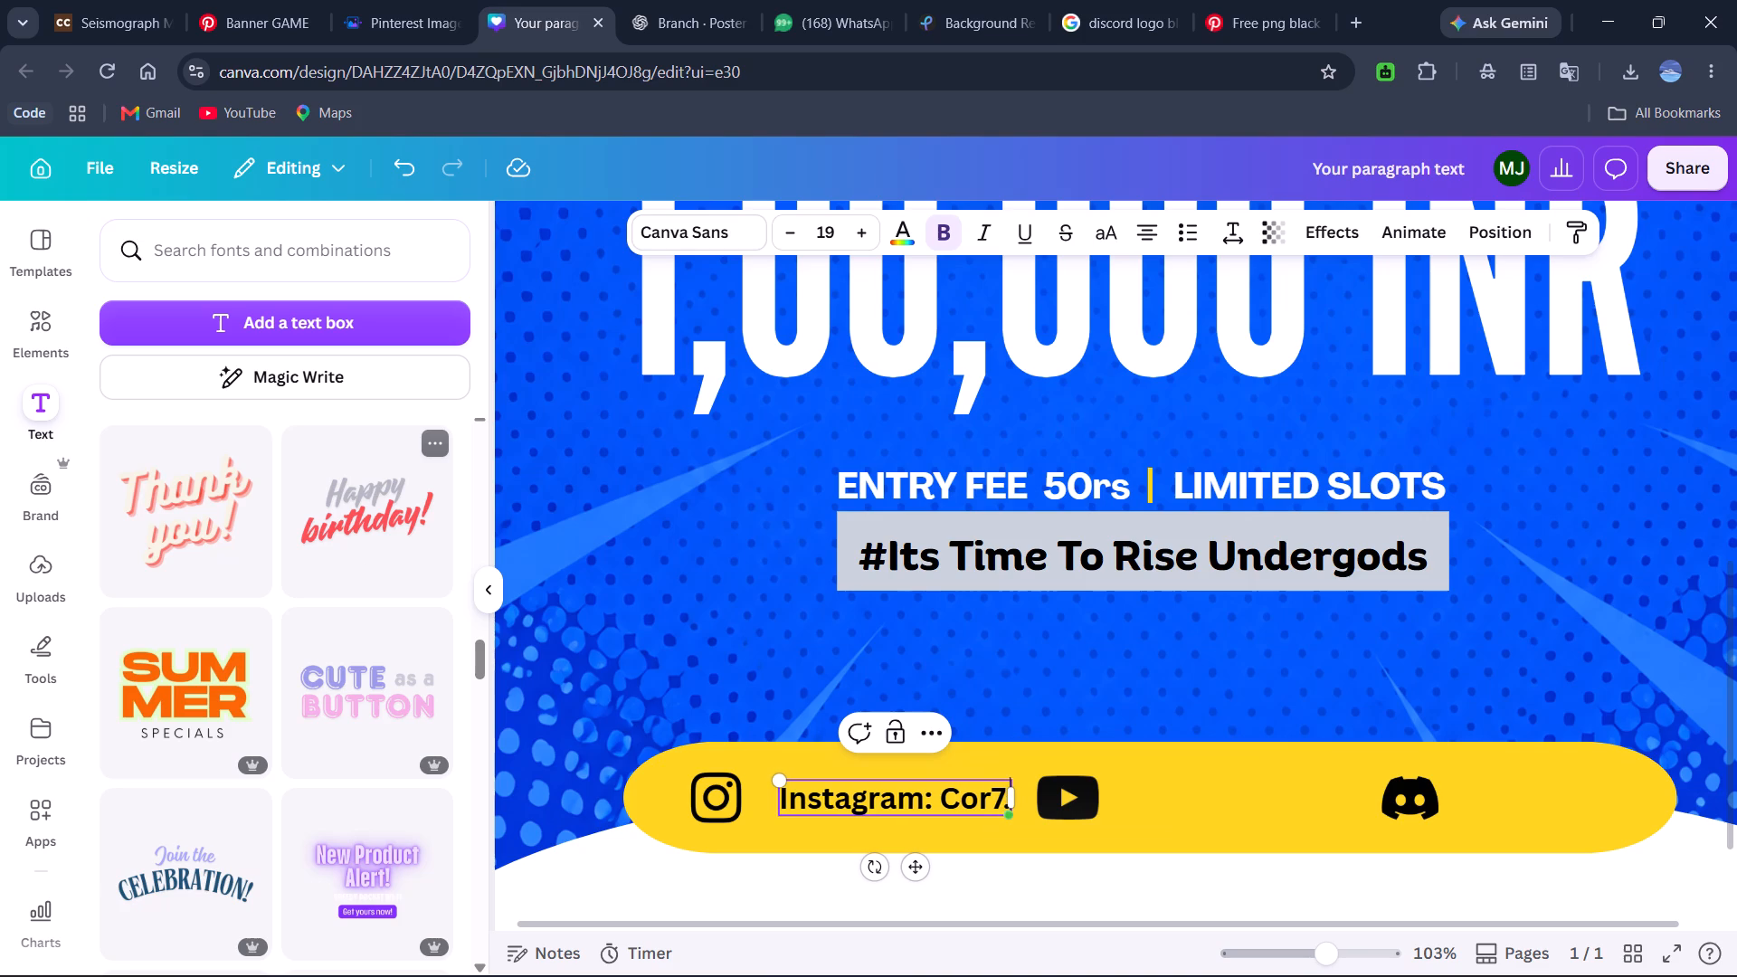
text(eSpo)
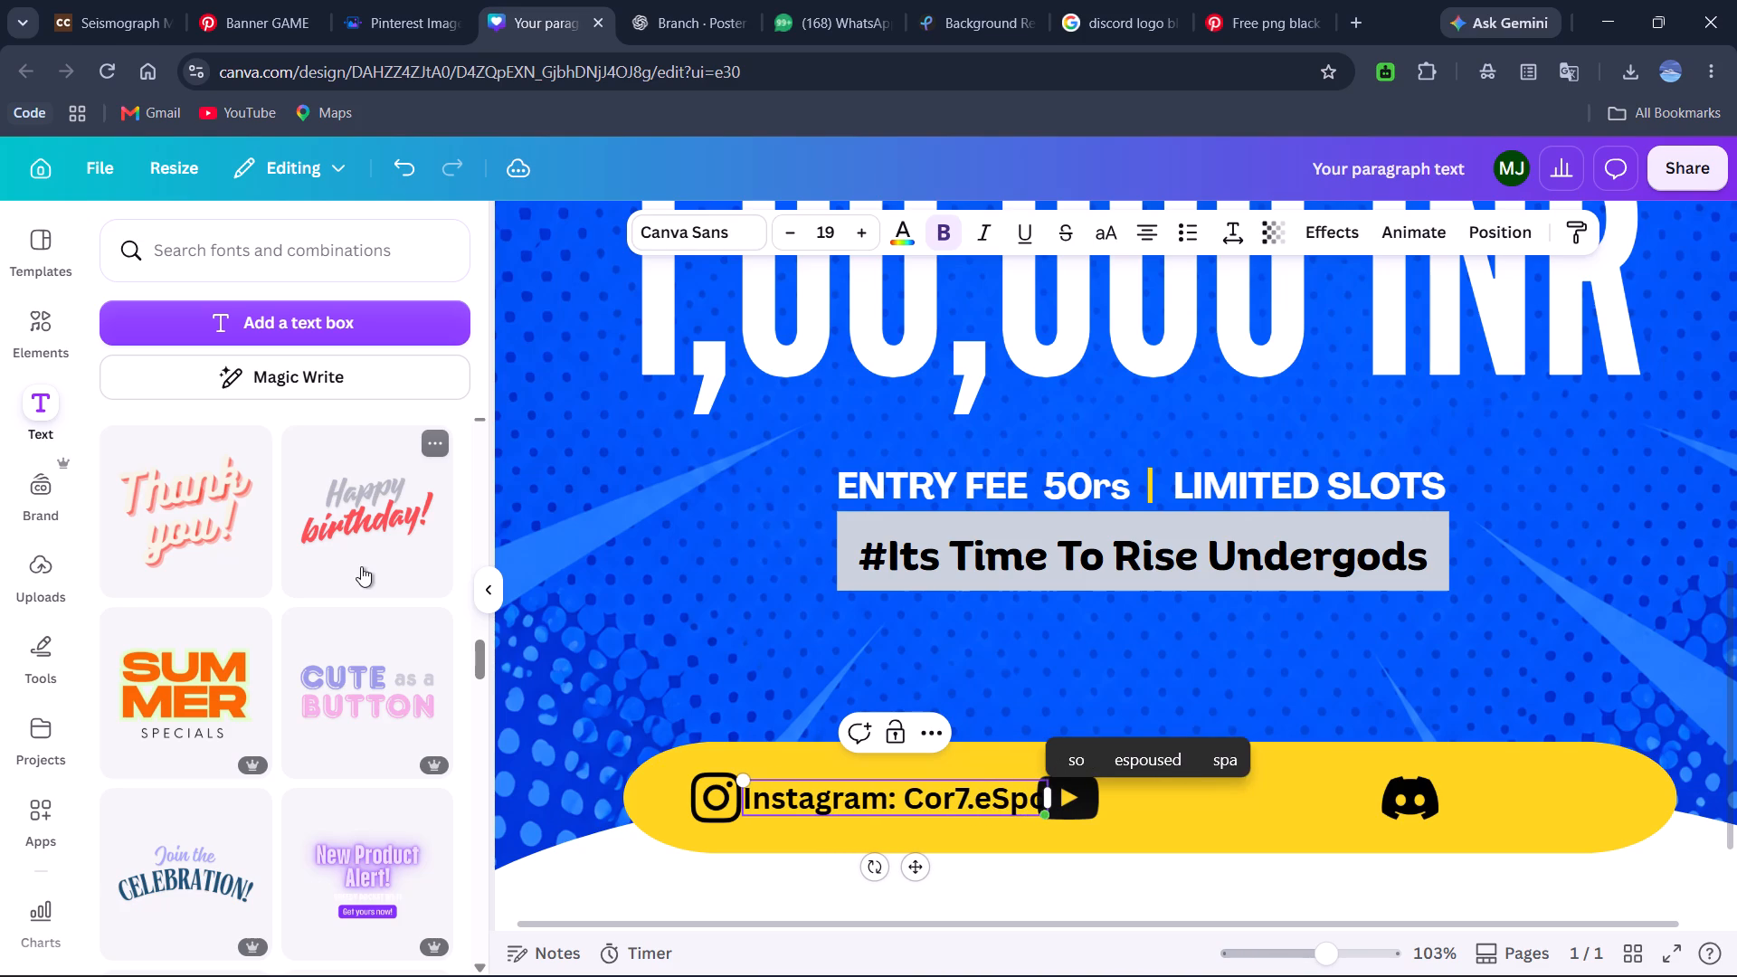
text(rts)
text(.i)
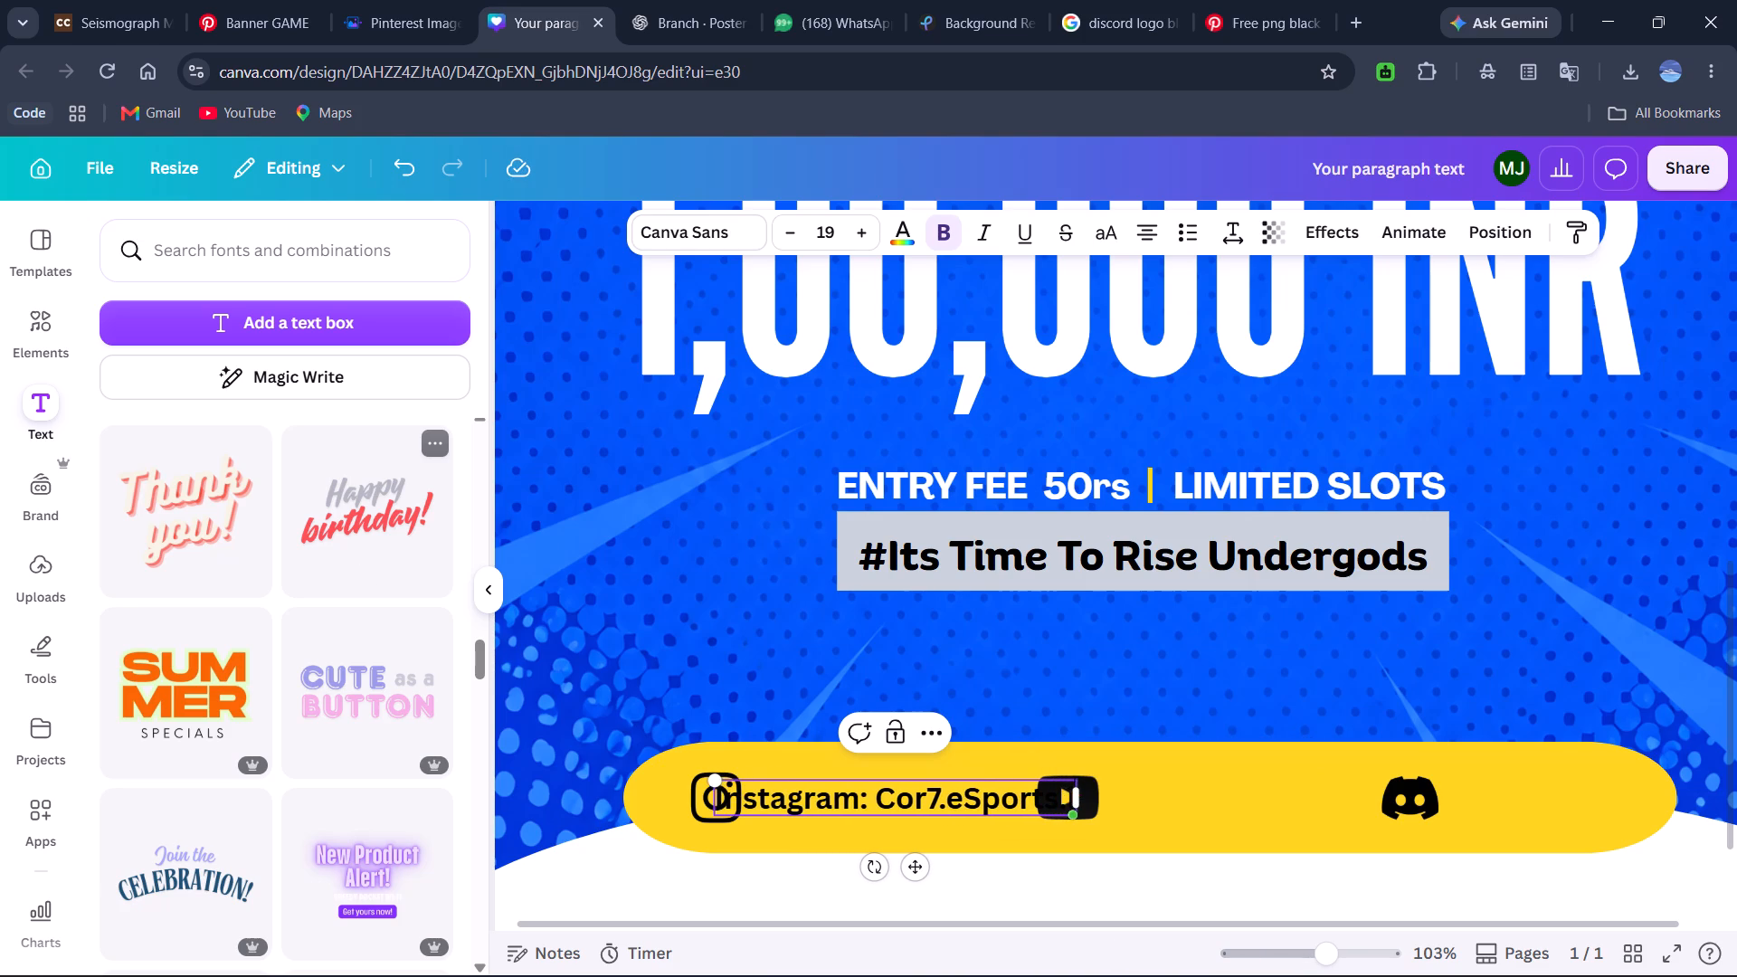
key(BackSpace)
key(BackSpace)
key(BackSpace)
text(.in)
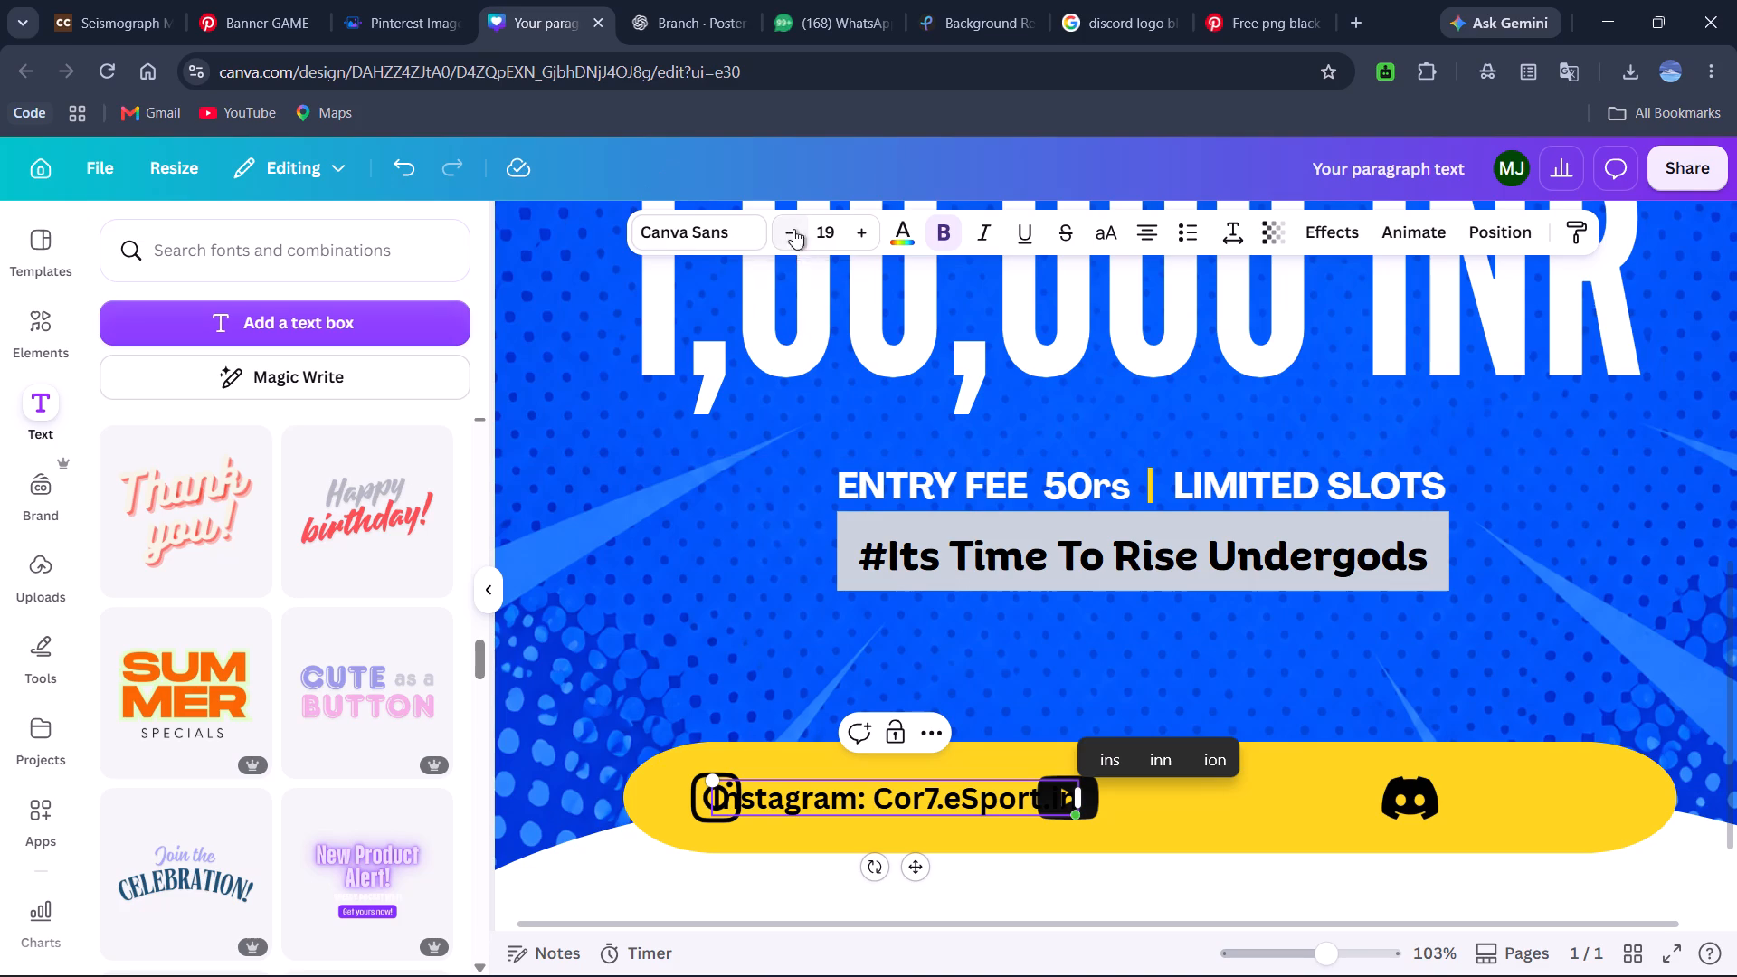
Set the Instagram handle text's font size to 15.
triple_click(787, 221)
double_click(787, 221)
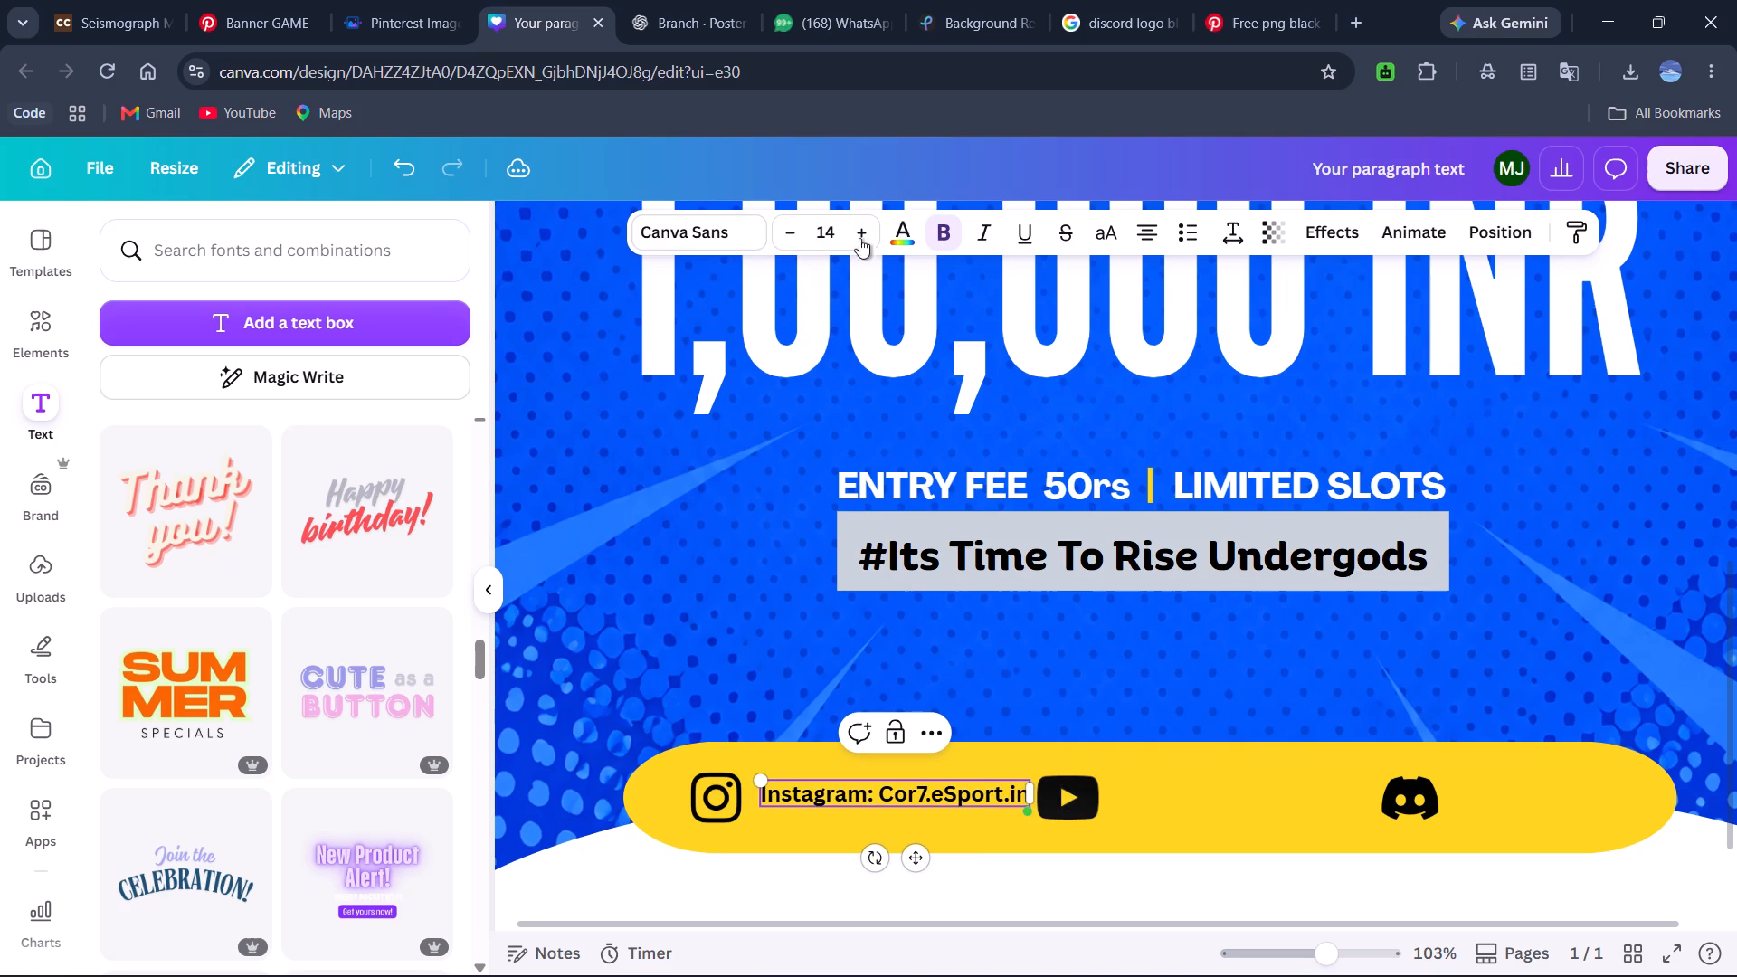
click(873, 234)
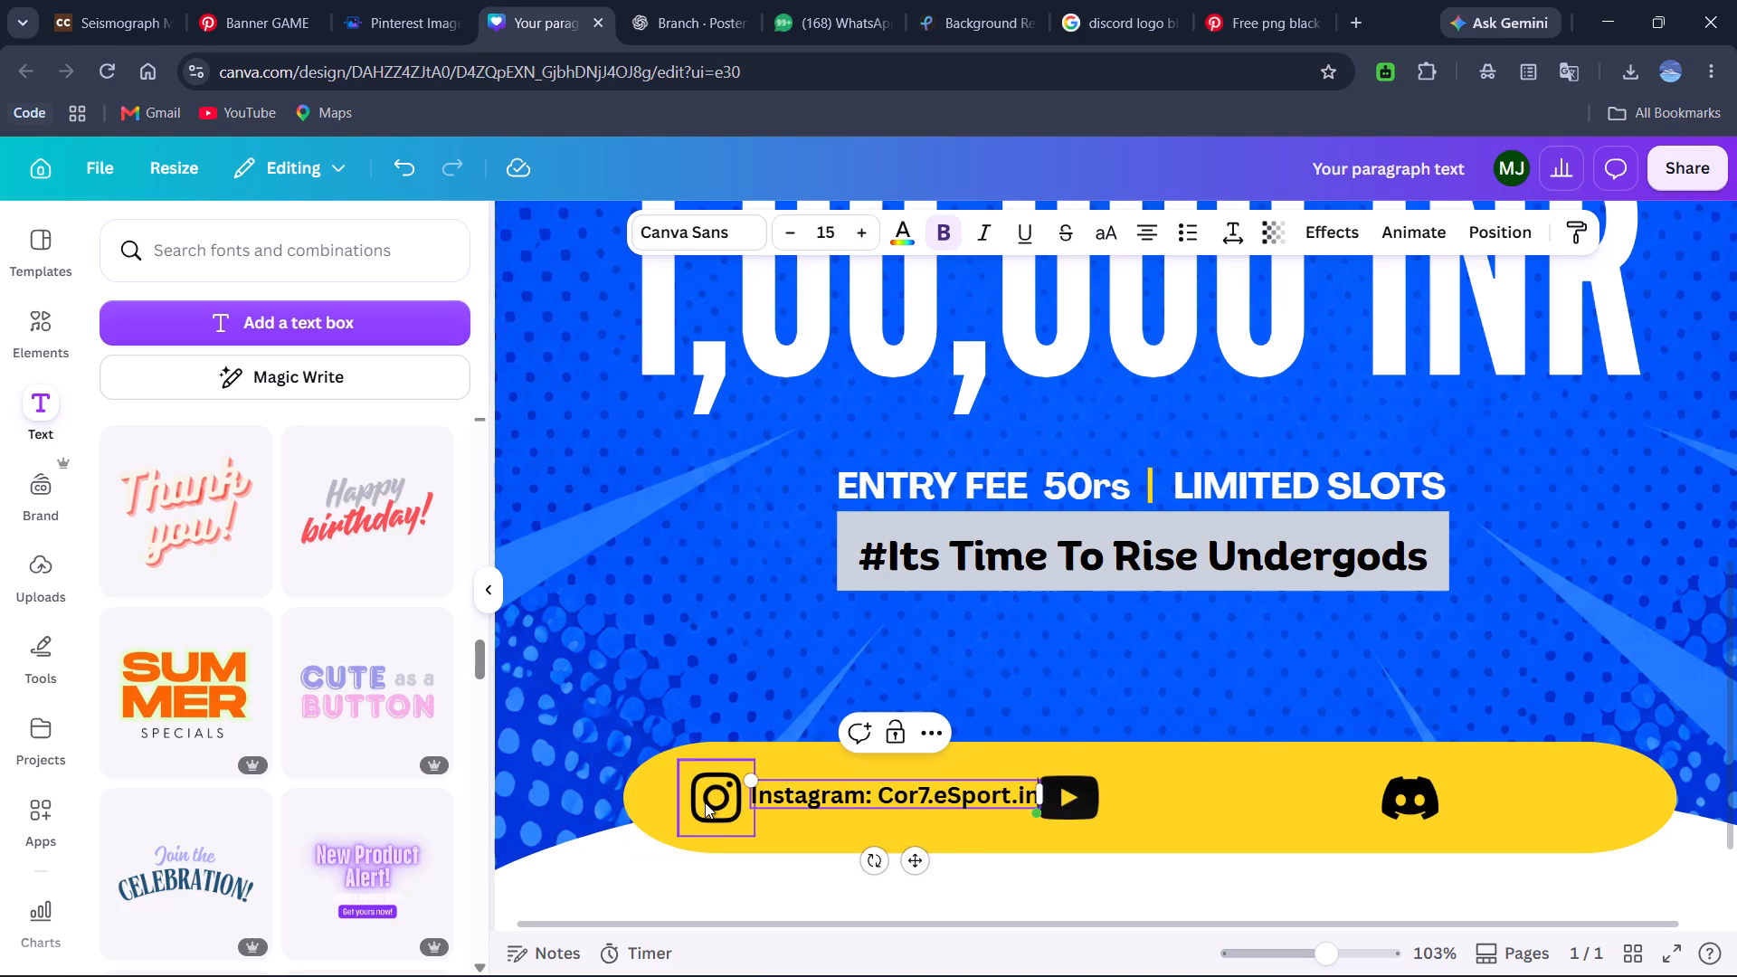
Nudge the Instagram logo toward the yellow bar's left end, leaving a gap before the handle text.
click(705, 802)
key(Left)
key(Left)
key(Left)
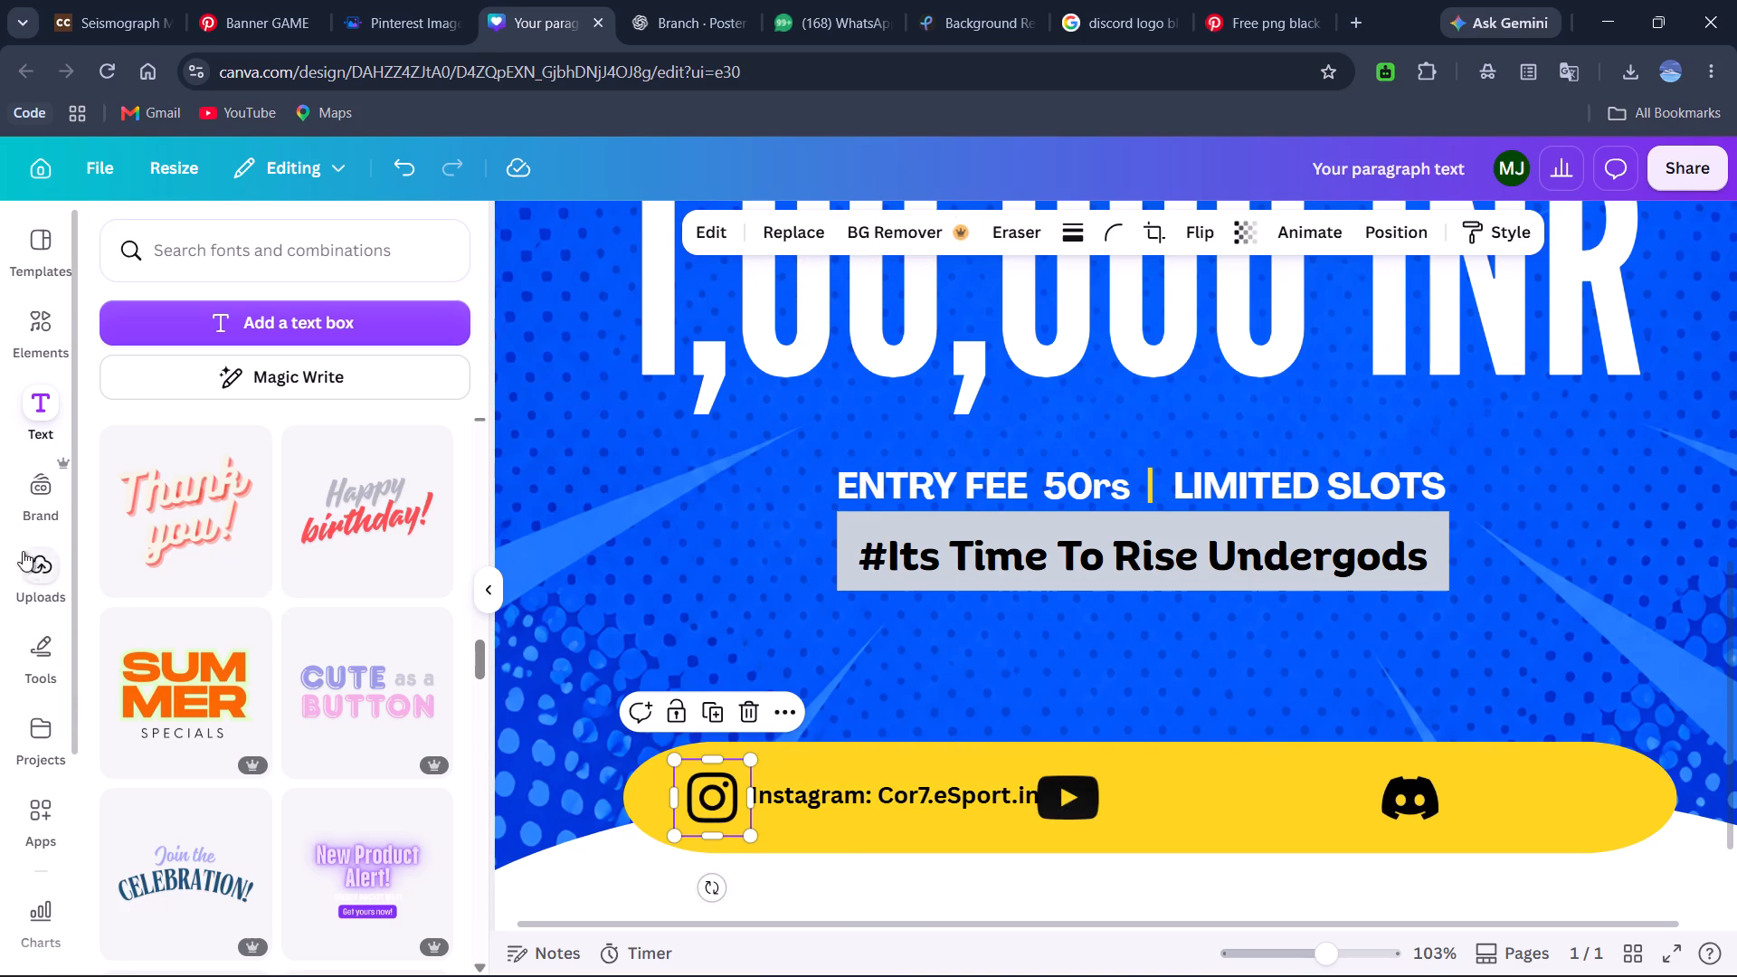
click(32, 560)
scroll(310, 921, down, 1)
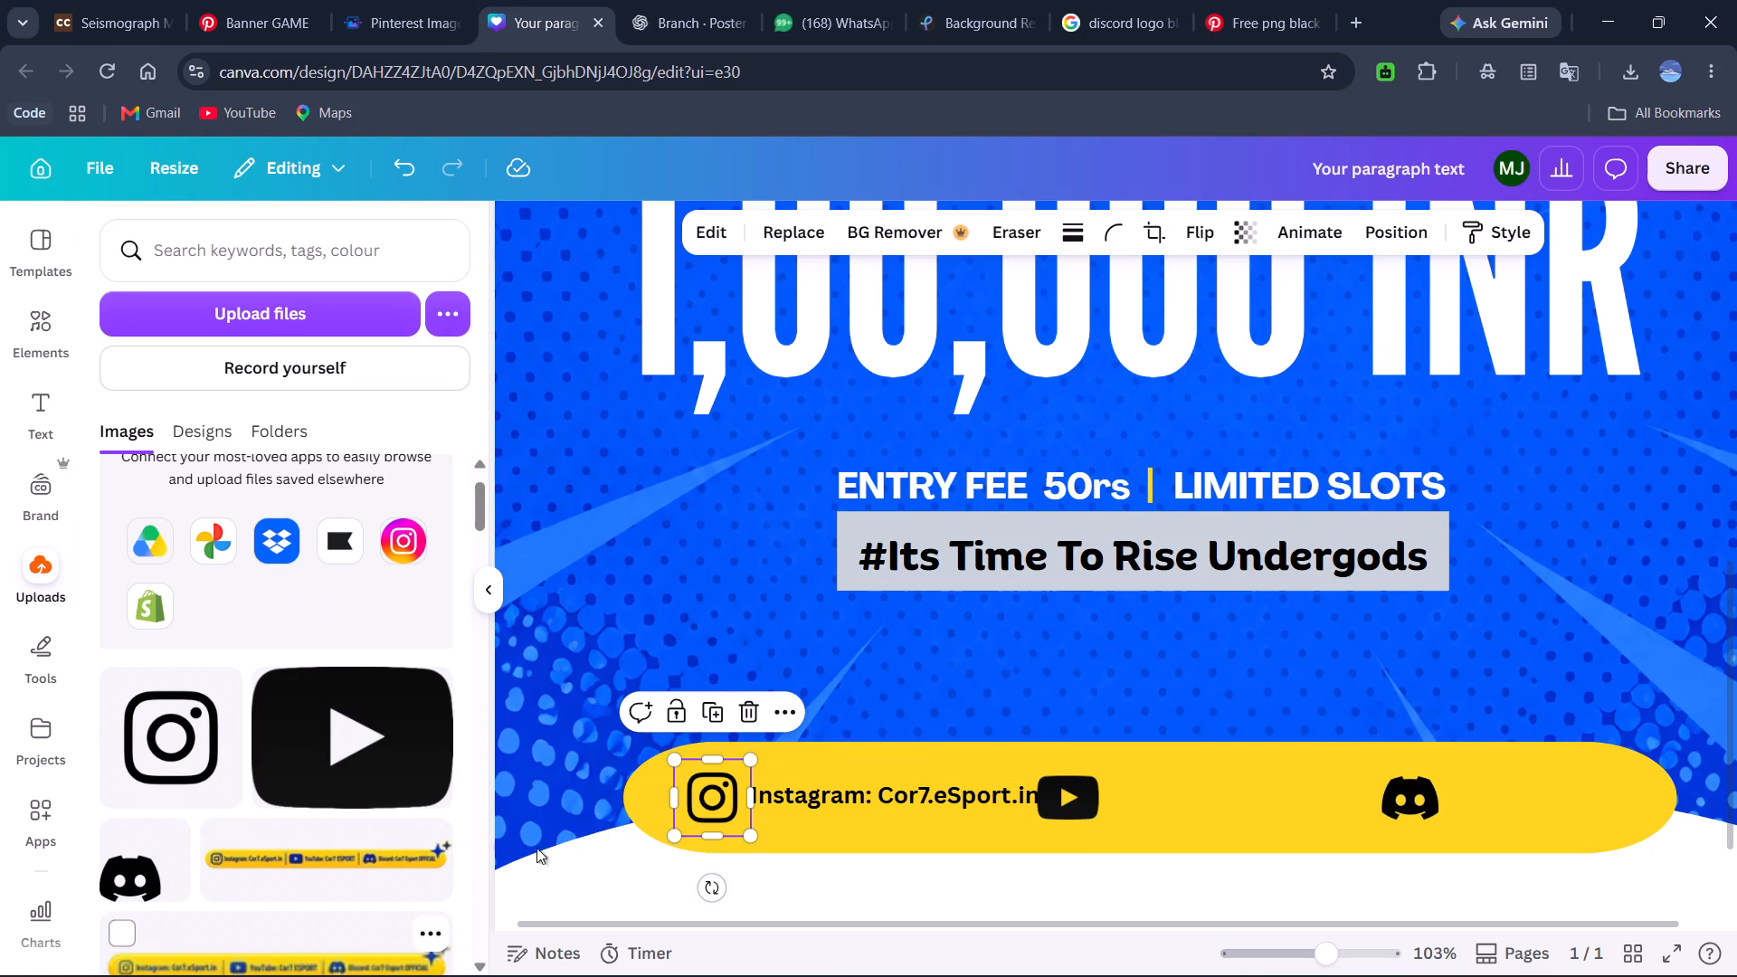
key(Left)
key(Left)
key(Left)
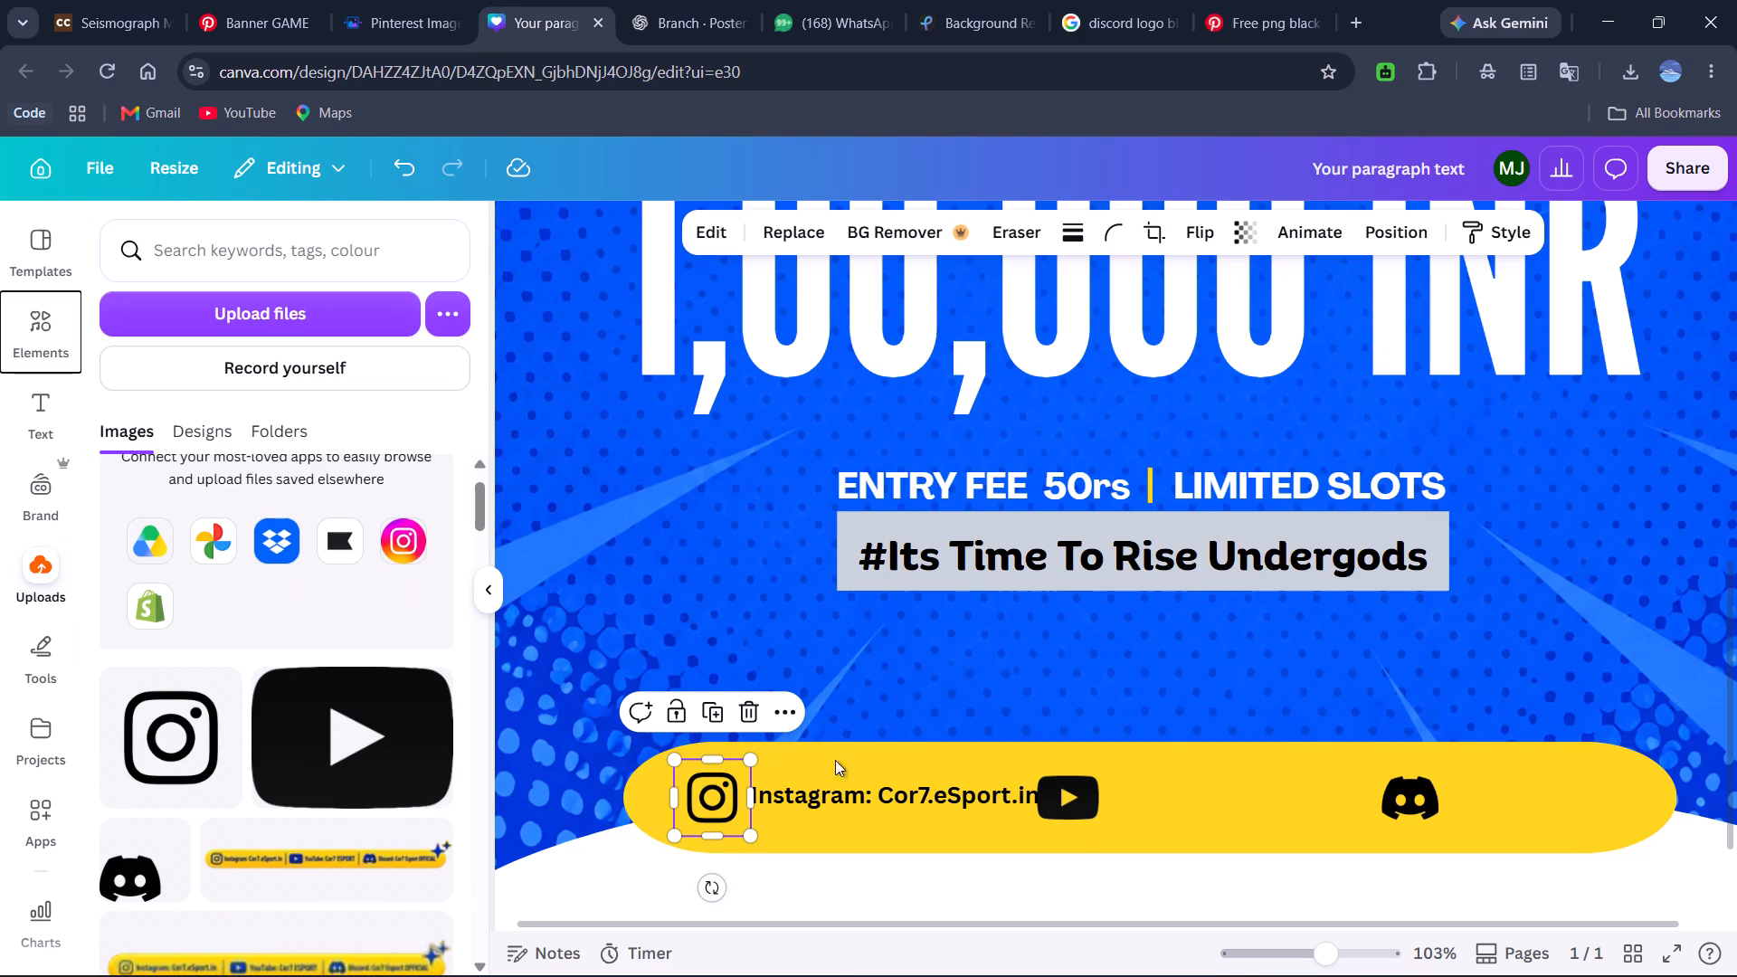
click(979, 716)
click(733, 778)
key(Left)
key(Left)
key(Left)
key(Left)
key(Left)
key(Left)
key(Left)
key(Left)
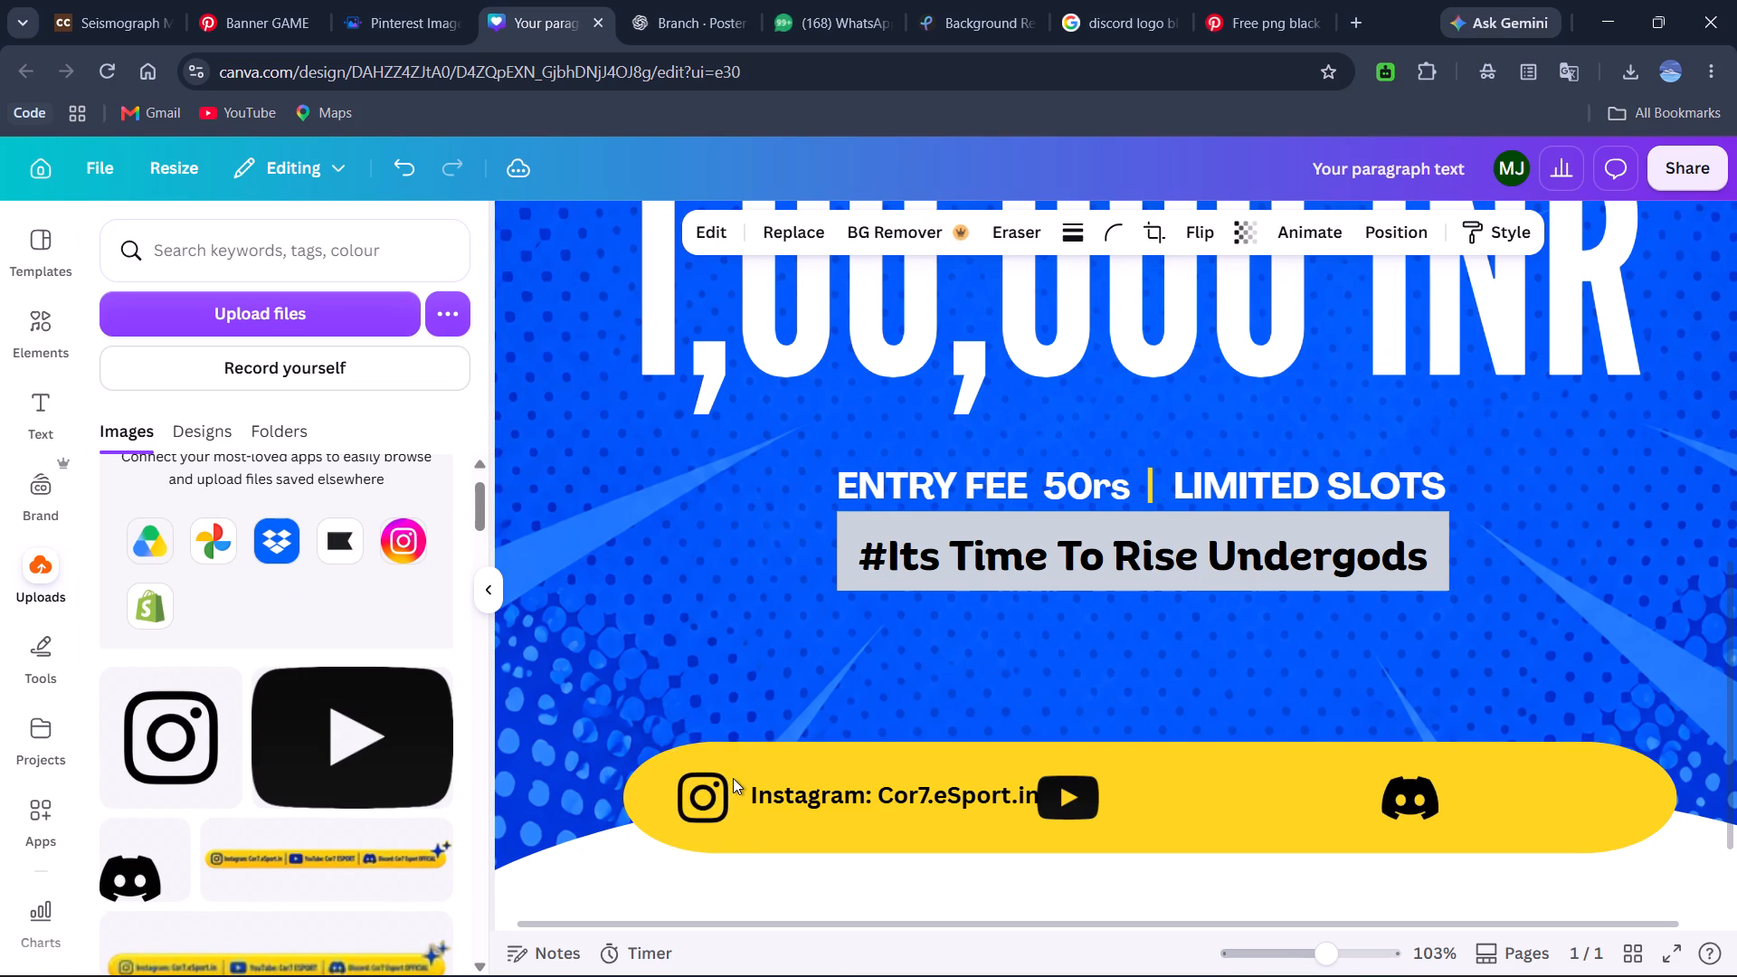
key(Left)
key(Left)
key(Left)
key(Left)
key(Left)
key(Left)
key(Left)
key(Left)
key(Left)
key(Left)
key(Right)
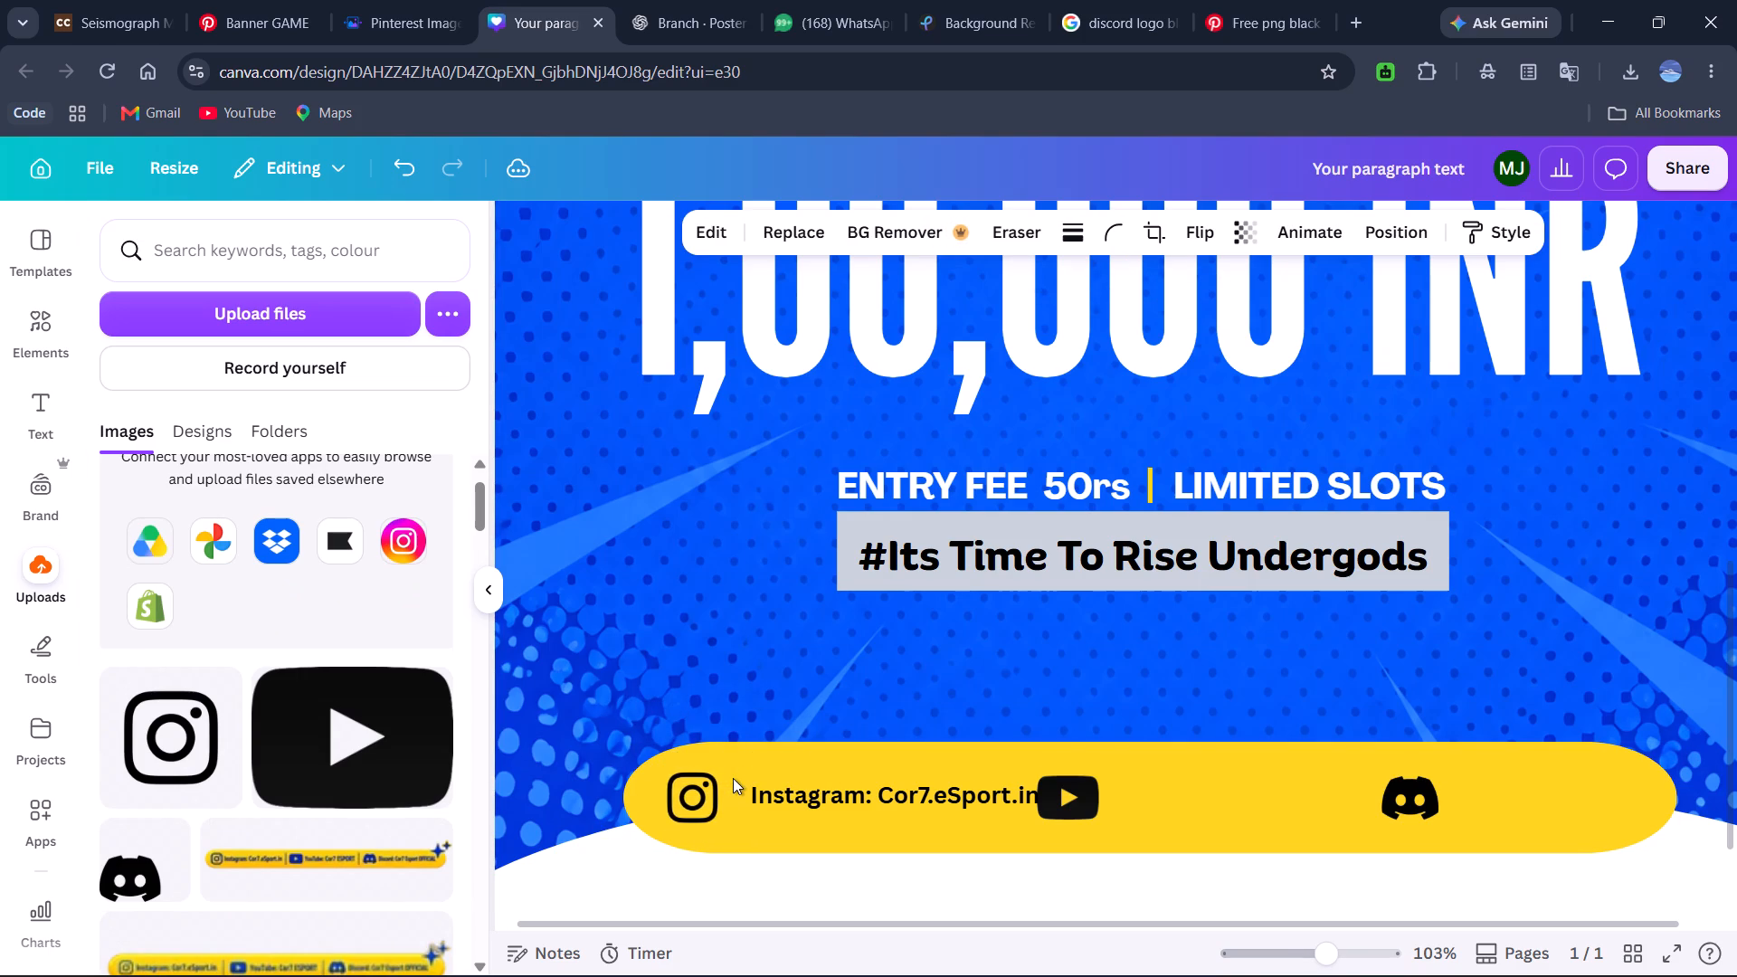
Nudge the Instagram handle text left until it sits close beside the Instagram logo, clear of the YouTube logo.
click(843, 811)
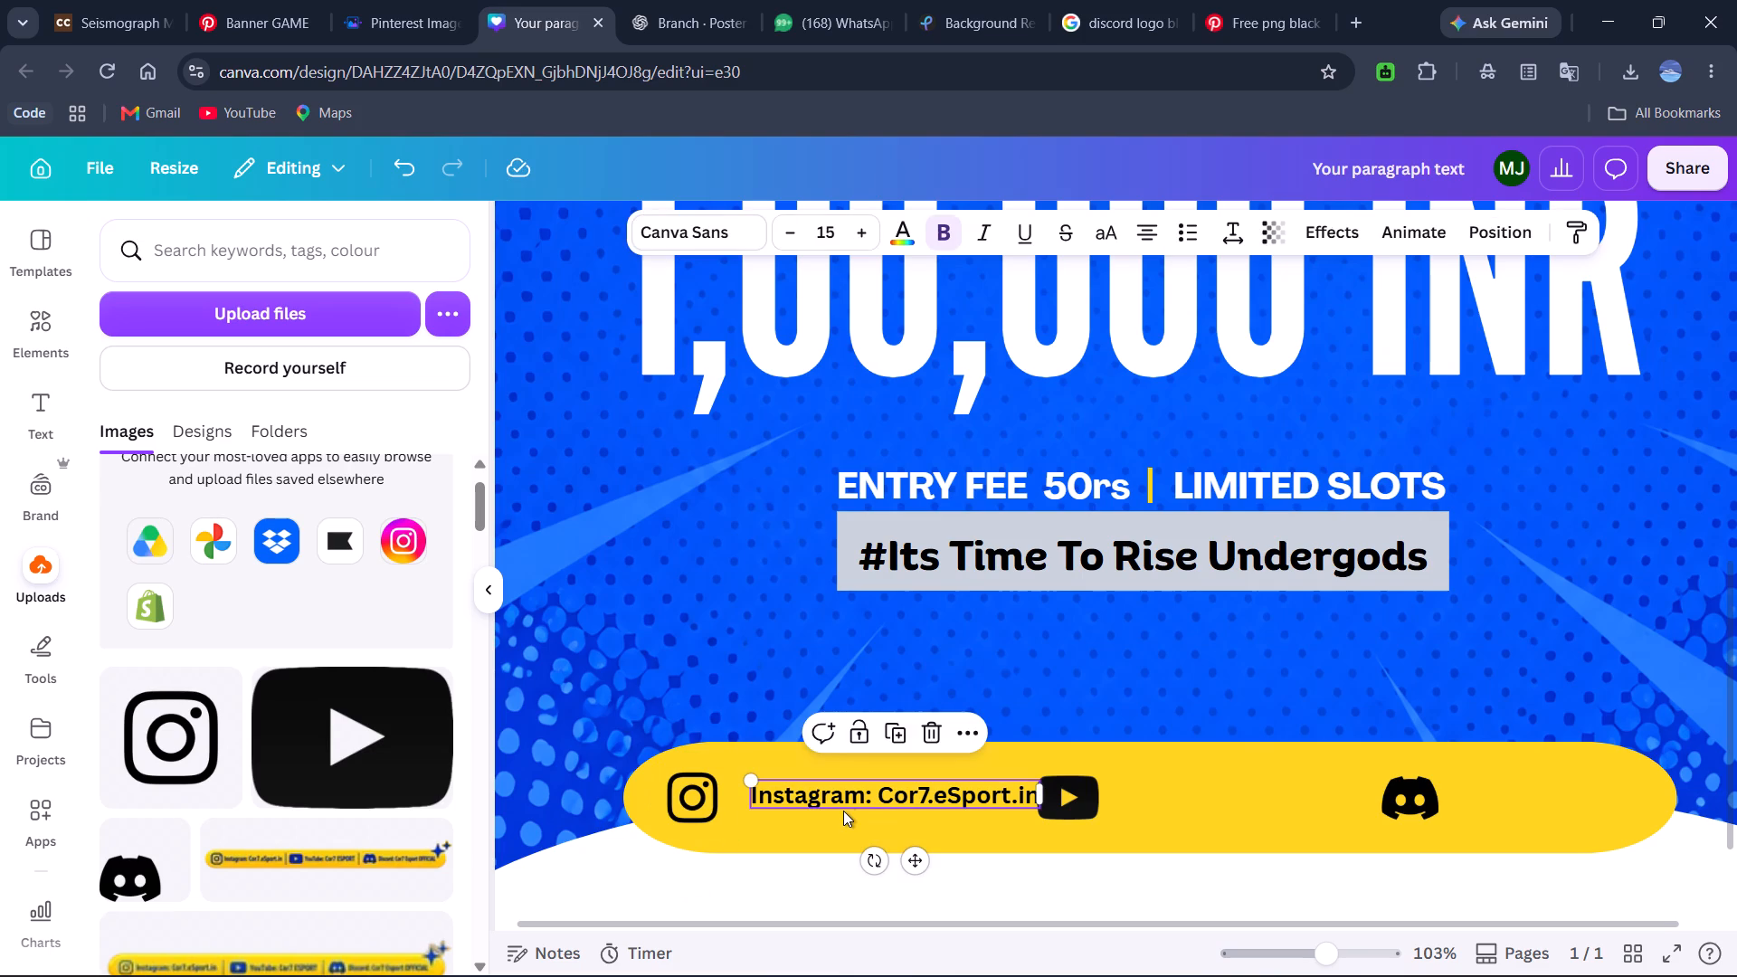
click(864, 799)
key(Left)
key(Left)
key(Left)
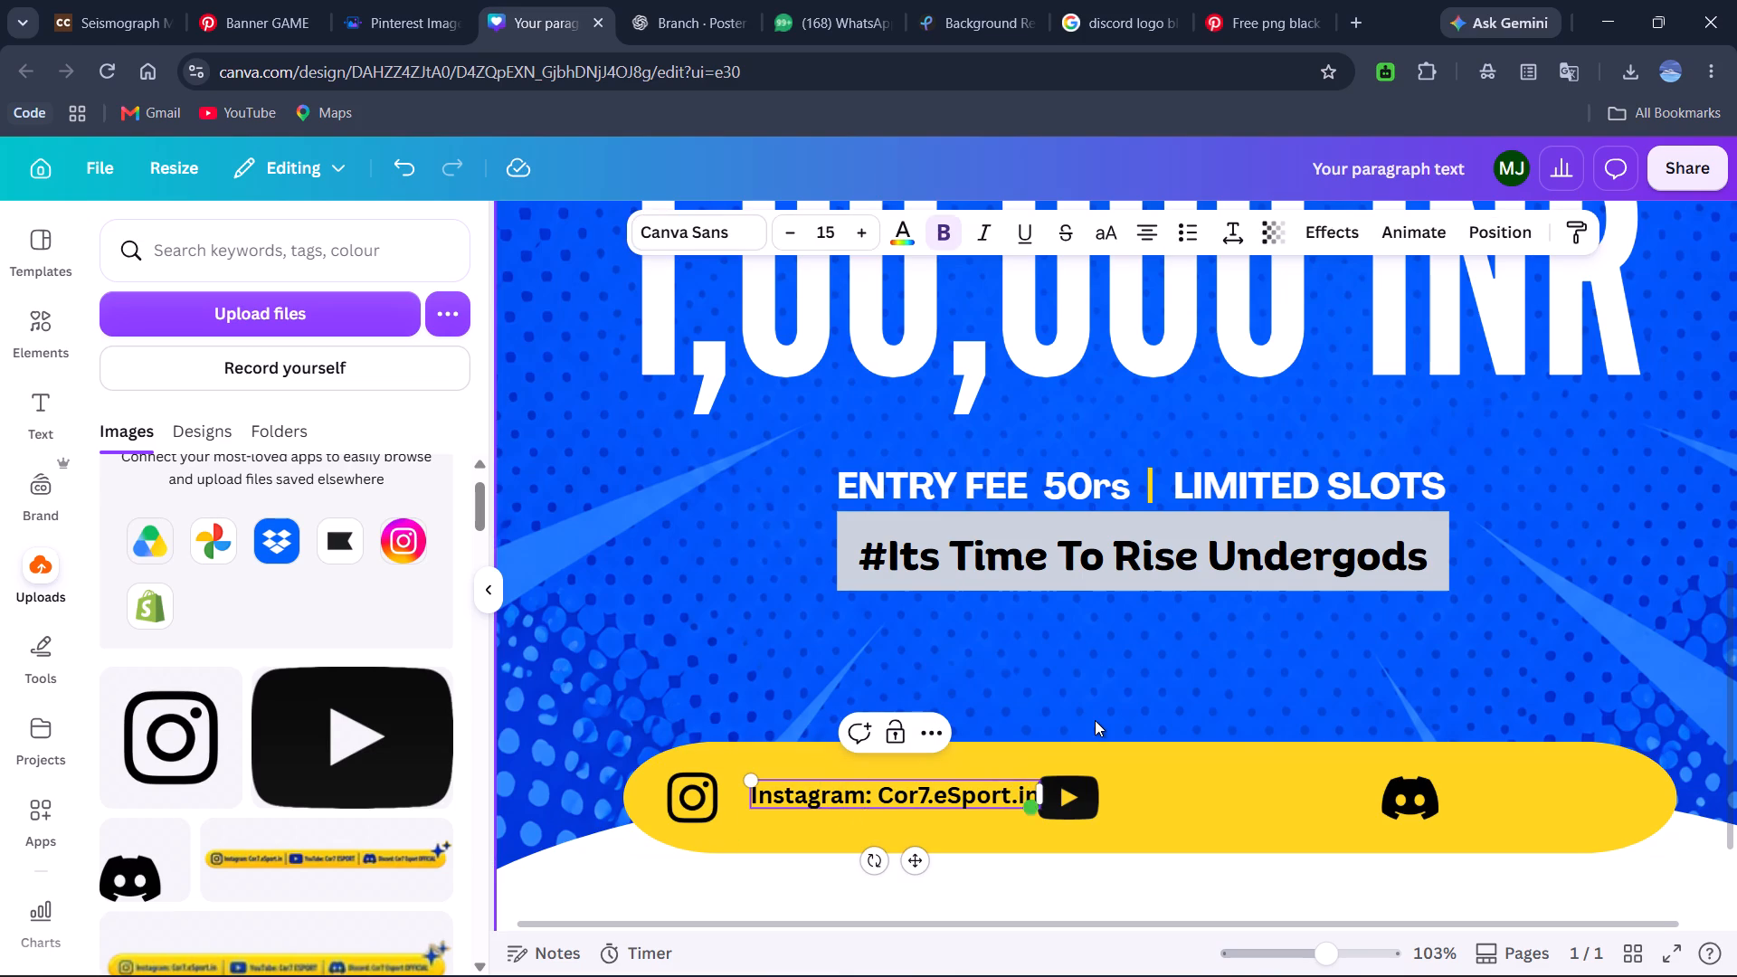
click(1095, 720)
click(969, 791)
key(Left)
key(Left)
key(Left)
key(Left)
key(Left)
key(Left)
key(Left)
key(Left)
key(Left)
key(Left)
key(Left)
key(Left)
key(Left)
key(Left)
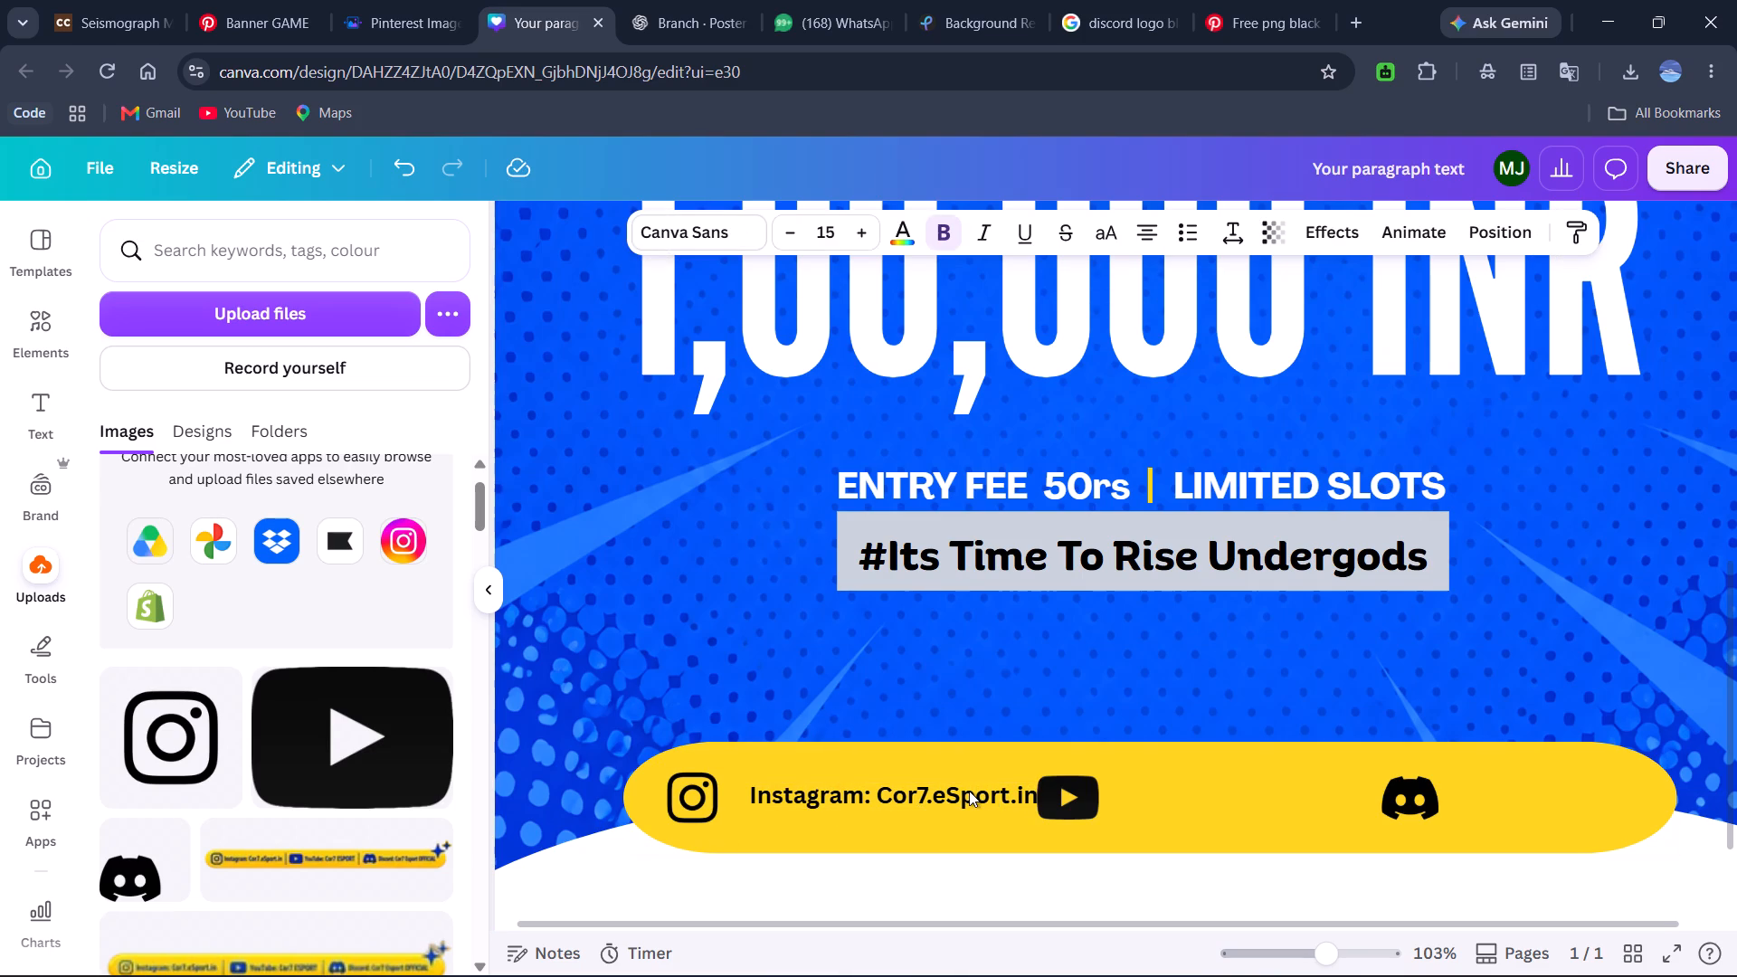
key(Left)
key(Left)
key(Left)
key(Right)
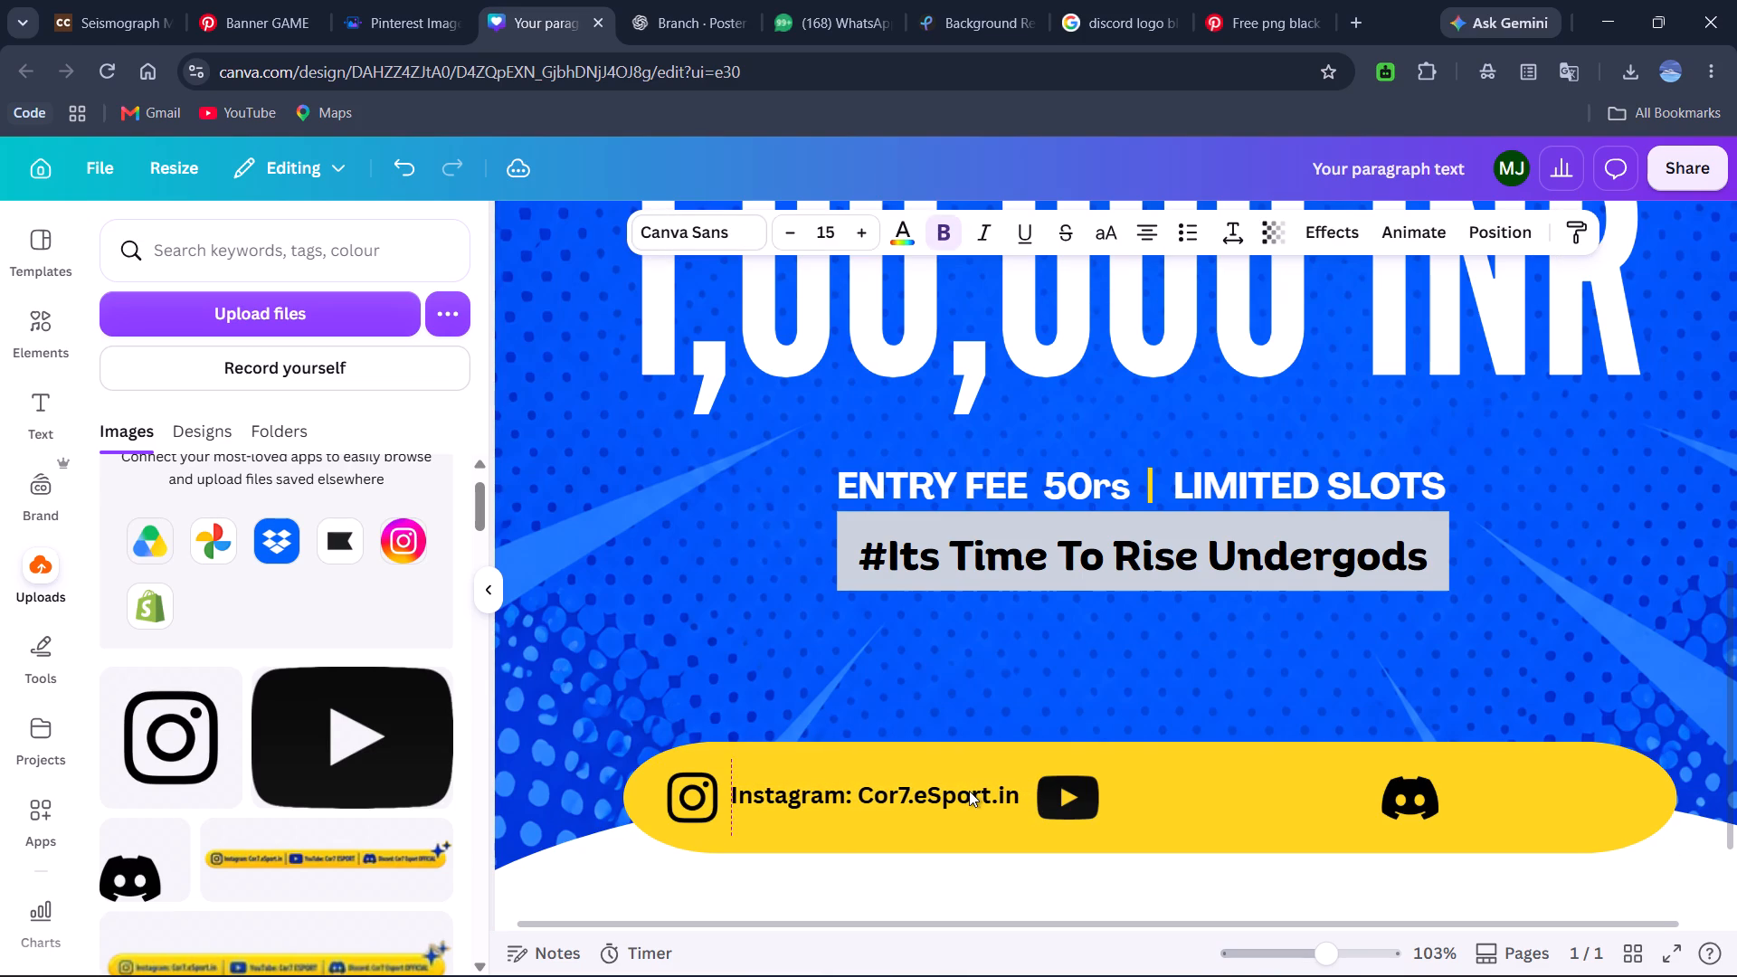
click(1186, 684)
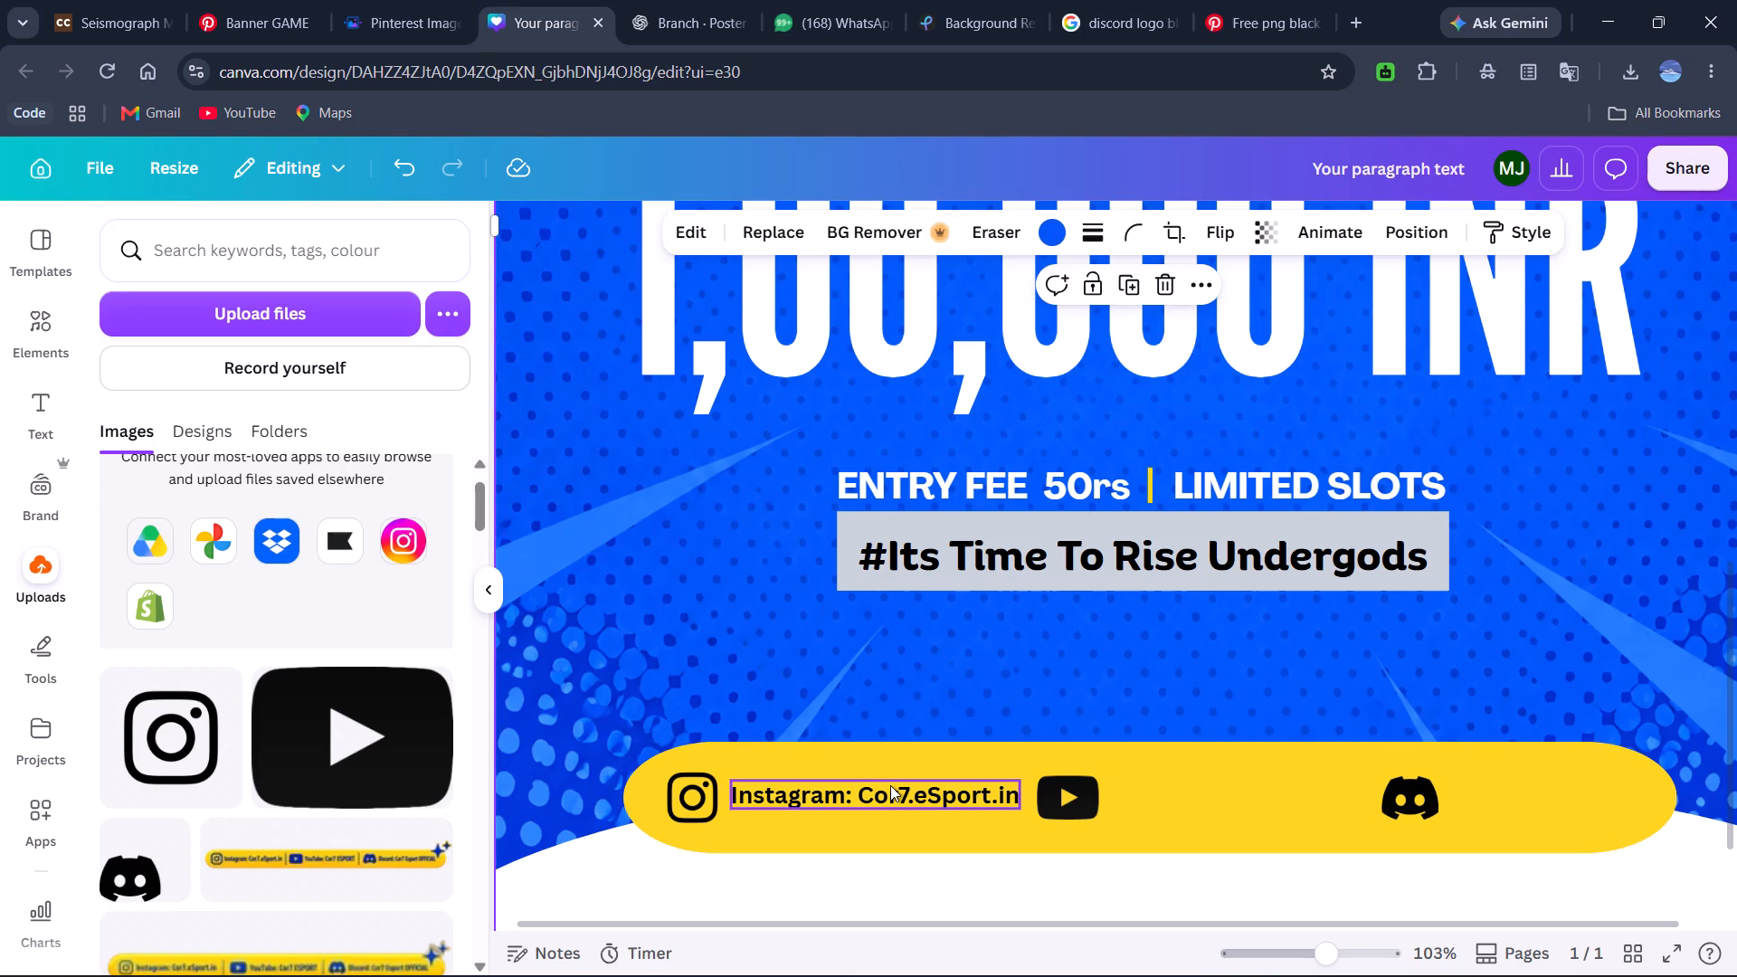
Nudge the YouTube logo slightly left so it sits just after the Instagram handle text.
click(1053, 812)
key(Left)
key(Left)
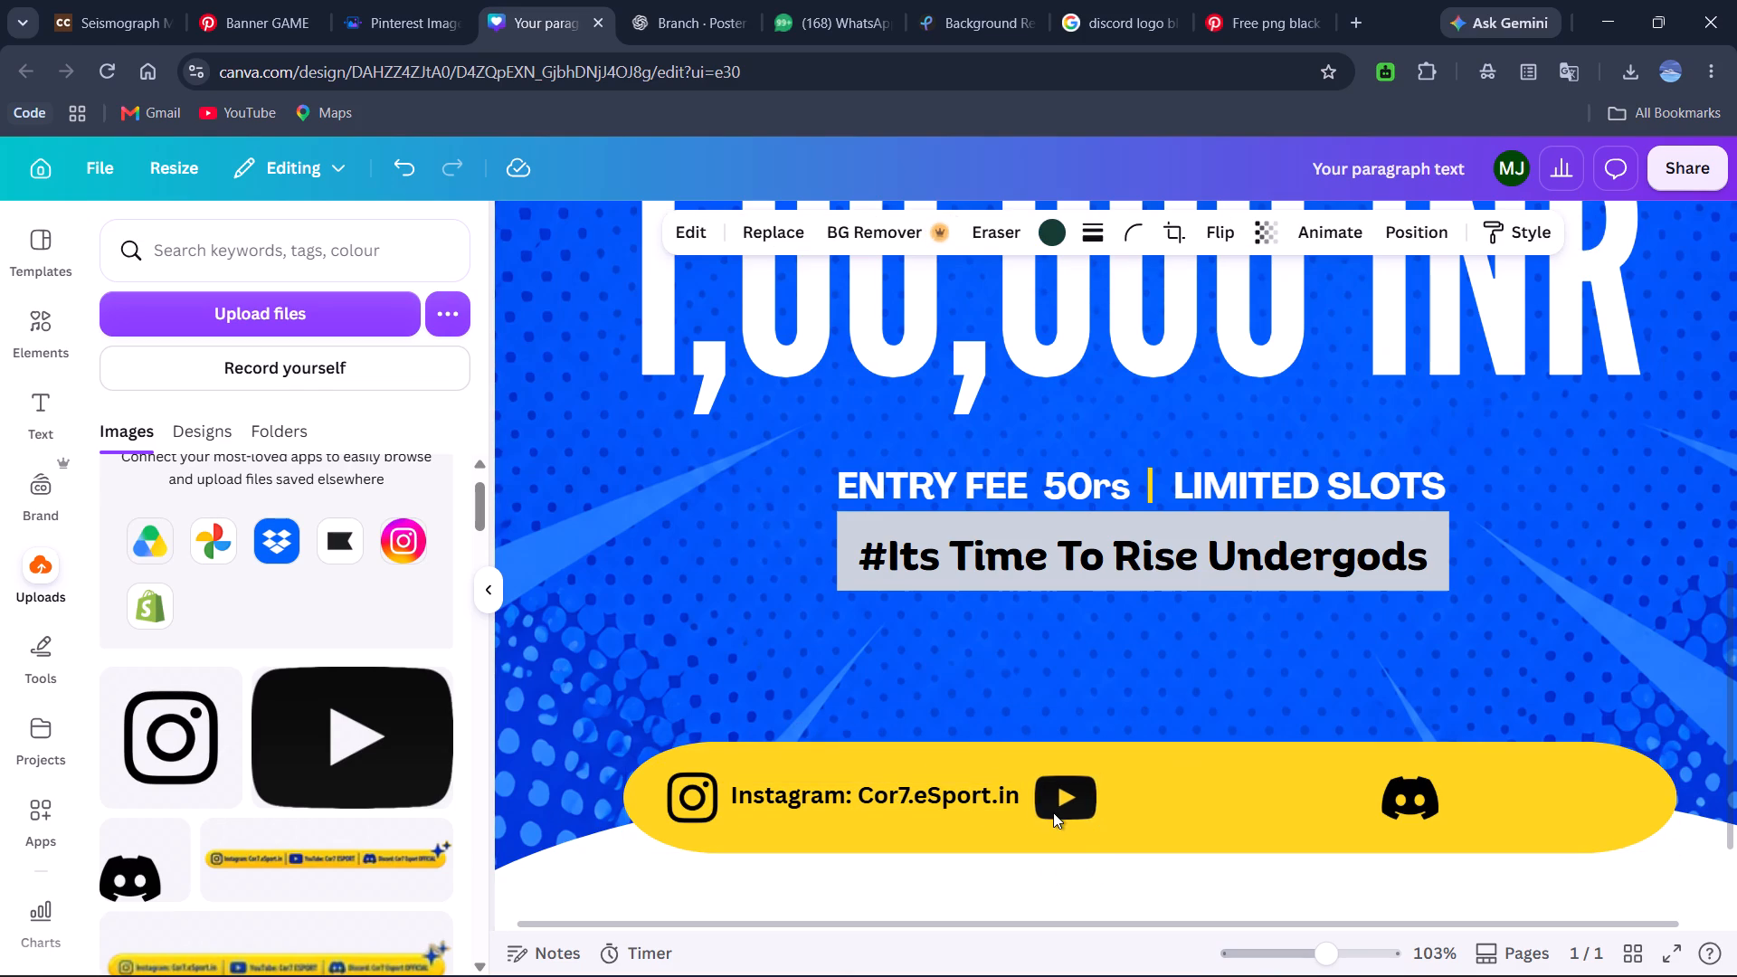
key(Left)
key(Left)
key(Left)
key(Left)
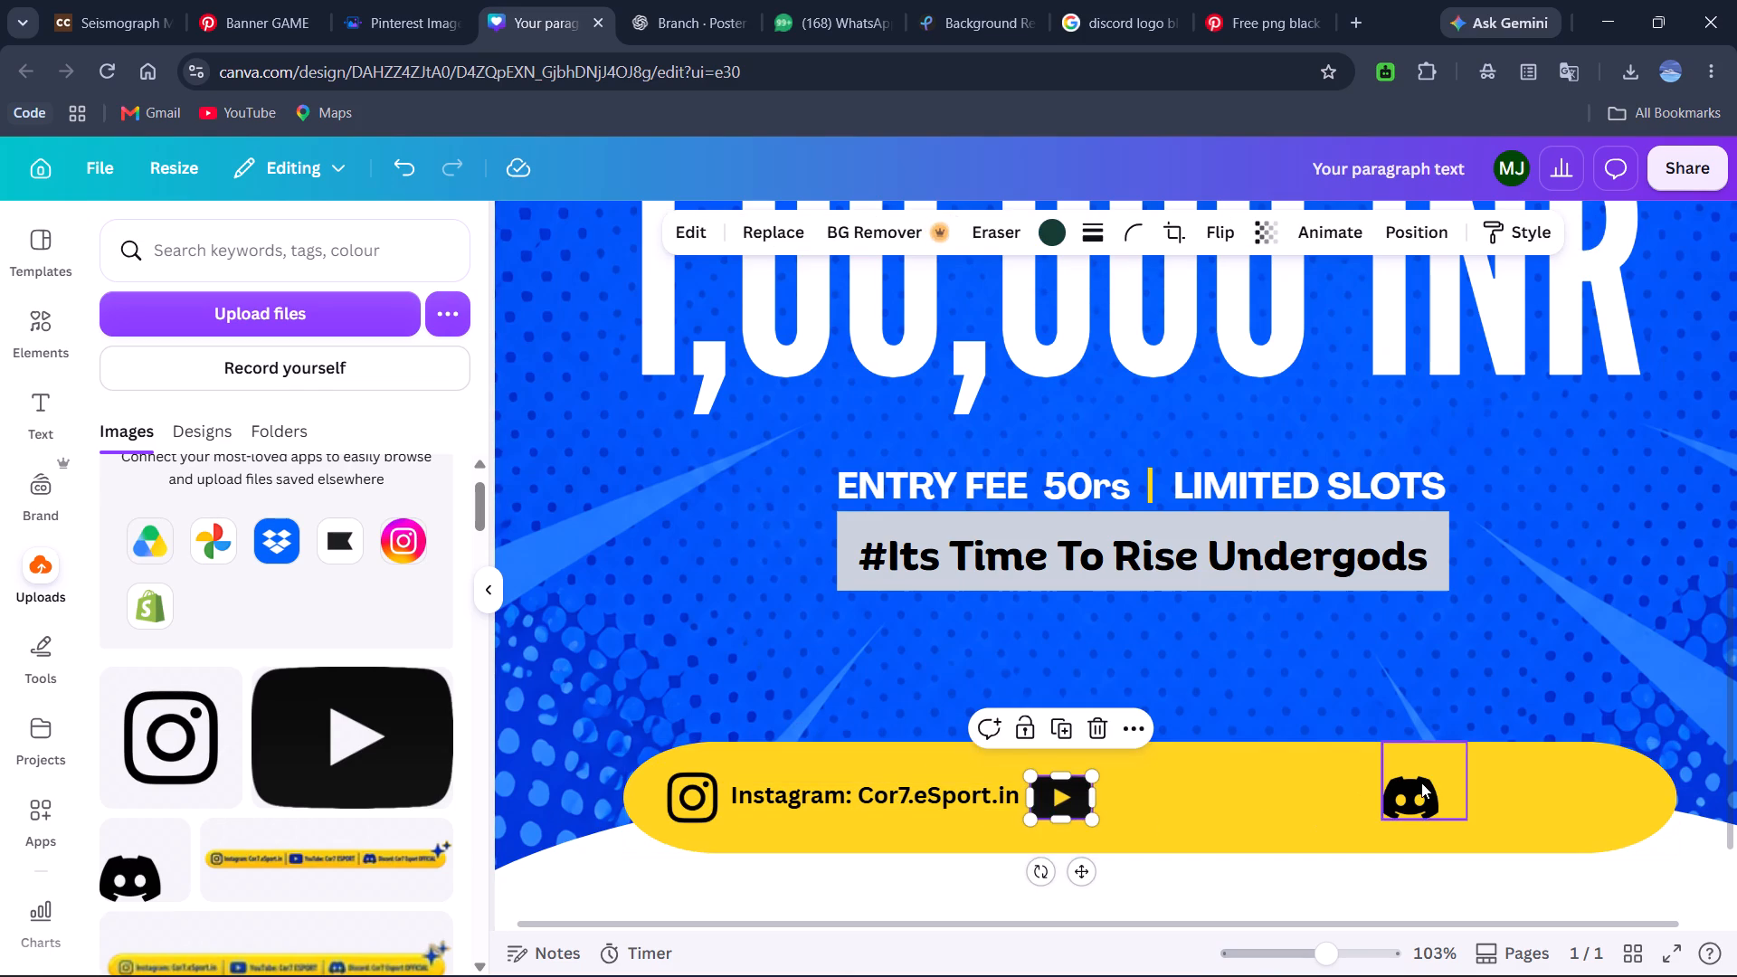
Nudge the Discord logo a short way along the yellow bar toward the YouTube logo.
click(1421, 783)
key(Left)
key(Left)
key(Left)
key(Left)
key(Left)
key(Left)
key(Left)
key(Left)
key(Left)
key(Left)
key(Left)
key(Left)
key(Left)
key(Left)
key(Left)
key(Left)
key(Left)
key(Left)
key(Left)
key(Left)
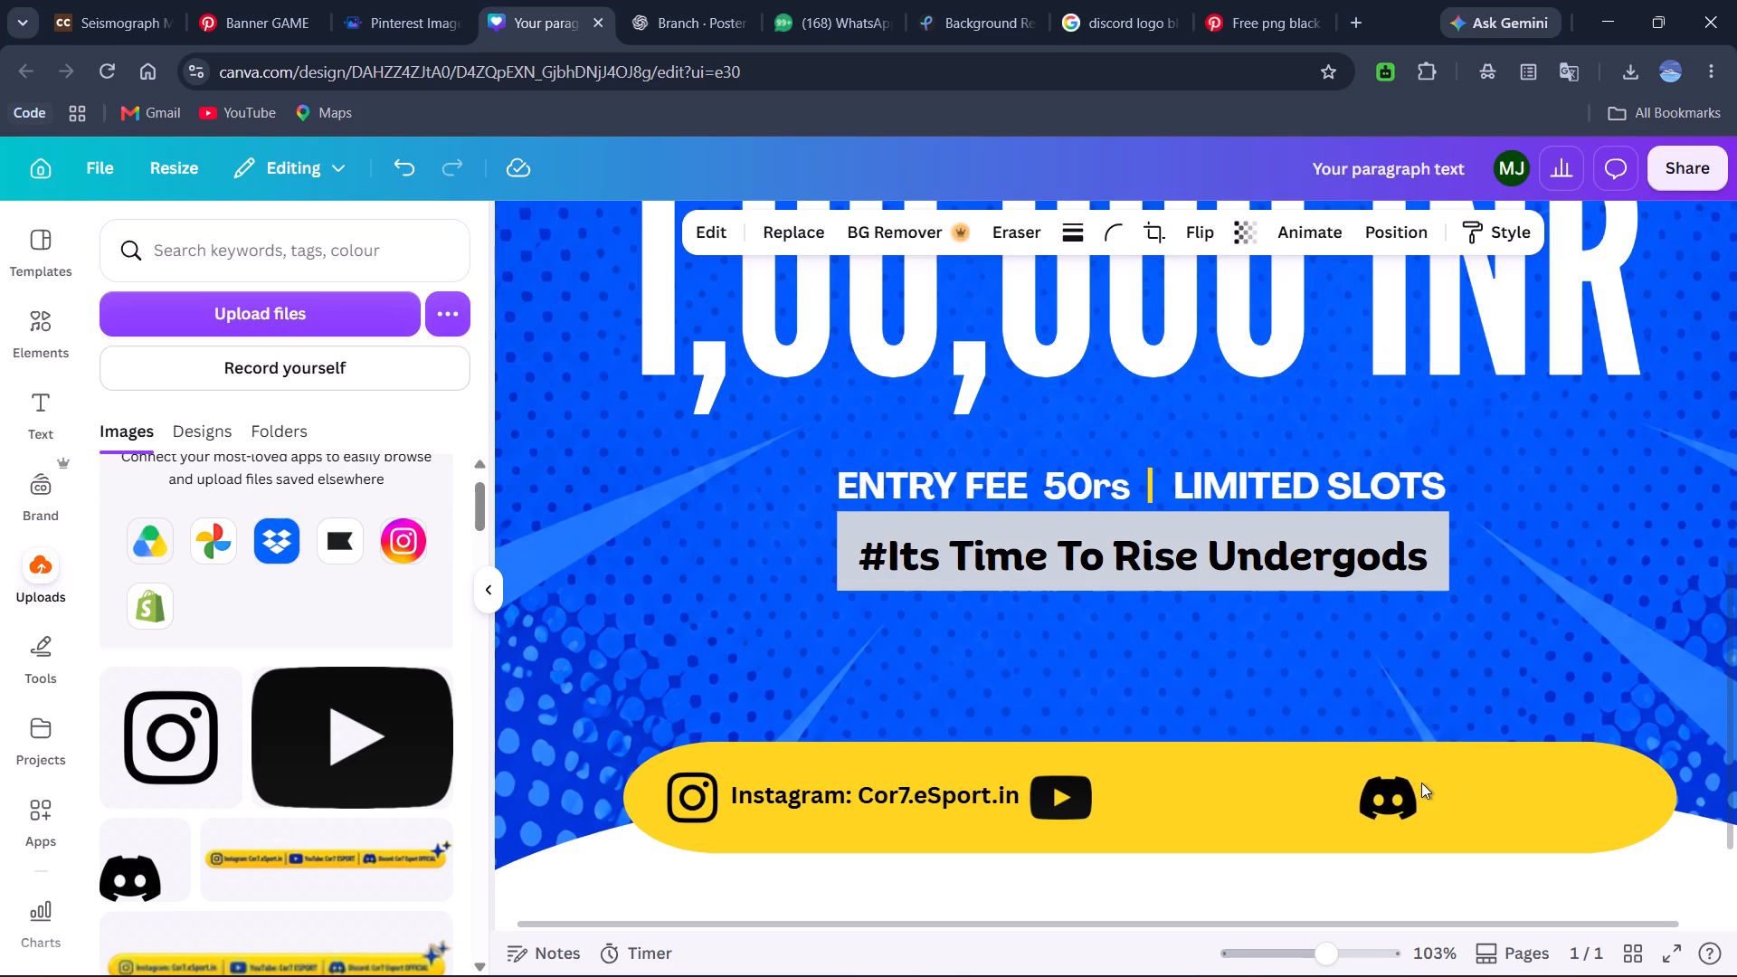
key(Down)
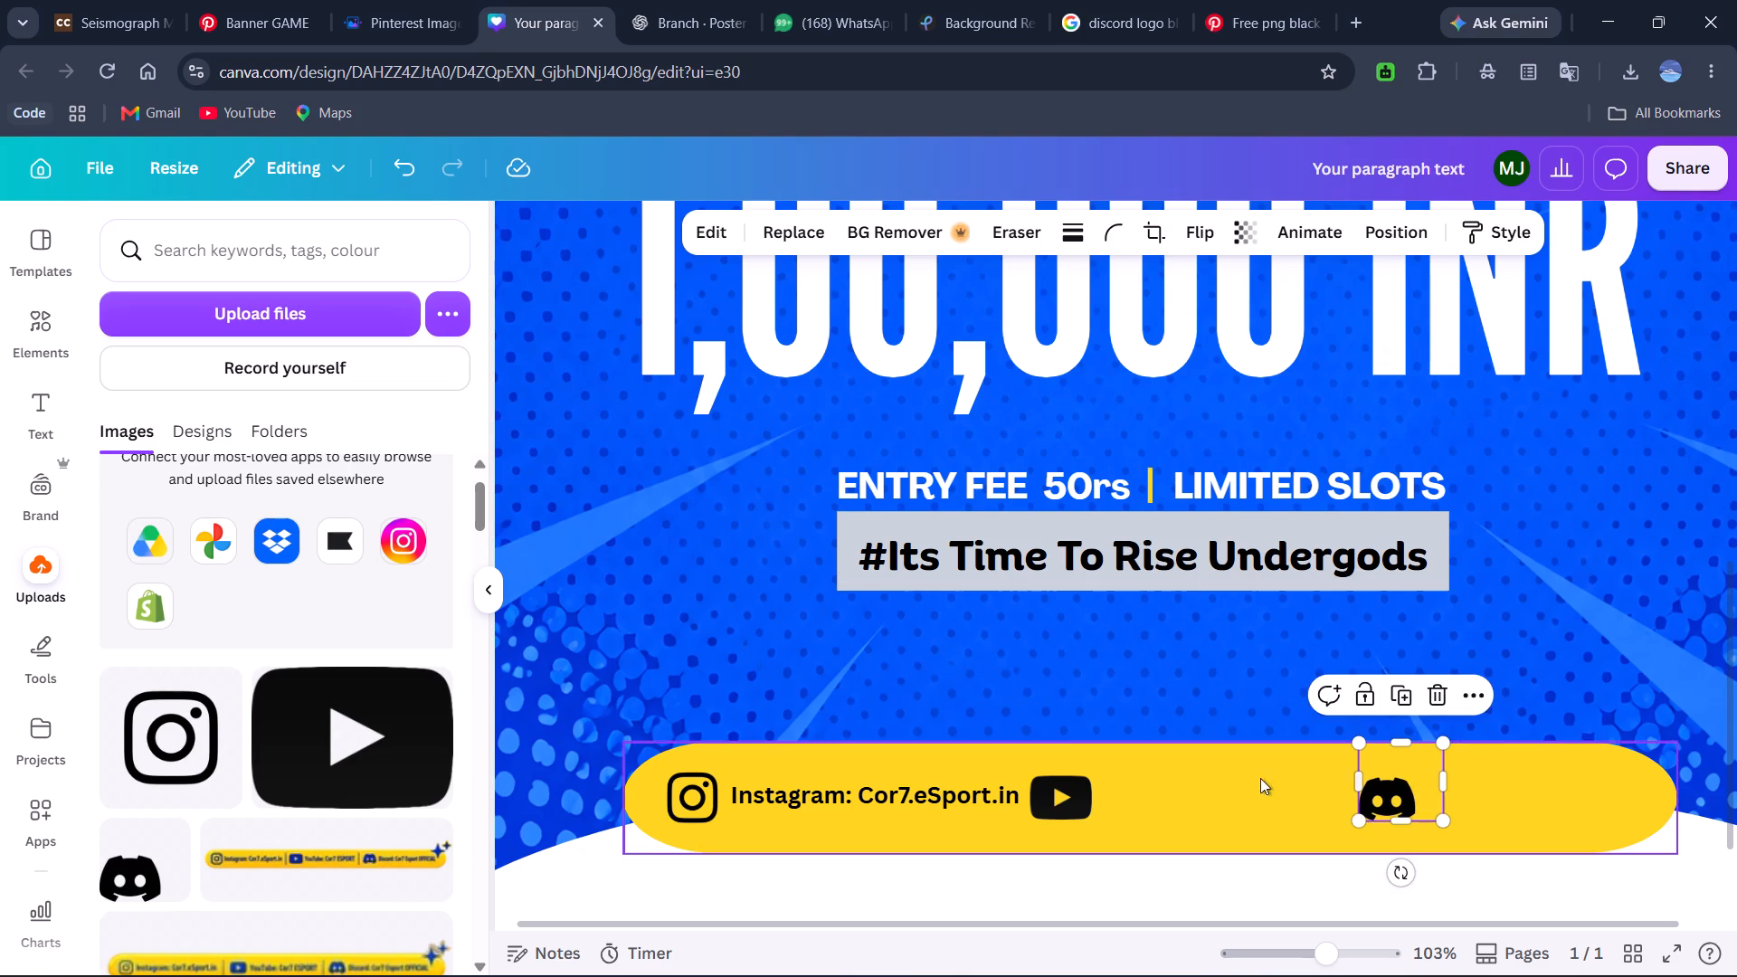
Duplicate the Instagram handle text and place the copy on the yellow bar just after the YouTube logo.
click(916, 798)
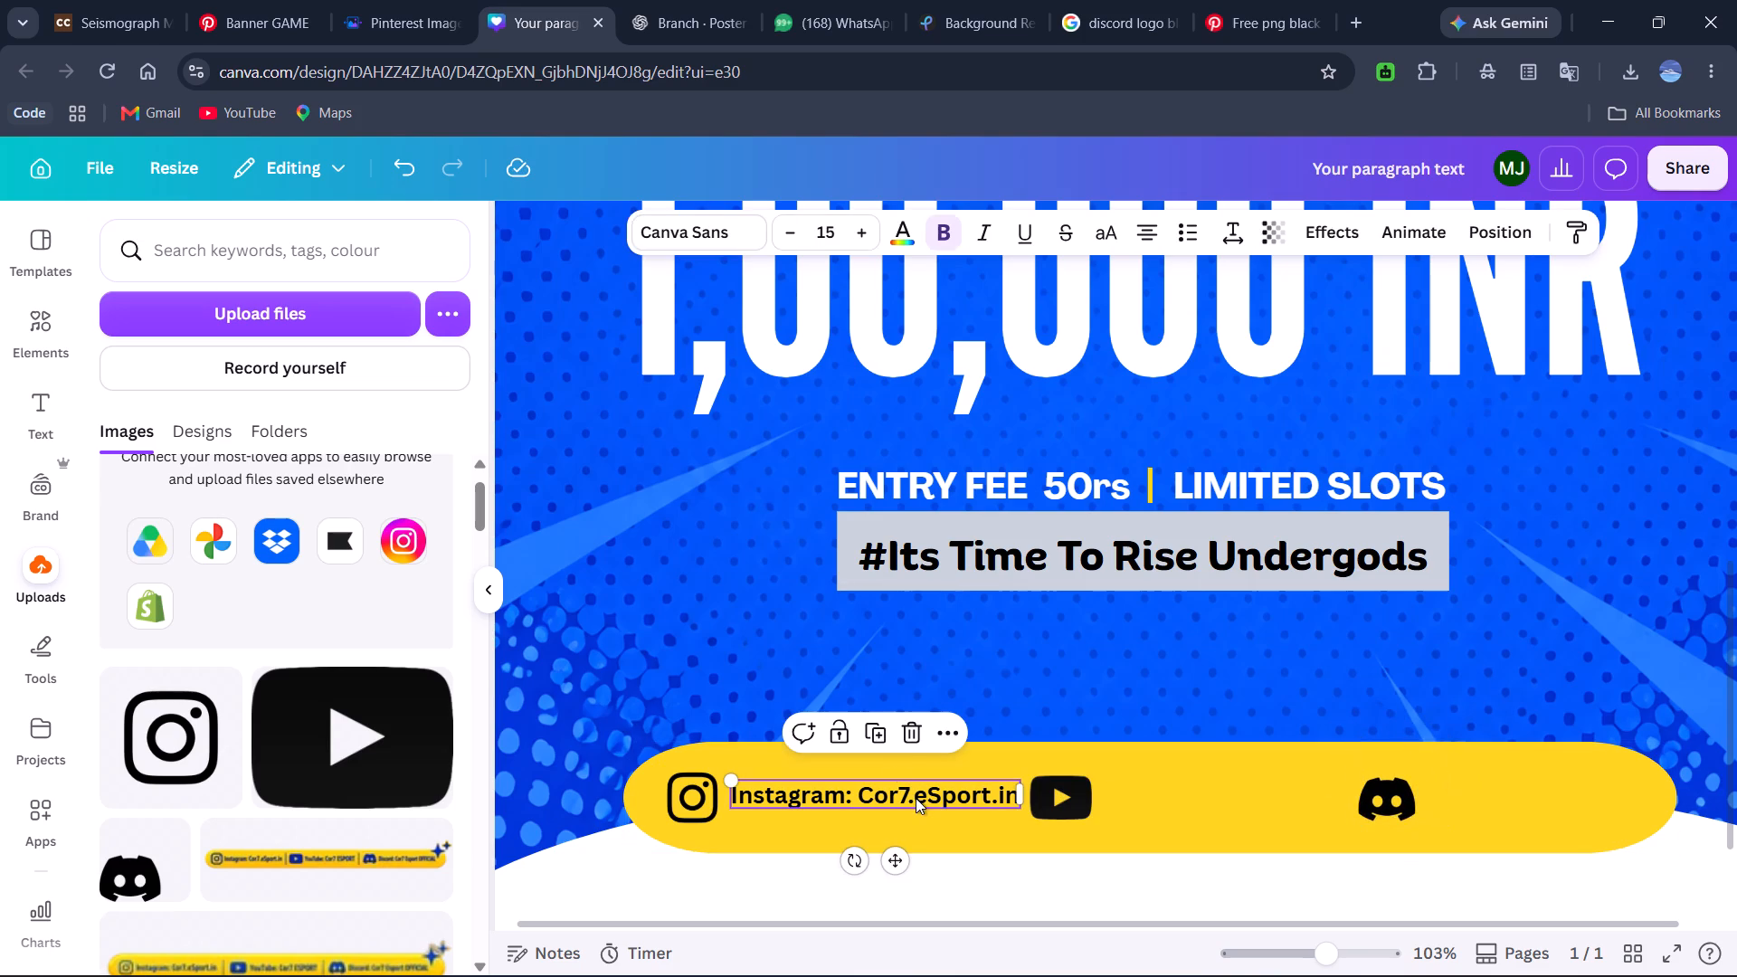
click(868, 732)
drag(913, 888, 1277, 871)
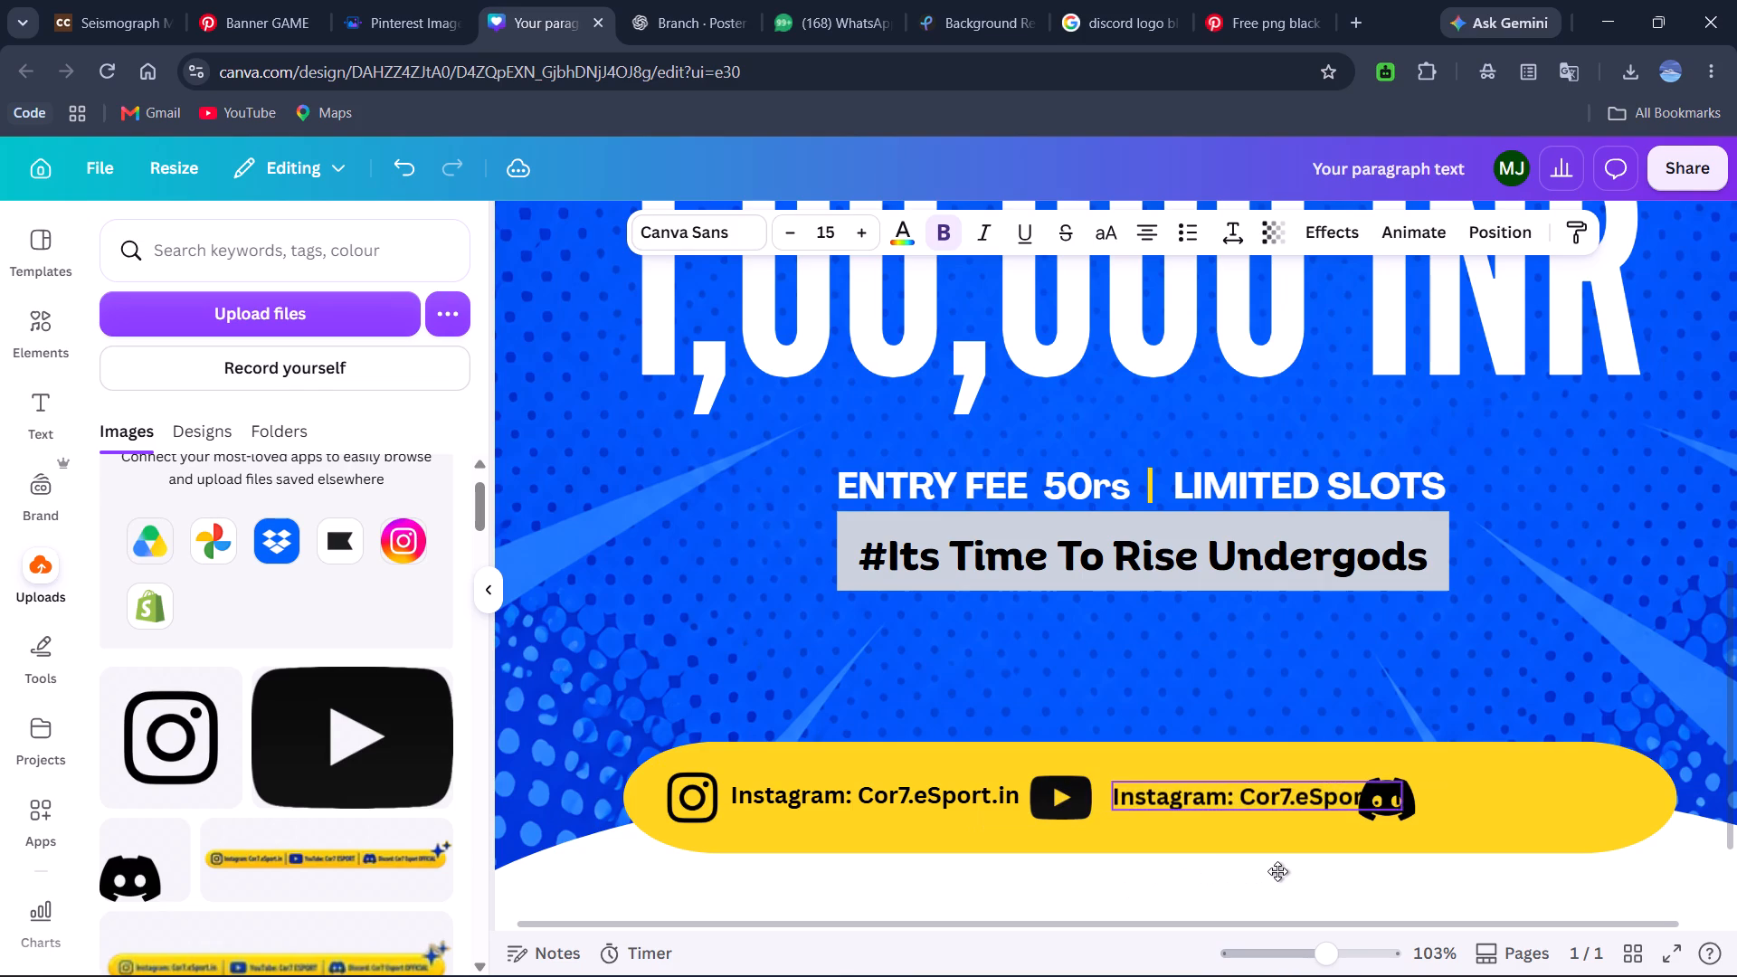
drag(1277, 871, 1266, 873)
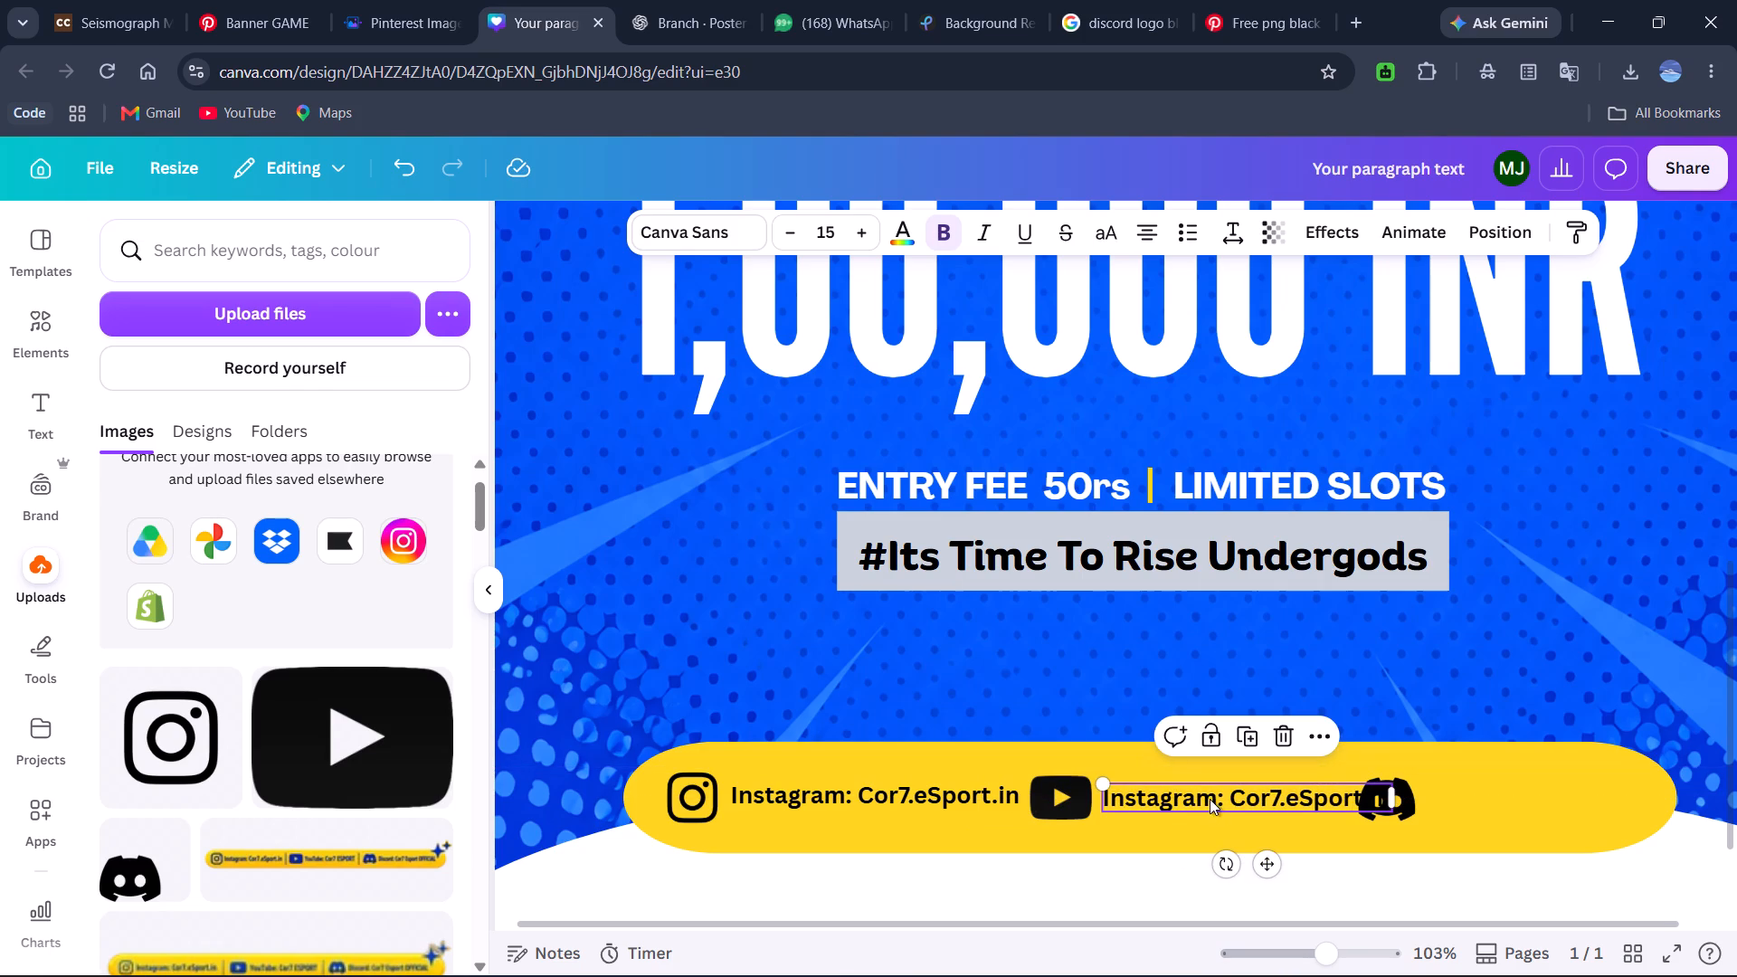
Replace the copied handle text beside the YouTube logo with "Youtube: Cor7 ESPORT".
double_click(1210, 797)
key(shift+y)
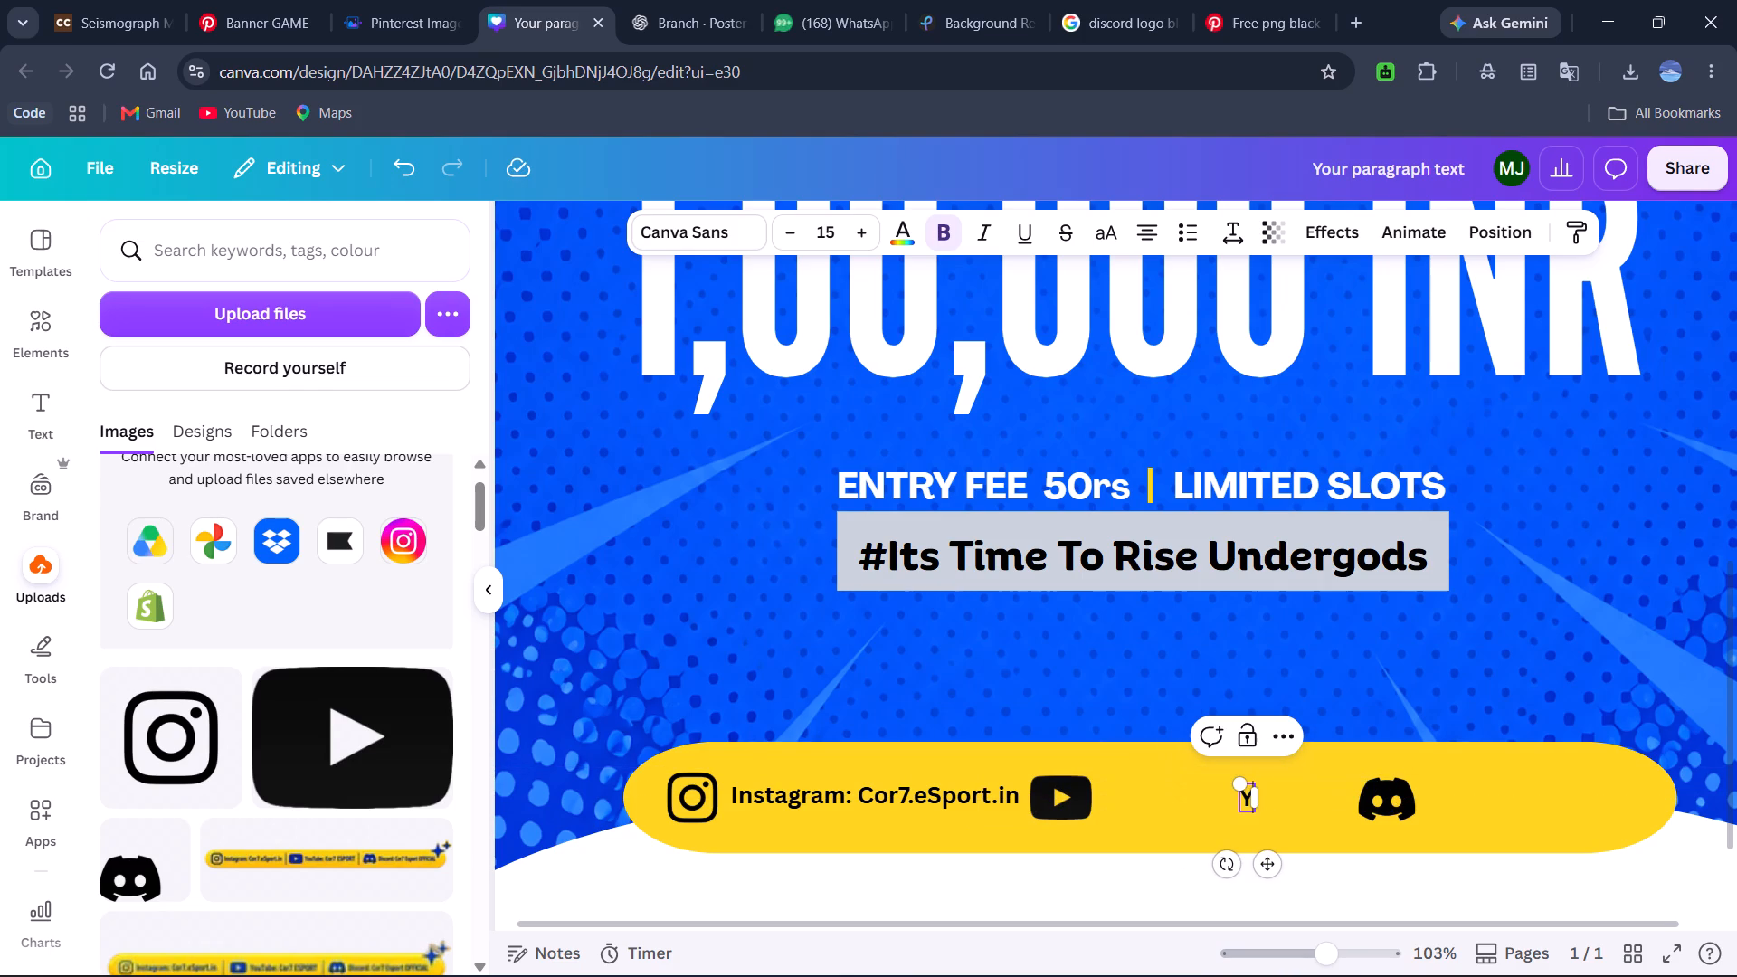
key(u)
key(BackSpace)
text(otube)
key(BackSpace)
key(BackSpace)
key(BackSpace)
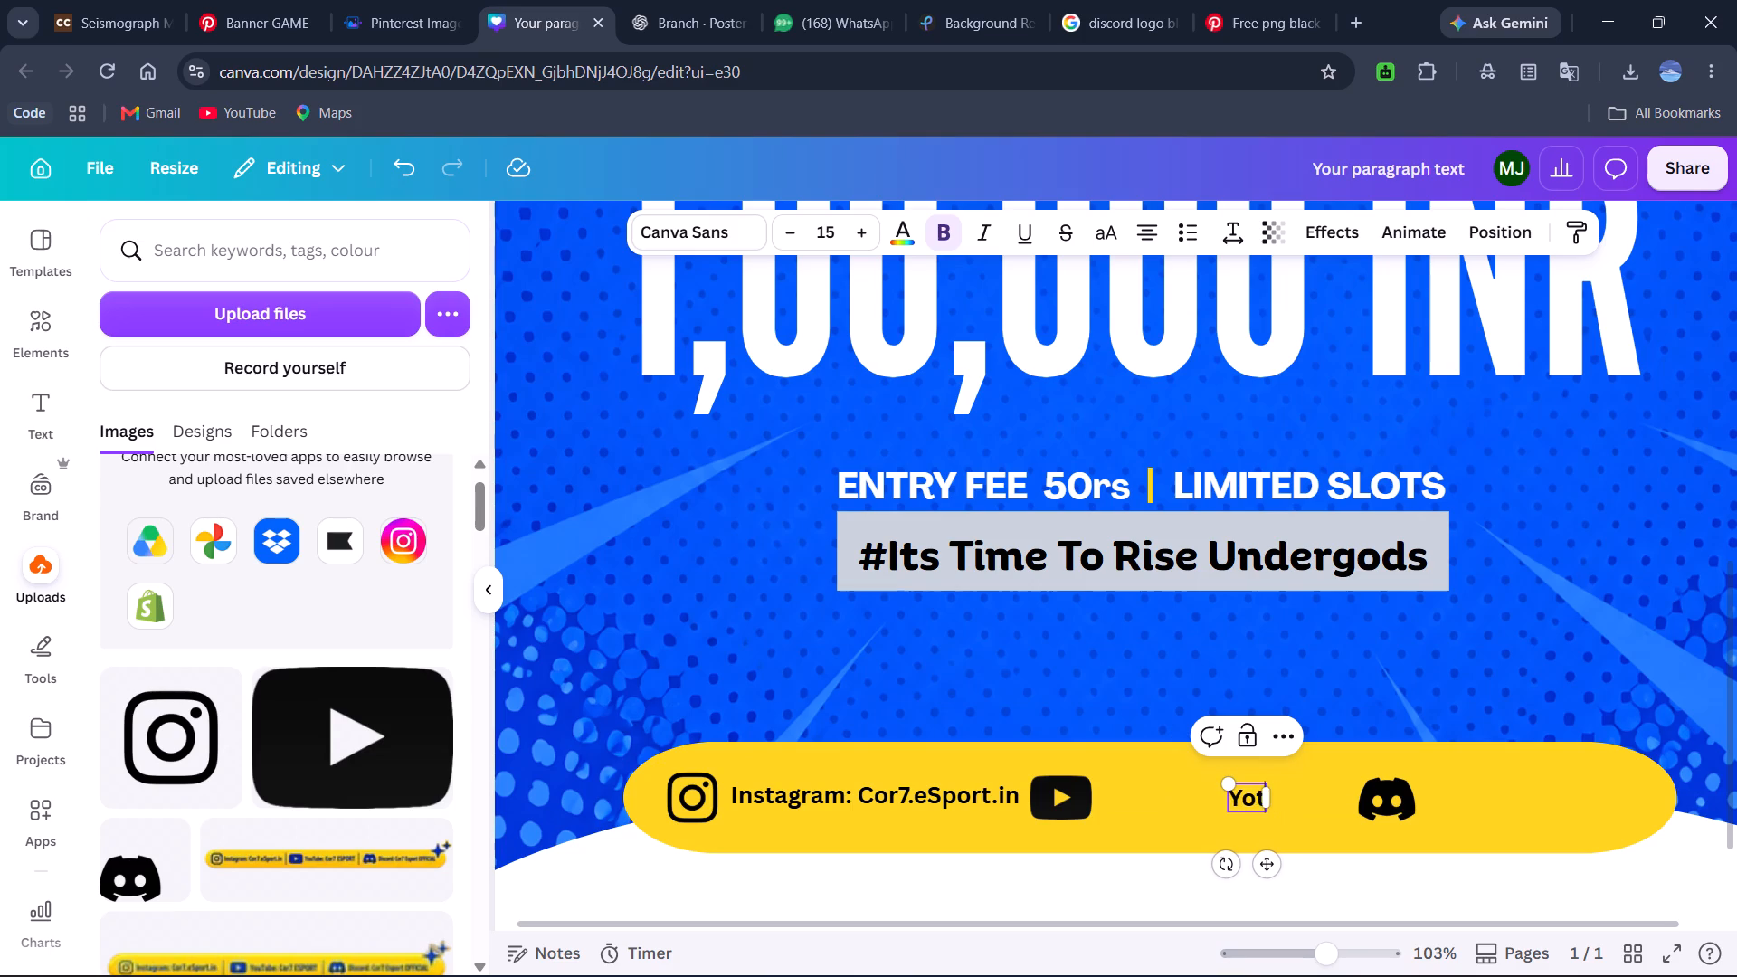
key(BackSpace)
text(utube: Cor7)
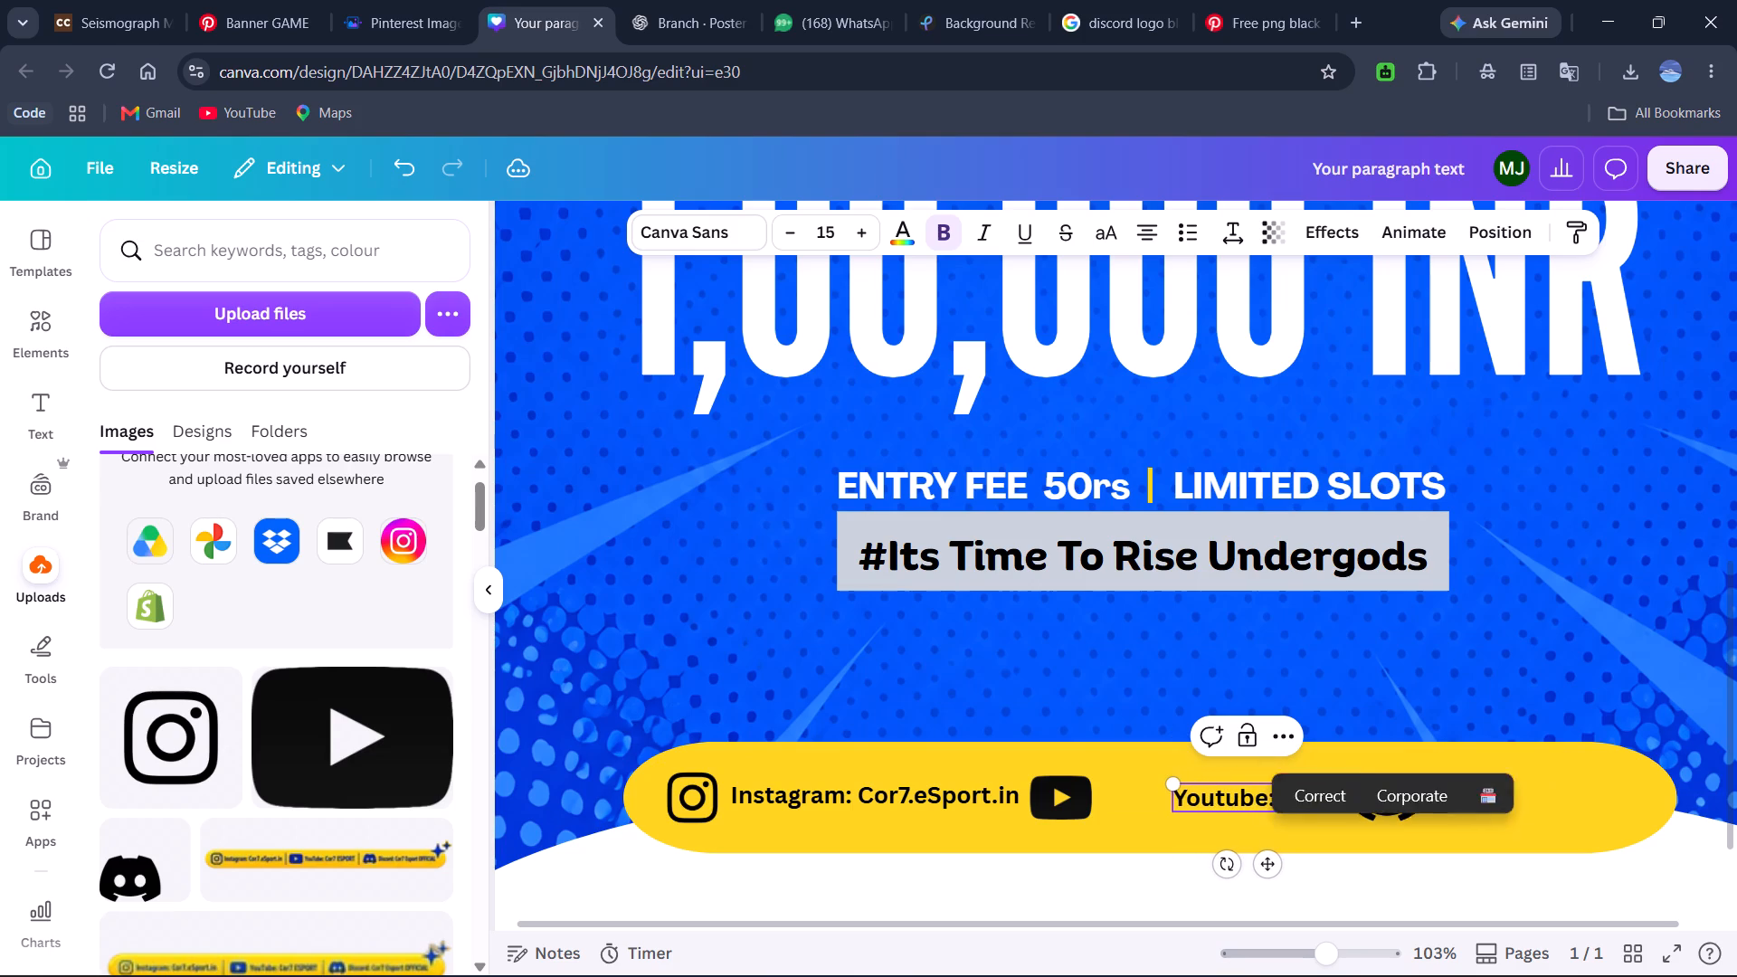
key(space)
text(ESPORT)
click(1448, 666)
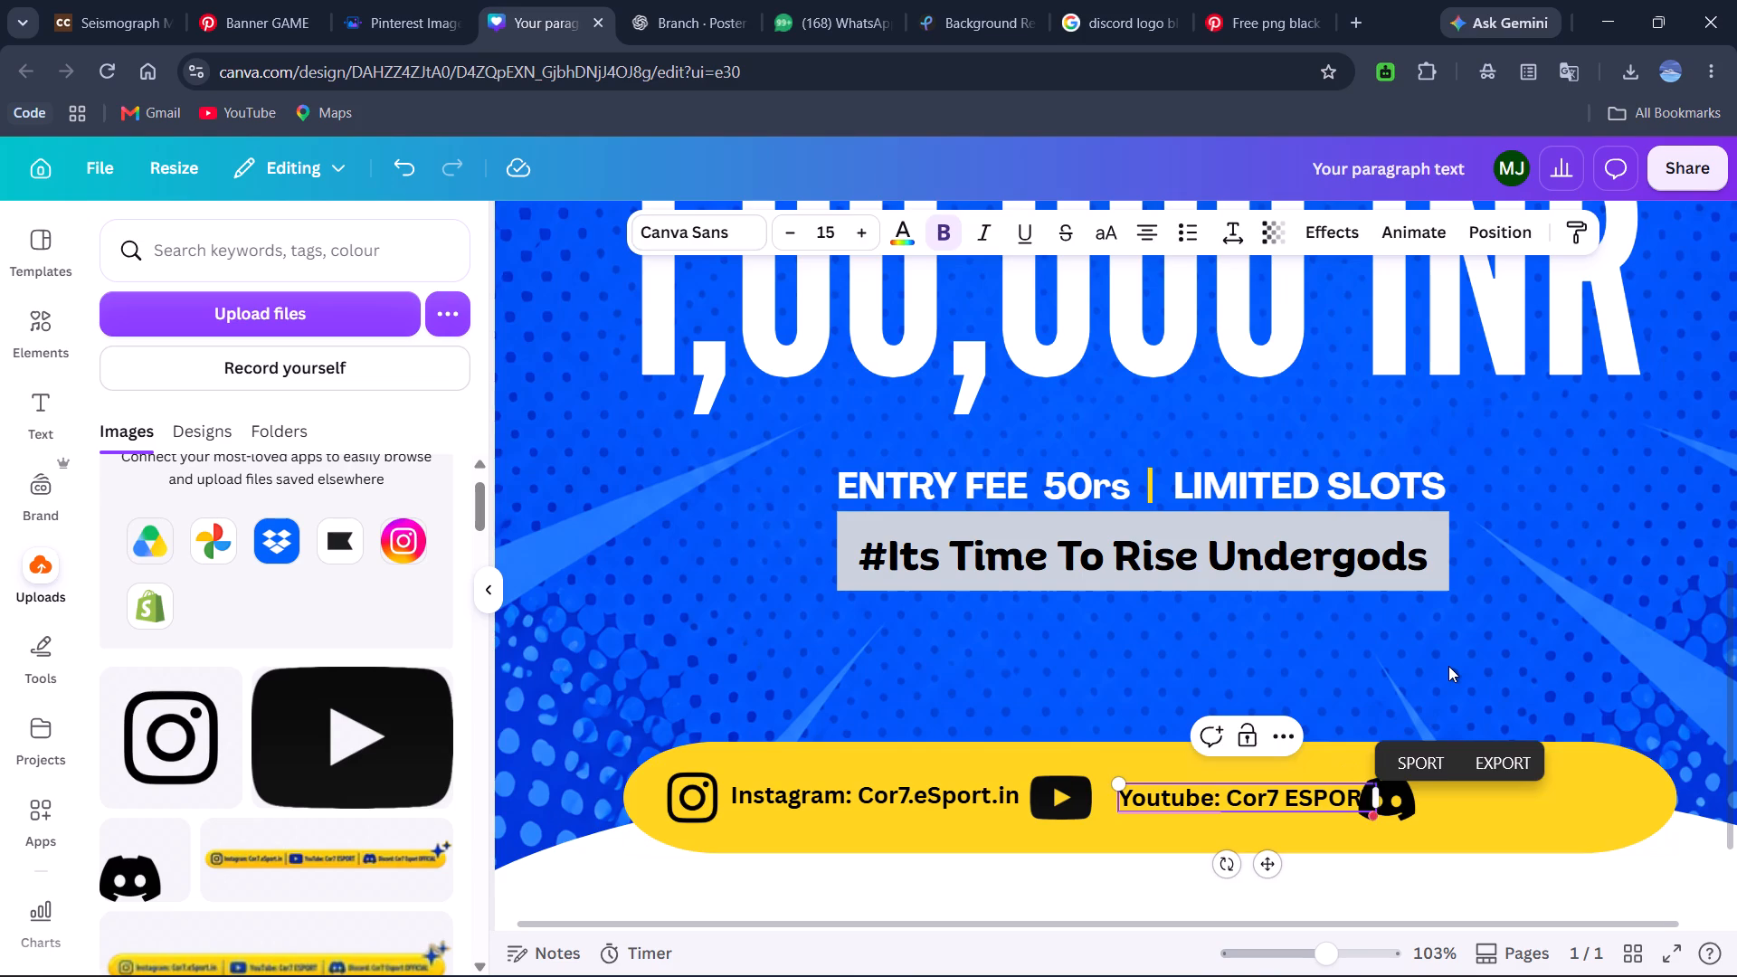
Nudge the "Youtube: Cor7 ESPORT" text left until it sits close beside the YouTube logo.
click(1248, 805)
key(Left)
key(Left)
key(Left)
key(Left)
key(Left)
key(Left)
key(Left)
key(Left)
key(Left)
key(Left)
key(Left)
key(Left)
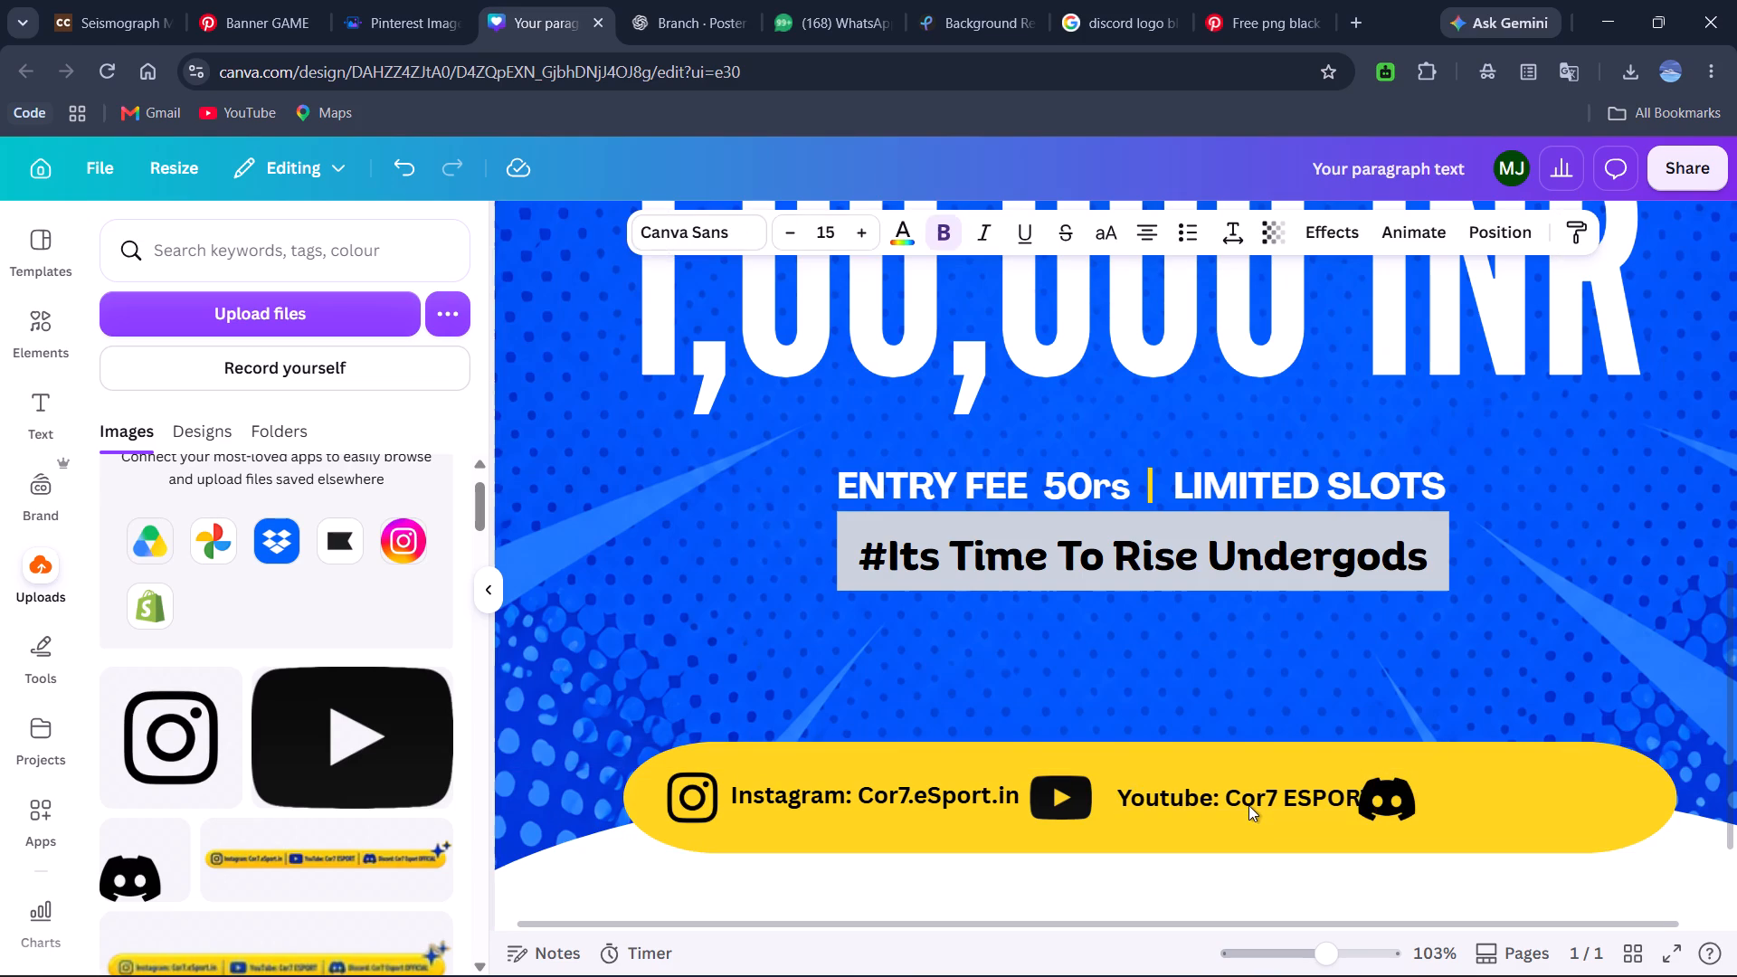
key(Left)
key(Left)
key(Left)
key(Left)
key(Left)
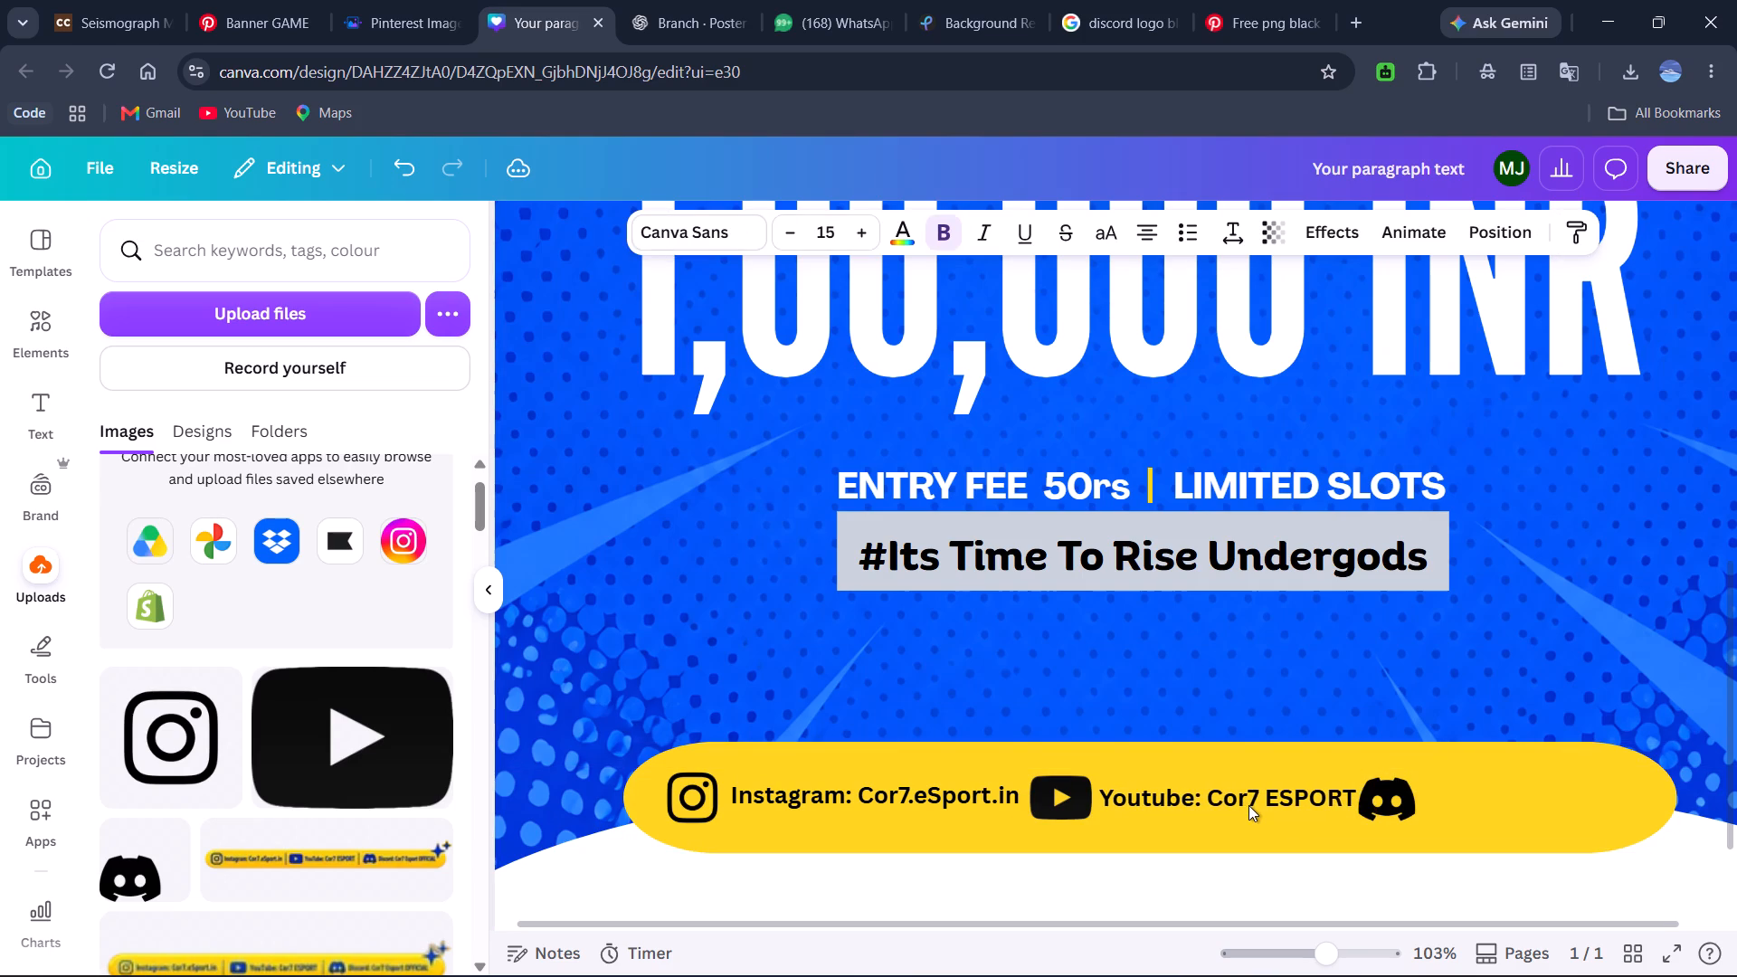
key(Left)
Nudge the Discord logo slightly right and up, away from the YouTube handle text.
click(1399, 797)
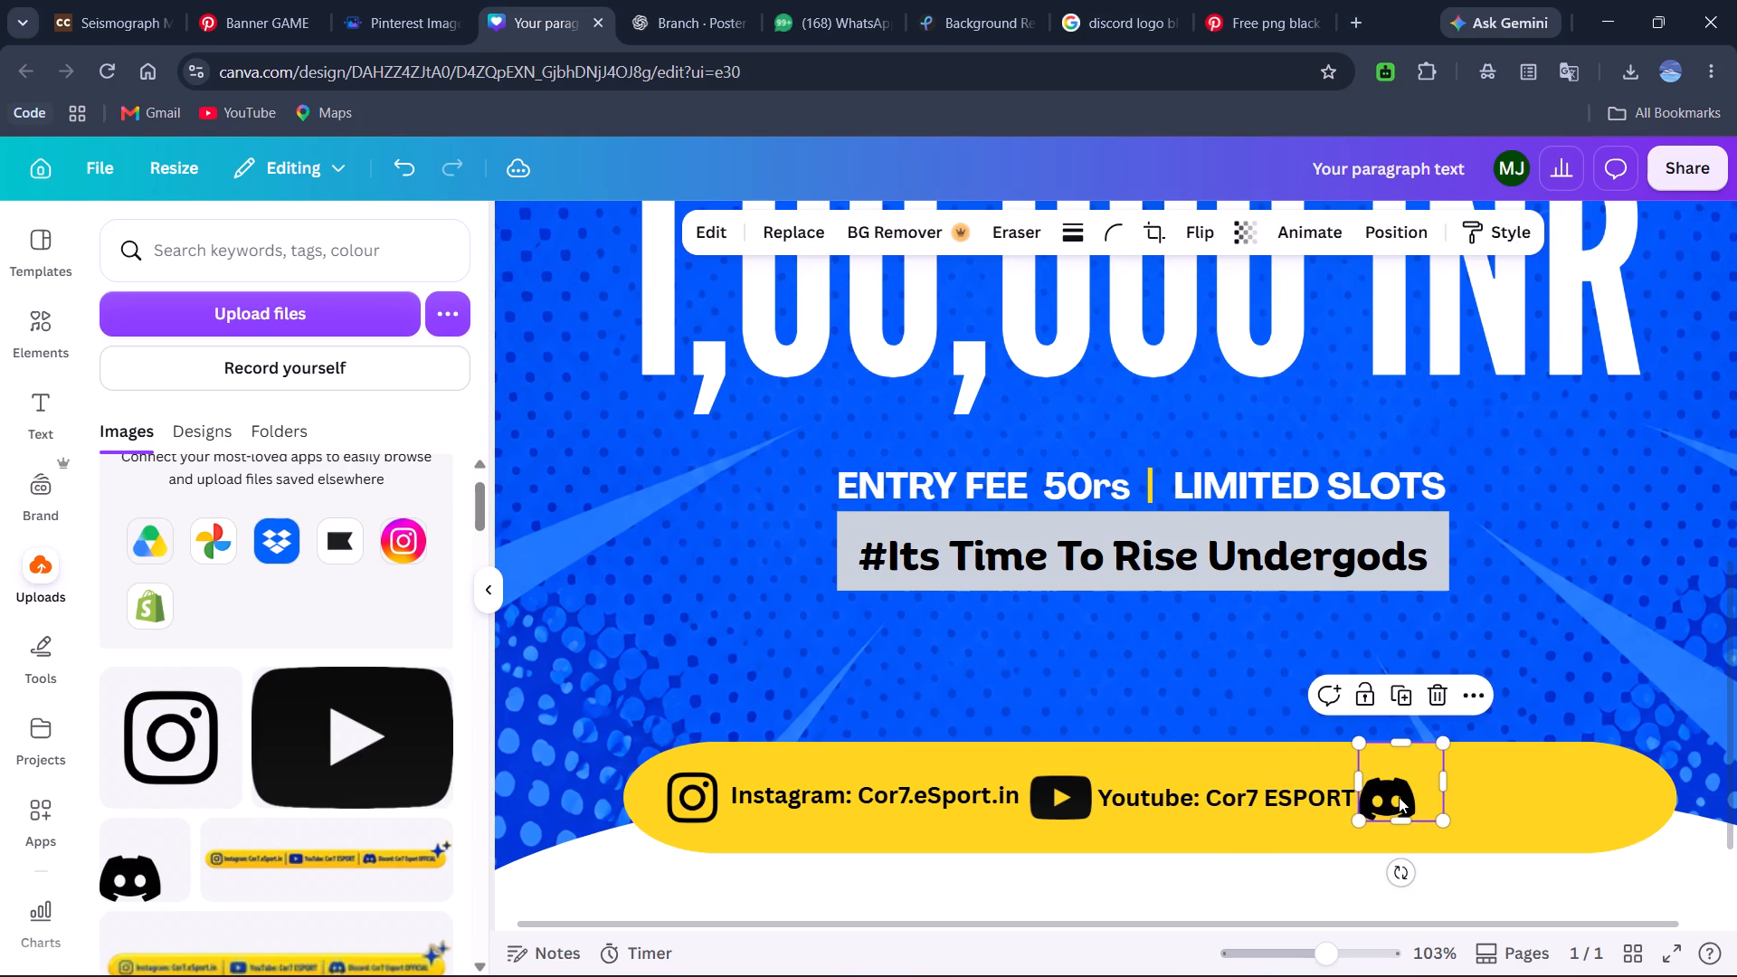
key(Right)
key(Up)
key(Right)
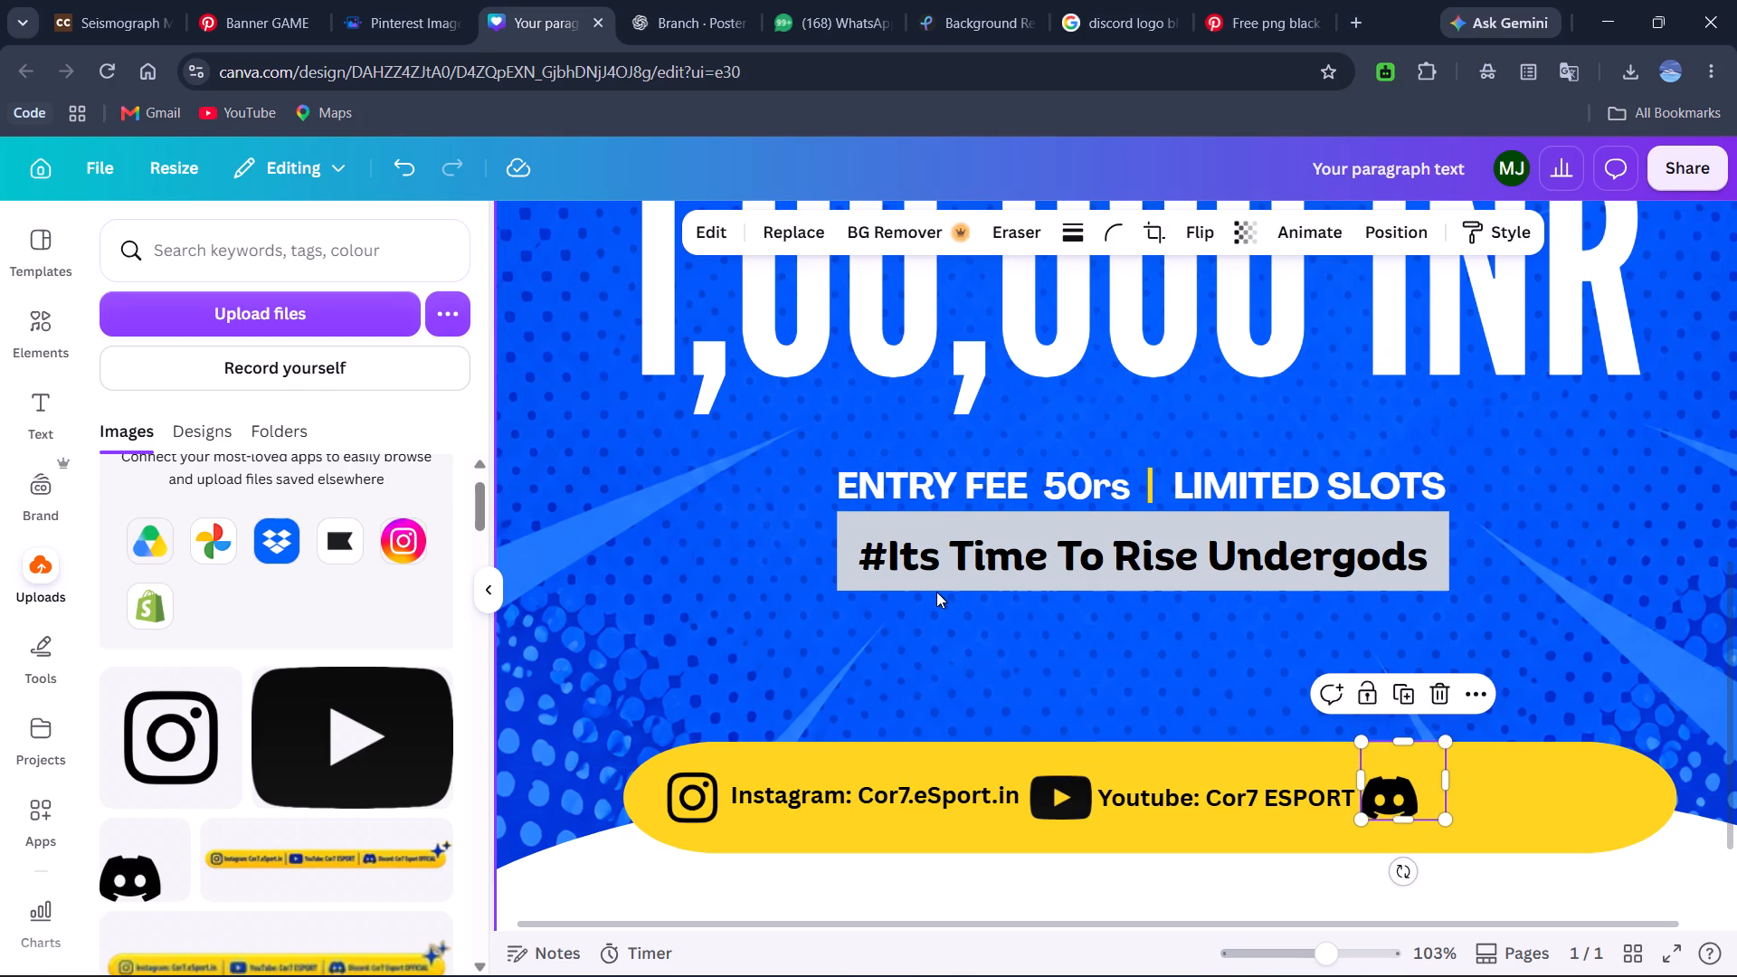
Remove the "Instagram:" prefix from the handle text on the yellow bar, leaving only "Cor7.eSport.in".
scroll(936, 592, down, 1)
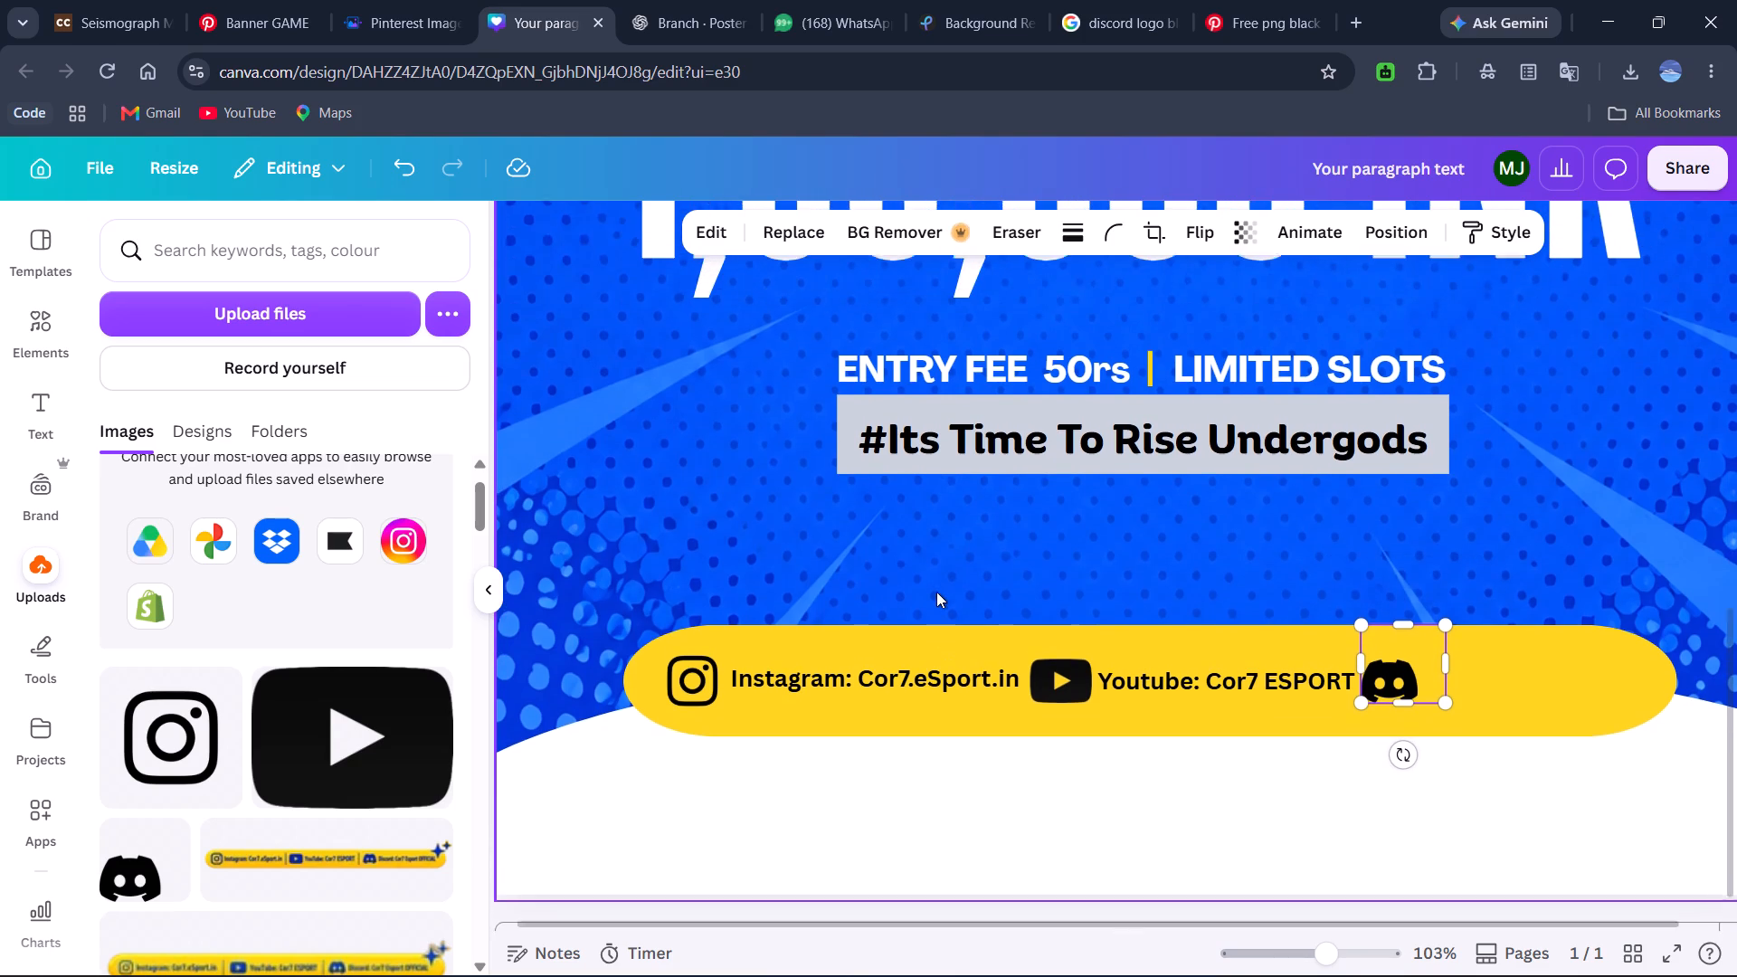
scroll(936, 592, down, 1)
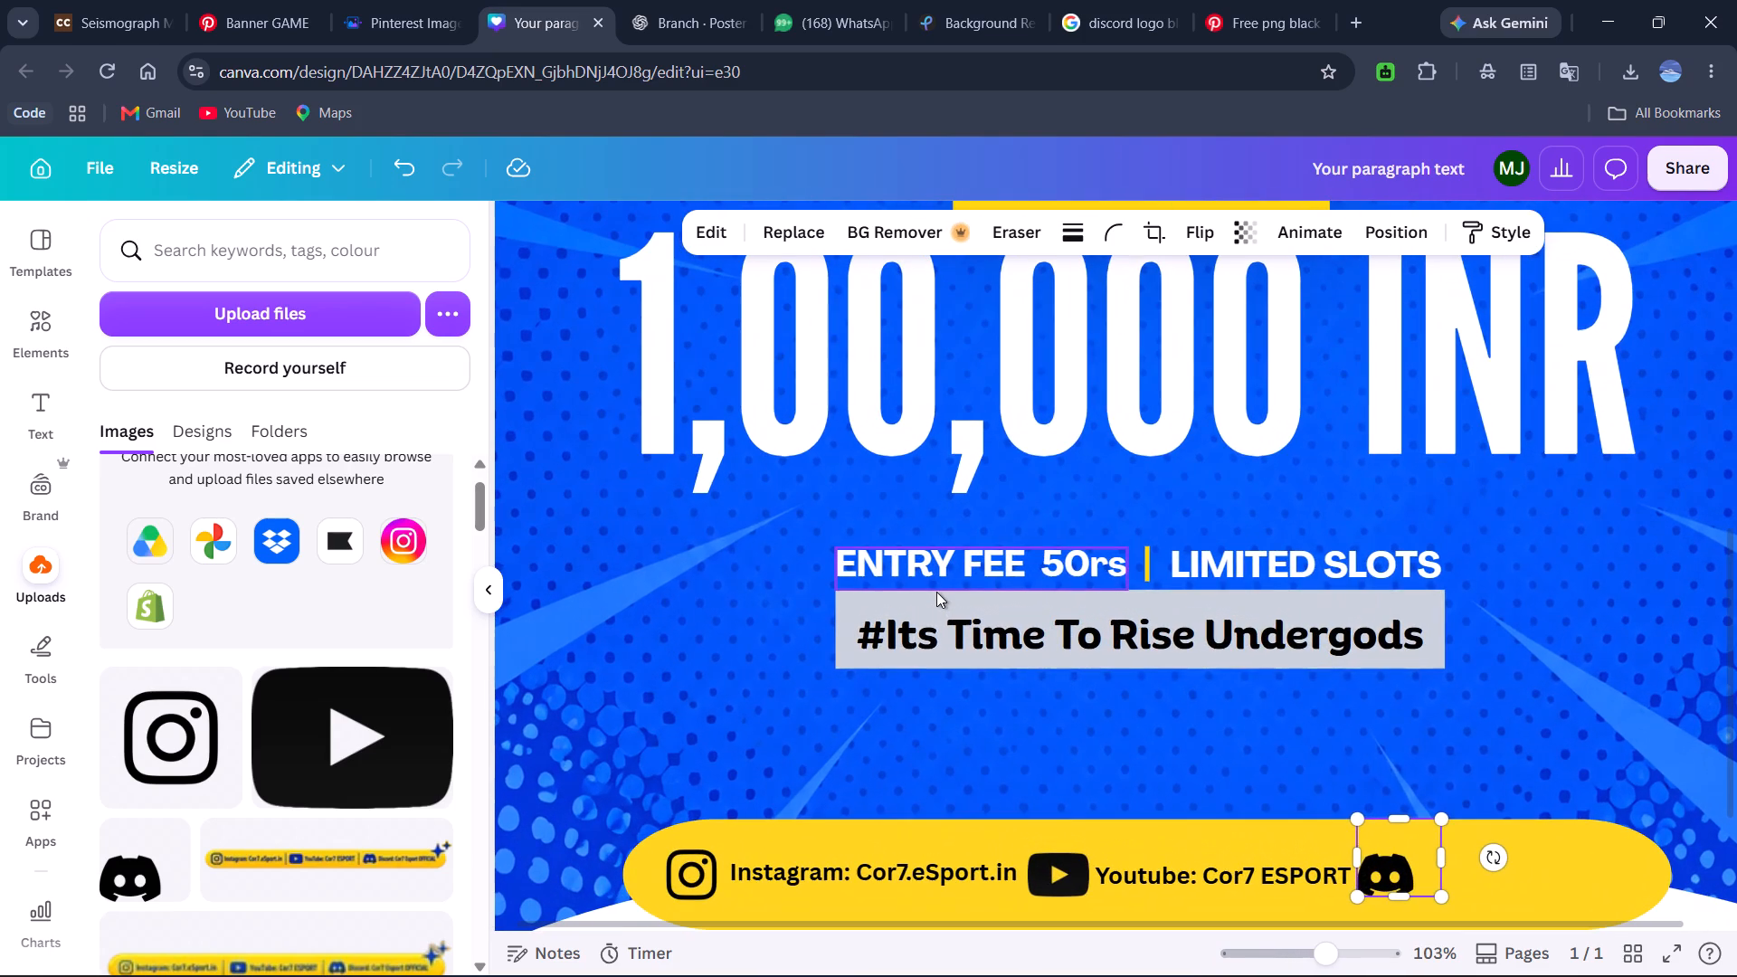
double_click(876, 886)
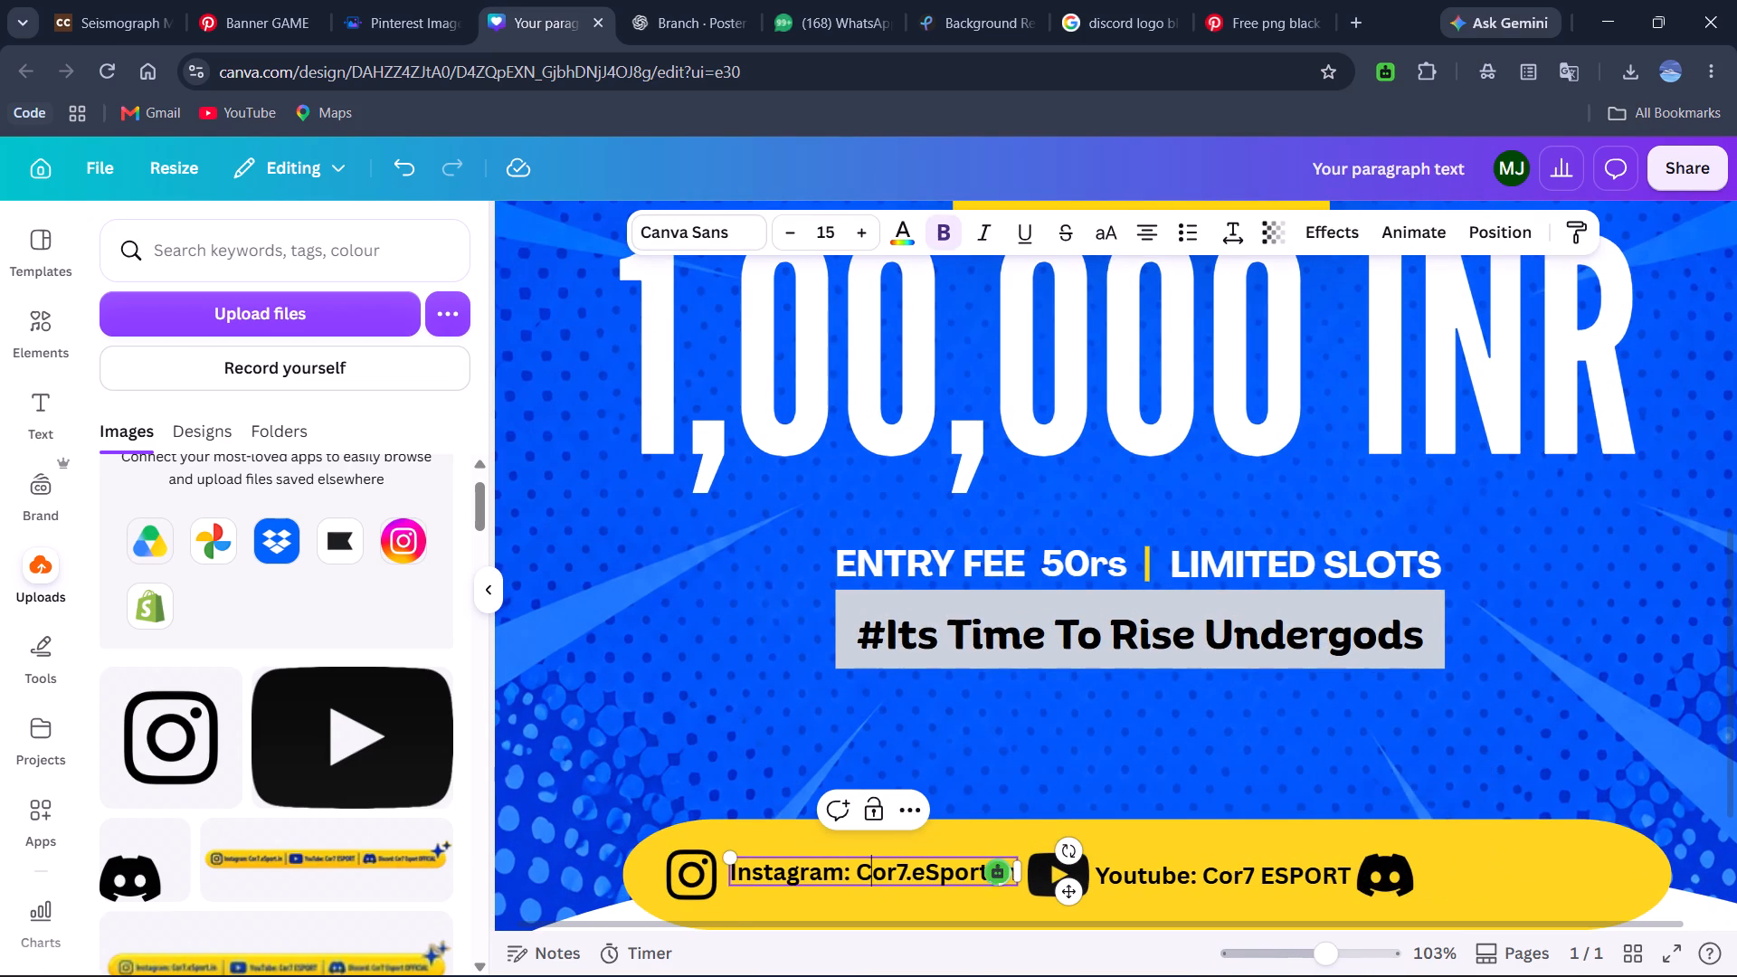
click(859, 880)
key(BackSpace)
key(BackSpace)
key(BackSpace)
key(BackSpace)
key(BackSpace)
key(BackSpace)
key(BackSpace)
key(BackSpace)
key(BackSpace)
key(BackSpace)
key(BackSpace)
key(BackSpace)
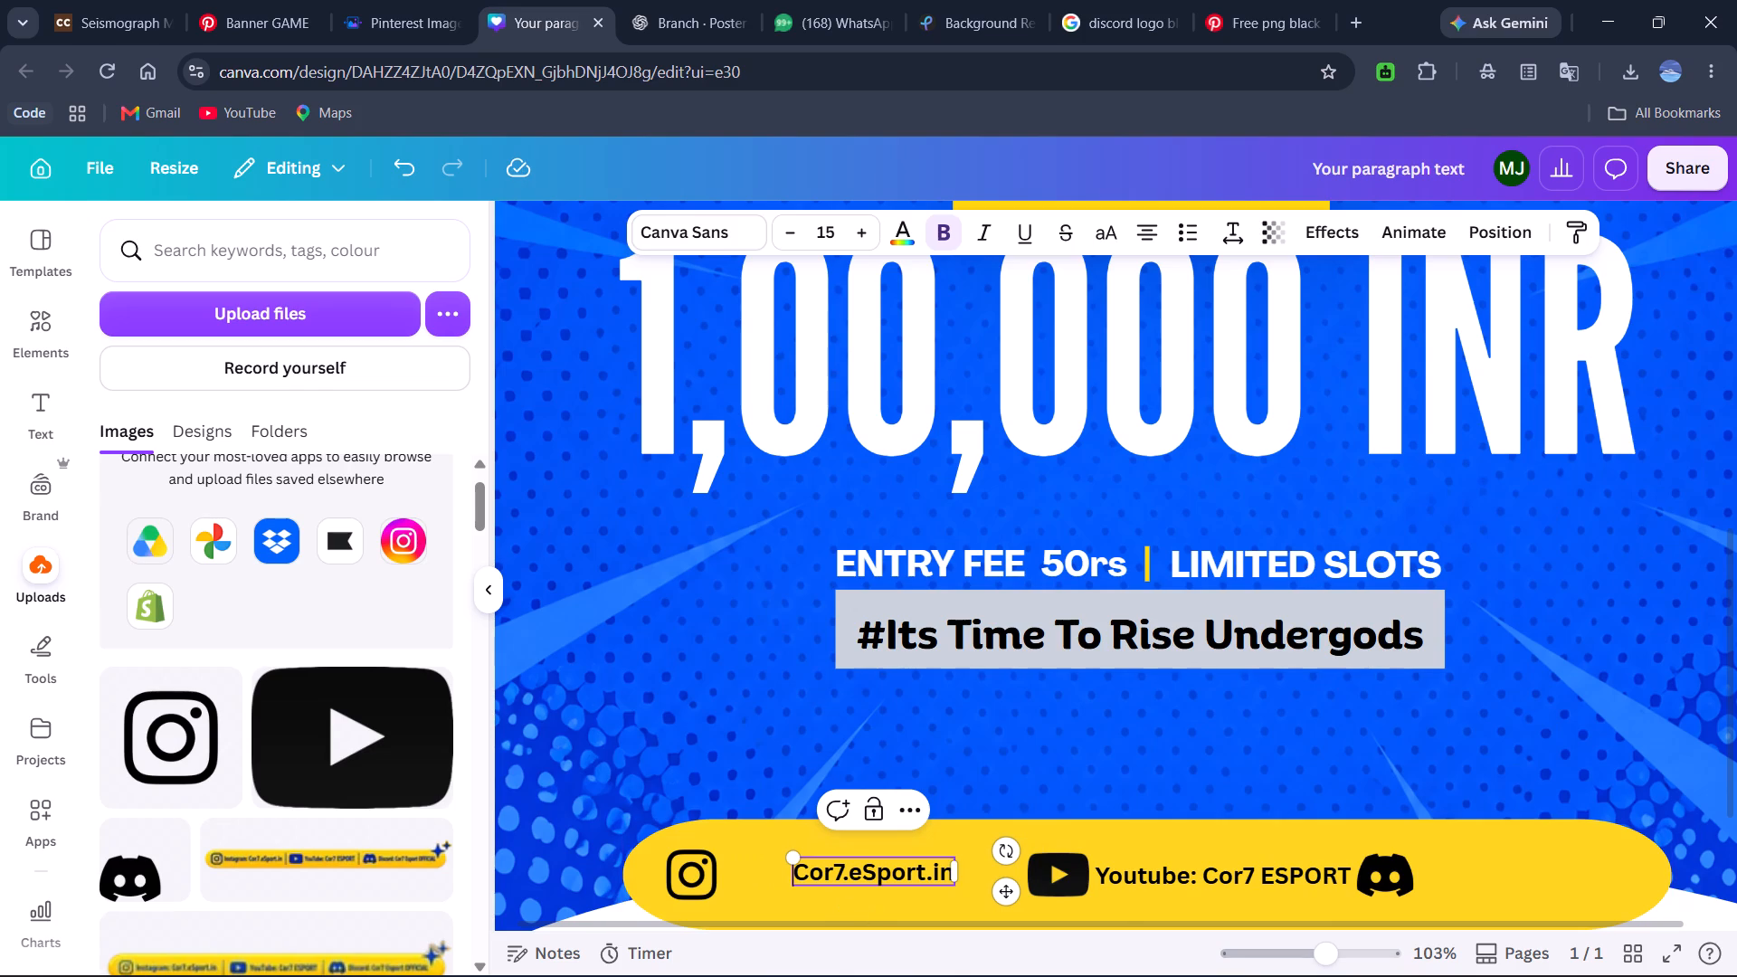
Enlarge the "Cor7.eSport.in" text to a font size of about 24.3.
key(ctrl+a)
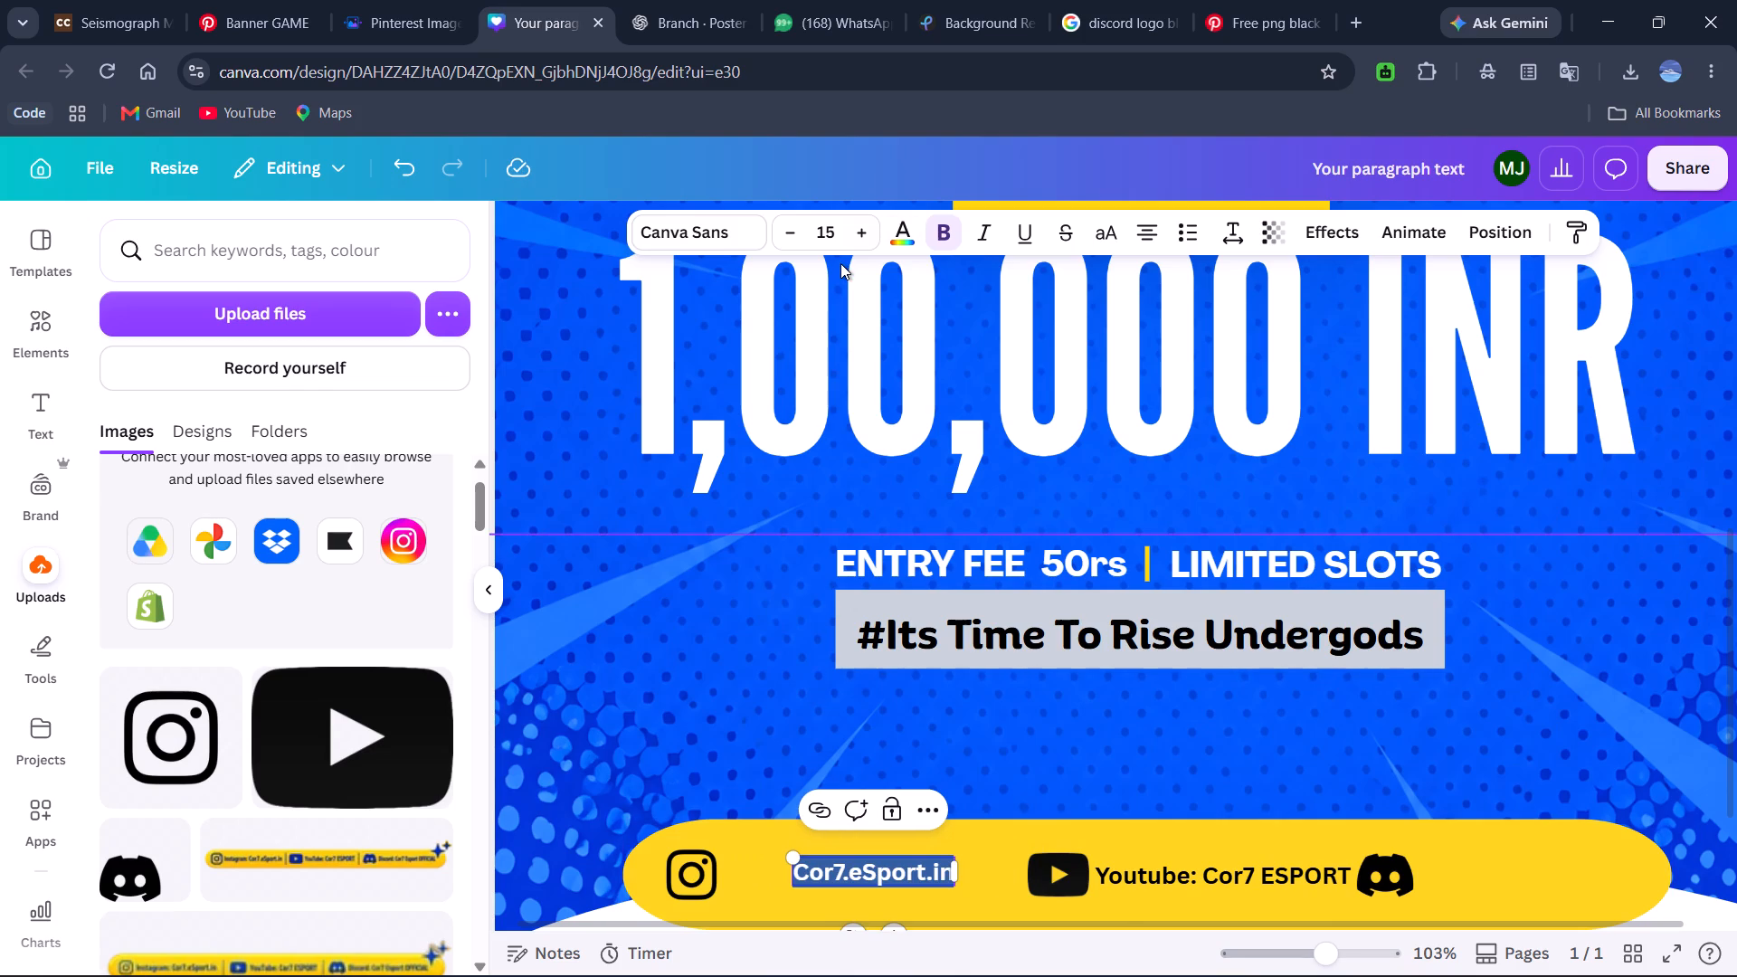
click(854, 234)
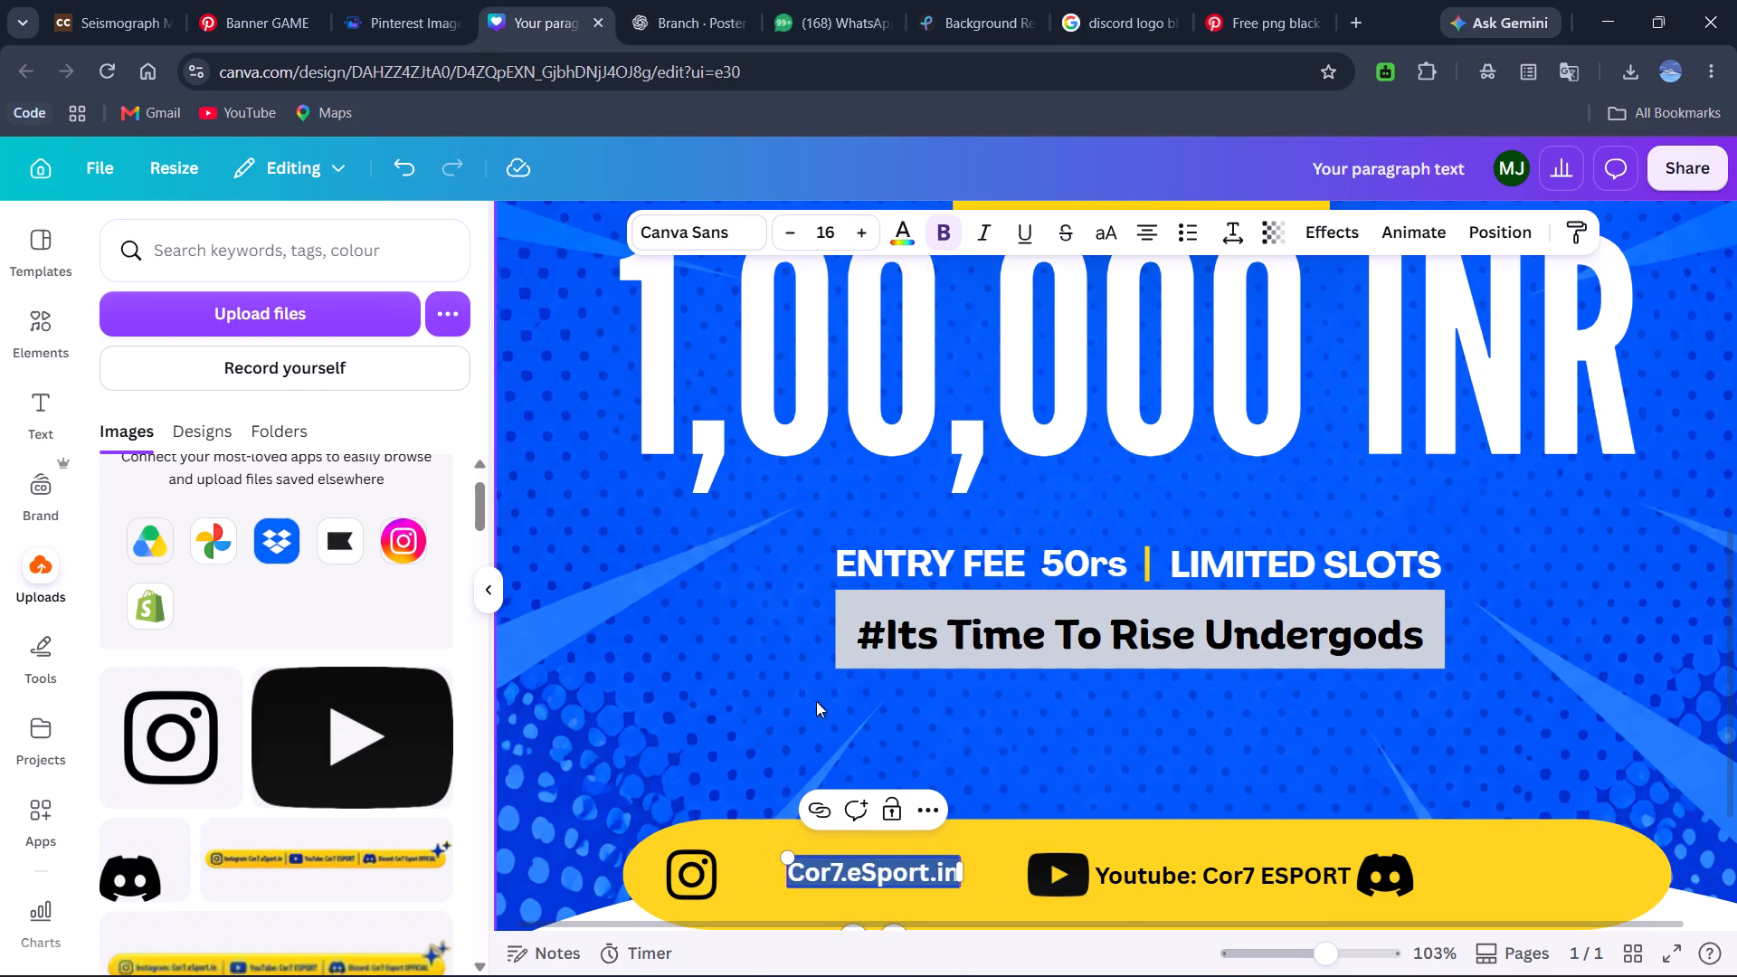
drag(790, 858, 755, 838)
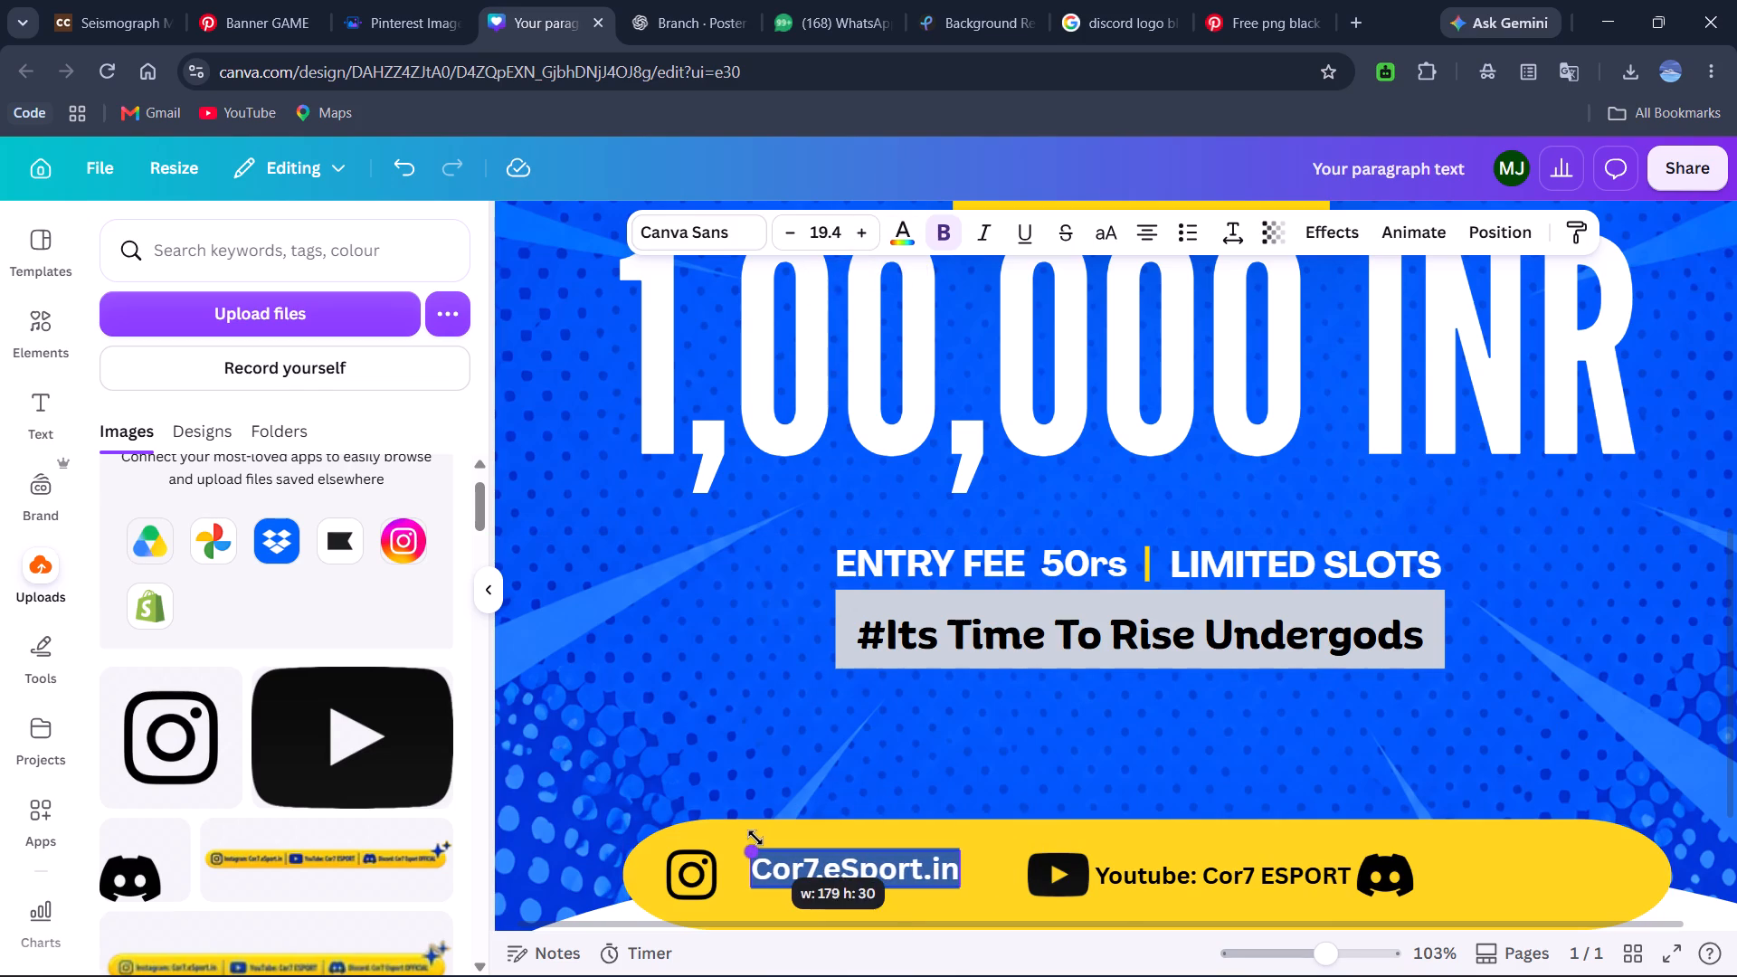
drag(755, 838, 708, 797)
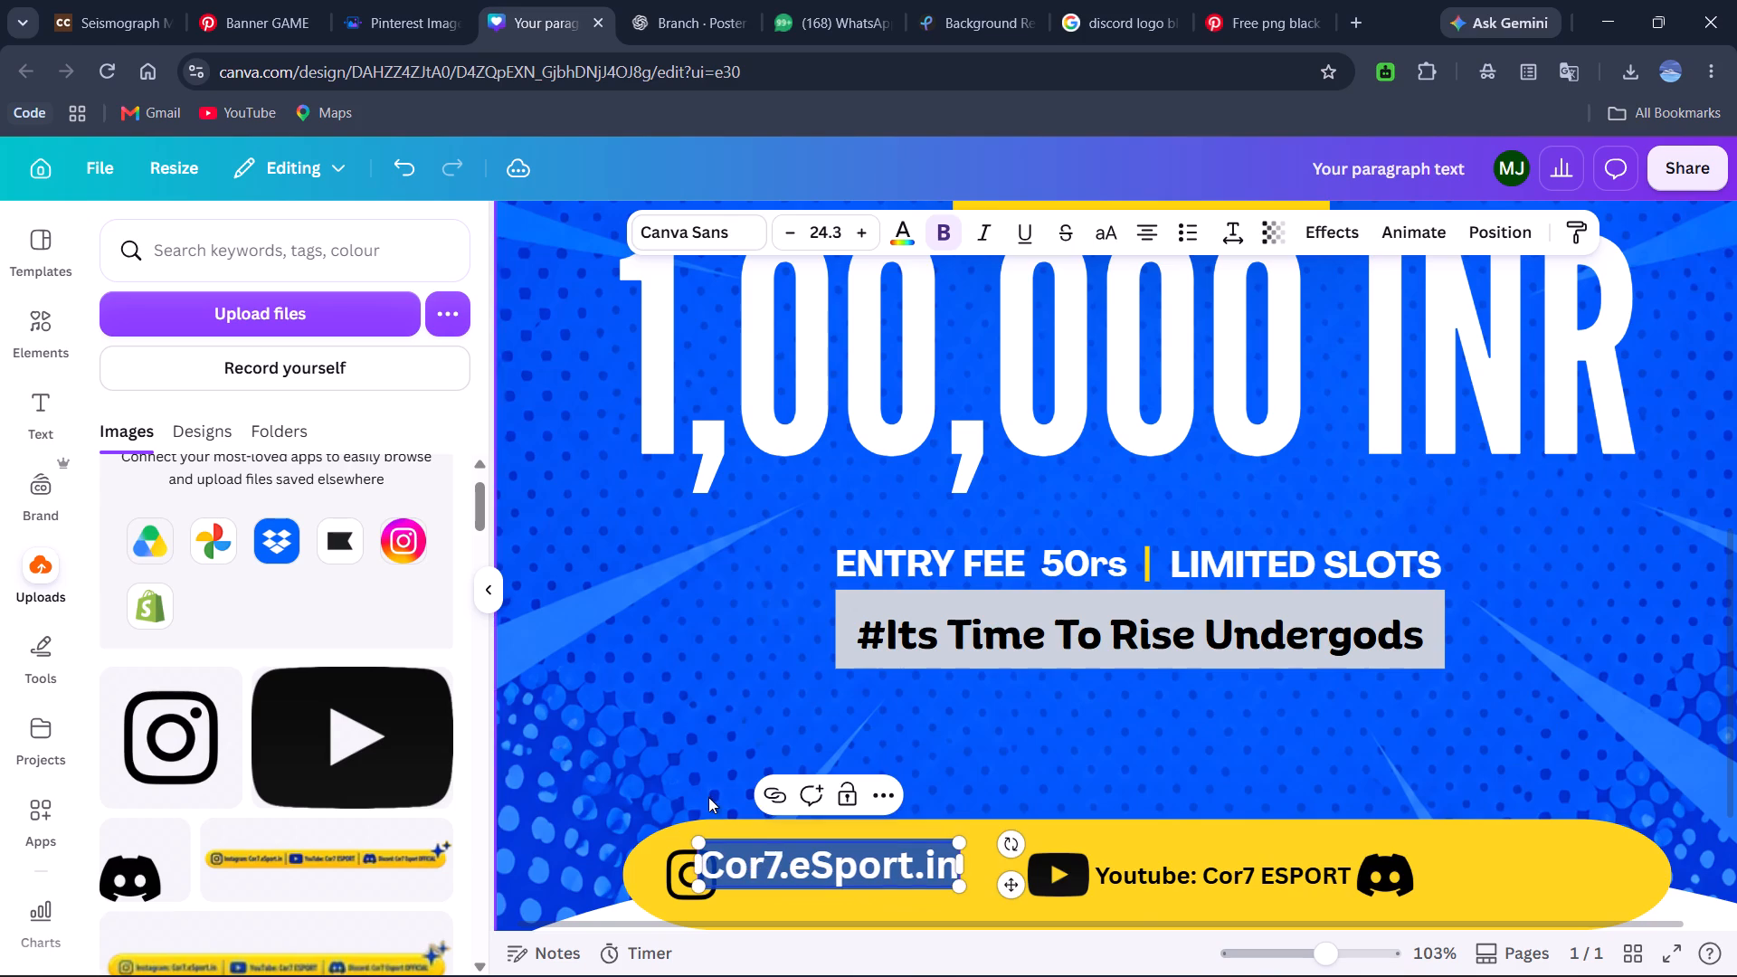
click(829, 877)
click(997, 778)
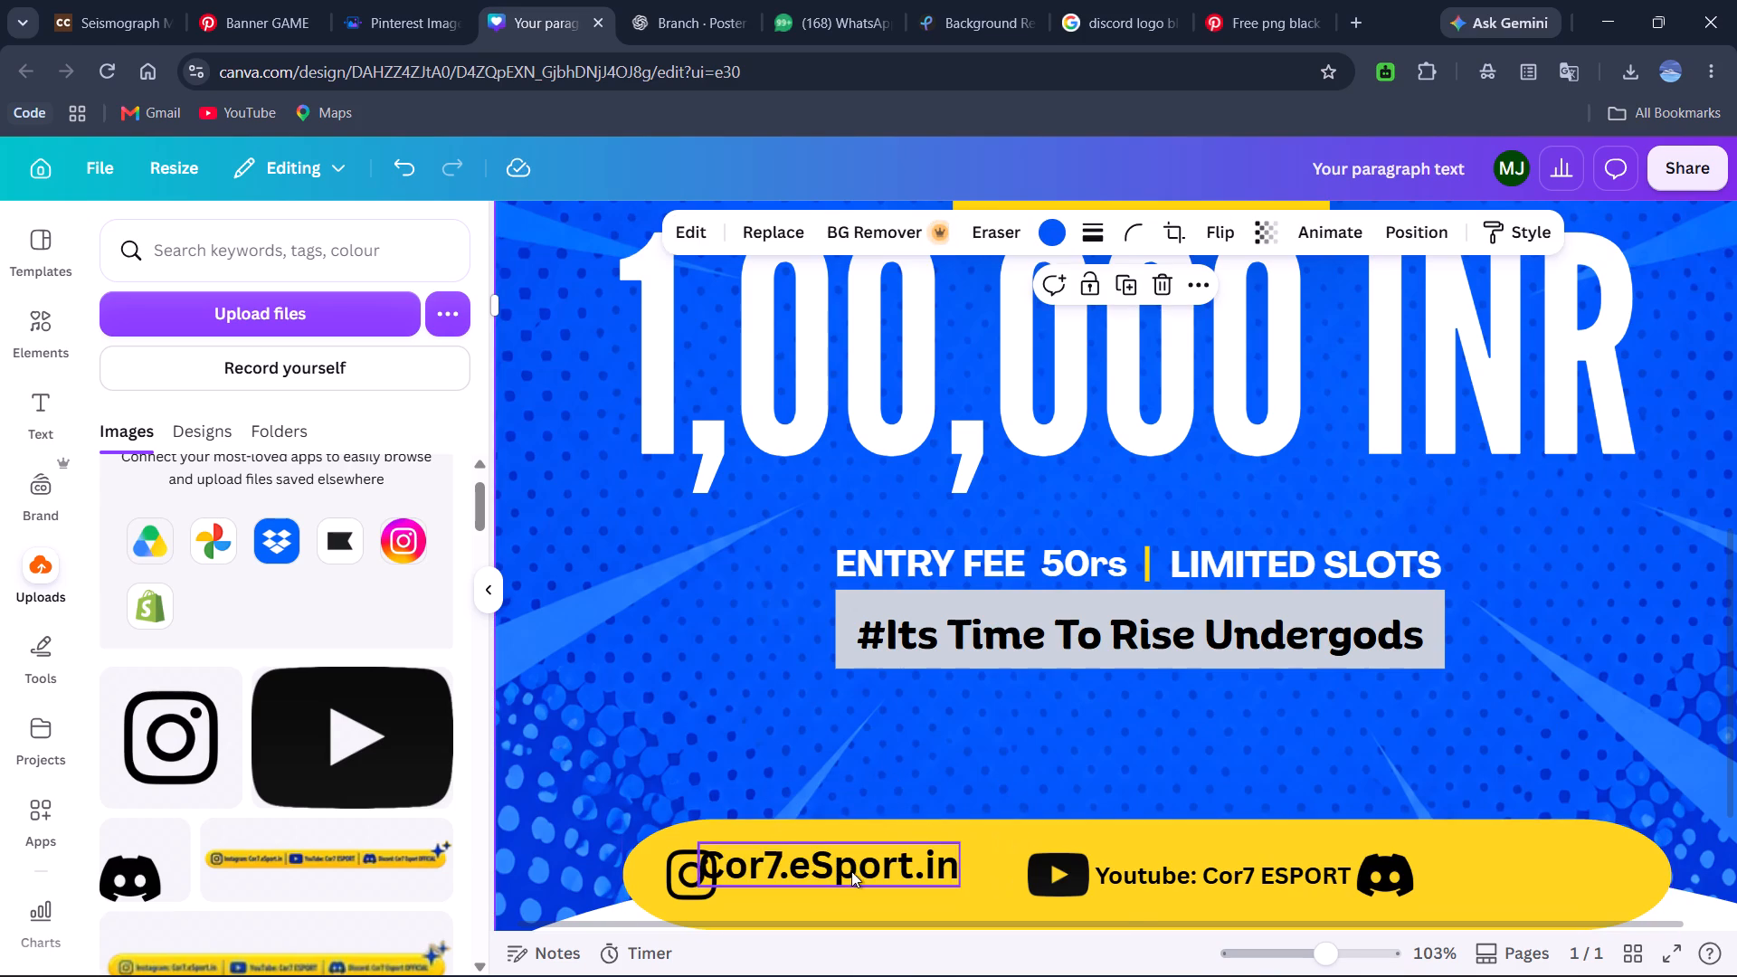
Move the "Cor7.eSport.in" text just to the right of the Instagram logo and nudge it slightly up to line up with it.
click(850, 871)
drag(850, 871, 885, 881)
double_click(885, 881)
key(ctrl+a)
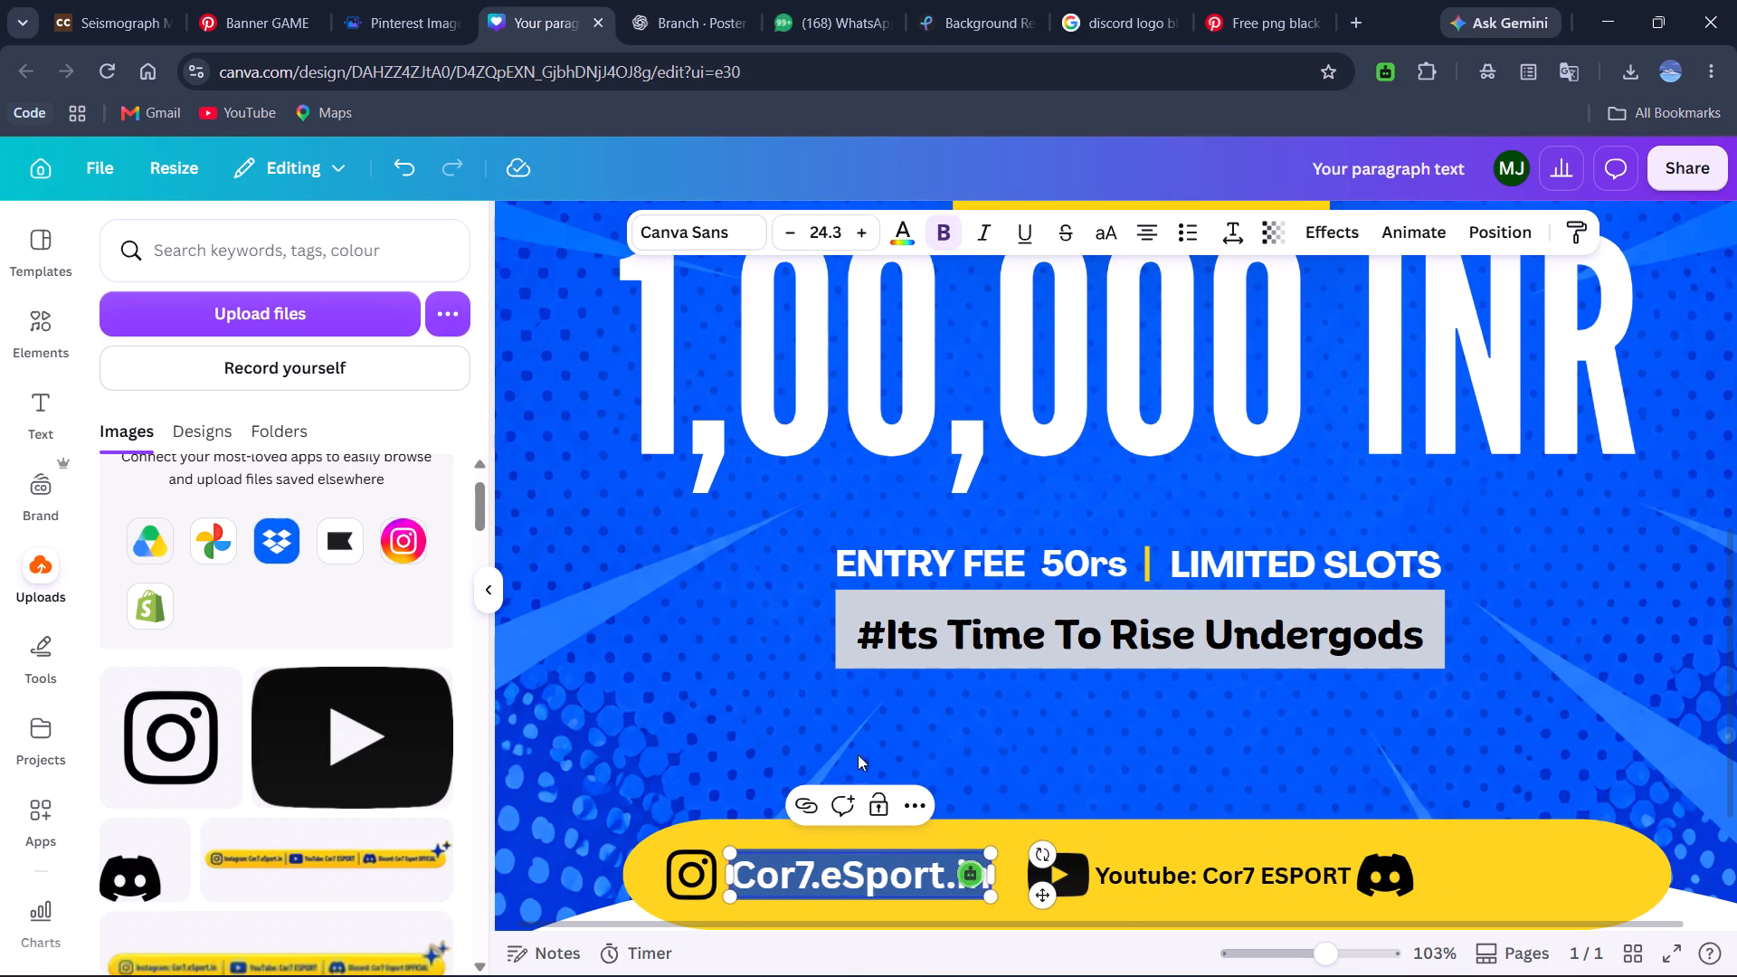
click(1169, 450)
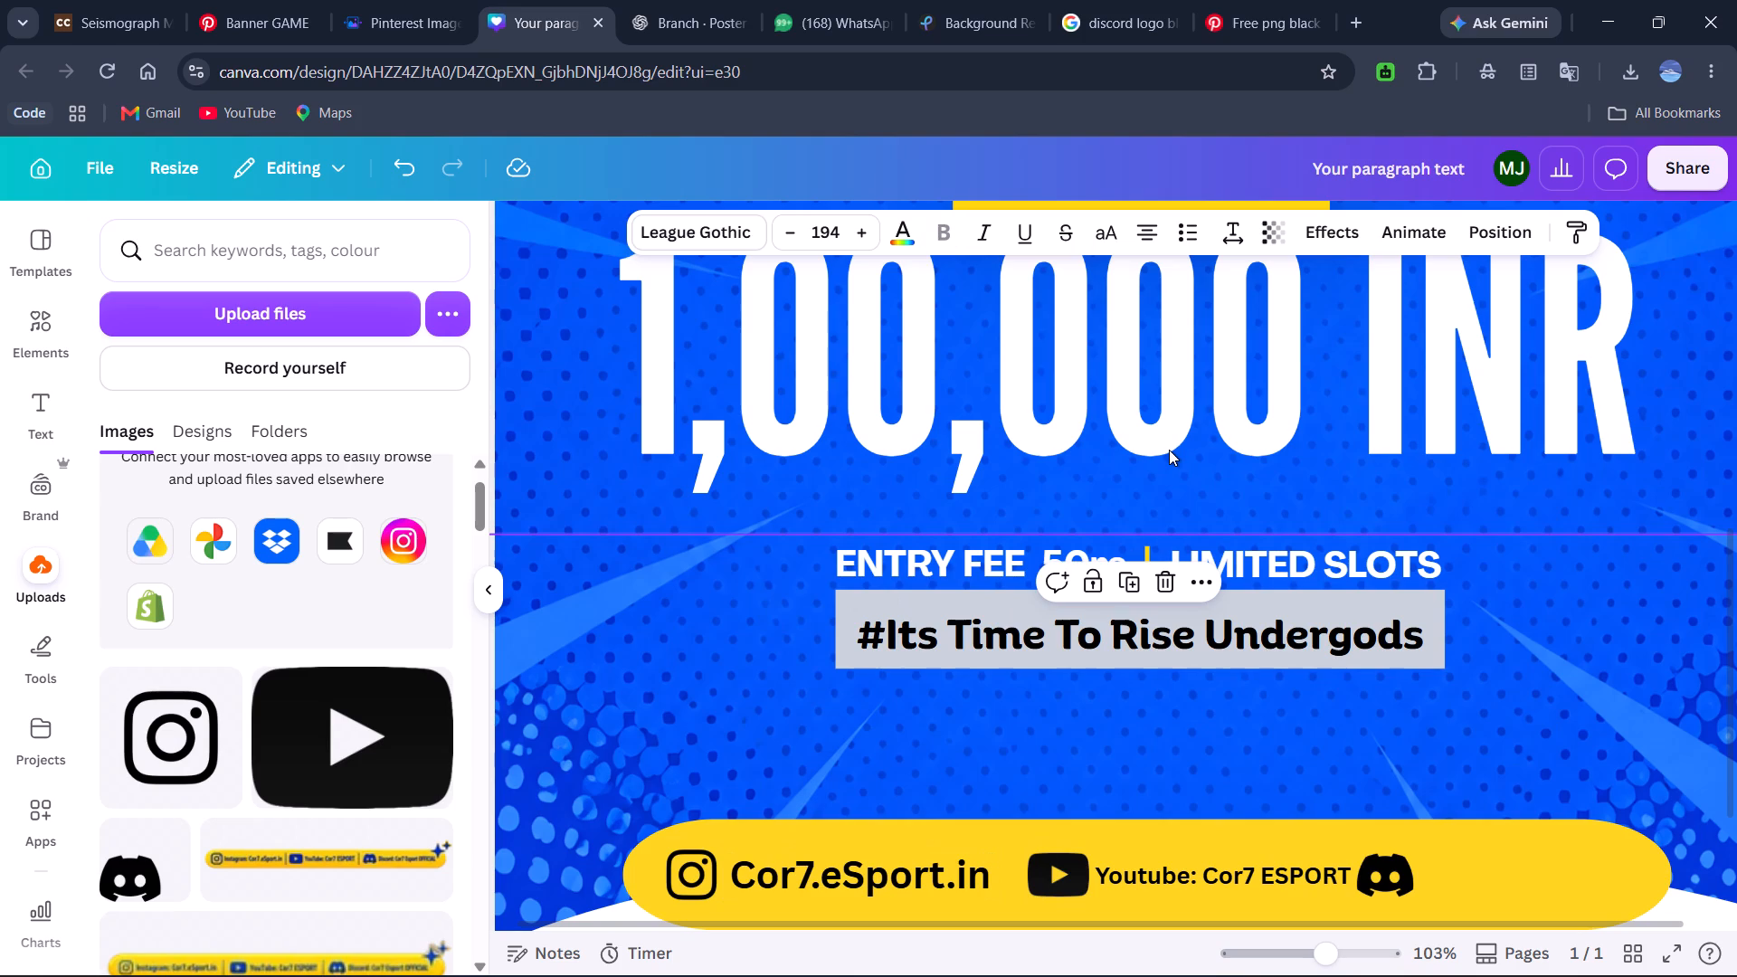
click(871, 860)
key(Up)
key(Up)
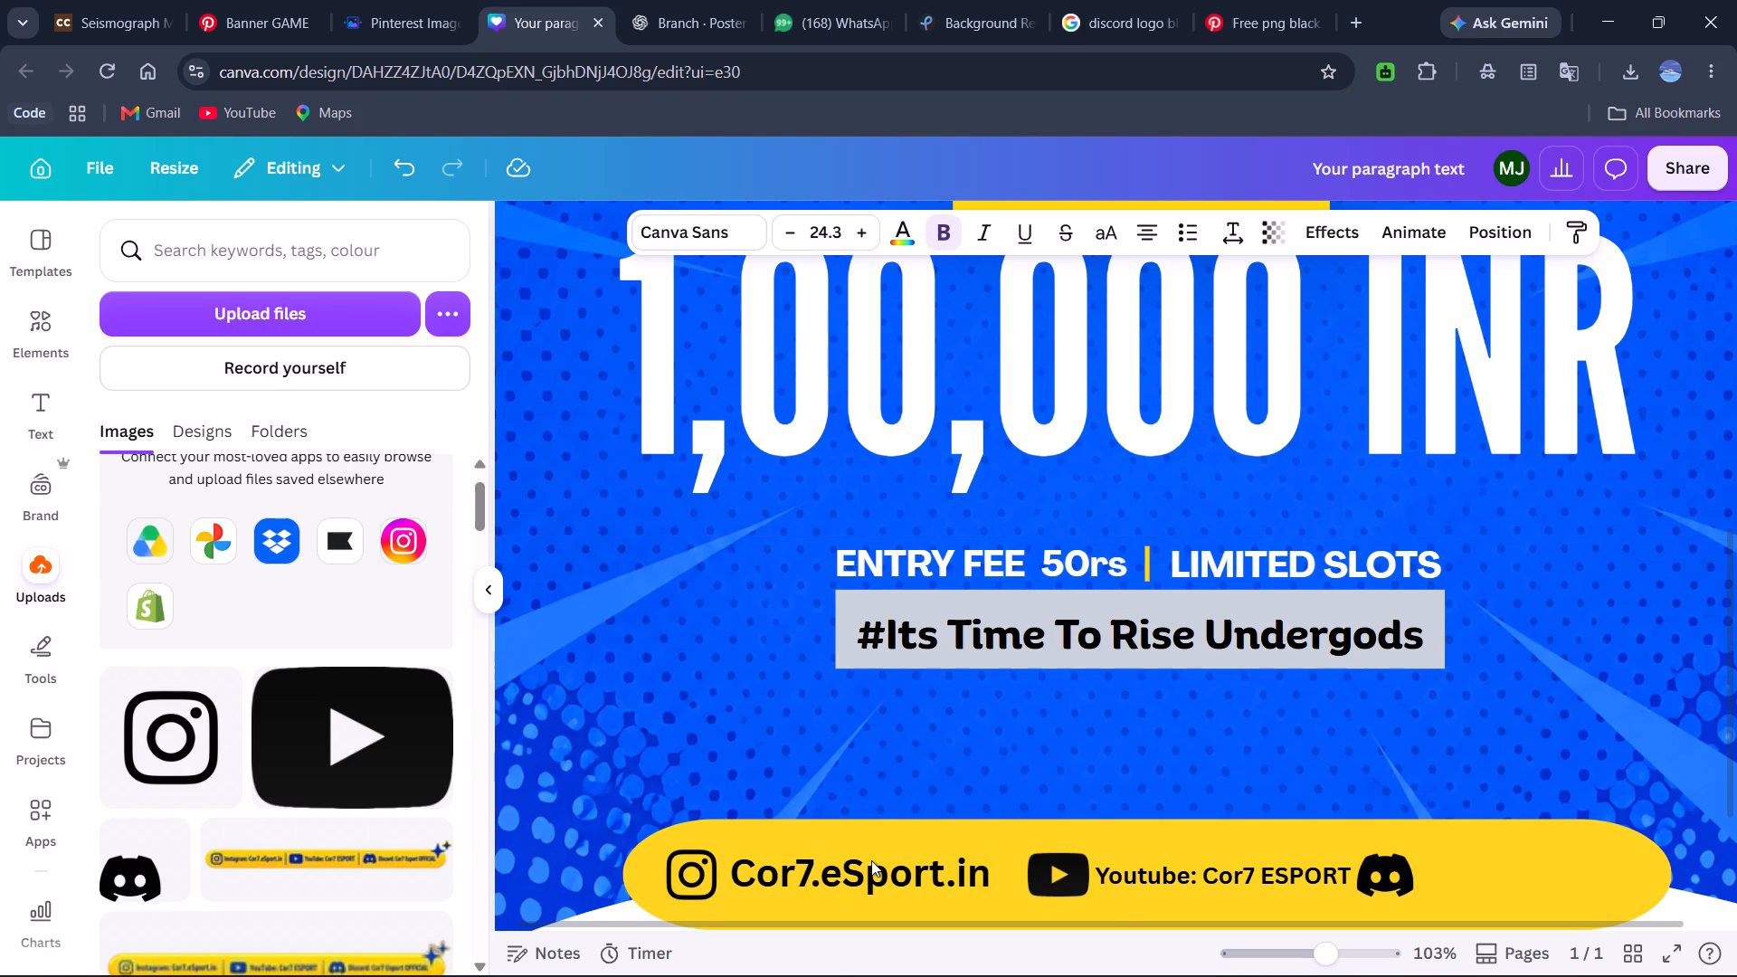
Nudge the black YouTube logo left until it sits close after the "Cor7.eSport.in" text.
click(1083, 881)
key(Left)
key(Left)
key(Left)
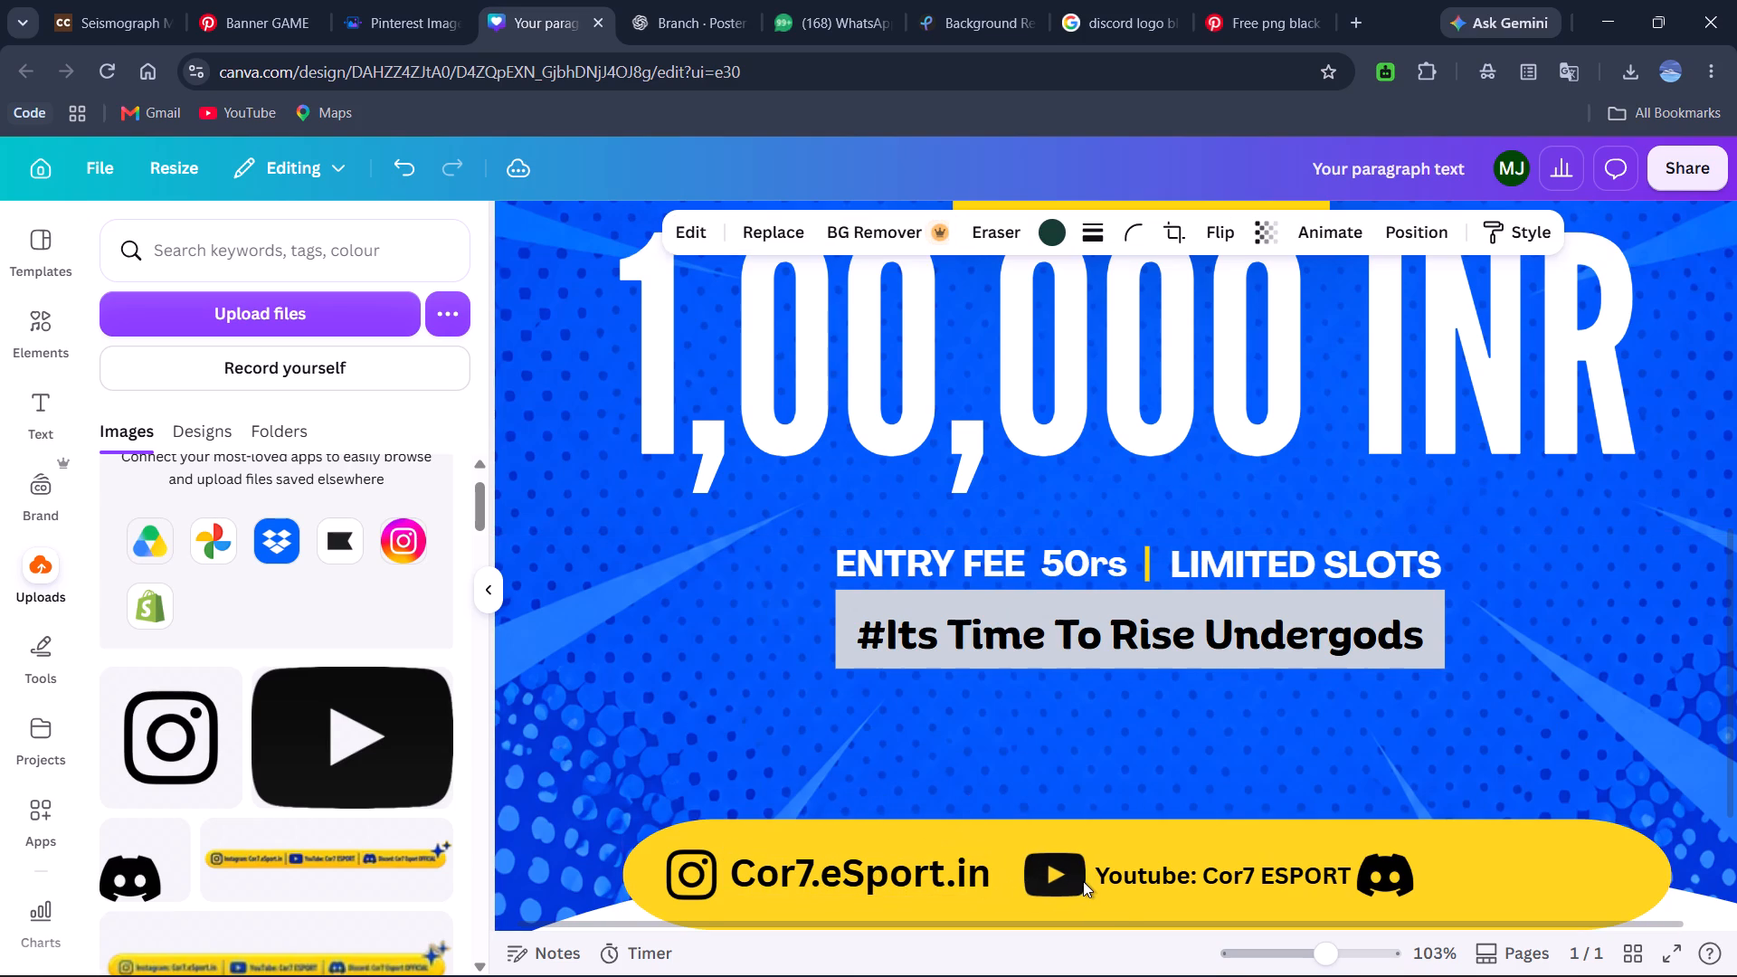
key(Left)
key(Left)
key(Left)
key(Left)
key(Left)
key(Left)
key(Left)
key(Left)
key(Left)
key(Left)
key(Left)
key(Left)
key(Left)
key(Left)
key(Left)
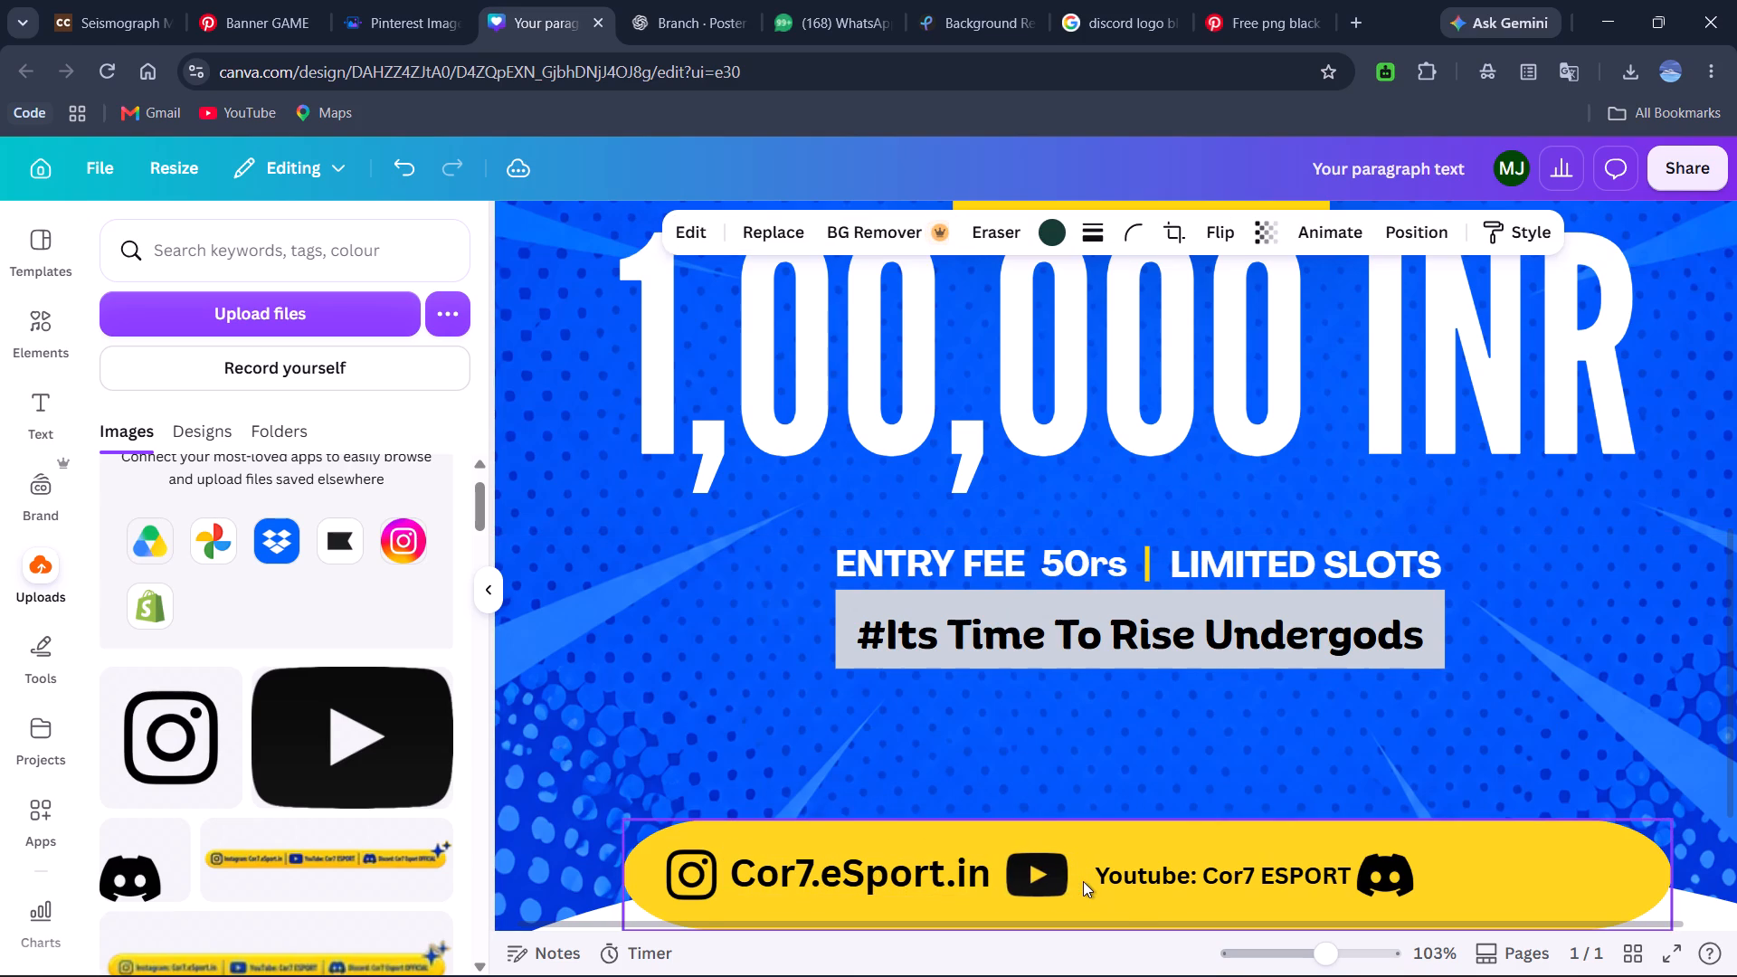
Remove the "Youtube:" prefix from the YouTube handle text, leaving only "Cor7 ESPORT".
click(1140, 883)
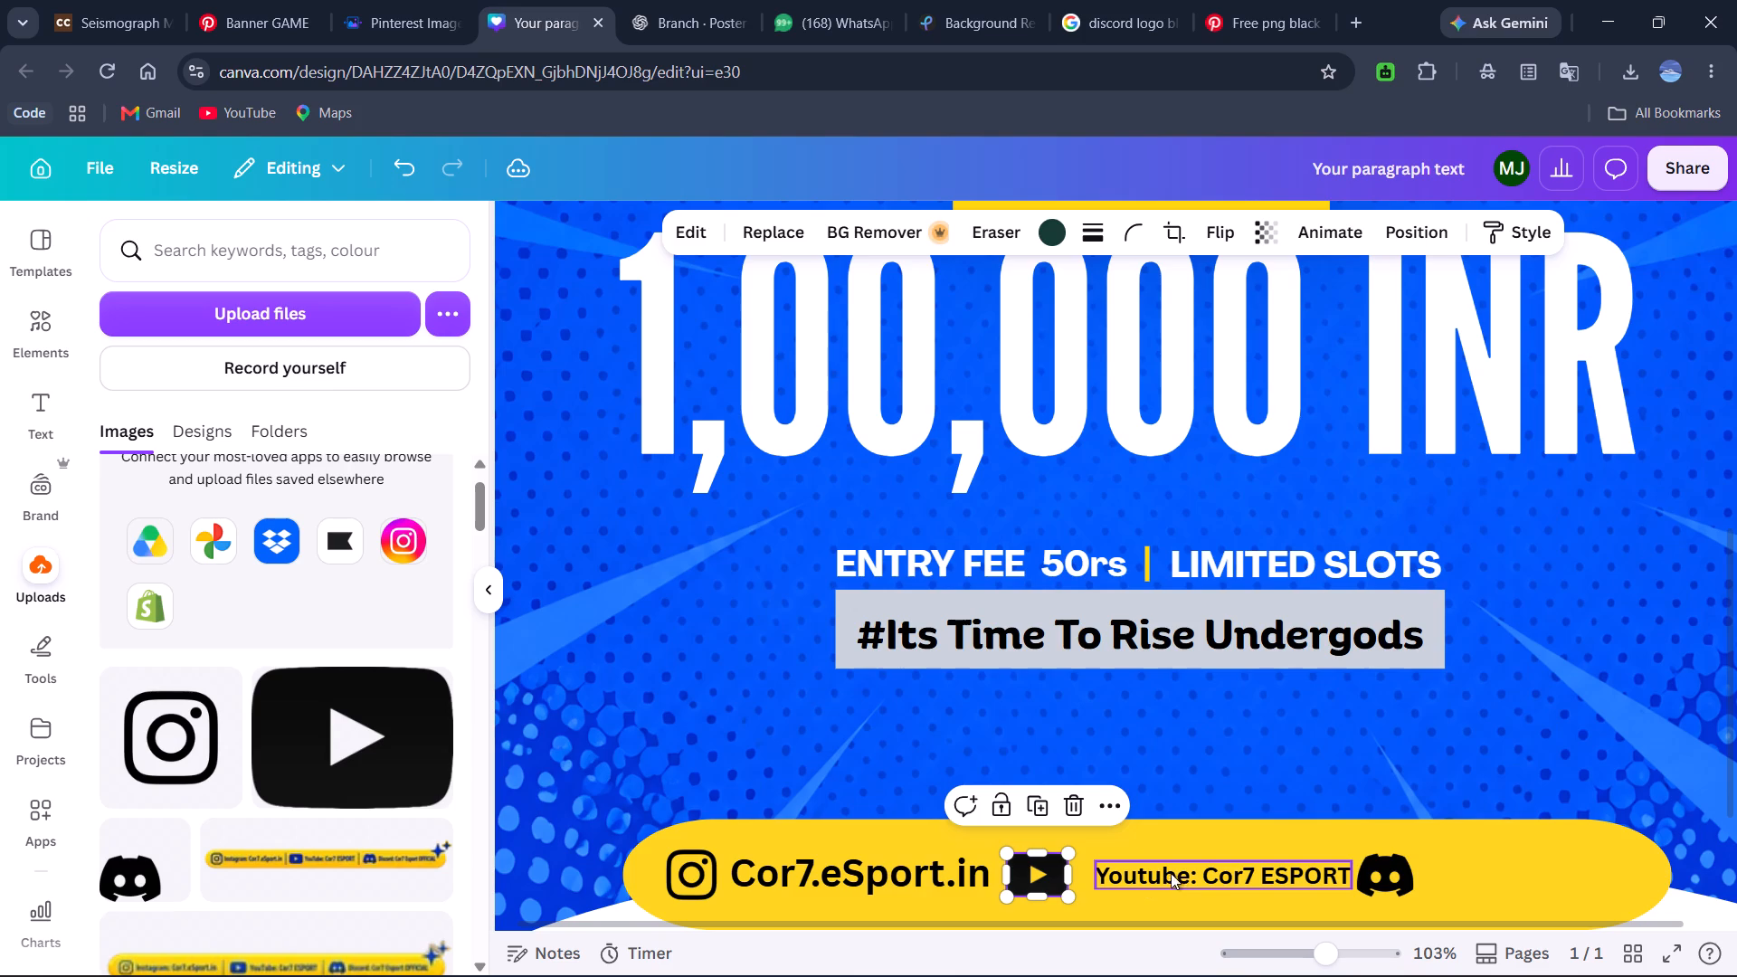
double_click(1212, 872)
click(1205, 872)
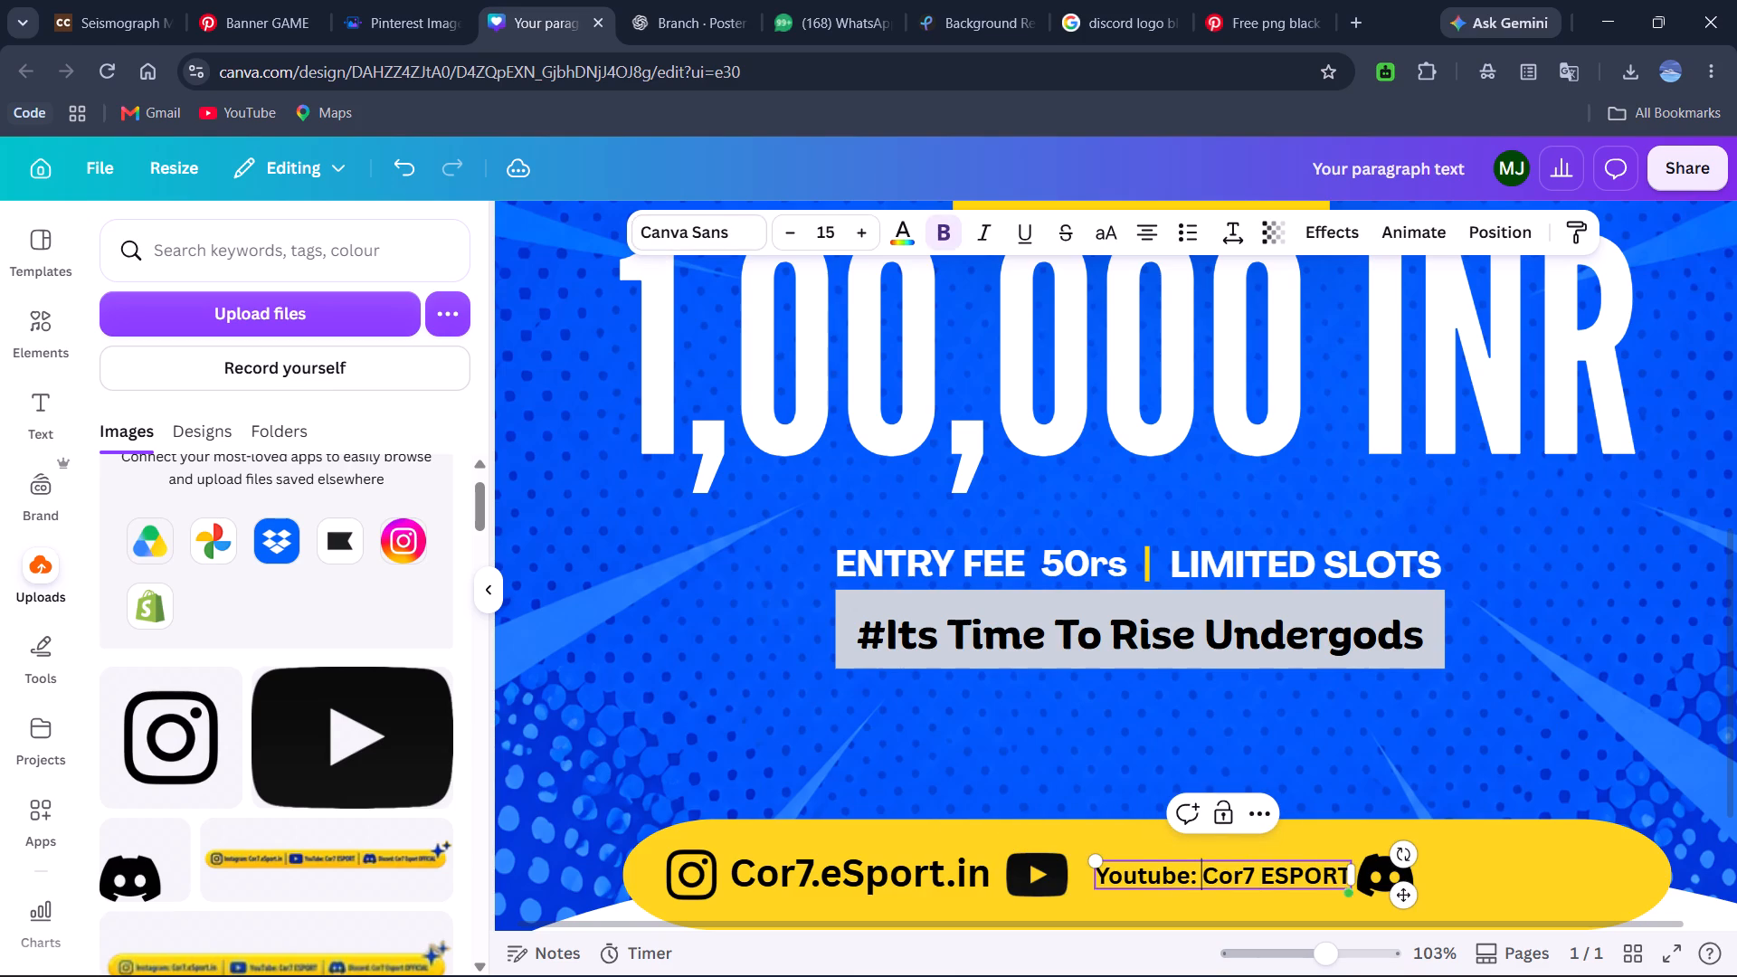
key(BackSpace)
key(BackSpace)
key(BackSpace)
key(BackSpace)
key(BackSpace)
key(BackSpace)
key(BackSpace)
key(BackSpace)
key(BackSpace)
key(BackSpace)
key(BackSpace)
key(BackSpace)
key(BackSpace)
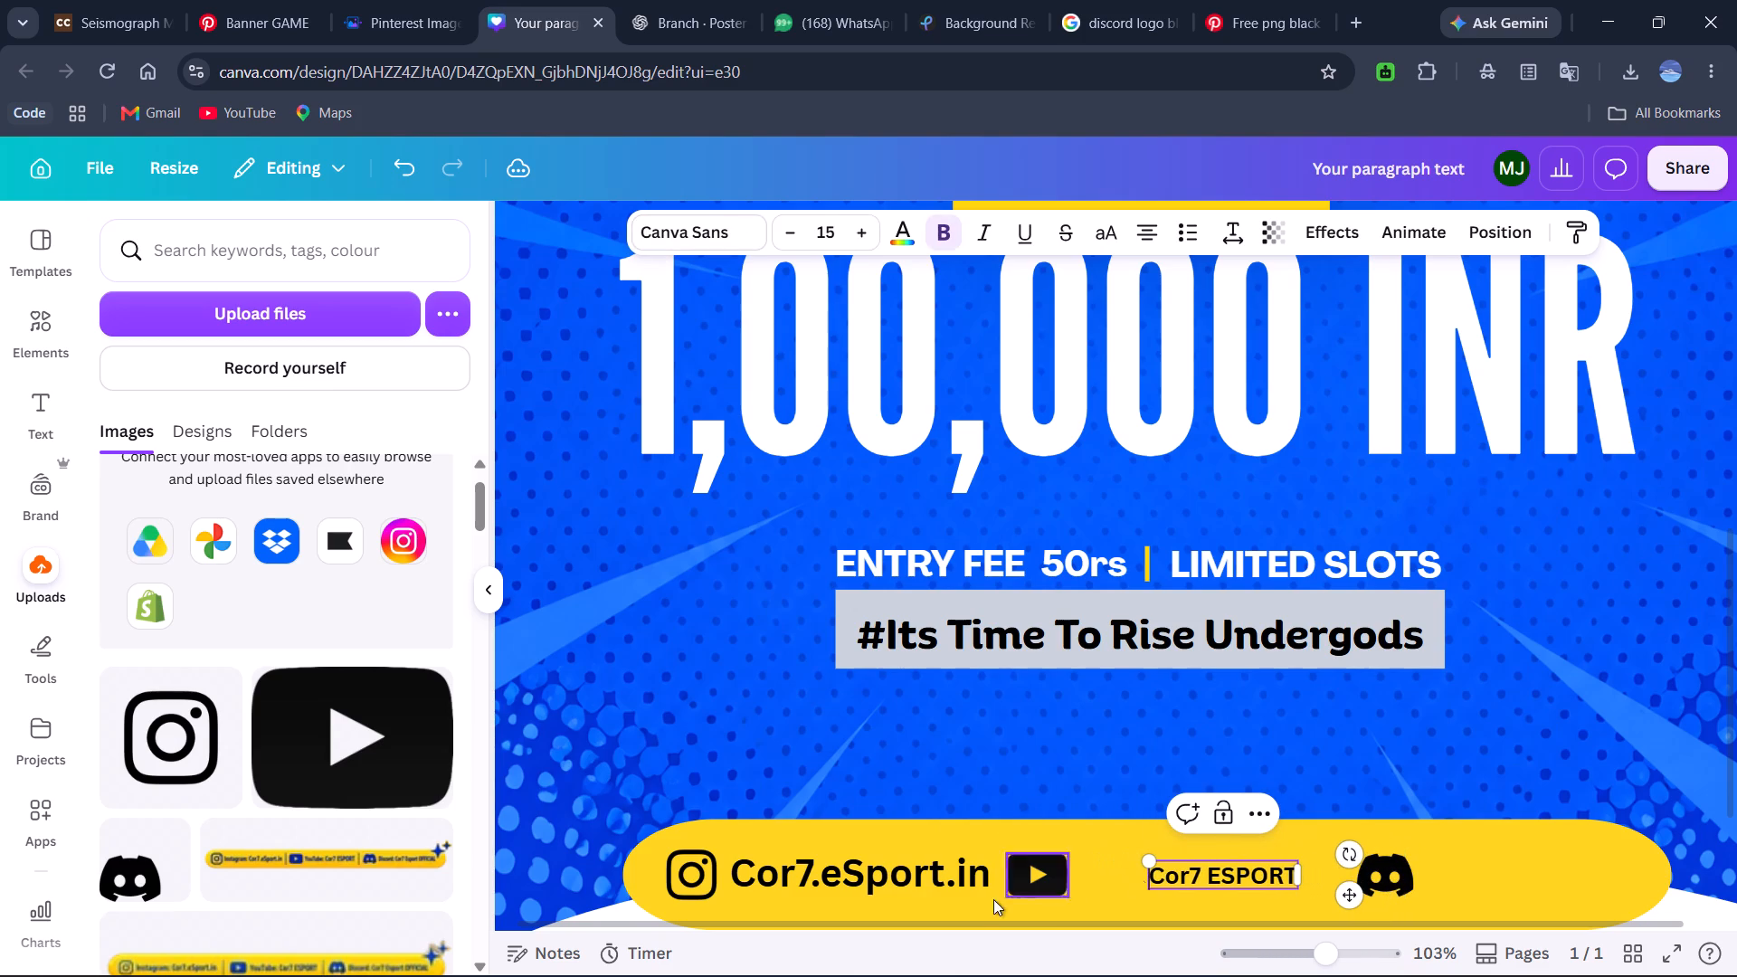
Check the Instagram handle's font size and change the font size of the whole "Cor7 ESPORT" text to match it.
click(829, 873)
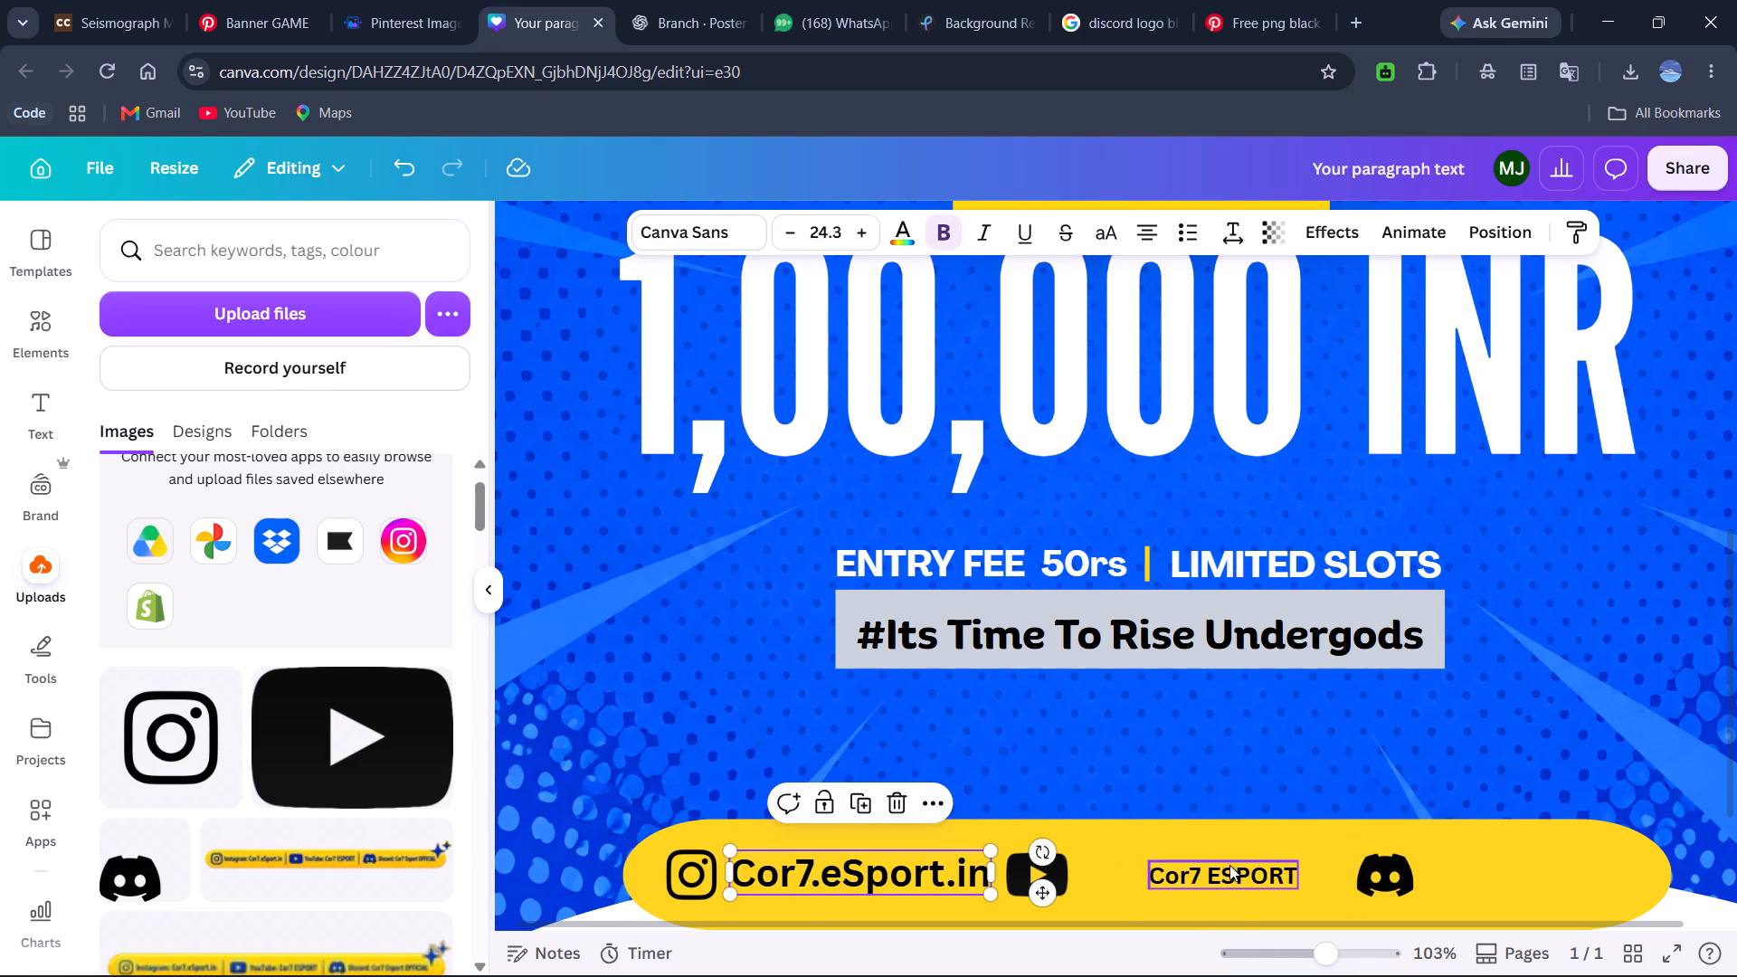
click(1229, 865)
key(ctrl+a)
double_click(1210, 872)
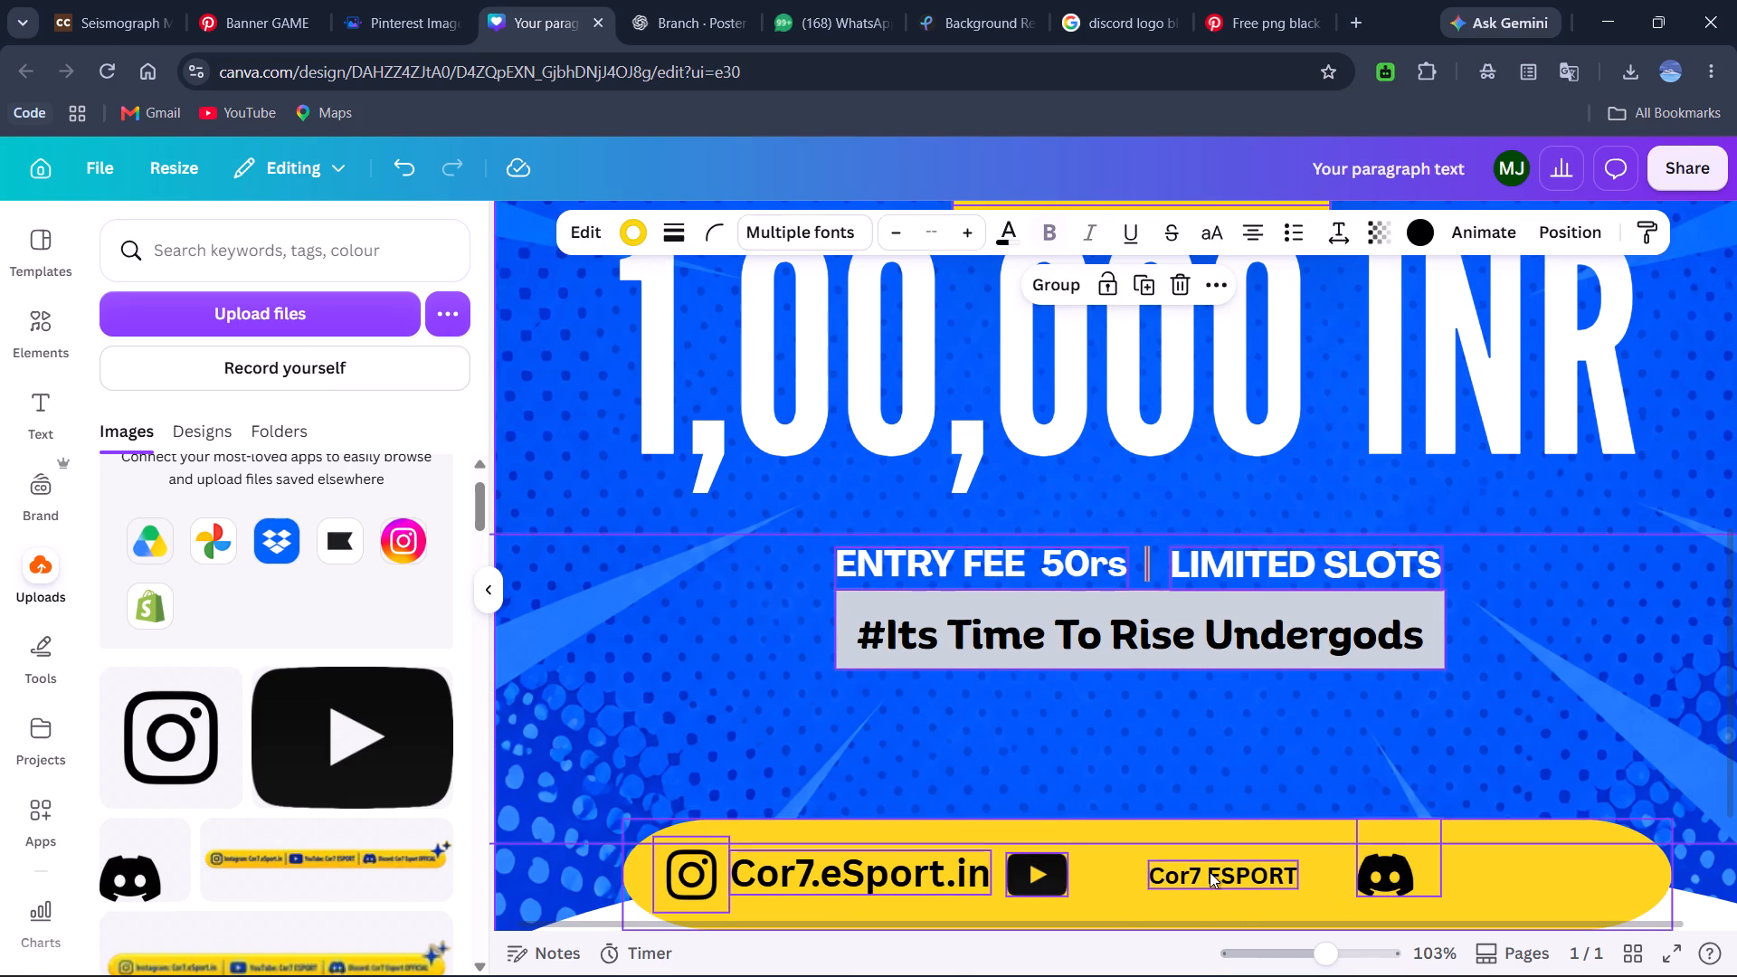
click(1209, 757)
click(1209, 757)
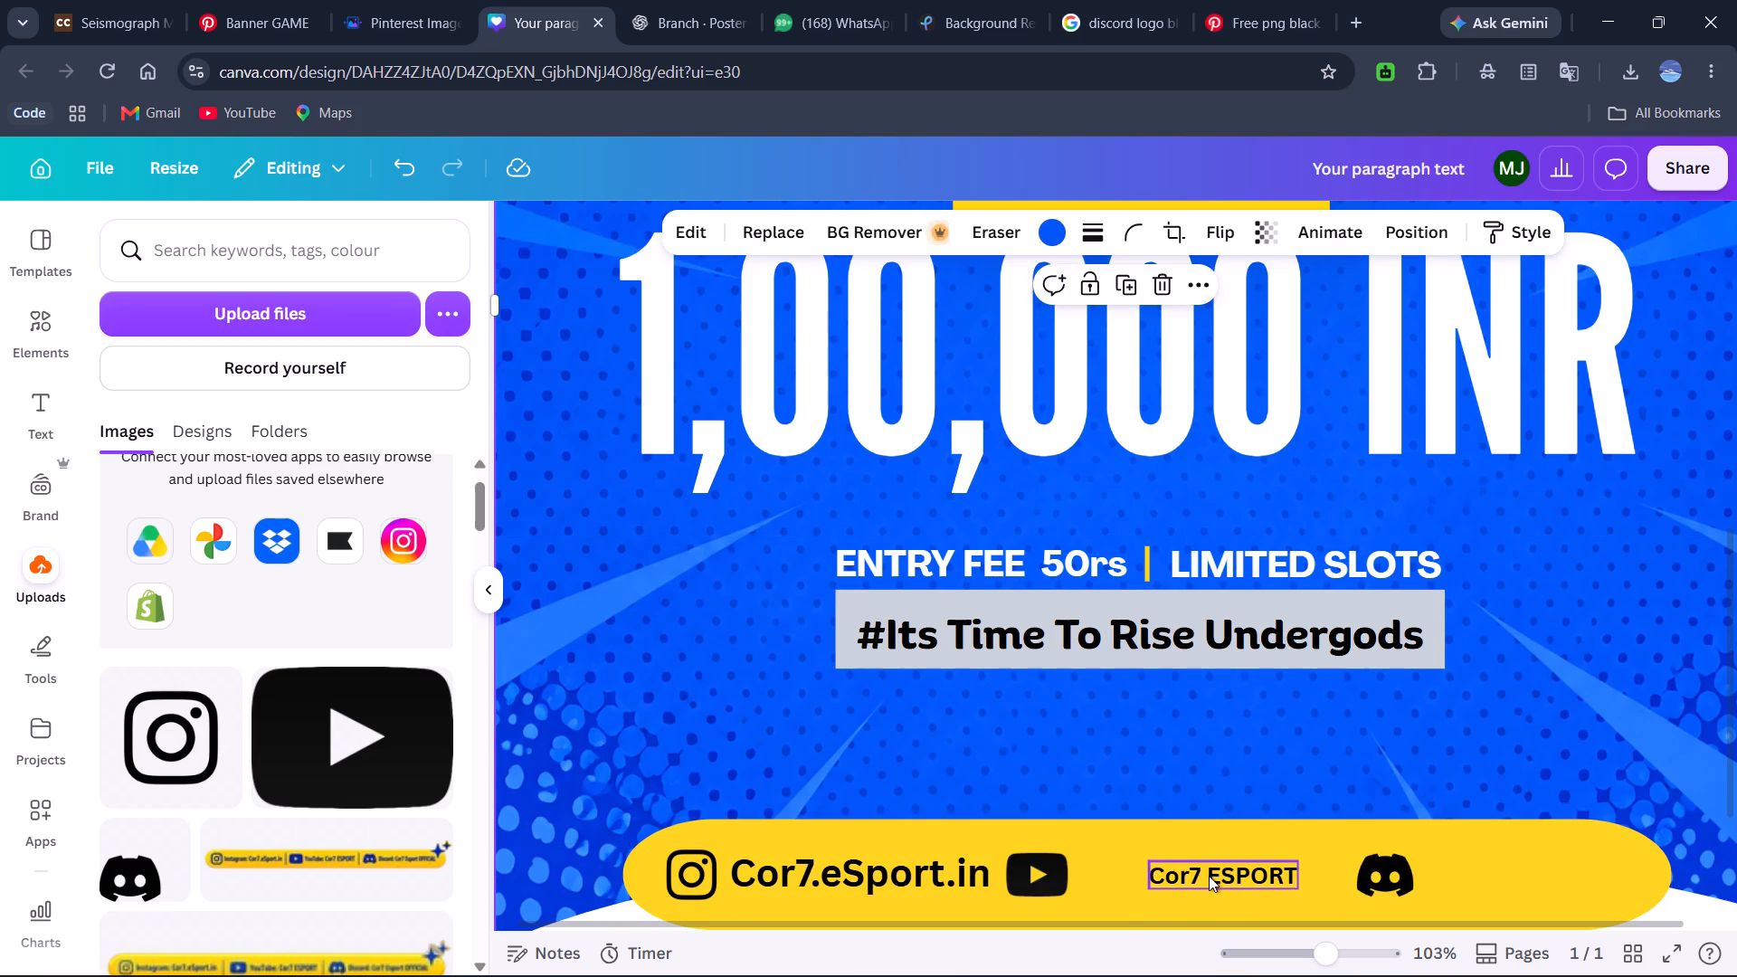
double_click(1209, 877)
key(ctrl+a)
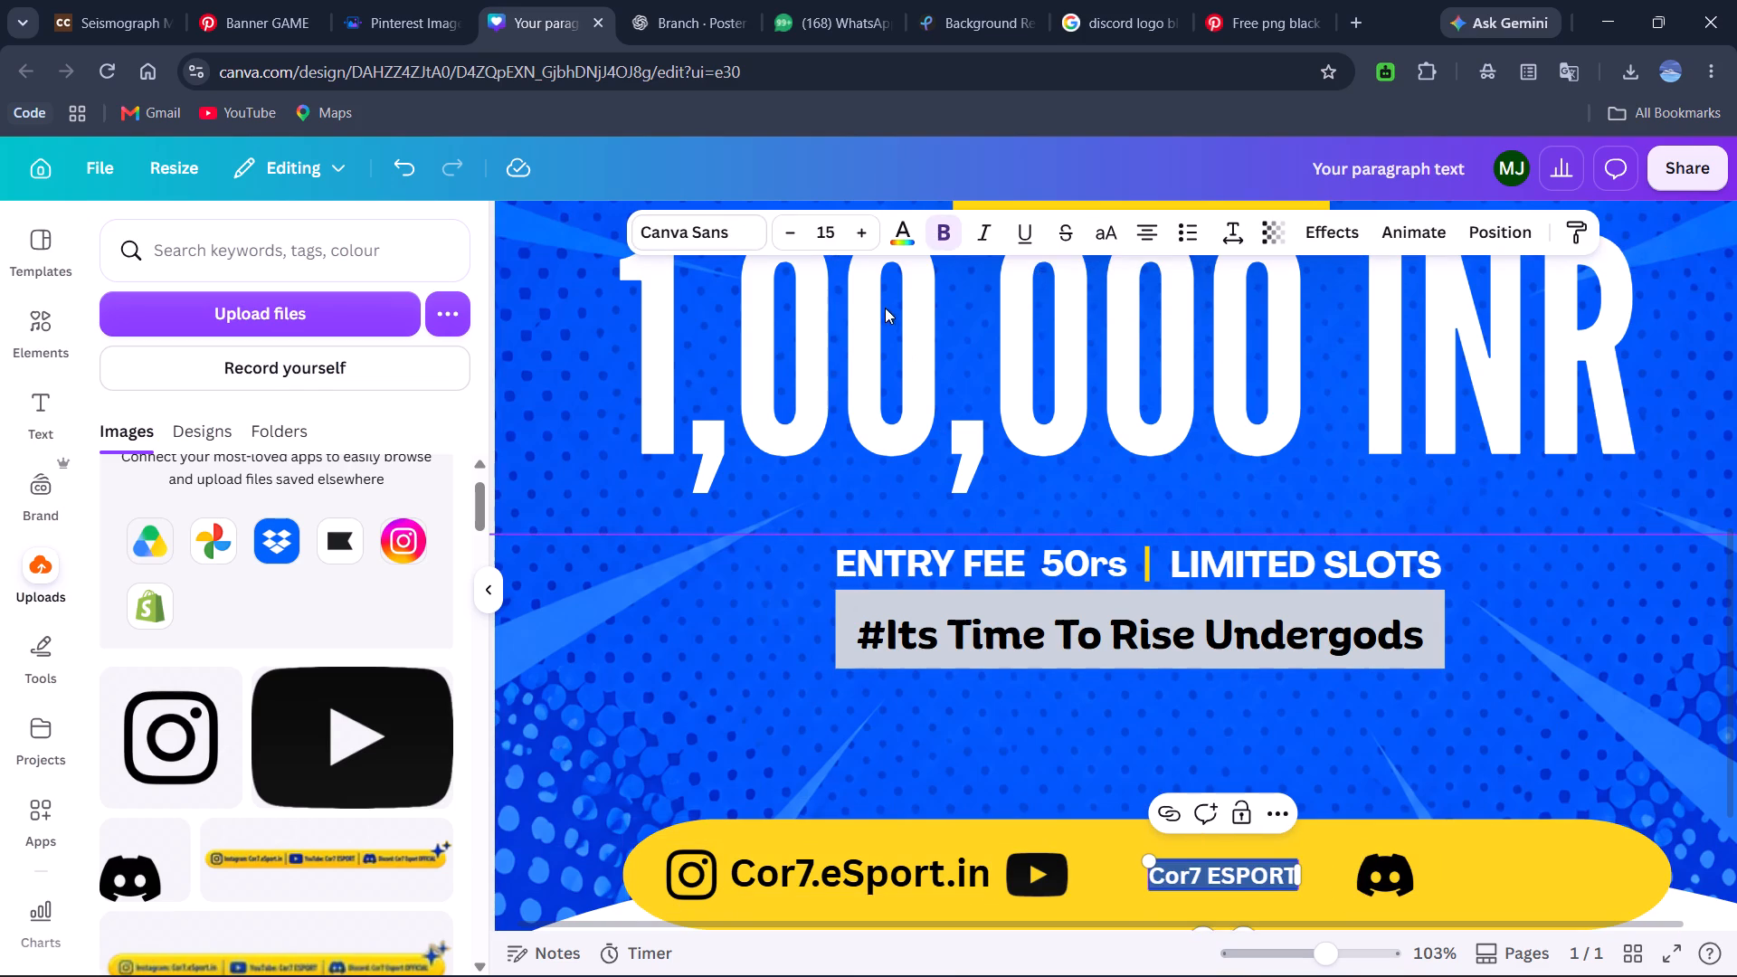
click(831, 232)
key(Down)
key(Left)
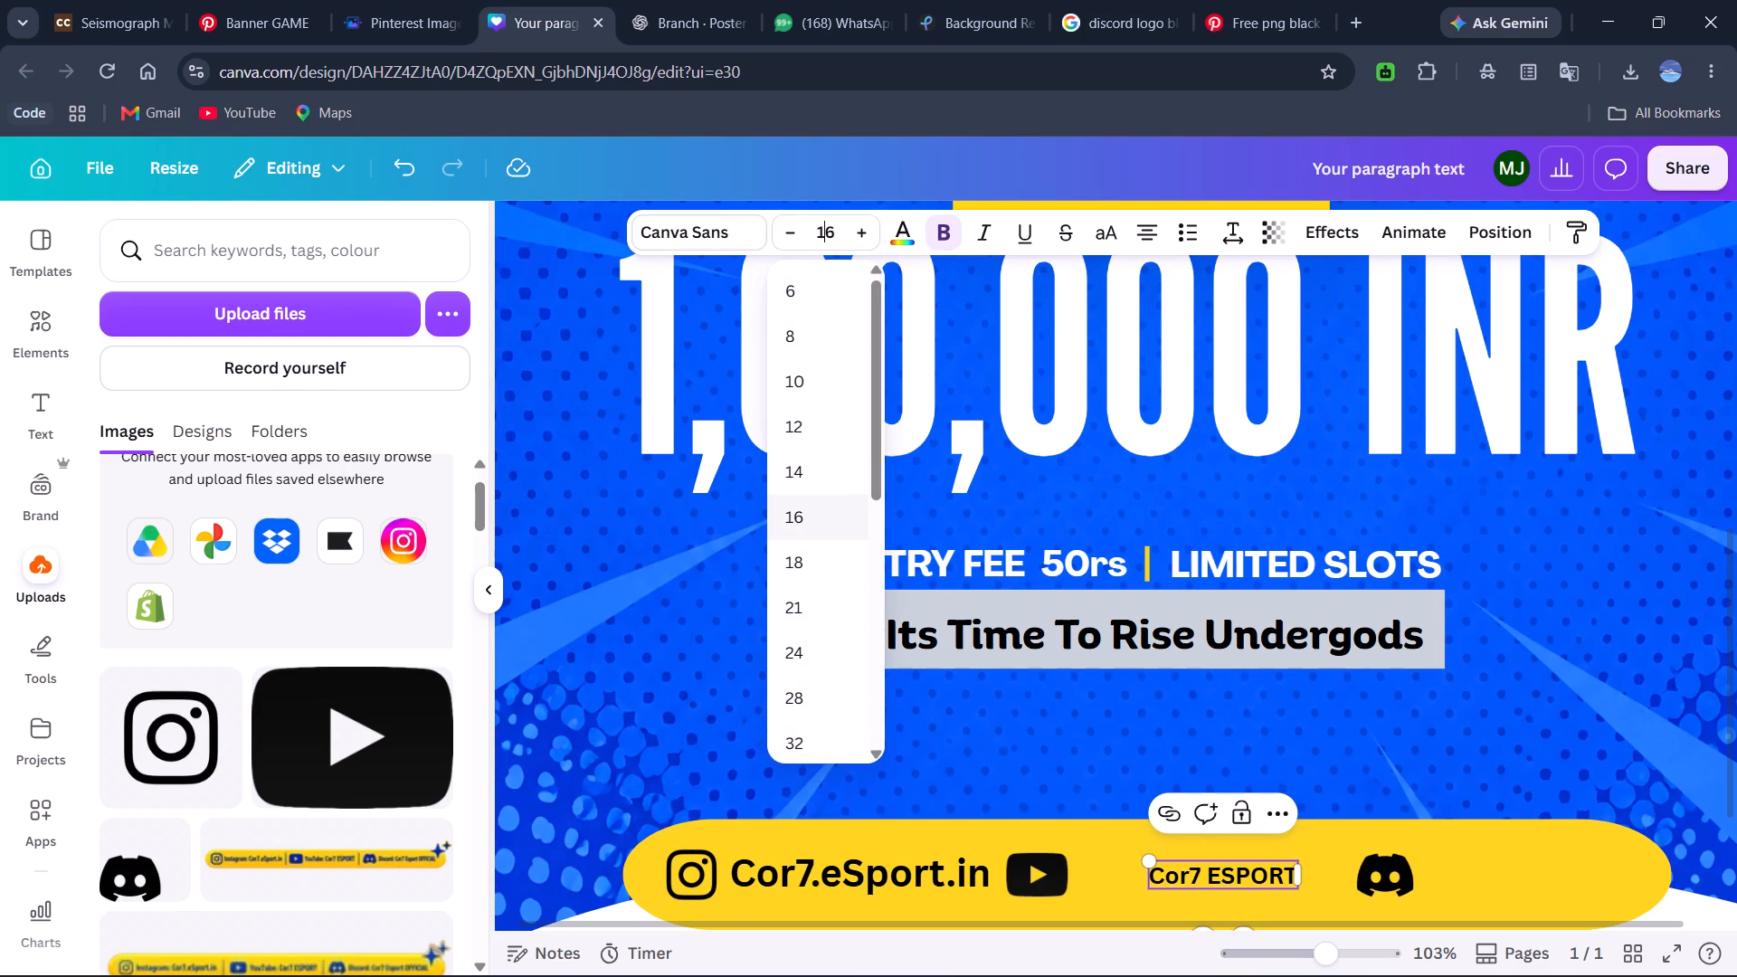
key(Delete)
key(Page_Down)
key(Return)
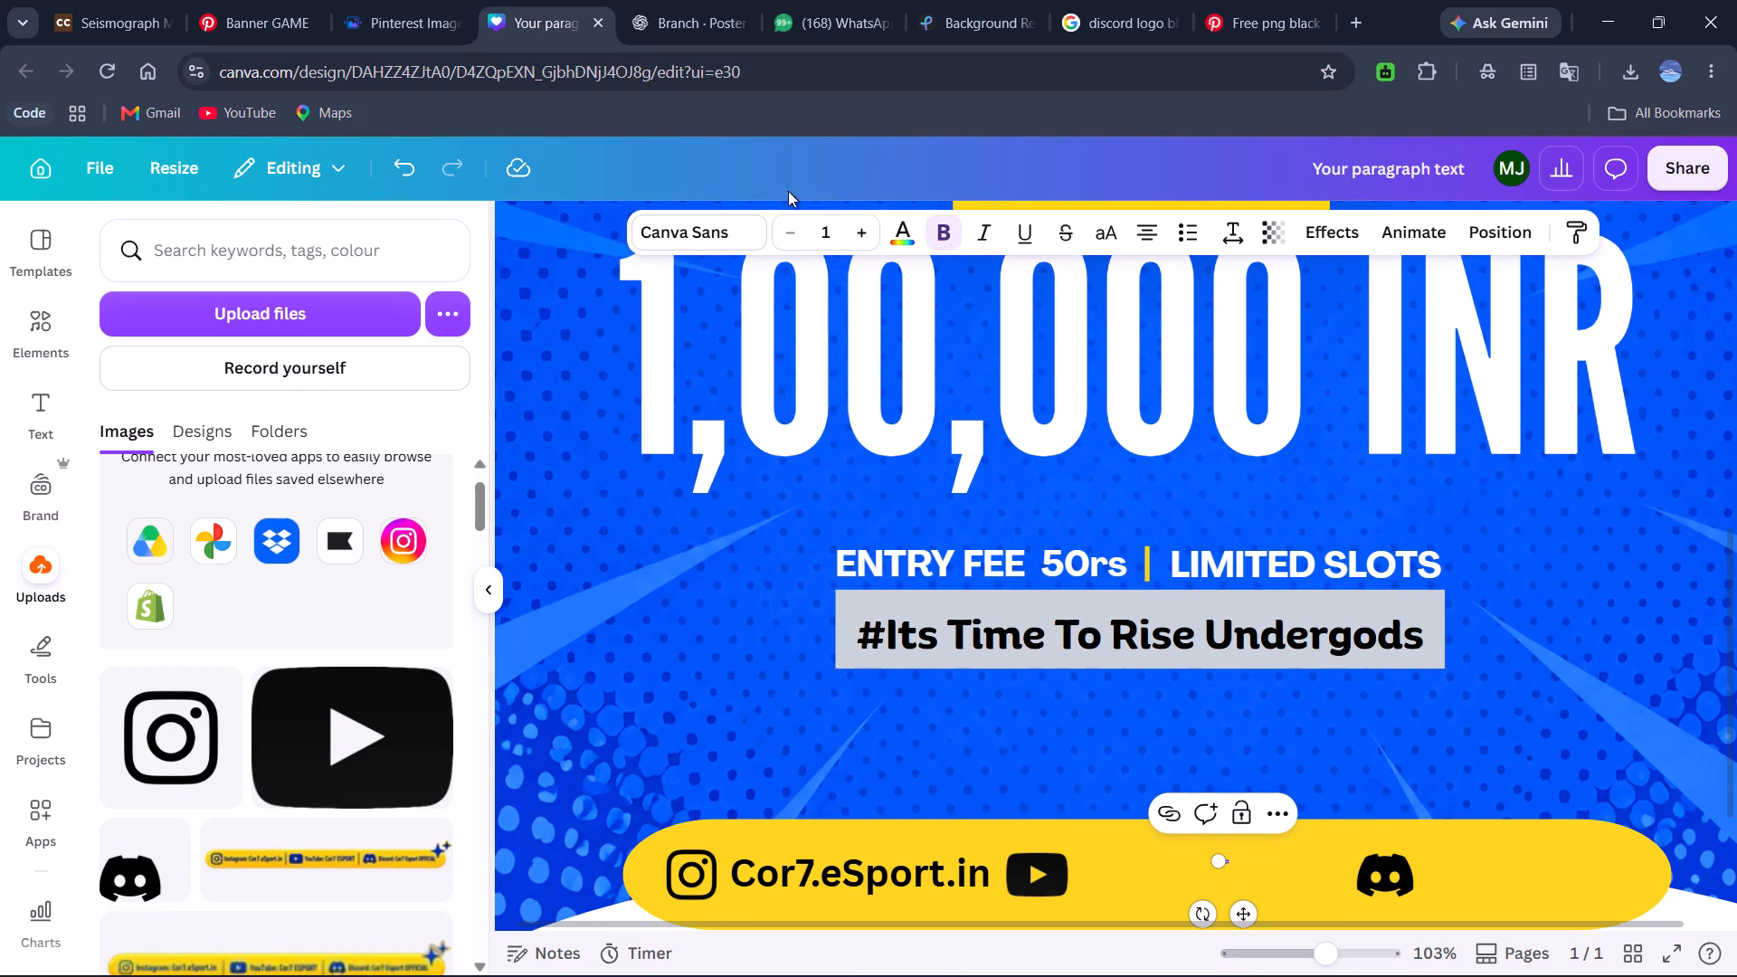
Set the font size of the YouTube handle text "Cor7 ESPORT" to 24.3.
click(836, 227)
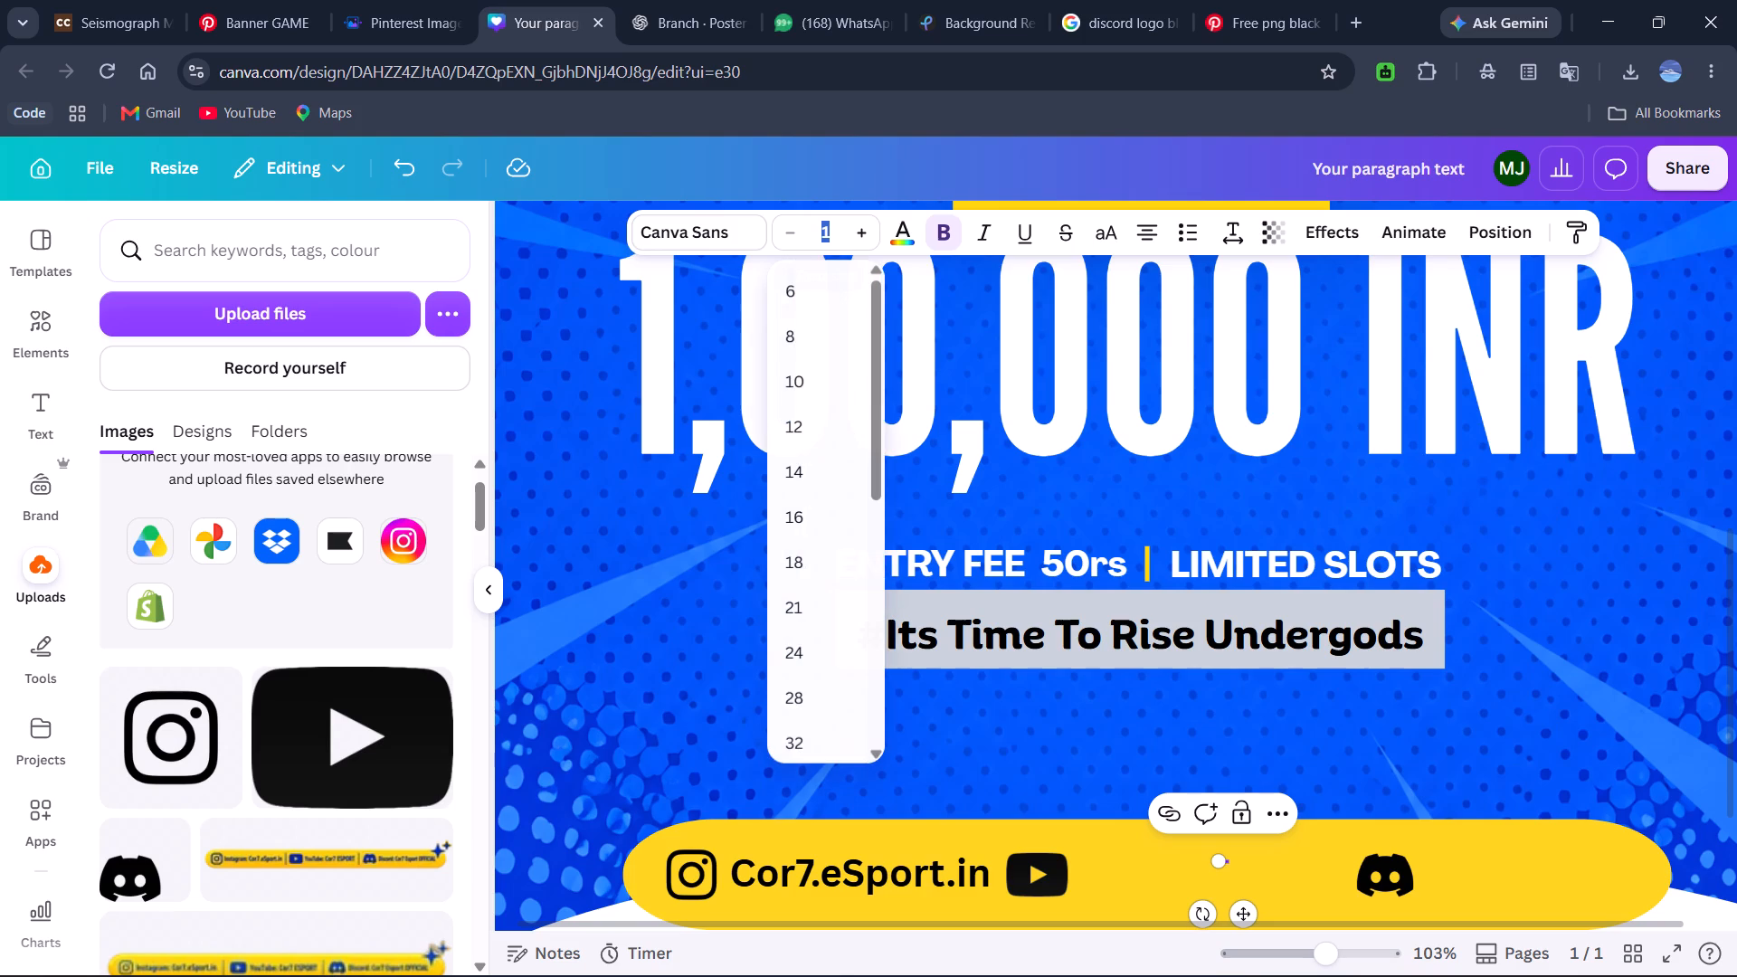
text(24)
text(.3)
key(Return)
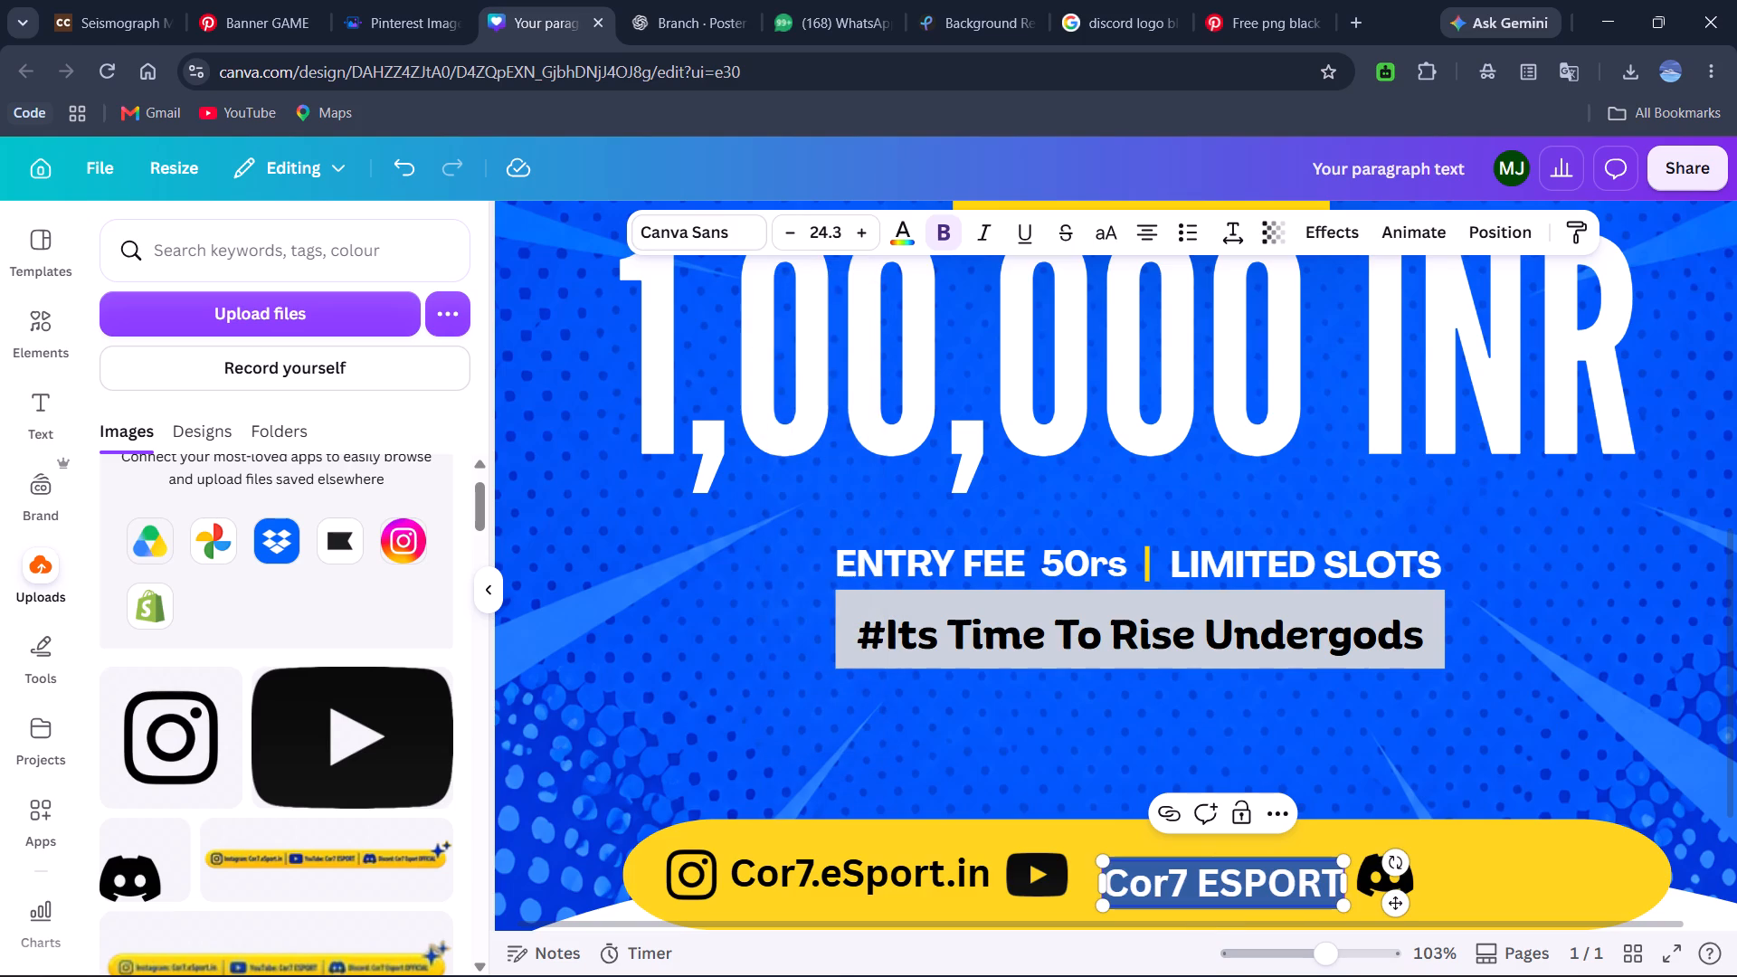
click(1490, 637)
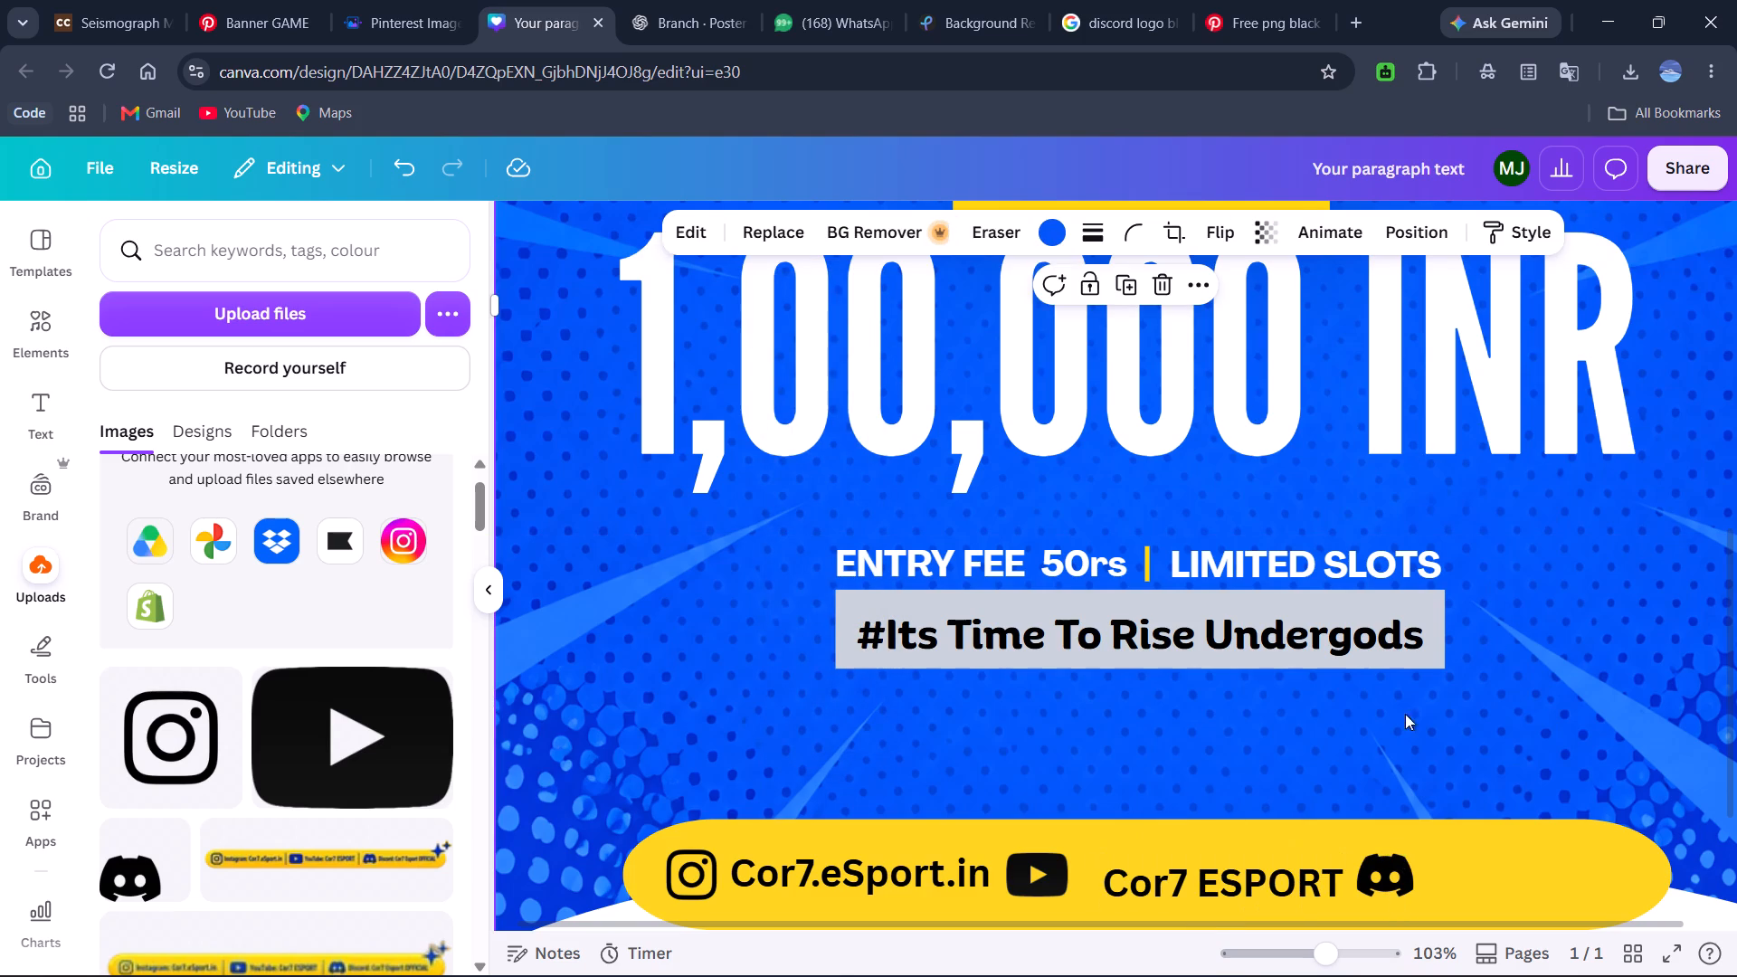
Nudge the "Cor7 ESPORT" text up and left so it lines up beside the YouTube logo.
click(1256, 897)
key(Up)
key(Up)
key(Up)
key(Up)
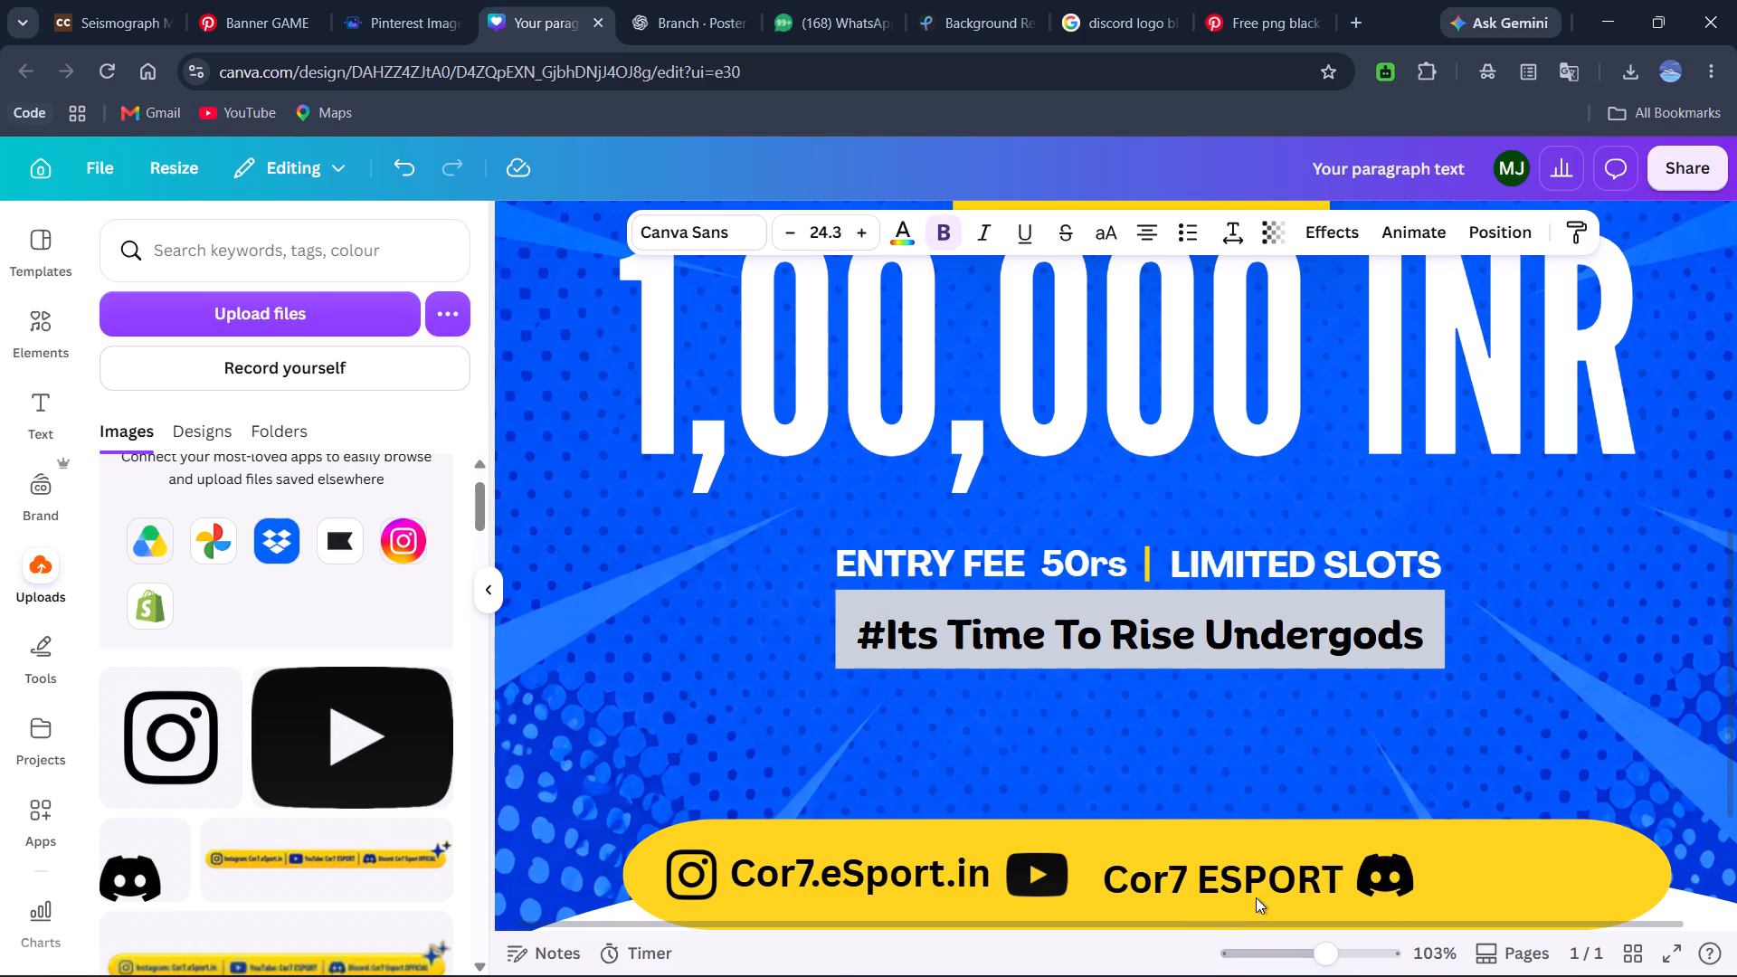
key(Up)
key(Up)
key(Left)
key(Left)
key(Left)
key(Left)
key(Left)
key(Left)
key(Left)
key(Left)
key(Left)
key(Left)
key(Left)
key(Left)
key(Left)
key(Up)
key(Up)
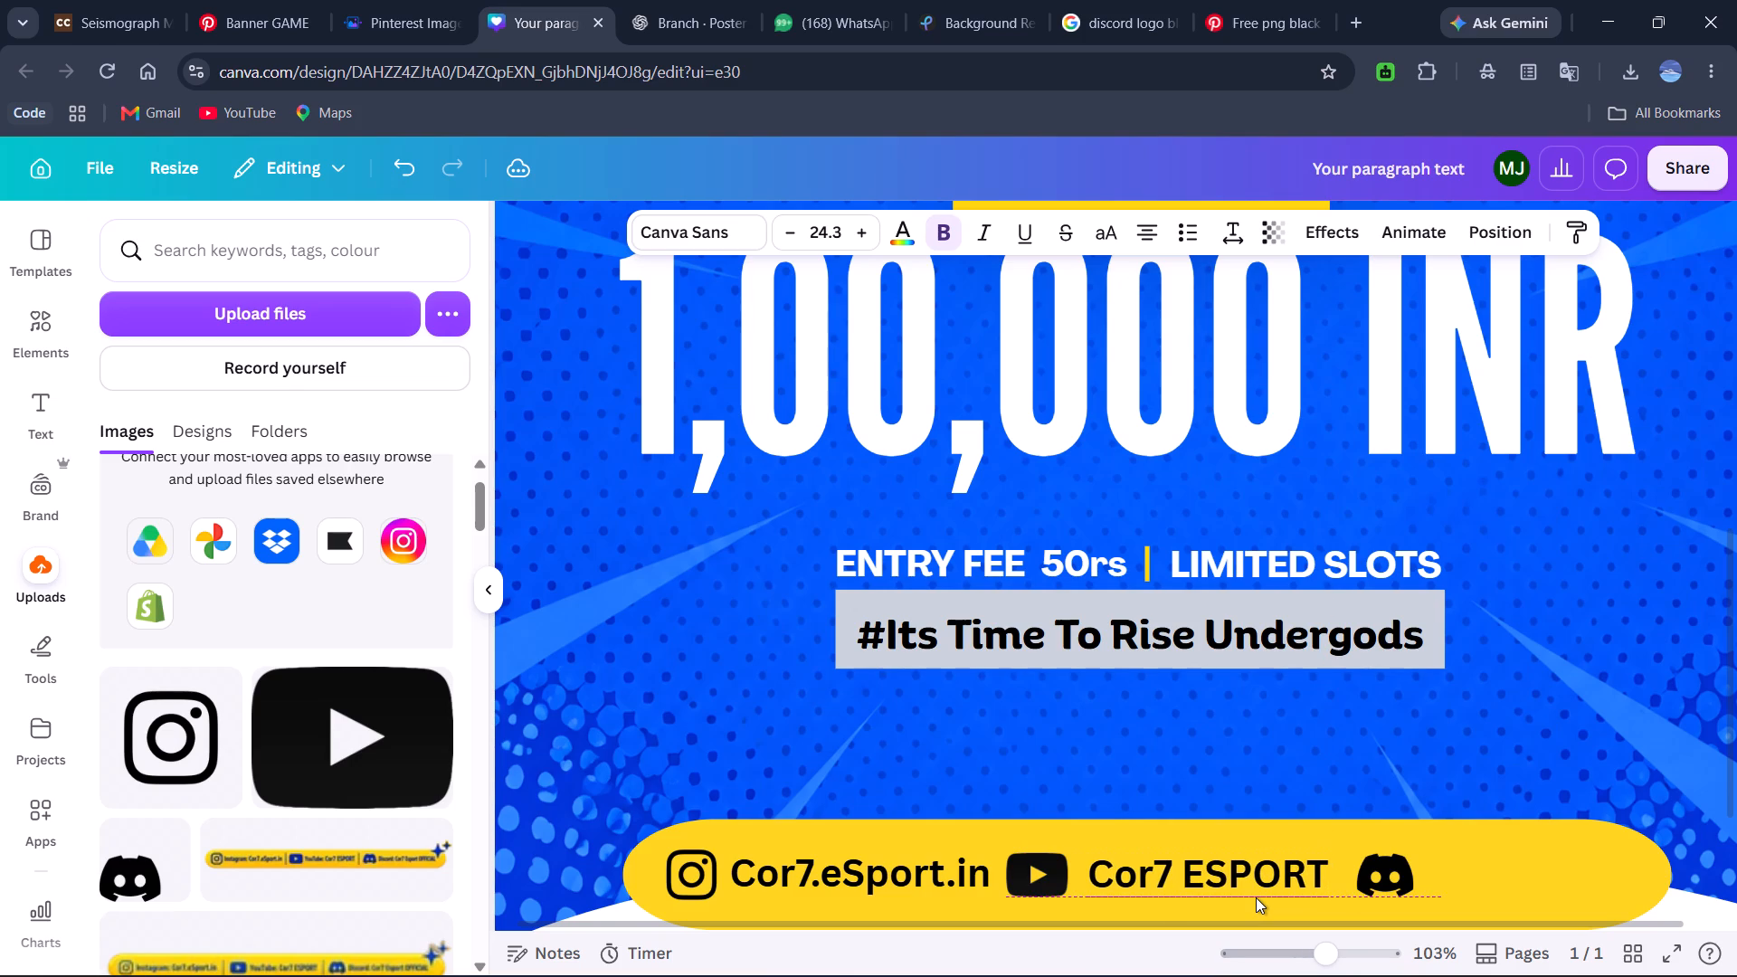
key(Left)
key(Left)
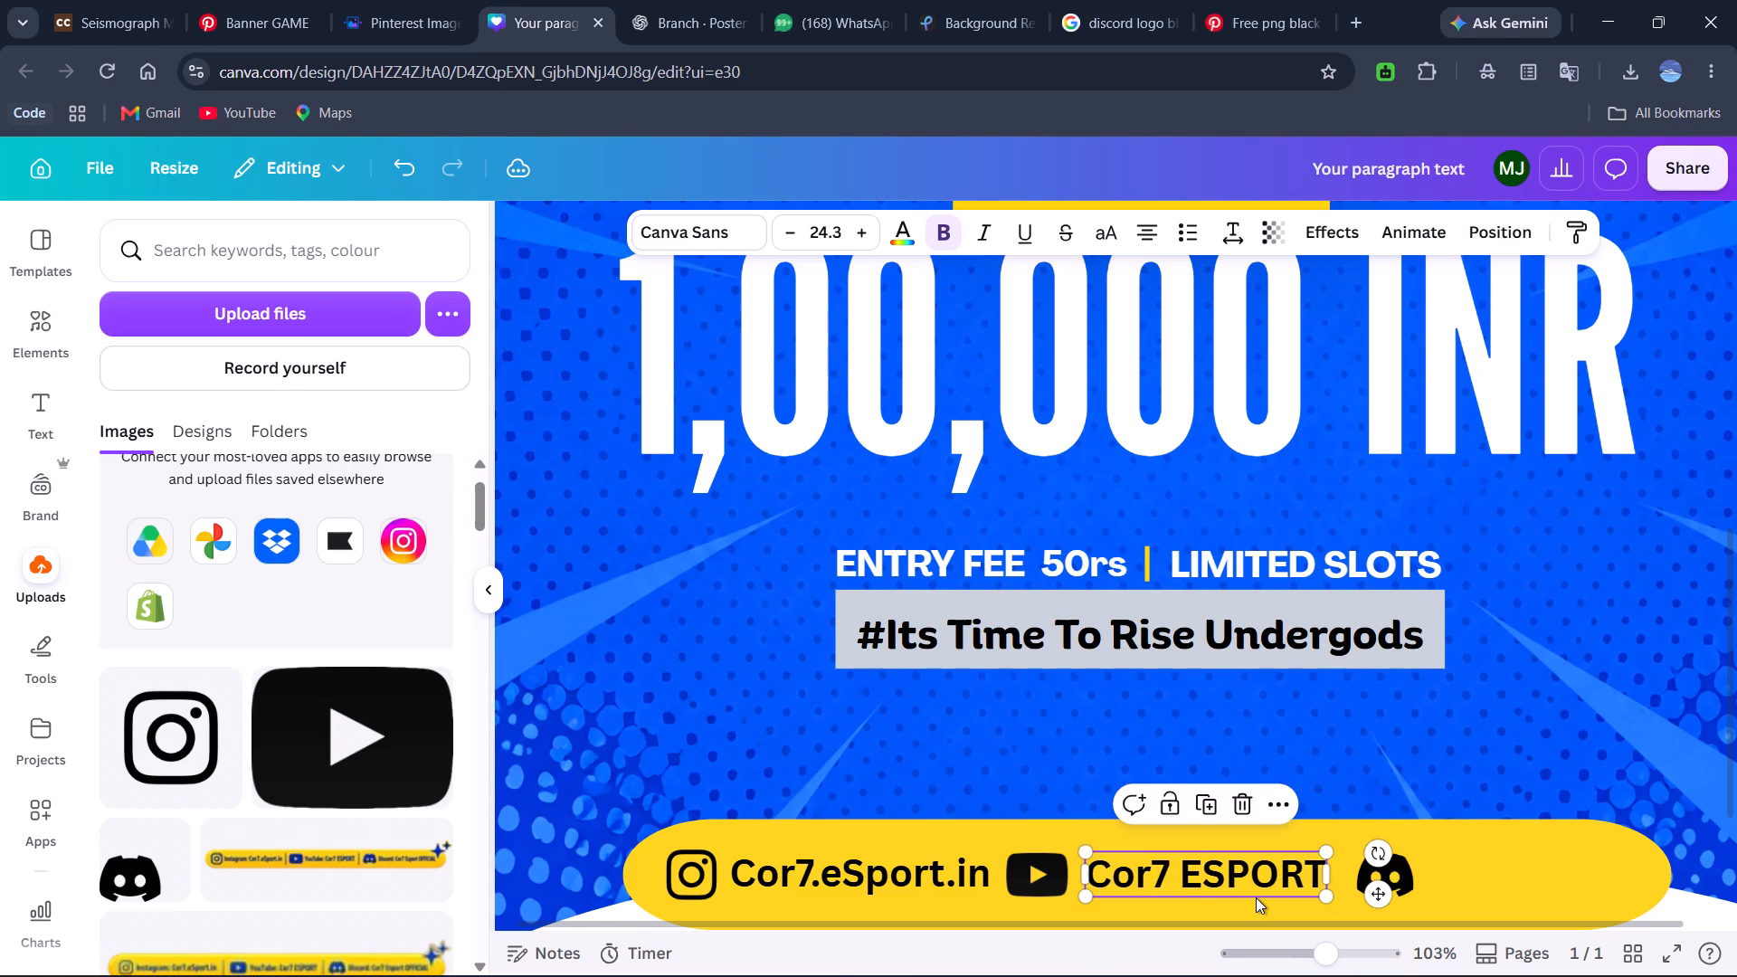
key(Down)
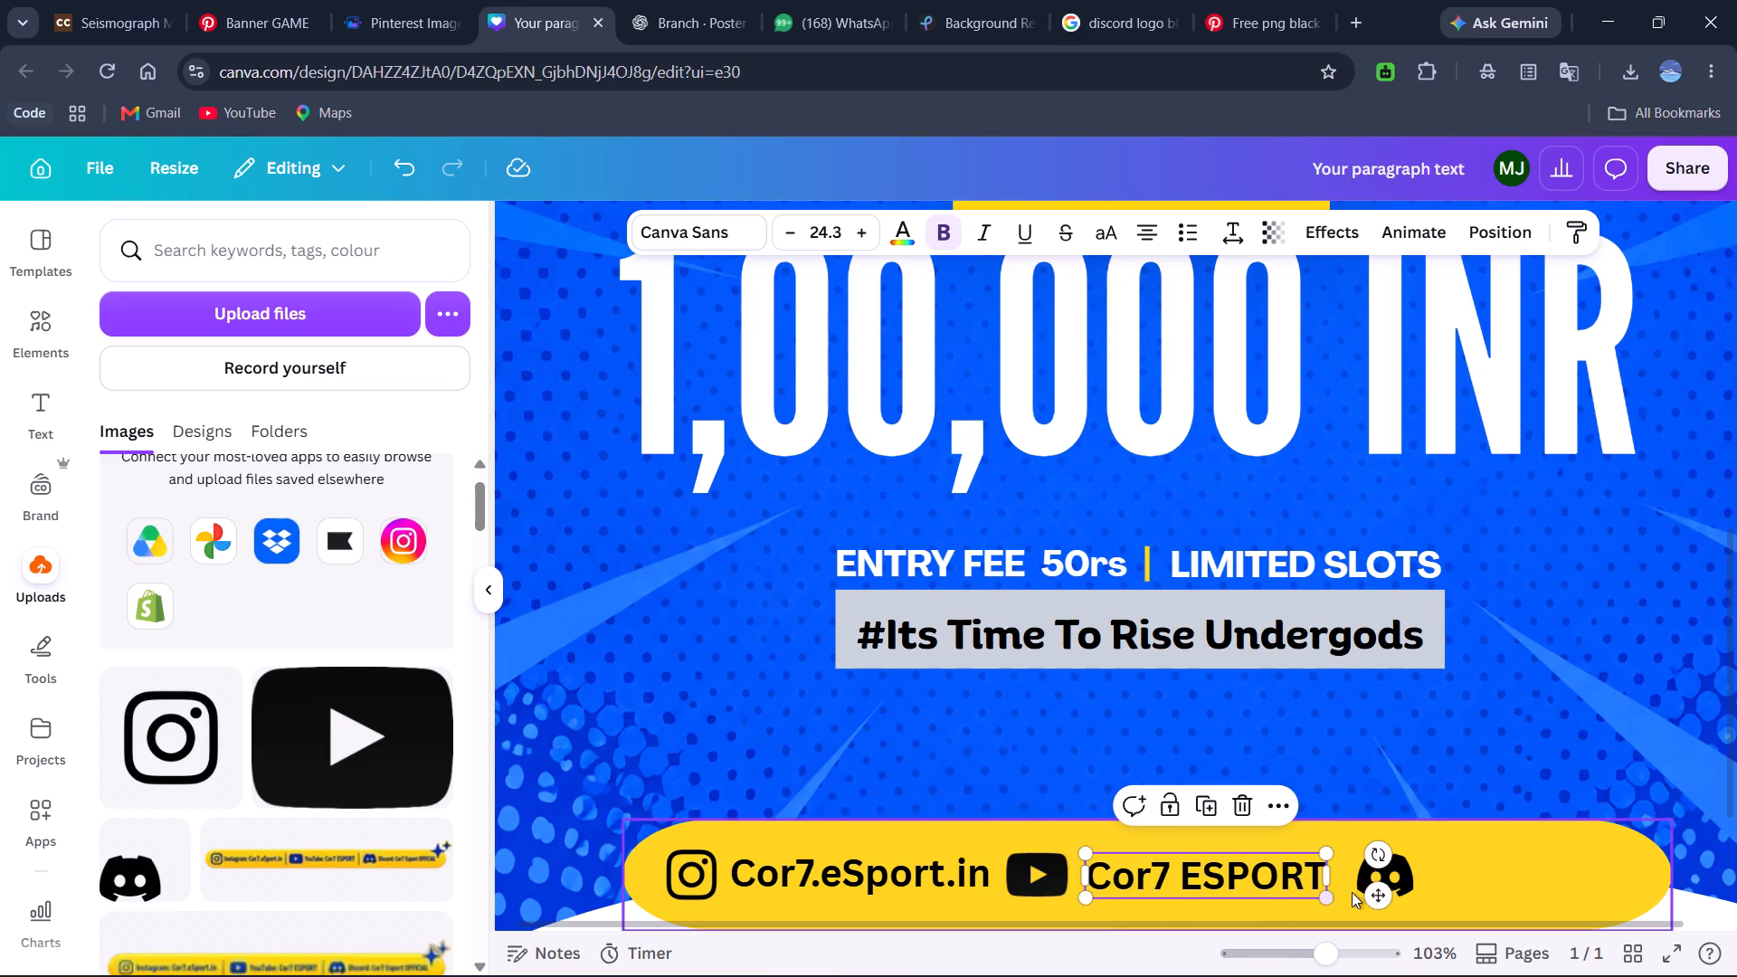
Nudge the Discord logo slightly down and left to sit close after the "Cor7 ESPORT" text.
click(1393, 886)
key(Down)
key(Left)
key(Left)
key(Left)
key(Left)
key(Left)
key(Left)
key(Left)
key(Left)
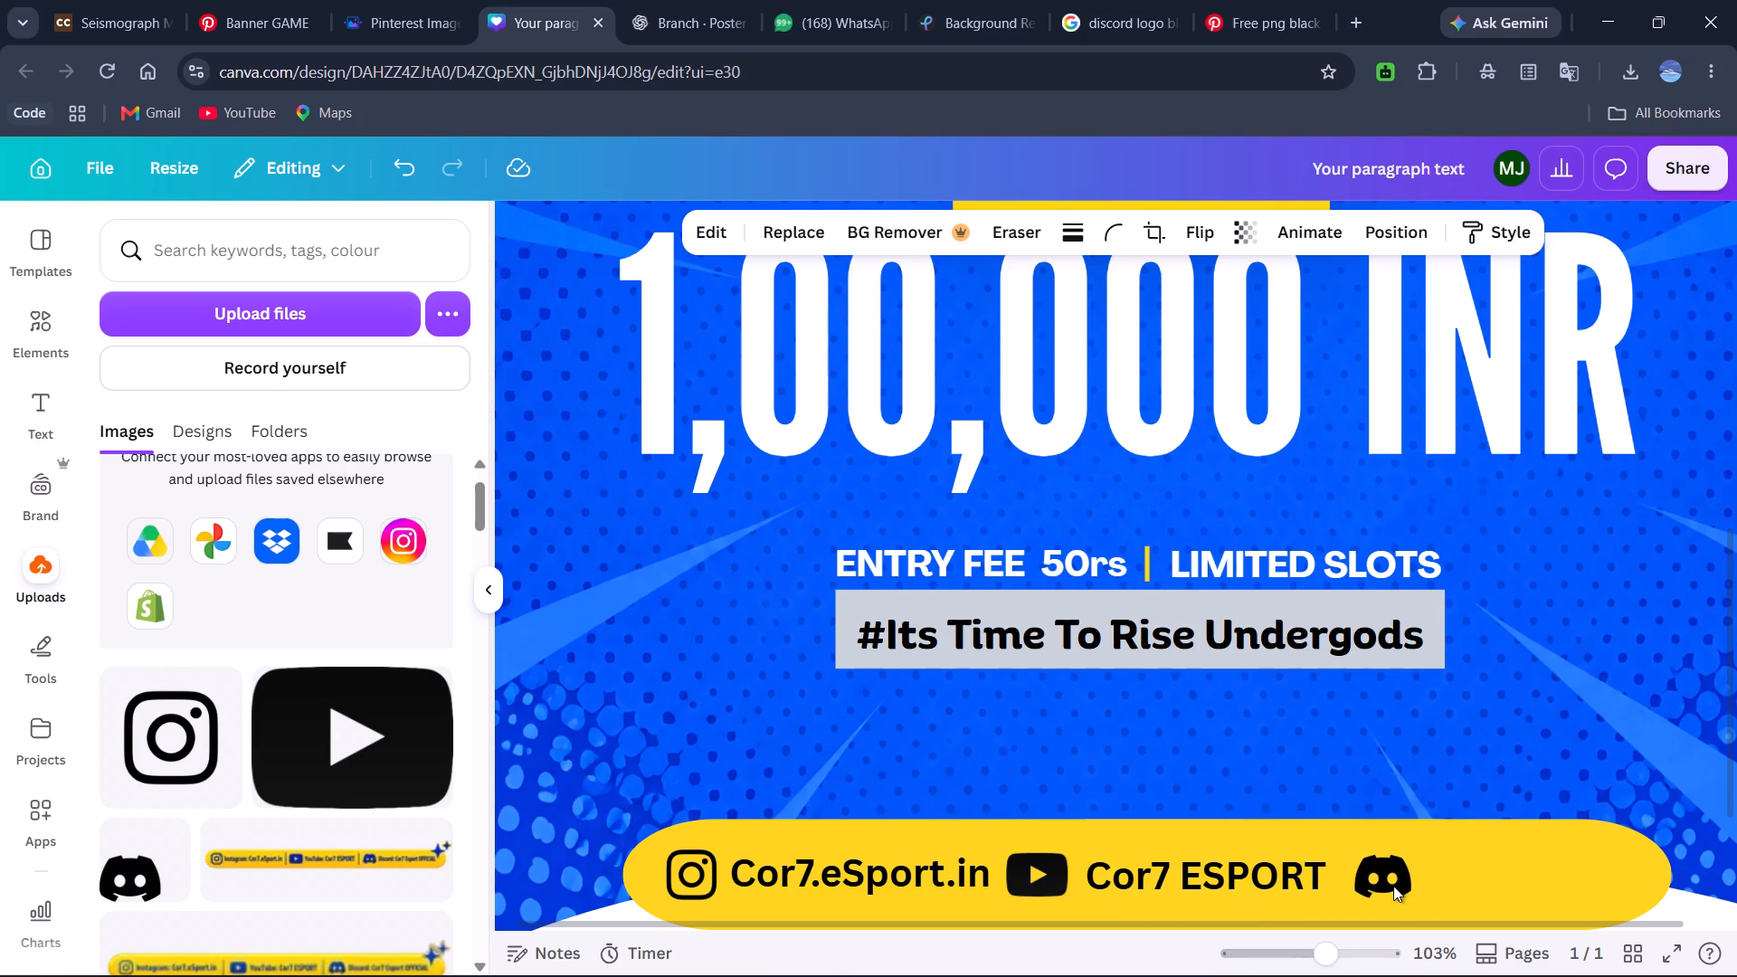
key(Left)
key(Left)
key(Left)
key(Left)
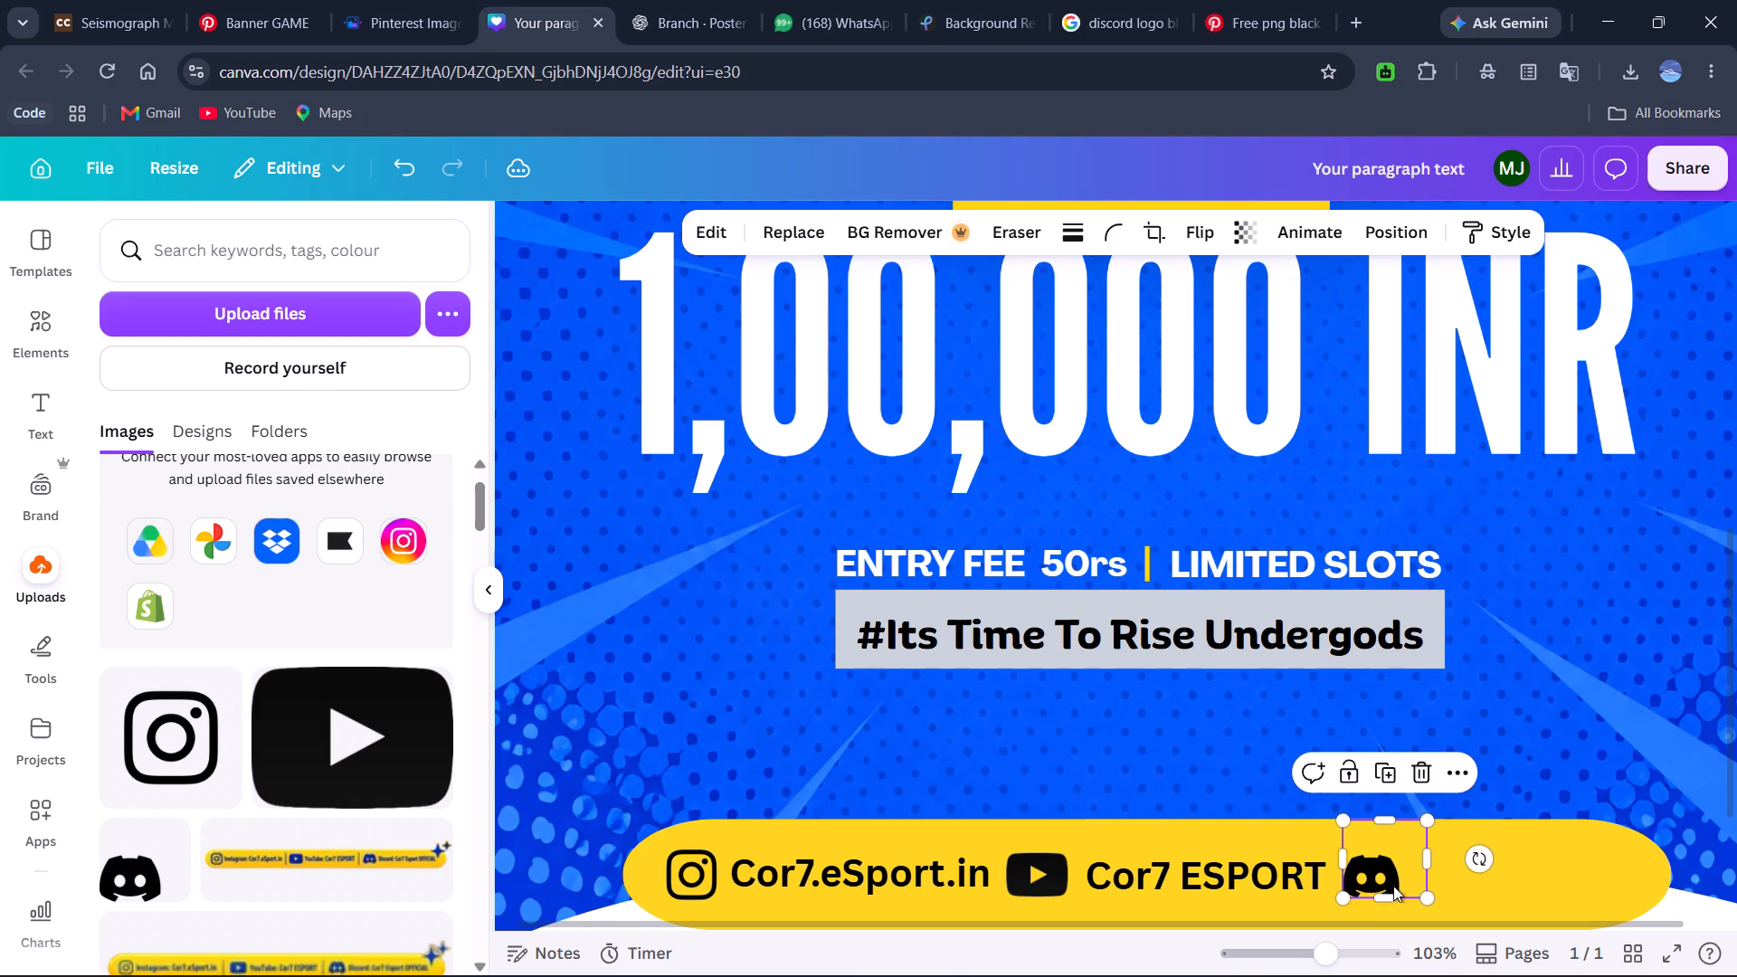
key(Left)
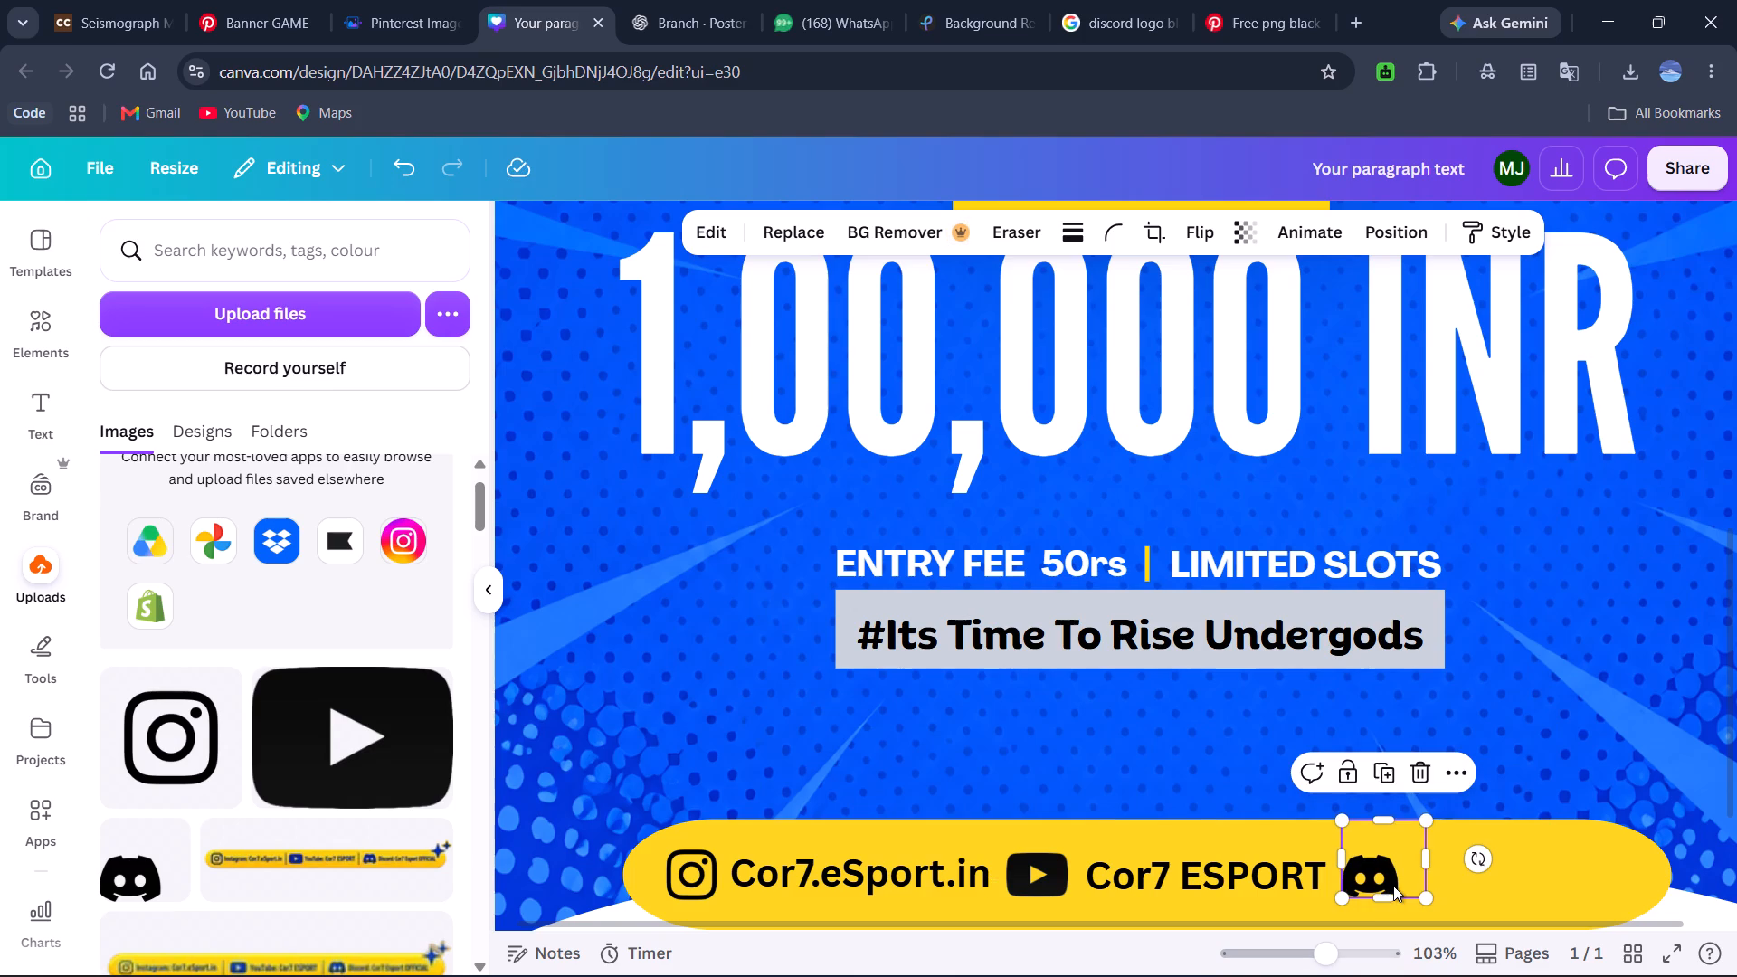
Duplicate the "Cor7 ESPORT" text and position the copy directly beside the Discord logo within the yellow bar.
click(1205, 863)
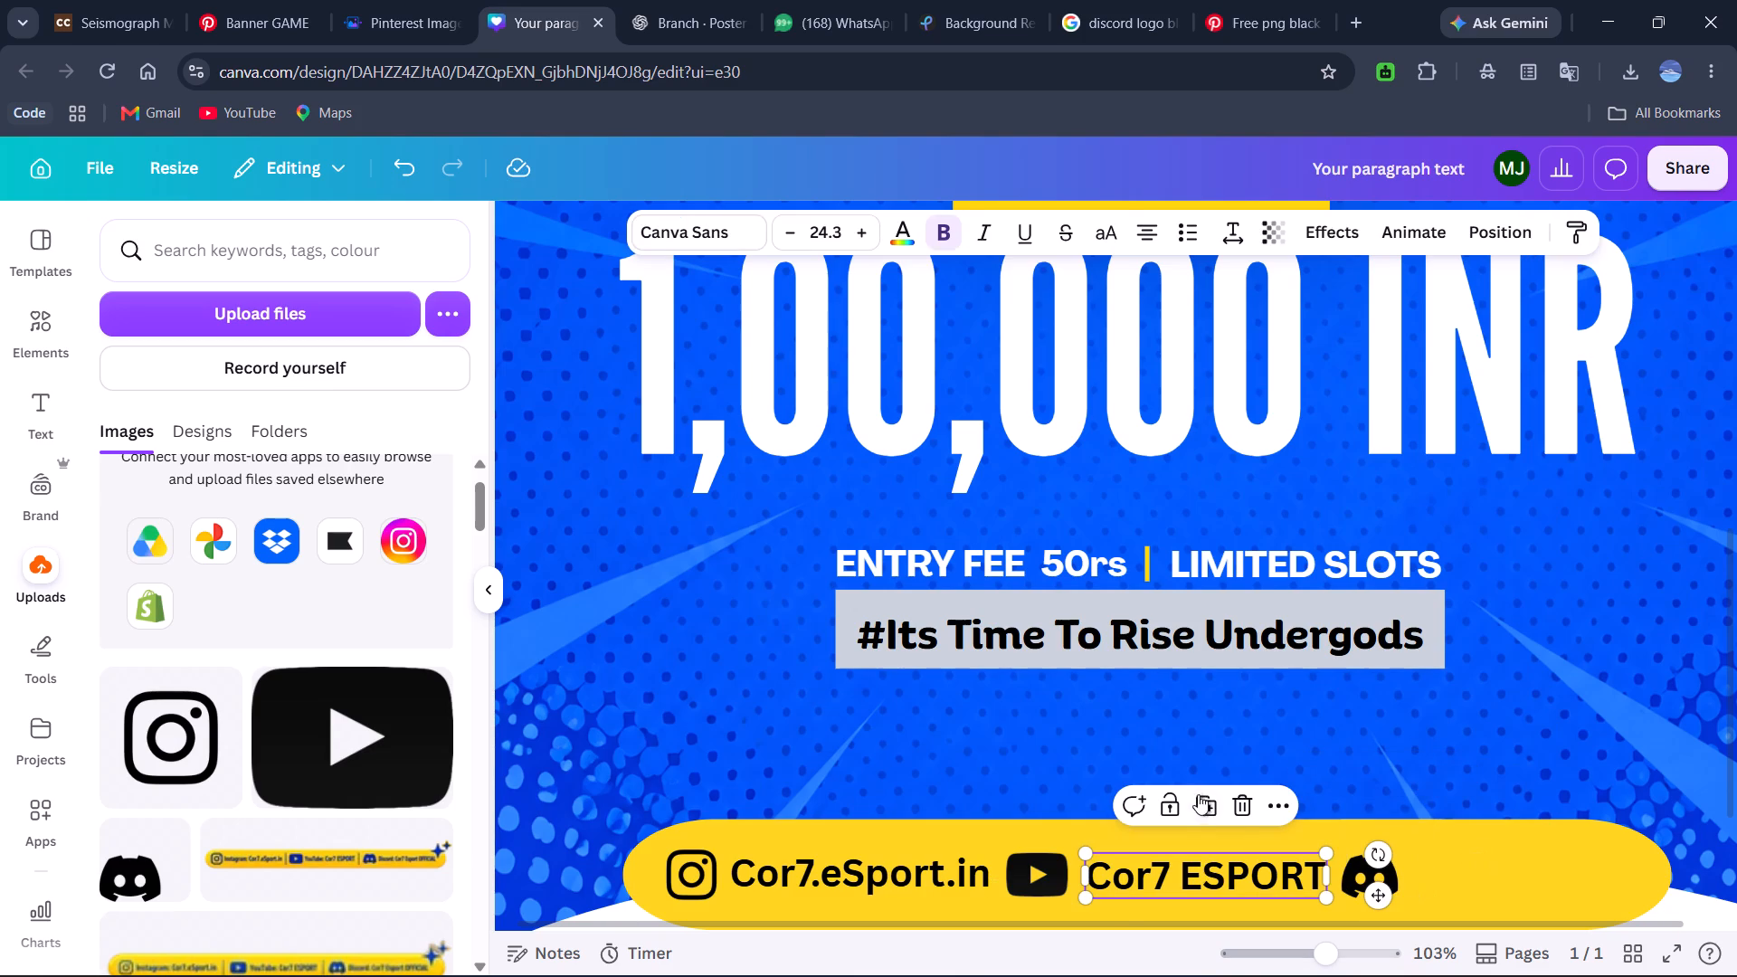
click(1201, 797)
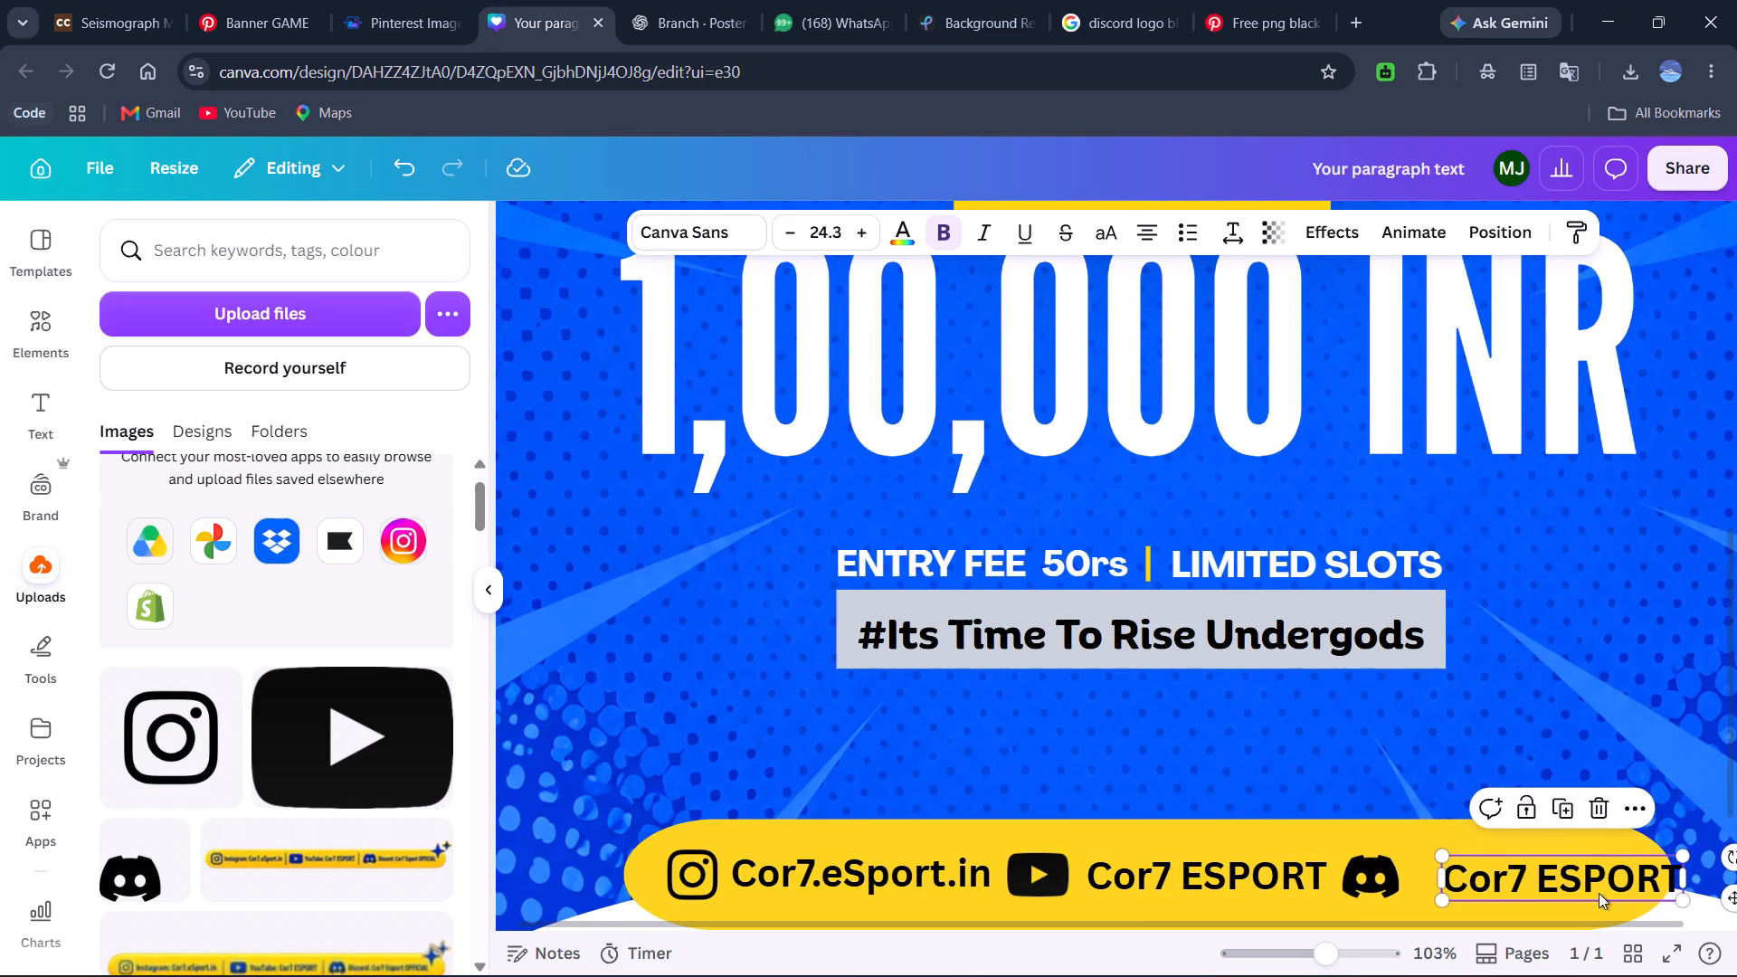
click(1579, 712)
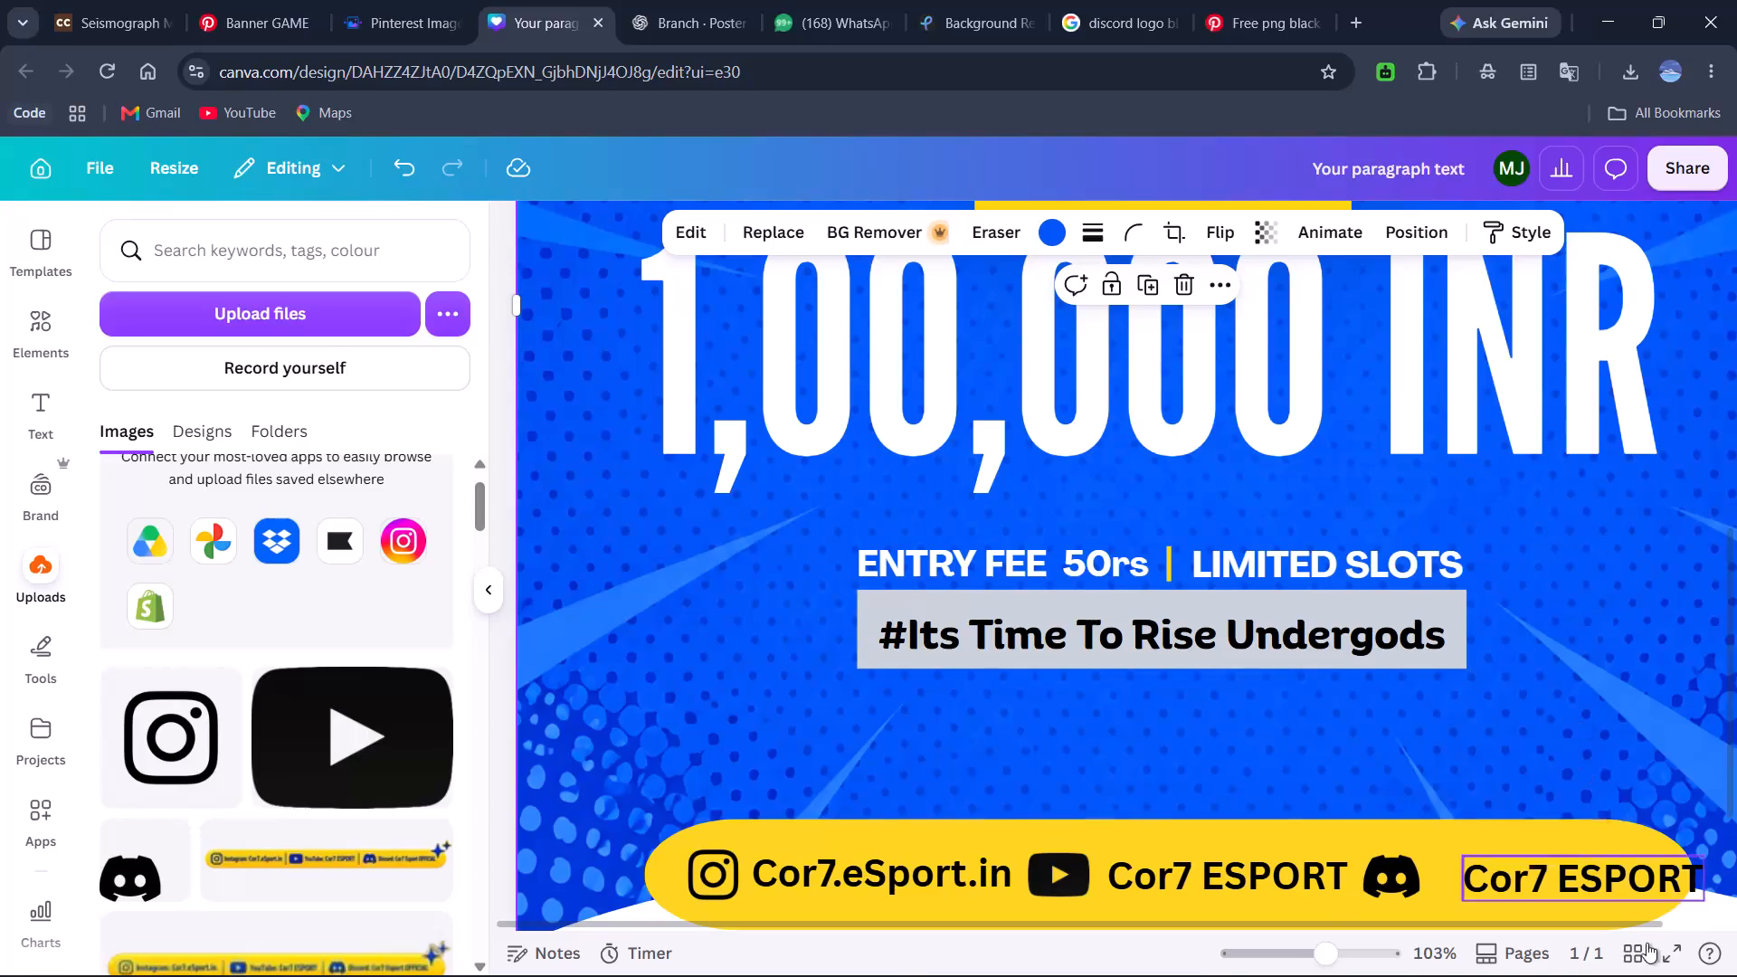
click(1584, 897)
key(Left)
key(Left)
key(Left)
key(Left)
key(Left)
key(Left)
key(Left)
key(Left)
key(Left)
key(Left)
key(Left)
key(Left)
key(Left)
key(Left)
key(Left)
key(Left)
key(Left)
key(Left)
key(Left)
key(Left)
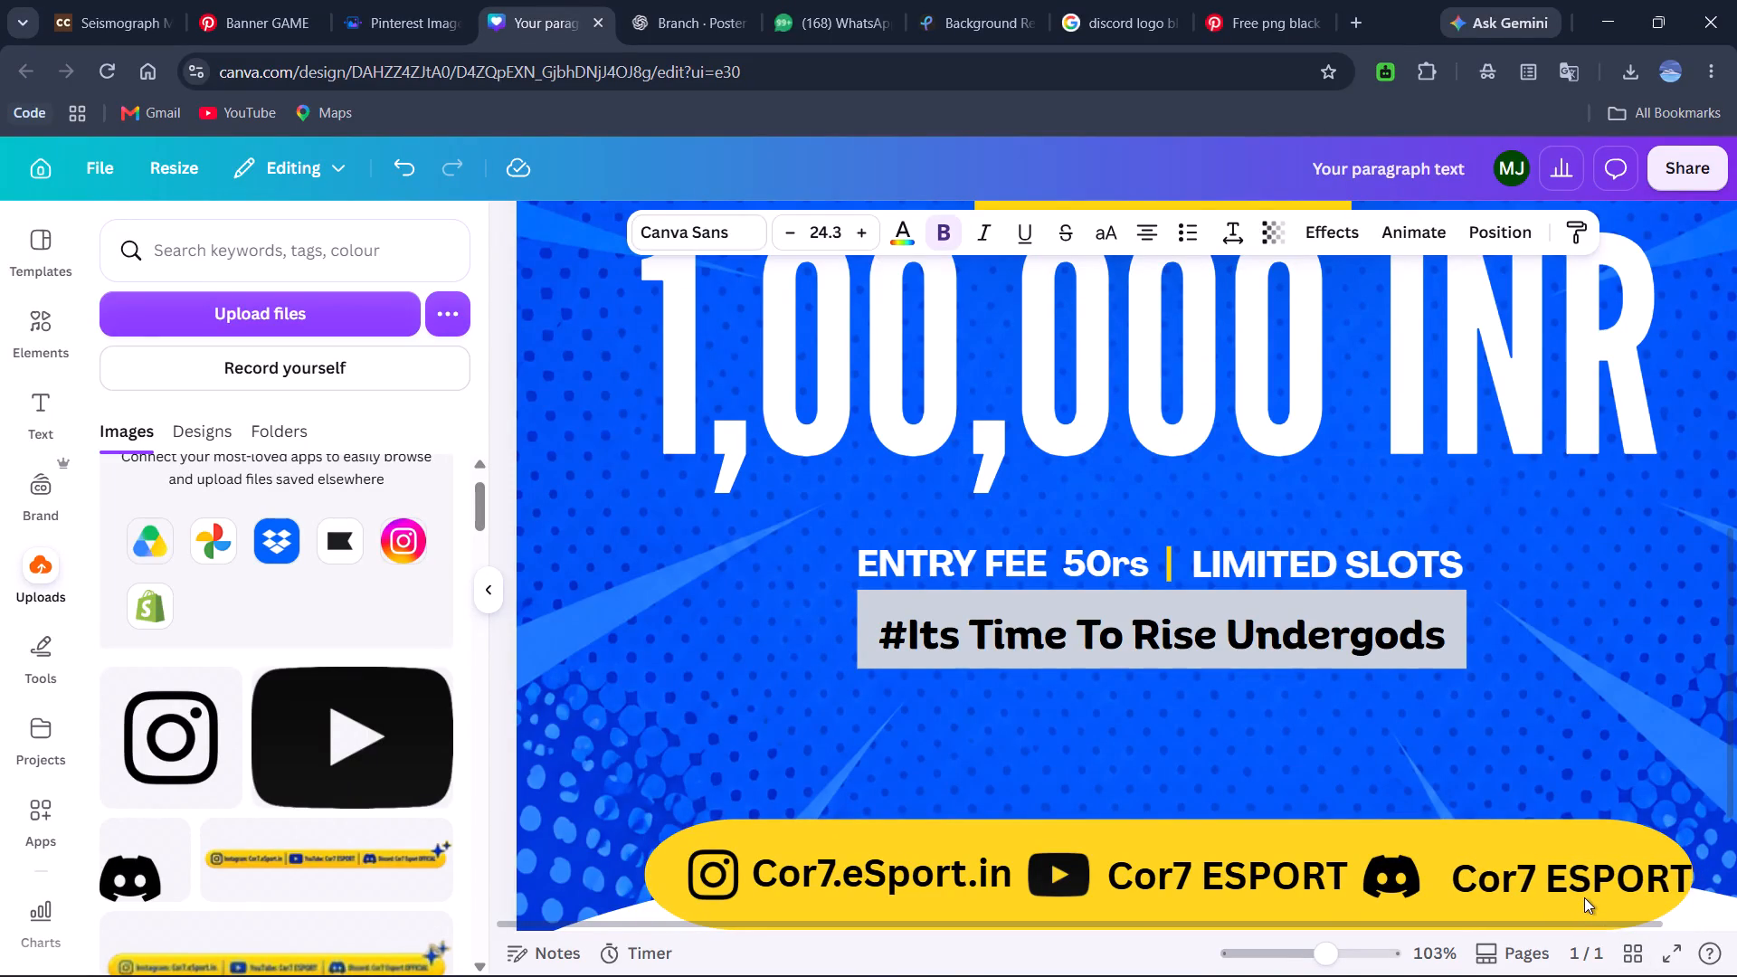
key(Left)
key(Left)
key(Left)
key(Up)
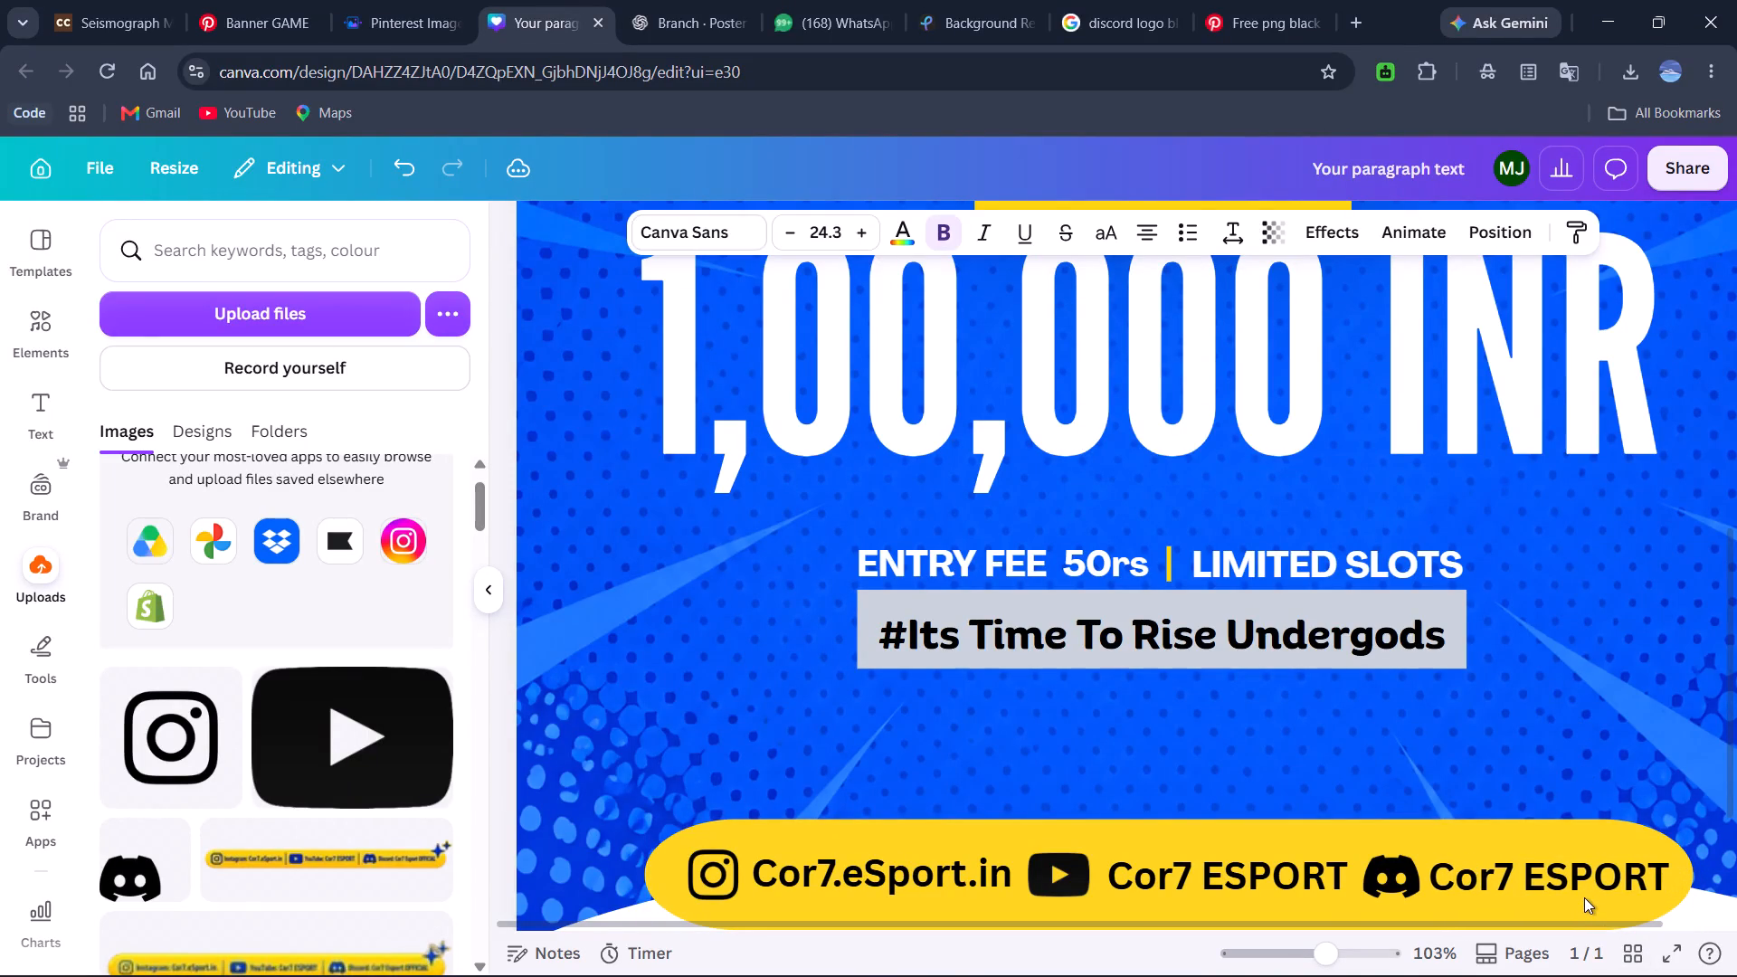
key(Down)
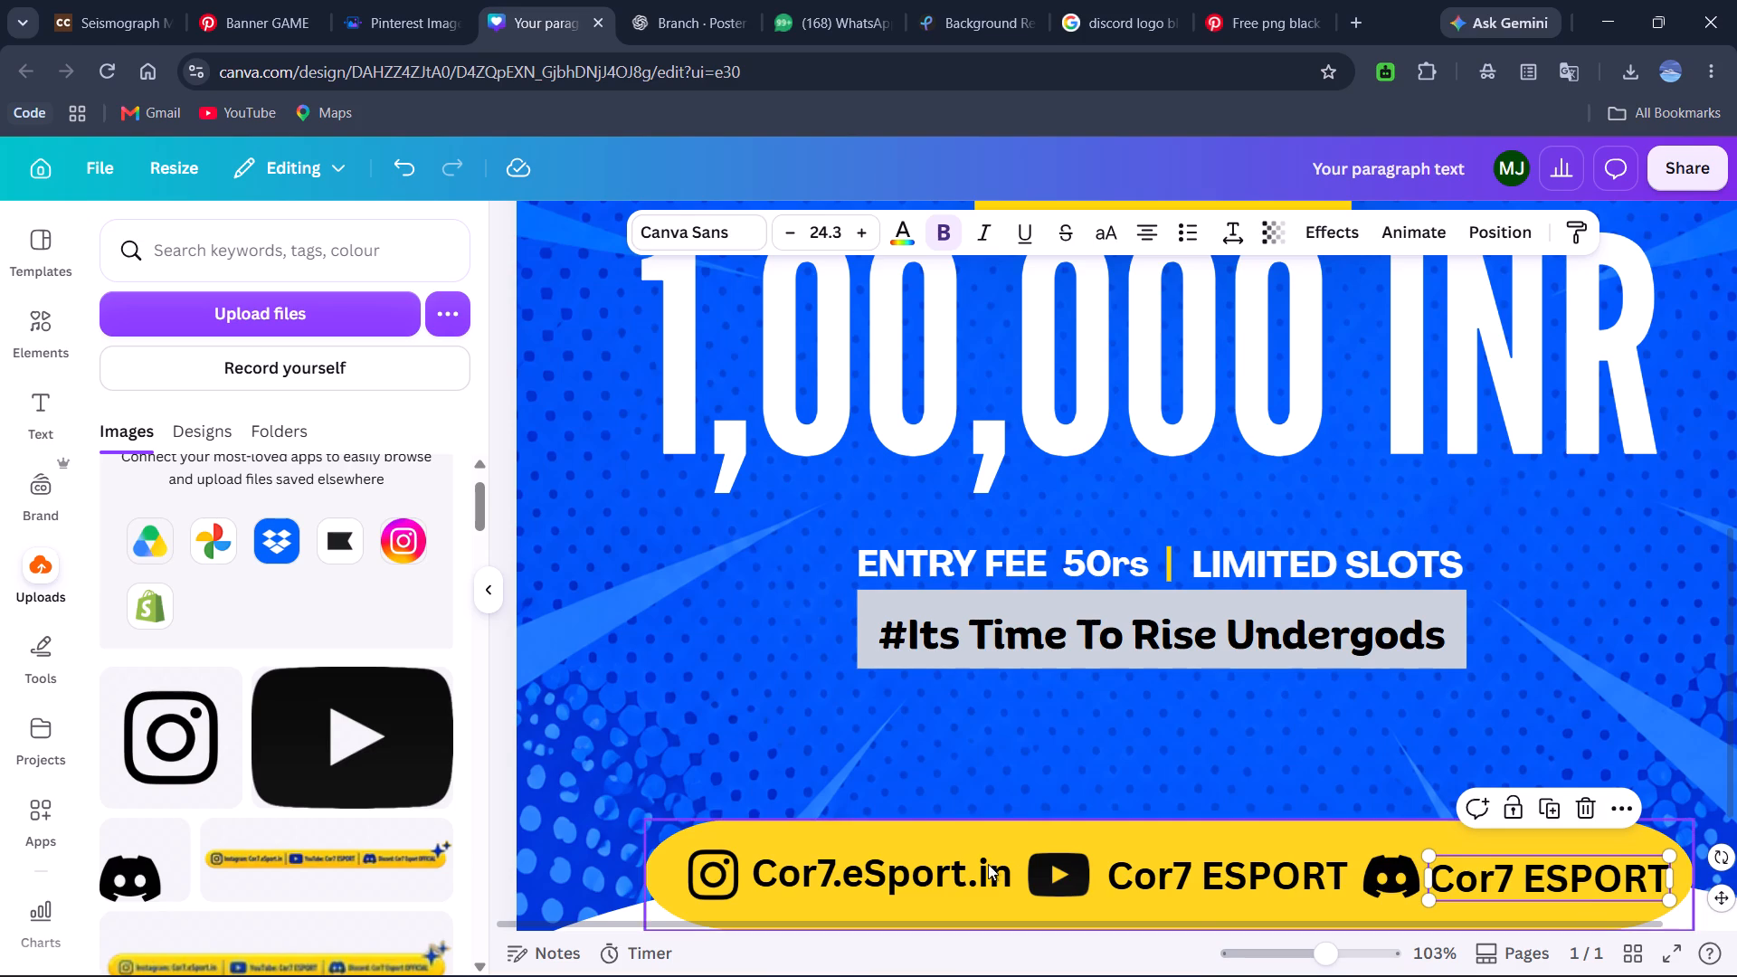
Select all three logos with their handle texts and nudge them together slightly left and up within the yellow bar.
click(733, 861)
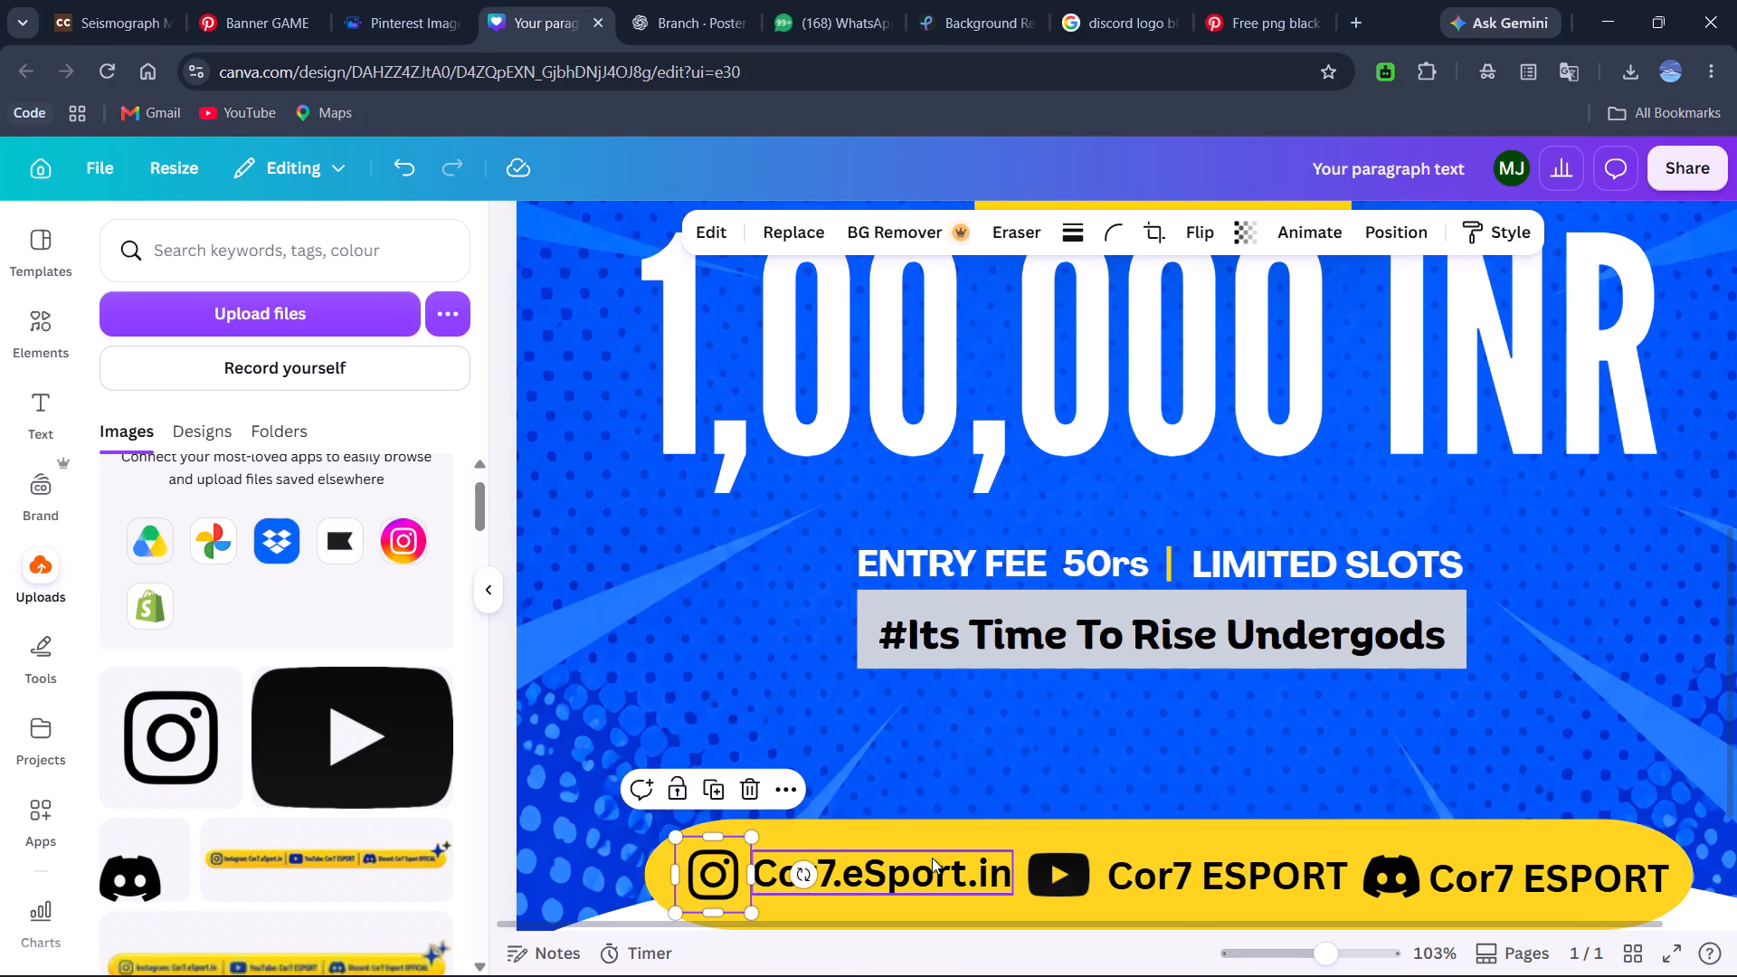
shift+click(932, 858)
shift+click(1034, 871)
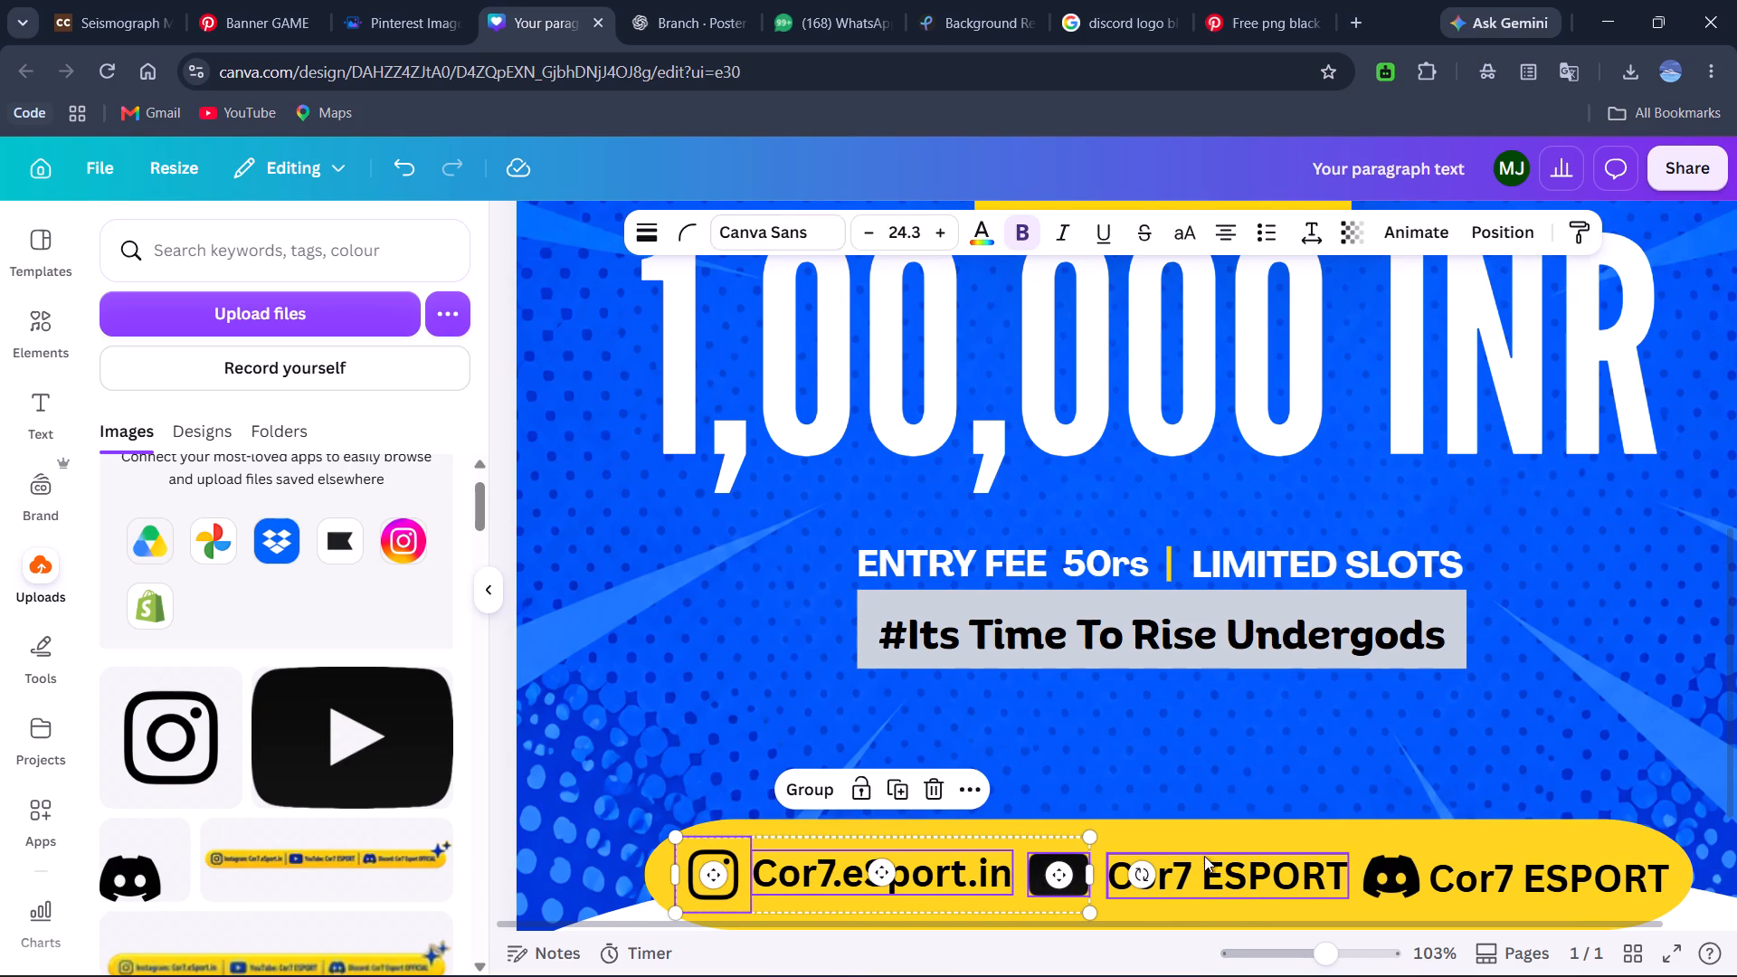
shift+click(1204, 856)
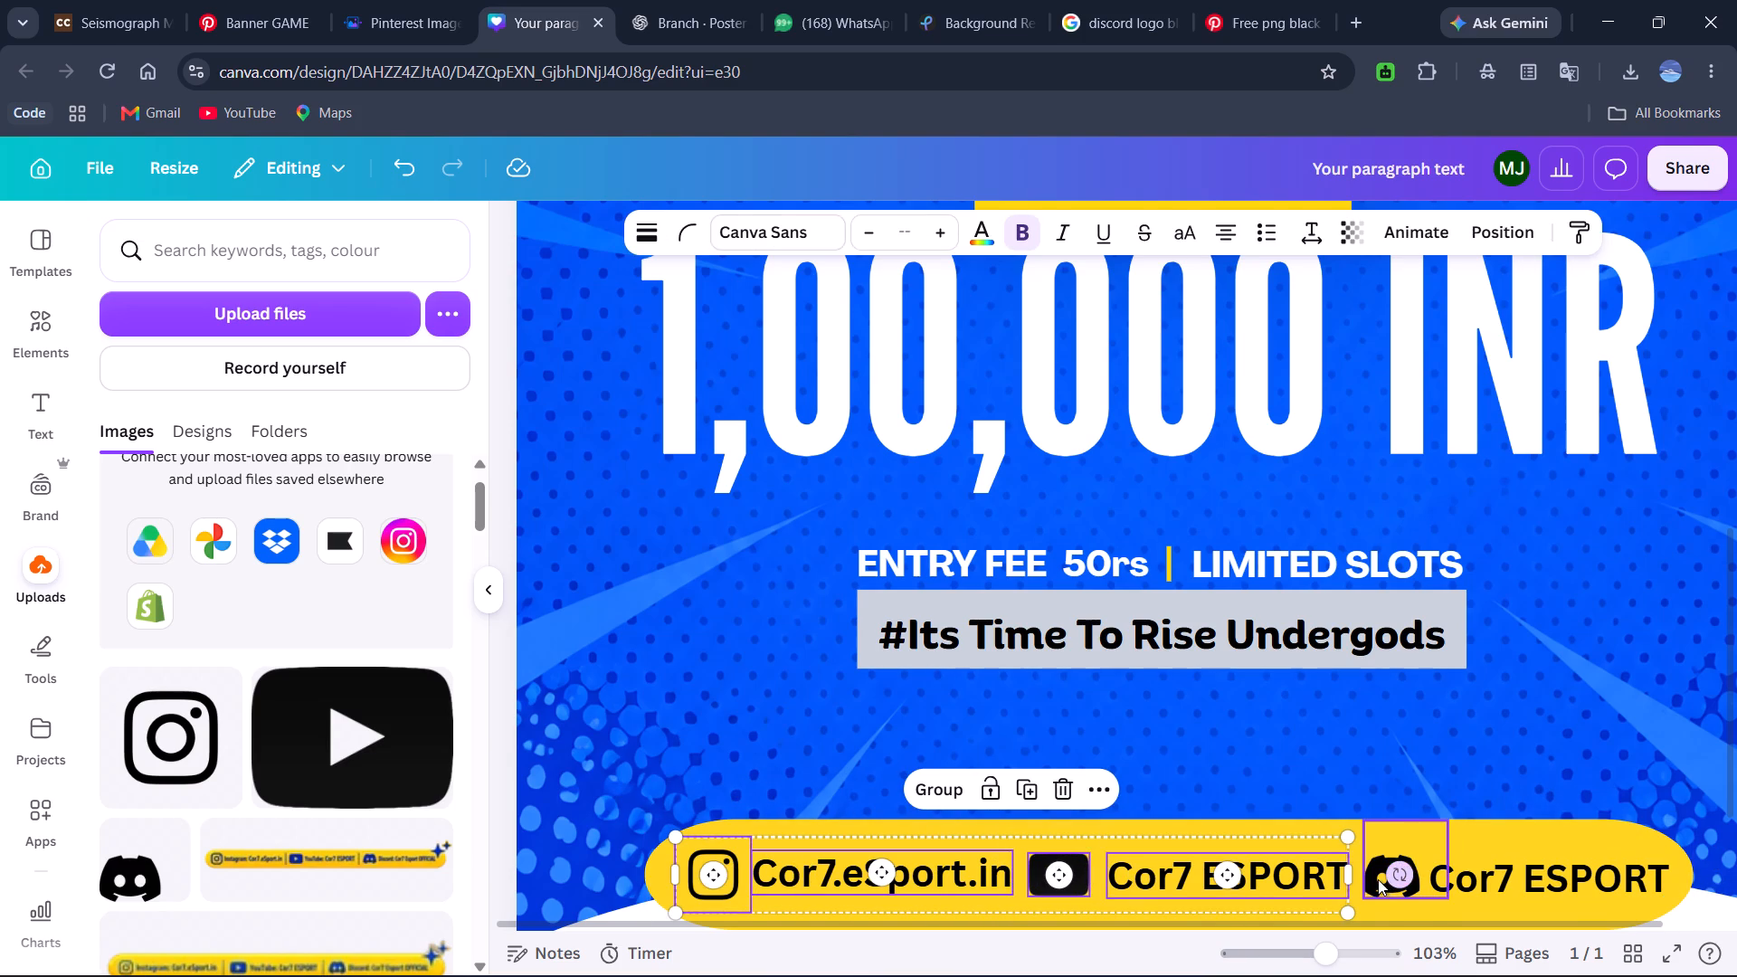
shift+click(1378, 879)
shift+click(1504, 882)
key(Left)
key(Left)
key(Left)
key(Left)
key(Left)
key(Left)
key(Left)
key(Left)
key(Left)
key(Left)
key(Left)
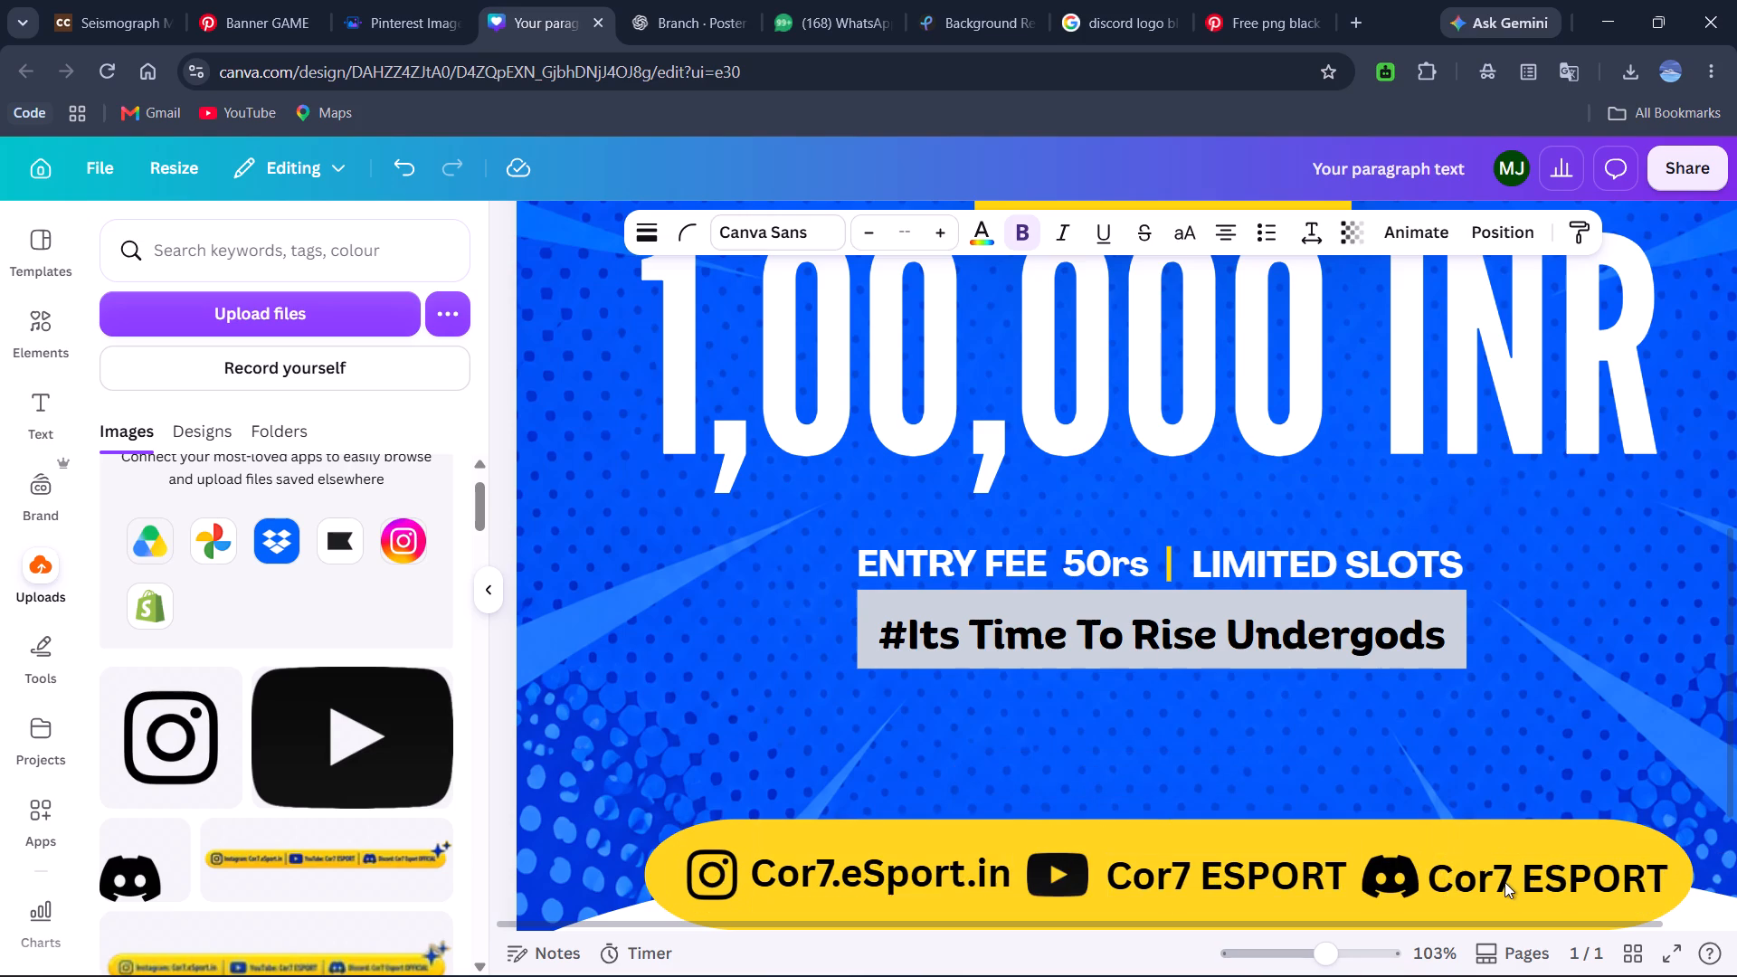
key(Right)
key(Right)
key(Right)
key(Right)
key(Up)
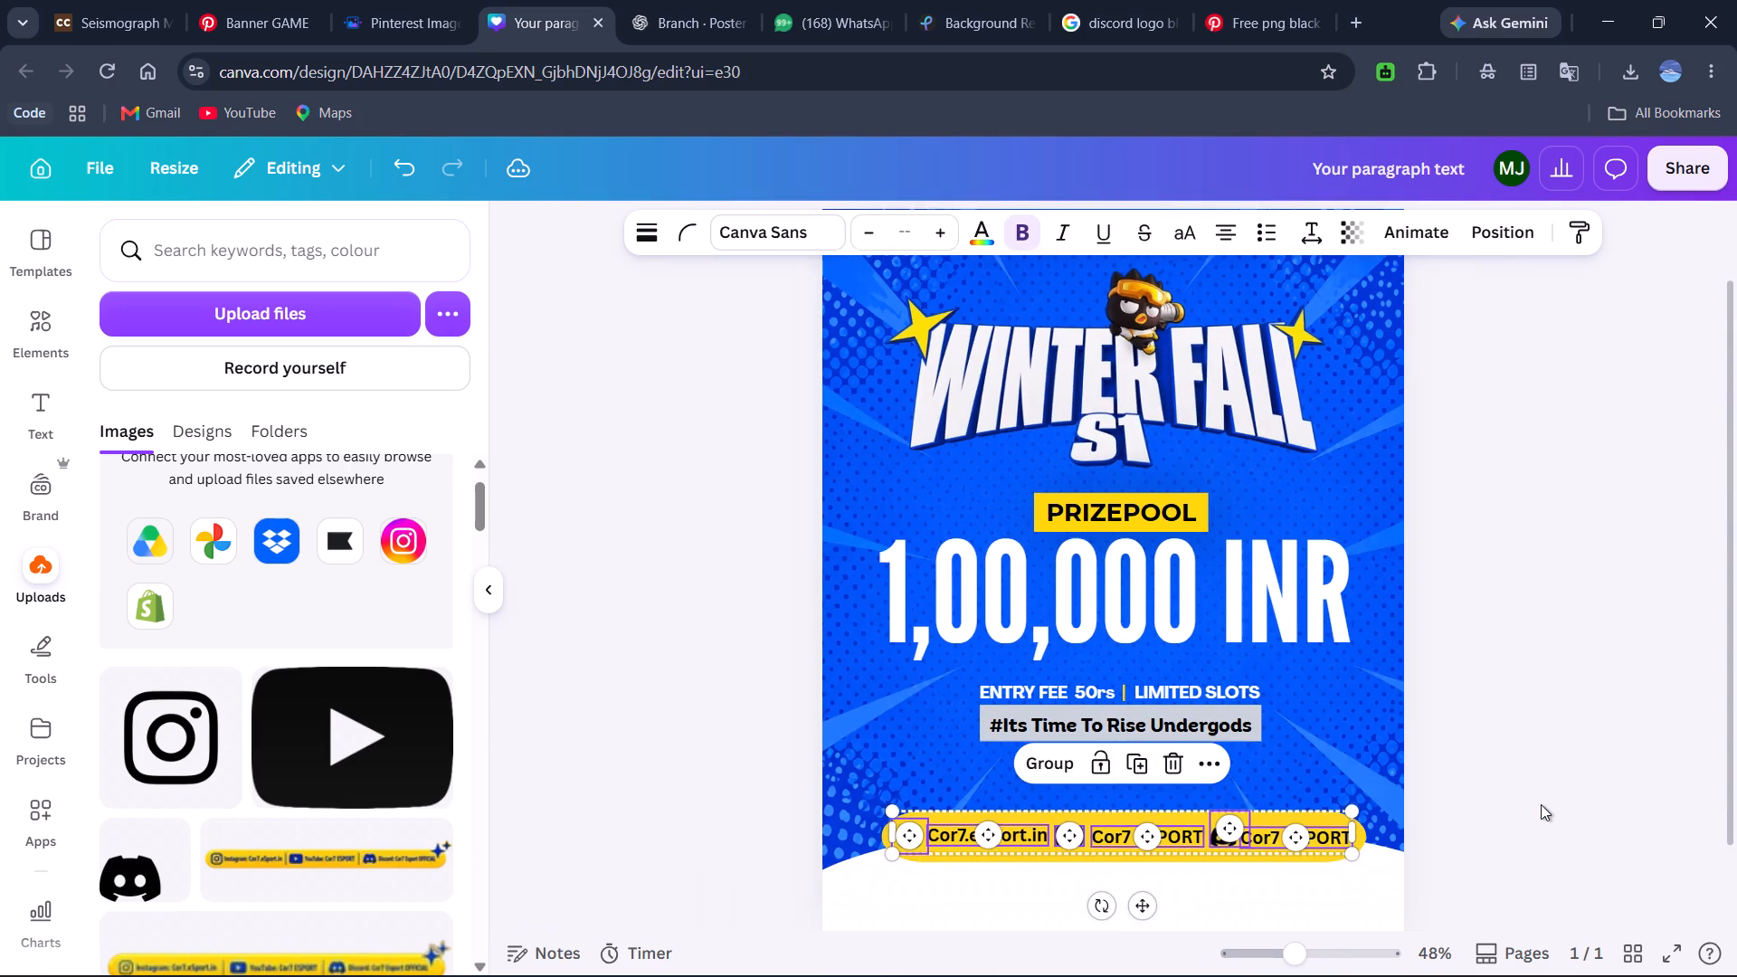
click(1544, 795)
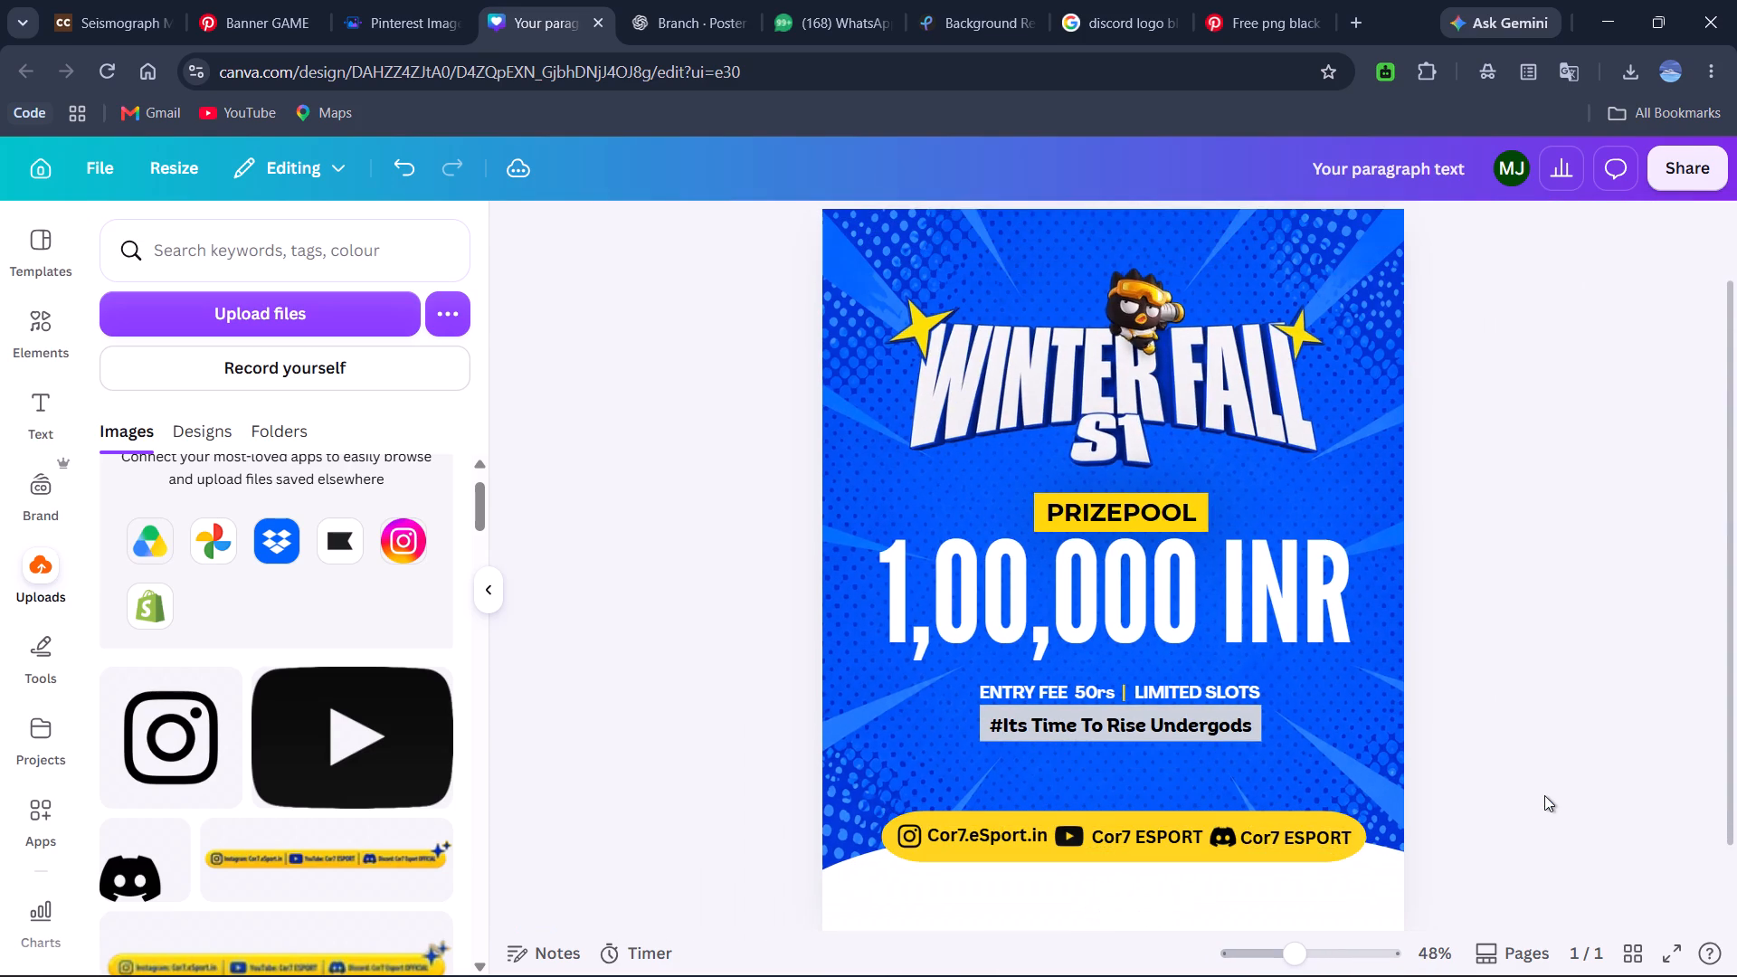
scroll(1544, 795, down, 1)
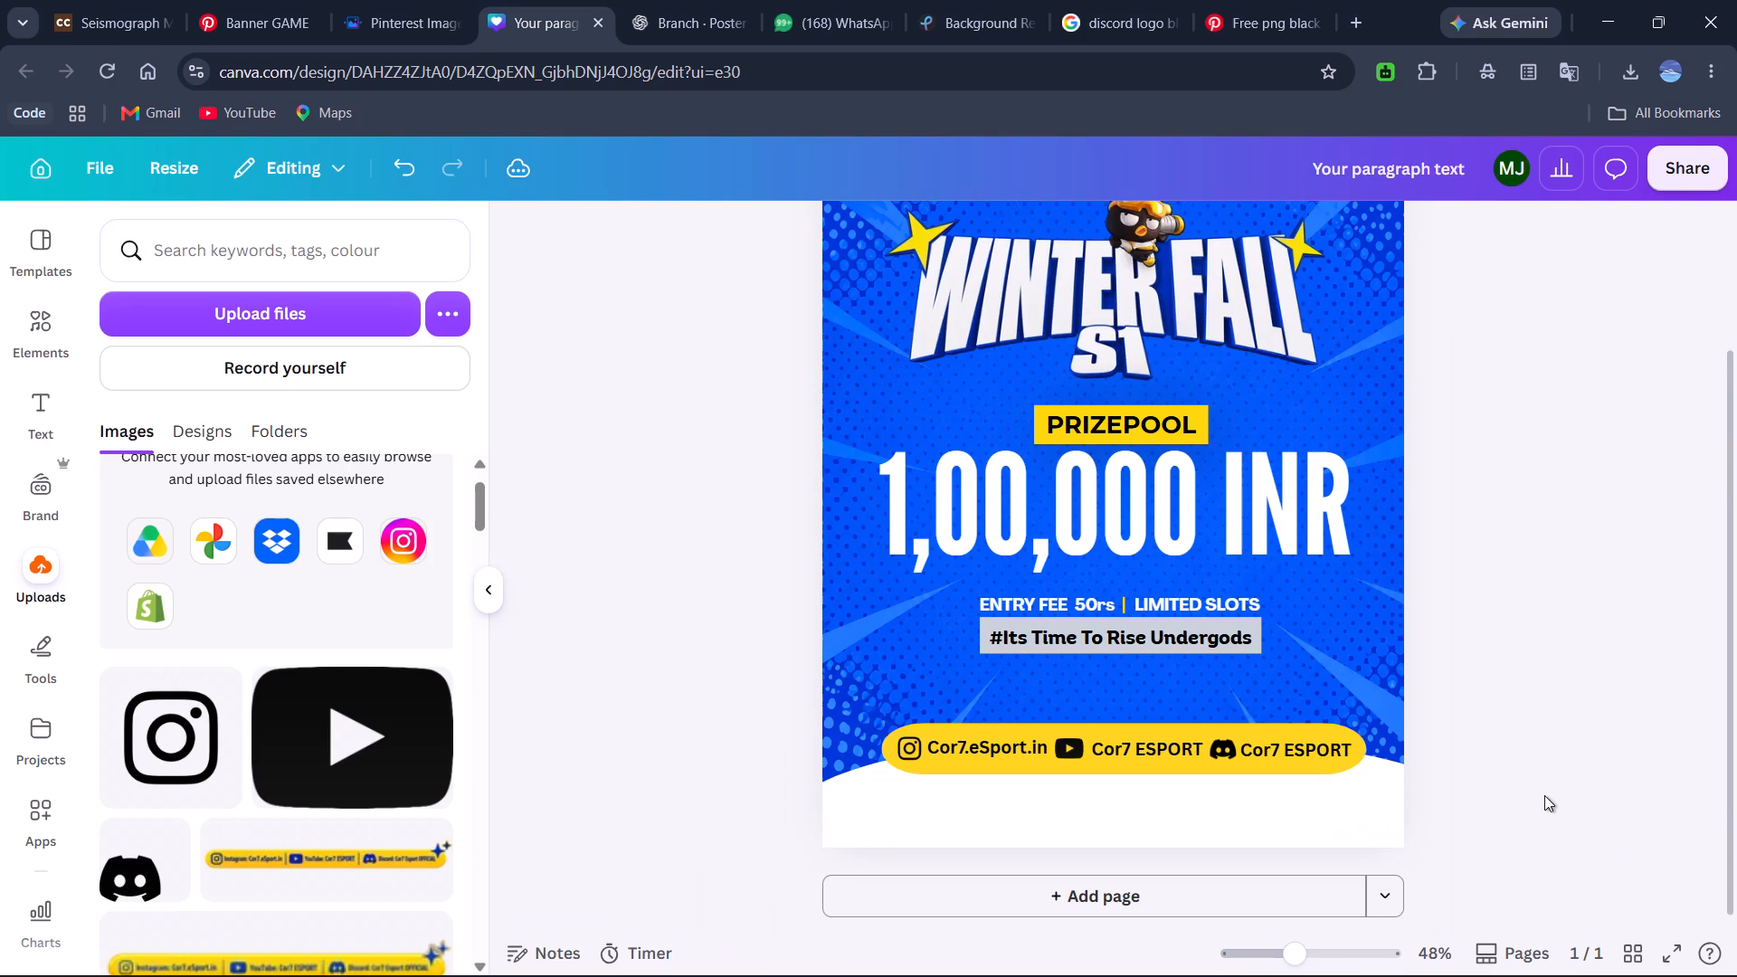
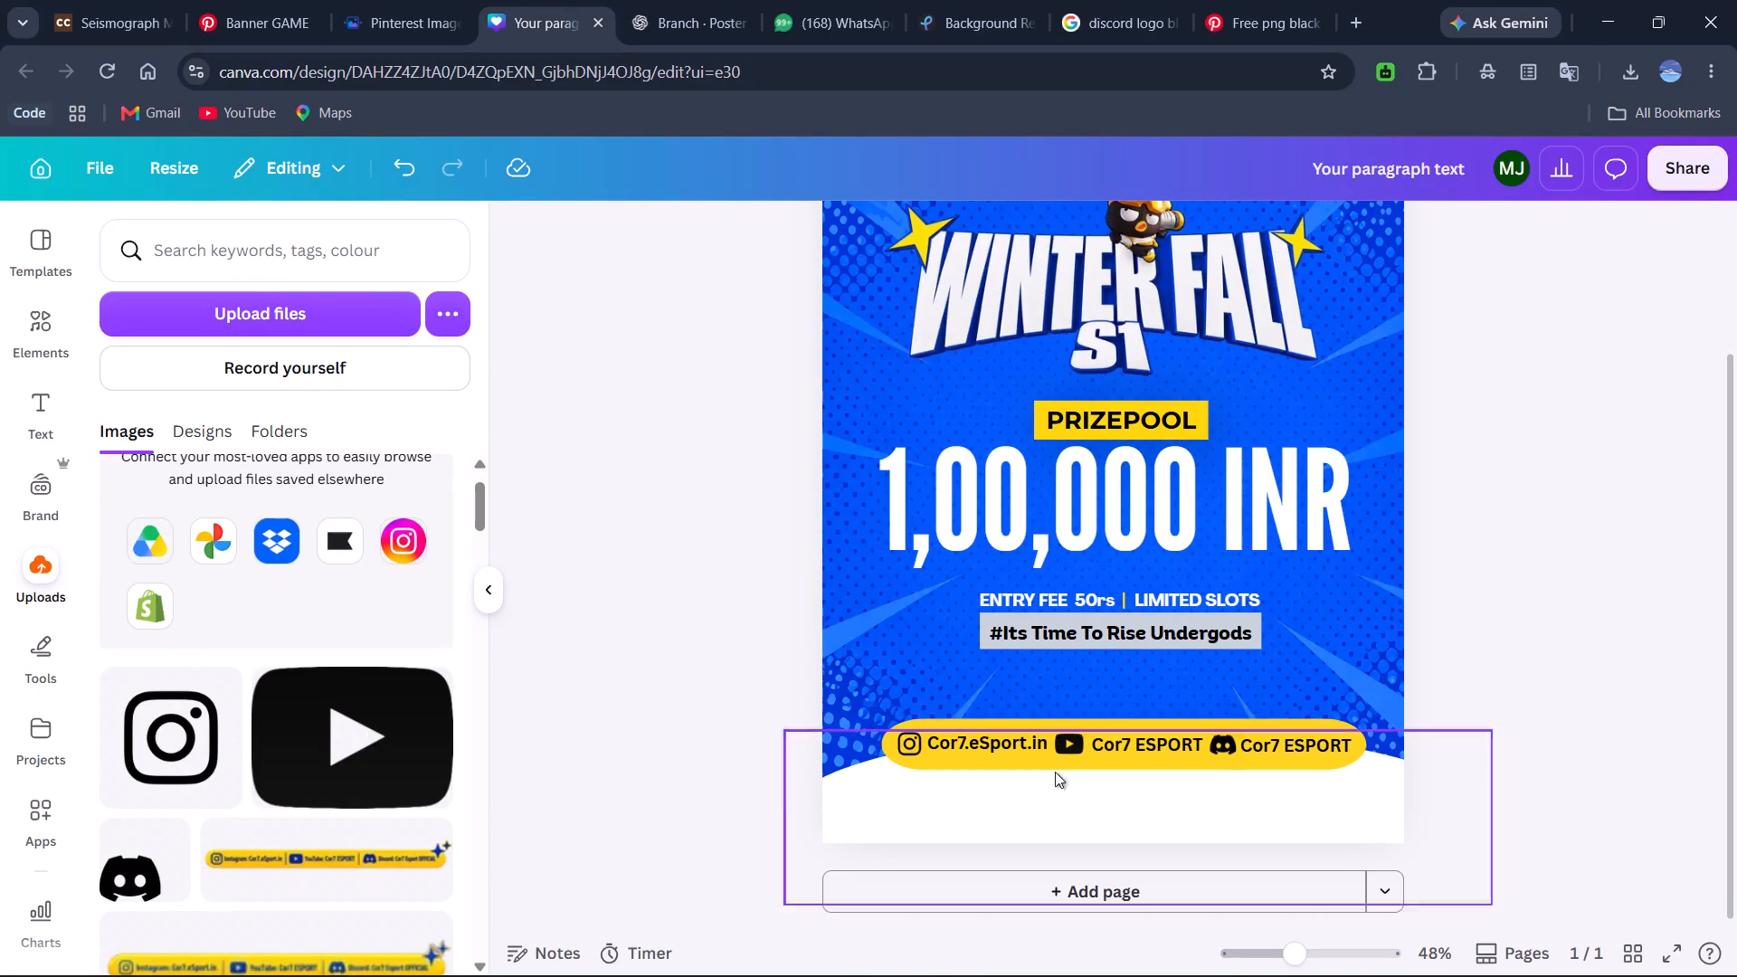
Delete the yellow rounded bar behind the social media logos and handles.
click(984, 758)
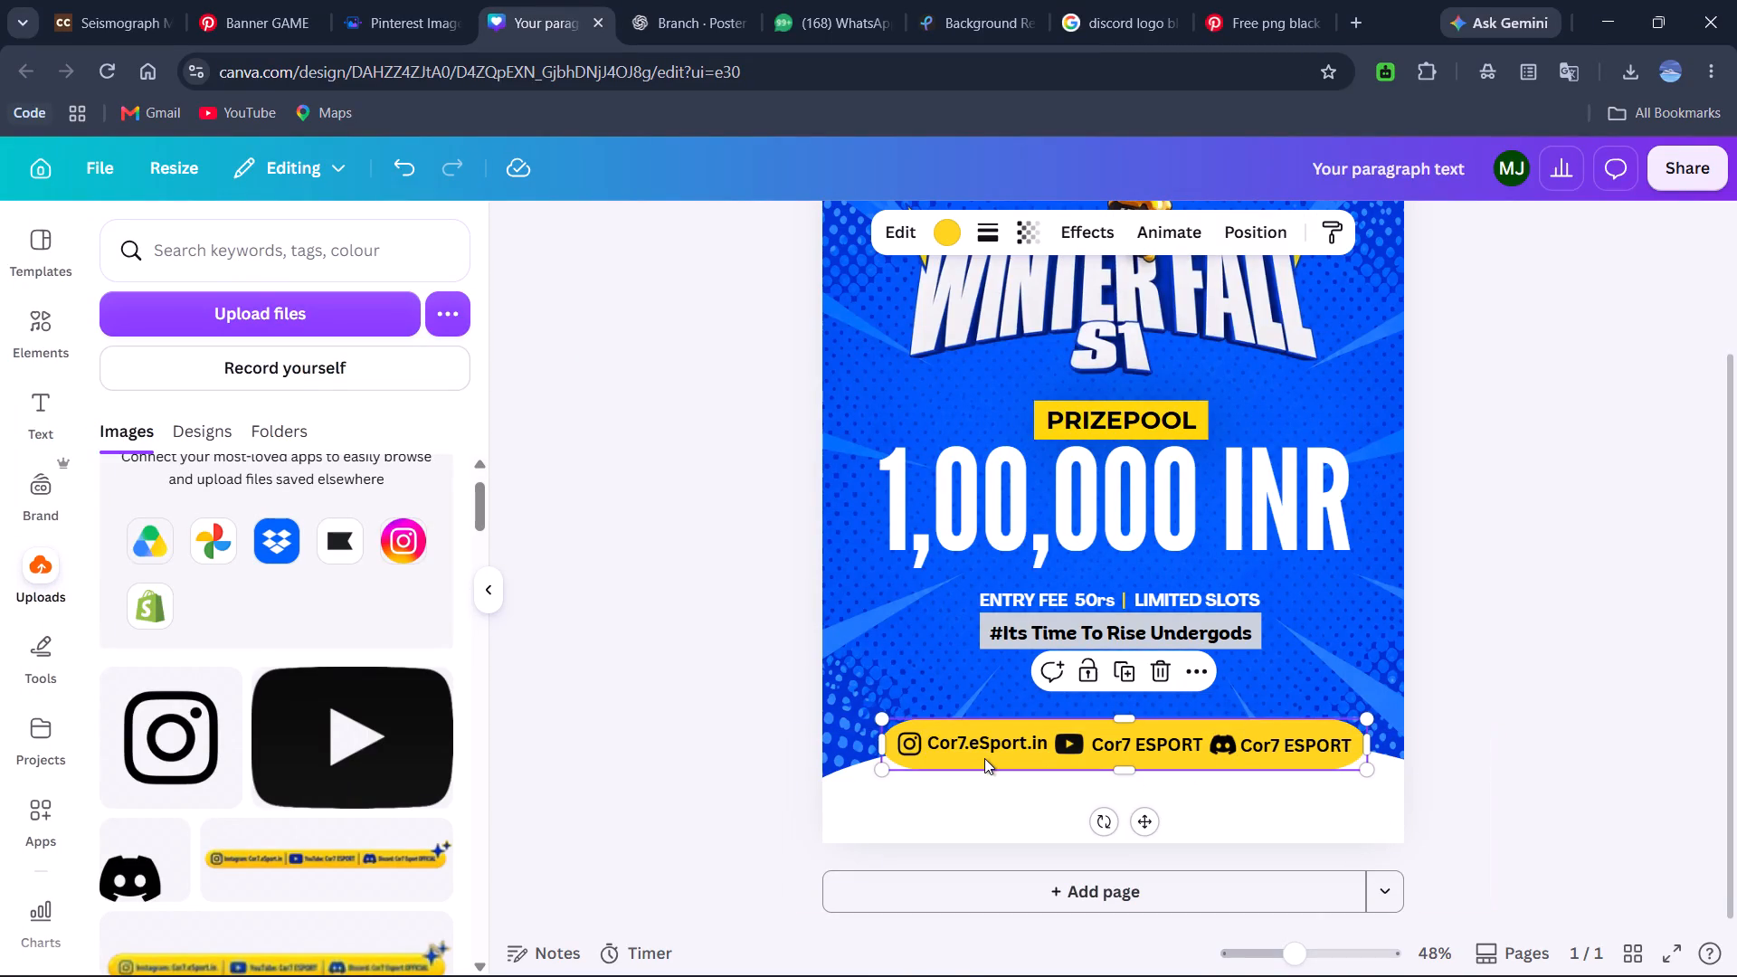
key(Delete)
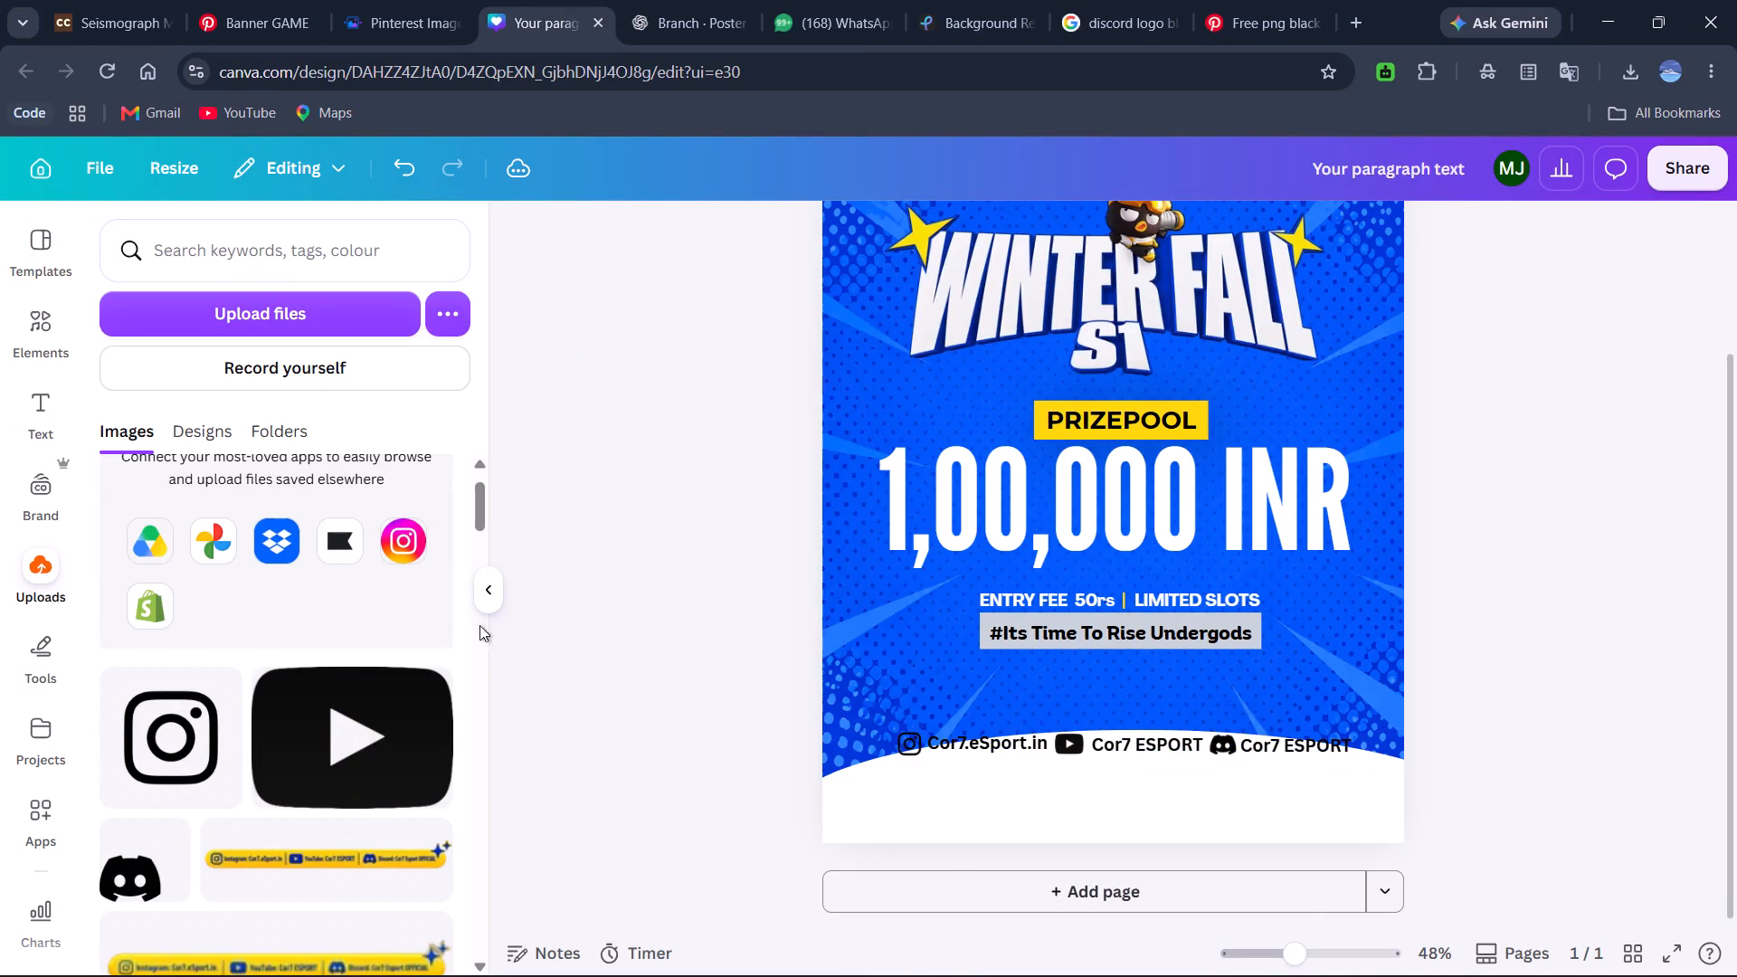
Add a grey square shape over the social media row and stretch it into a rectangle about 940 by 175 px.
click(32, 343)
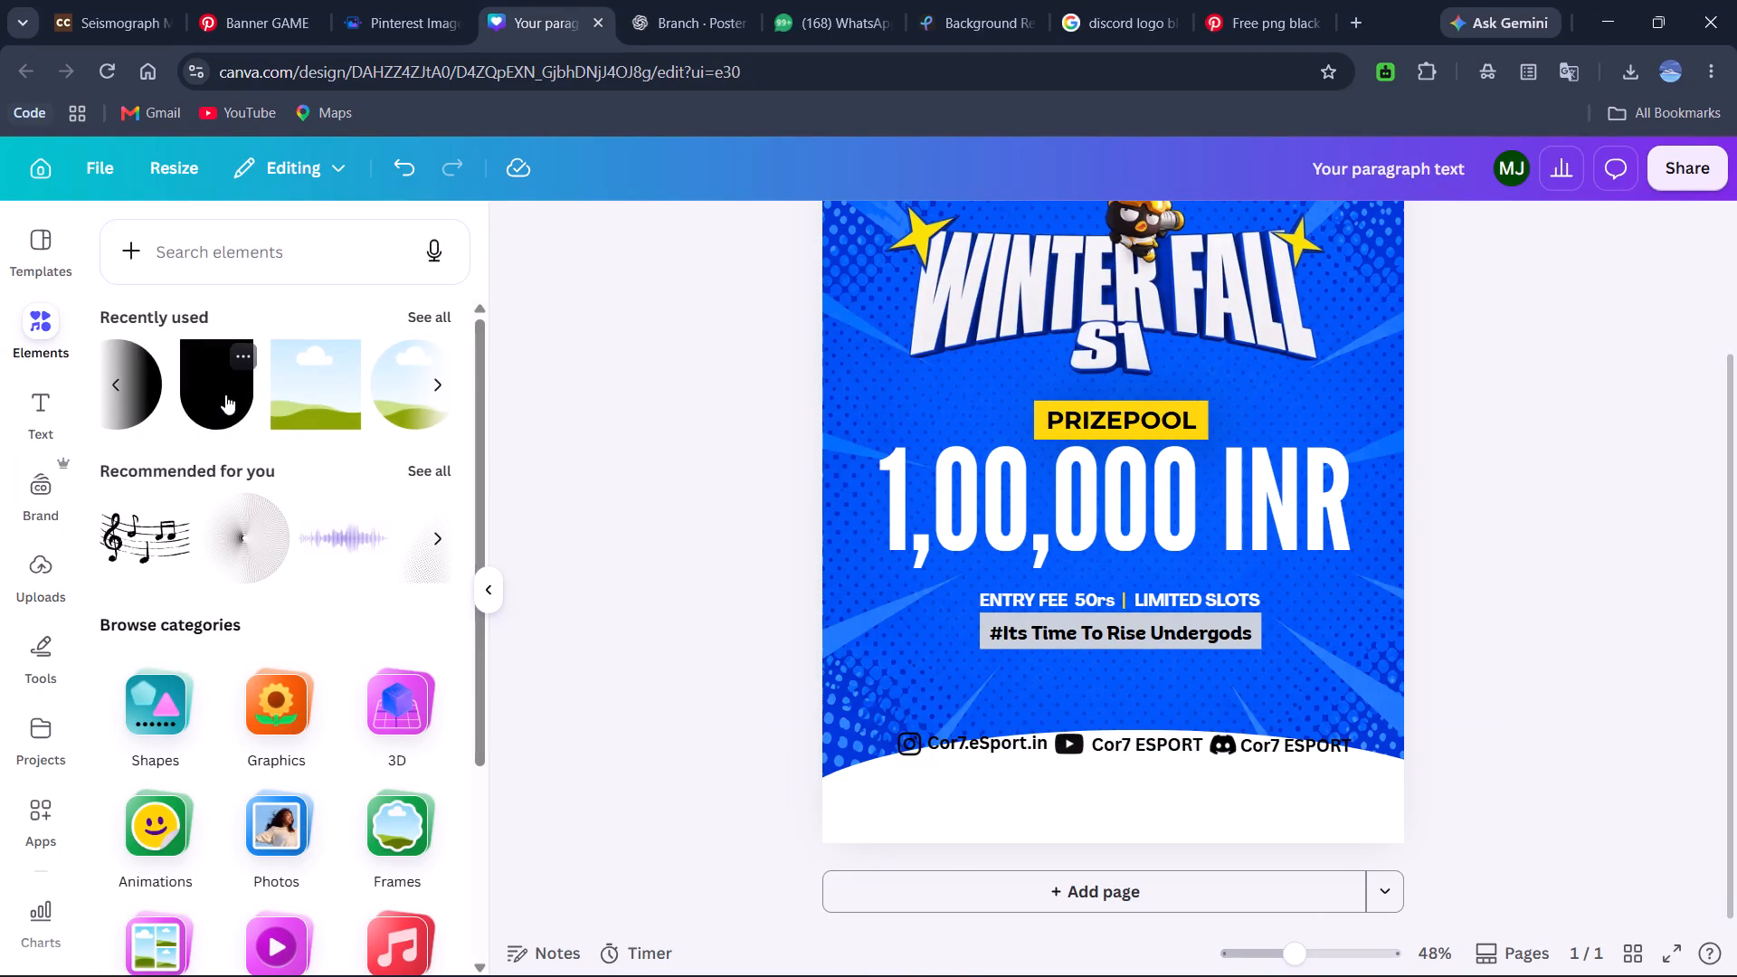
scroll(225, 394, right, 2)
click(302, 391)
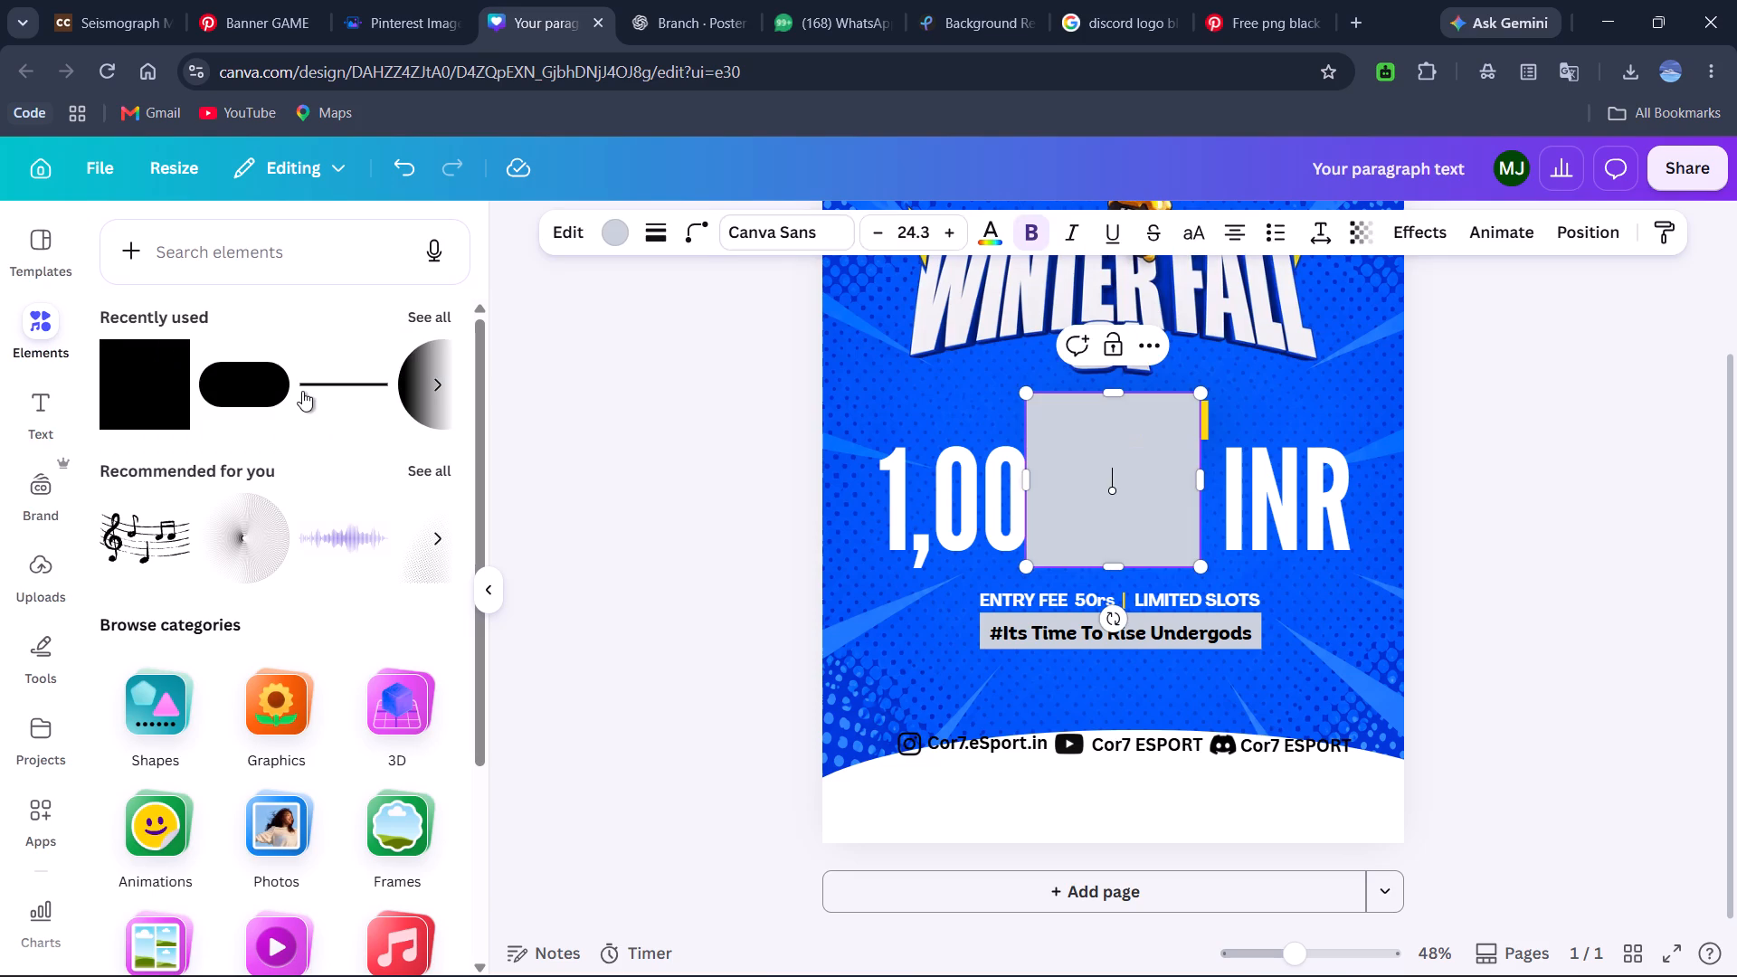
drag(1070, 427, 909, 725)
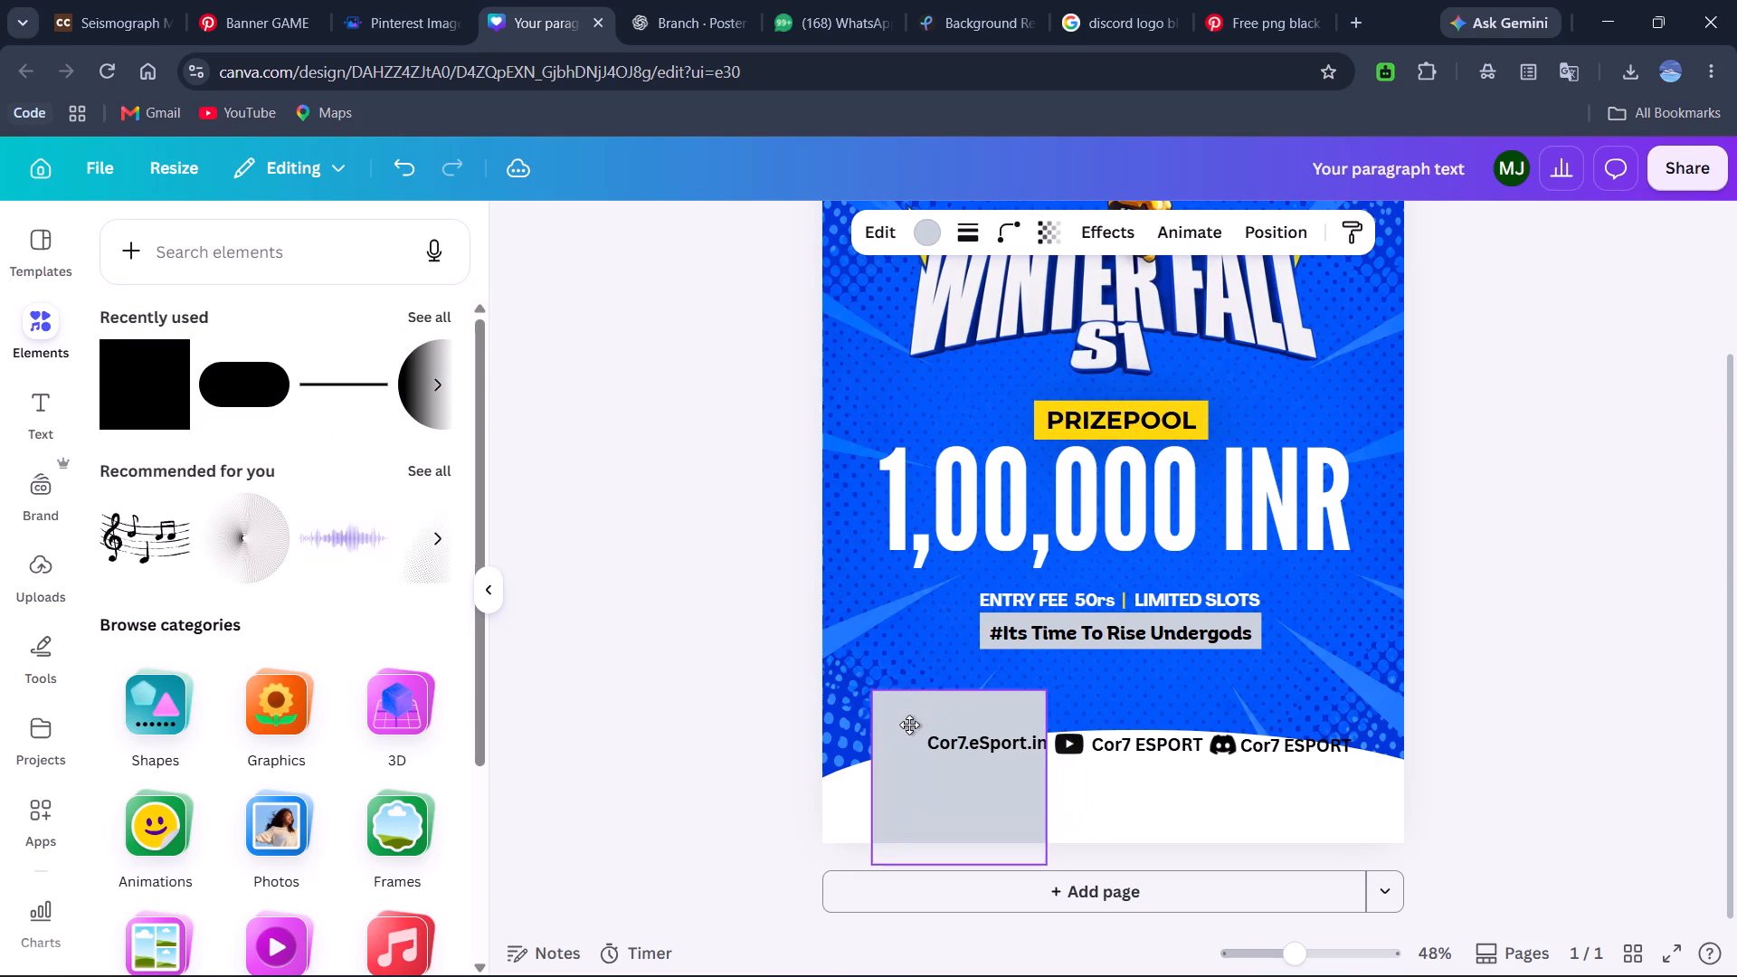
drag(909, 725, 911, 731)
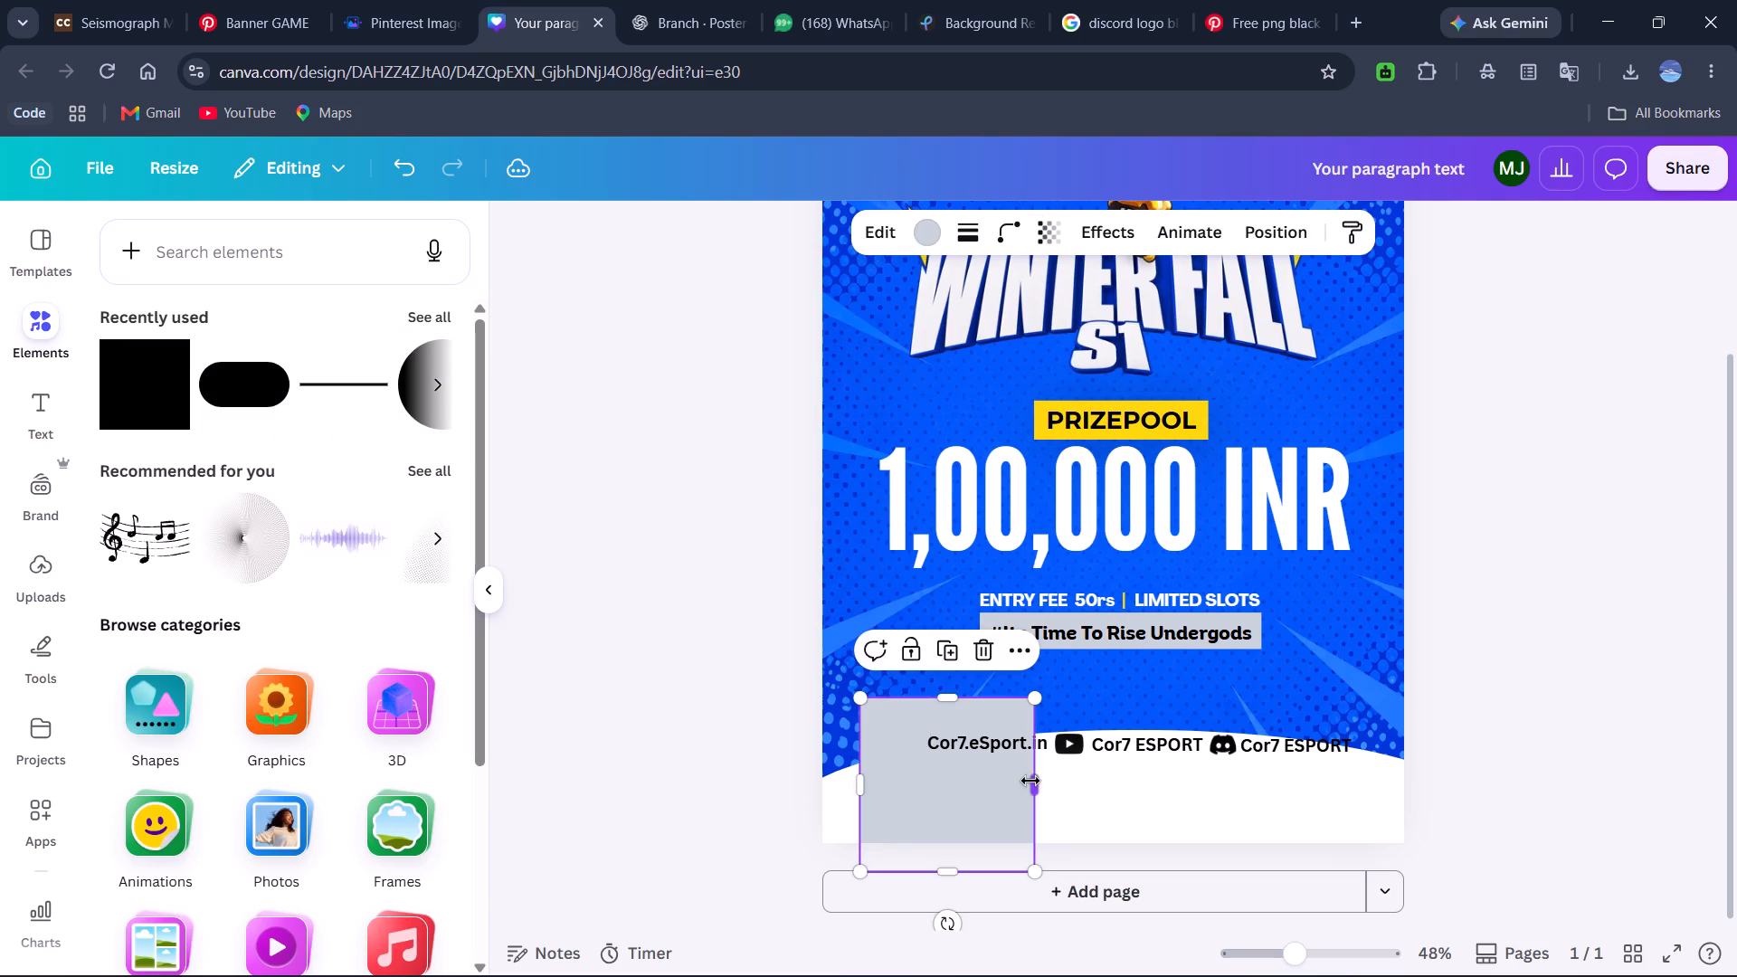
drag(1030, 781, 1362, 800)
drag(1118, 876, 1108, 805)
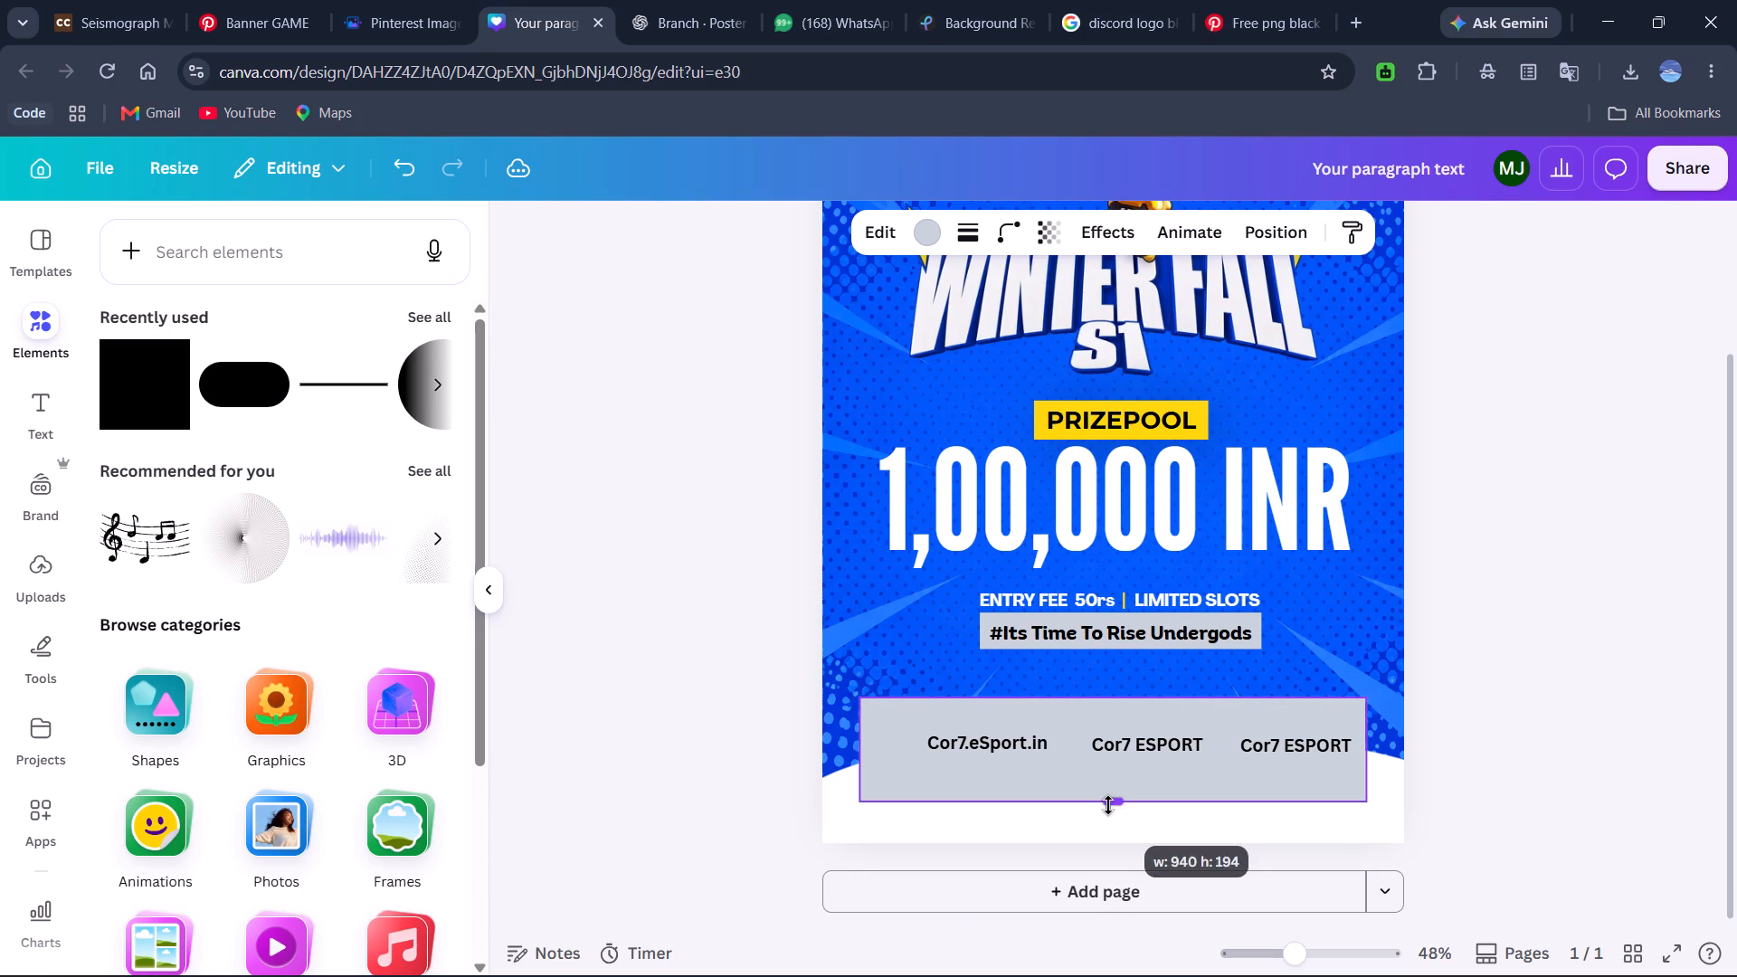
drag(1108, 805, 1108, 795)
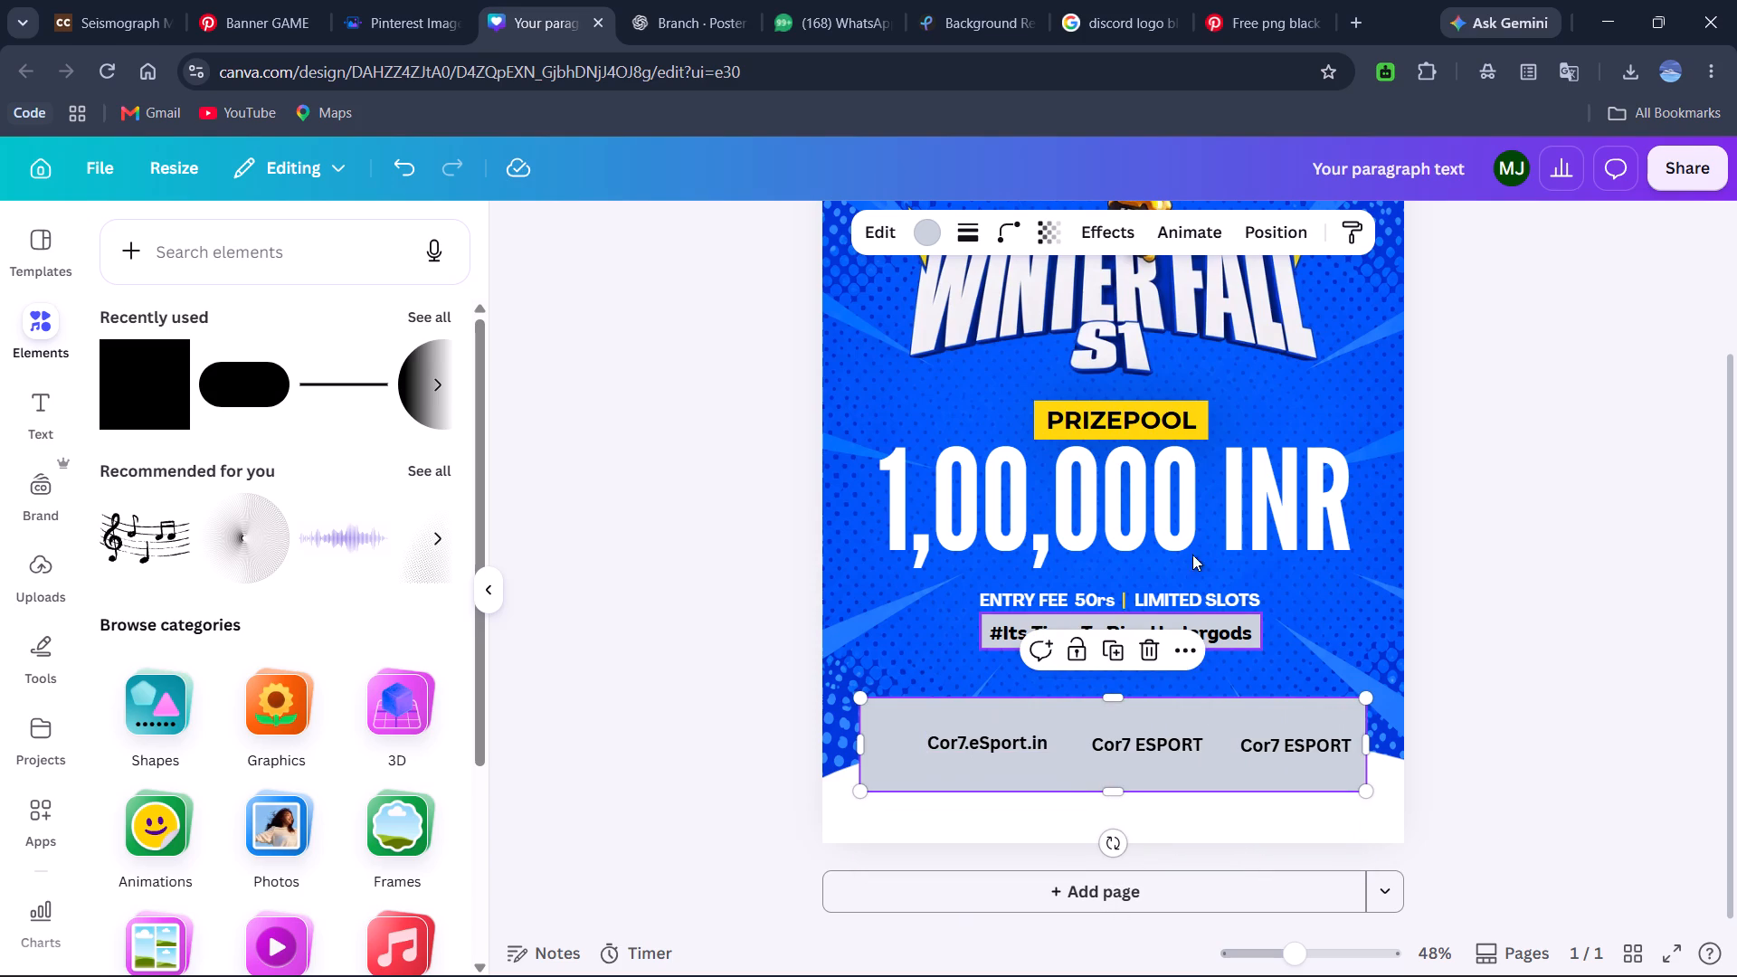
Send the grey rectangle backward until it sits behind the three logos and their handle texts.
click(1267, 242)
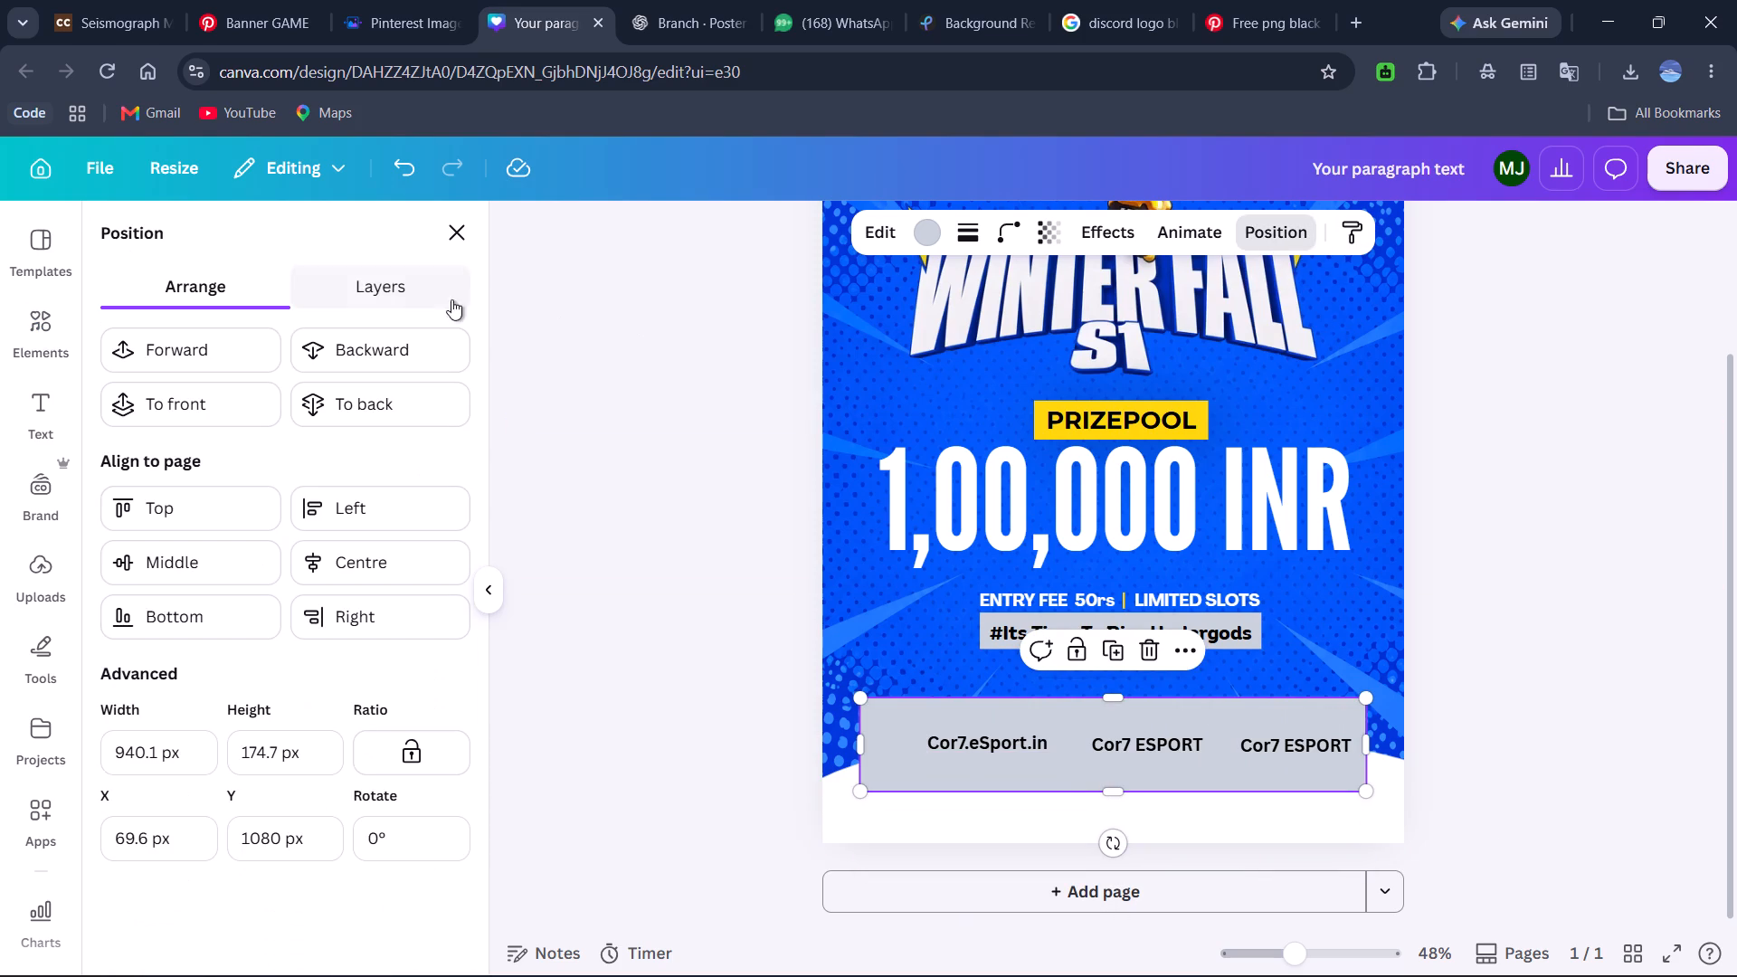
click(376, 348)
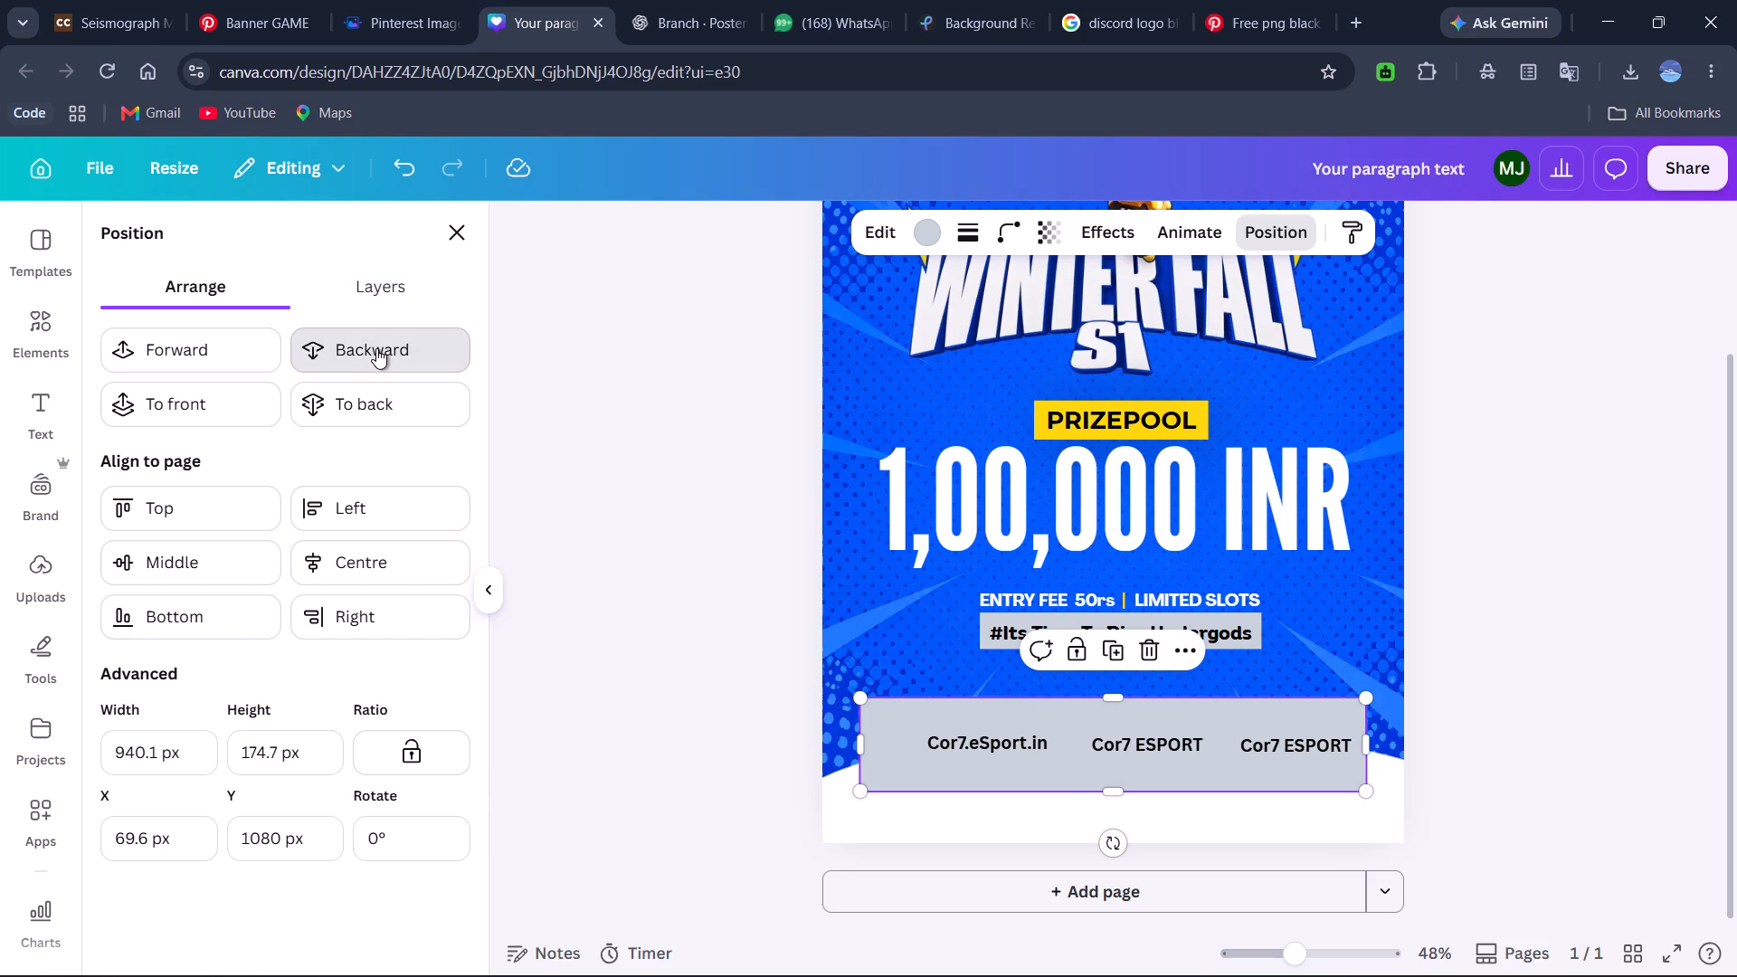
click(376, 348)
click(376, 348)
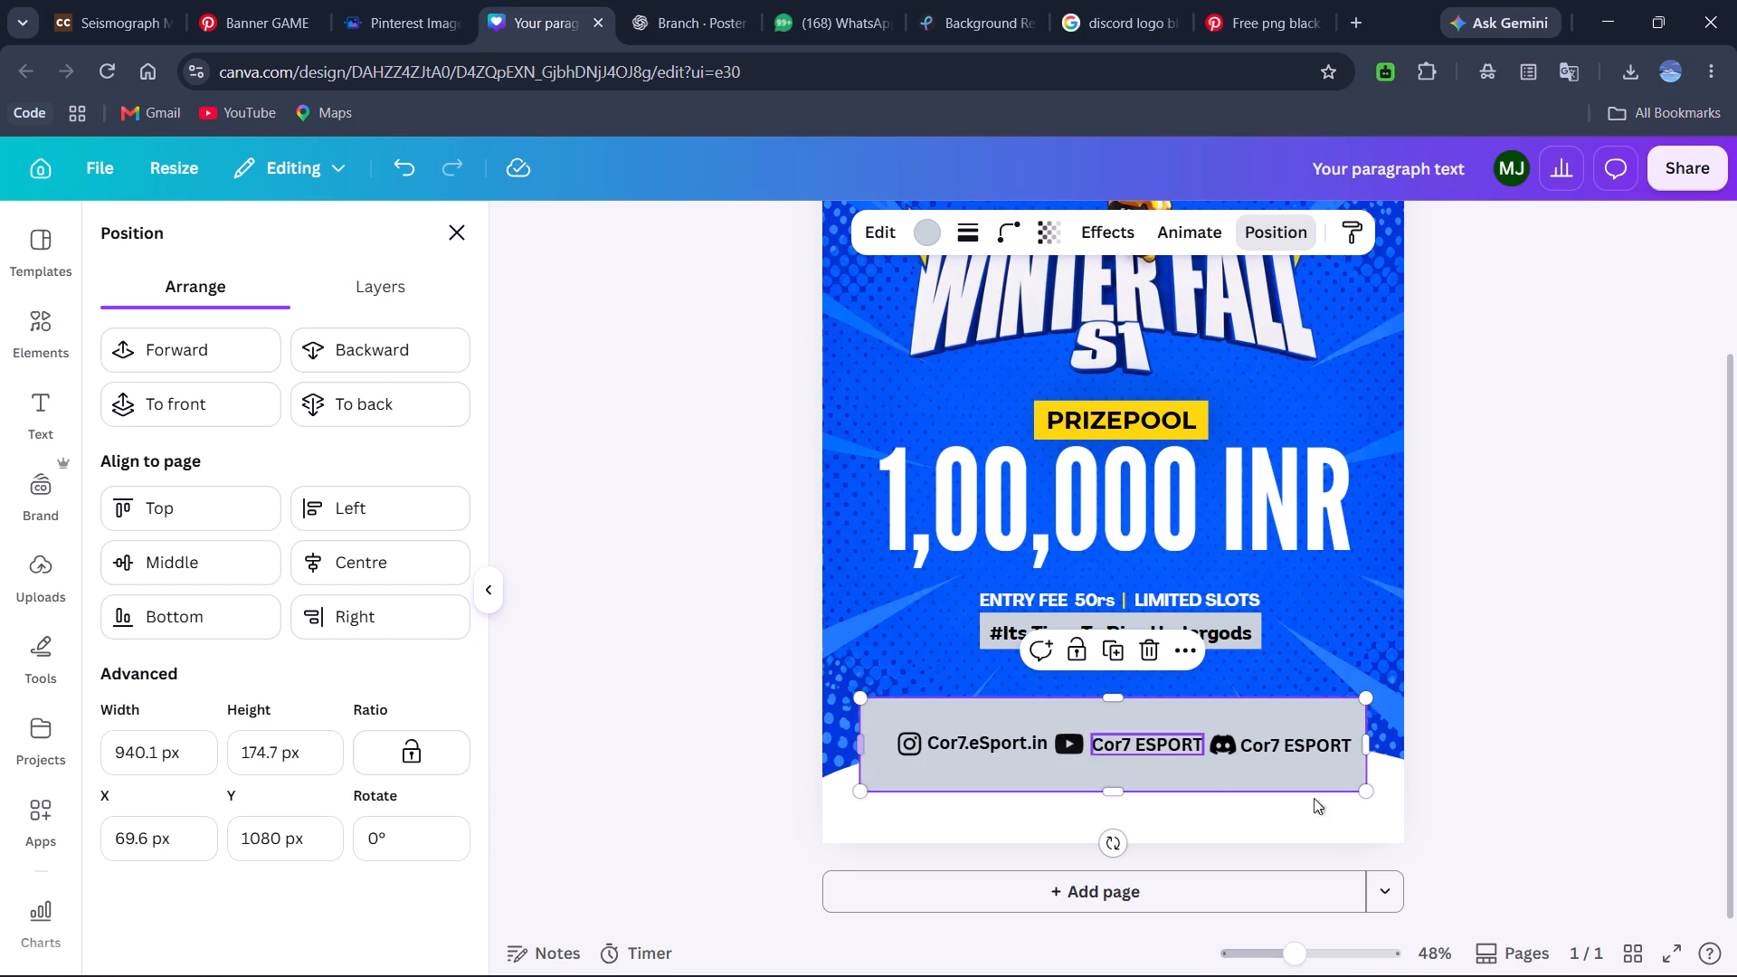
click(1499, 800)
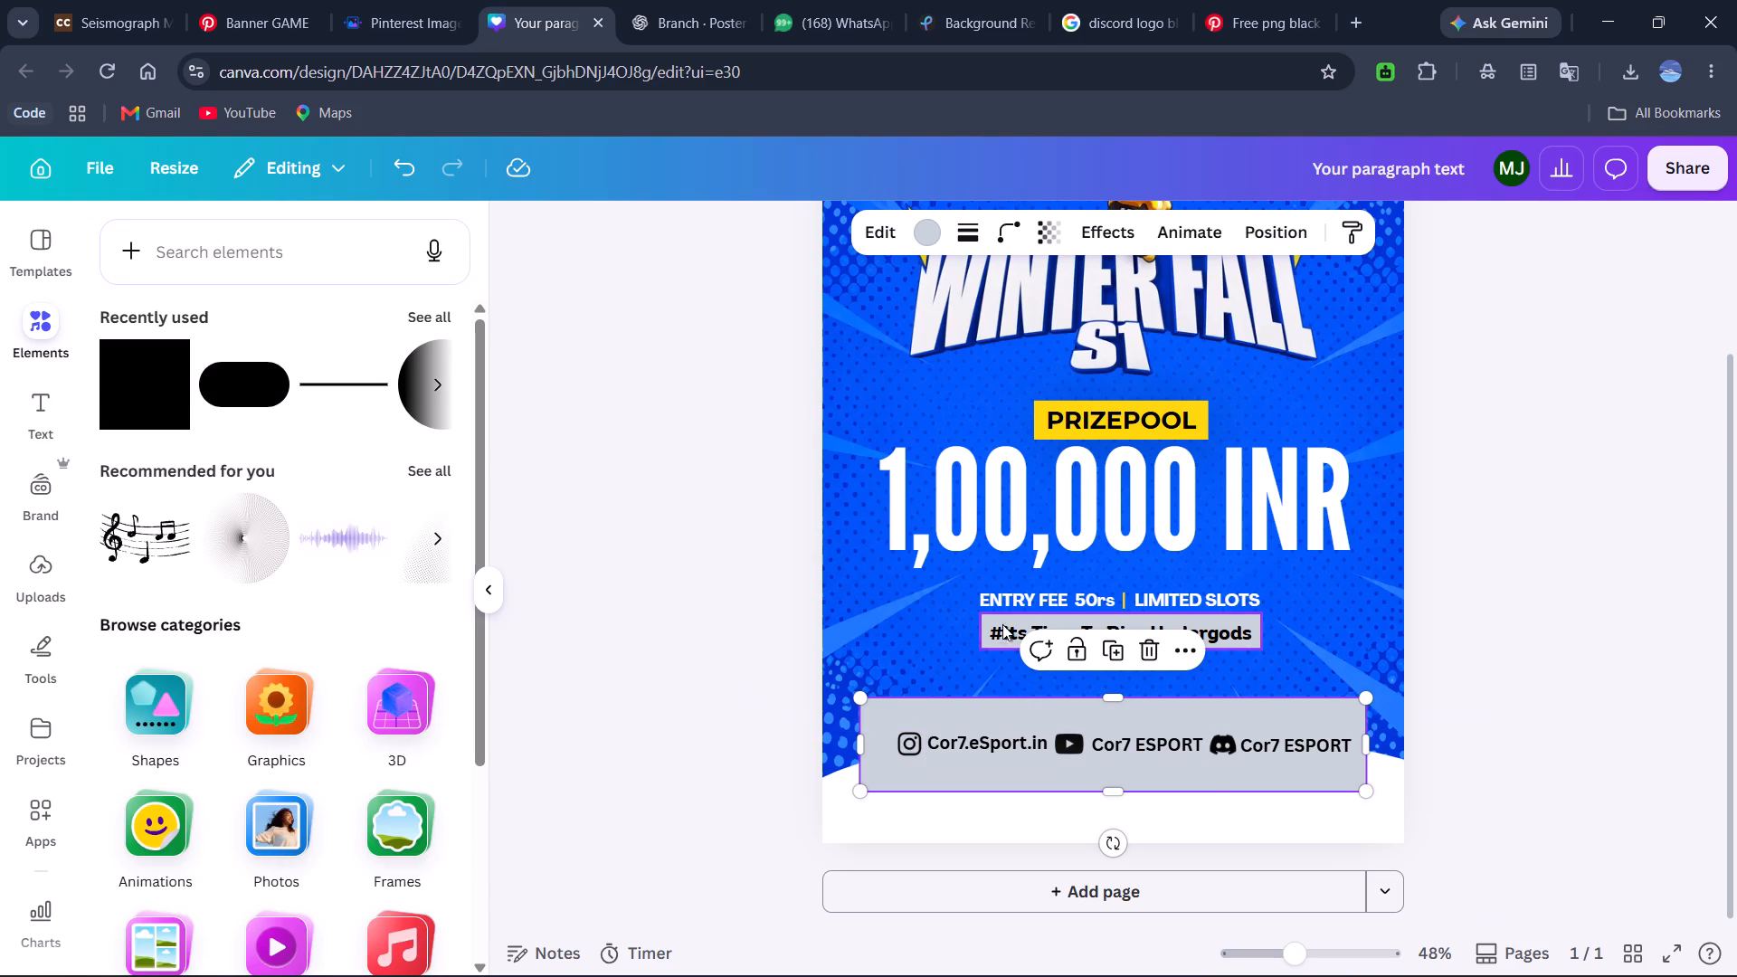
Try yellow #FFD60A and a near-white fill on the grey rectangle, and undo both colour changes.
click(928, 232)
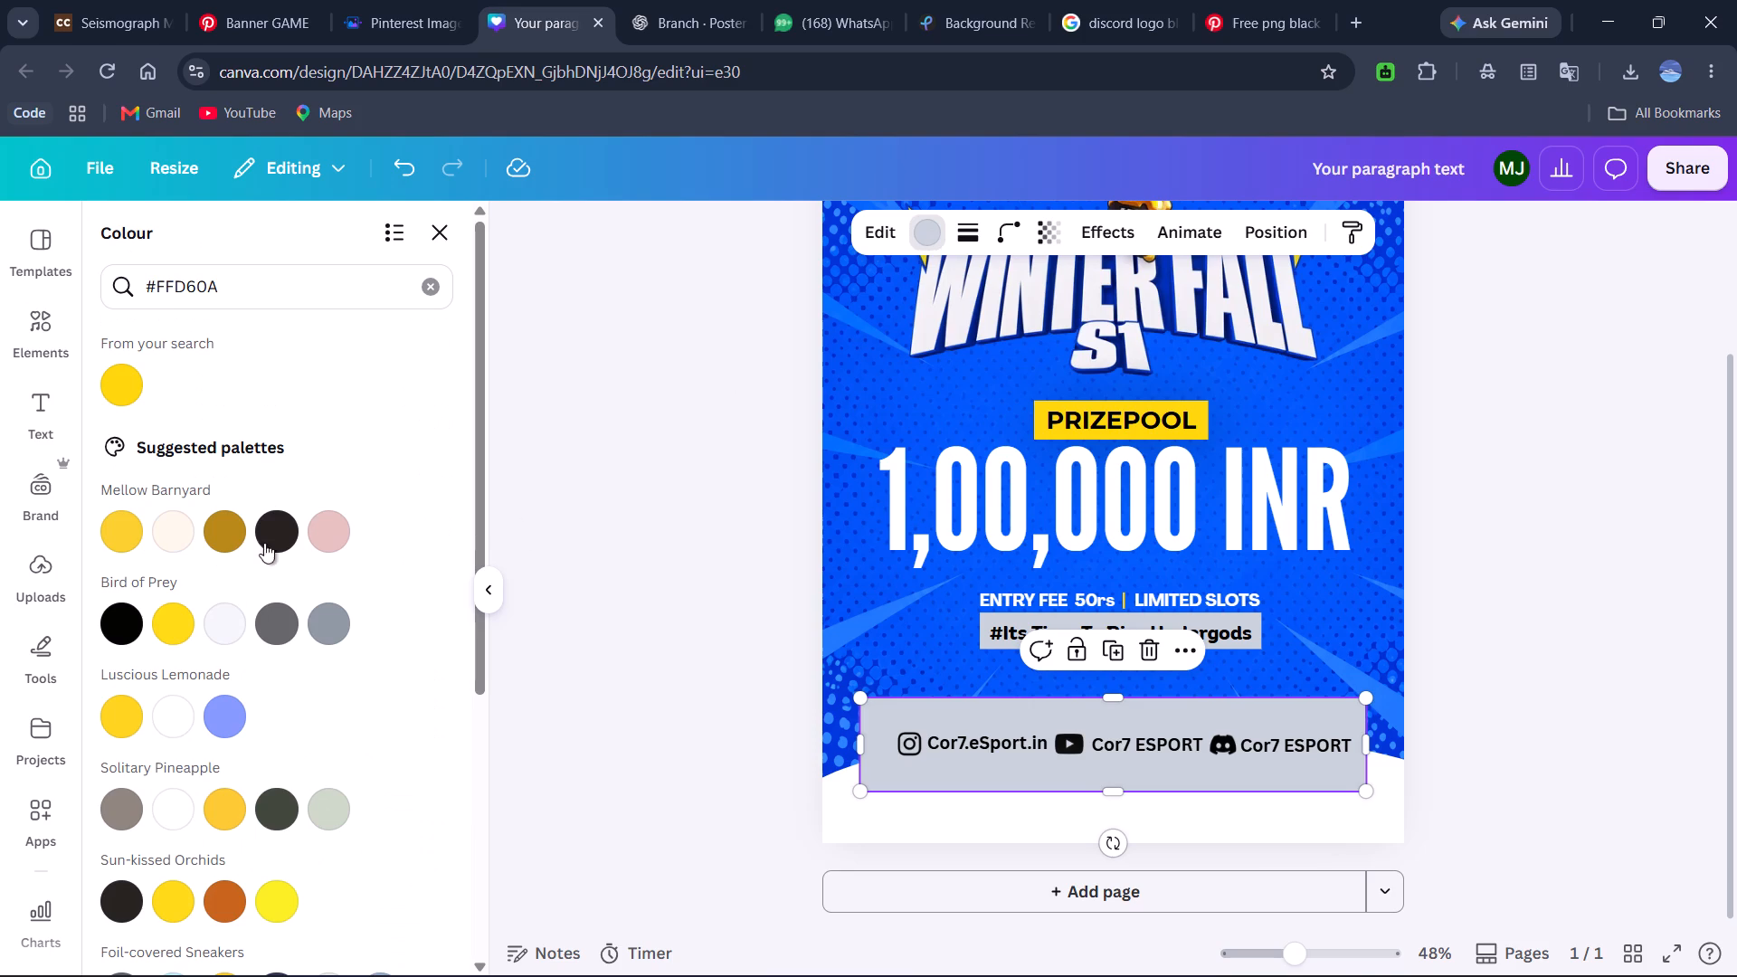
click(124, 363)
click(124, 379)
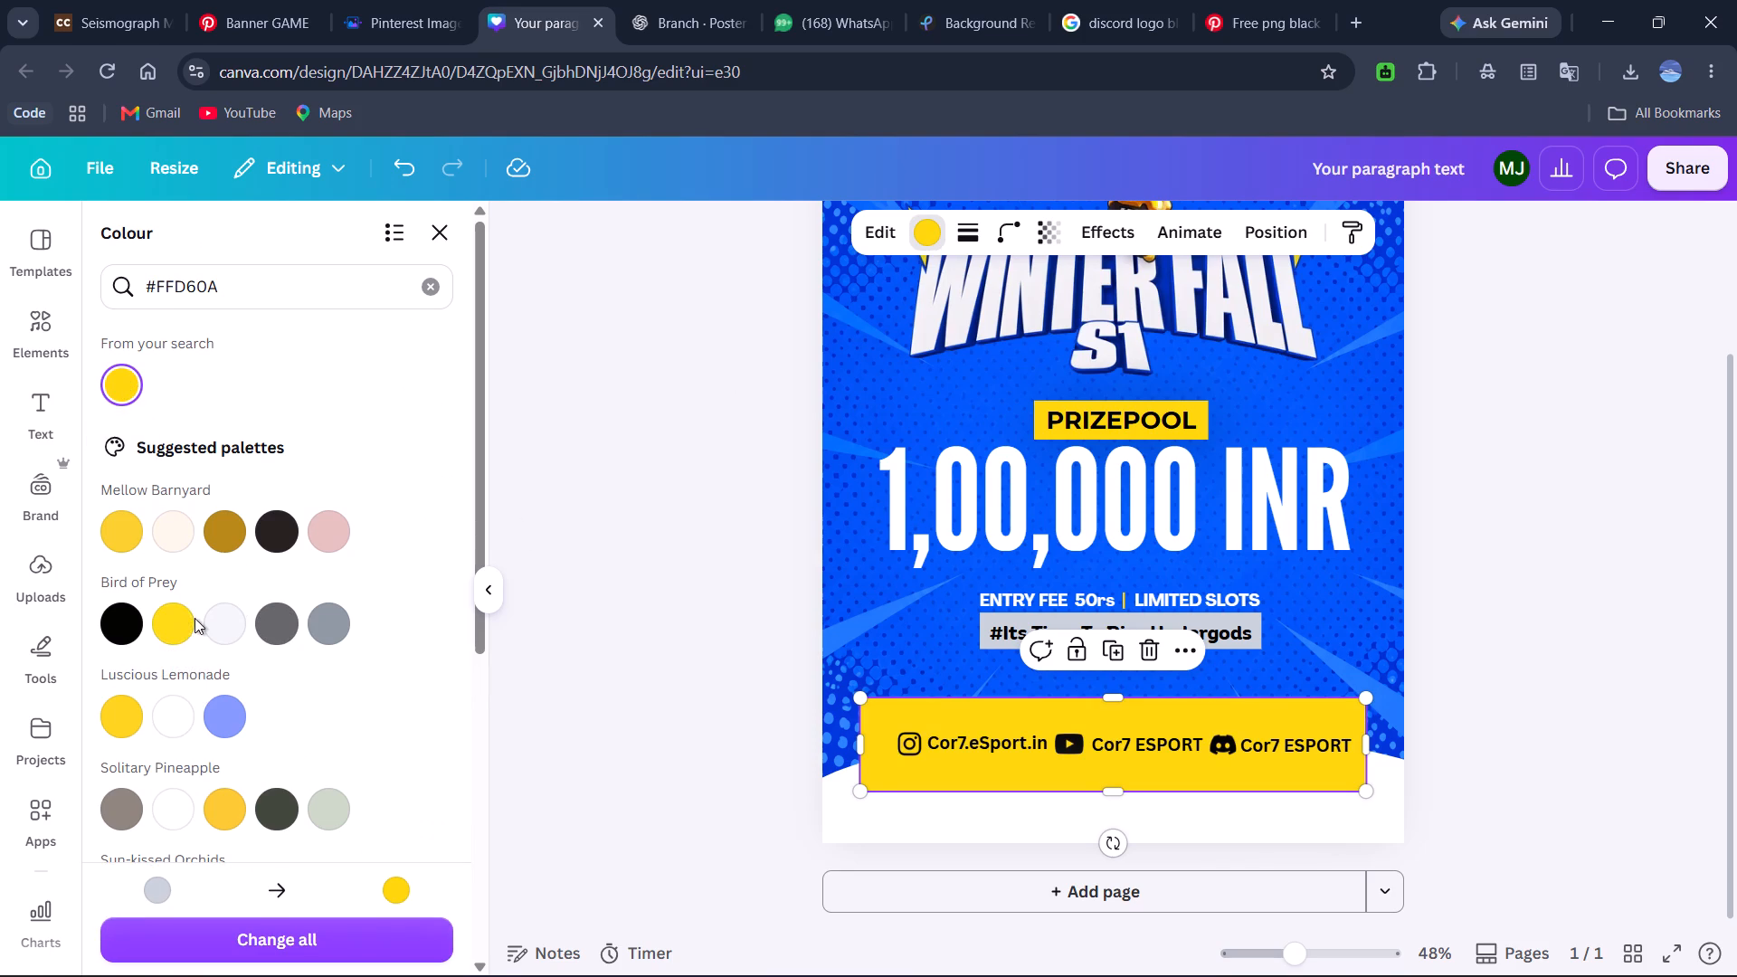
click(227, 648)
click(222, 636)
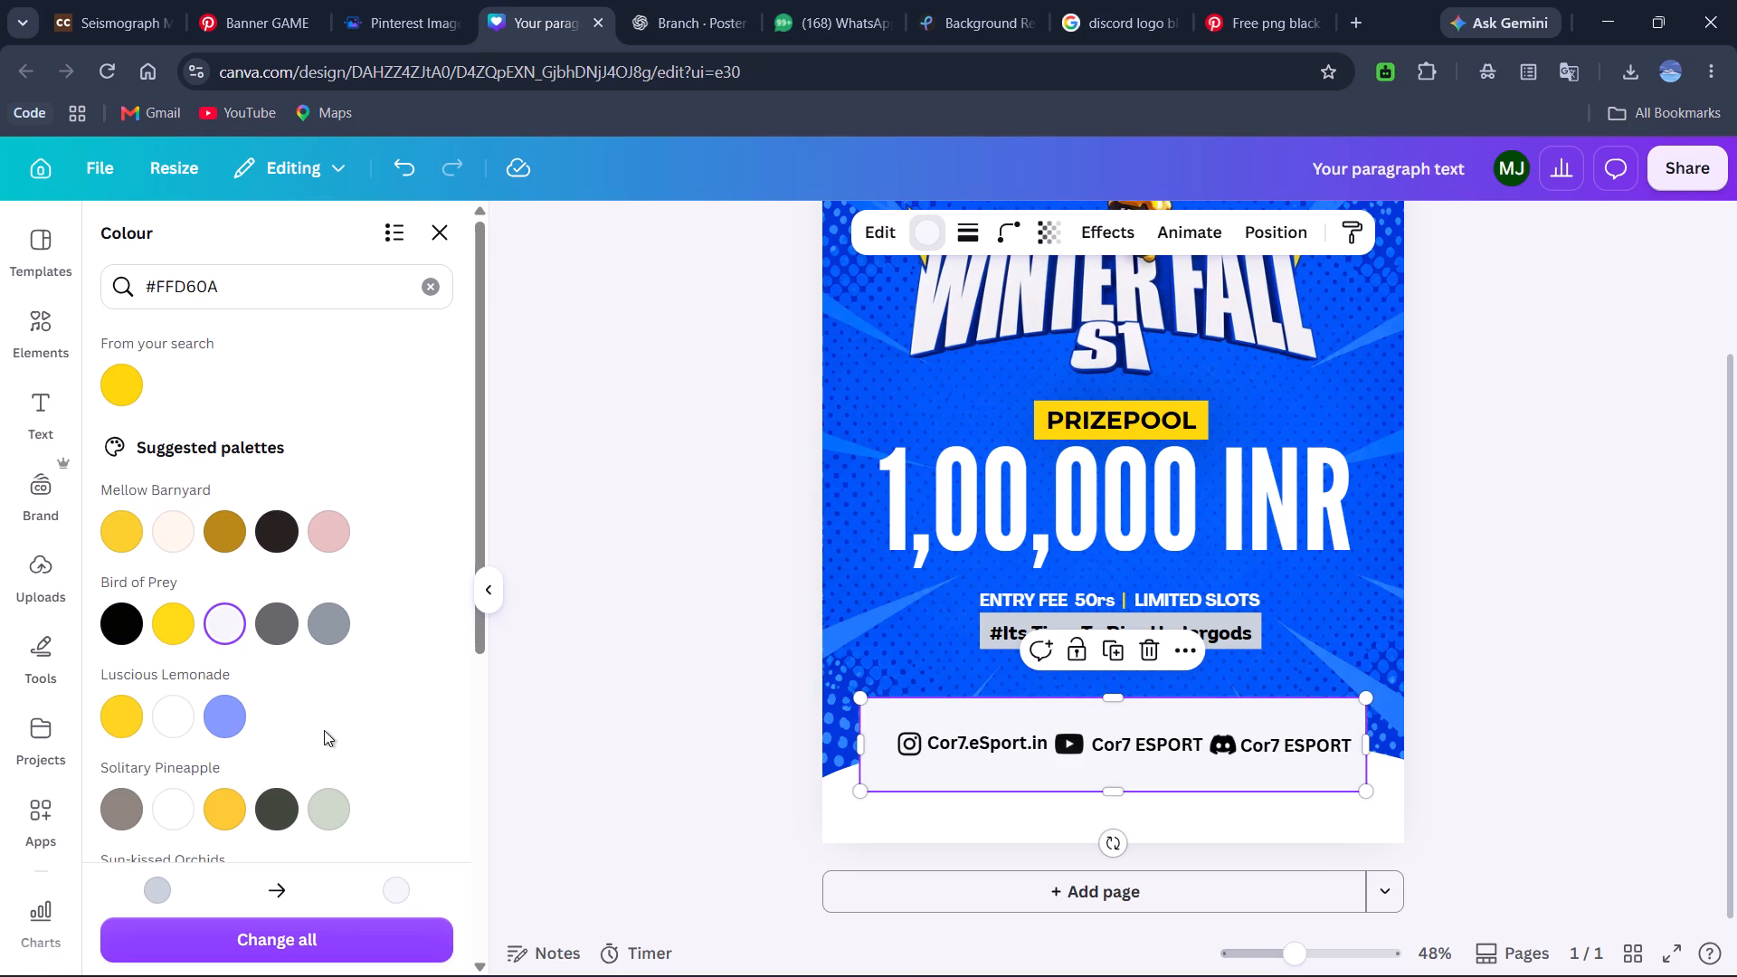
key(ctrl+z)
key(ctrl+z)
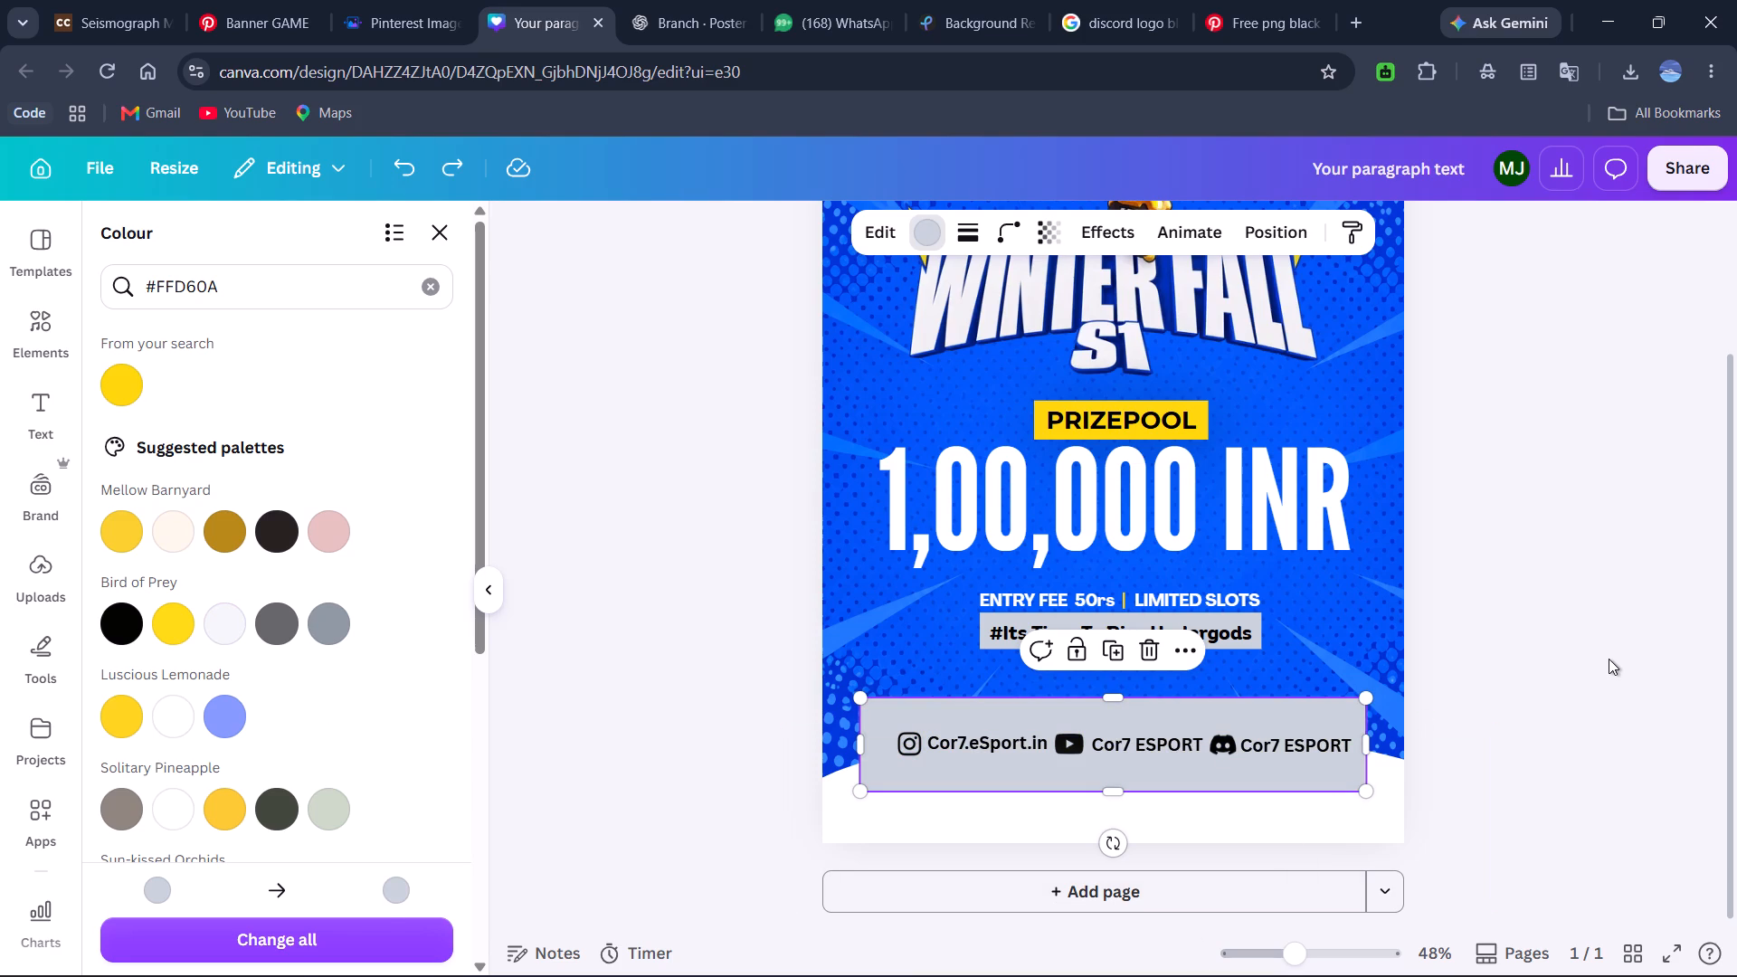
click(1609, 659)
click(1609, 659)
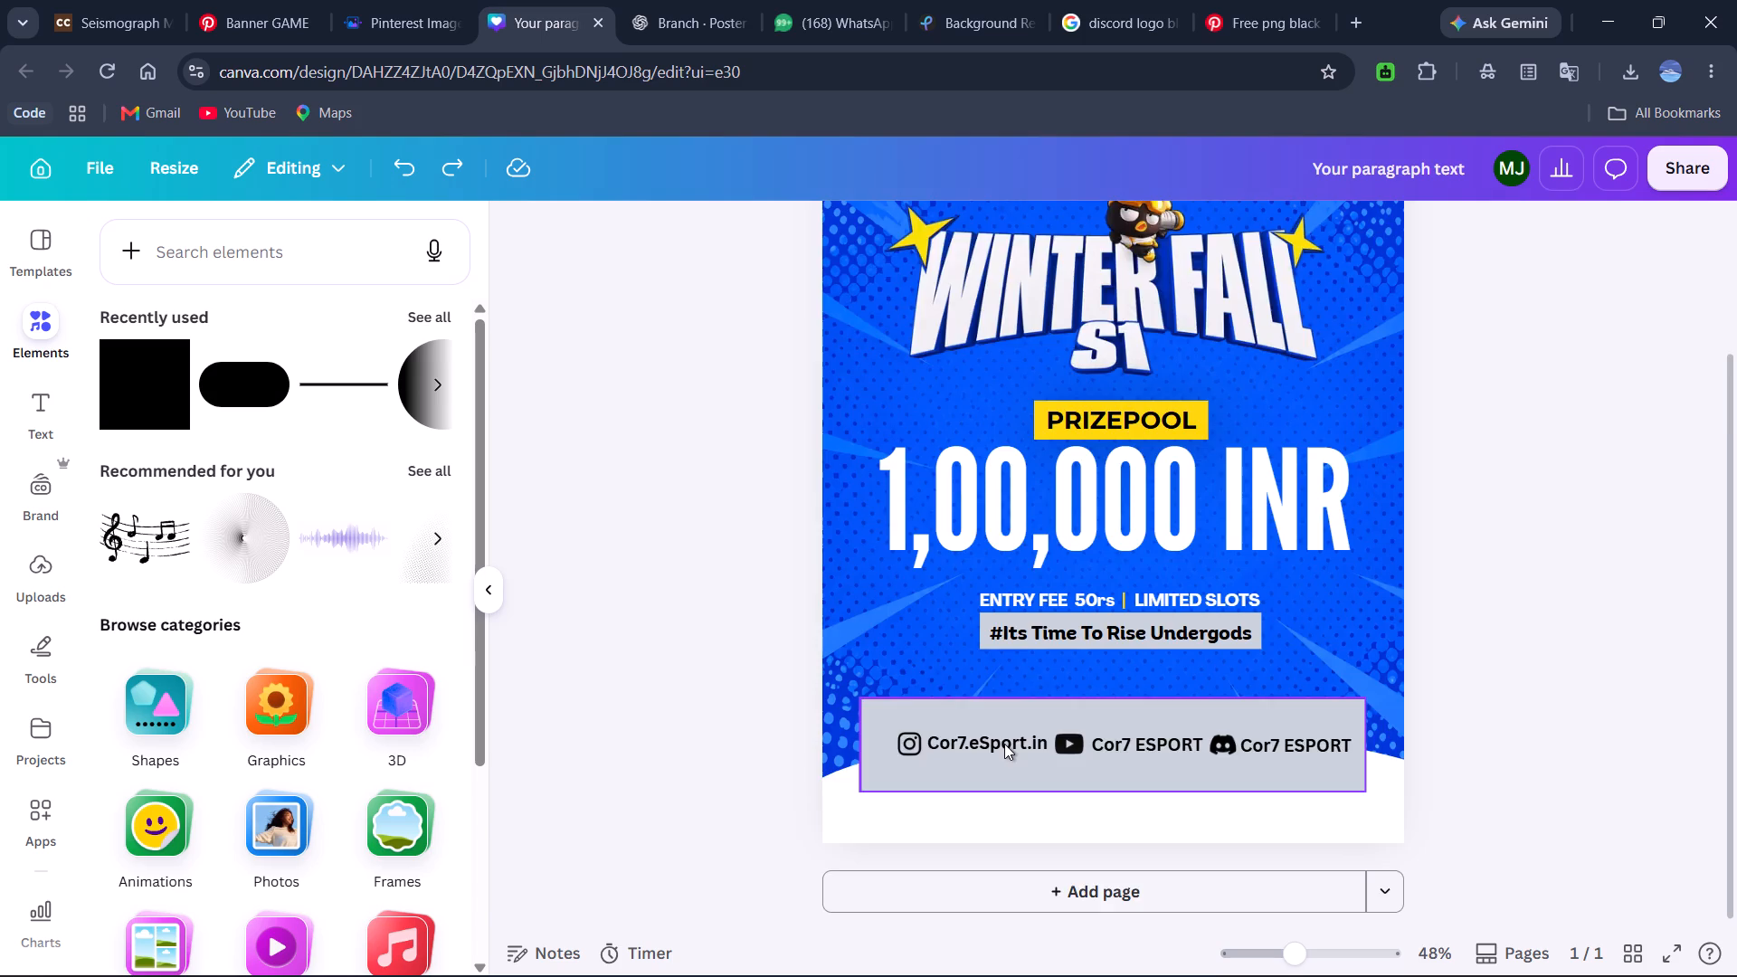
Duplicate the grey rectangle and shrink the copy to about 905 by 146 px, inset within the original as a border.
click(714, 696)
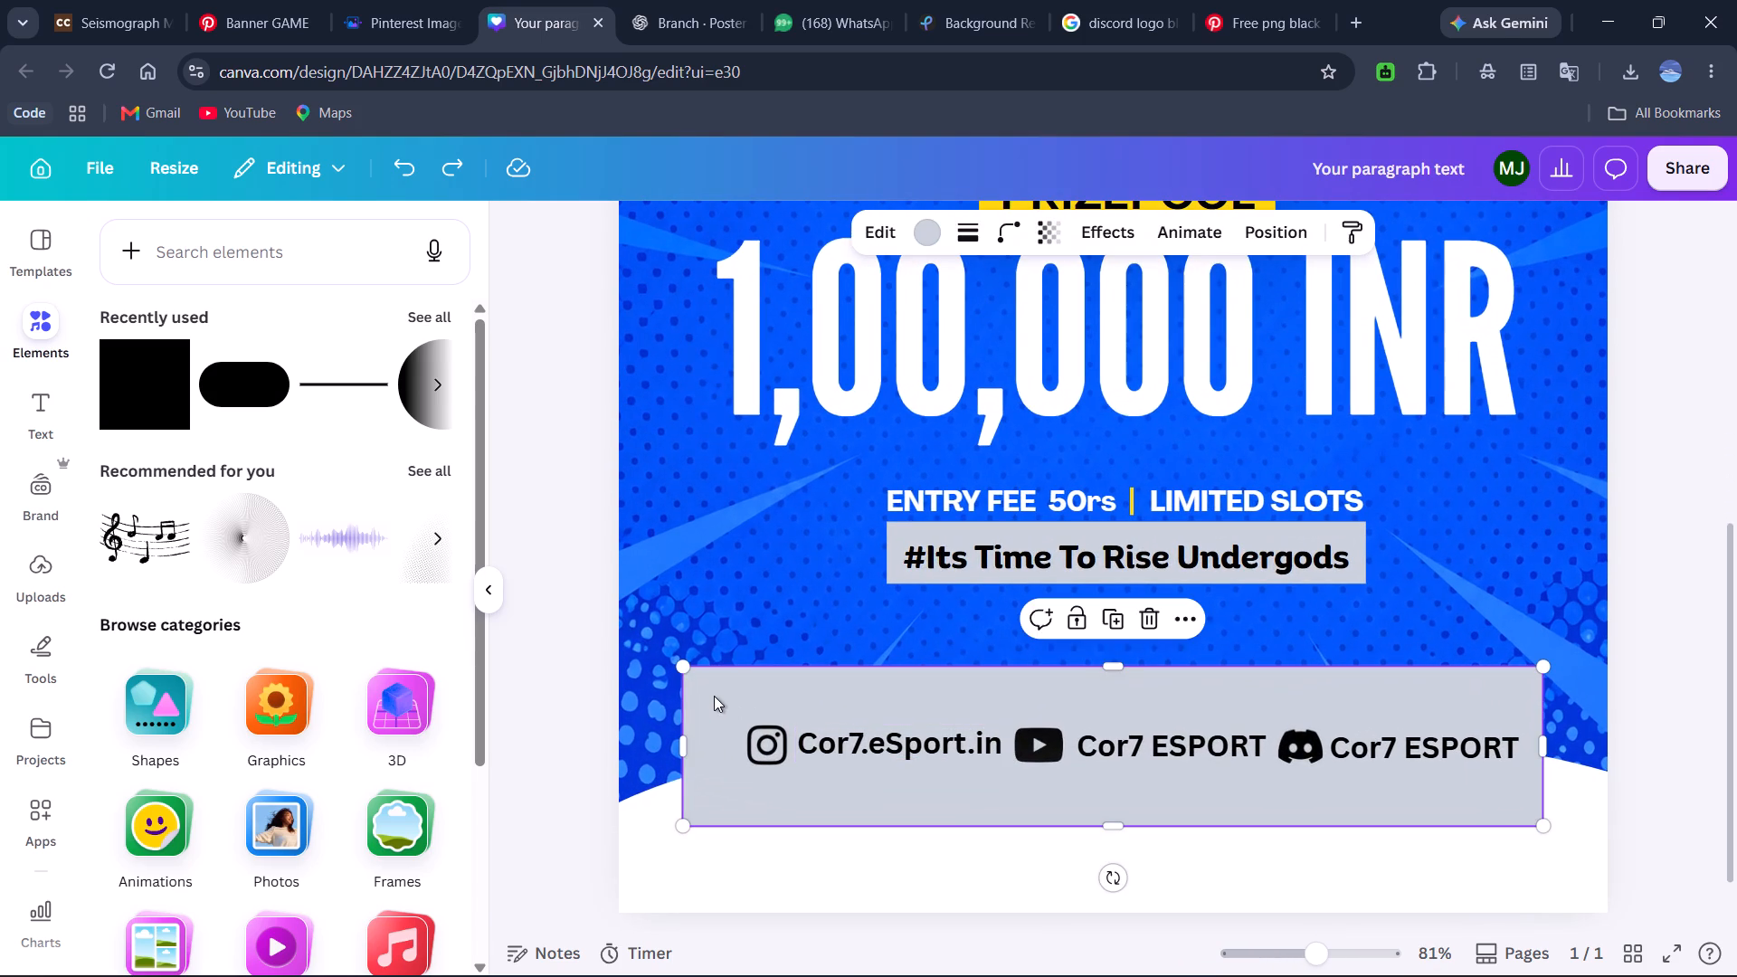
click(1122, 611)
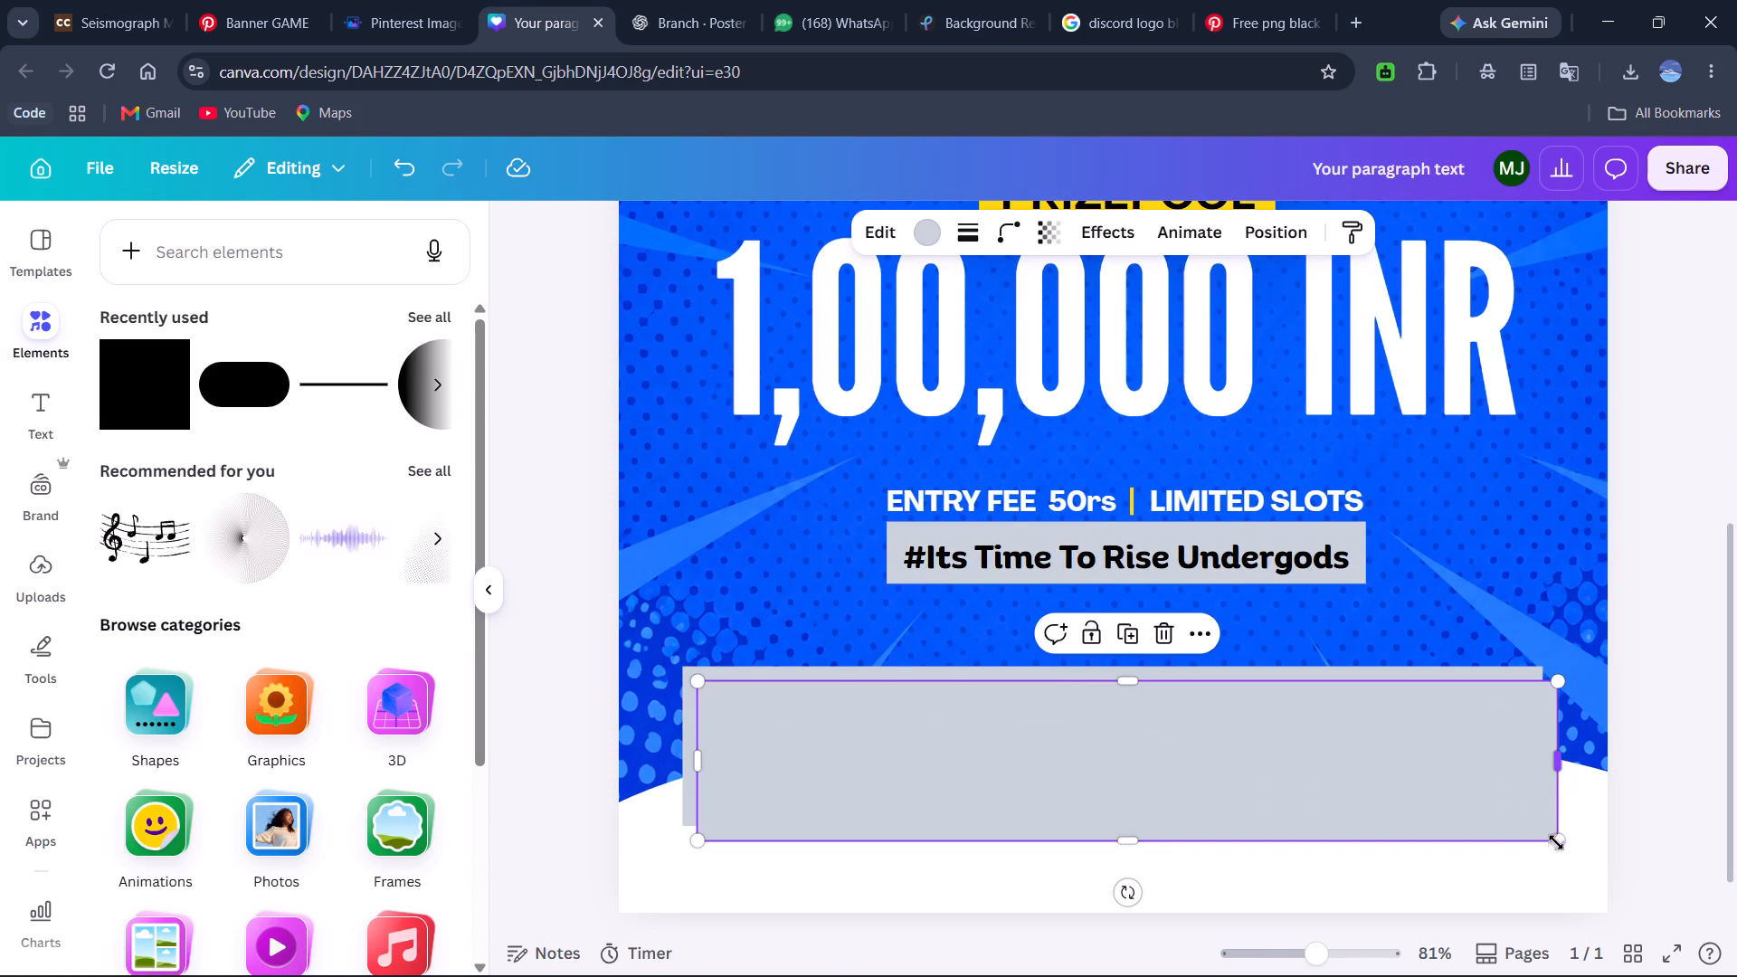
drag(1556, 847, 1526, 817)
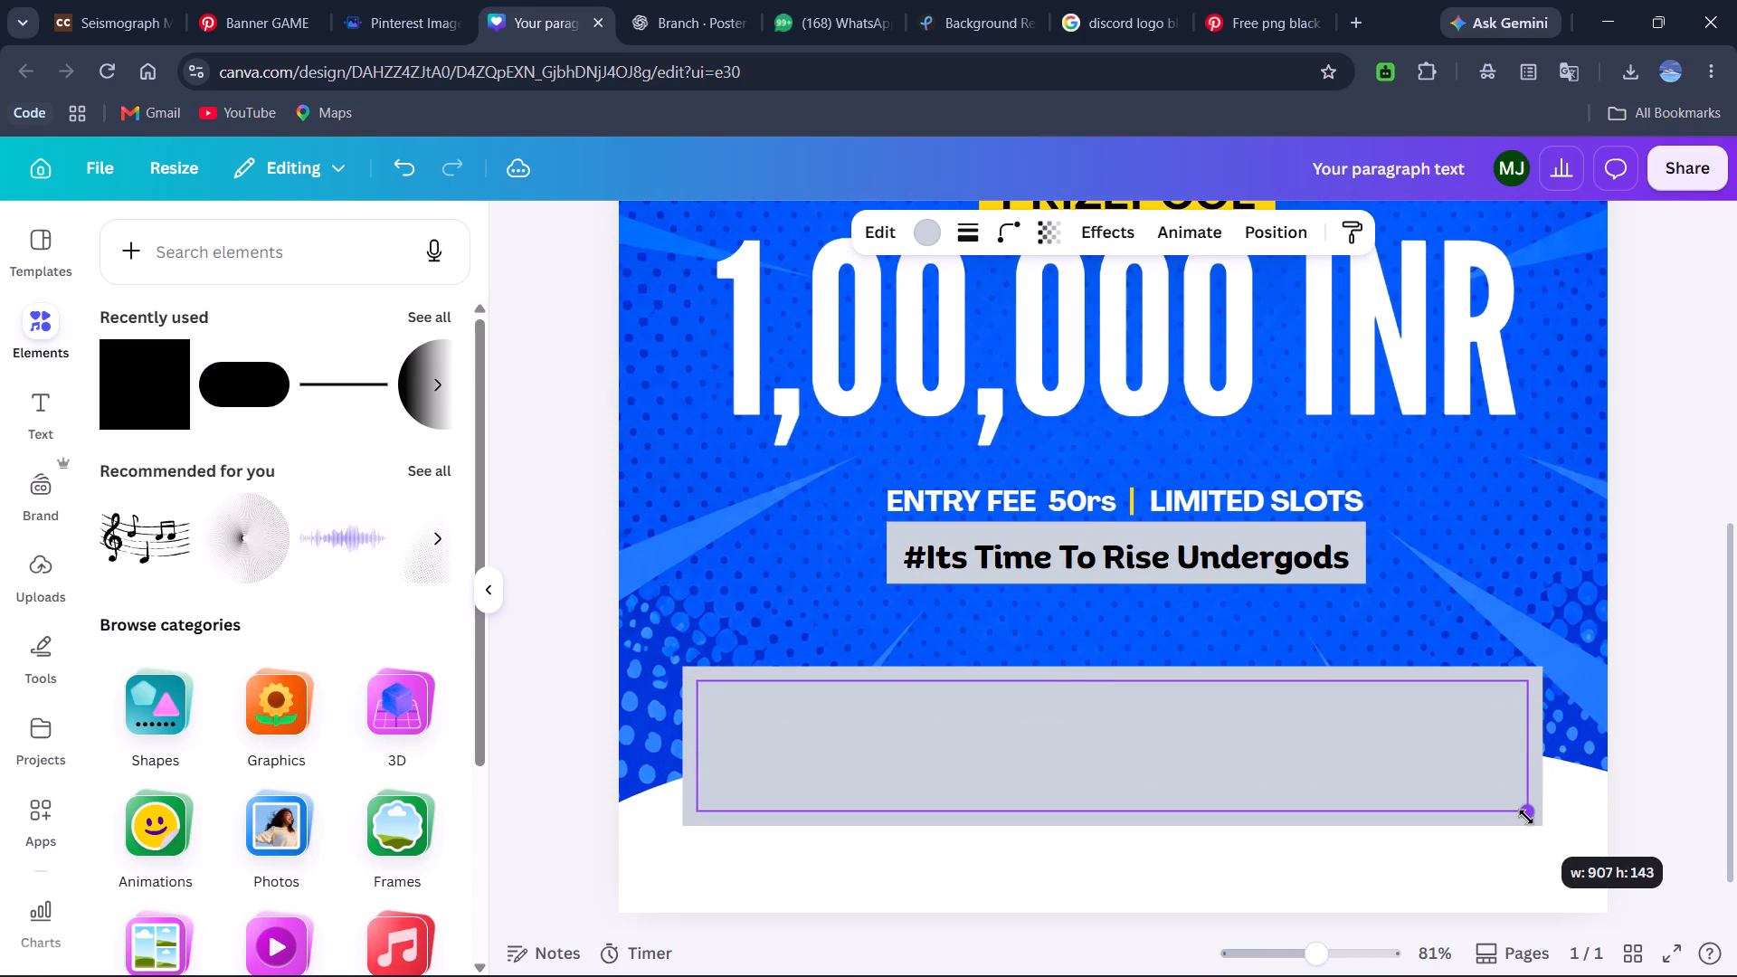
drag(1526, 817, 1526, 820)
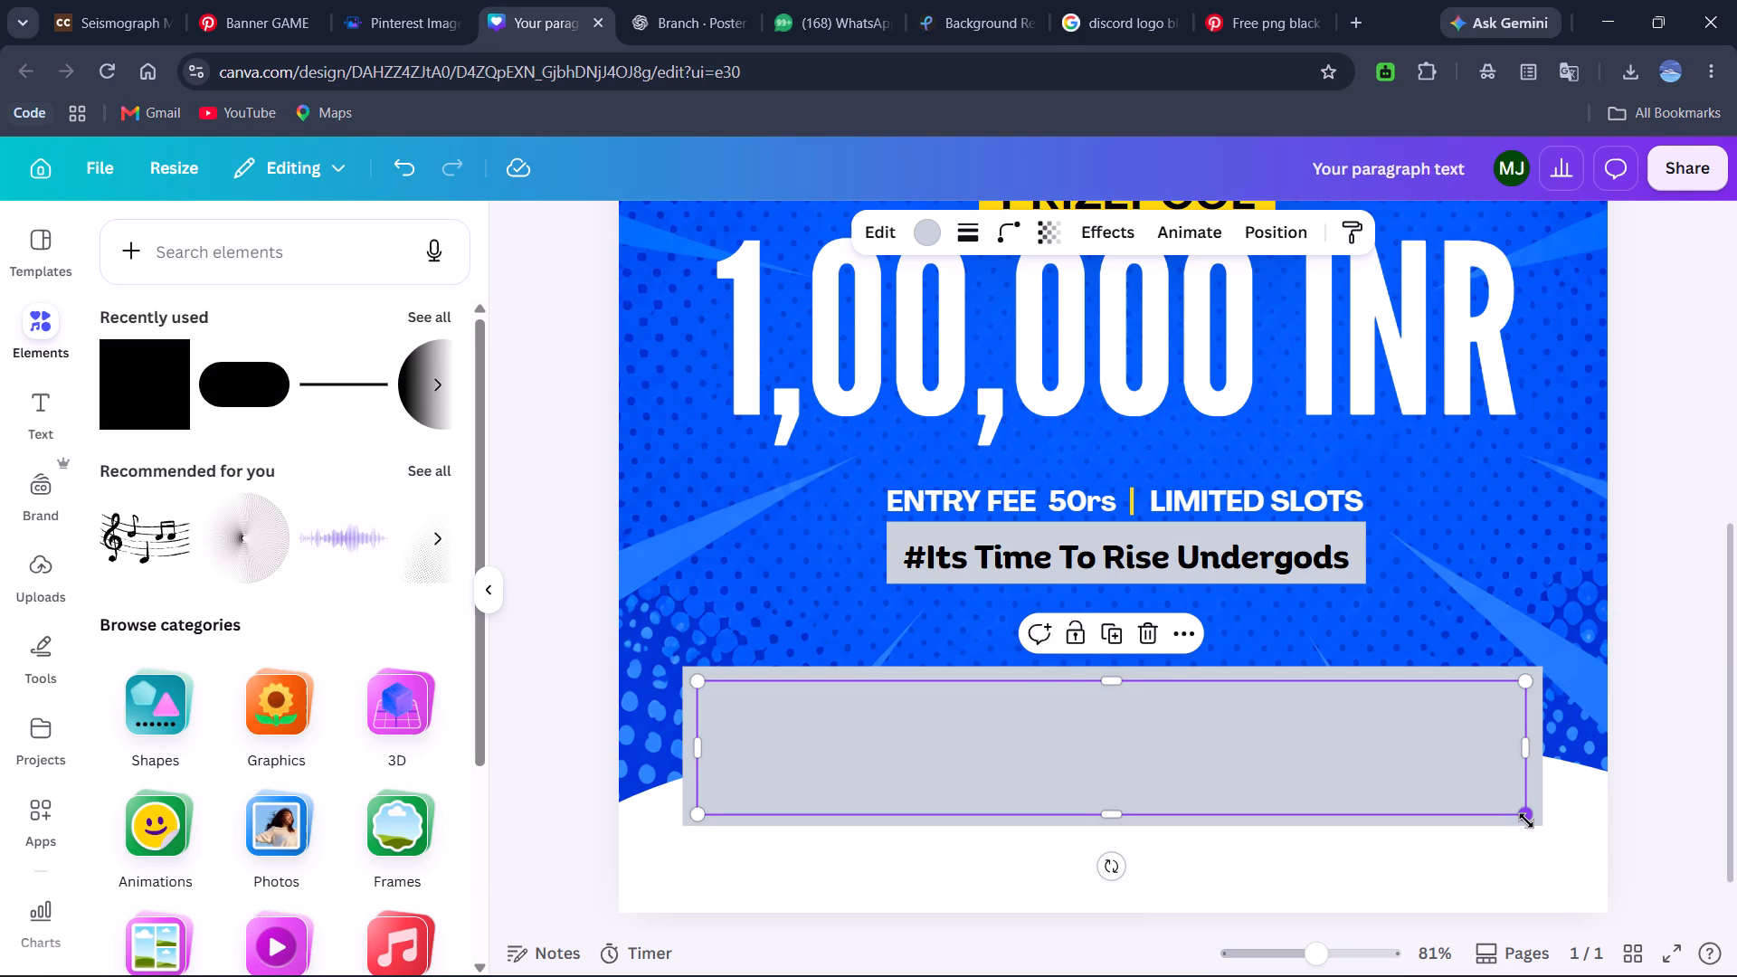
Fill the inner rectangle with the dark grey blue from the Foil-covered Sneakers palette.
click(934, 221)
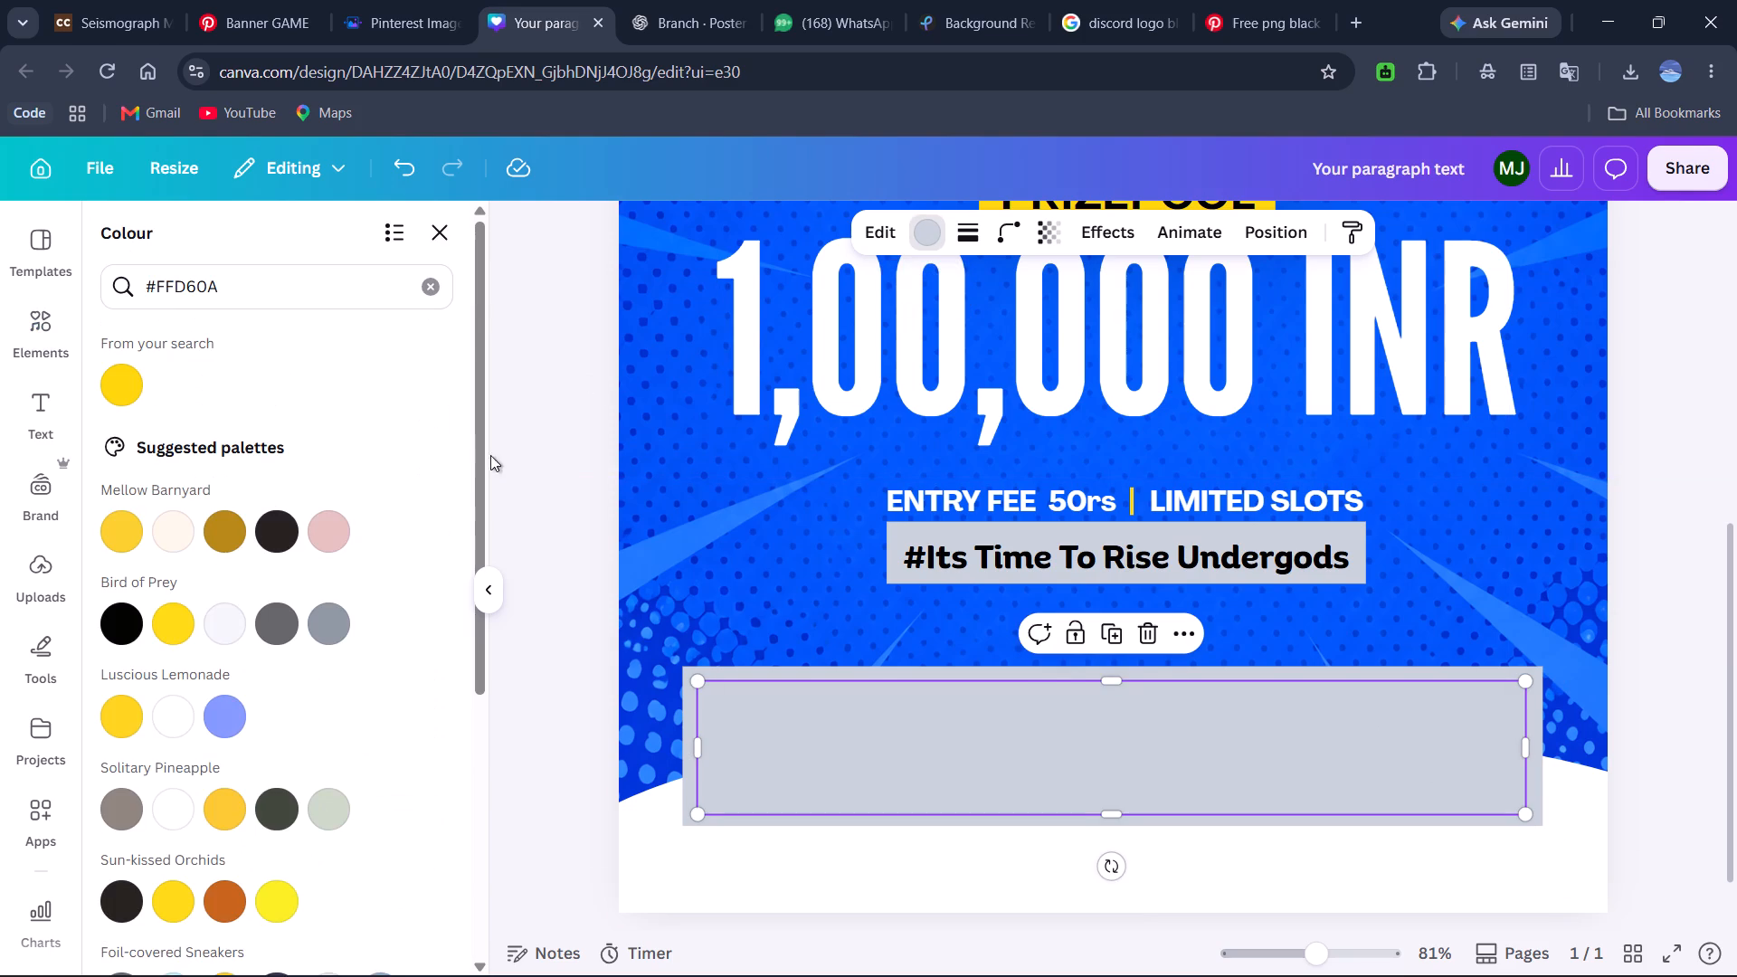
click(236, 718)
scroll(236, 718, down, 1)
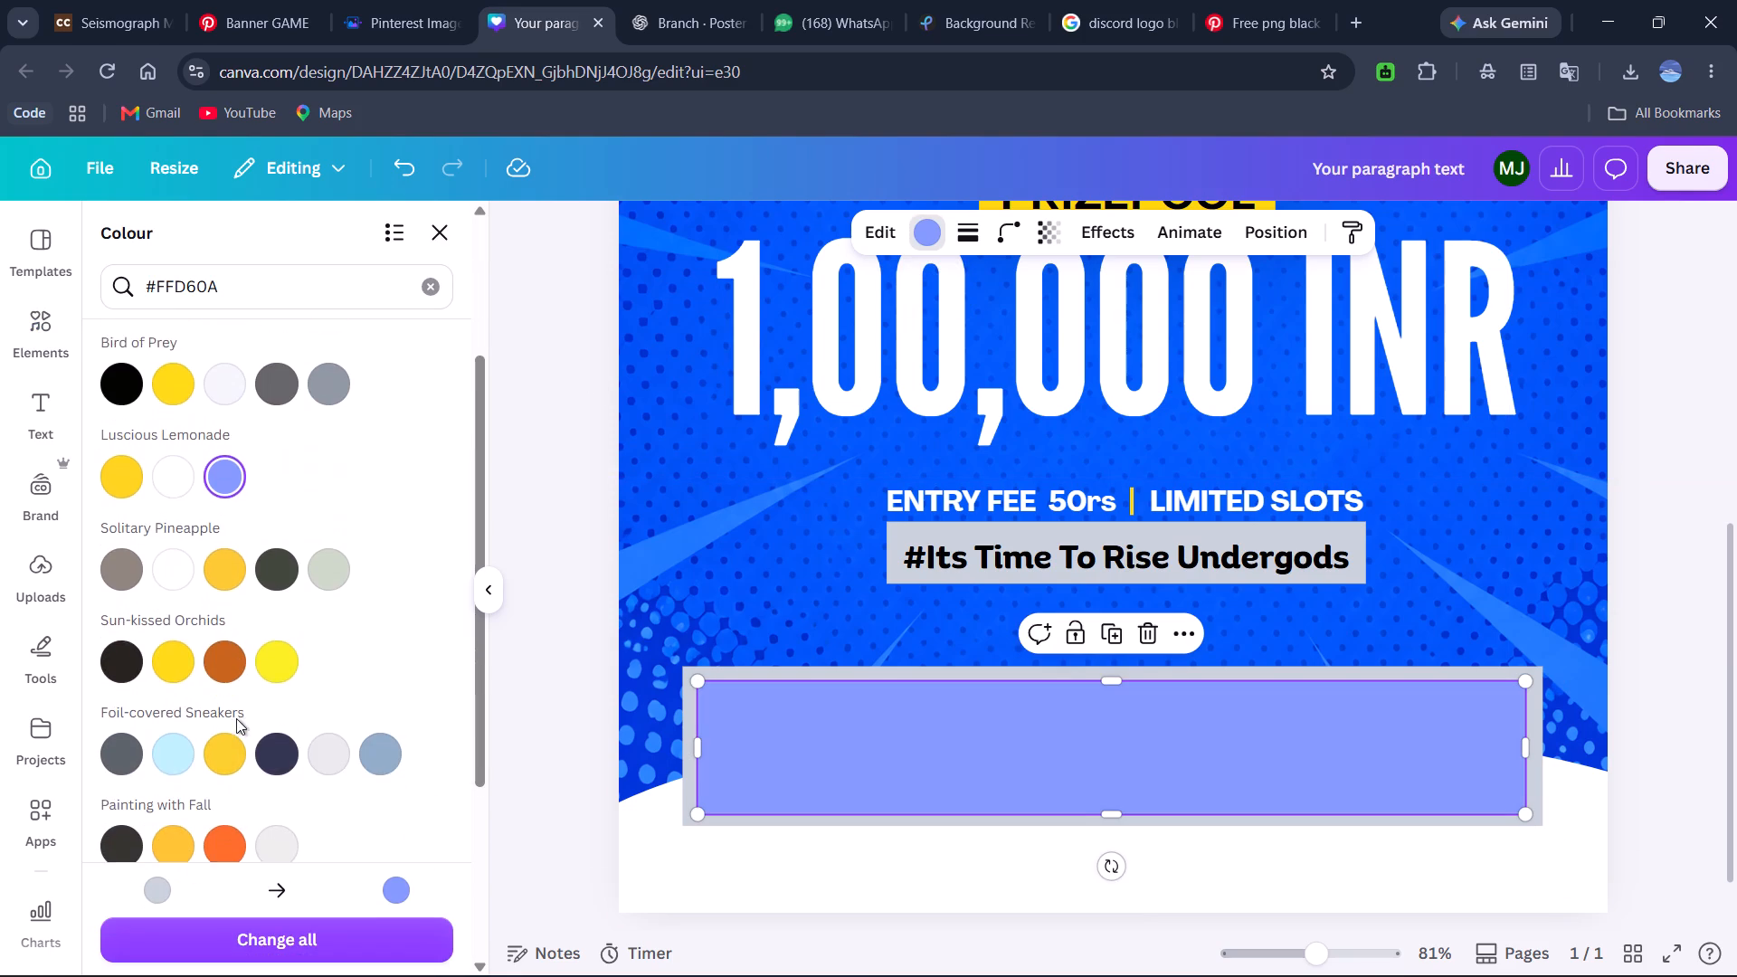
scroll(236, 718, down, 1)
click(281, 710)
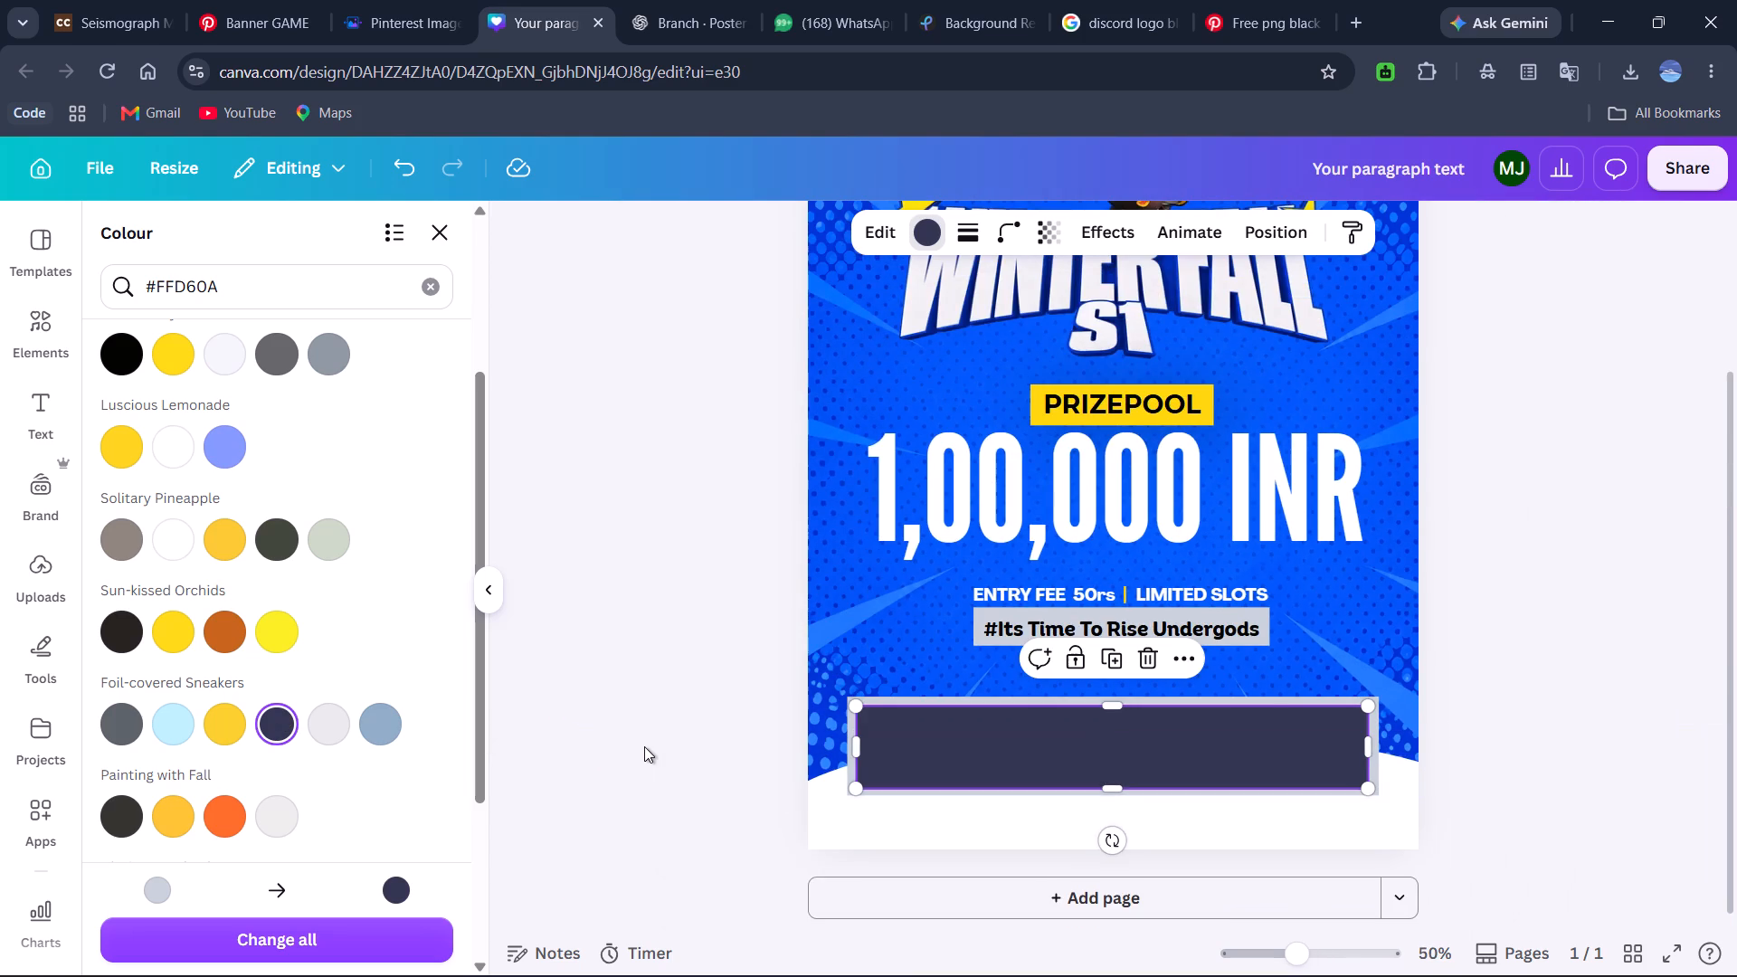
Send the dark inner rectangle backward until it sits behind all the logos and handle texts.
click(1267, 231)
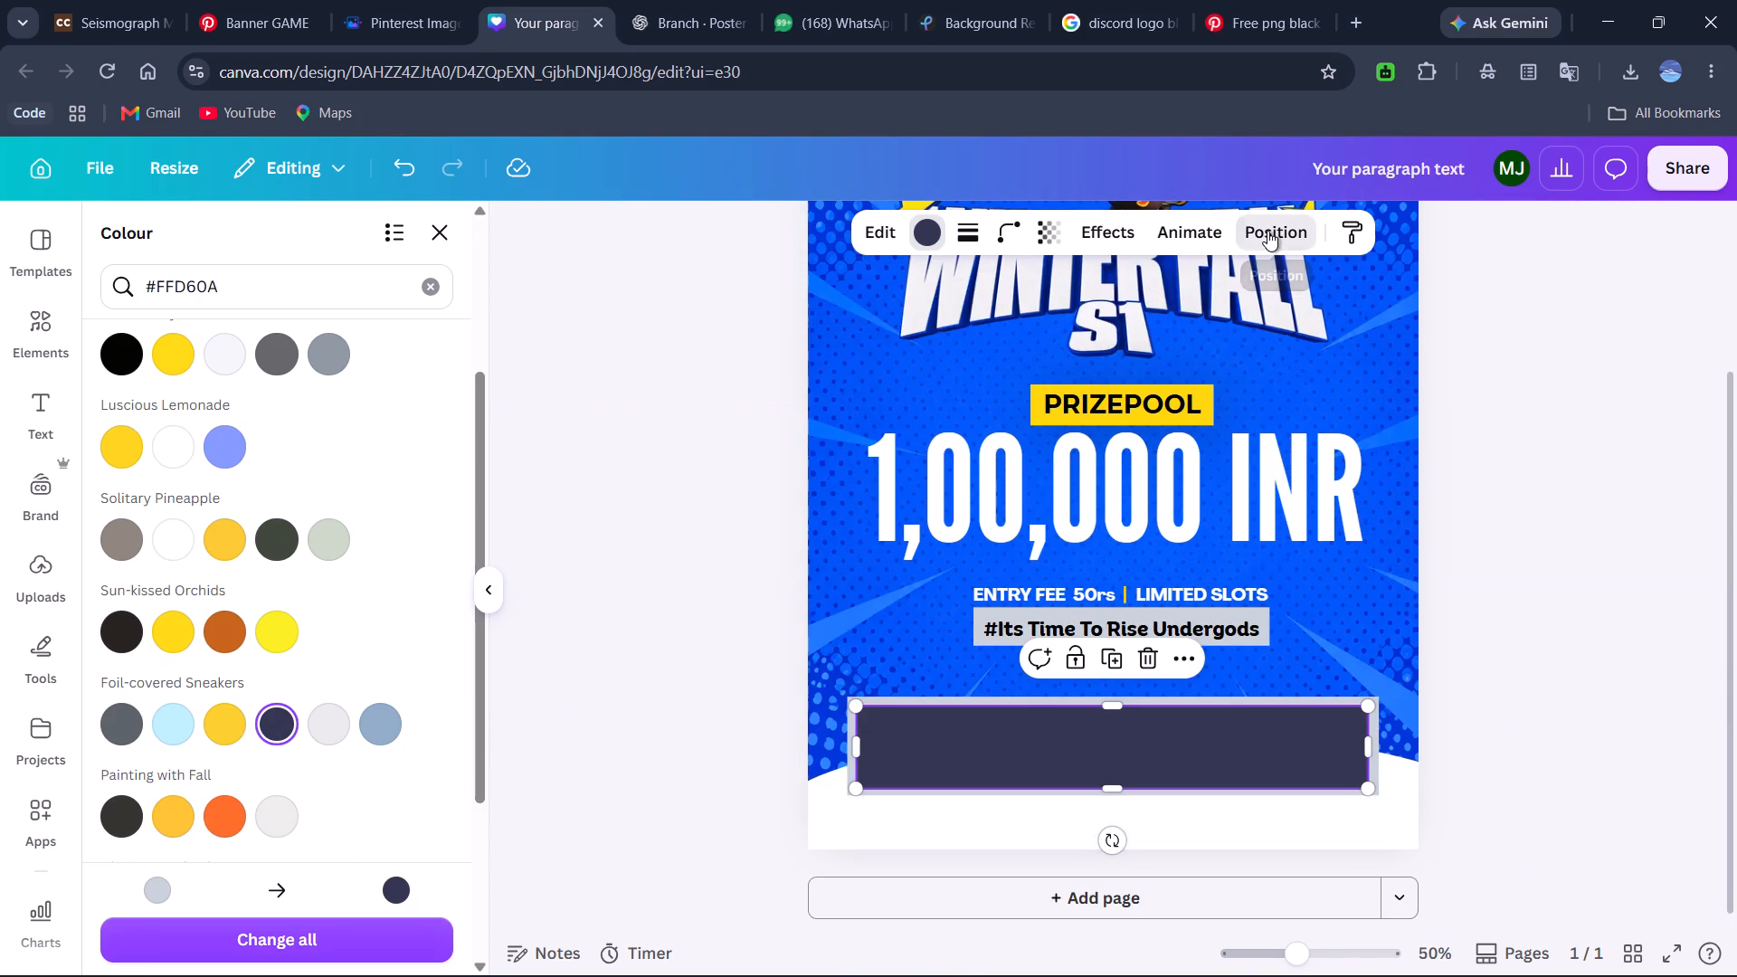
click(437, 346)
click(437, 346)
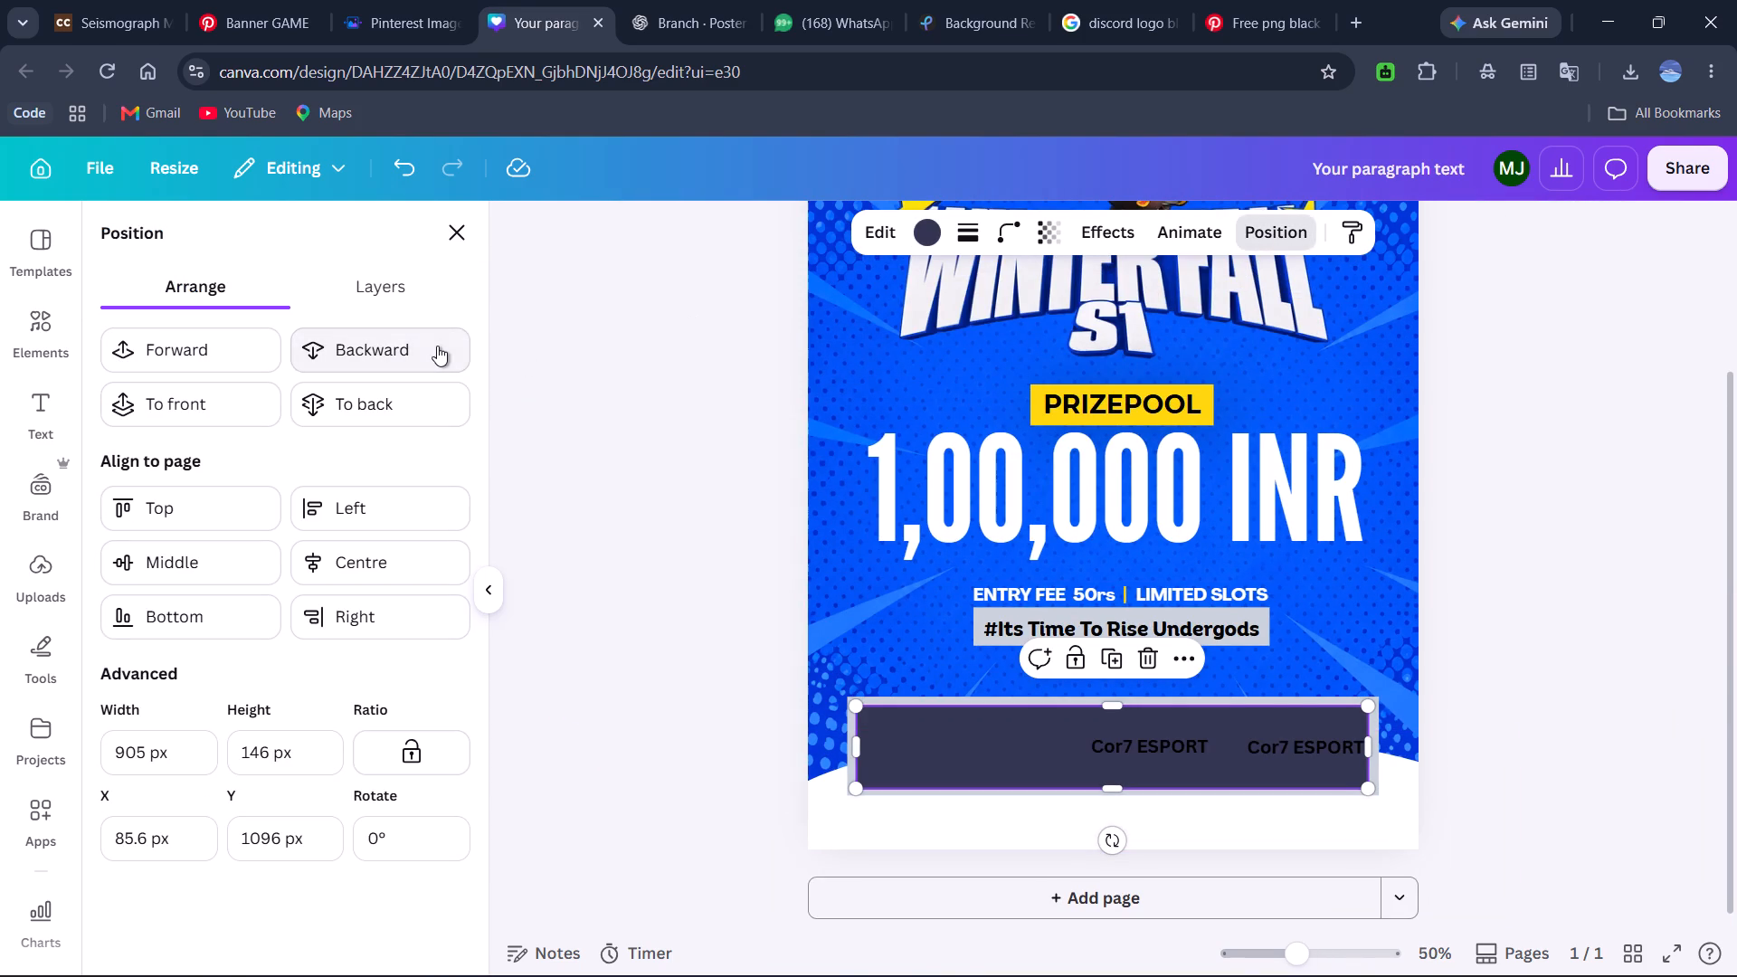
click(437, 346)
click(437, 346)
double_click(437, 346)
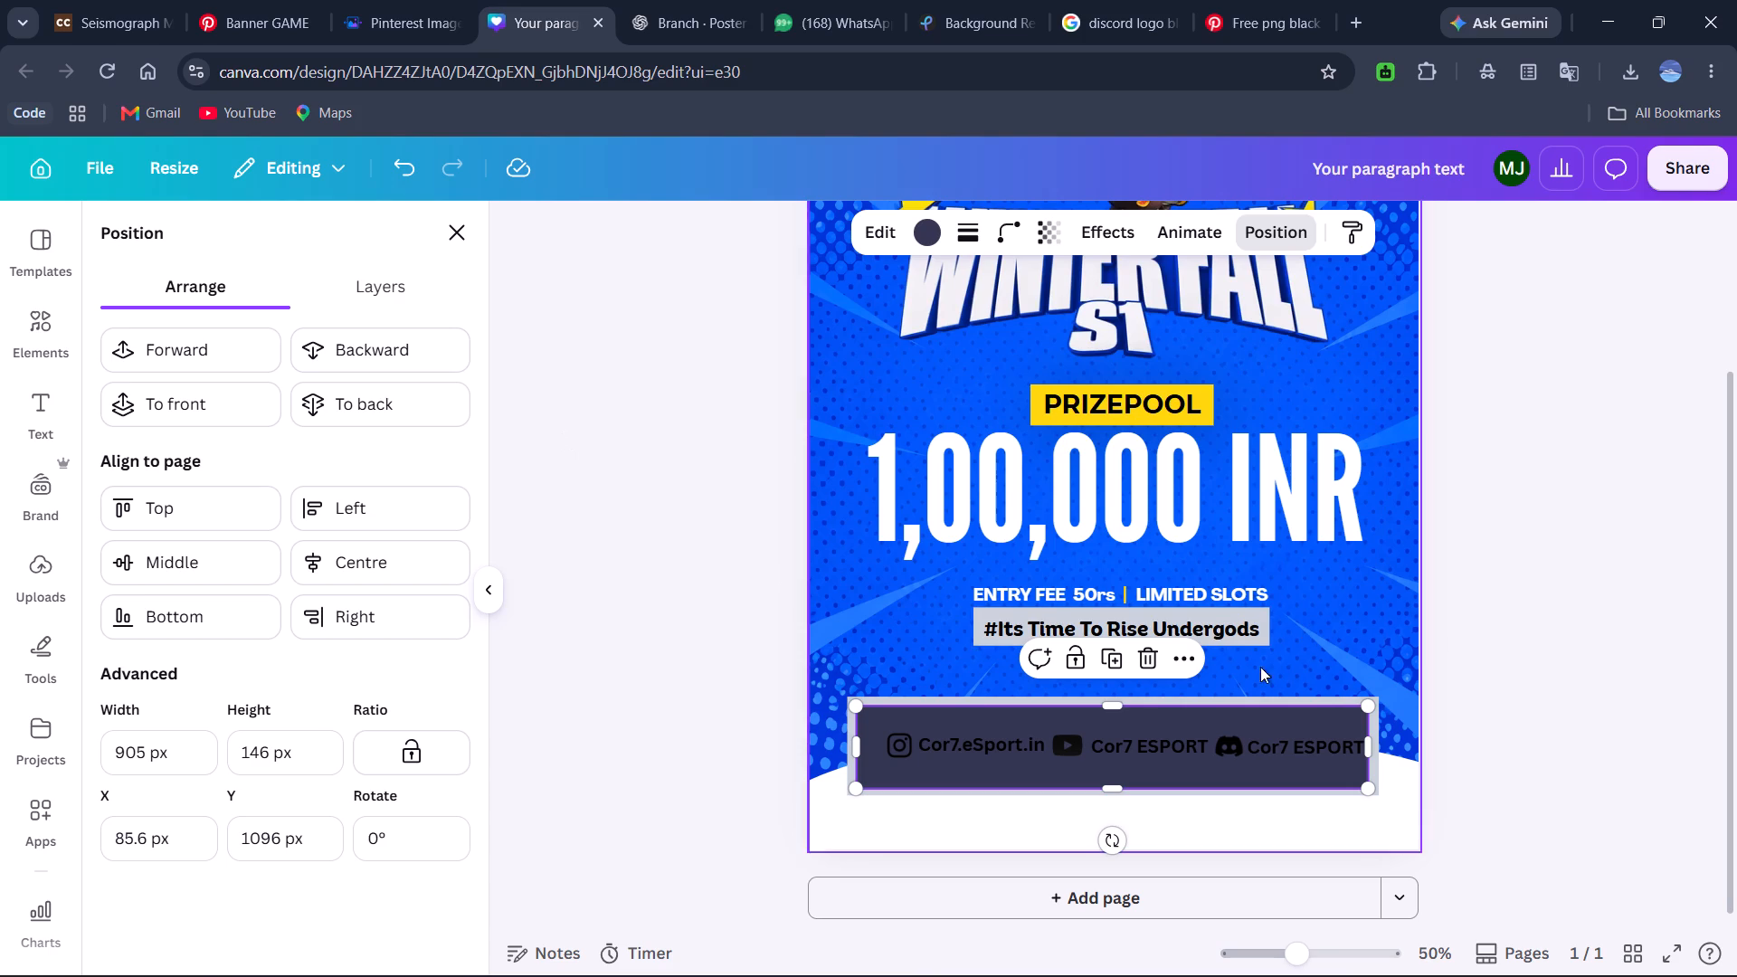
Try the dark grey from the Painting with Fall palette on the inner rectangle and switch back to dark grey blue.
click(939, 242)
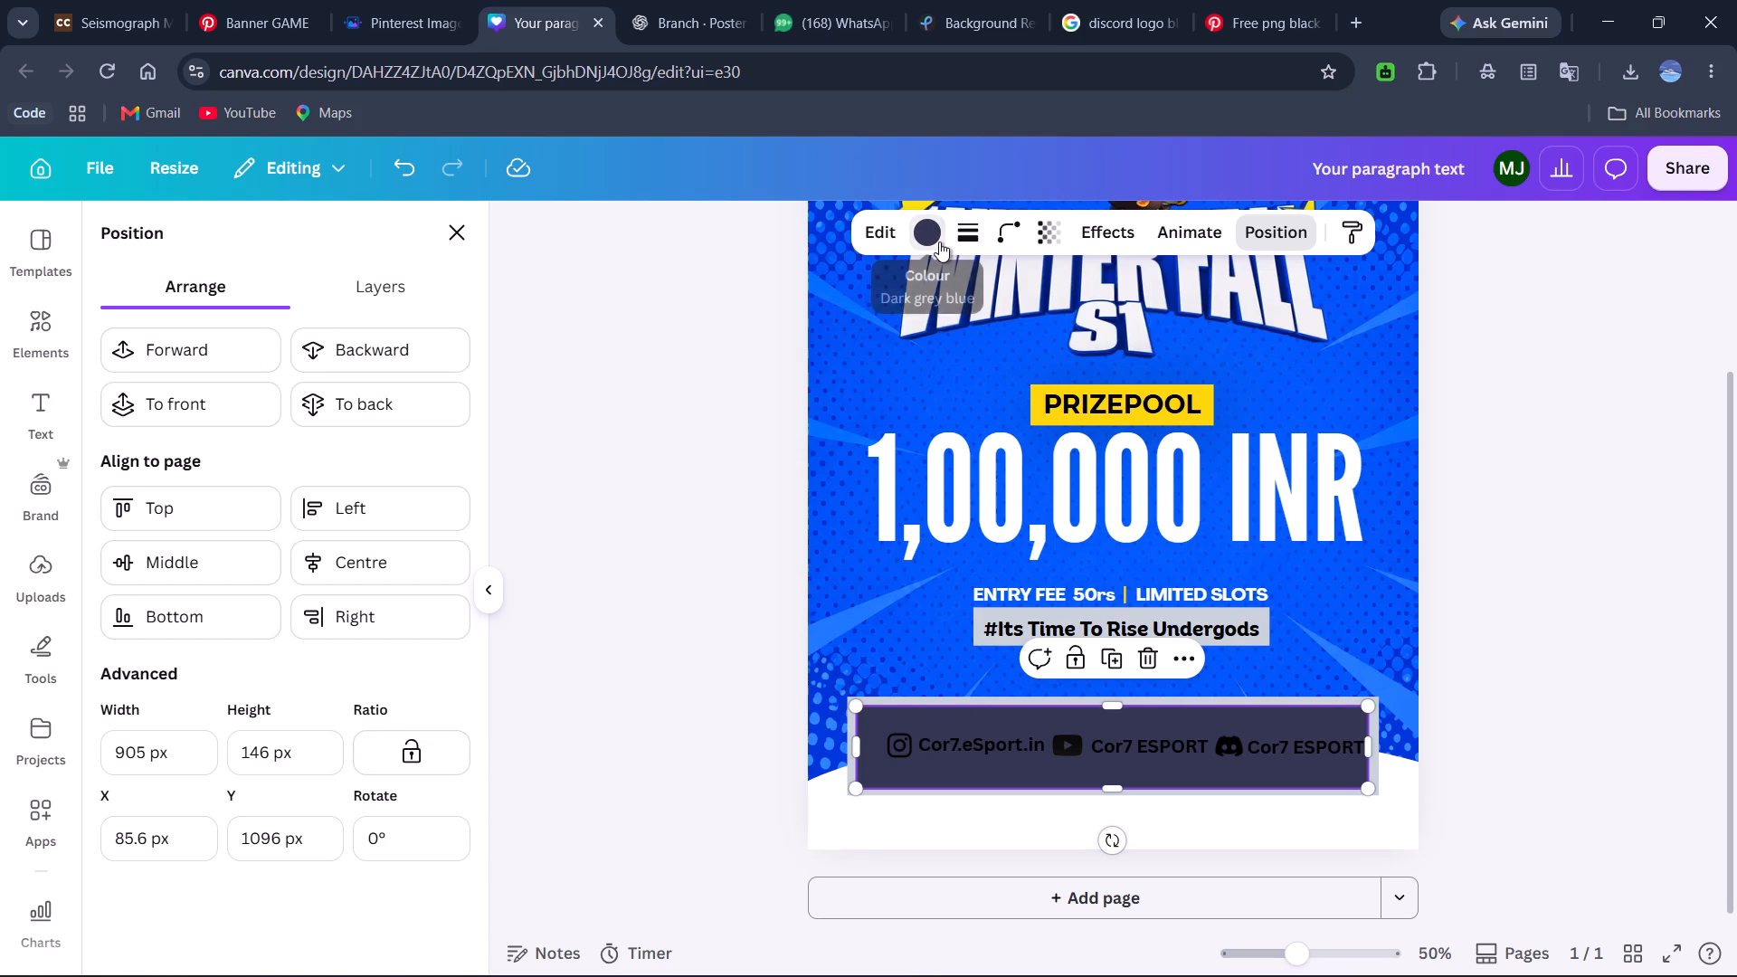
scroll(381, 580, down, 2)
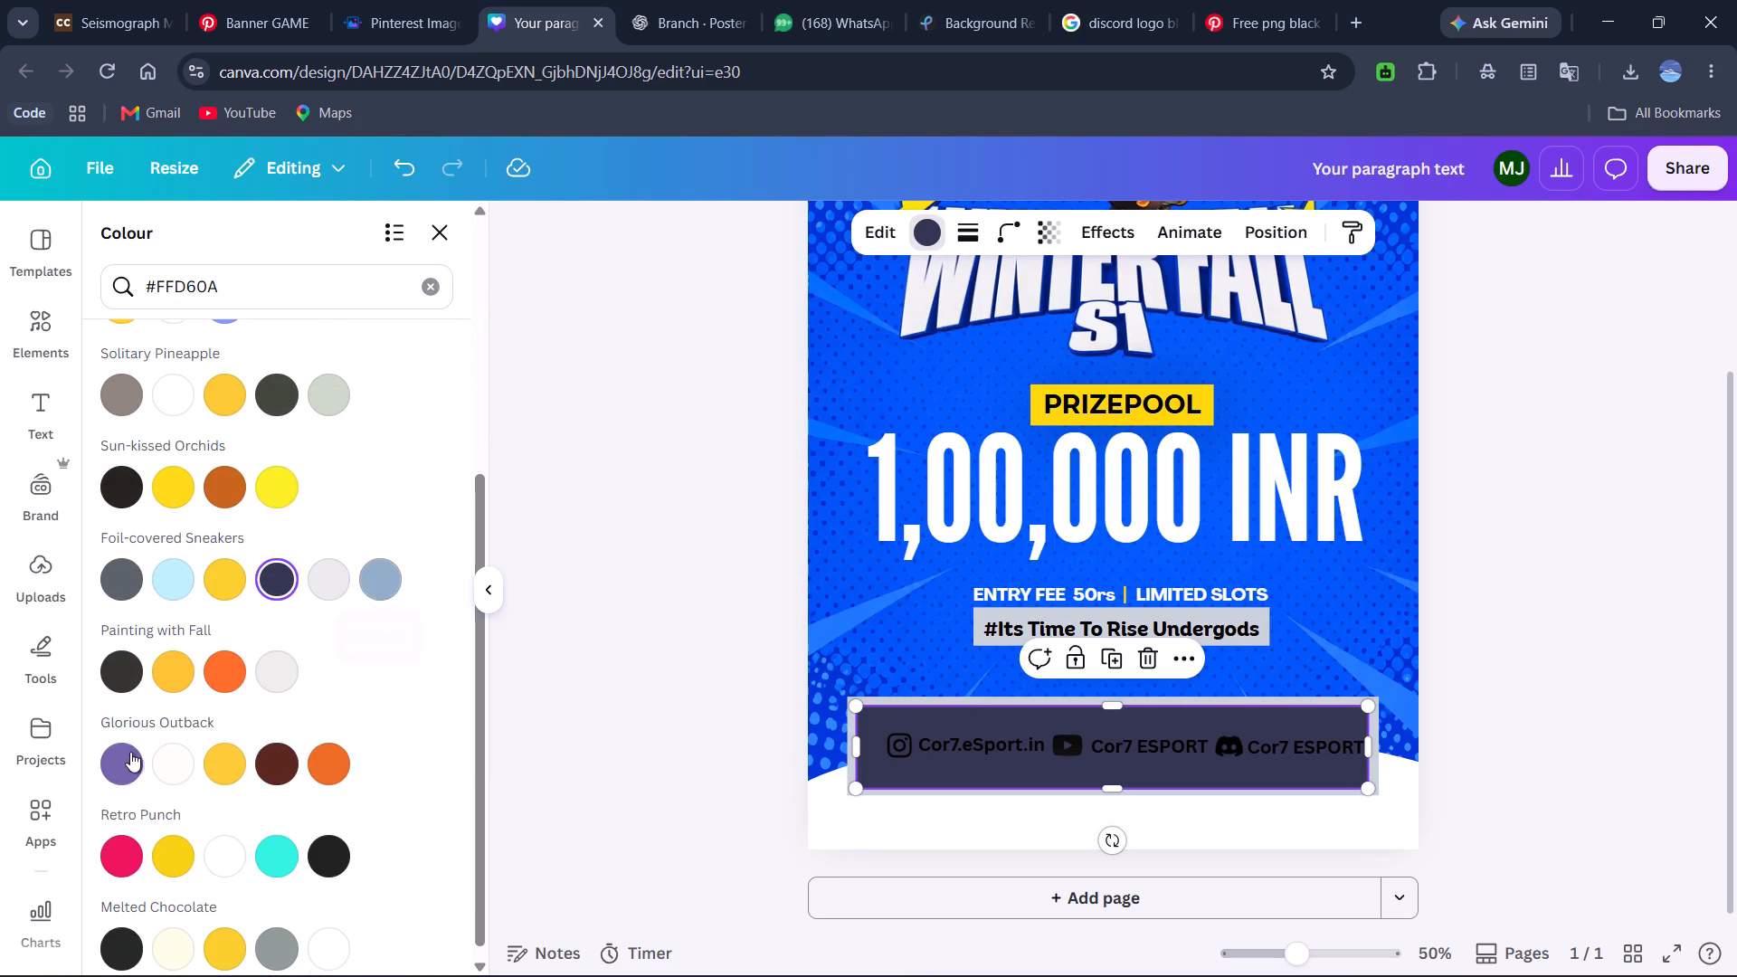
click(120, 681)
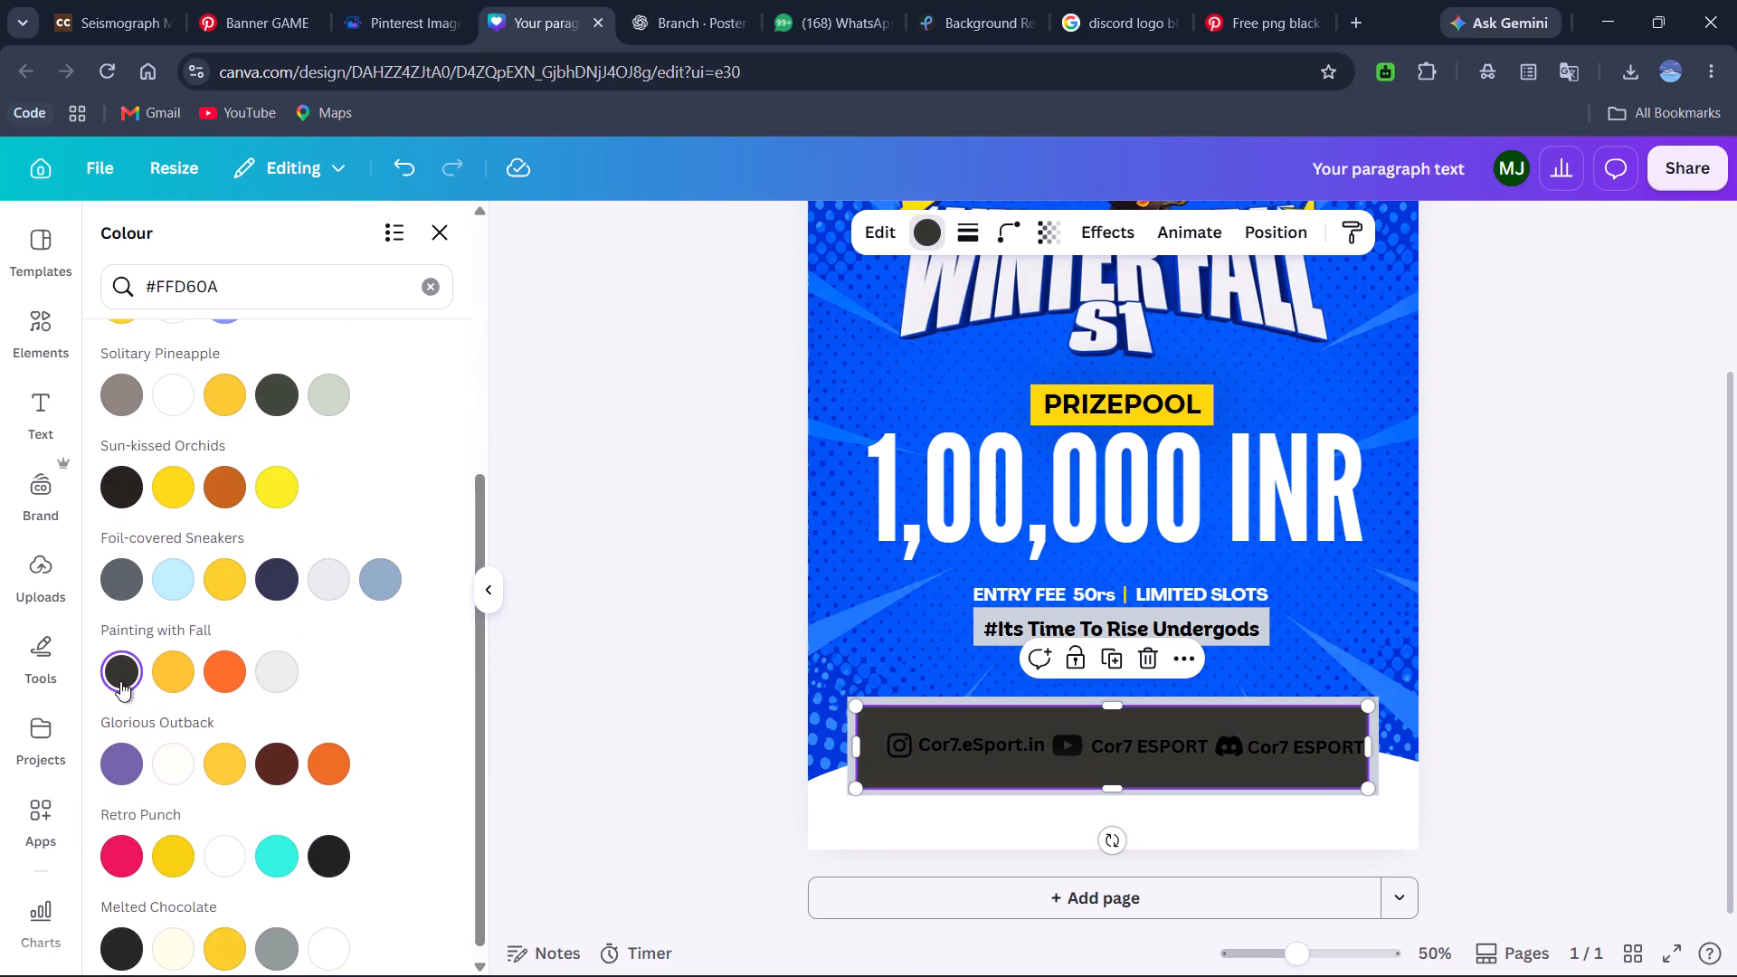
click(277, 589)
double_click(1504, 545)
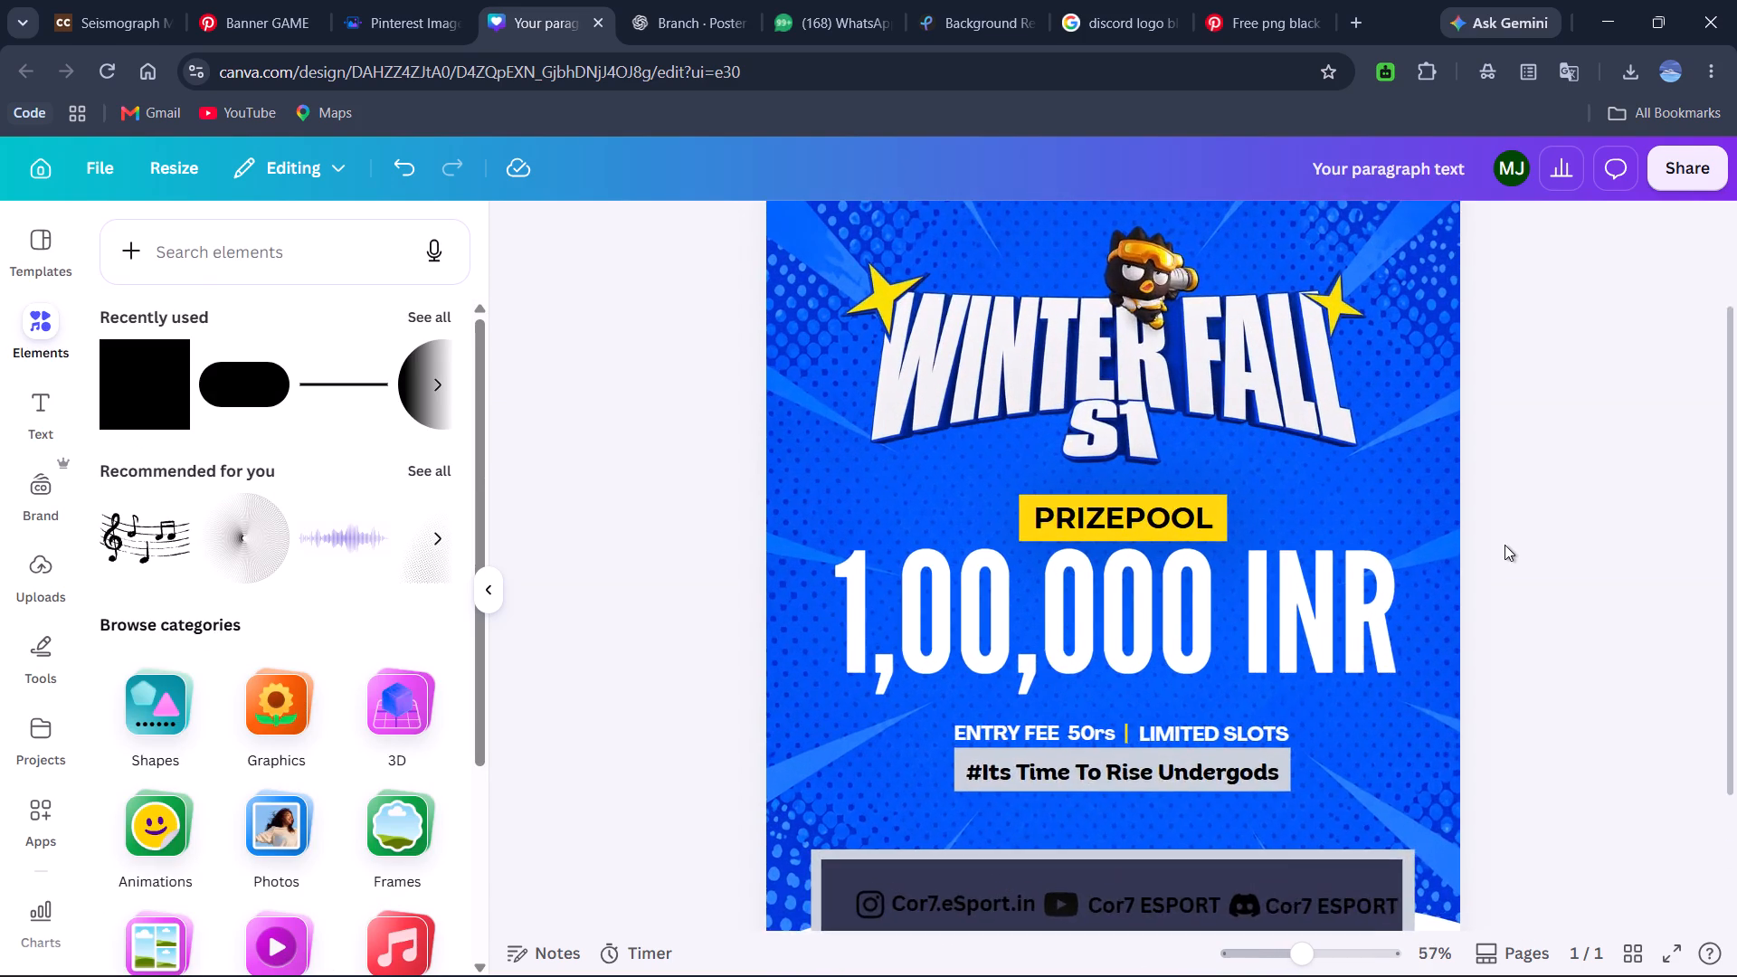
Select the "Cor7.eSport.in" handle text on the dark rectangle.
scroll(1504, 545, down, 2)
click(966, 728)
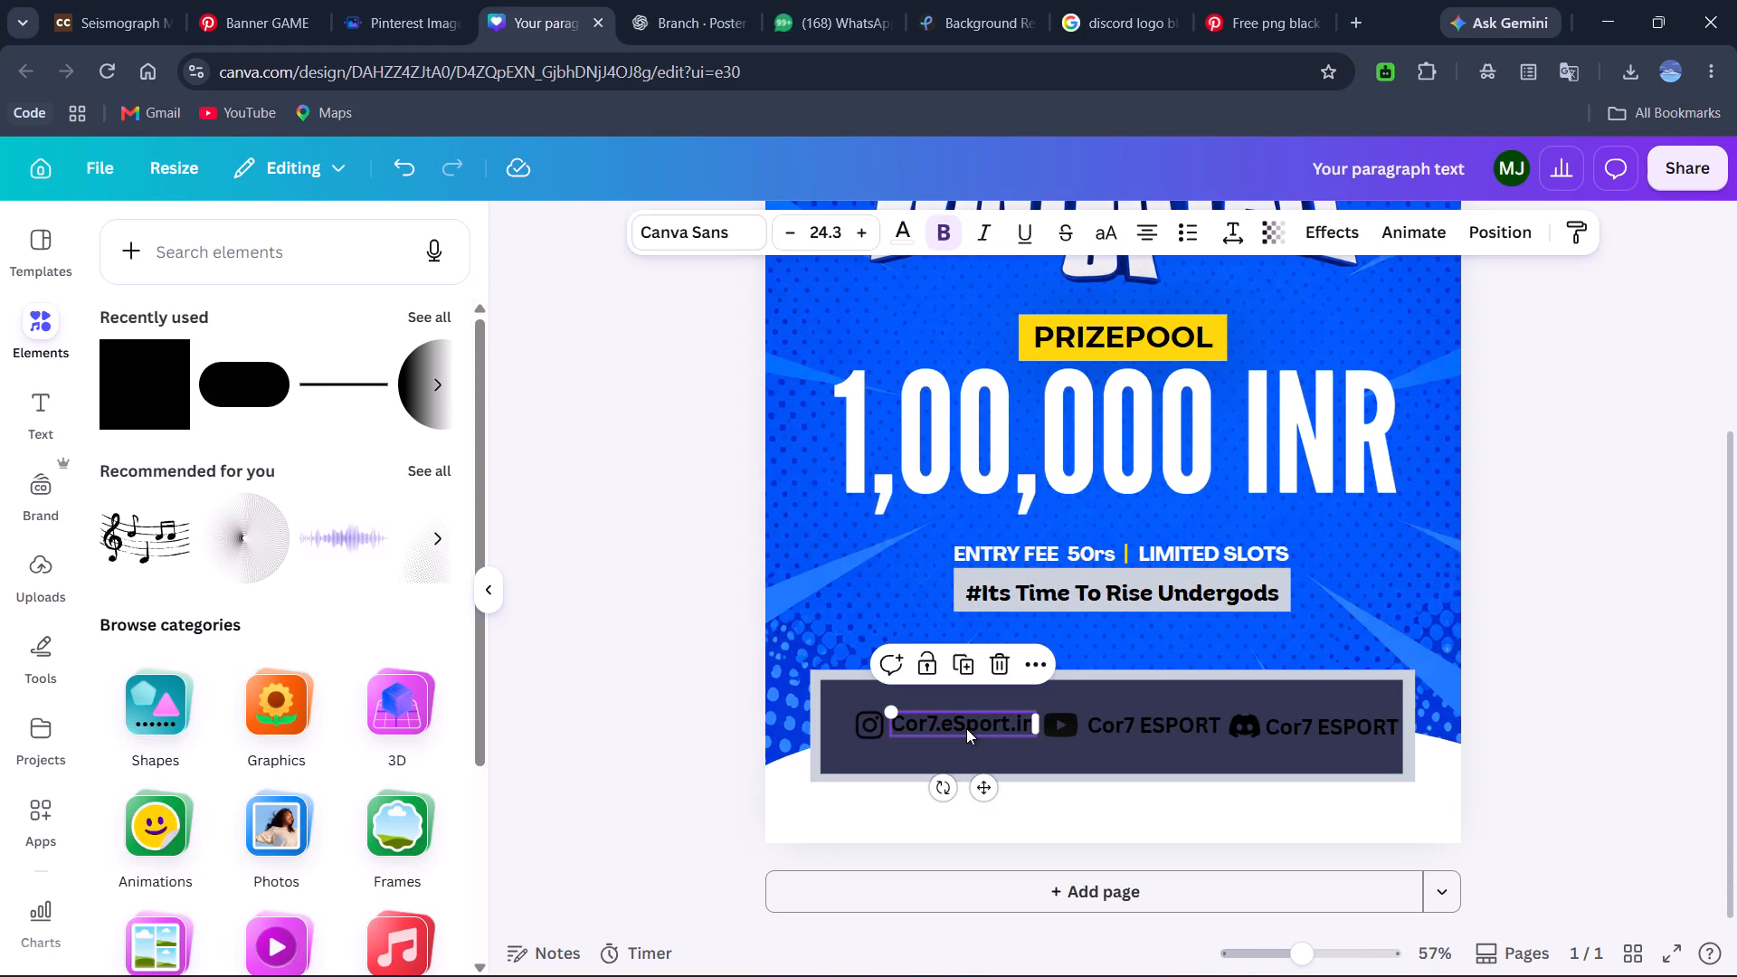
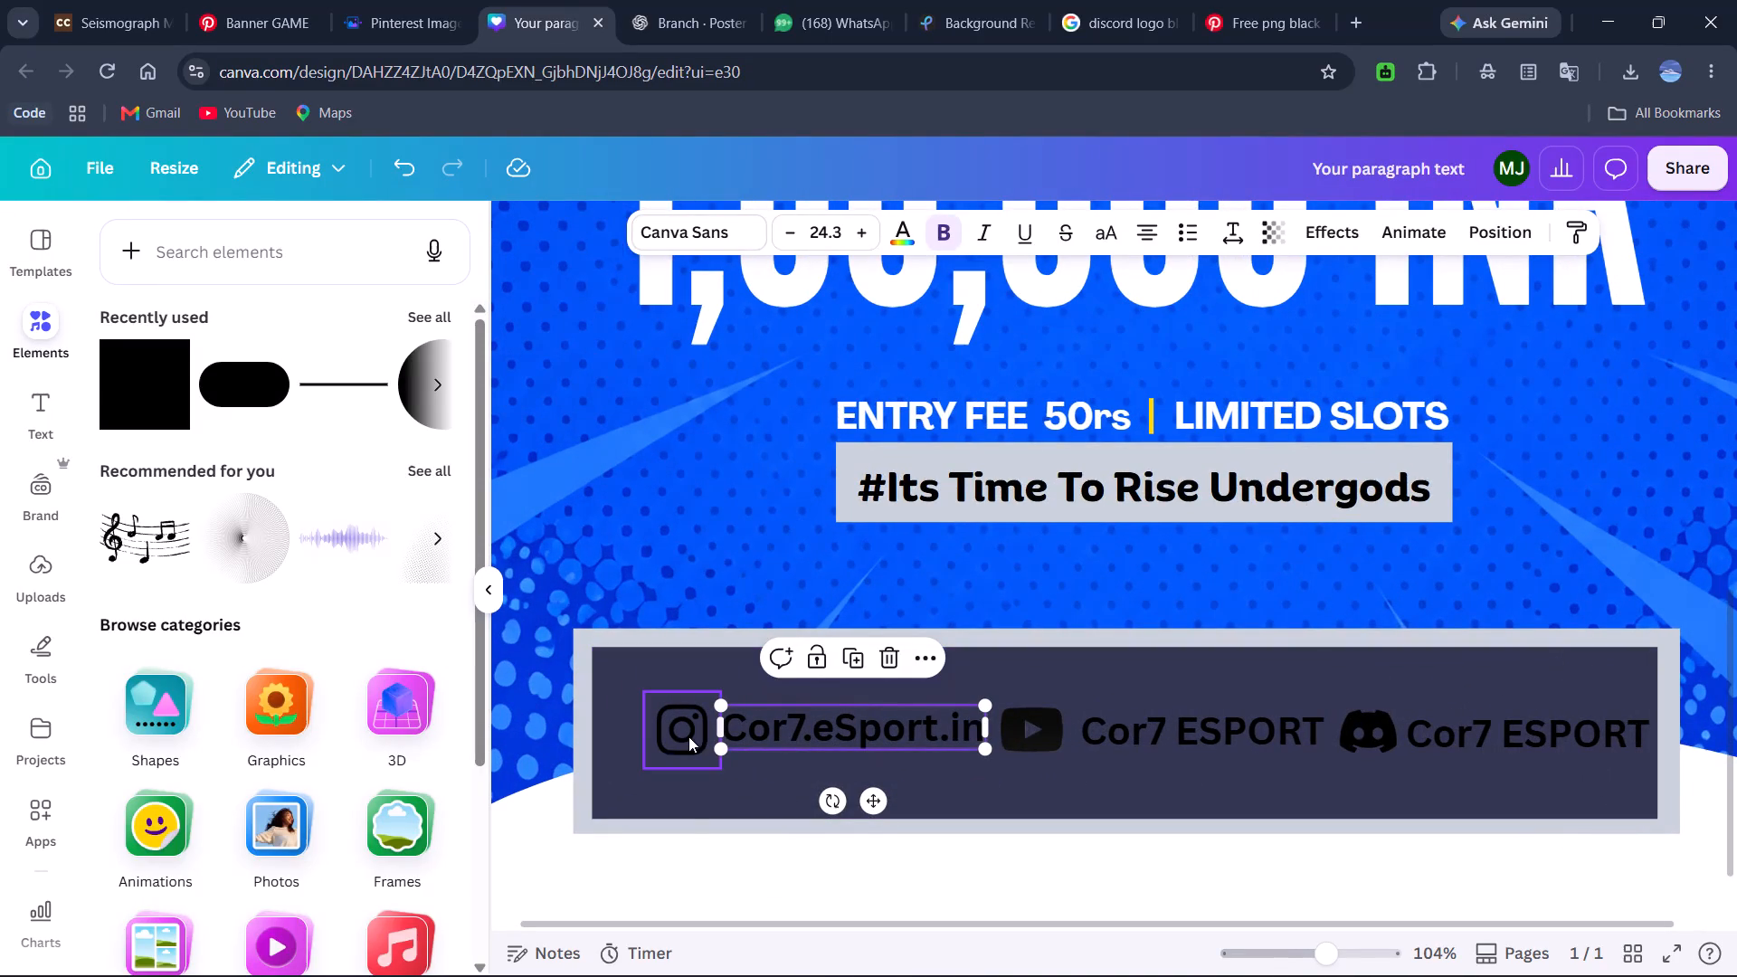
Reduce the height of the dark inner rectangle by lowering its top edge to just above the logos and handle texts.
click(686, 736)
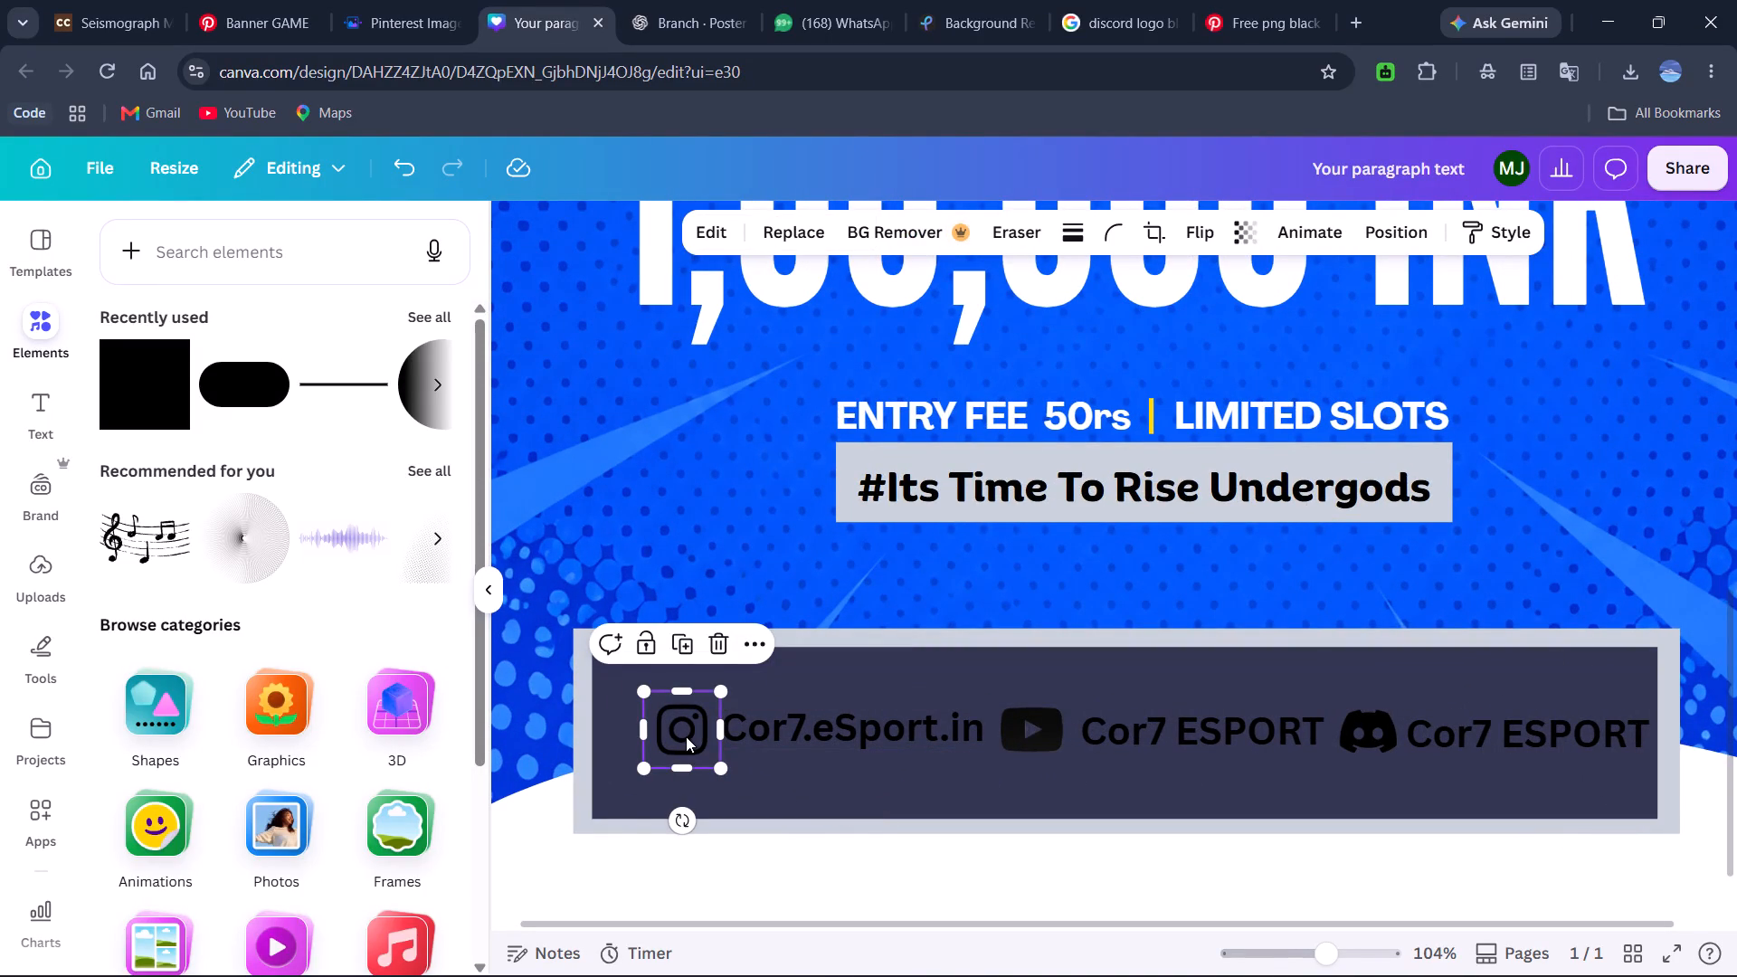
click(611, 819)
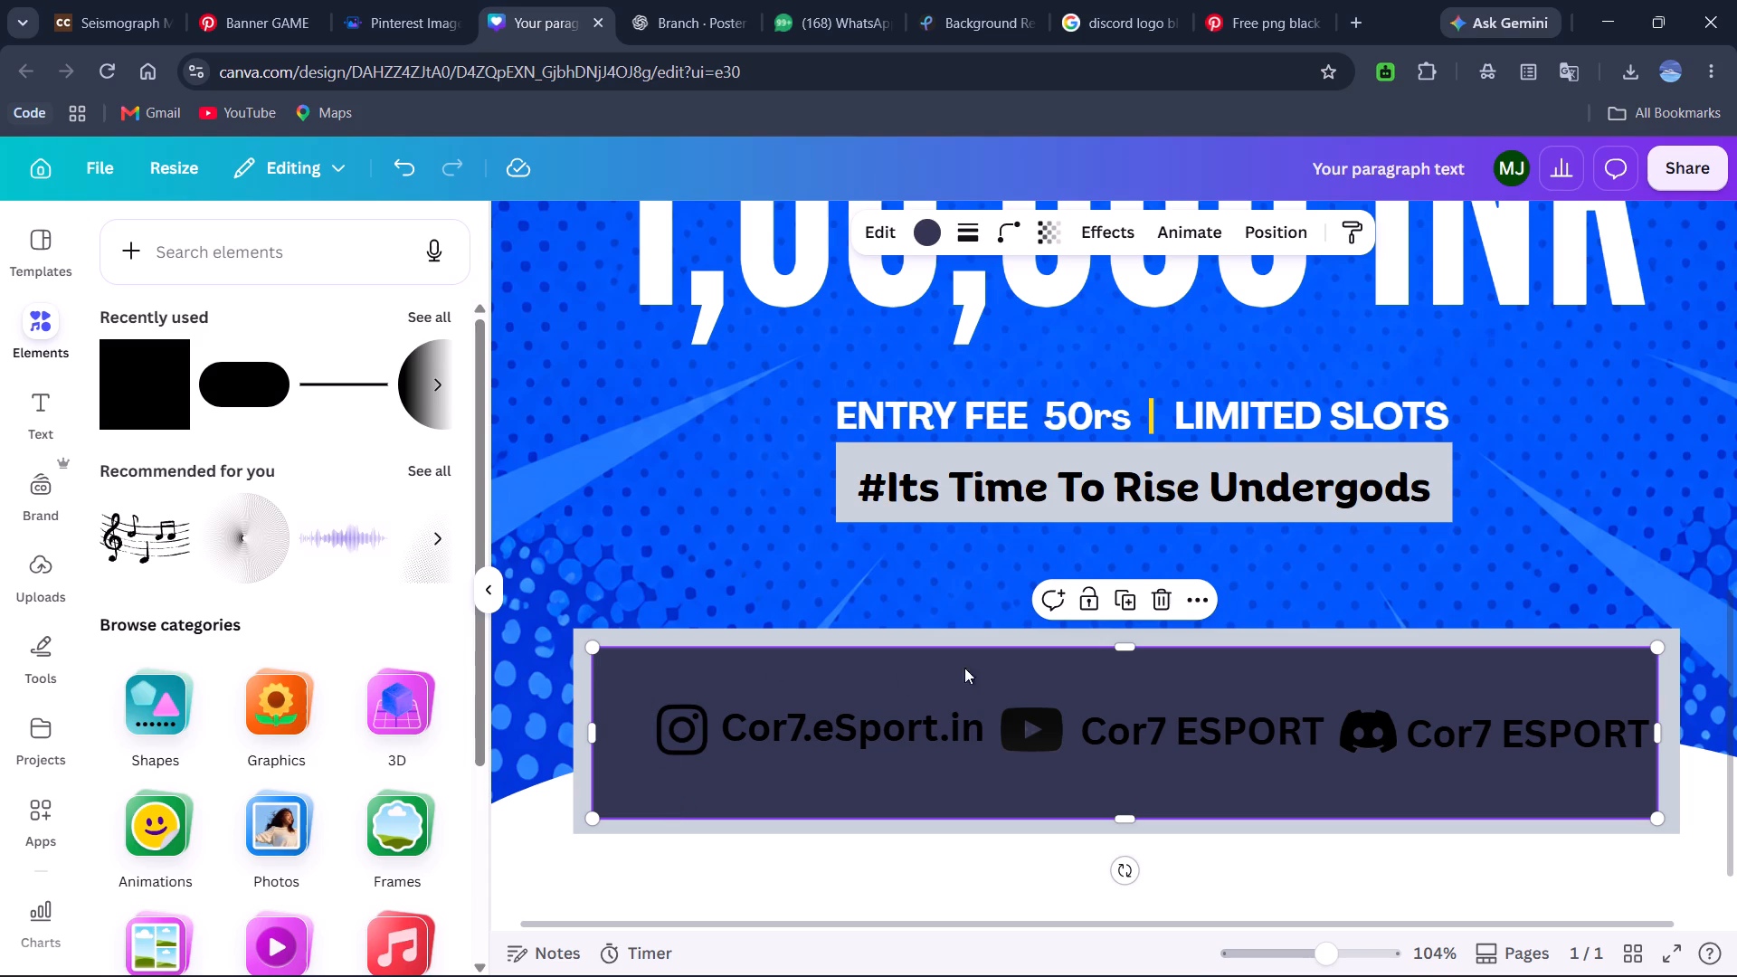
drag(1134, 640, 1136, 686)
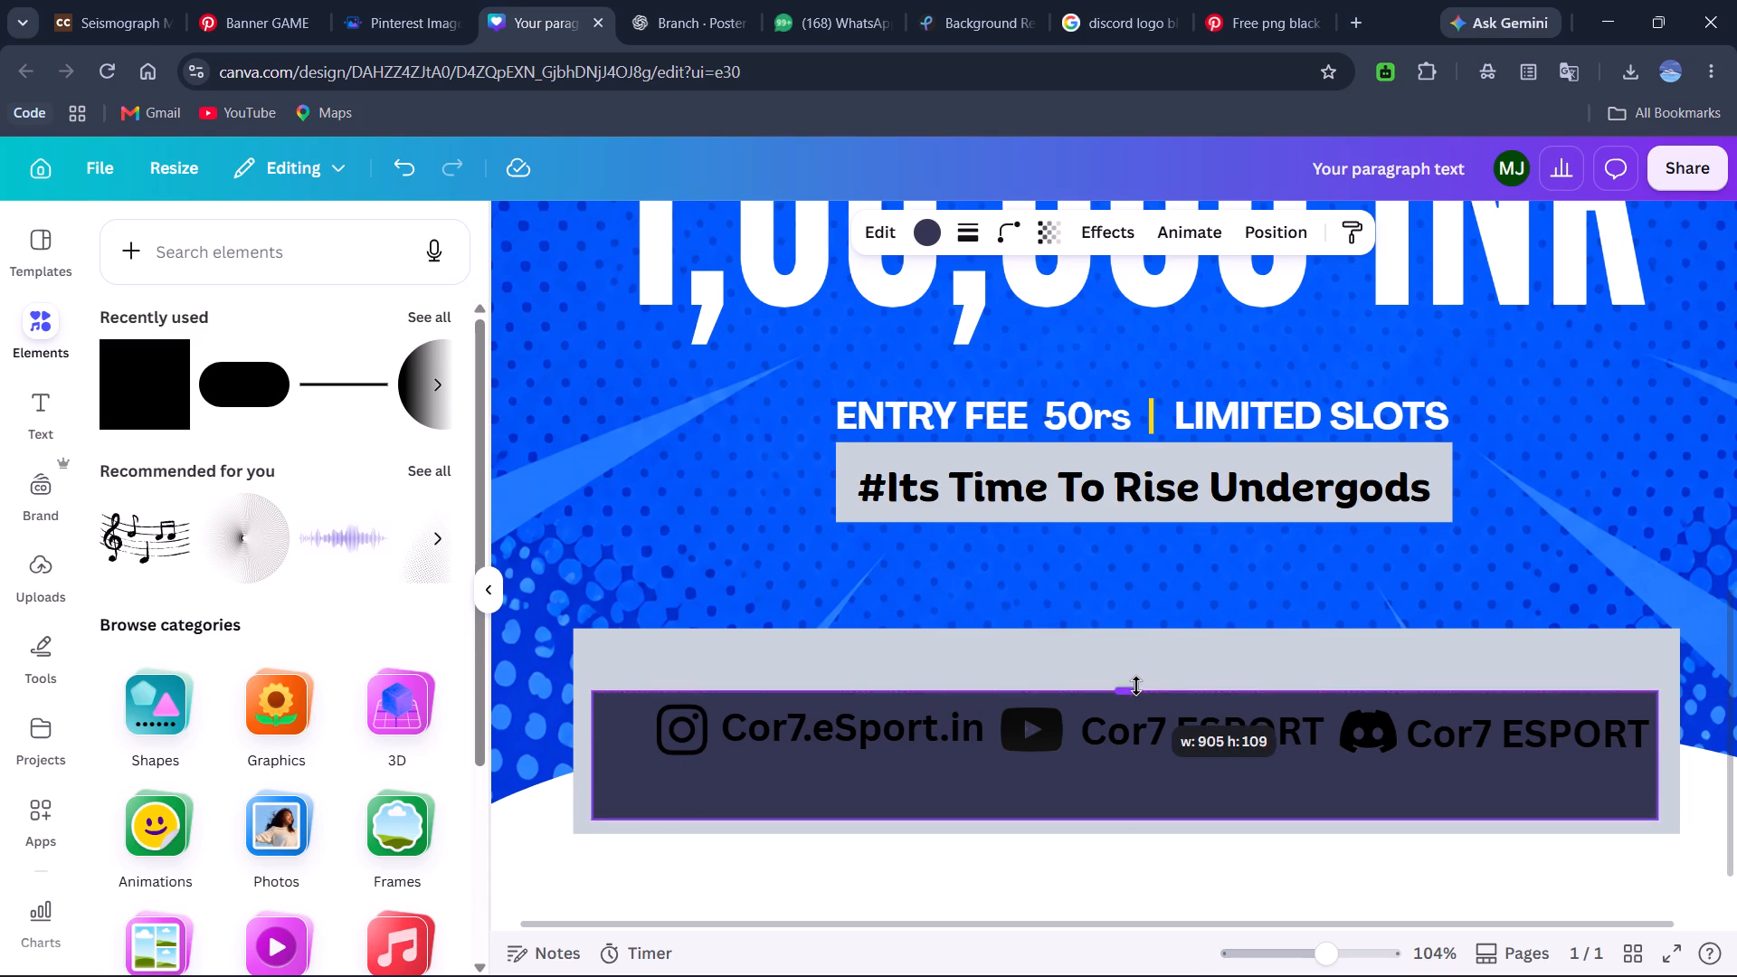
drag(1136, 686, 1136, 697)
Shrink the light grey outer rectangle from its top and left edges to about 934 by 121, forming a thin border around the dark rectangle.
click(984, 650)
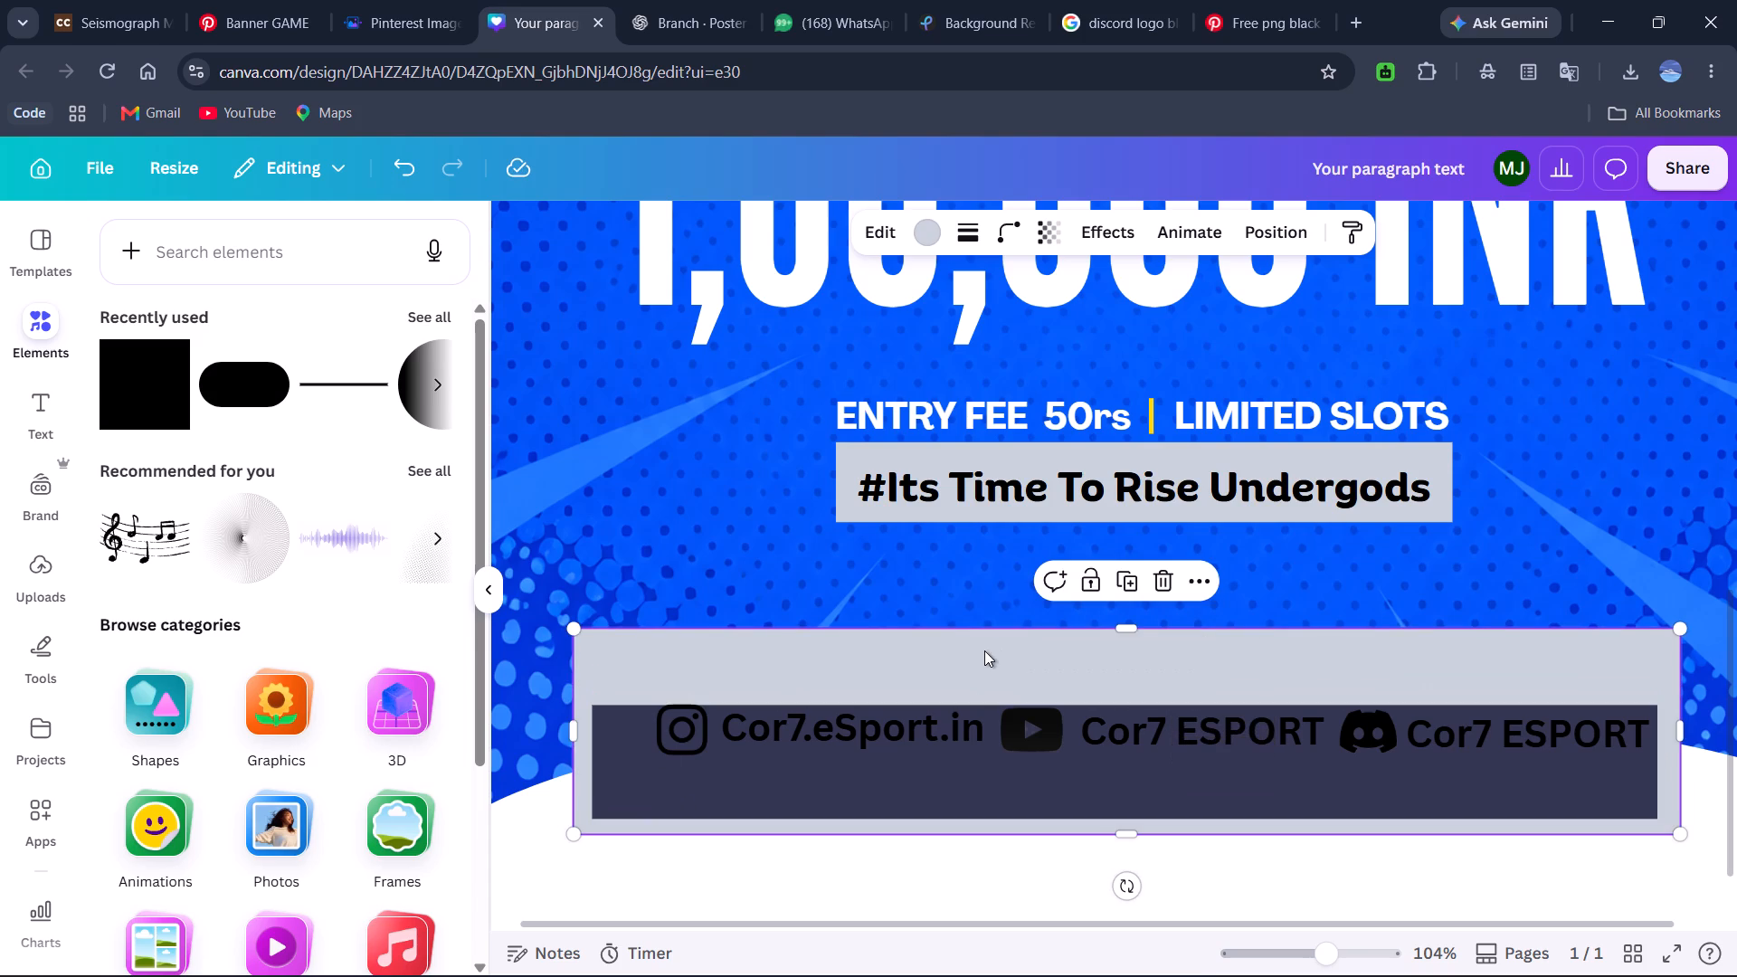
drag(1129, 627, 1131, 672)
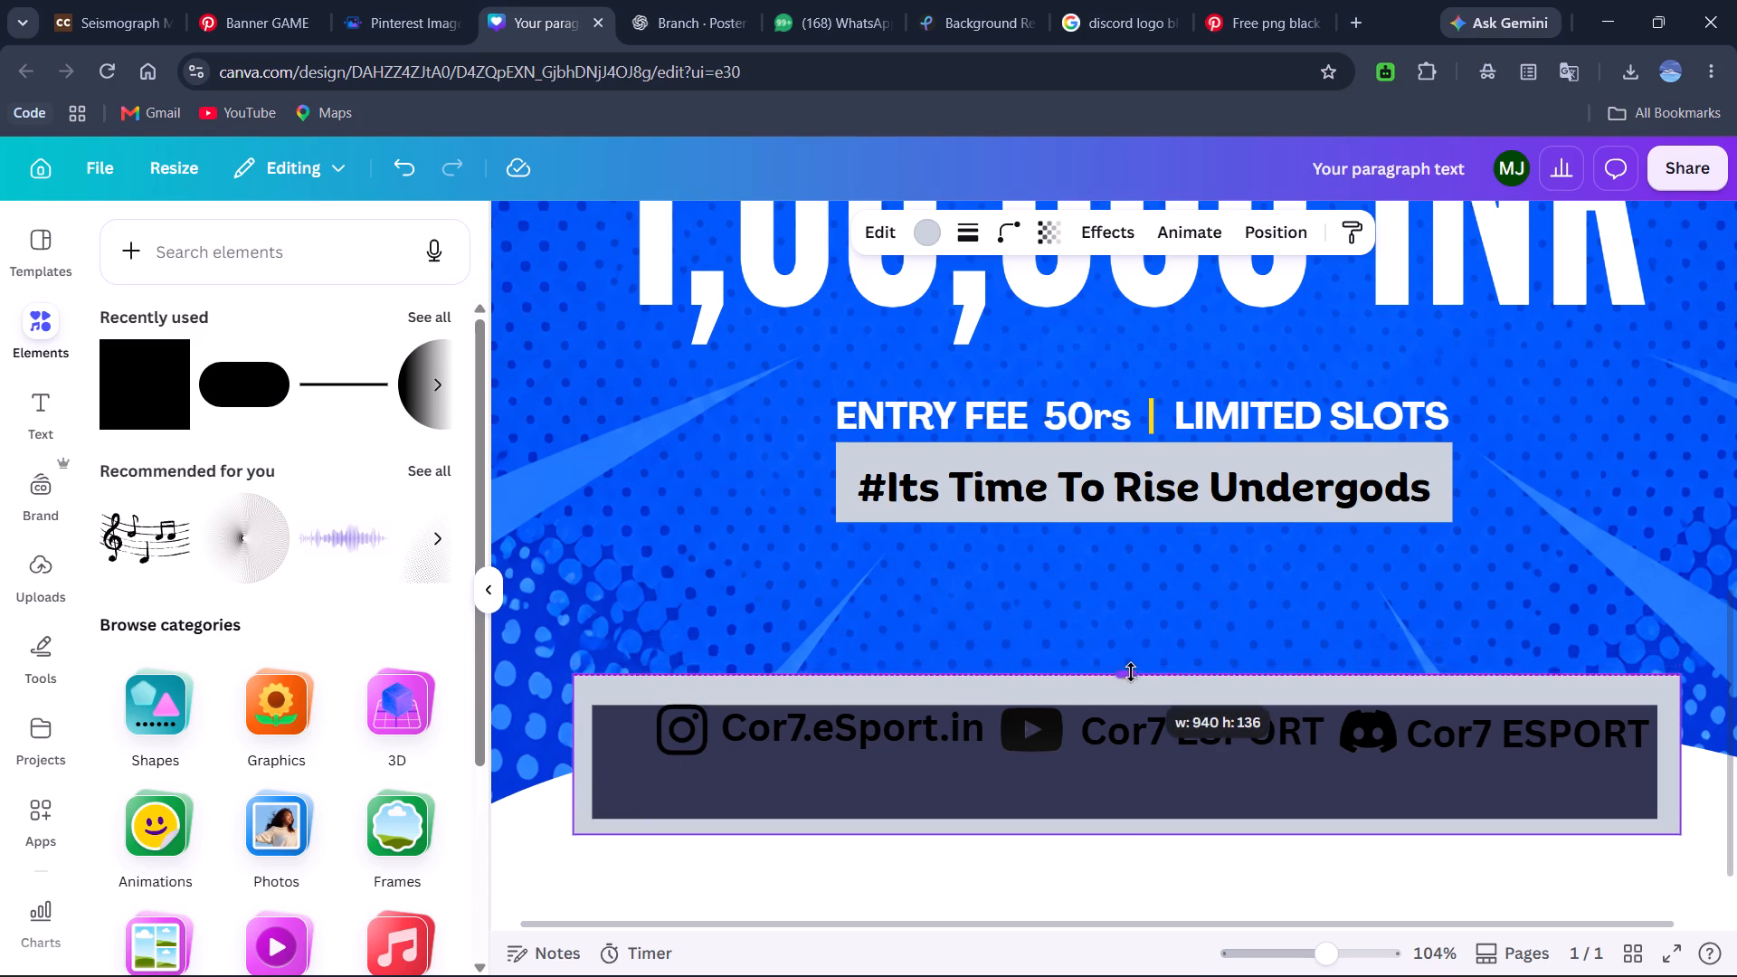
drag(1131, 672, 1132, 671)
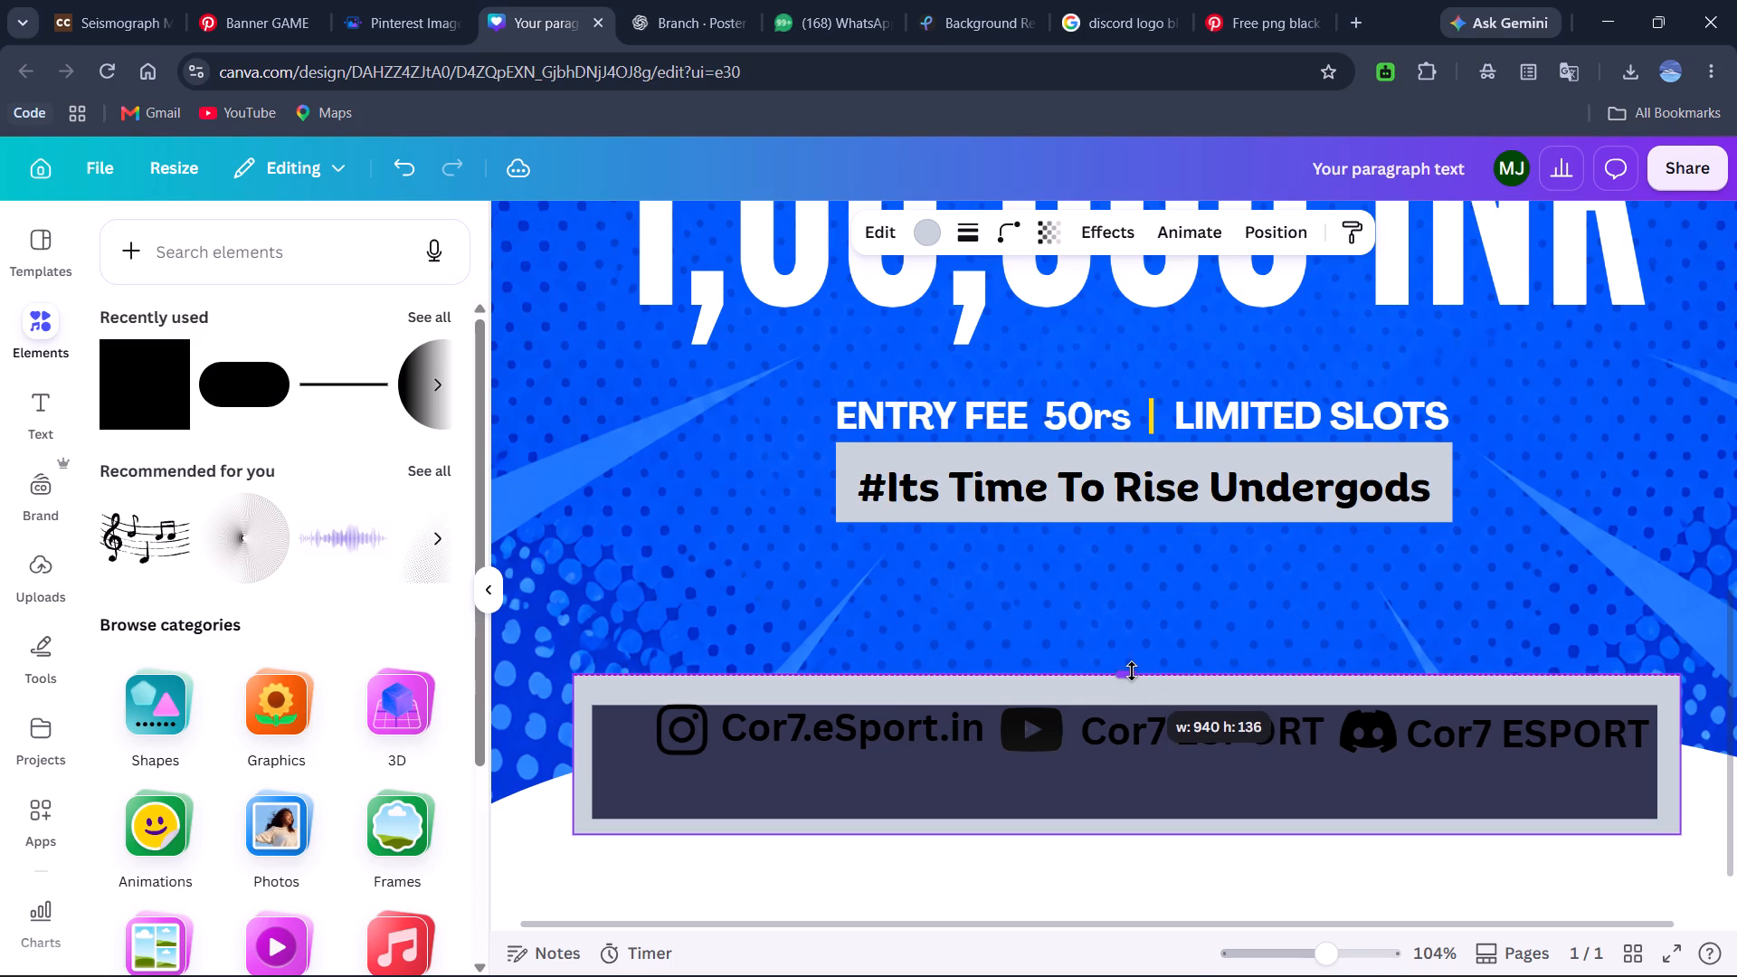
drag(1132, 671, 1134, 684)
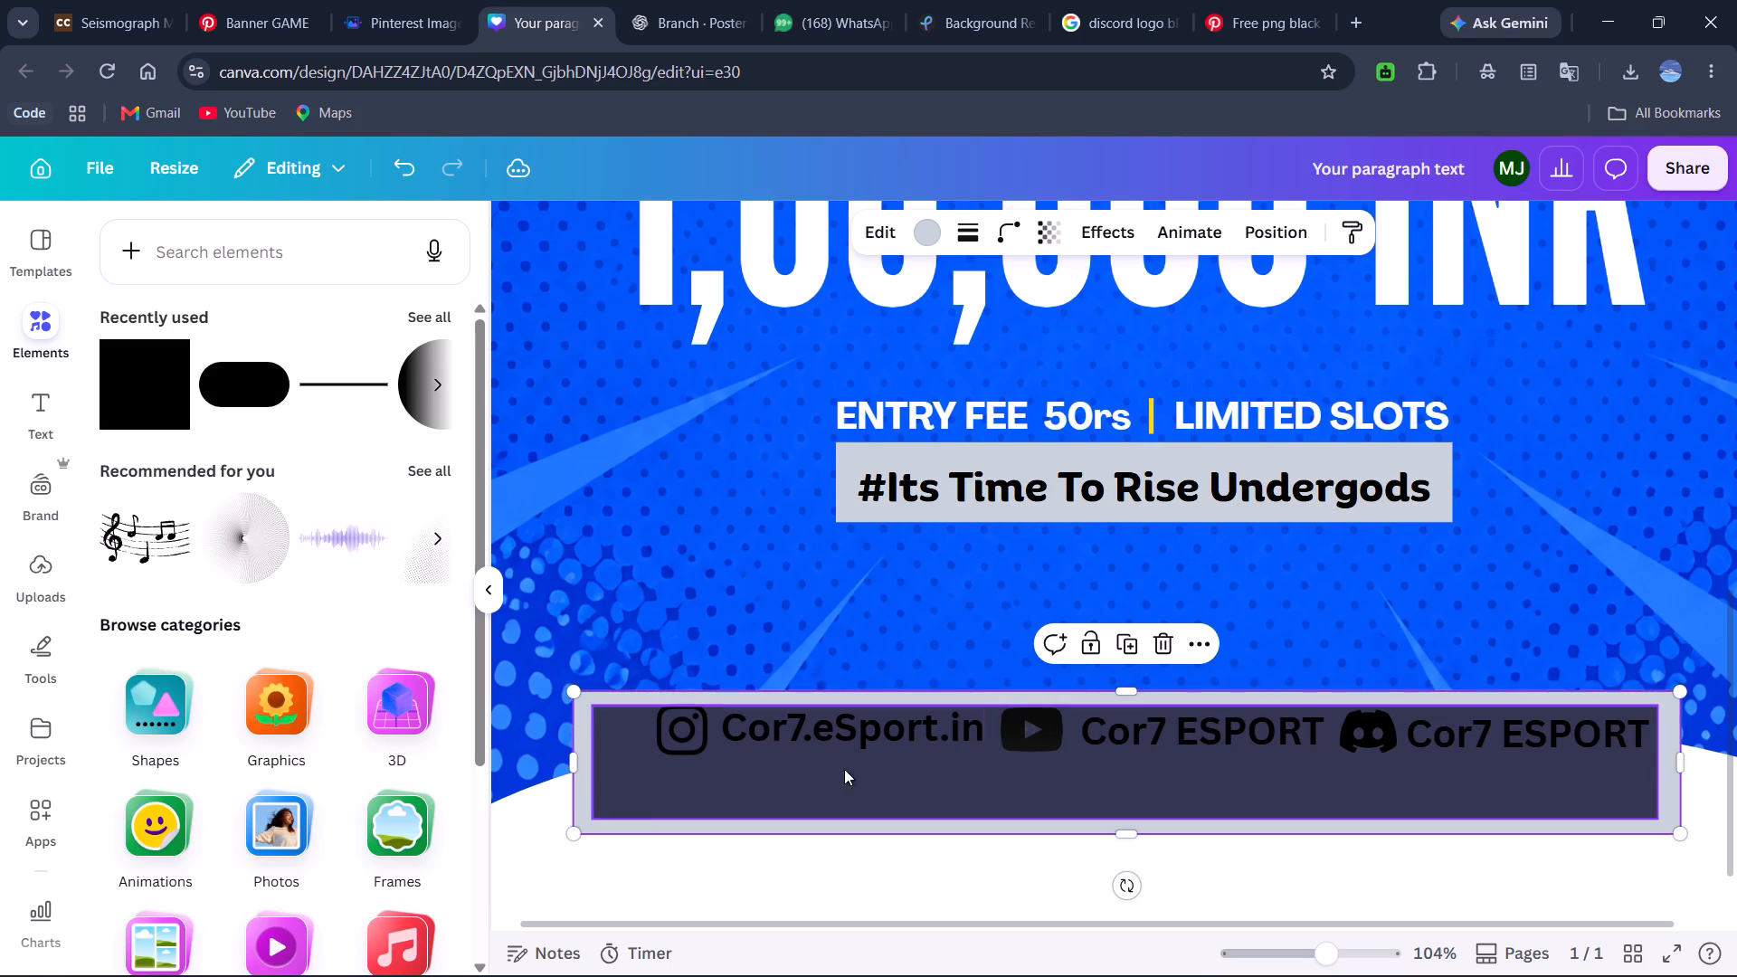
click(574, 775)
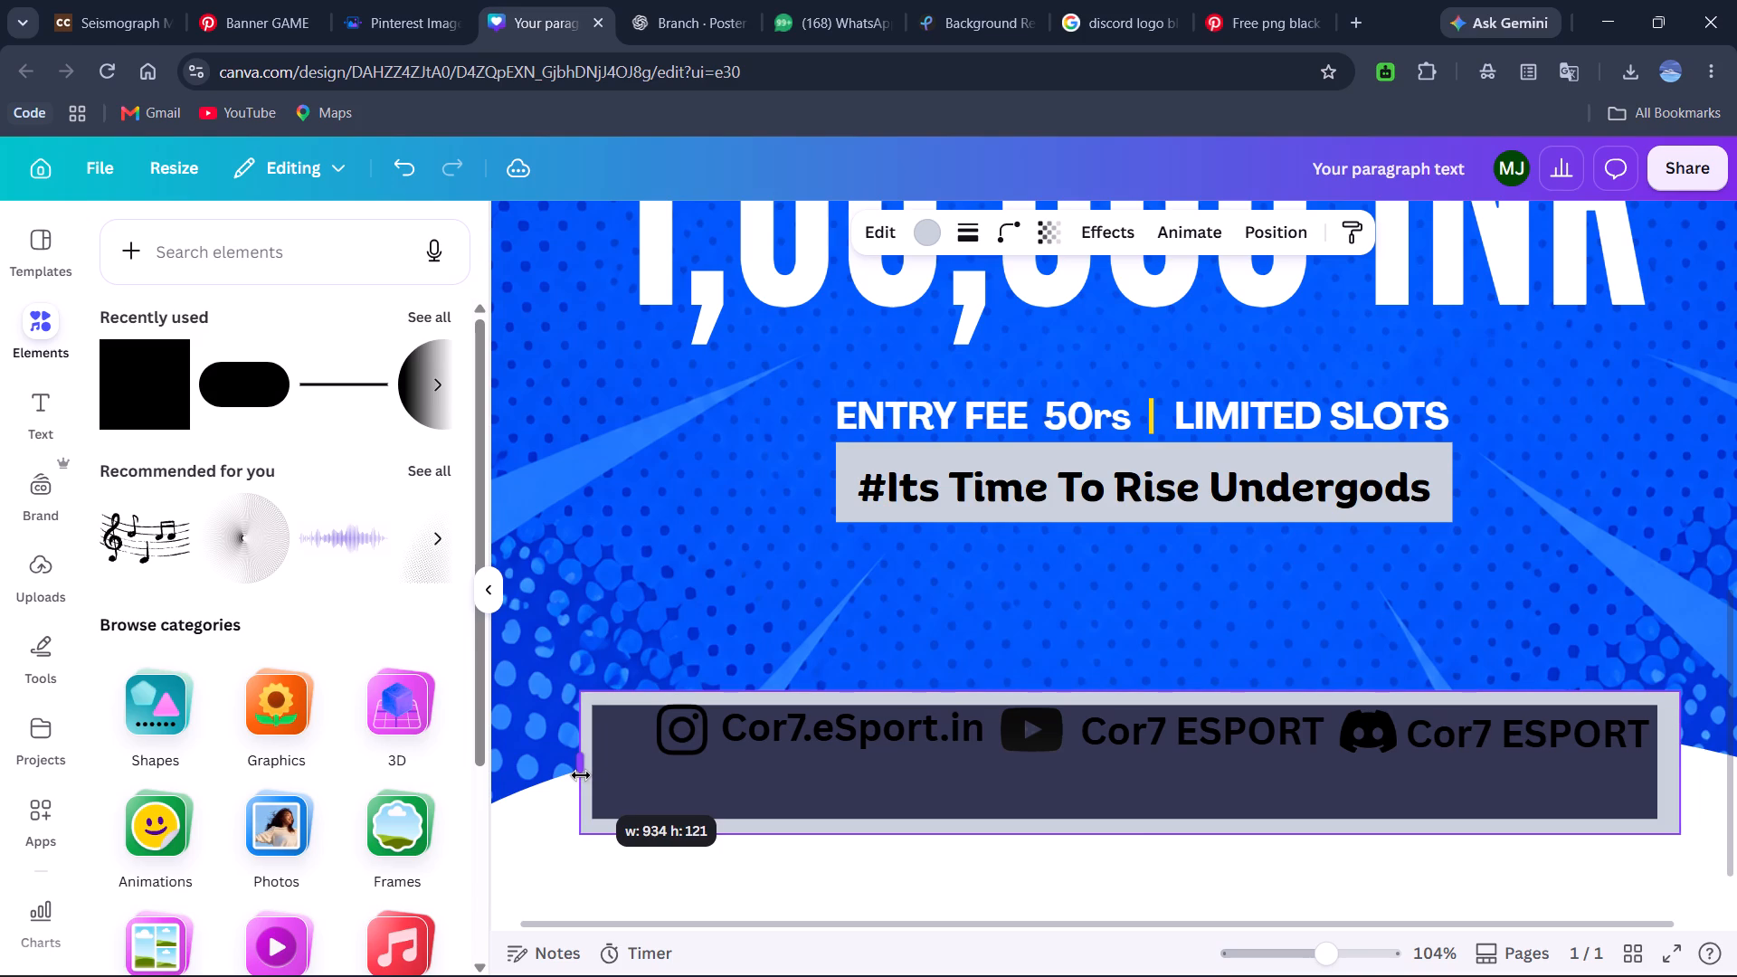
Fine-tune the width of the grey border rectangle at its two side edges around the dark inner rectangle.
click(581, 775)
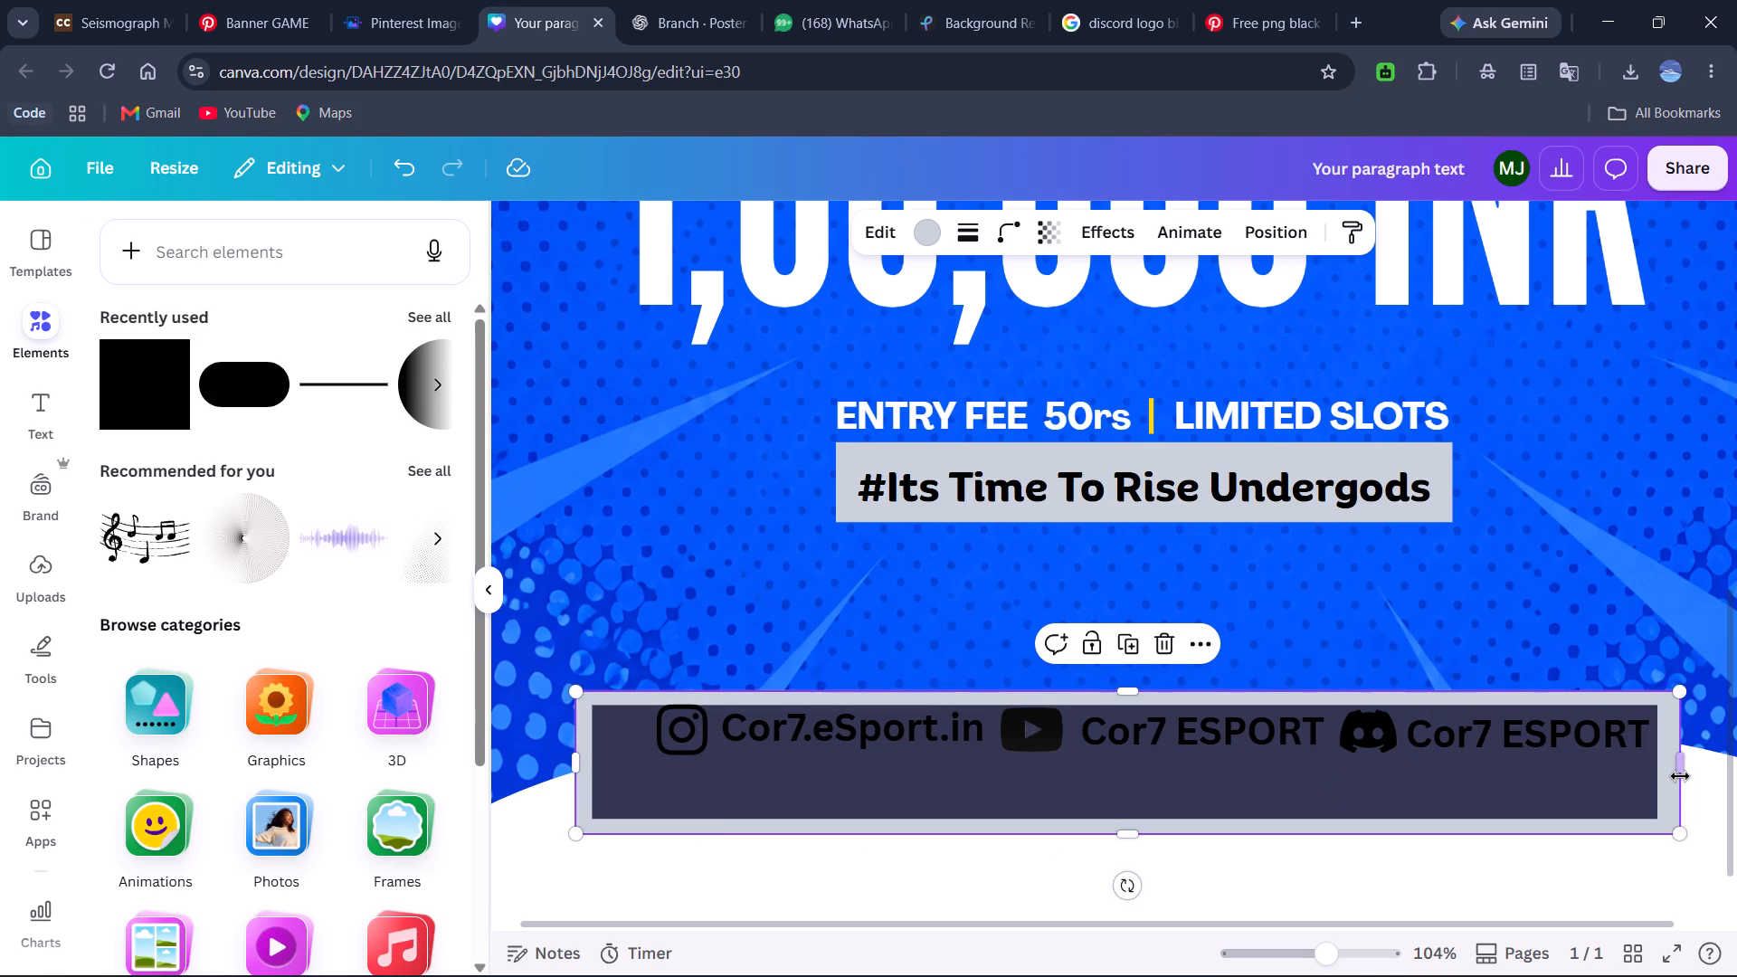
drag(1680, 776, 1675, 777)
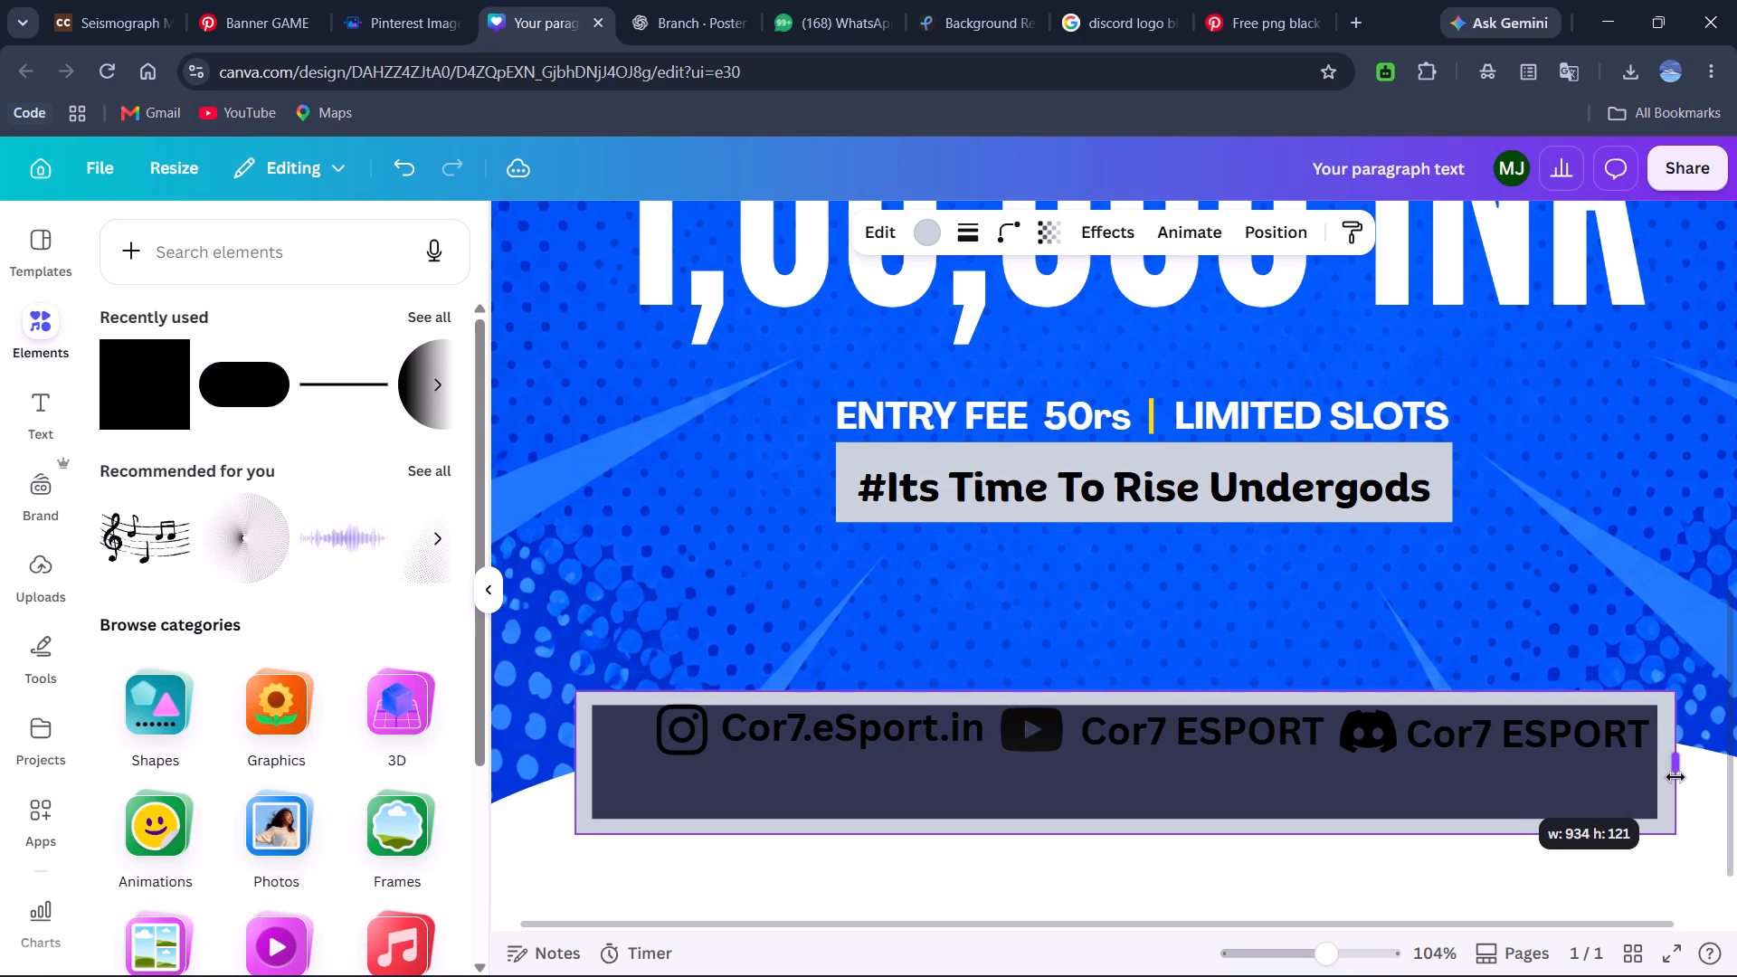
Resize the grey border rectangle around the dark bar to about 931 wide and 120 high.
drag(1675, 777, 1670, 780)
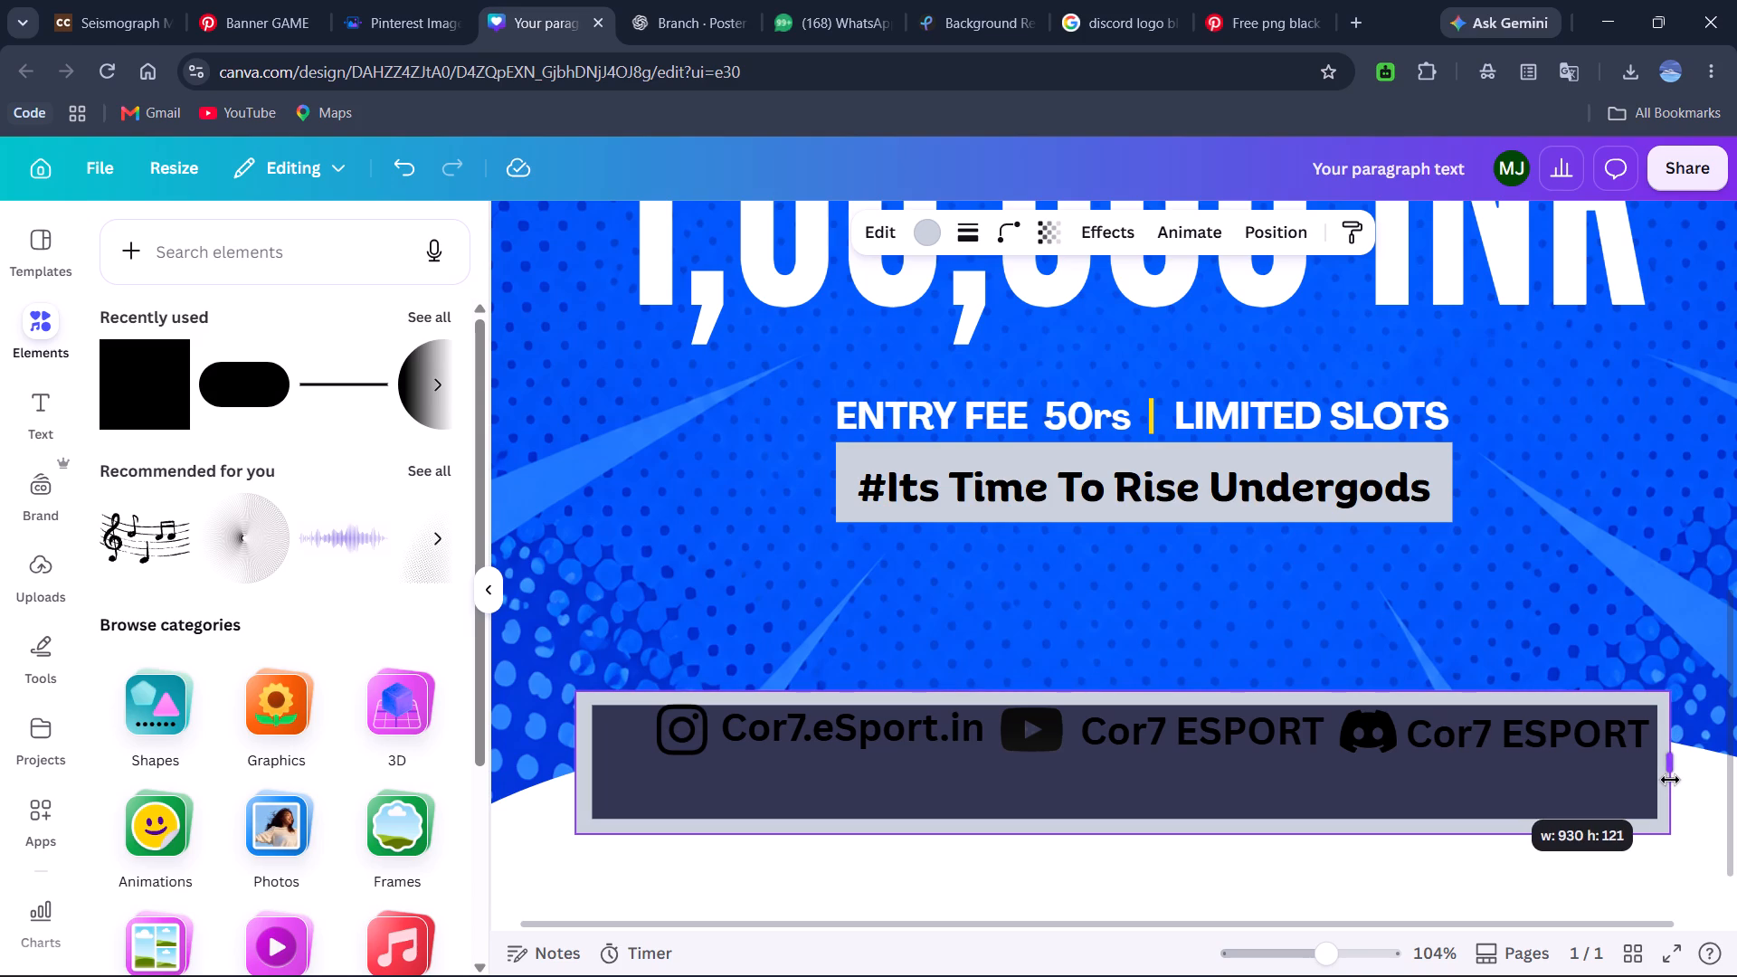
drag(1670, 780, 1672, 781)
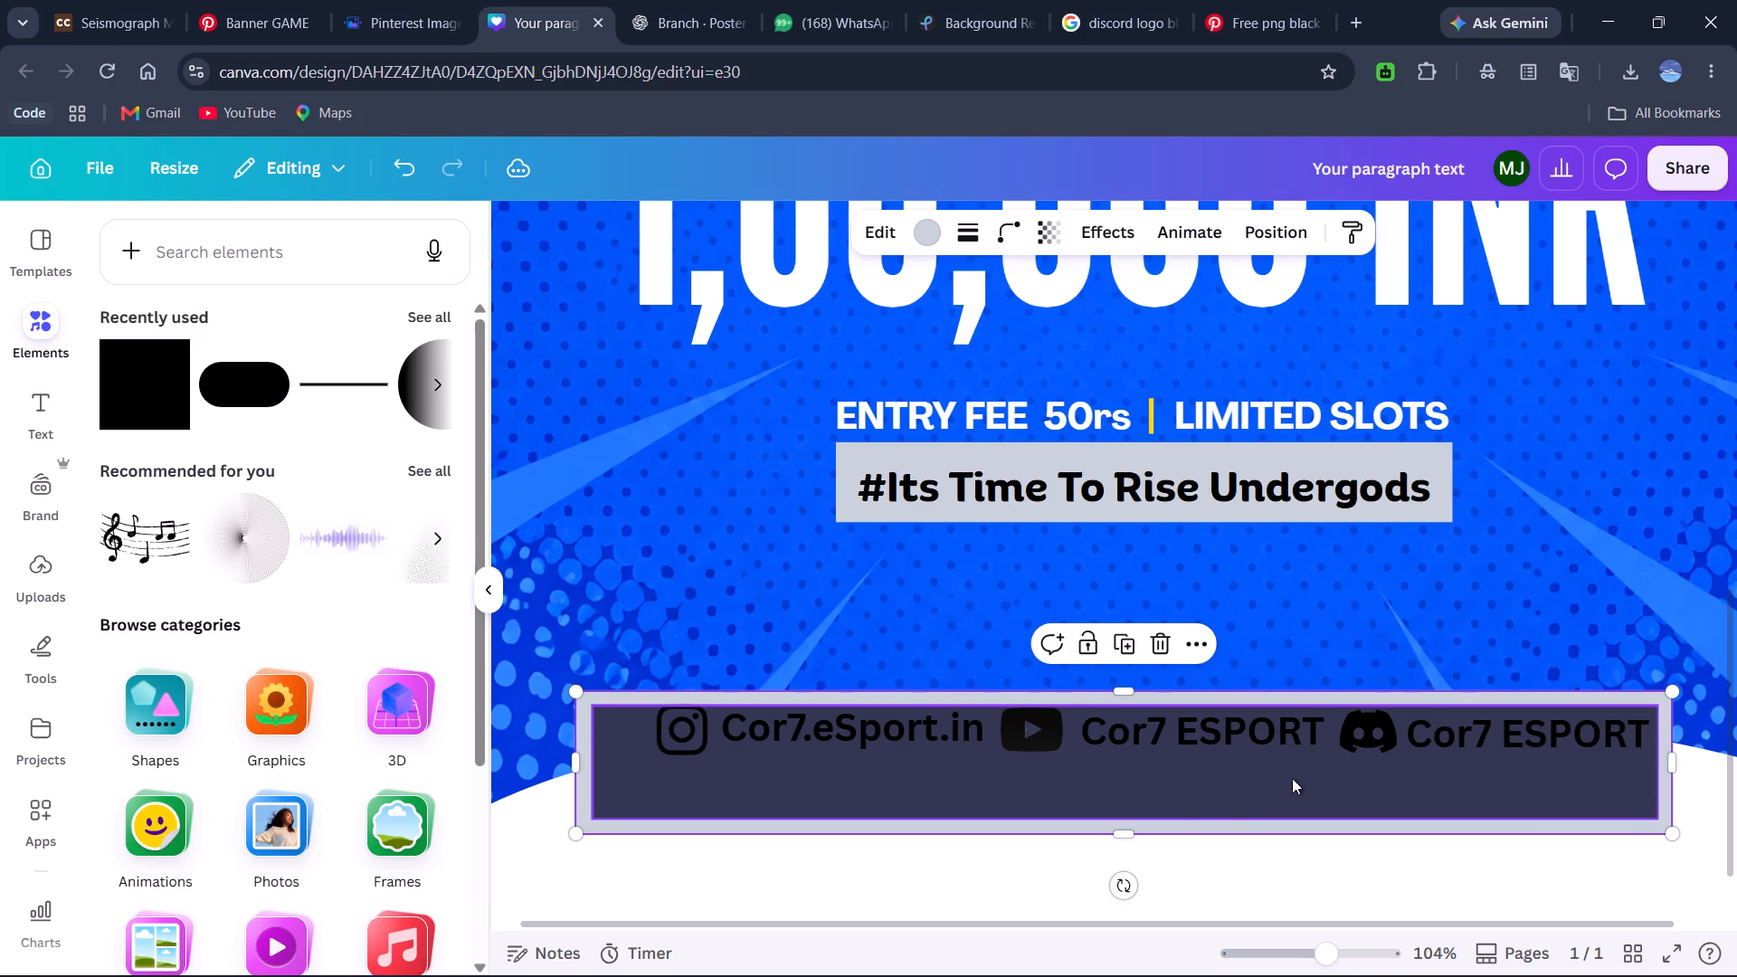
click(1123, 840)
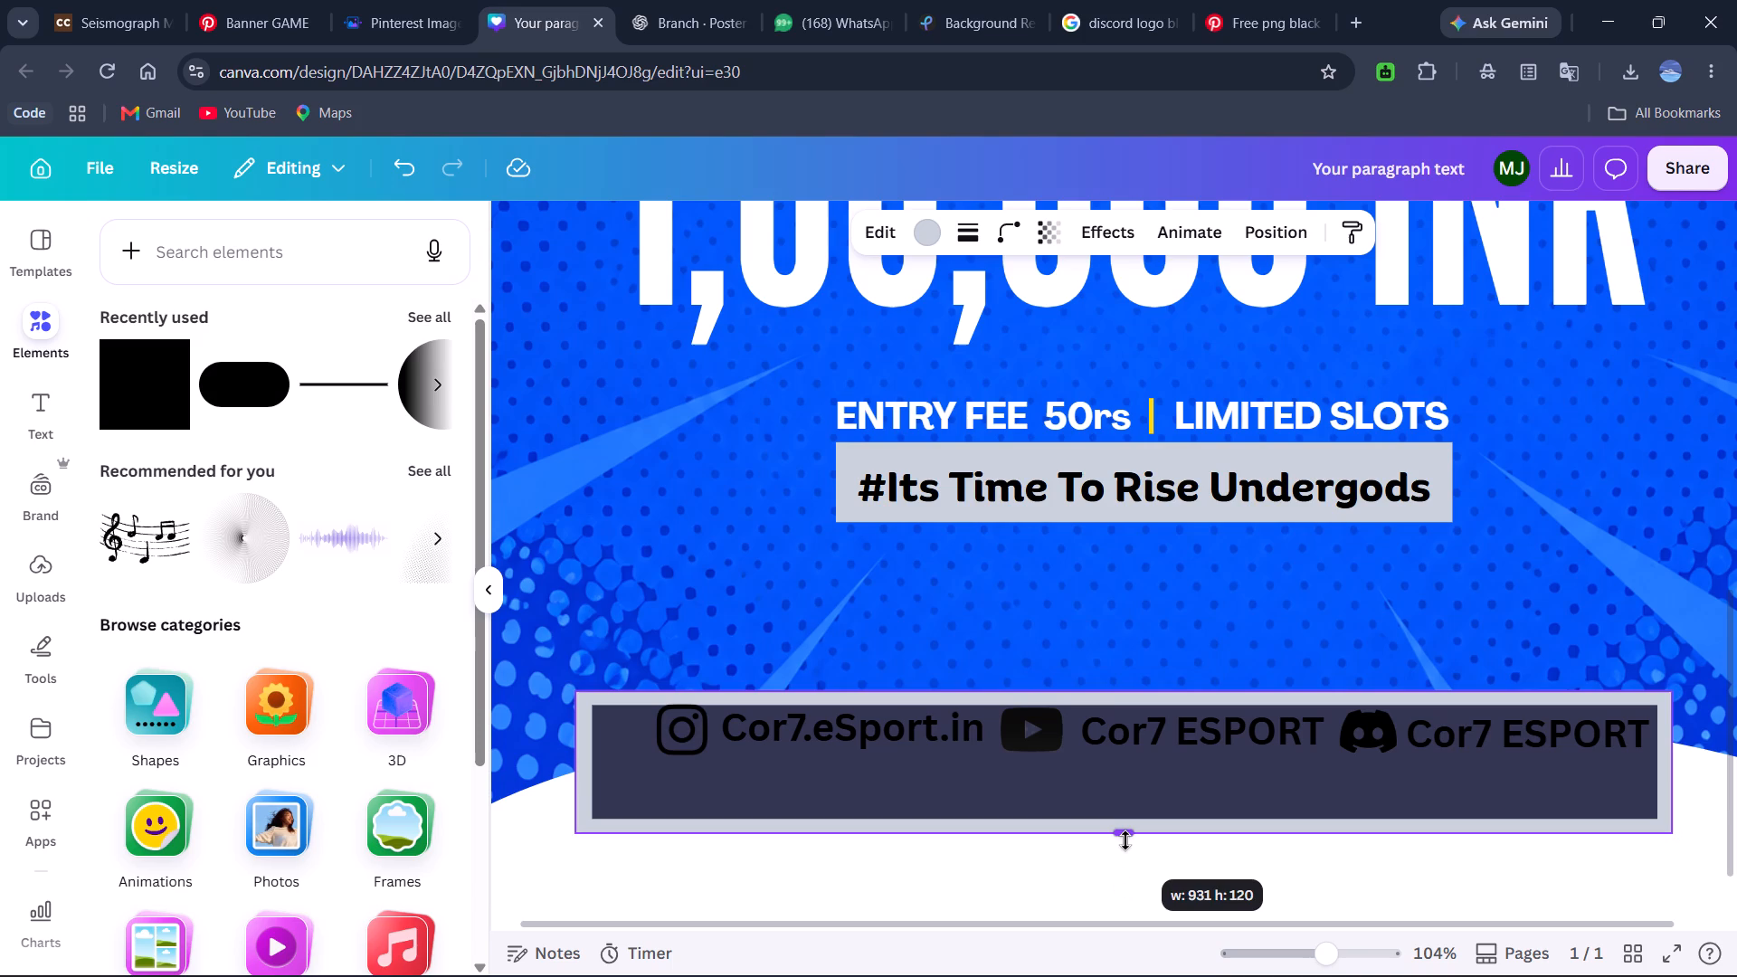
Move the "Cor7.eSport.in" handle text down into the lower half of the dark inner rectangle.
click(870, 732)
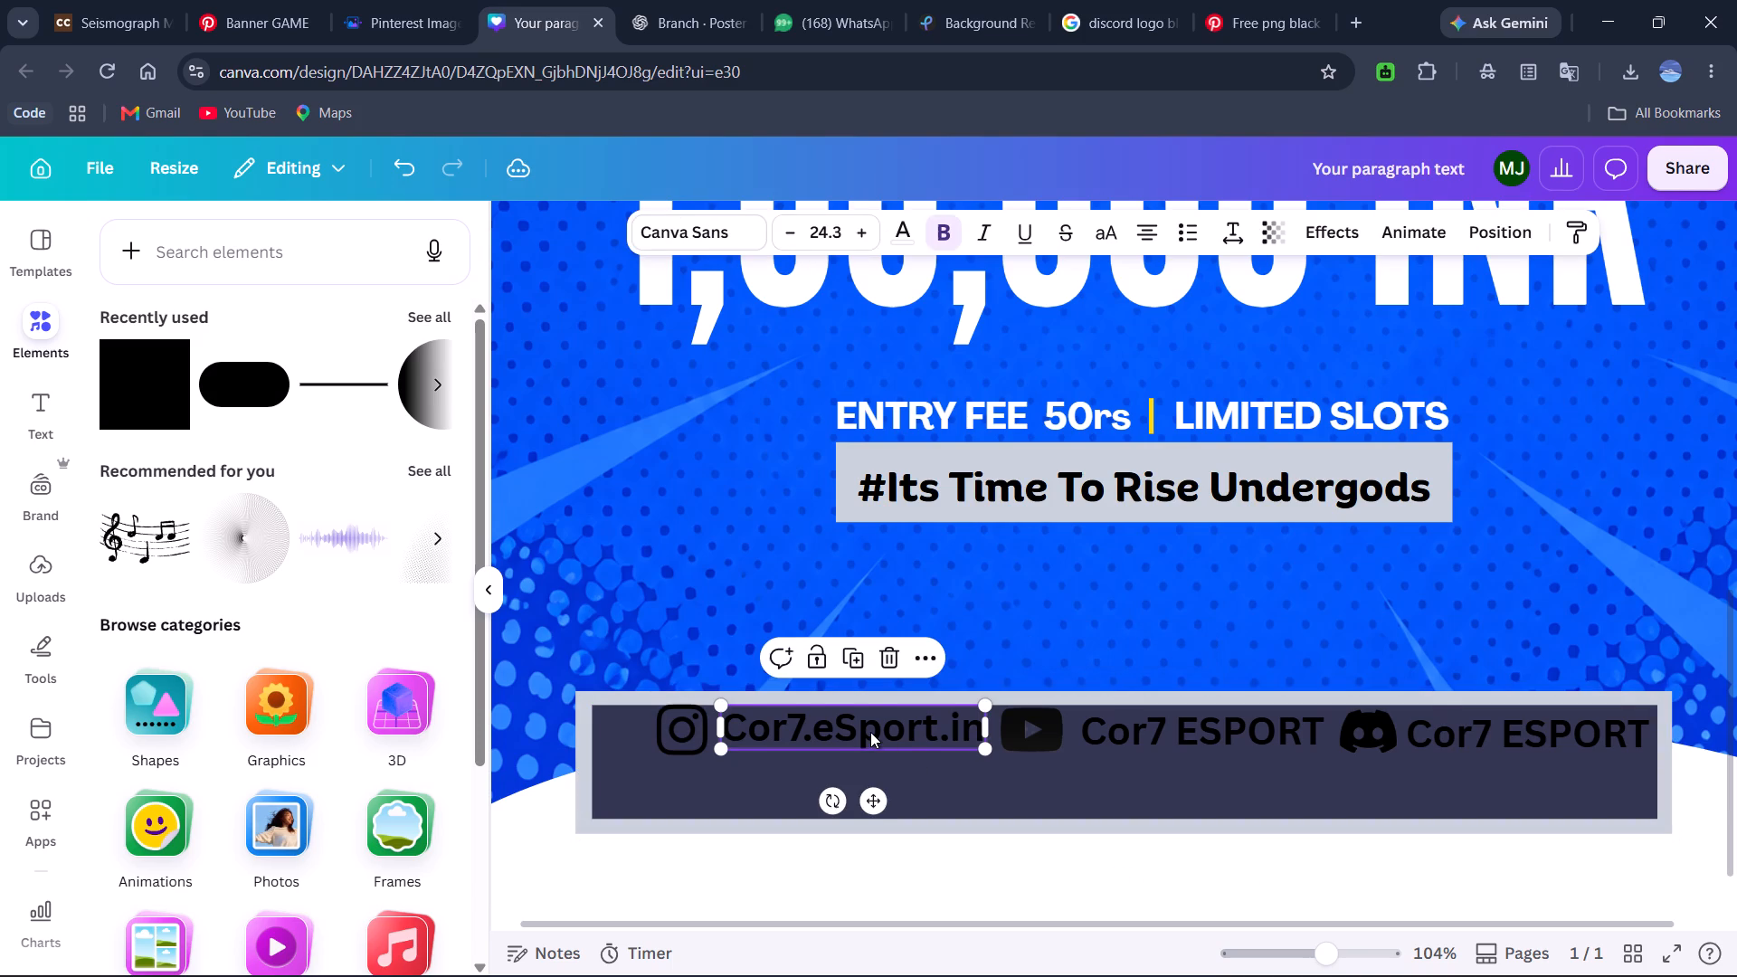
key(Down)
key(Down)
key(Down)
key(Down)
key(Down)
key(Down)
key(Down)
key(Down)
key(Down)
key(Down)
key(Down)
key(Down)
key(Down)
key(Down)
key(Down)
key(Down)
key(Down)
key(Down)
key(Down)
key(Down)
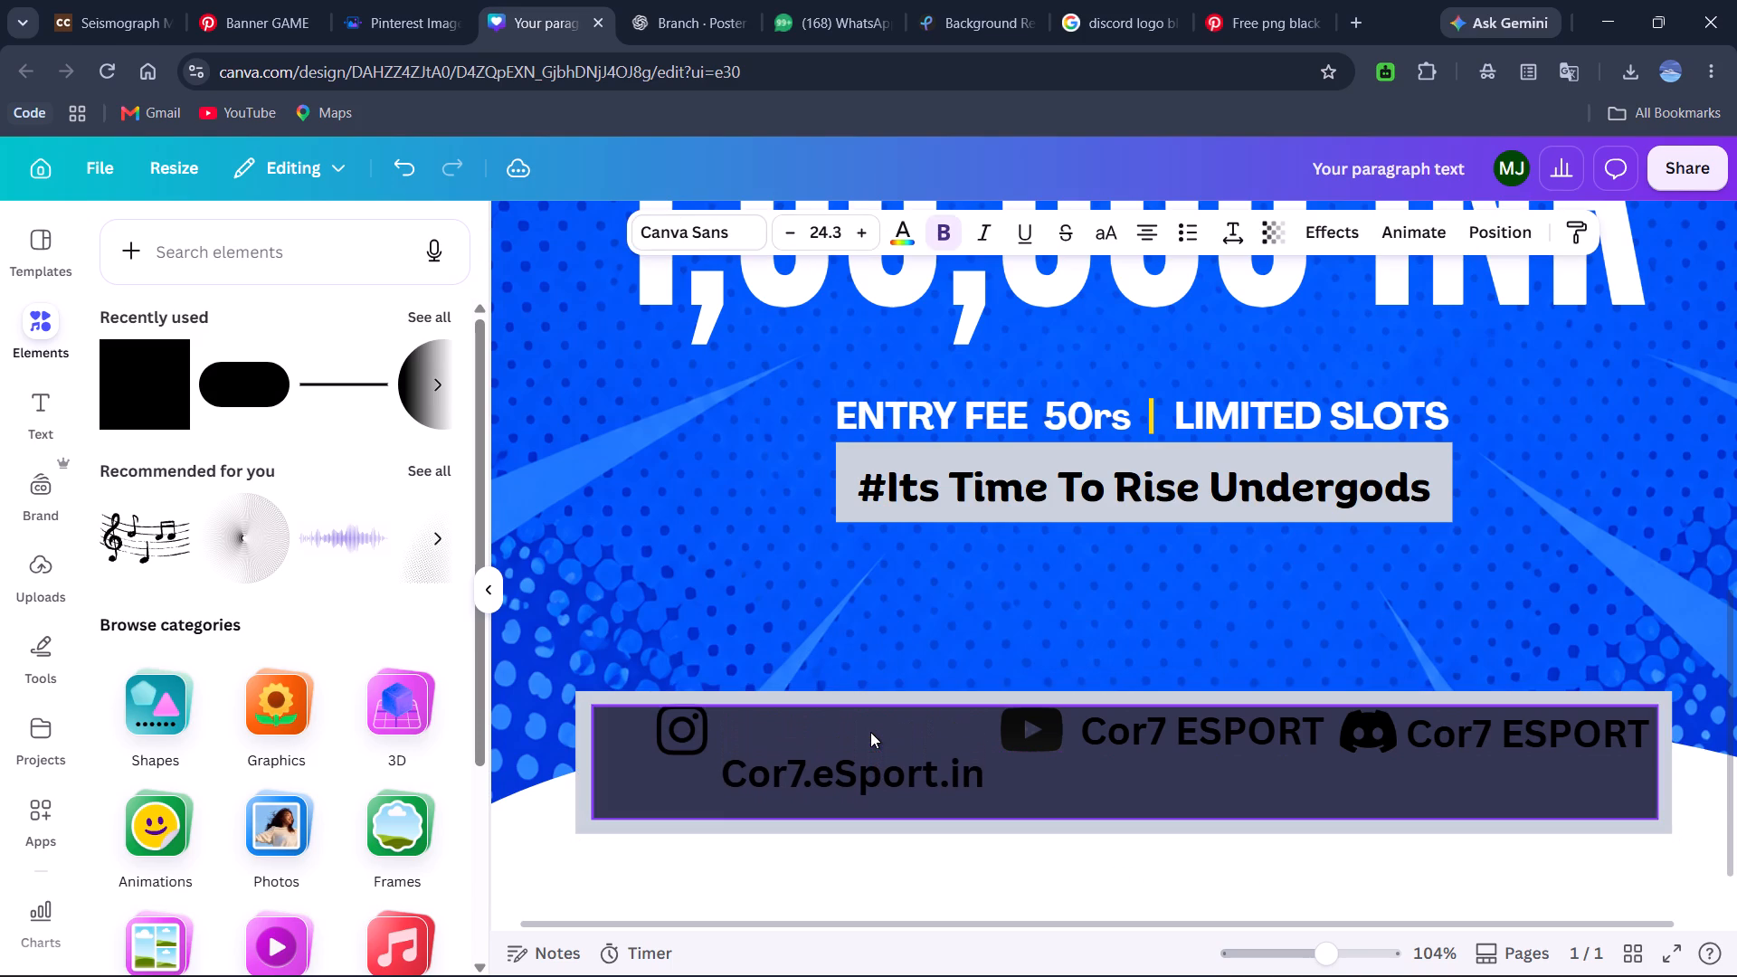
key(Up)
key(Up)
key(Up)
key(Up)
key(Up)
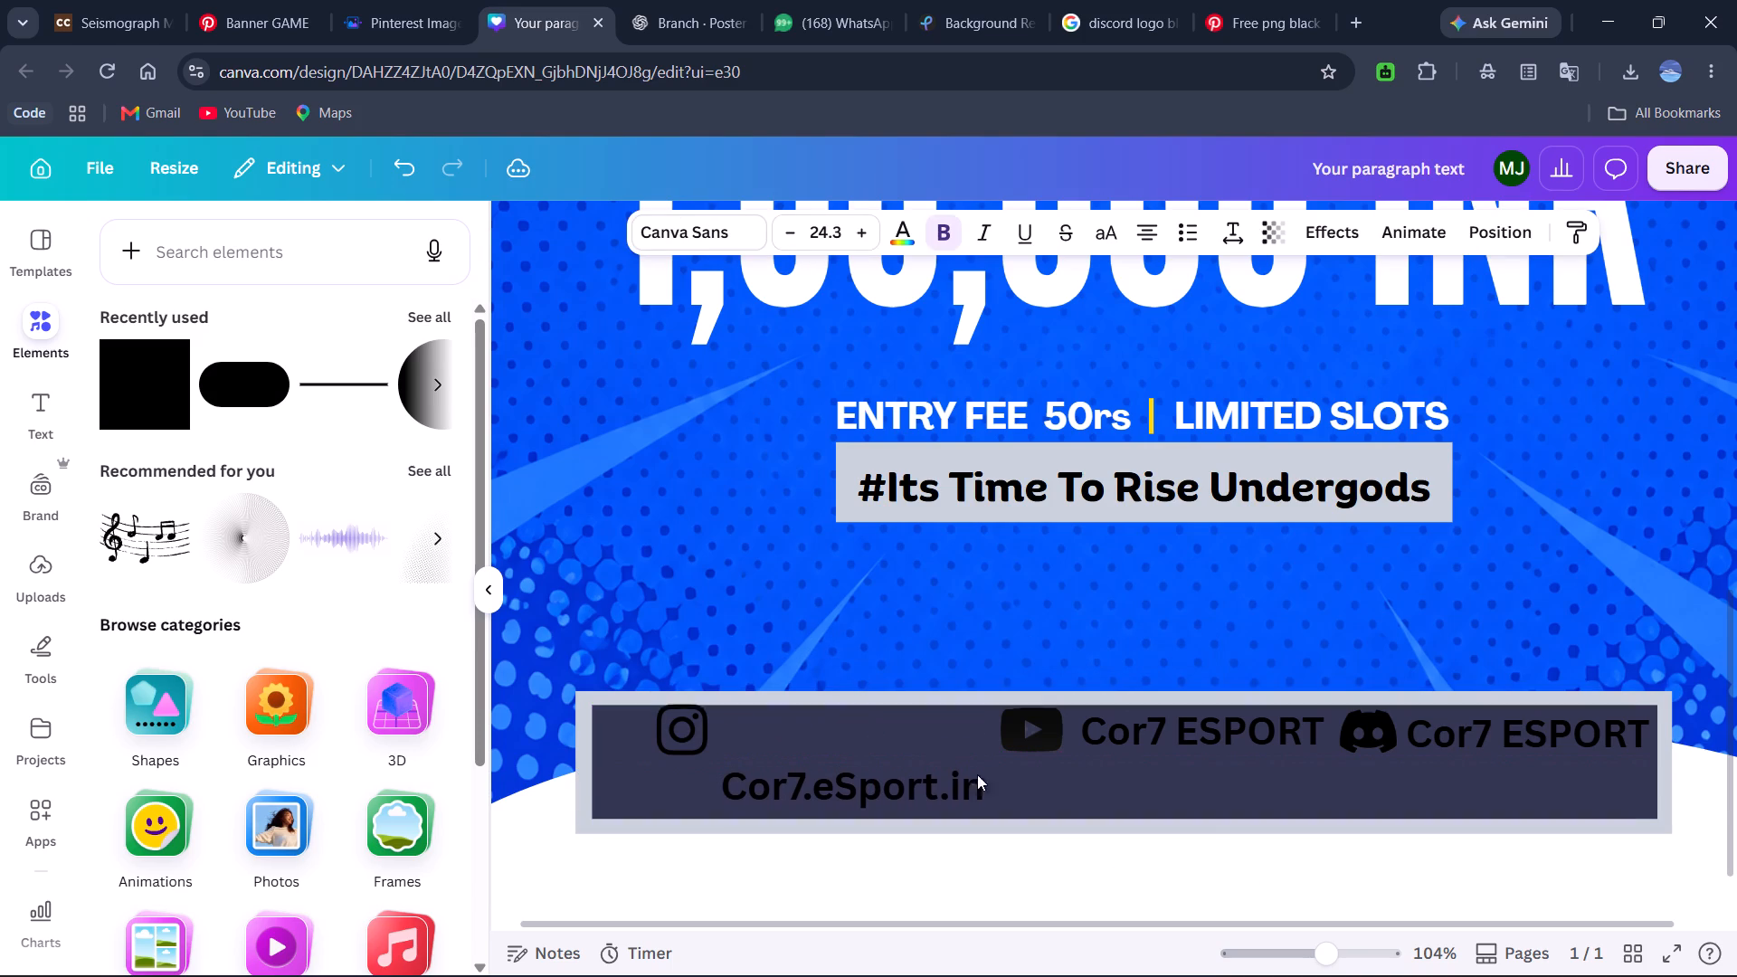
Move the YouTube handle text "Cor7 ESPORT" straight down to line up with the lowered "Cor7.eSport.in" text.
click(1151, 734)
key(Down)
key(Down)
key(Down)
key(Down)
key(Down)
key(Down)
key(Down)
key(Down)
key(Down)
key(Down)
key(Down)
key(Down)
key(Down)
key(Down)
key(Down)
key(Down)
key(Down)
key(Down)
key(Down)
key(Down)
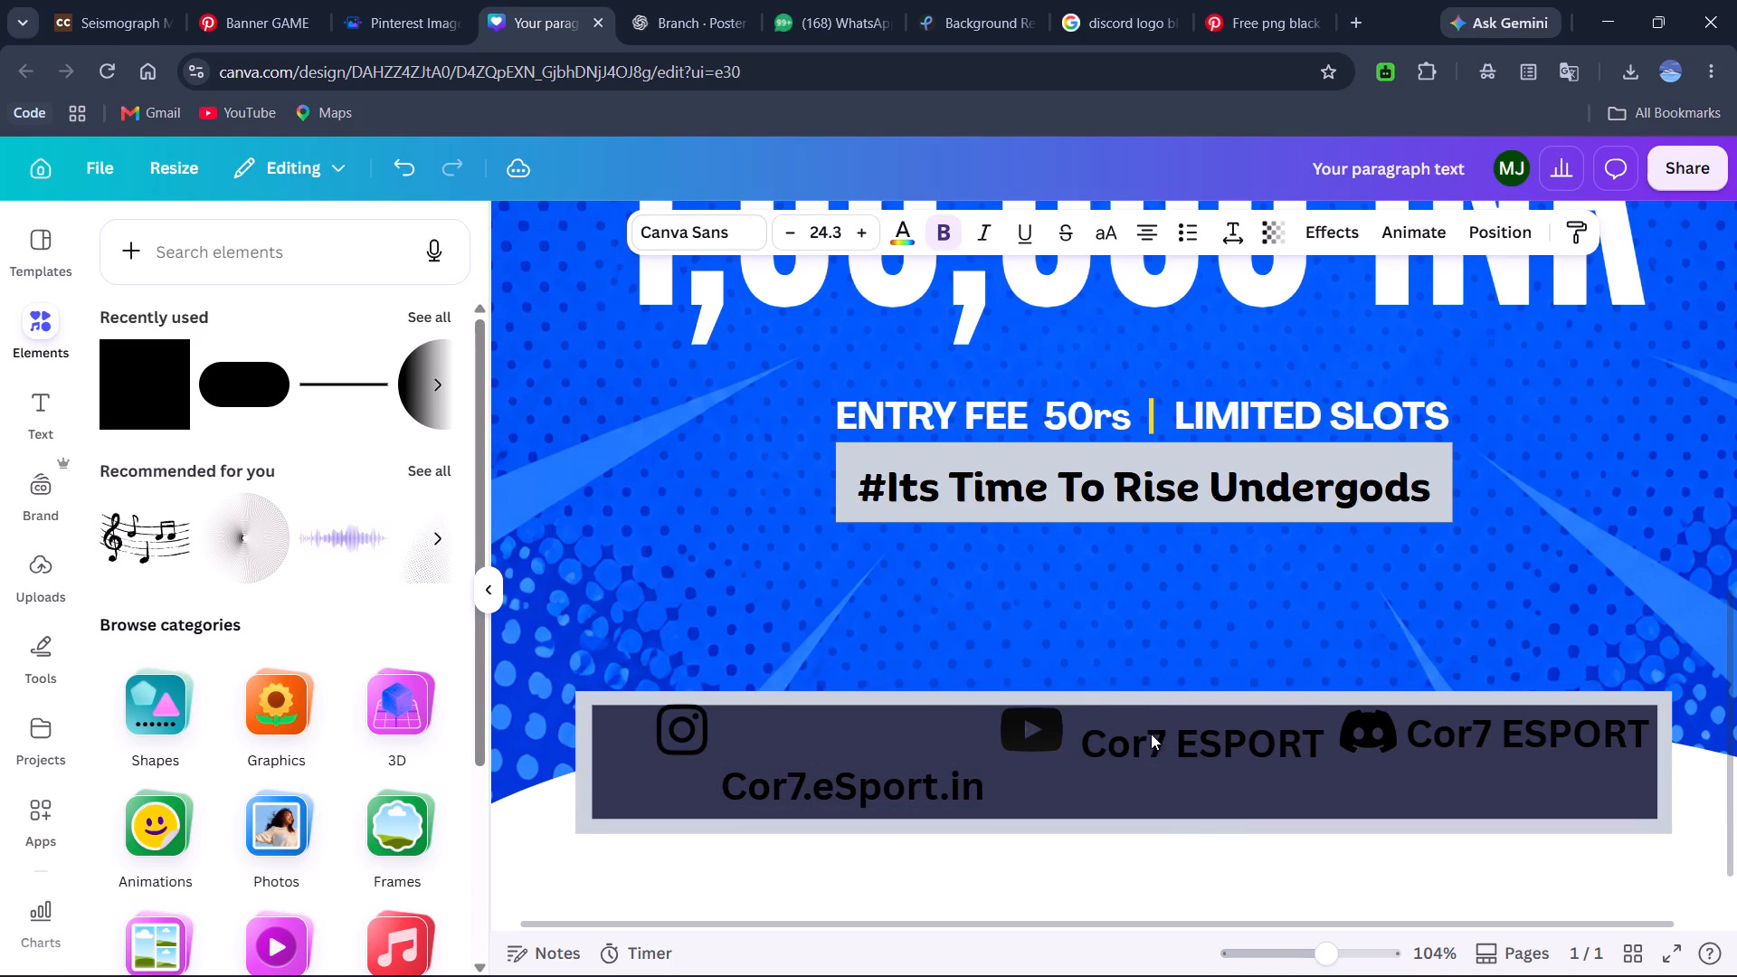
key(Up)
key(Up)
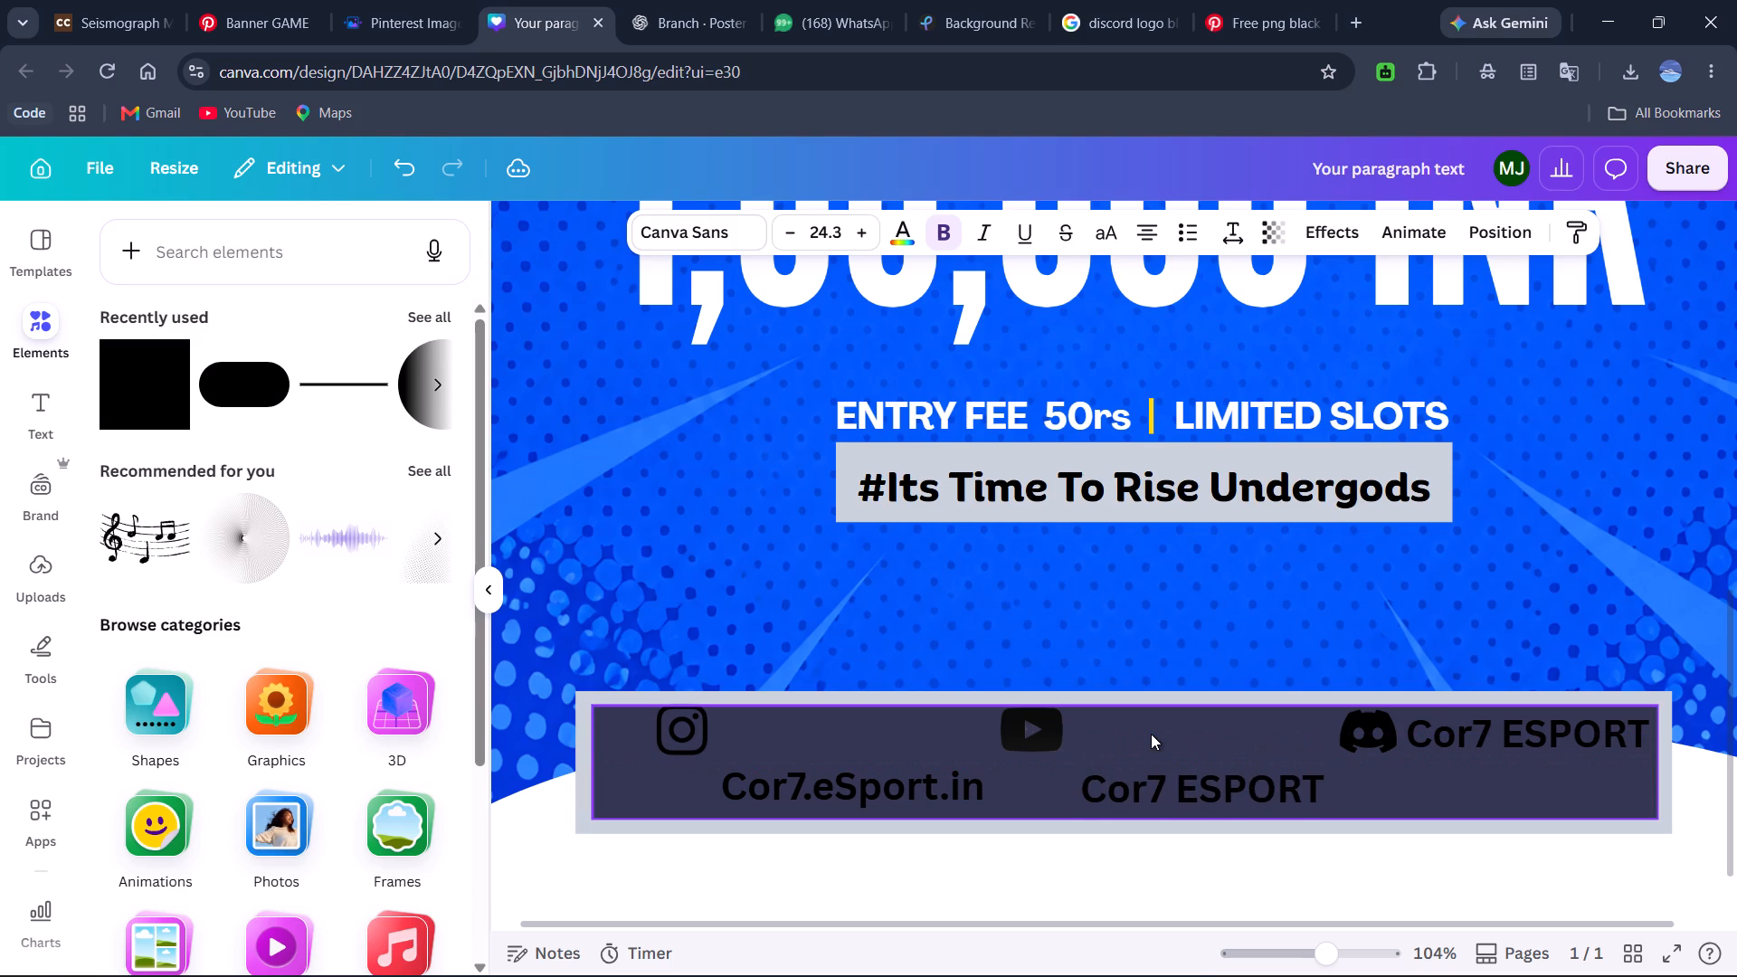
click(1519, 724)
key(Down)
key(Down)
key(Down)
key(Down)
key(Down)
key(Down)
key(Down)
key(Down)
key(Down)
key(Down)
key(Down)
key(Down)
key(Down)
key(Down)
key(Down)
key(Down)
key(Down)
key(Down)
key(Down)
key(Down)
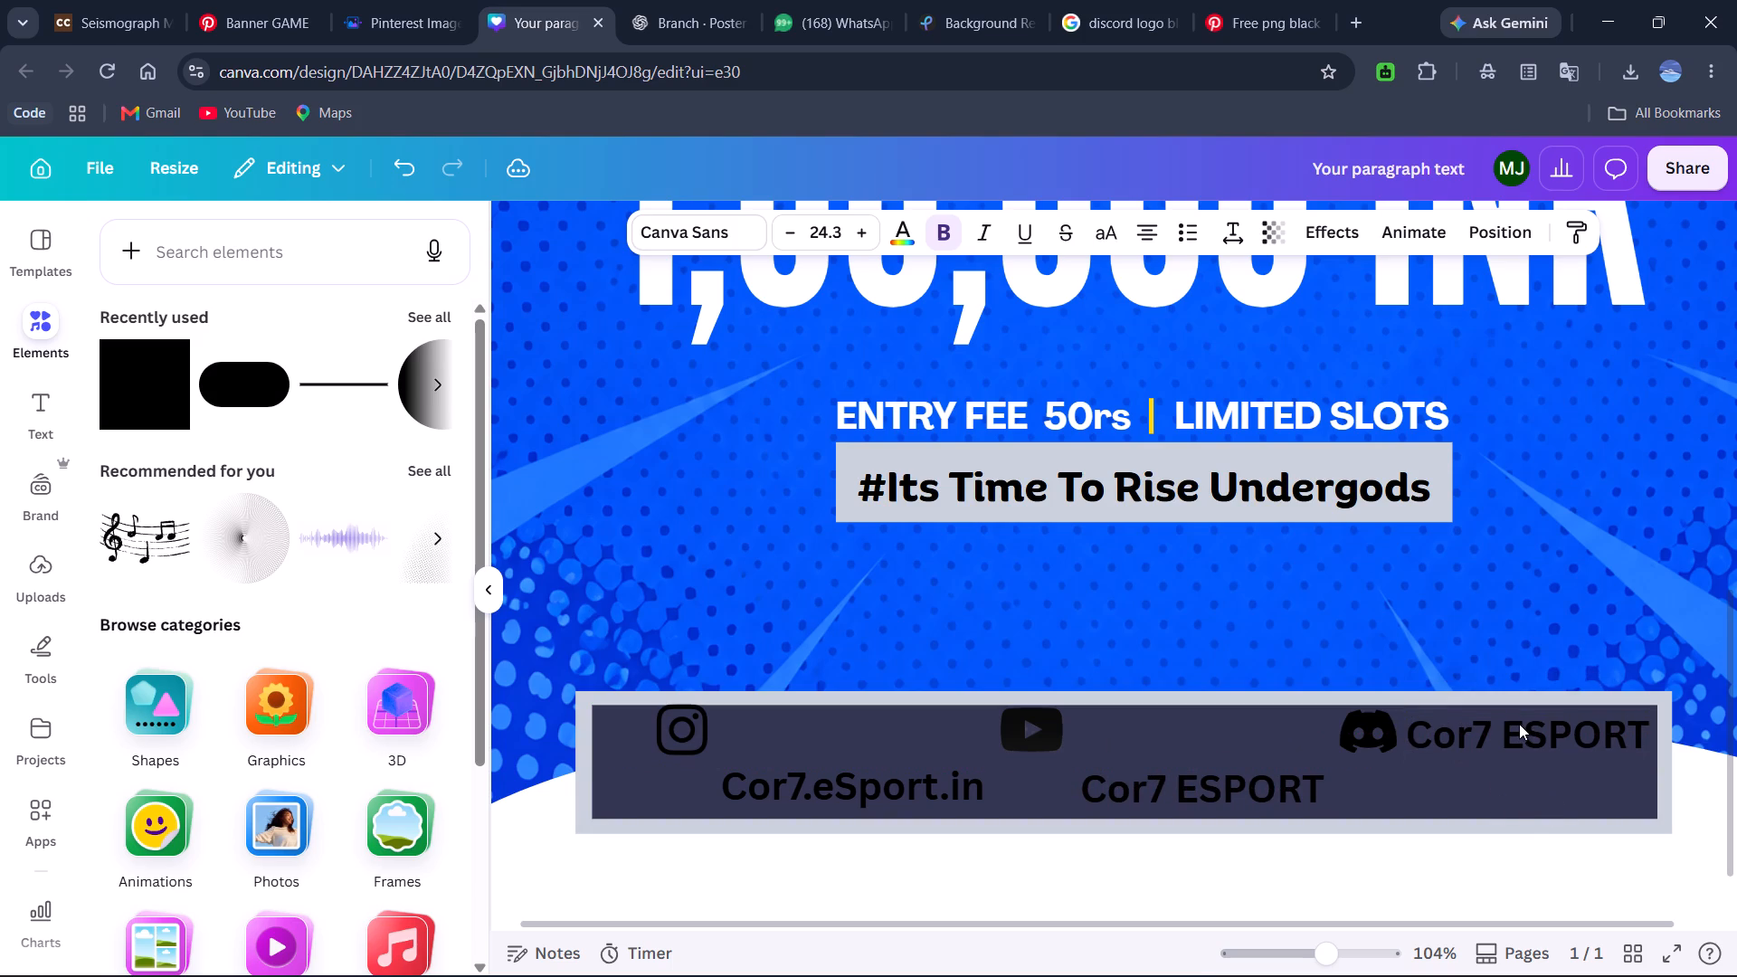
key(Down)
key(Down)
key(Down)
key(Down)
key(Down)
key(Down)
key(Down)
key(Down)
key(Down)
key(Down)
key(Down)
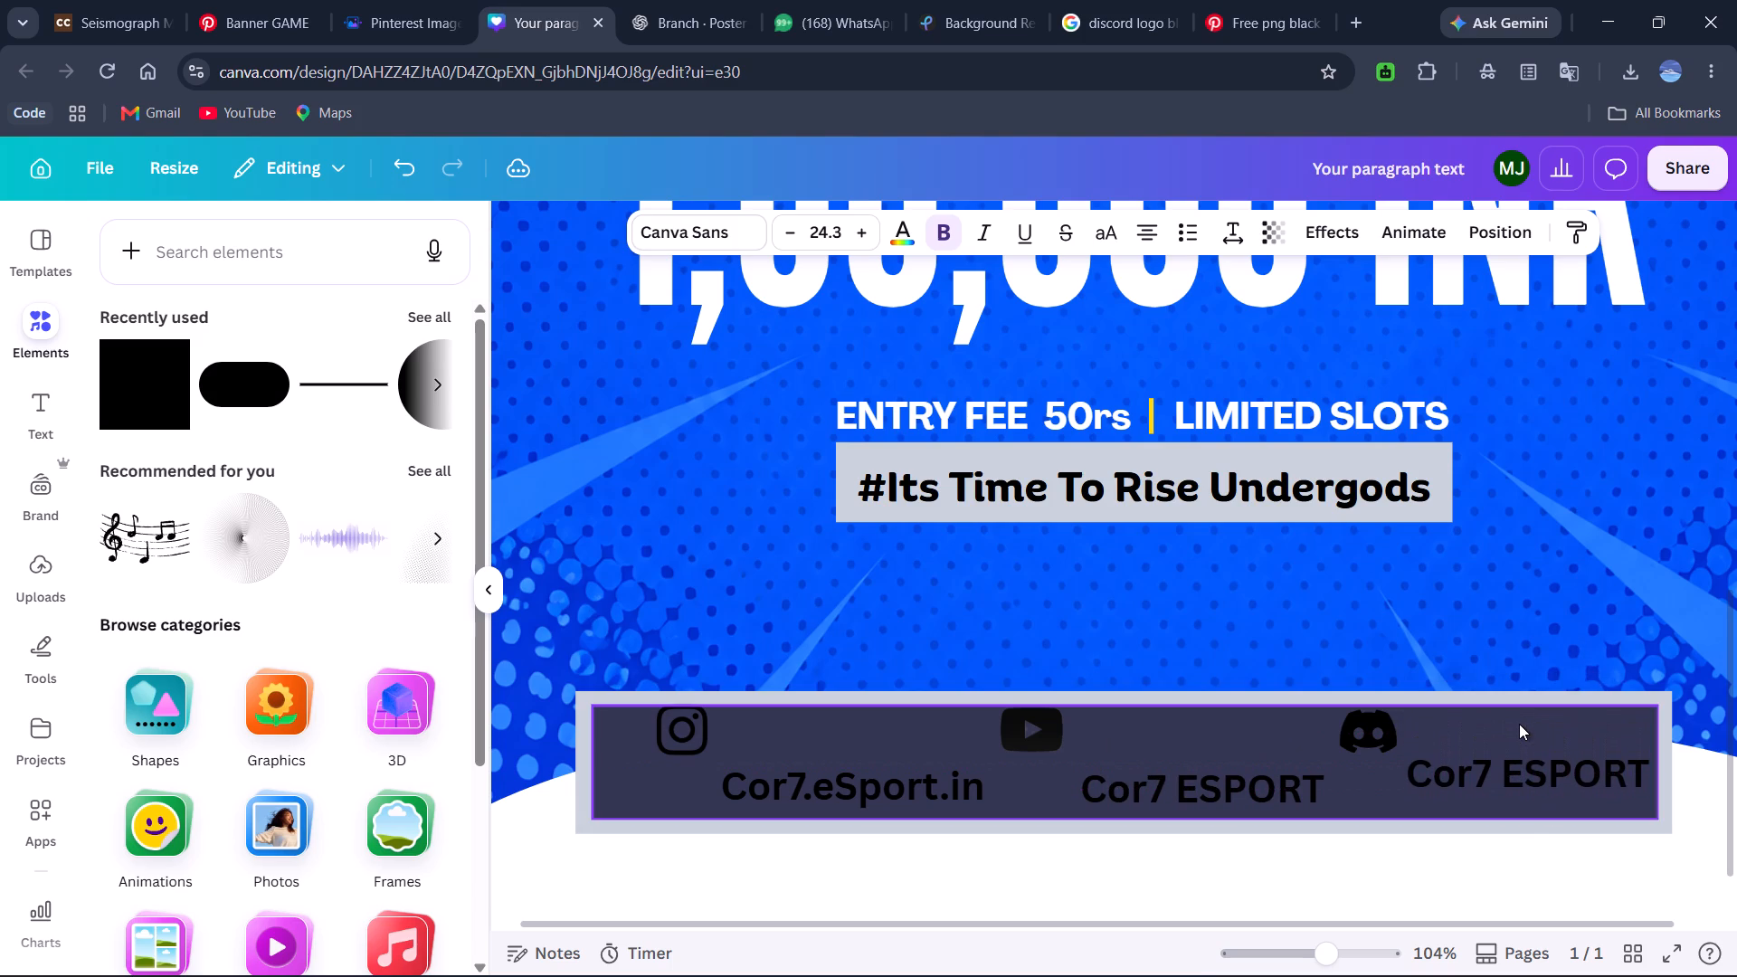
key(Down)
key(Down)
key(Down)
key(Down)
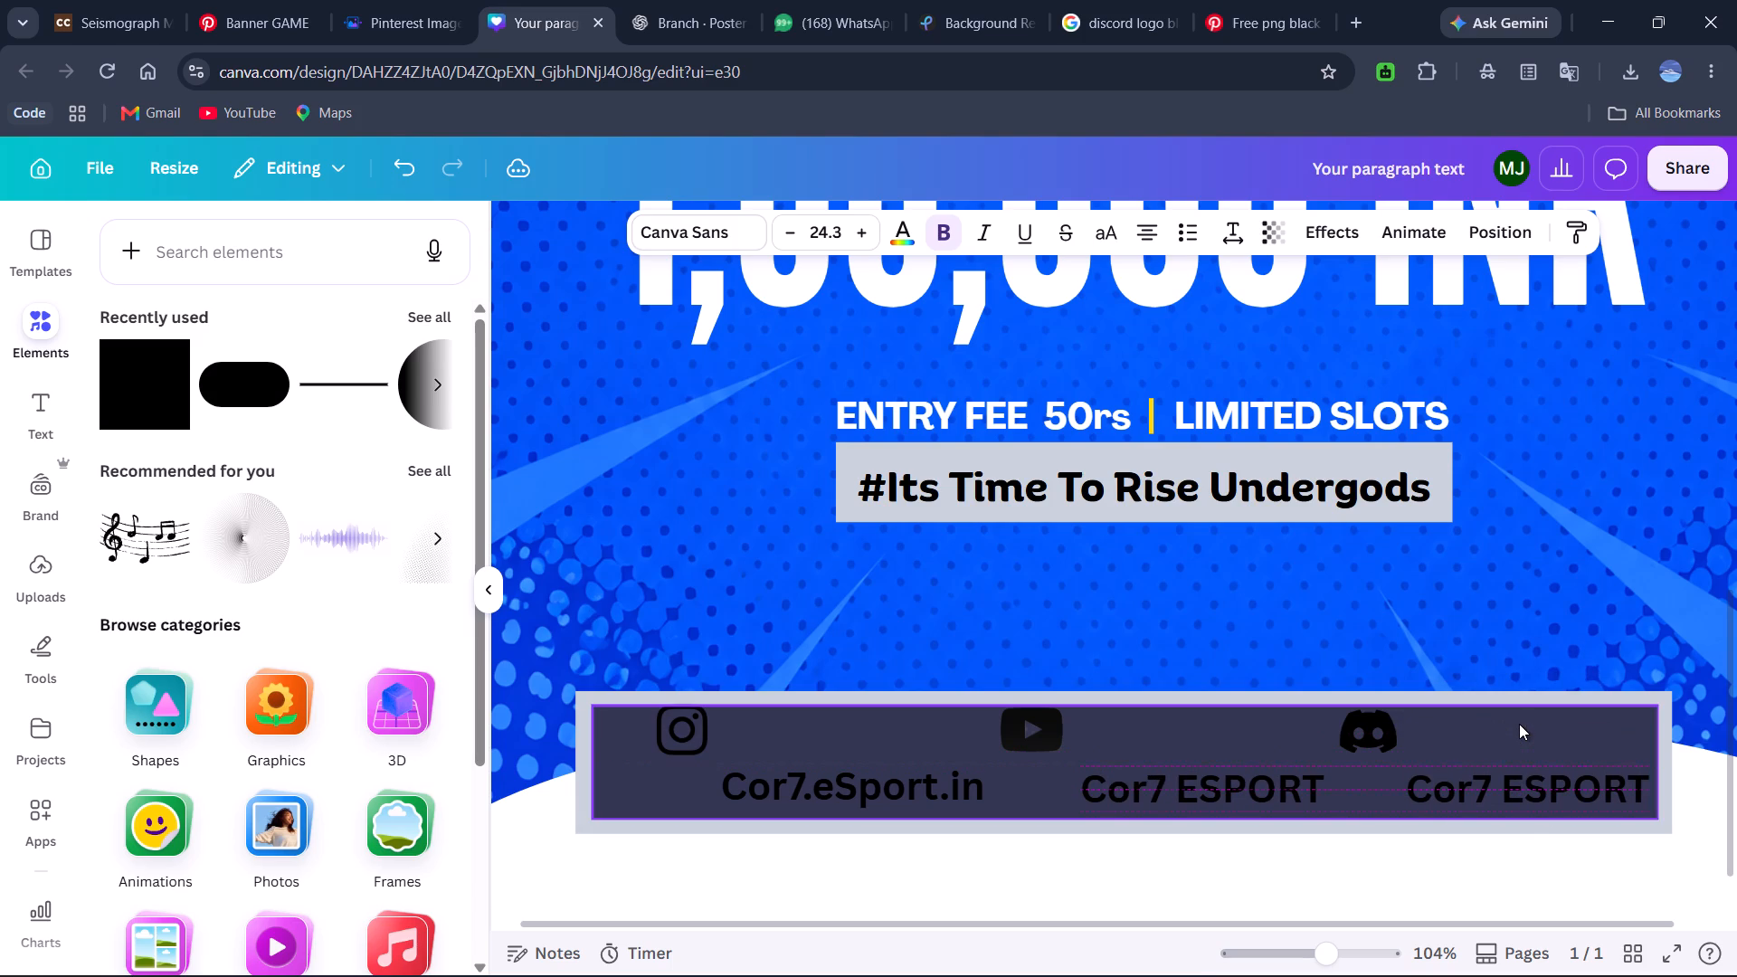
key(Down)
Reposition the Instagram logo near the dark rectangle's left edge, roughly centred between its top and bottom edges.
click(692, 735)
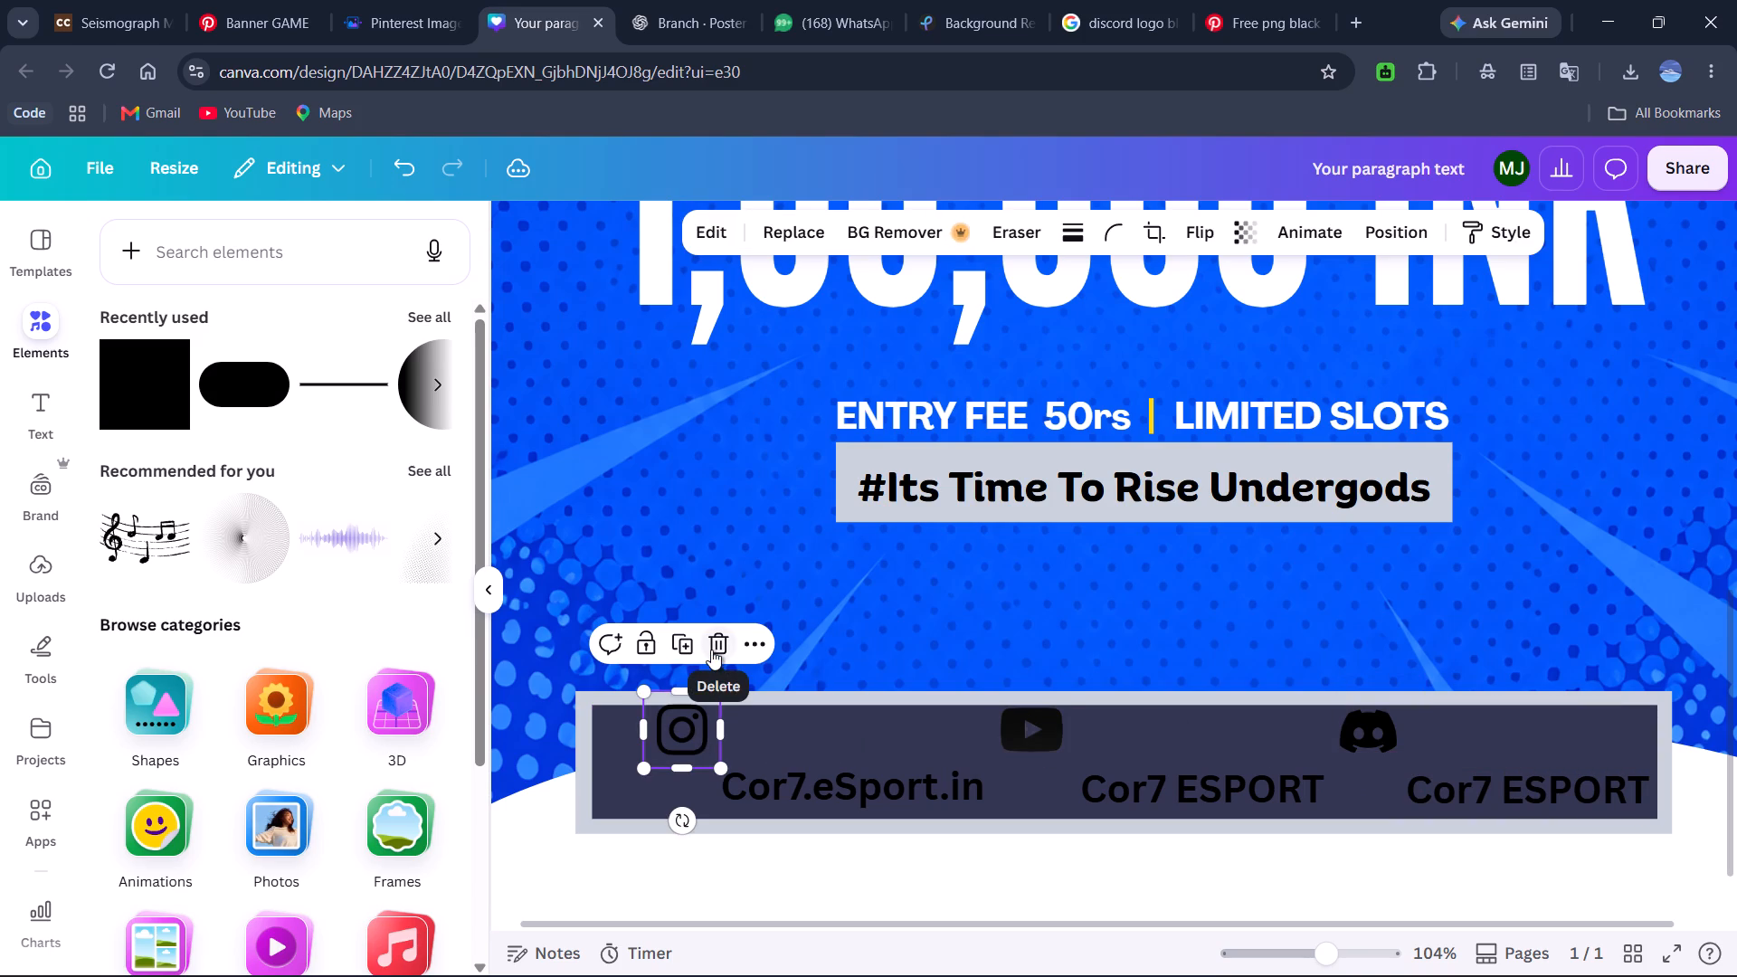
key(Down)
key(Down)
key(Down)
key(Down)
key(Down)
key(Down)
key(Down)
key(Down)
key(Down)
key(Down)
key(Down)
key(Down)
key(Down)
key(Down)
key(Down)
key(Down)
key(Down)
key(Down)
key(Down)
key(Down)
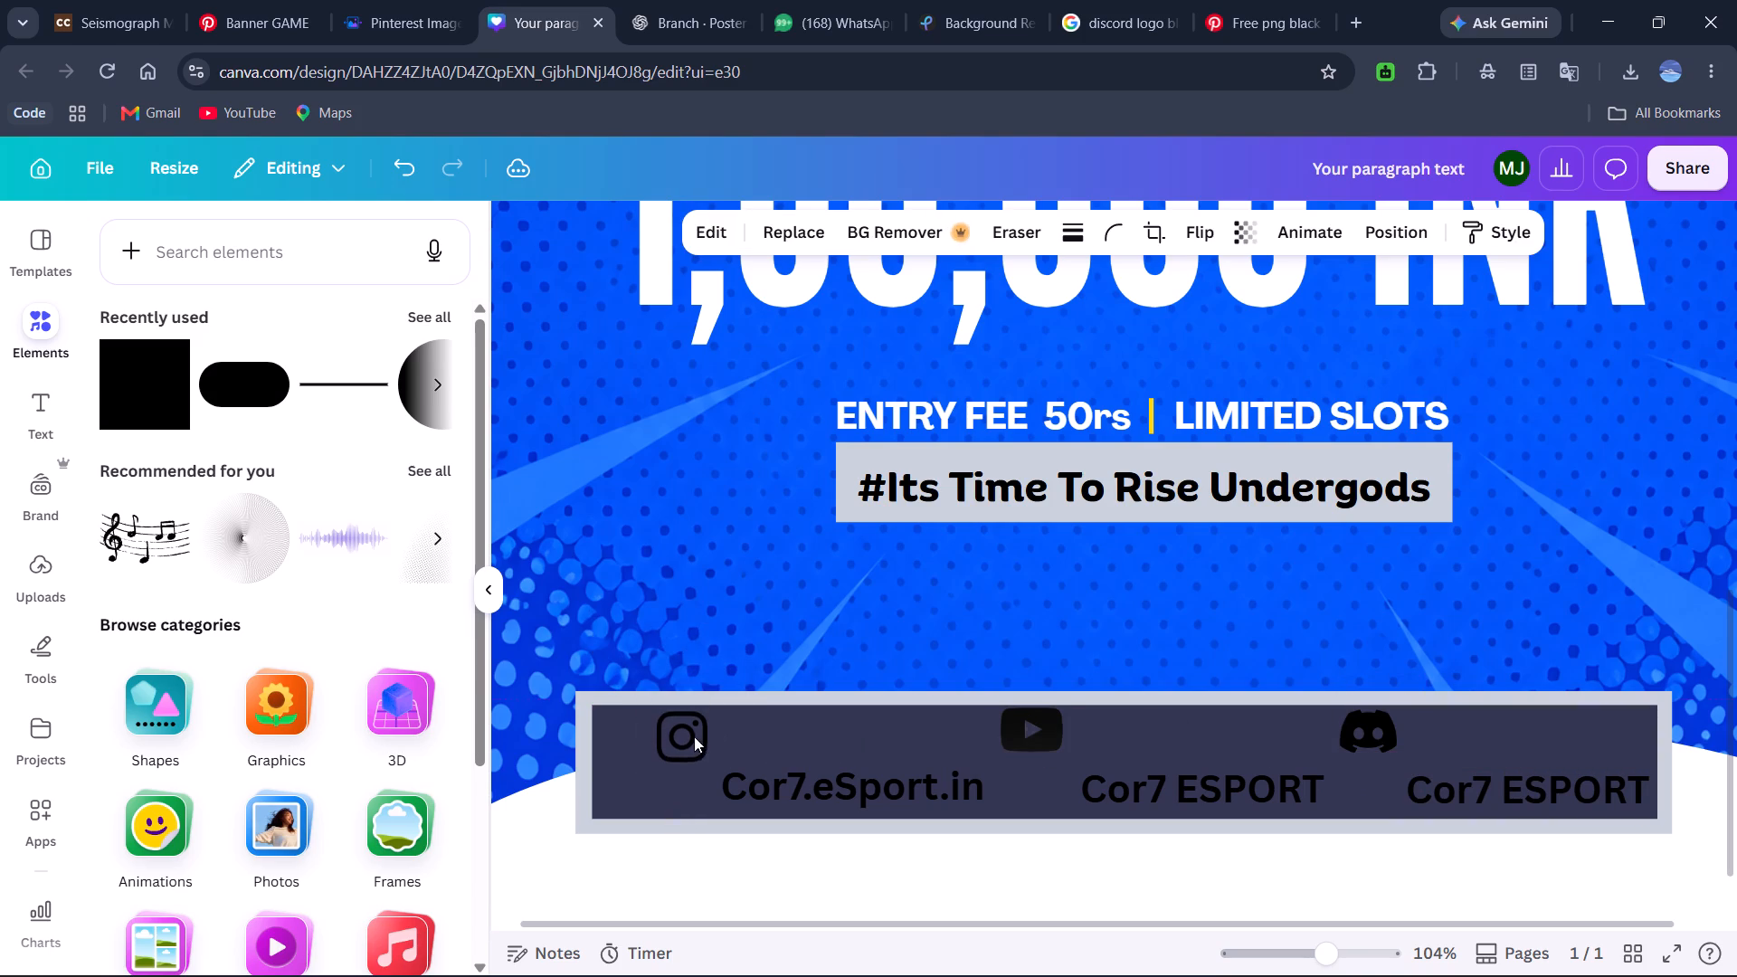
key(Left)
key(Left)
key(Left)
key(Left)
key(Left)
key(Left)
key(Left)
key(Left)
key(Left)
key(Left)
key(Left)
key(Left)
key(Left)
key(Left)
key(Left)
key(Left)
key(Left)
key(Left)
key(Left)
key(Left)
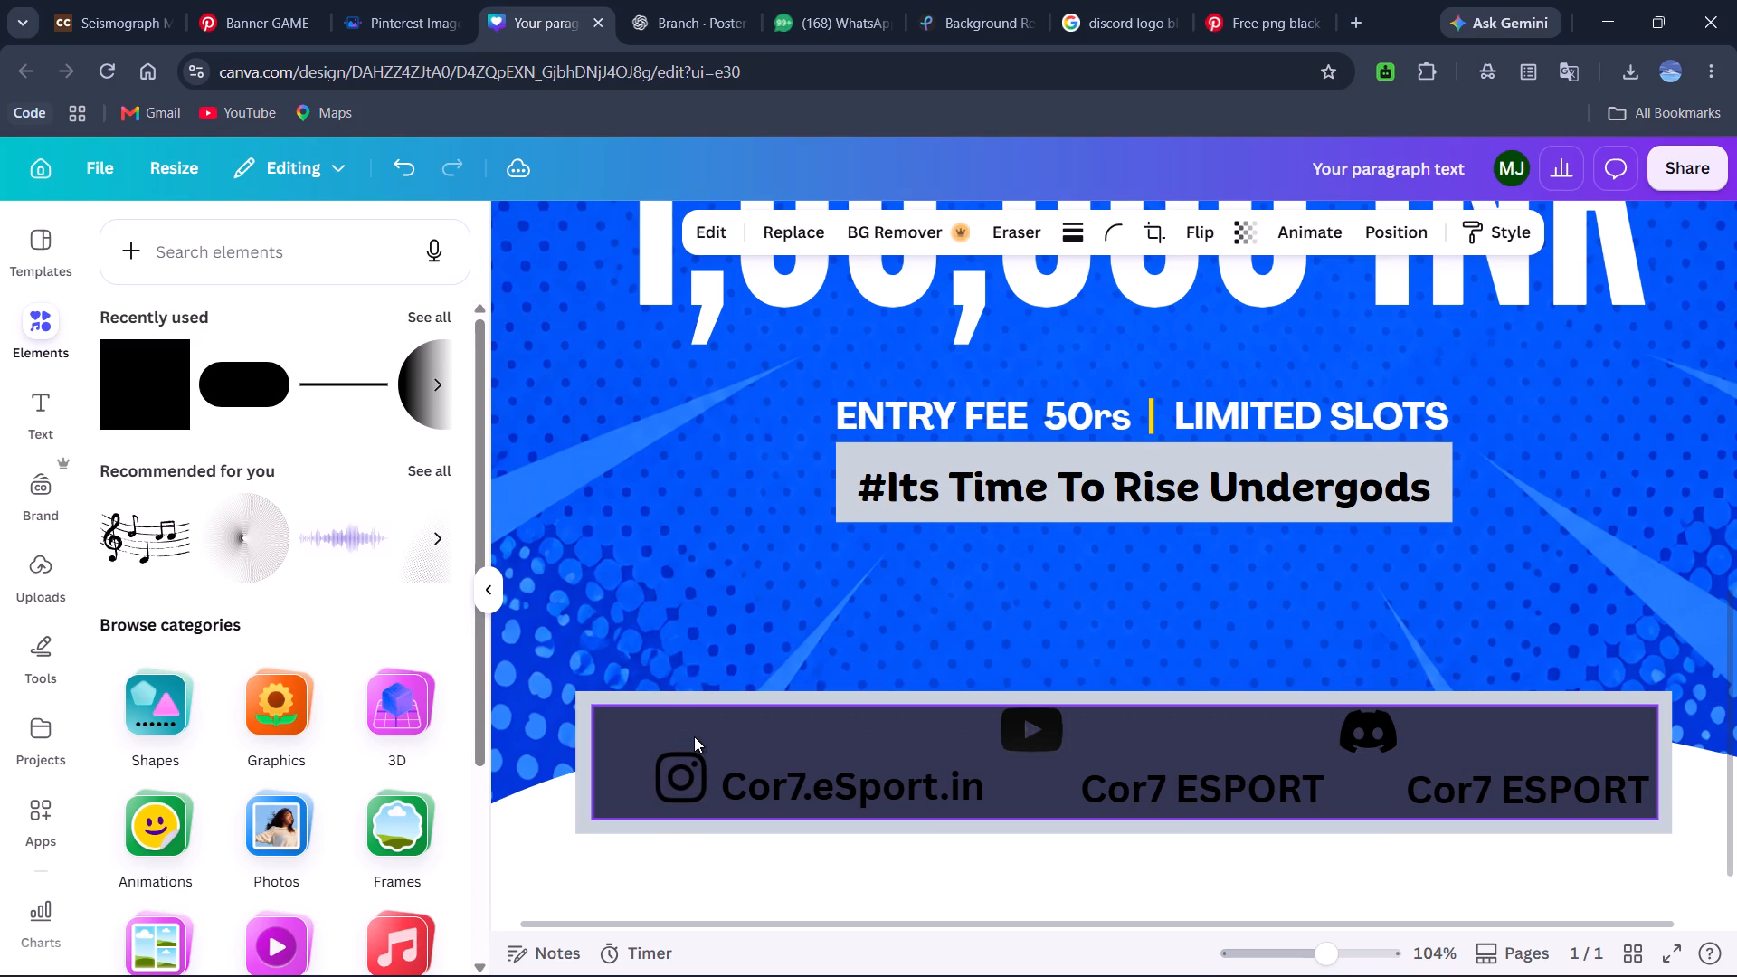
key(Up)
key(Up)
key(Up)
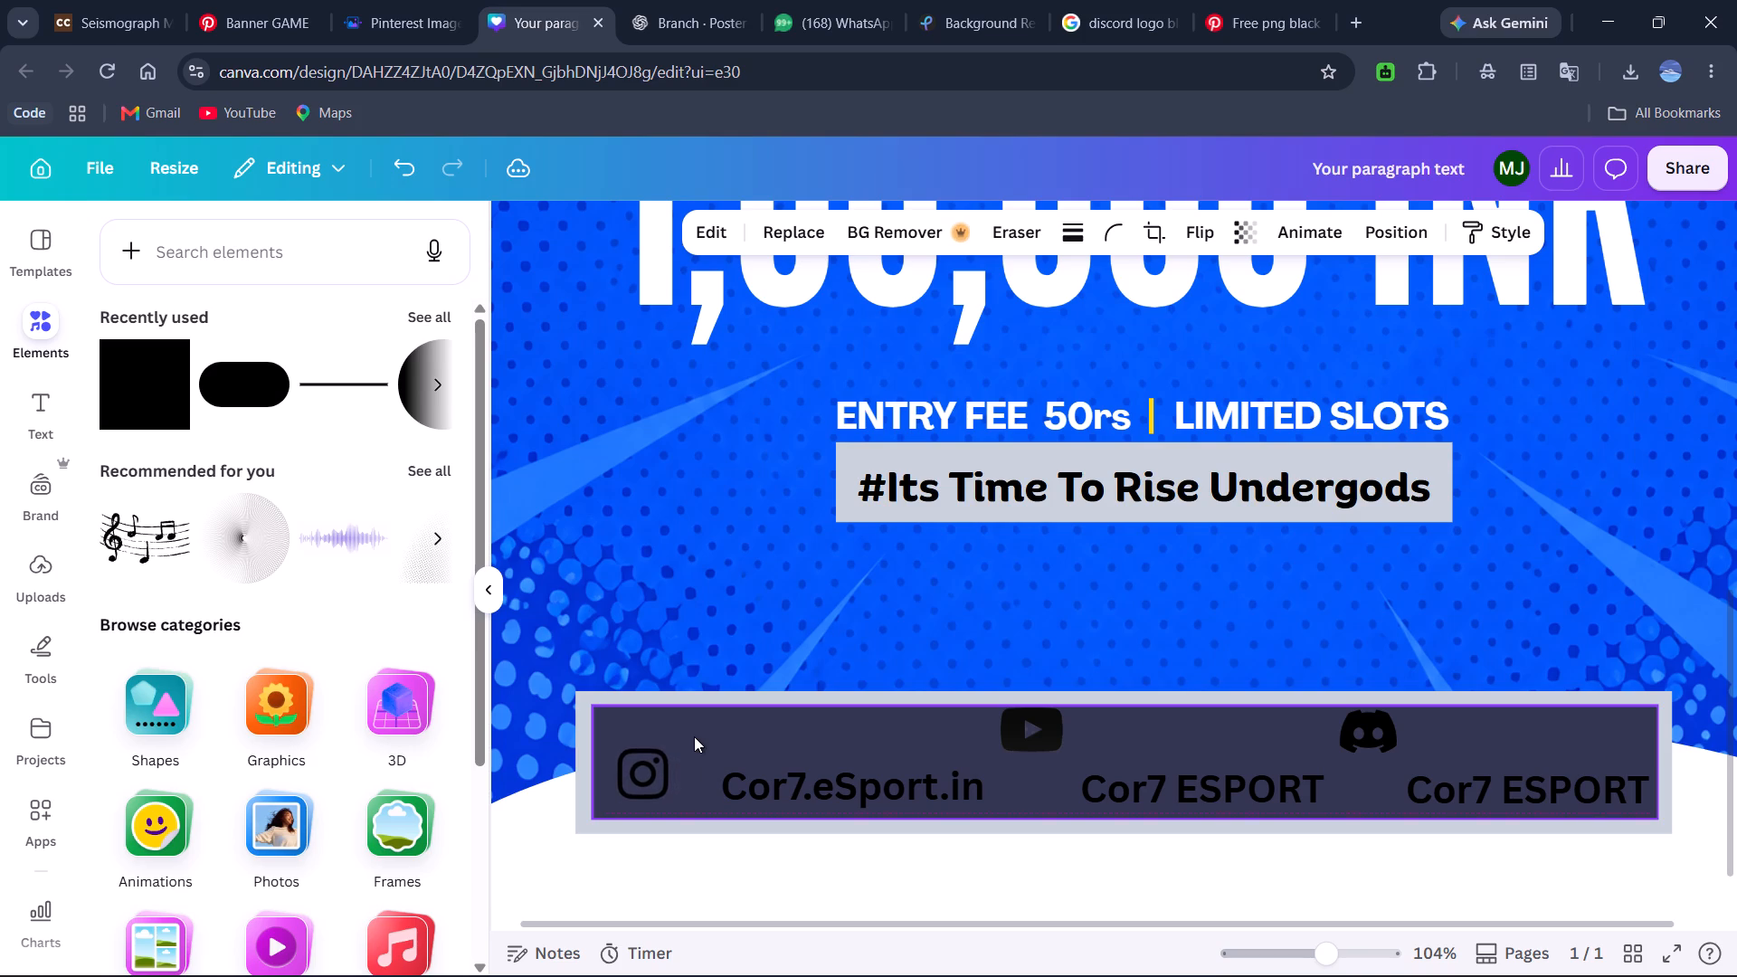
key(Up)
key(Up)
key(Up)
key(Up)
key(Up)
key(Up)
key(Up)
key(Up)
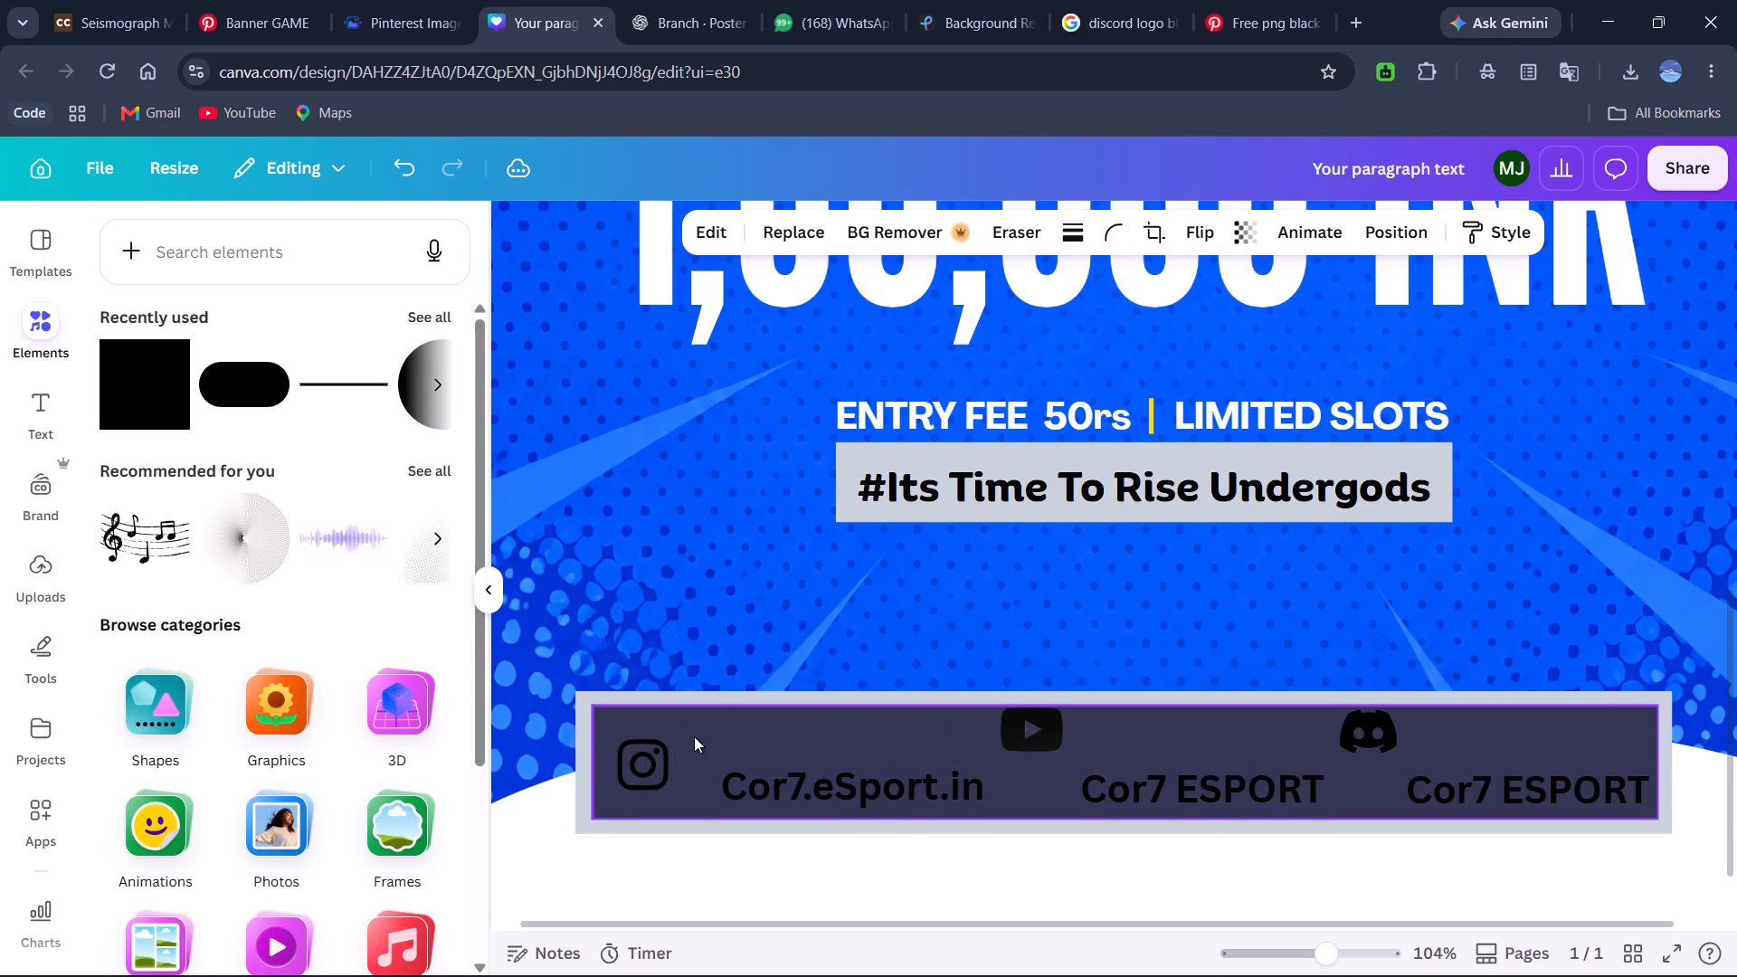
Move the "Cor7.eSport.in" handle text straight left, closer to the Instagram logo.
click(783, 804)
key(Left)
key(Left)
key(Left)
key(Left)
key(Left)
key(Left)
key(Left)
key(Left)
key(Left)
key(Left)
key(Left)
key(Left)
key(Left)
key(Left)
key(Left)
key(Left)
key(Left)
key(Left)
key(Left)
key(Left)
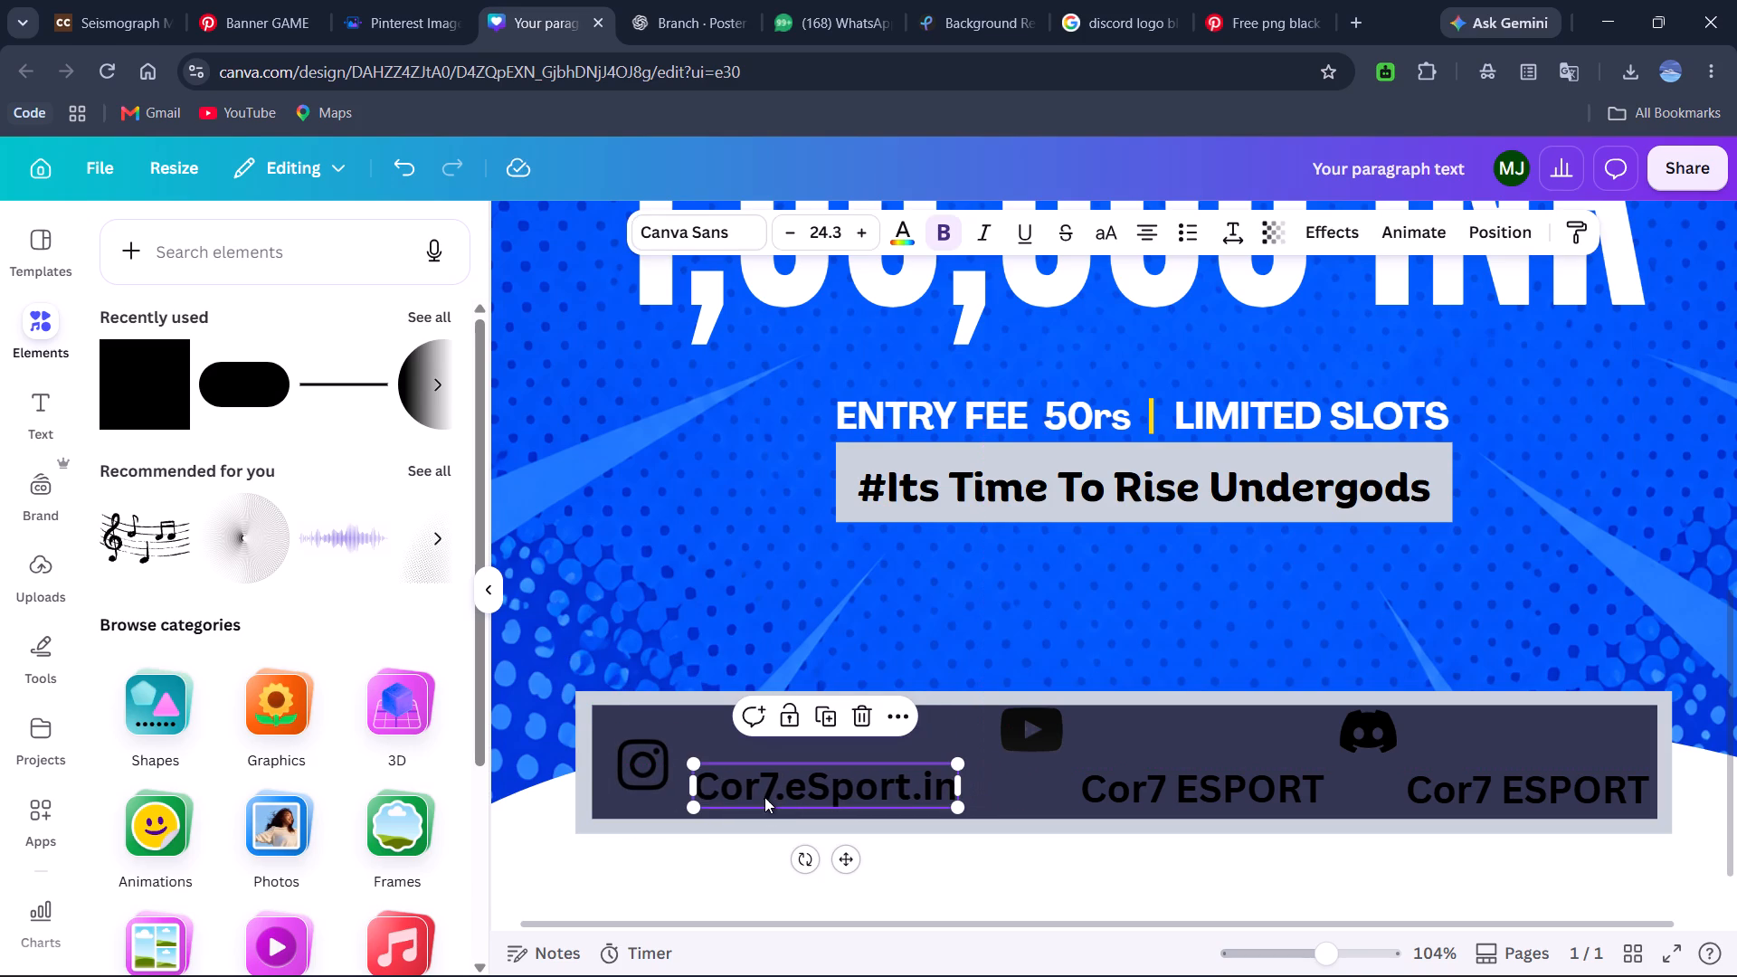
Change the text colour of the "Cor7.eSport.in" handle to white.
click(806, 779)
key(ctrl+a)
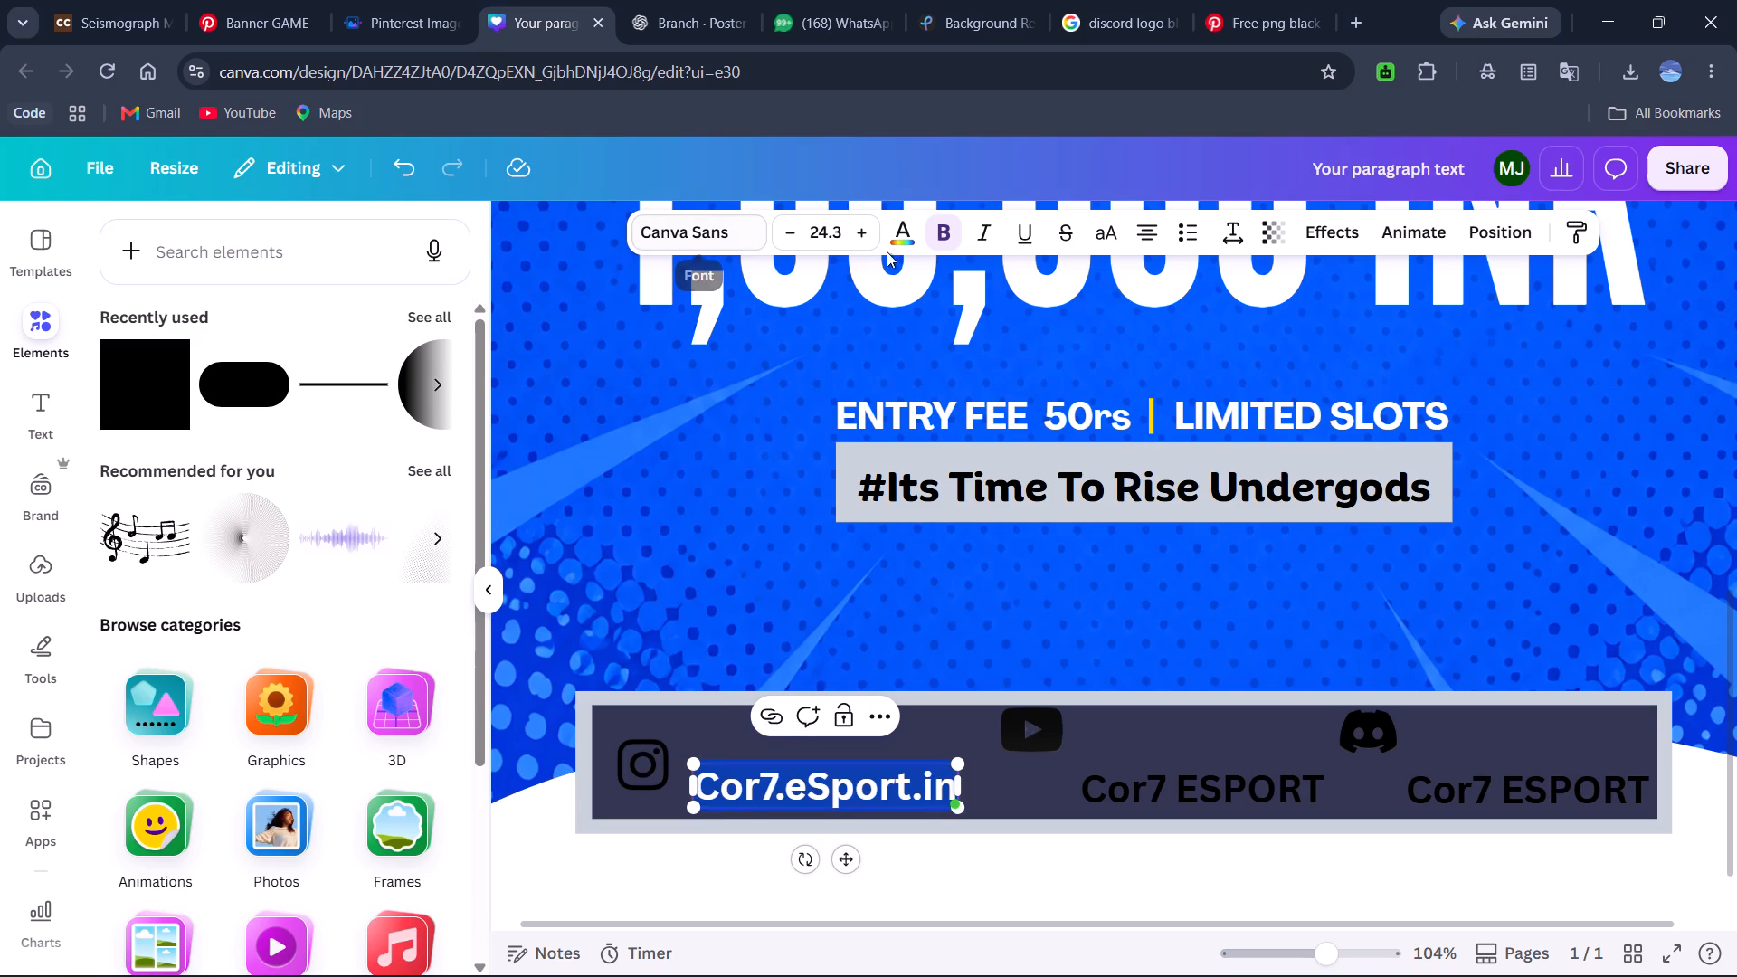
click(916, 232)
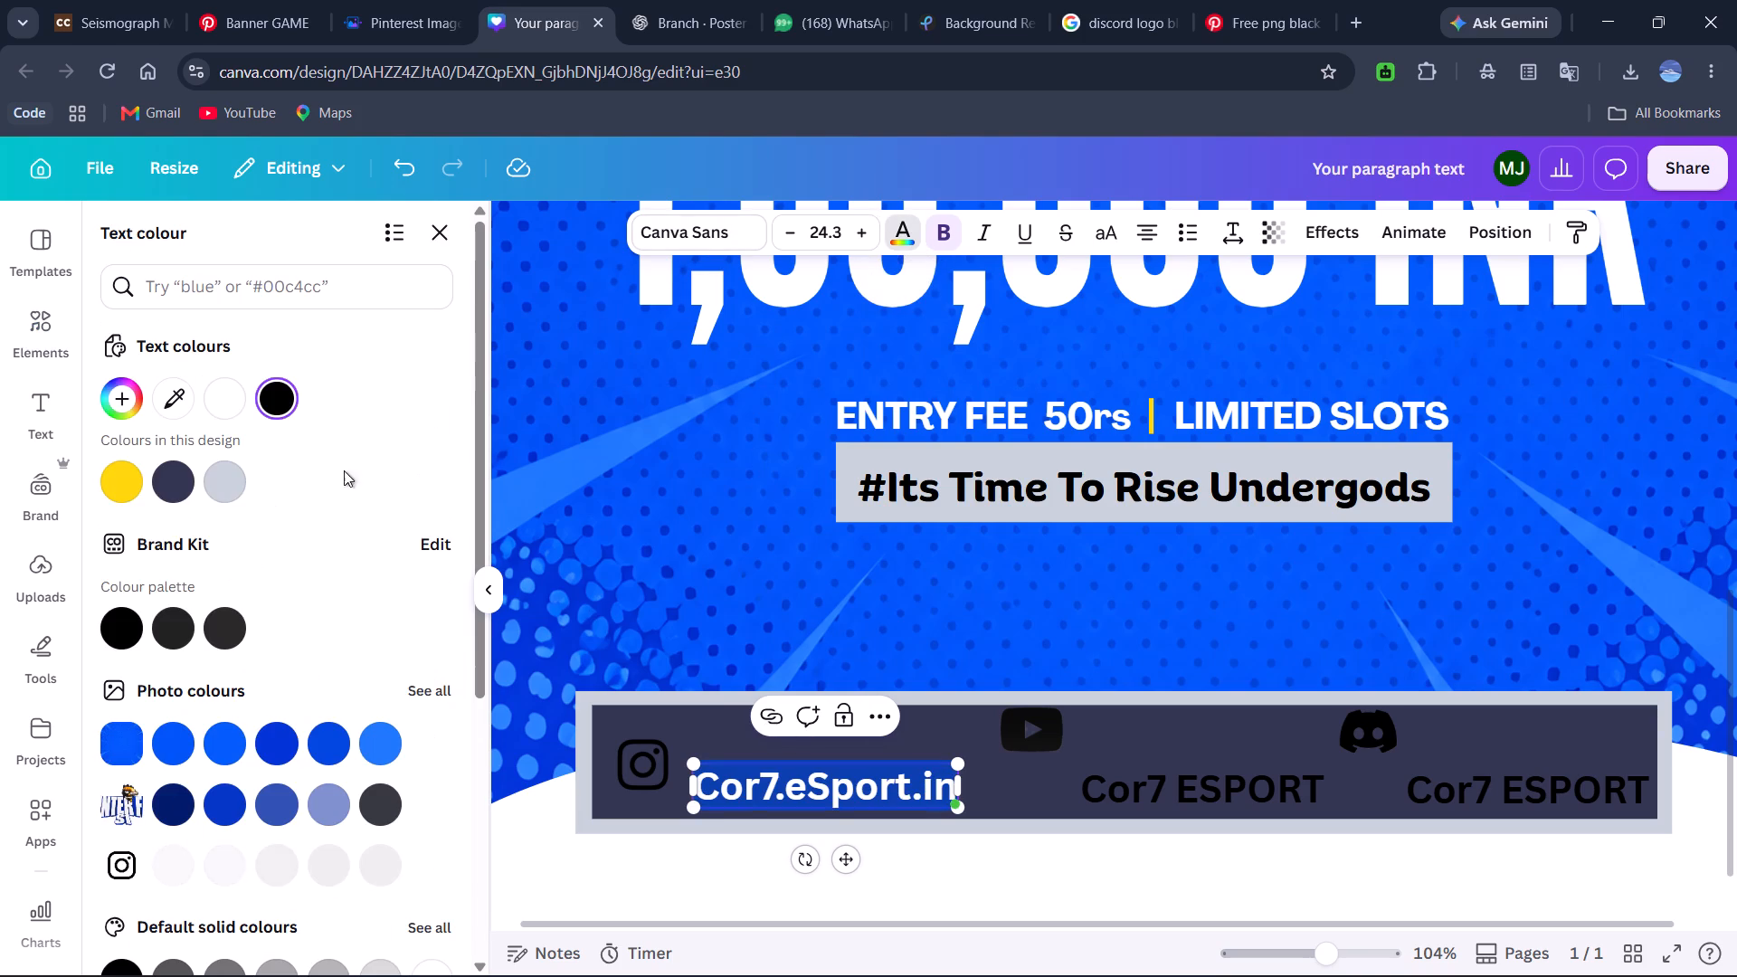
scroll(318, 883, down, 1)
click(422, 743)
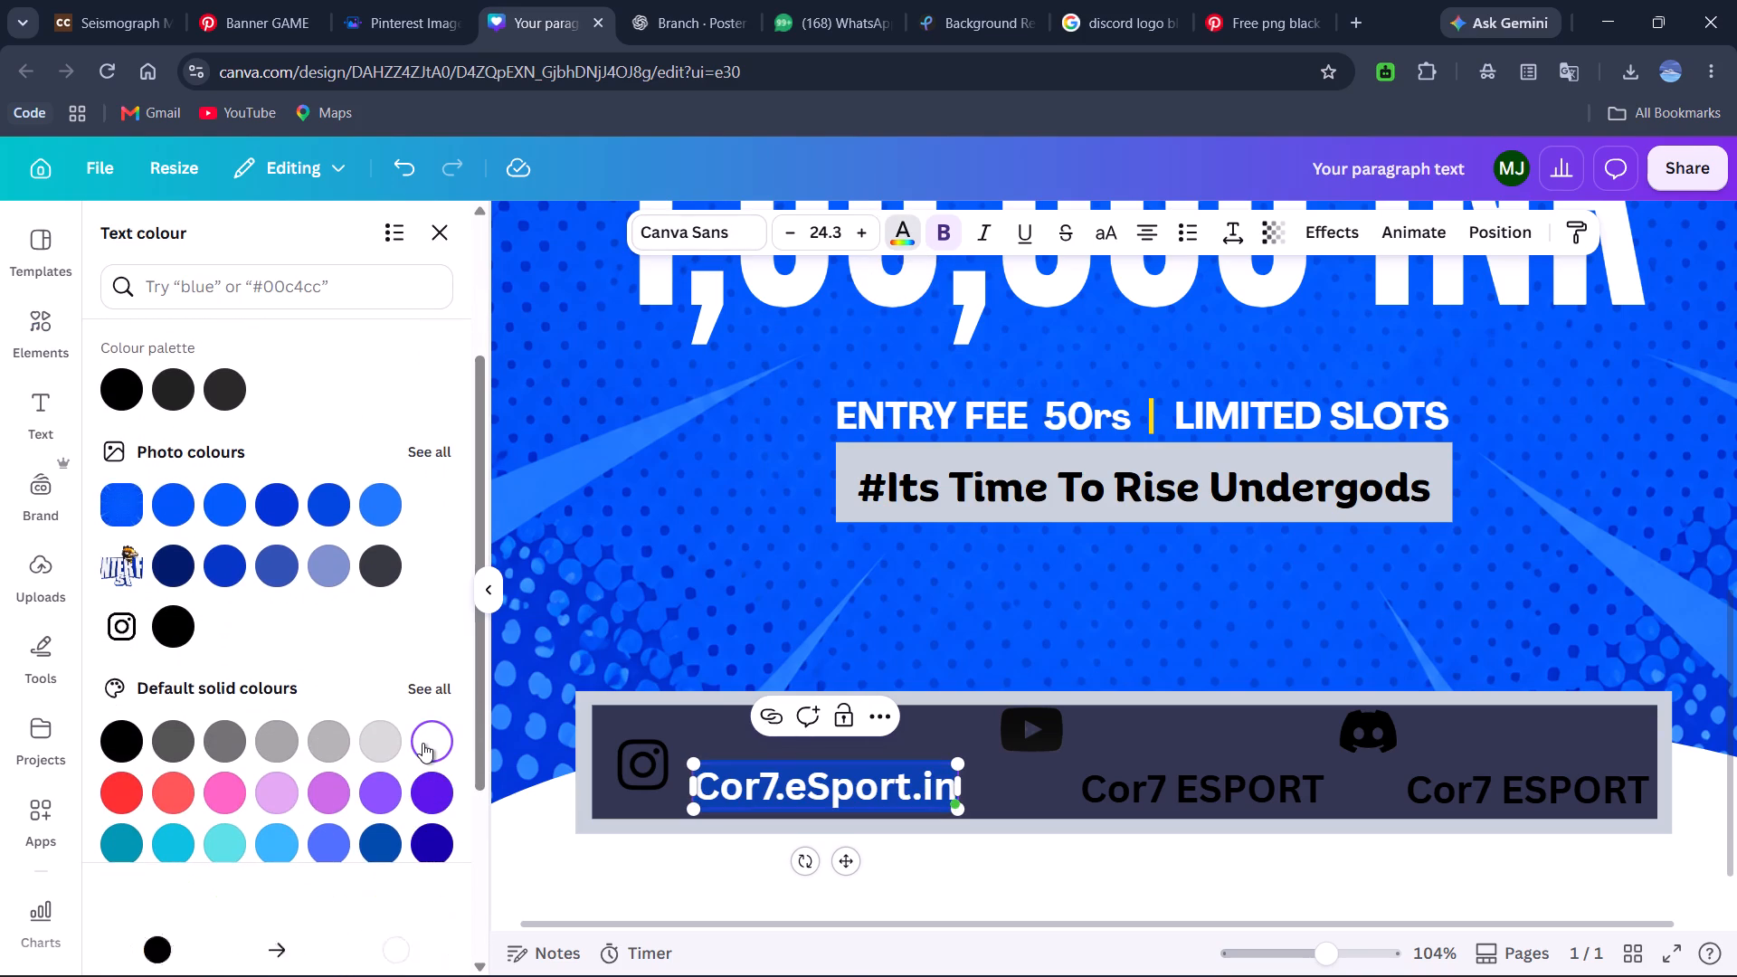
click(786, 621)
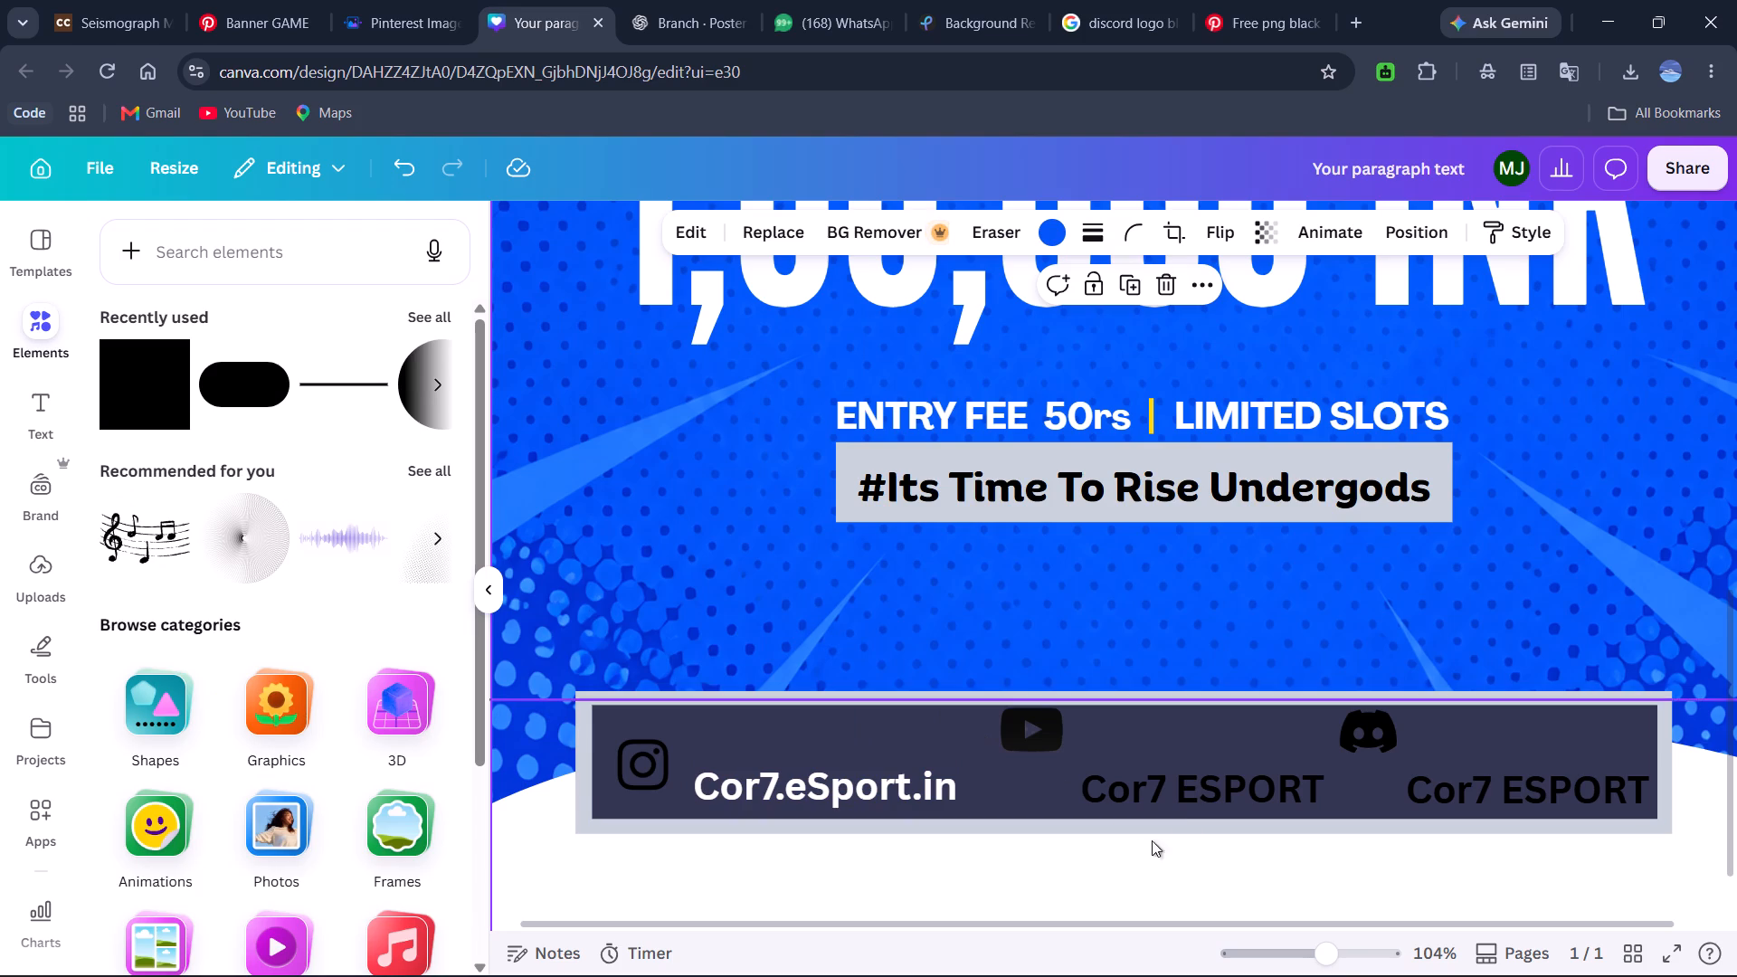
Change the text colour of both "Cor7 ESPORT" handles to white together.
click(1184, 784)
shift+click(1474, 792)
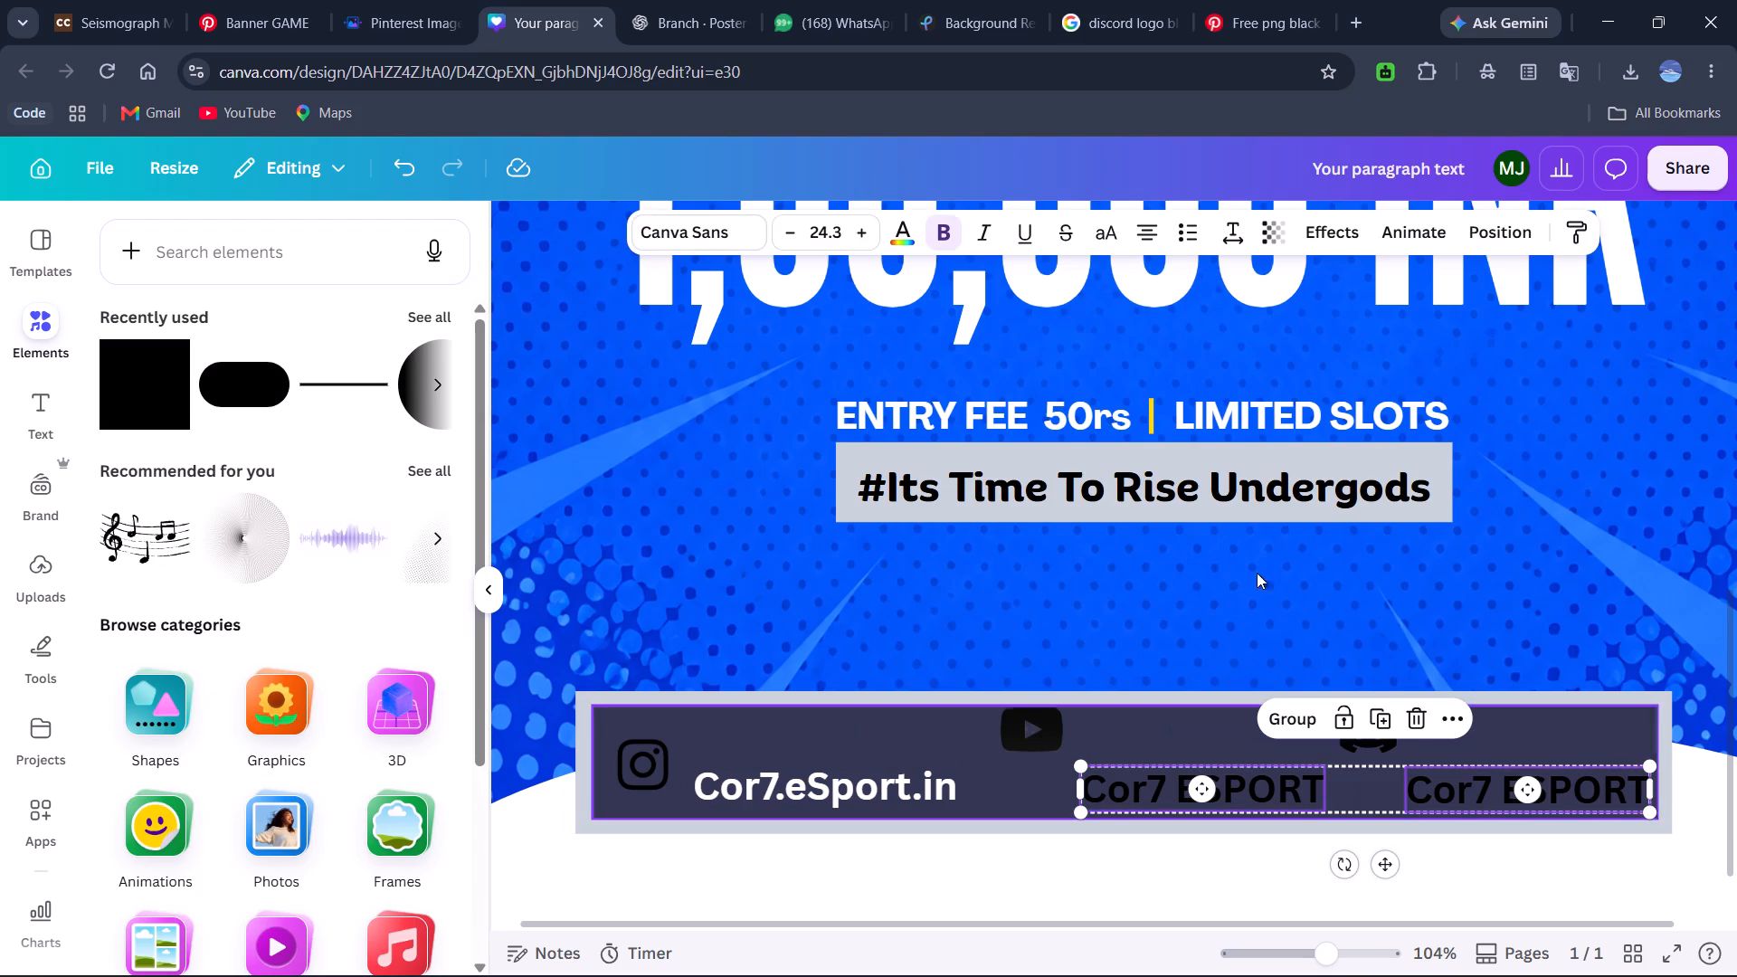
click(894, 232)
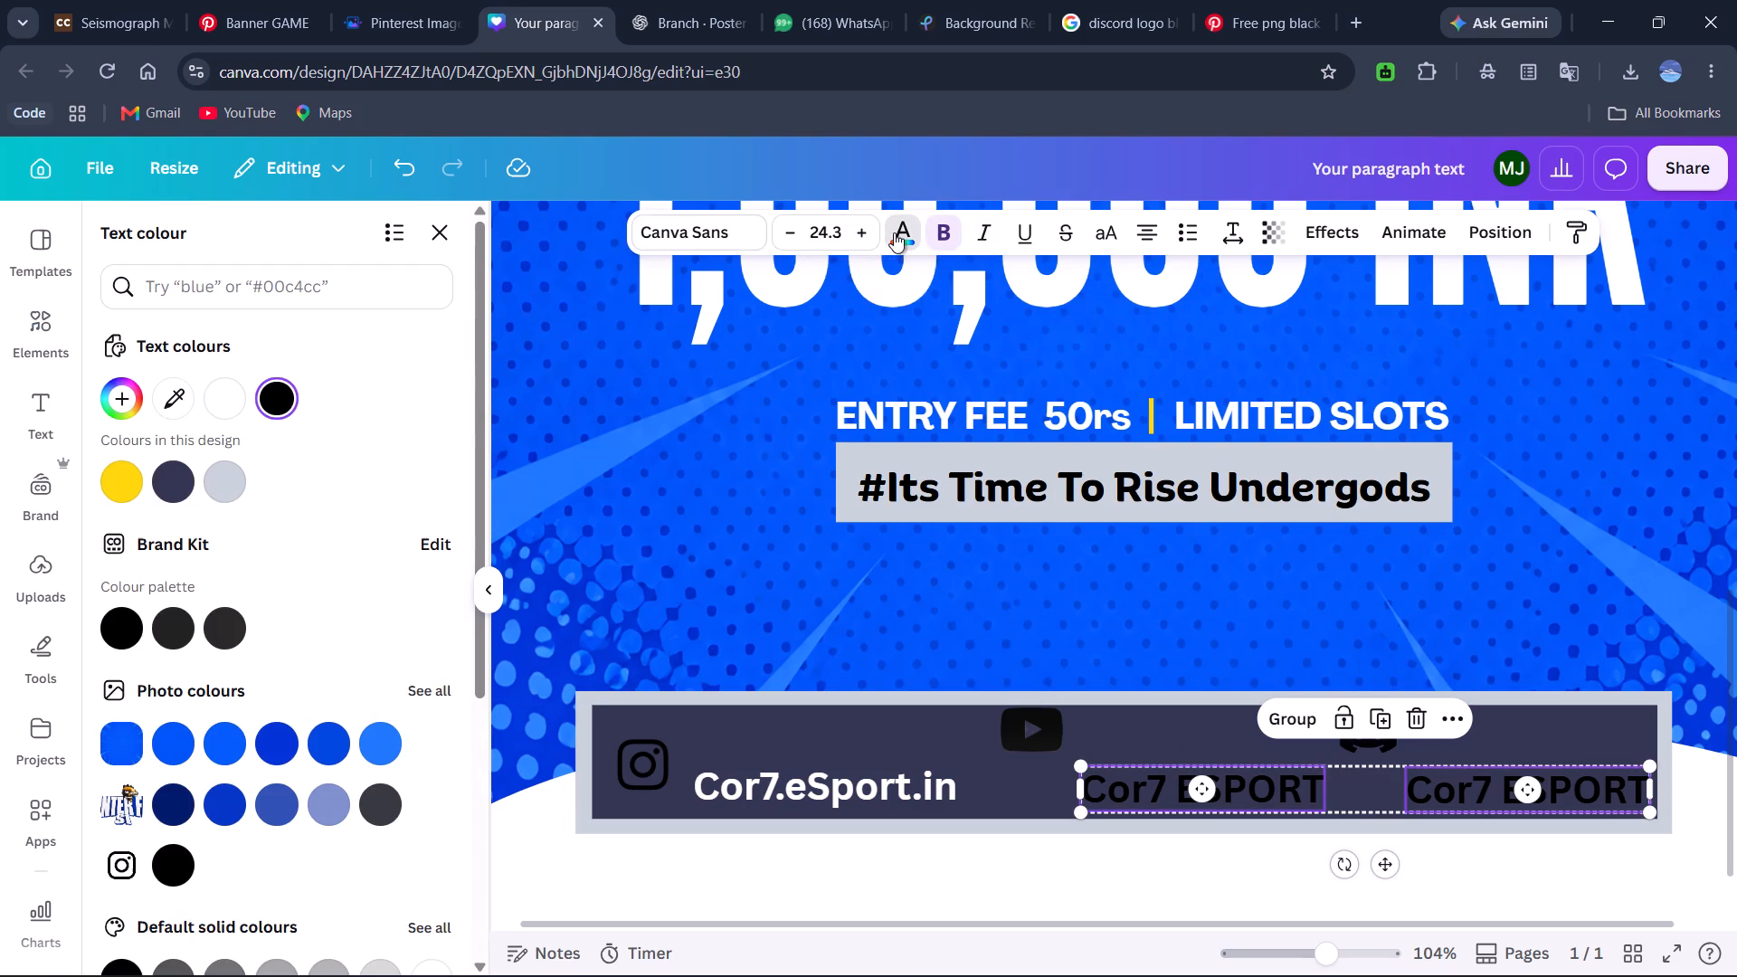
scroll(414, 976, down, 1)
scroll(437, 789, down, 1)
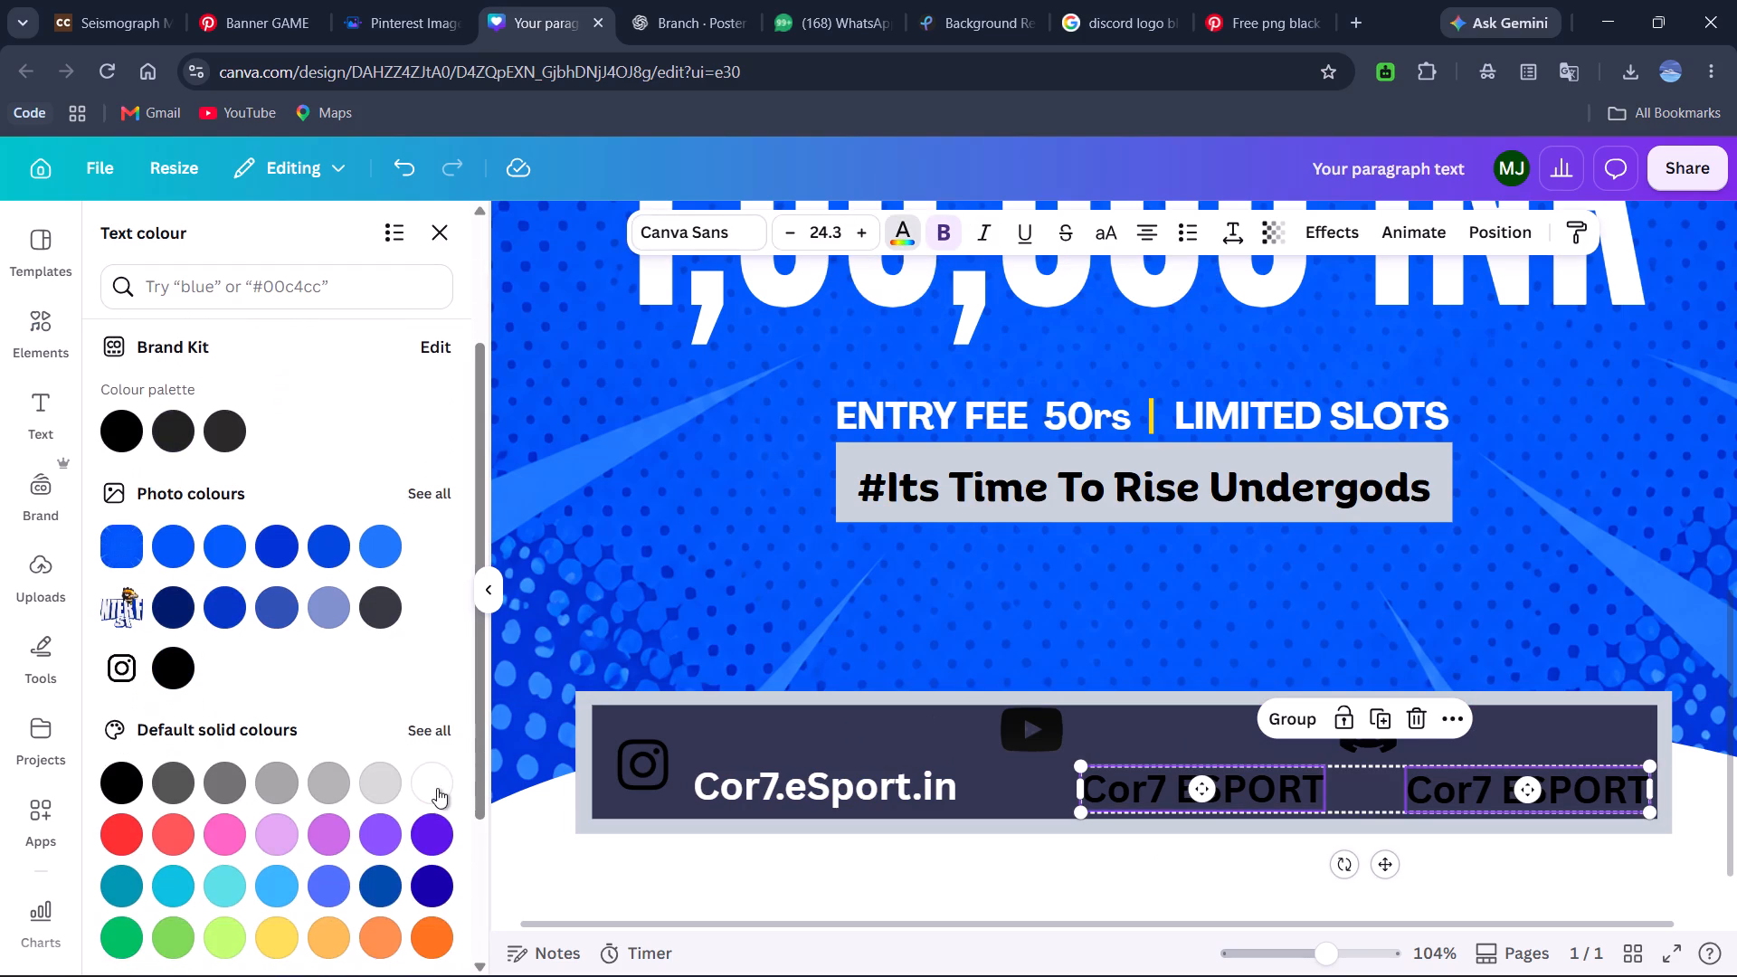
click(432, 783)
click(999, 654)
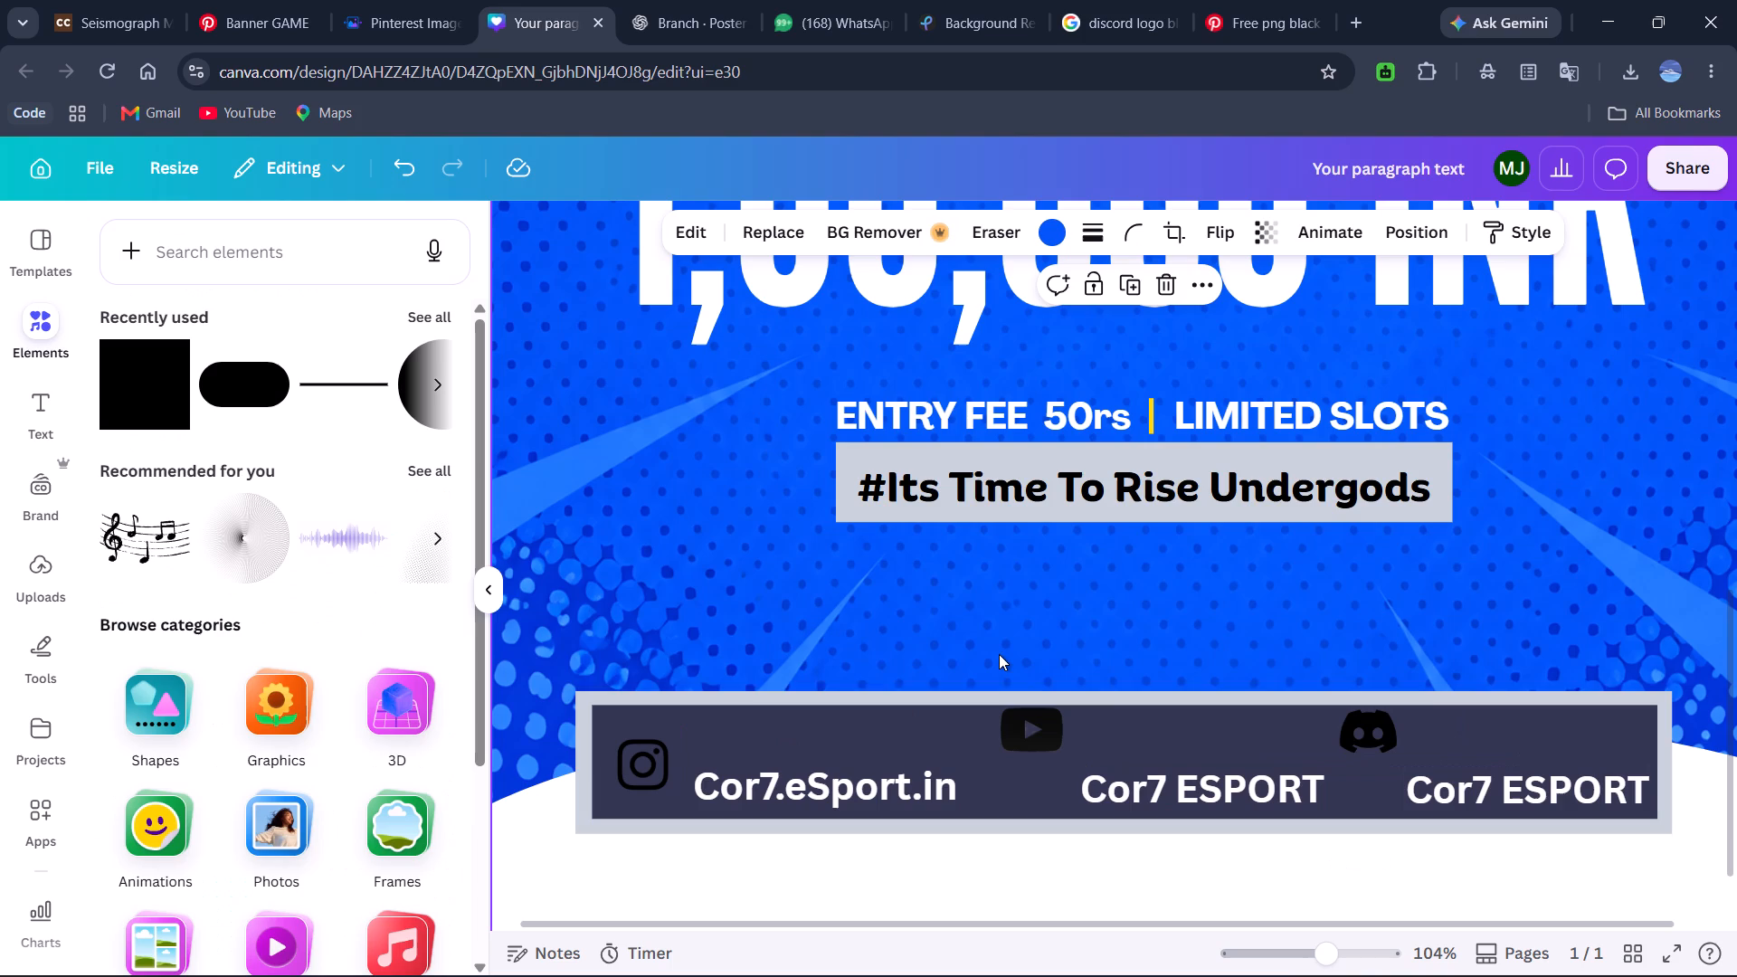
Move the YouTube logo down to about mid-height of the dark footer rectangle and slightly left.
click(1028, 735)
key(Left)
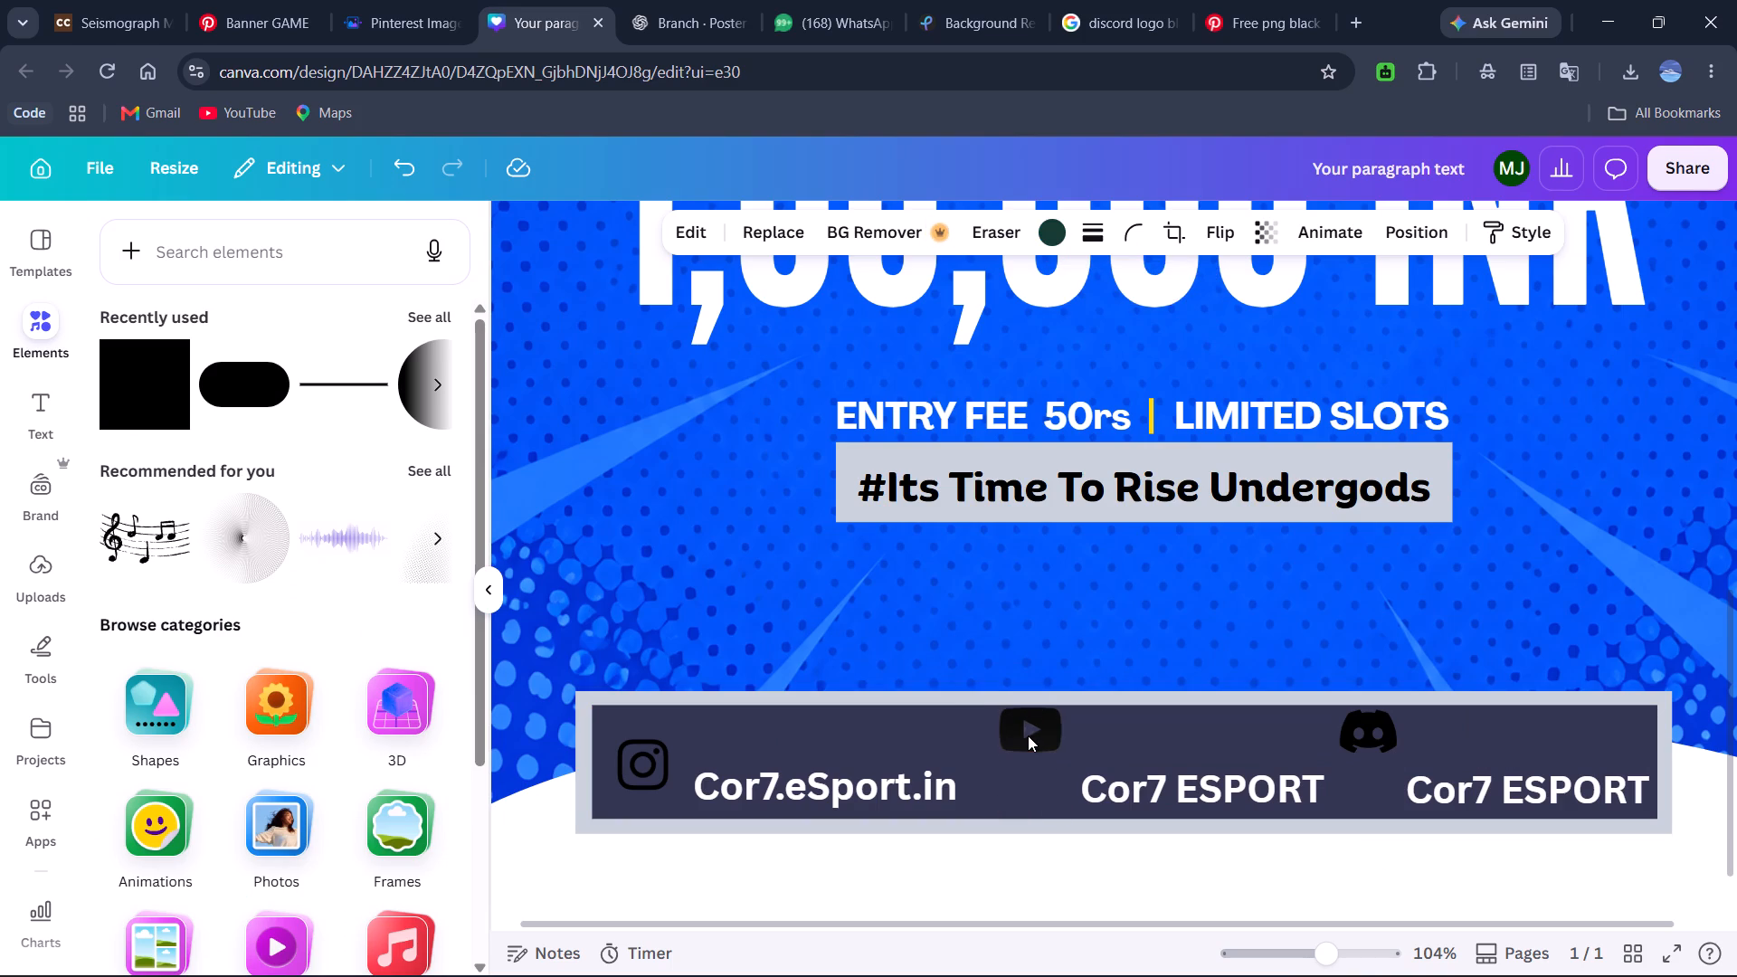
key(Down)
key(Down)
key(Down)
key(Down)
key(Down)
key(Down)
key(Down)
key(Down)
key(Down)
key(Down)
key(Down)
key(Down)
key(Down)
key(Down)
key(Down)
key(Down)
key(Down)
key(Down)
key(Down)
key(Down)
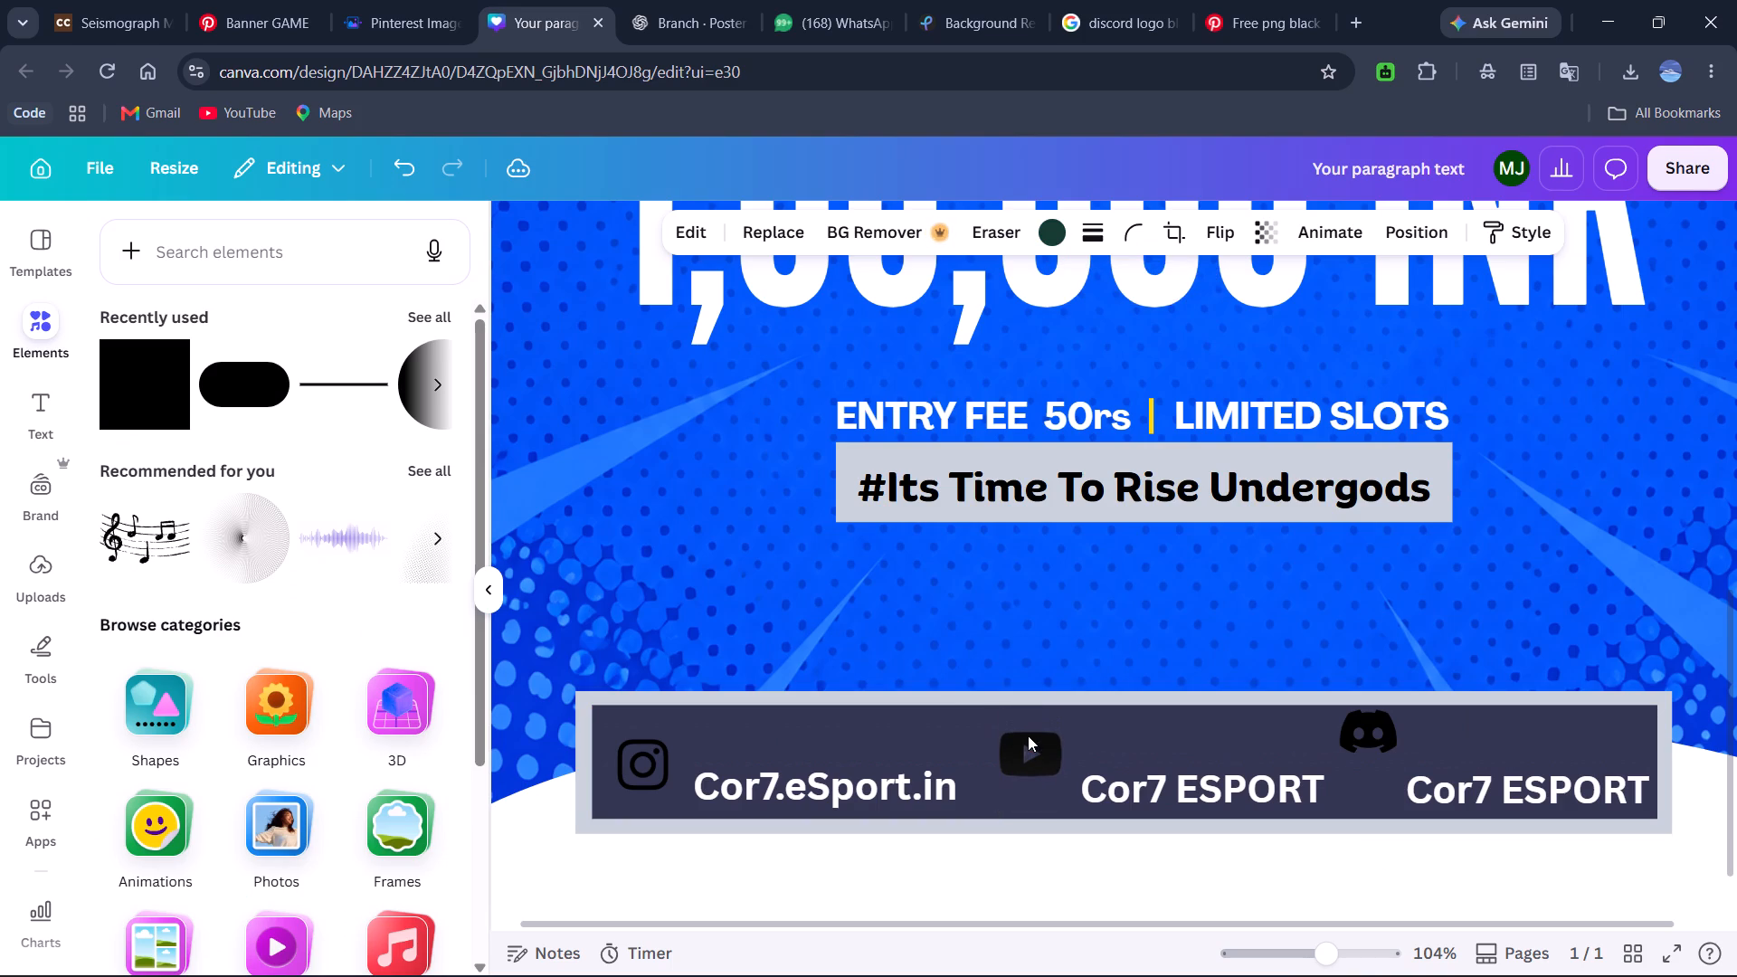
key(Down)
key(Down)
key(Down)
key(Left)
key(Left)
key(Left)
key(Up)
key(Down)
key(Left)
key(Left)
Nudge the YouTube handle text "Cor7 ESPORT" slightly left toward its logo.
click(1193, 776)
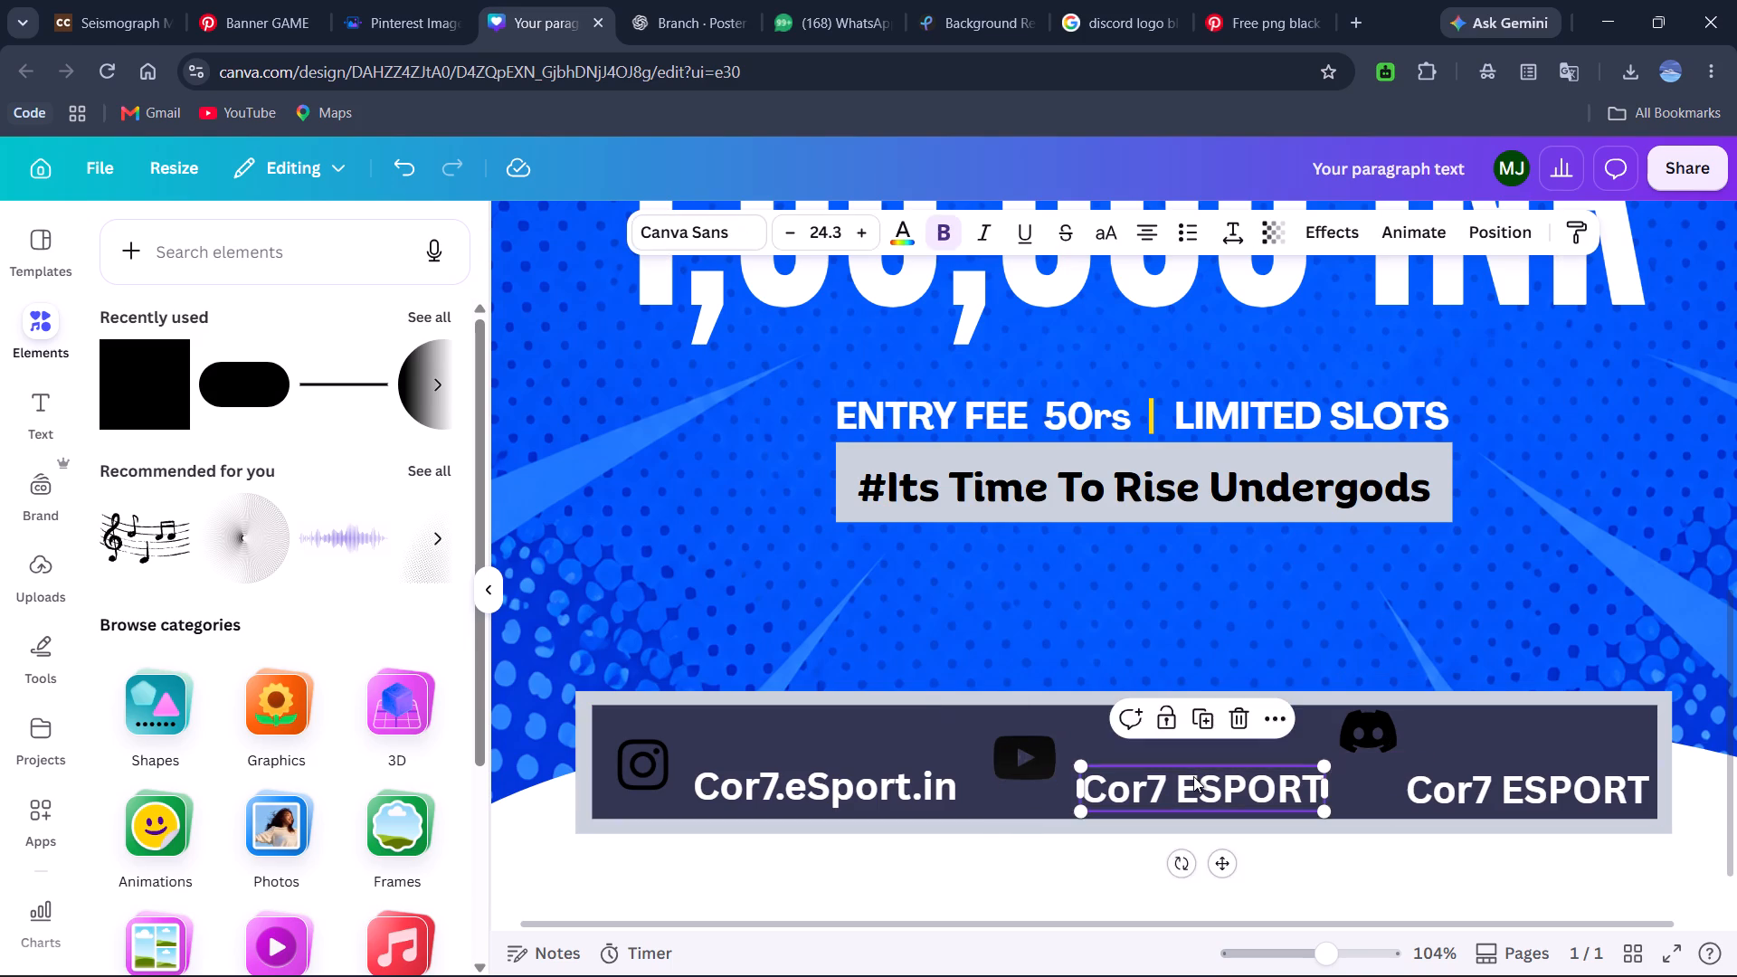
key(Left)
key(Left)
key(Left)
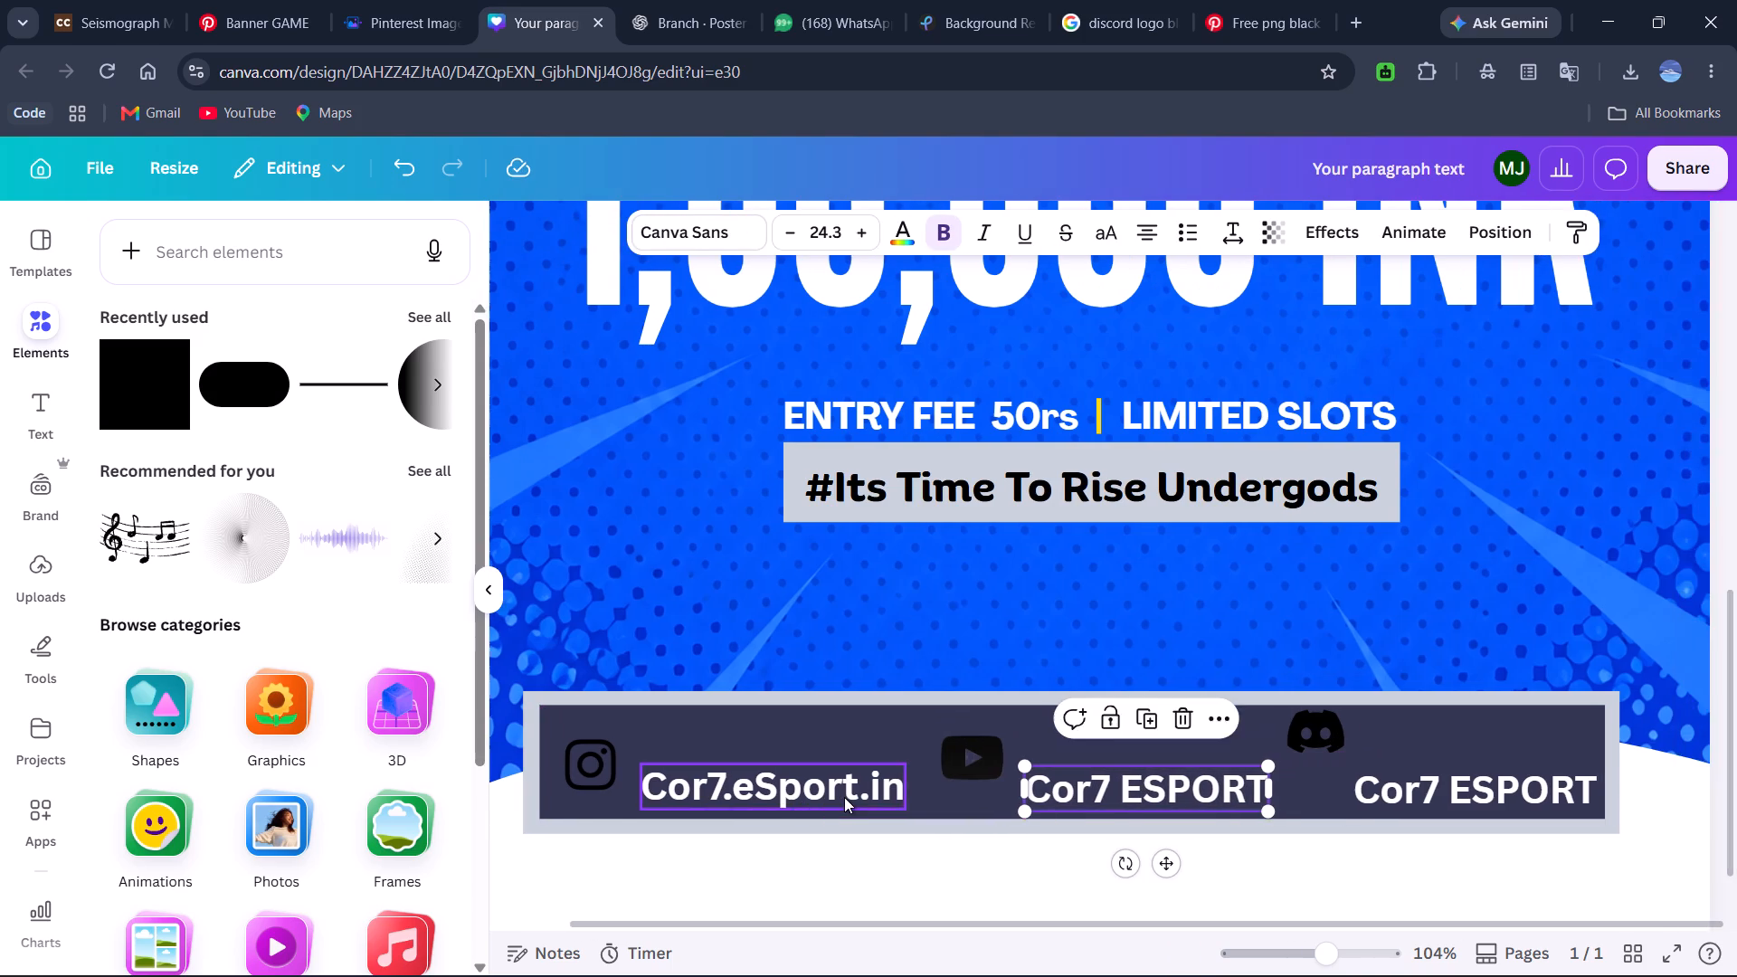
Move the Discord logo straight down to line up with the lowered YouTube logo.
click(1370, 735)
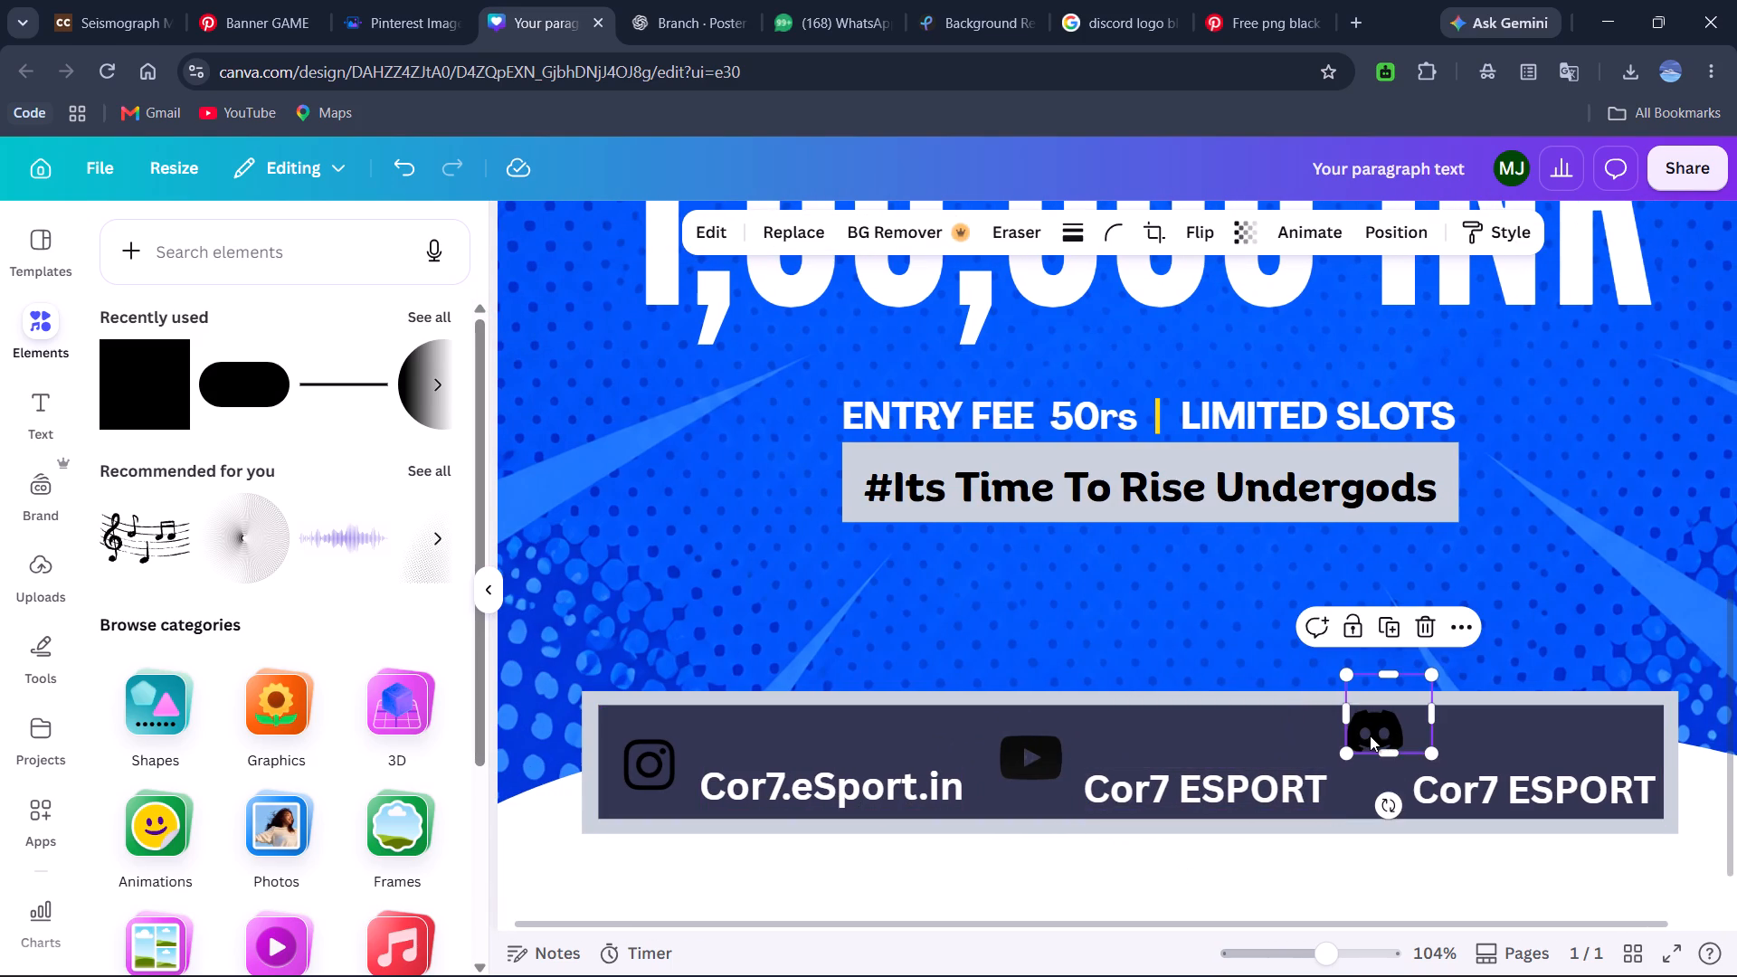
key(Down)
key(Down)
key(Down)
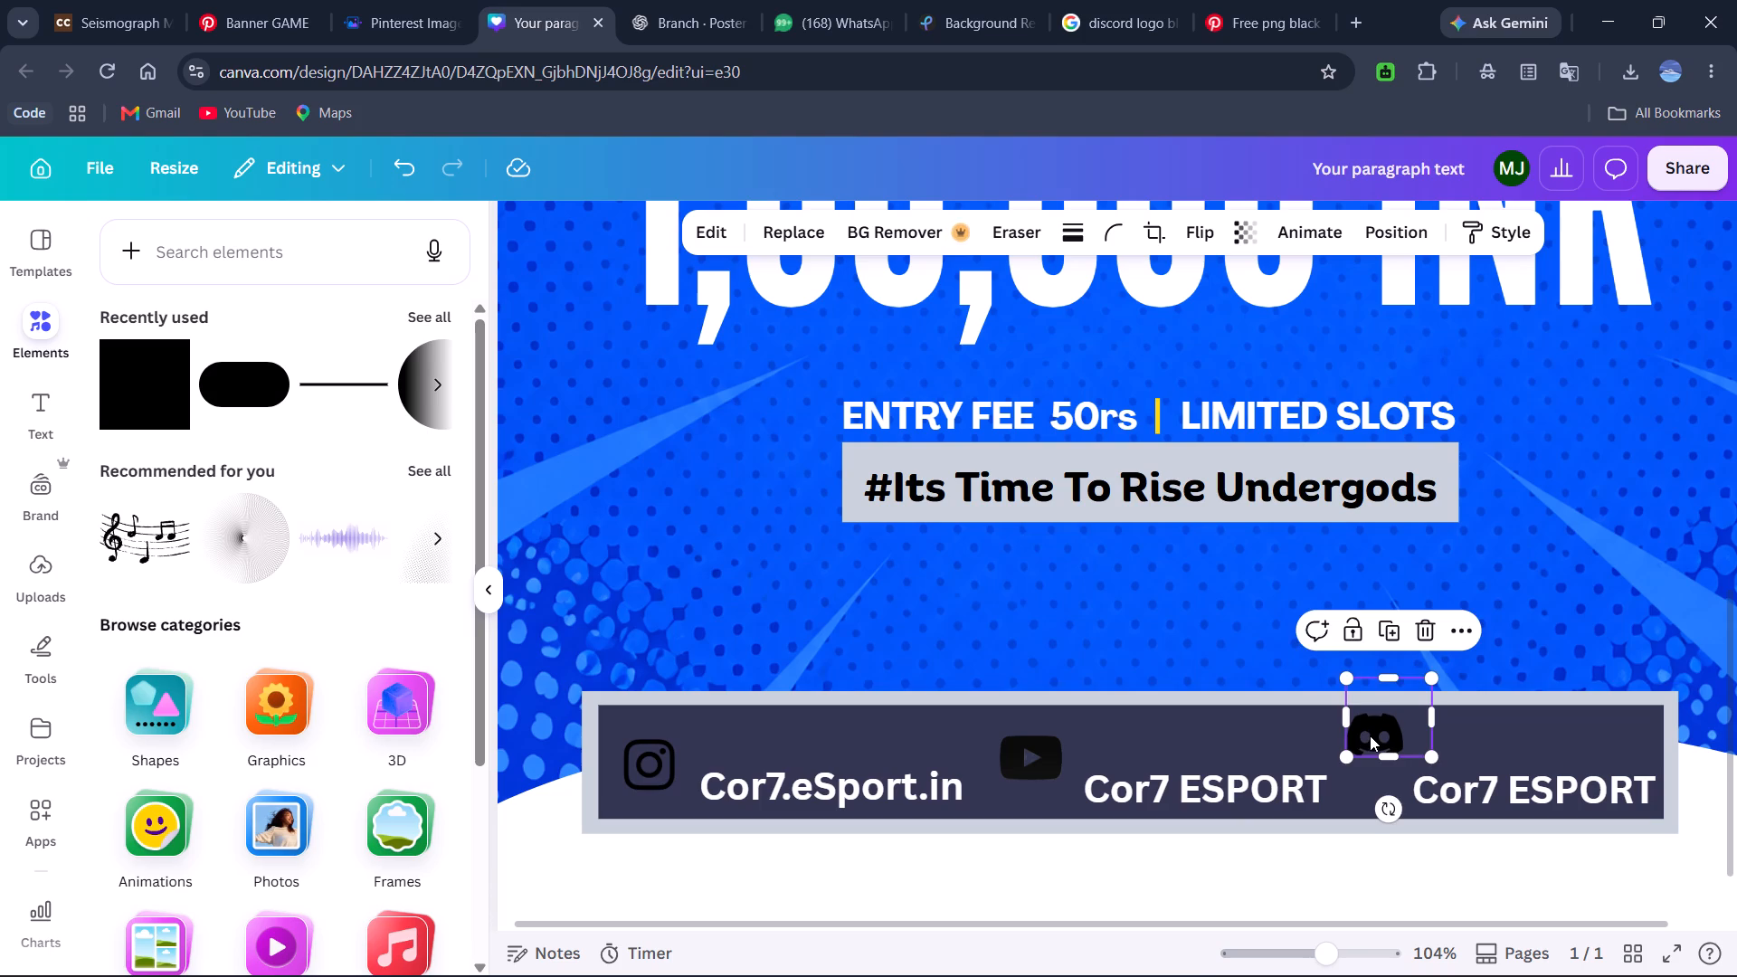
key(Down)
key(Down)
key(Down)
key(Down)
key(Down)
key(Down)
key(Down)
key(Down)
key(Down)
key(Down)
key(Down)
key(Down)
key(Down)
key(Down)
key(Down)
key(Down)
key(Down)
key(Down)
key(Down)
key(Down)
key(Up)
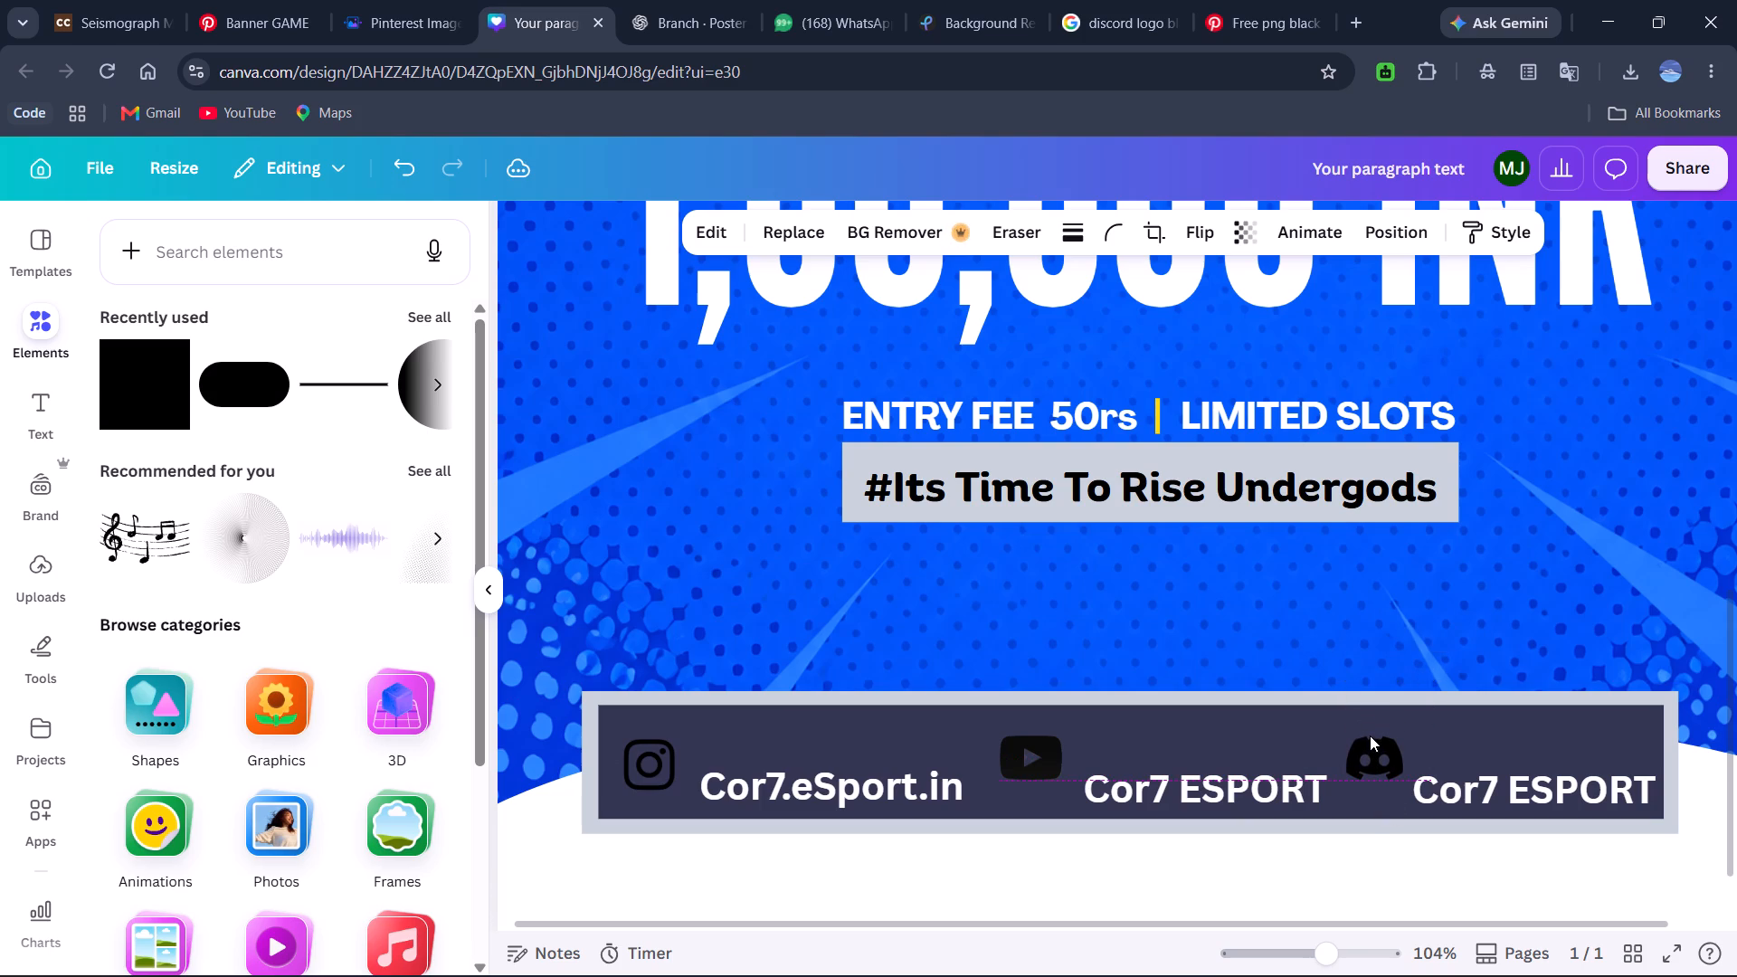
Nudge the Discord handle text "Cor7 ESPORT" slightly left toward the Discord logo.
click(1443, 785)
key(Left)
key(Left)
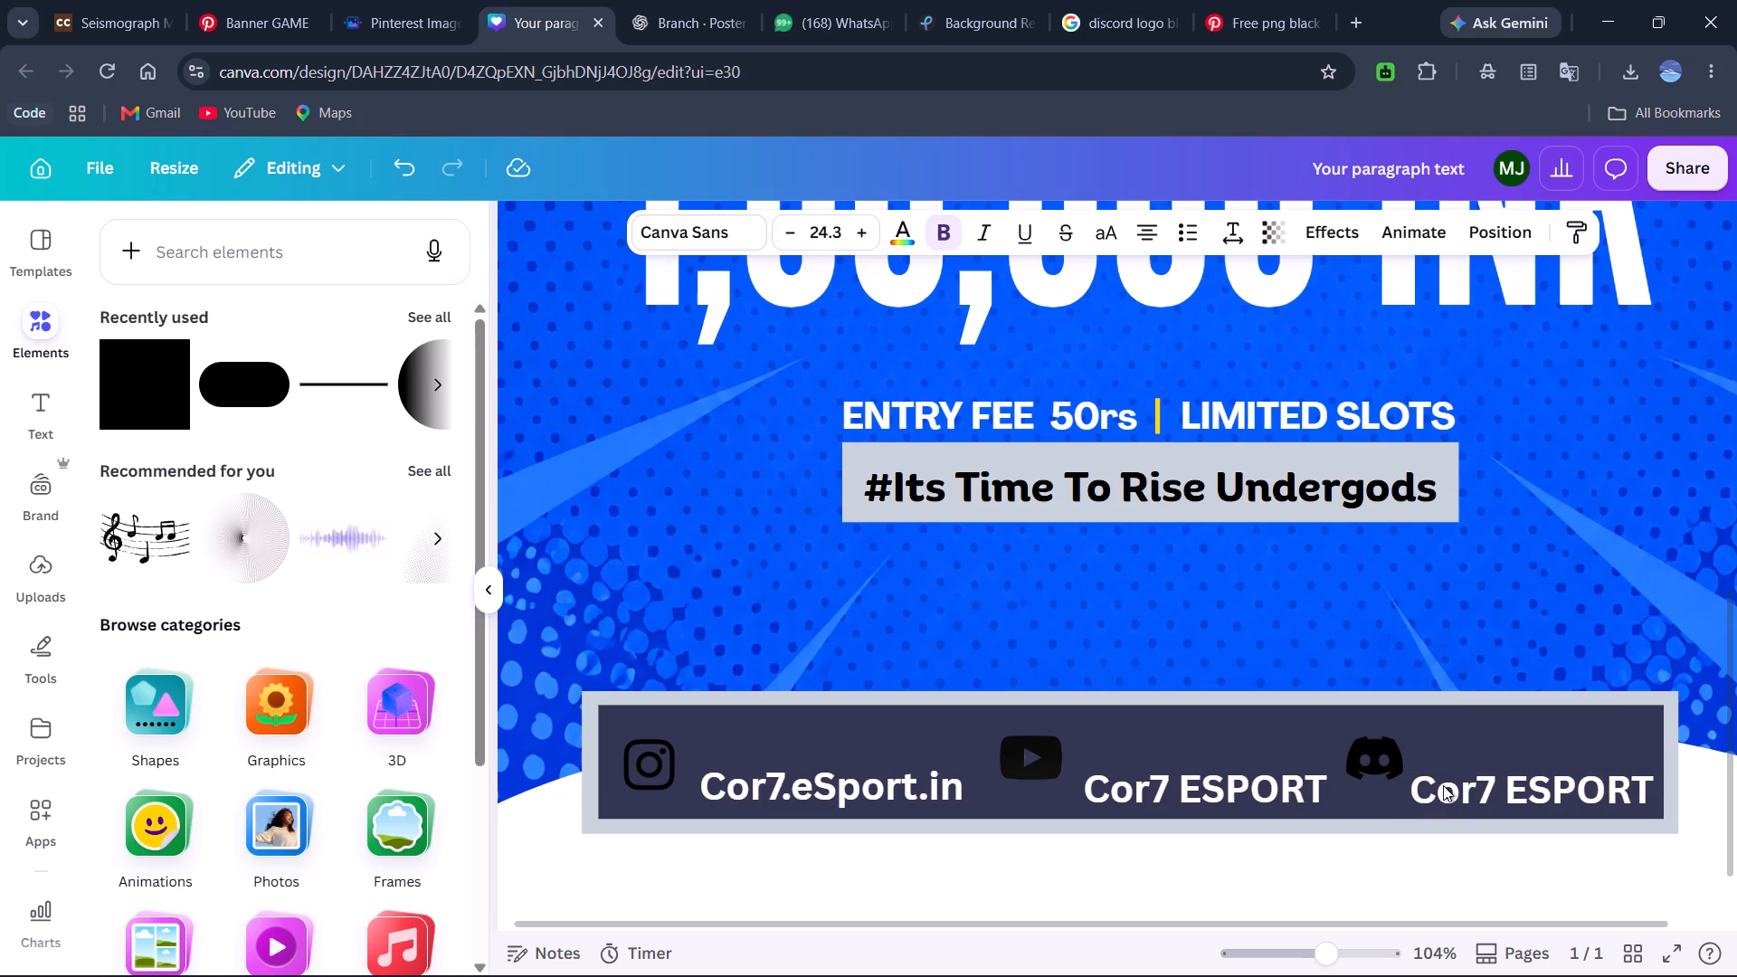
Nudge the "Cor7.eSport.in" handle text further left so it sits just beside the Instagram logo.
click(713, 781)
key(Left)
key(Left)
key(Left)
key(Left)
key(Left)
key(Left)
key(Left)
key(Left)
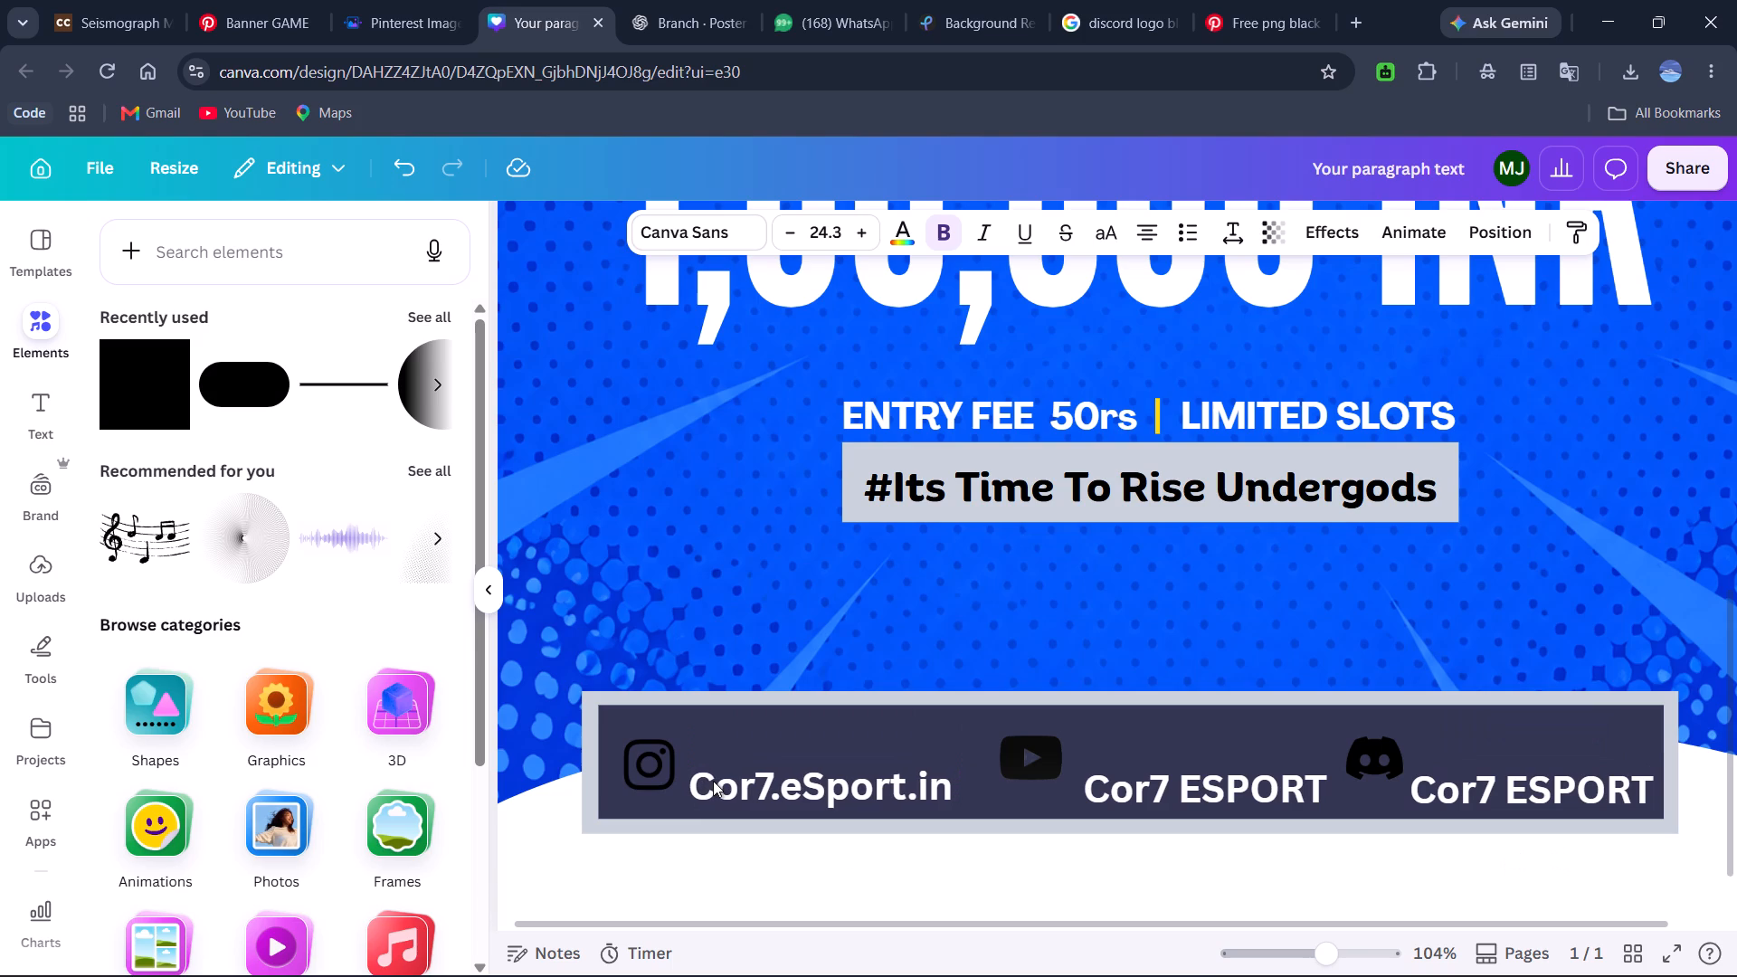
key(Left)
key(Left)
Move the YouTube logo straight left until it sits close to the end of the "Cor7.eSport.in" text.
click(1052, 744)
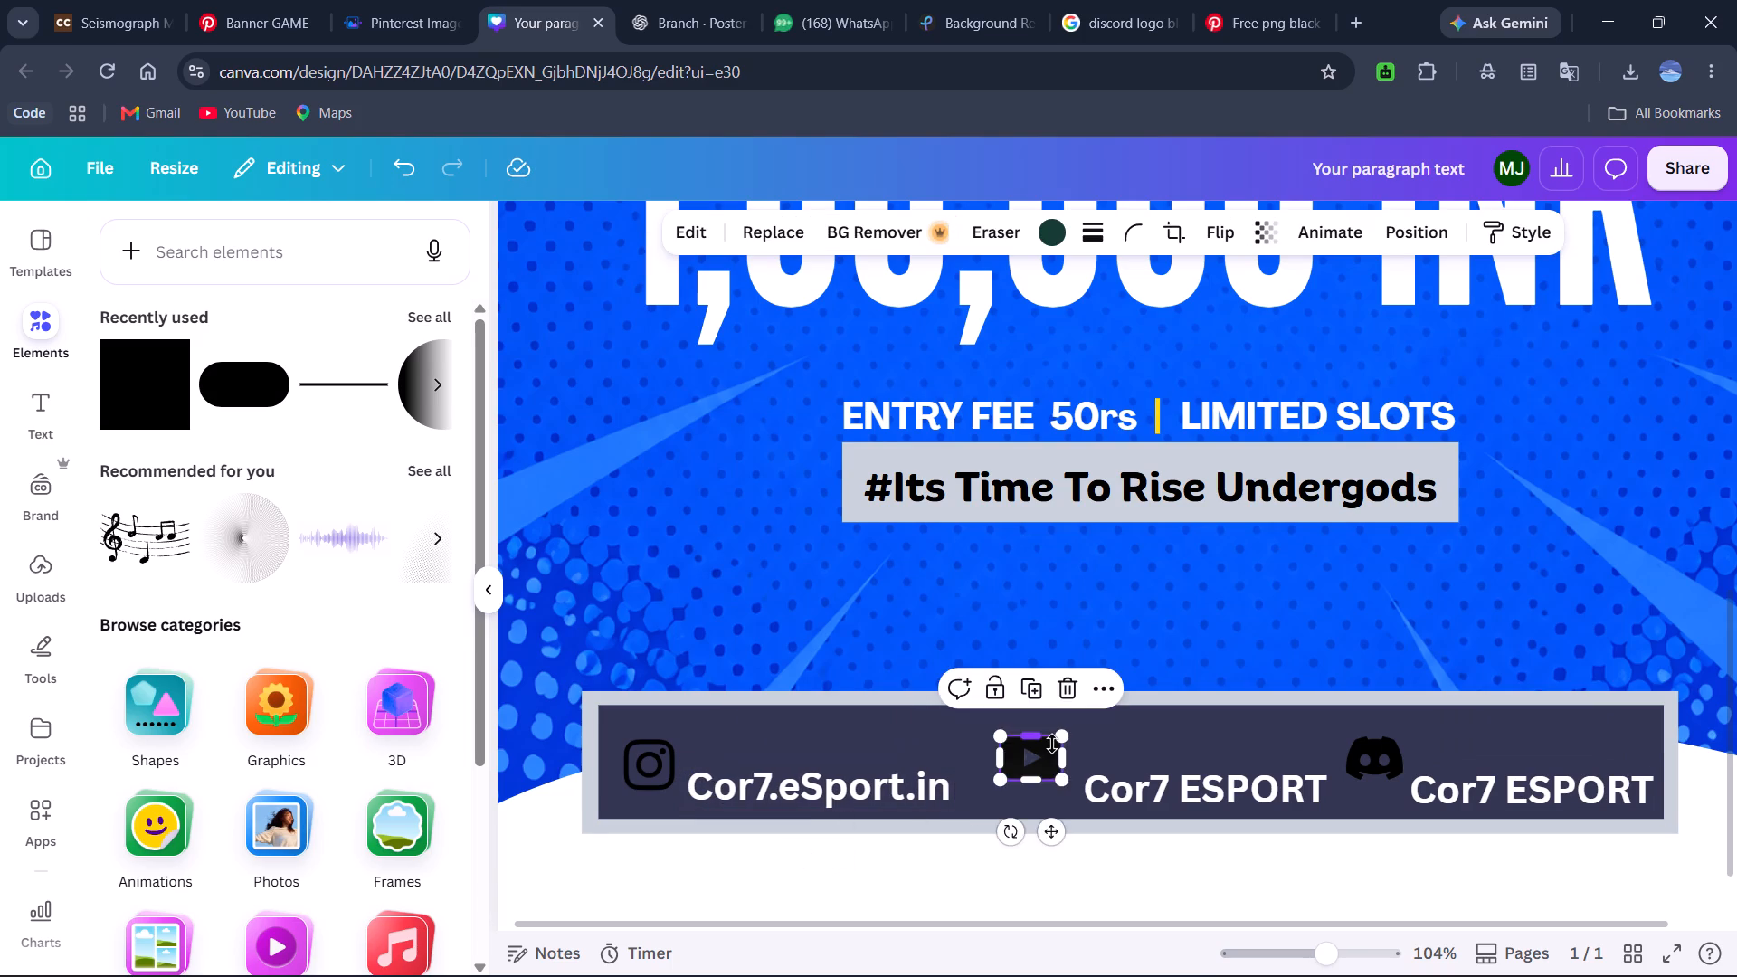
key(Left)
key(Left)
key(Left)
key(Left)
key(Left)
key(Left)
key(Left)
key(Left)
key(Left)
key(Left)
key(Left)
key(Left)
key(Left)
key(Left)
key(Left)
key(Left)
key(Left)
key(Left)
key(Left)
key(Left)
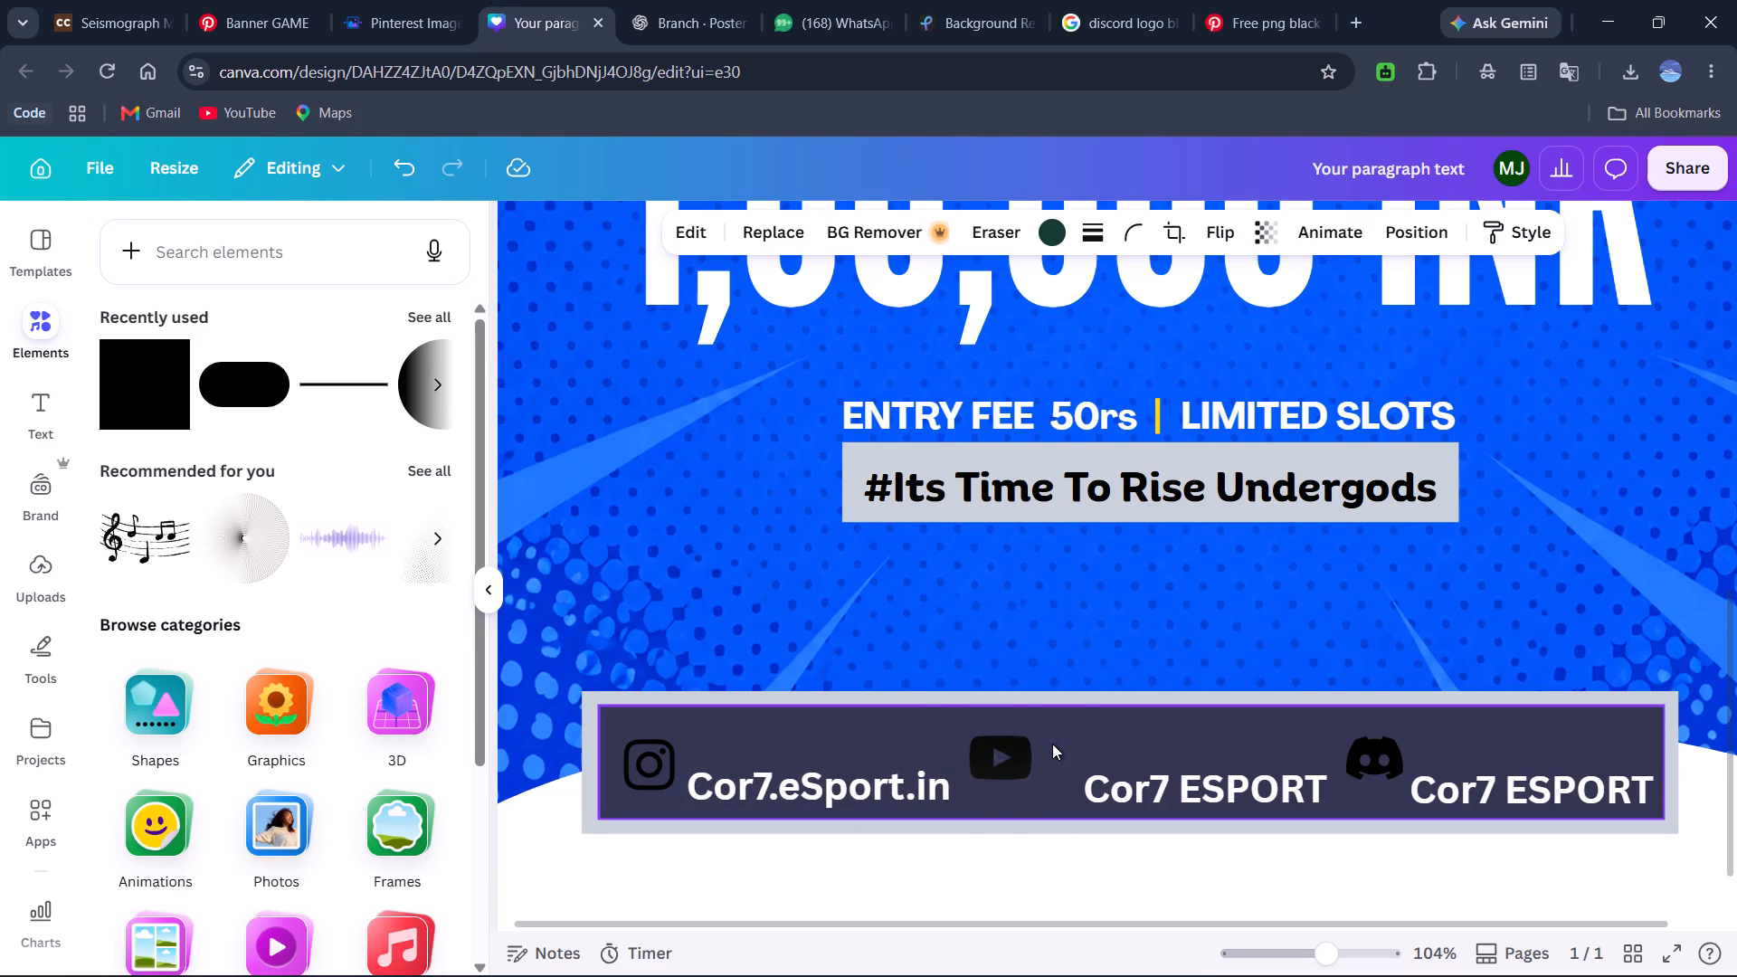
Move the YouTube handle text "Cor7 ESPORT" straight left to sit just beside the shifted YouTube logo.
click(1149, 786)
key(Left)
key(Left)
key(Left)
key(Left)
key(Left)
key(Left)
key(Left)
key(Left)
key(Left)
key(Left)
key(Left)
key(Left)
key(Left)
key(Left)
key(Left)
key(Left)
key(Left)
key(Left)
key(Left)
key(Left)
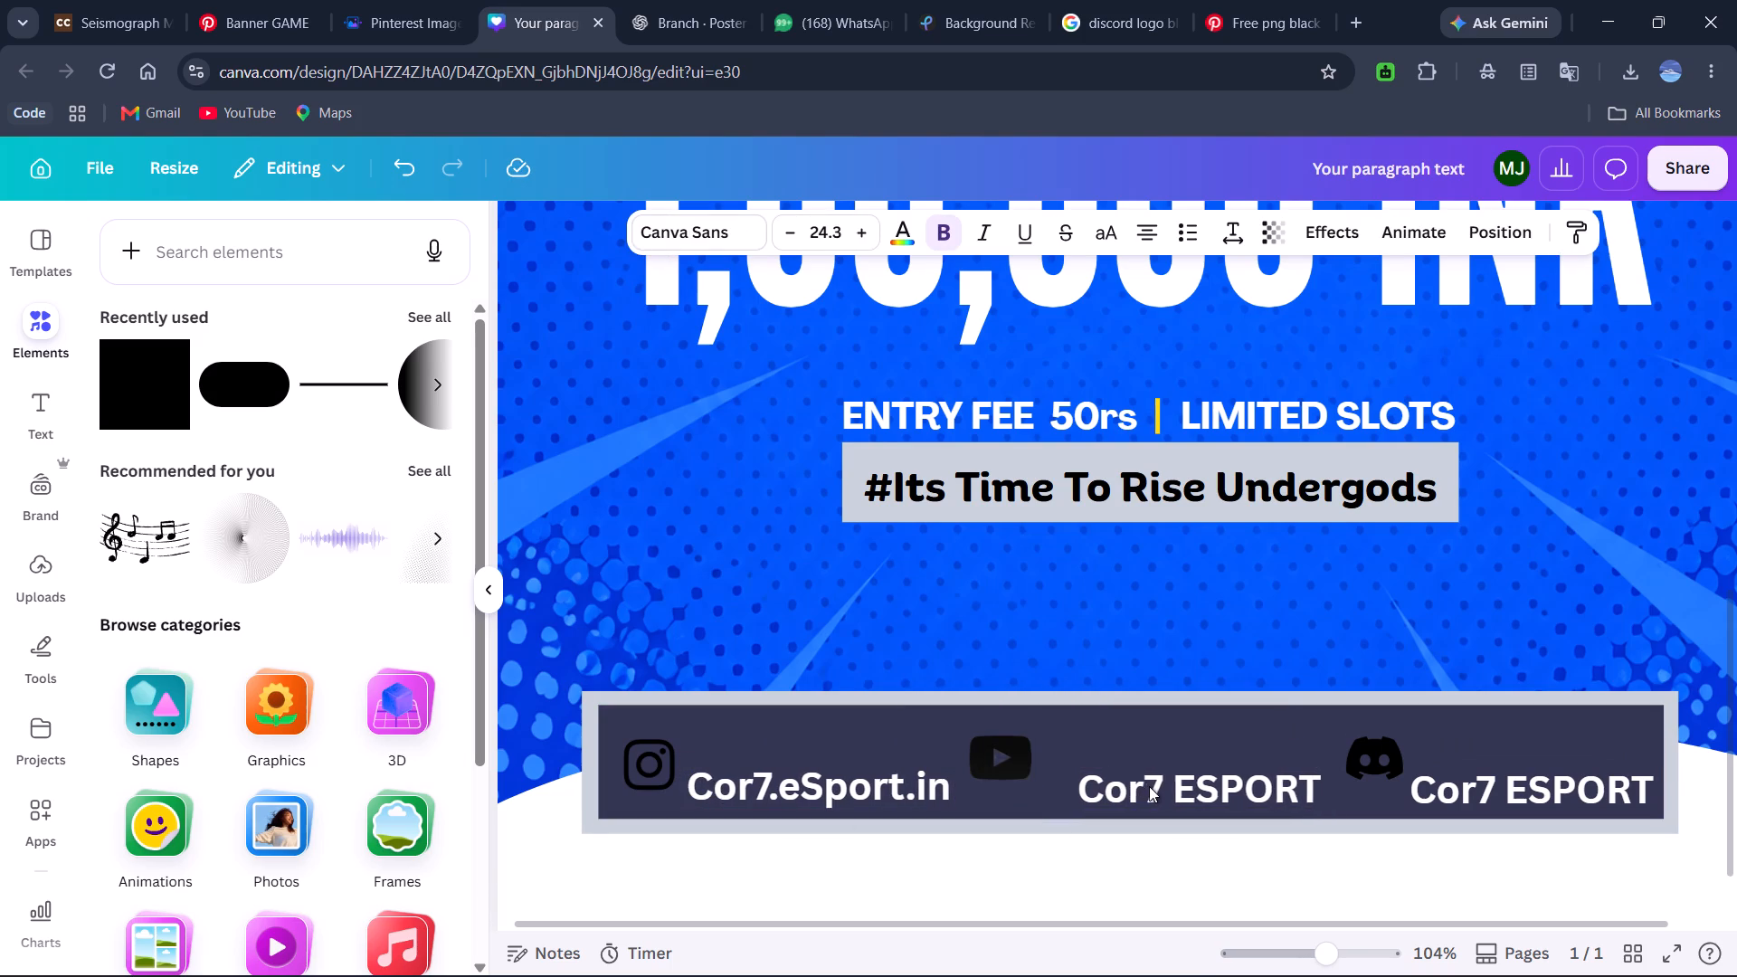
key(Left)
key(Left)
key(Left)
key(Left)
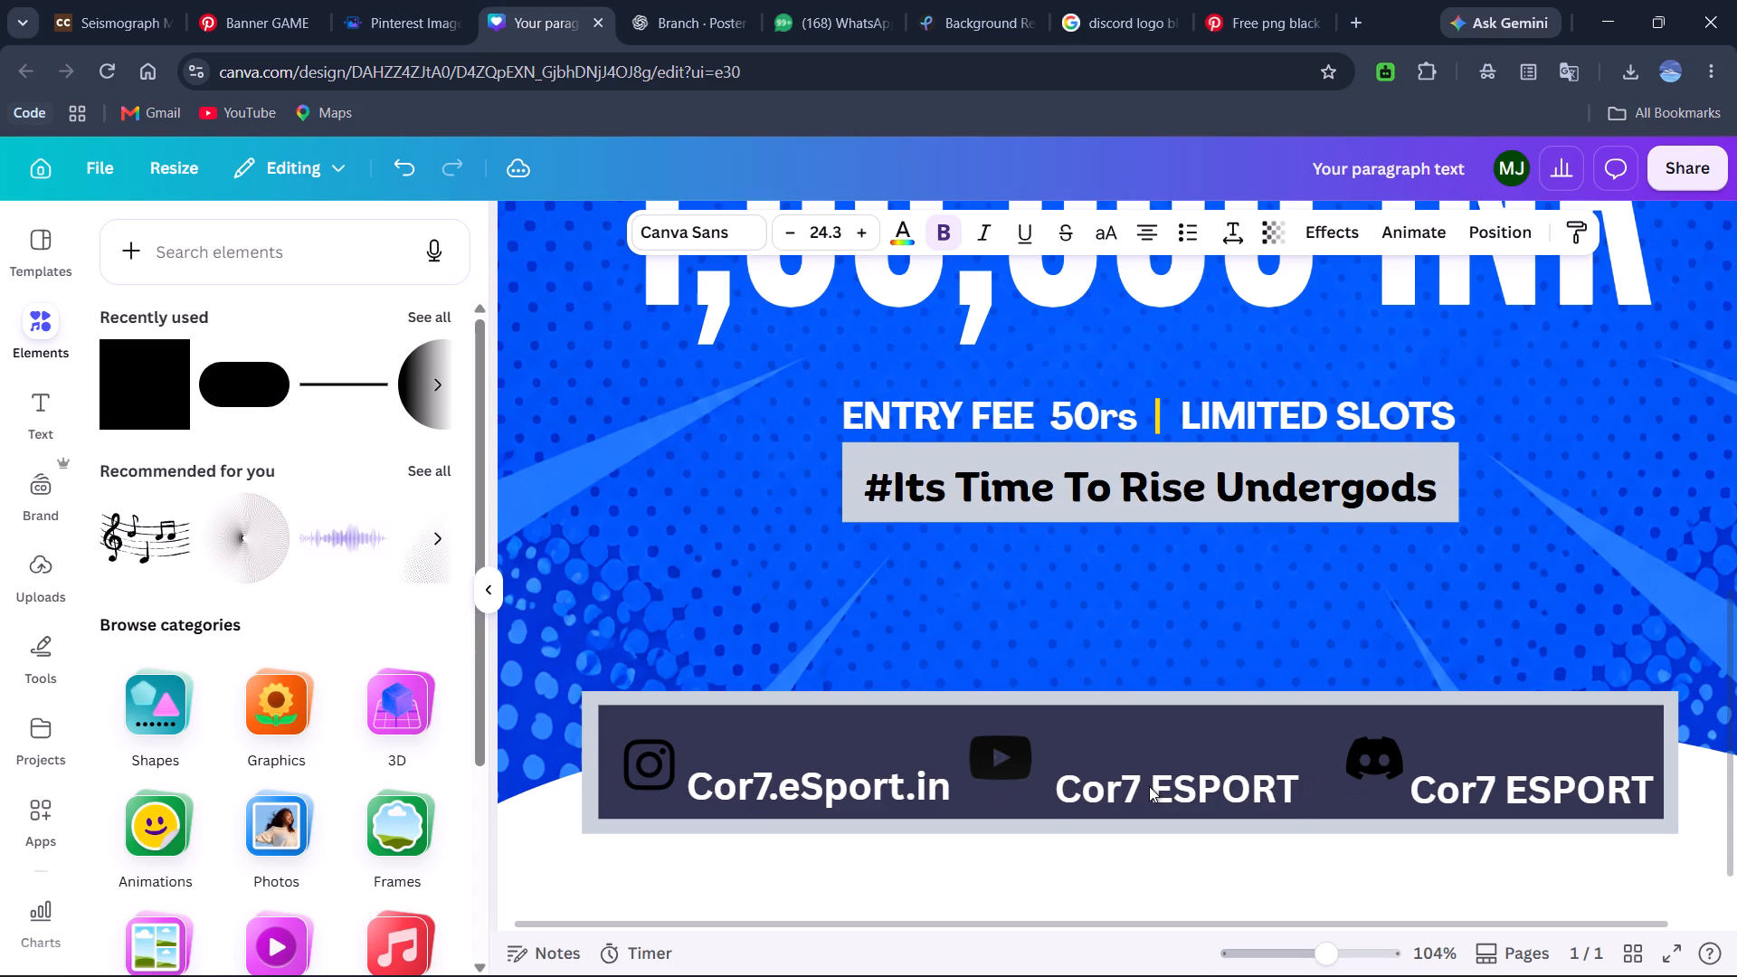
Nudge the Discord logo straight left in the footer bar, closer to the end of the YouTube handle text "Cor7 ESPORT".
click(1353, 774)
key(Left)
key(Left)
key(Left)
key(Left)
key(Left)
key(Left)
key(Left)
key(Left)
key(Left)
key(Left)
key(Left)
key(Left)
key(Left)
key(Left)
key(Left)
key(Left)
key(Left)
key(Left)
key(Left)
key(Left)
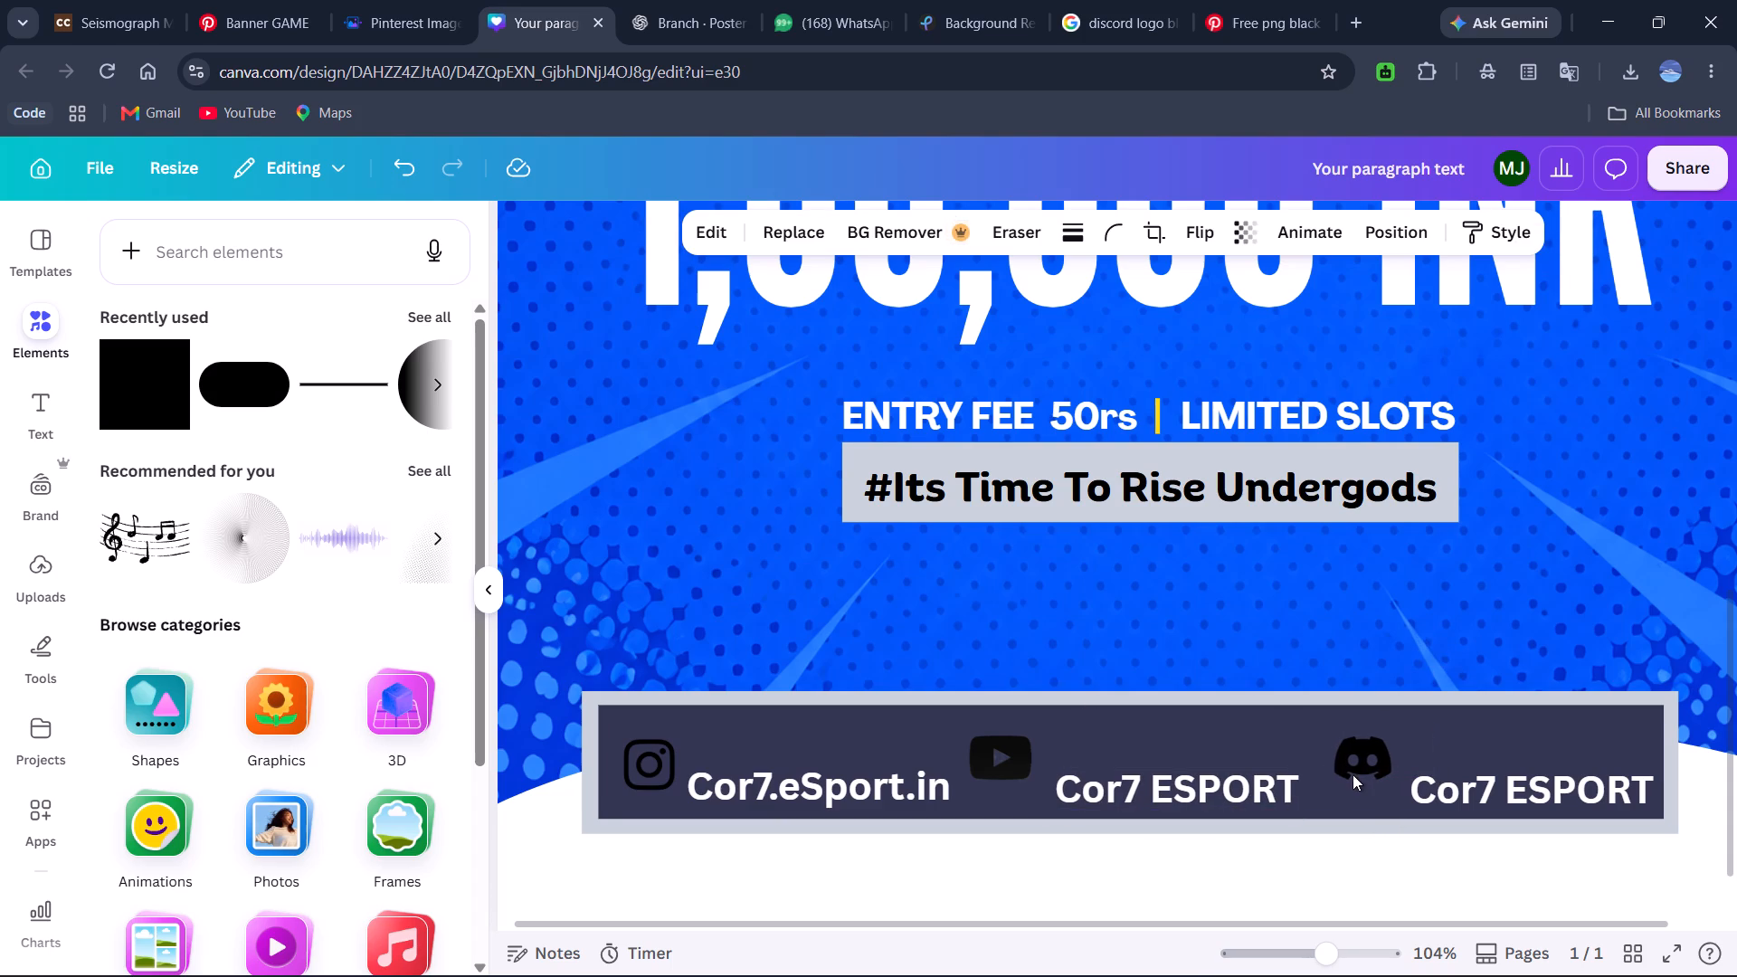
key(Right)
key(Right)
key(Right)
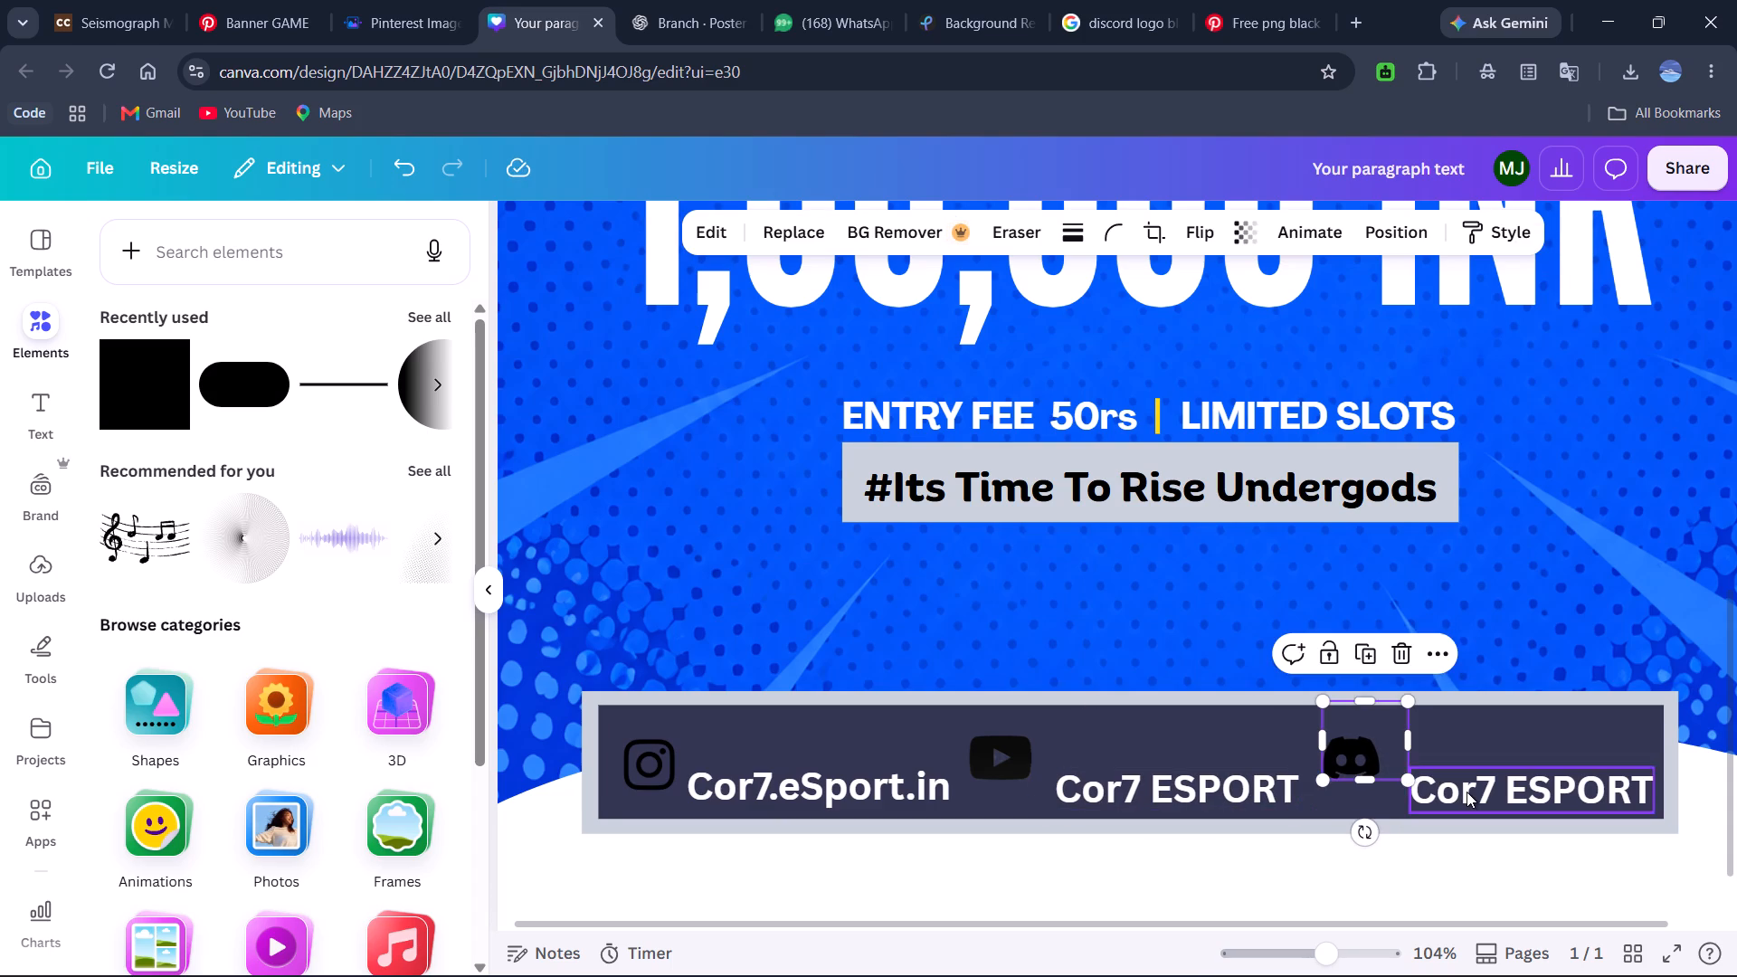
Nudge the "Cor7 ESPORT" handle beside the Discord logo slightly left, closer to the logo, and deselect it.
click(1466, 792)
key(Left)
key(Left)
key(Left)
key(Left)
key(Left)
key(Left)
key(Left)
key(Left)
key(Left)
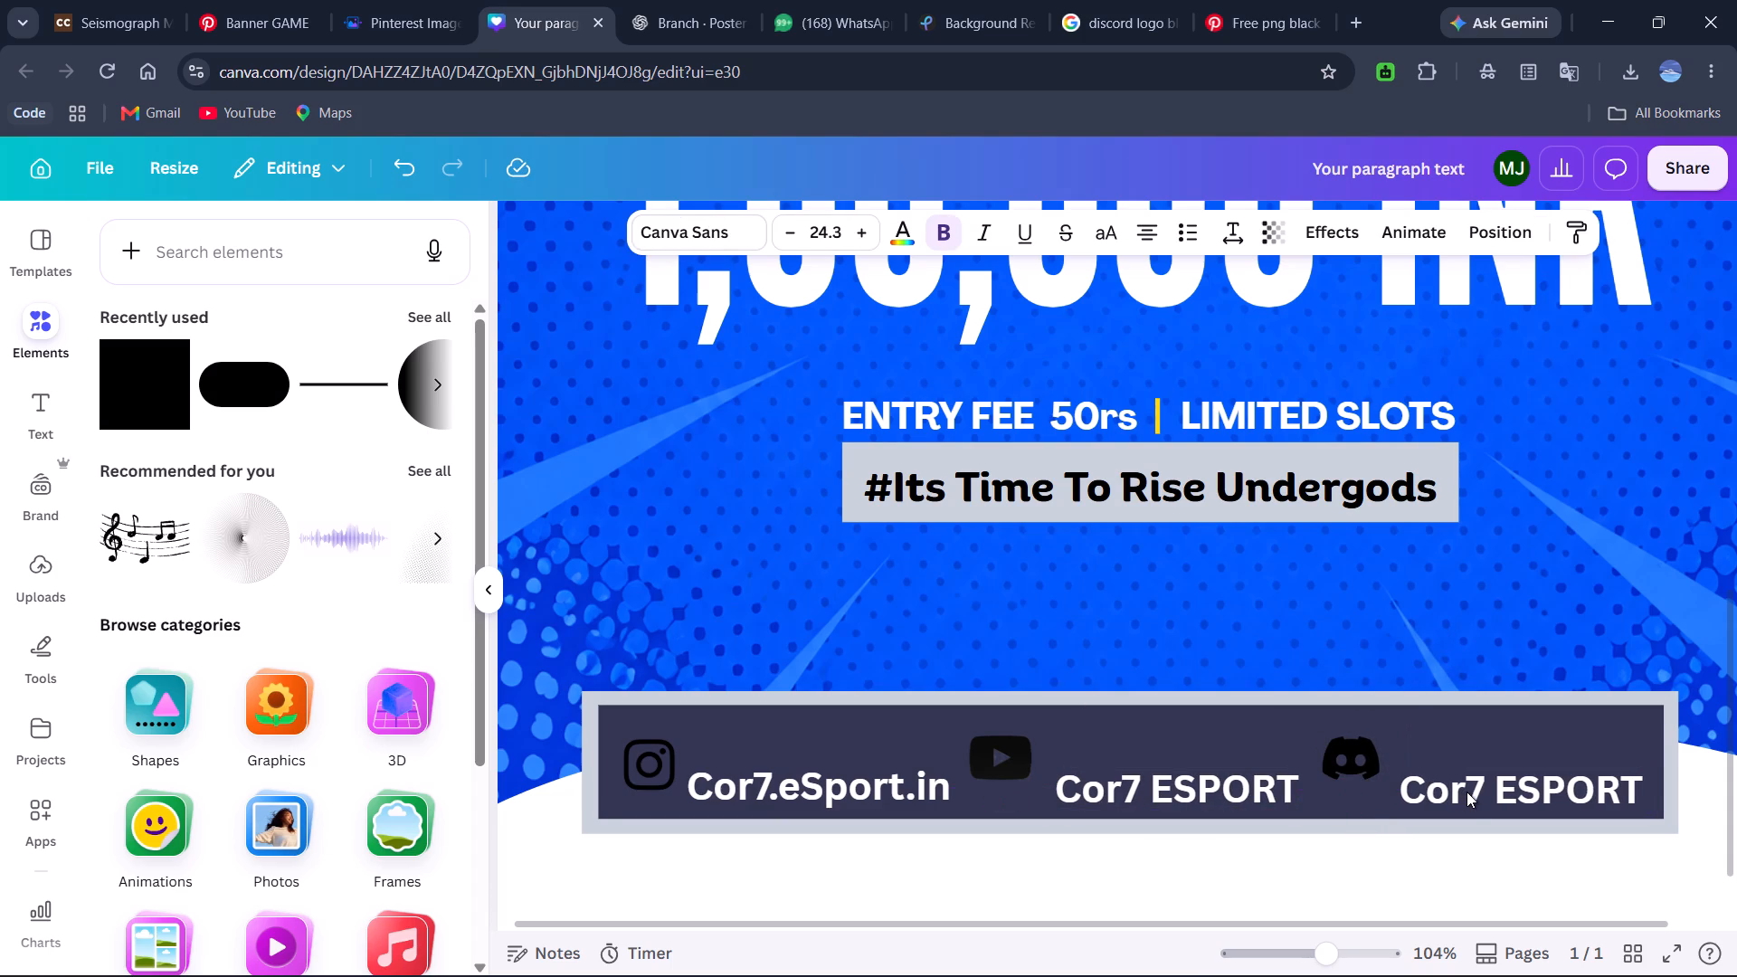
key(Right)
key(Right)
key(Right)
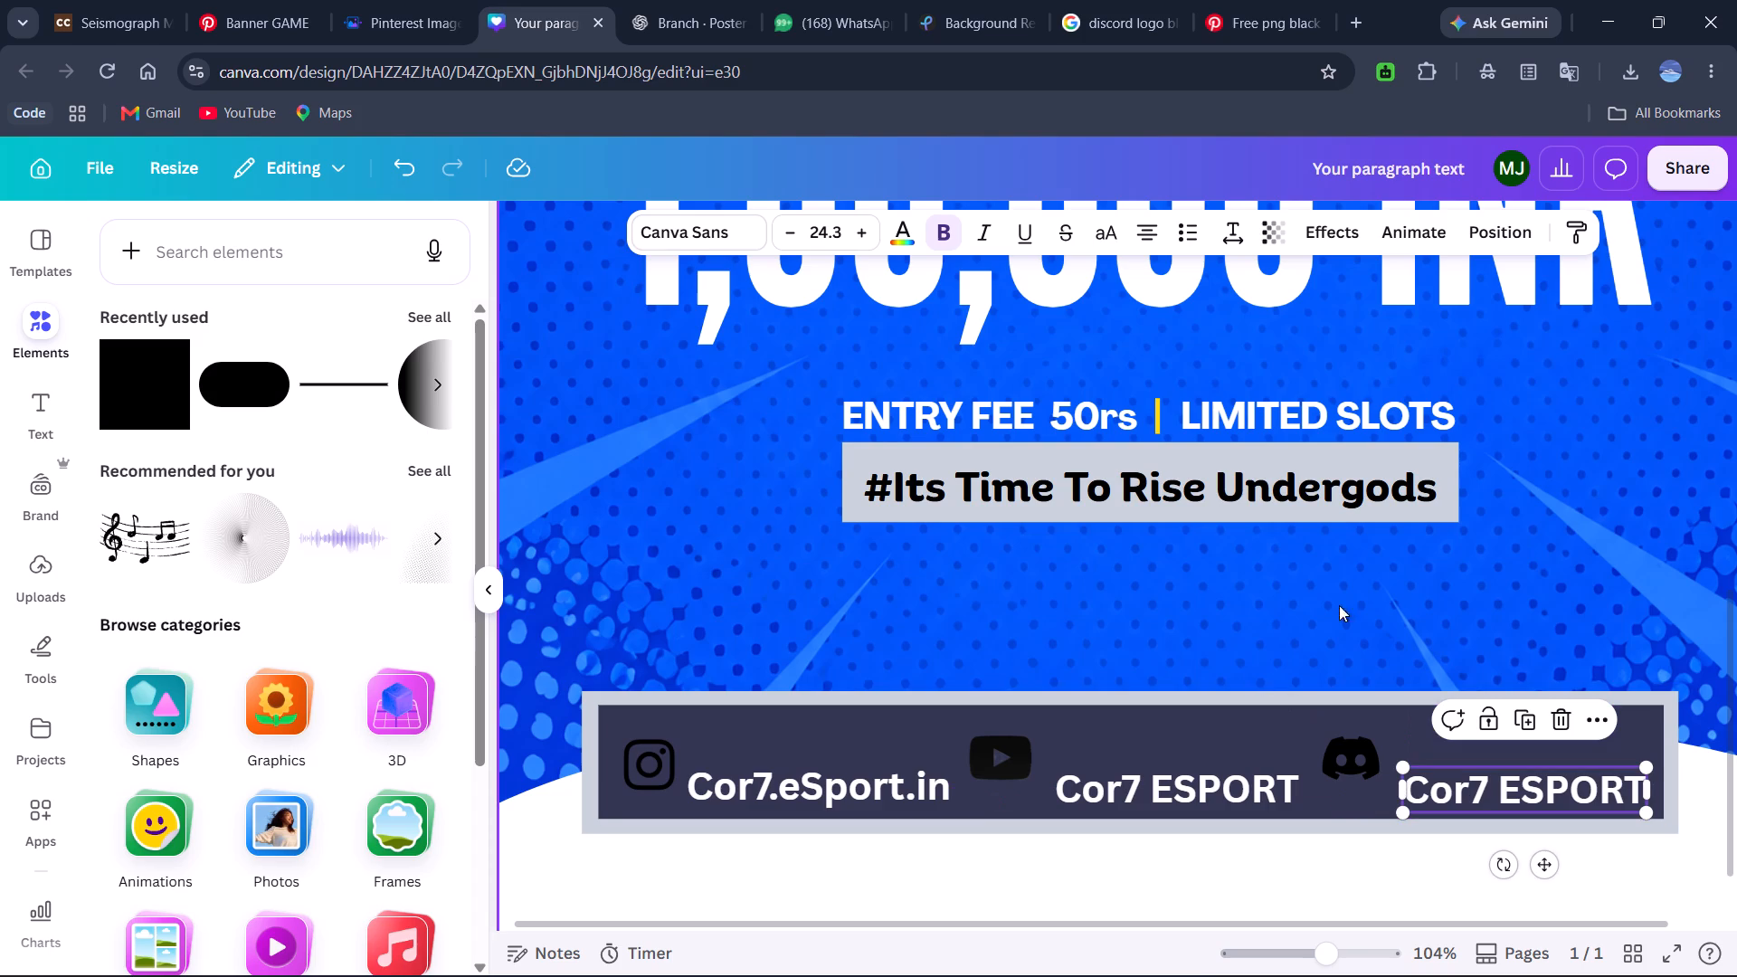
click(1462, 599)
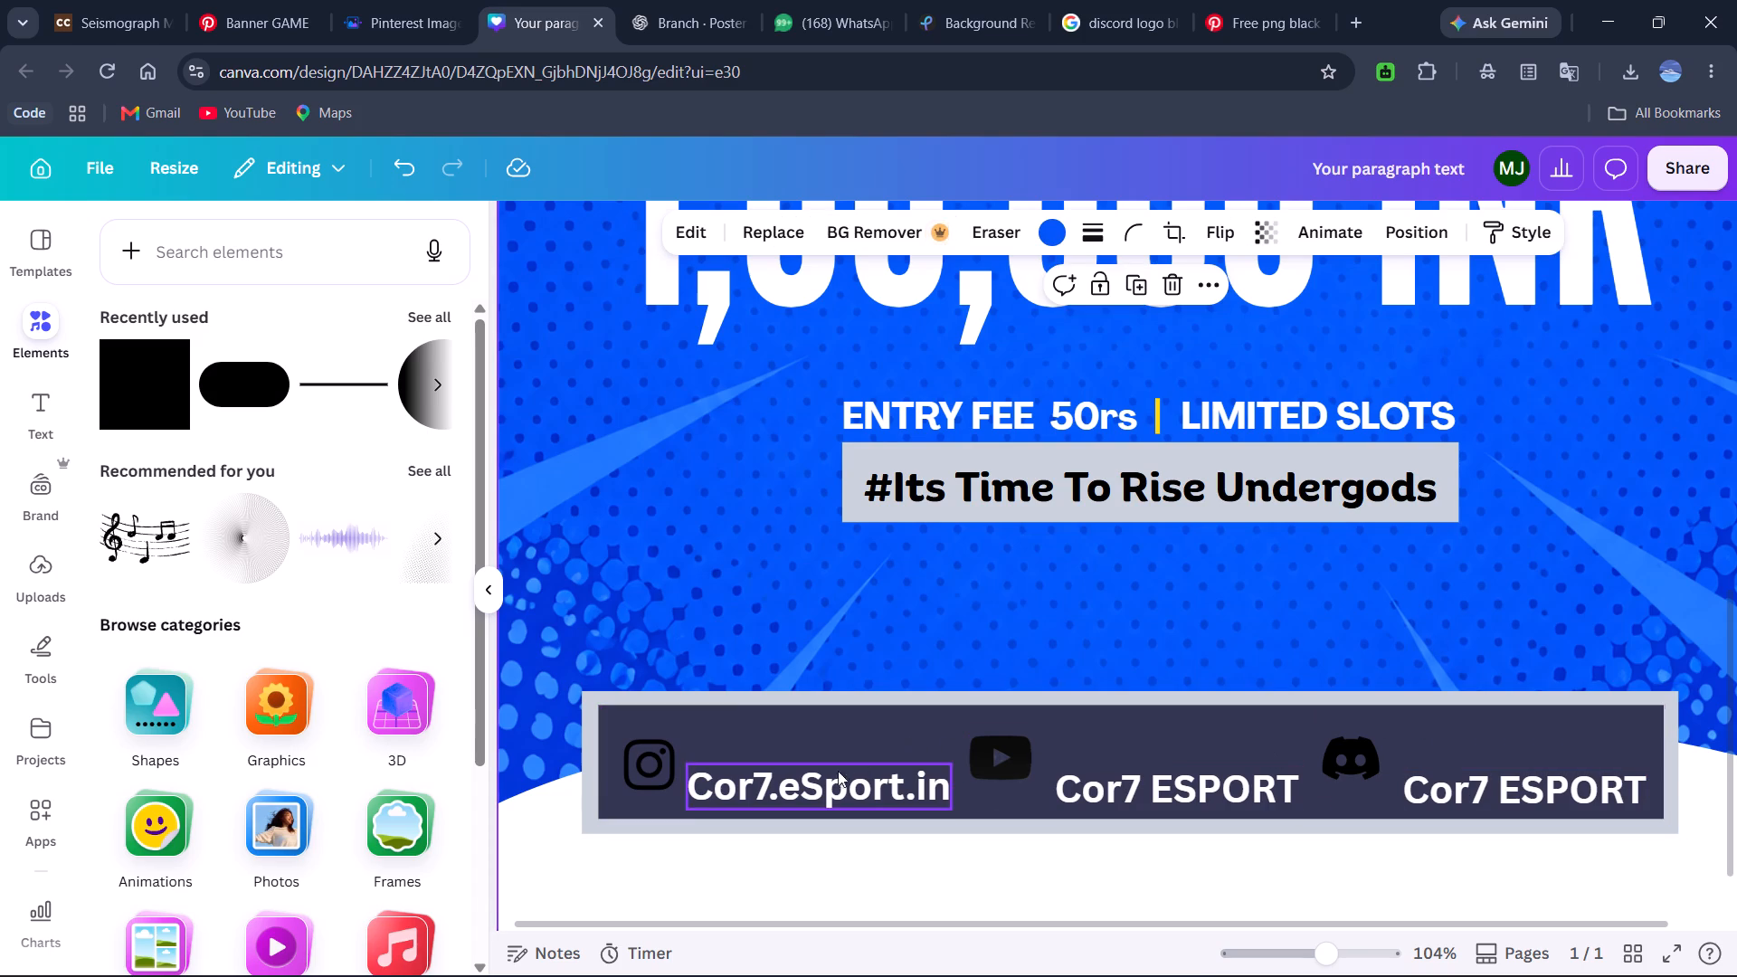
Duplicate the "Cor7.eSport.in" handle beside the Instagram logo.
click(832, 777)
click(816, 721)
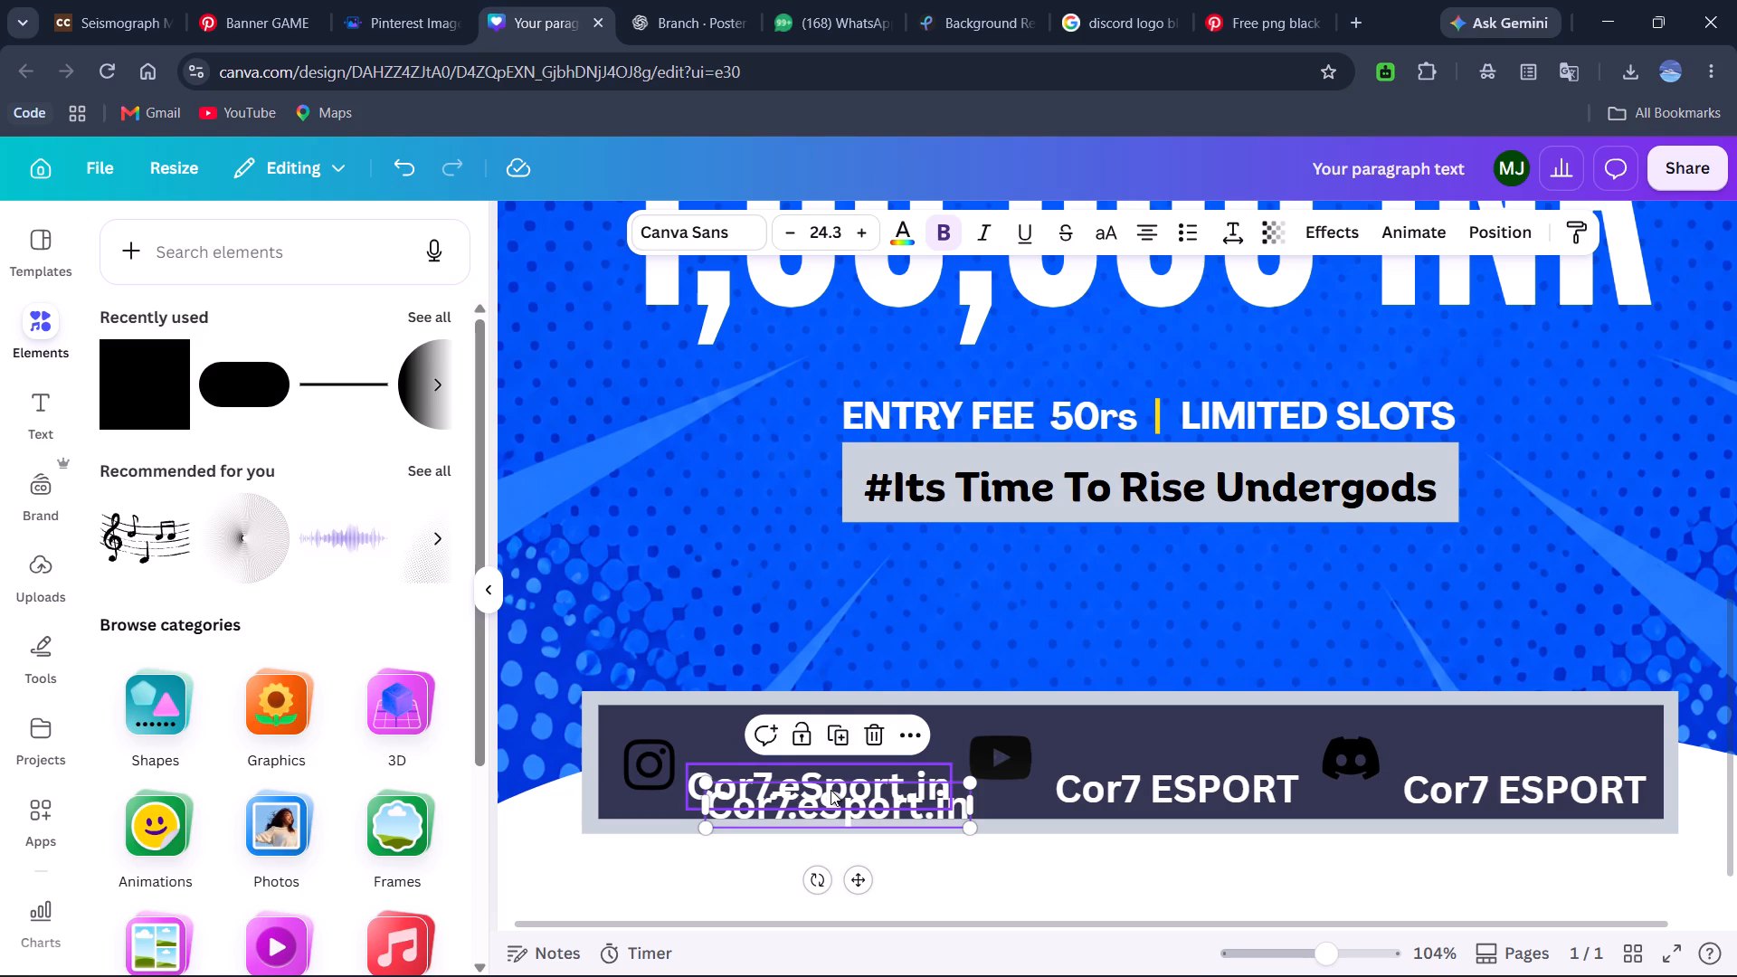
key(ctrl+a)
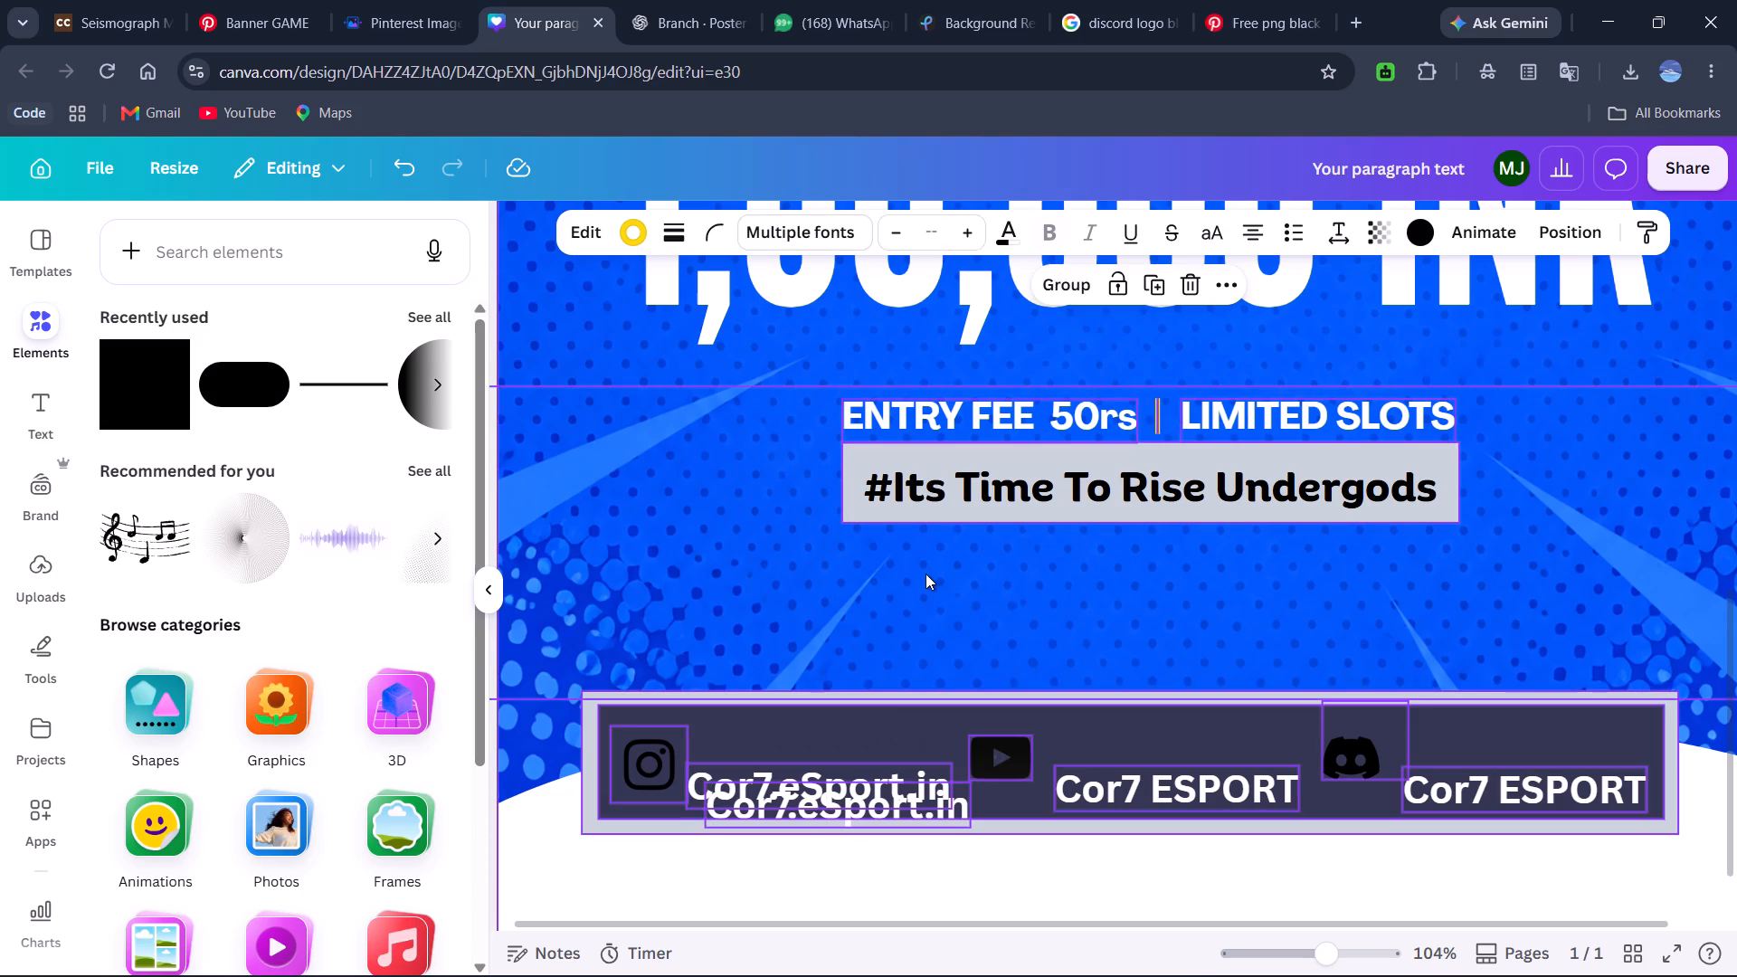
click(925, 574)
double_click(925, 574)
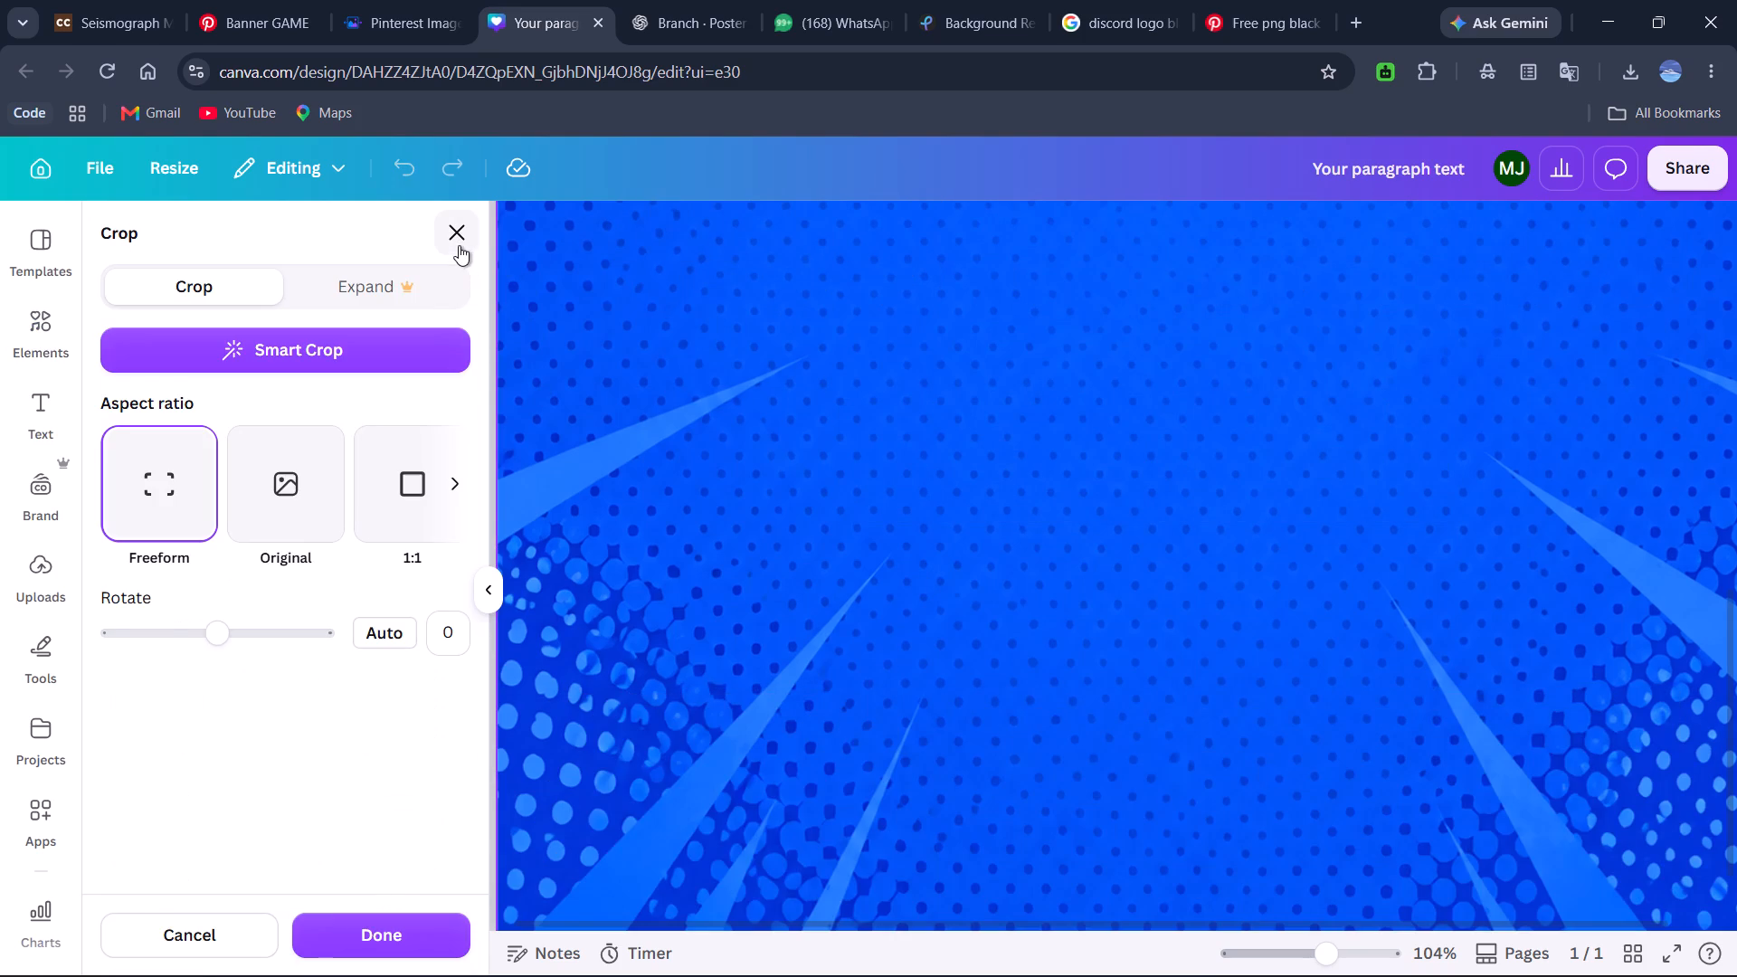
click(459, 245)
Move the duplicated handle directly above the original "Cor7.eSport.in", aligned with its edges.
click(860, 806)
drag(860, 806, 841, 748)
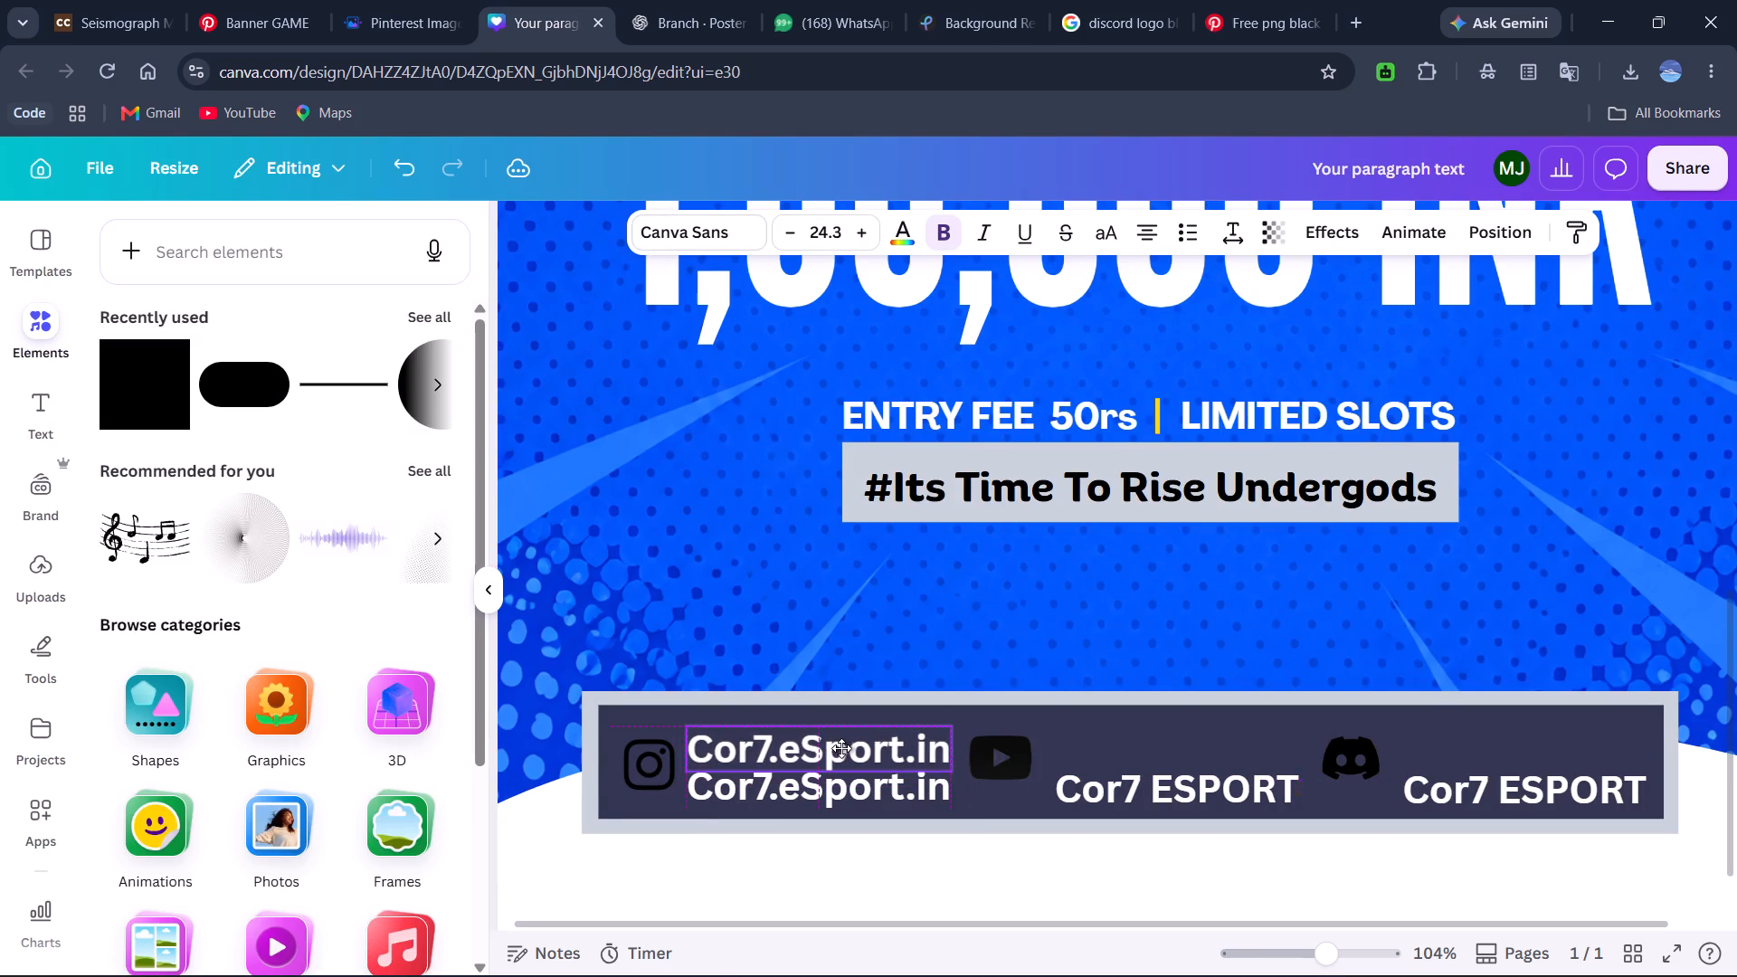
drag(841, 748, 843, 748)
Remove the bold from the upper "Cor7.eSport.in" copy and reduce its font size to 21.3.
double_click(843, 748)
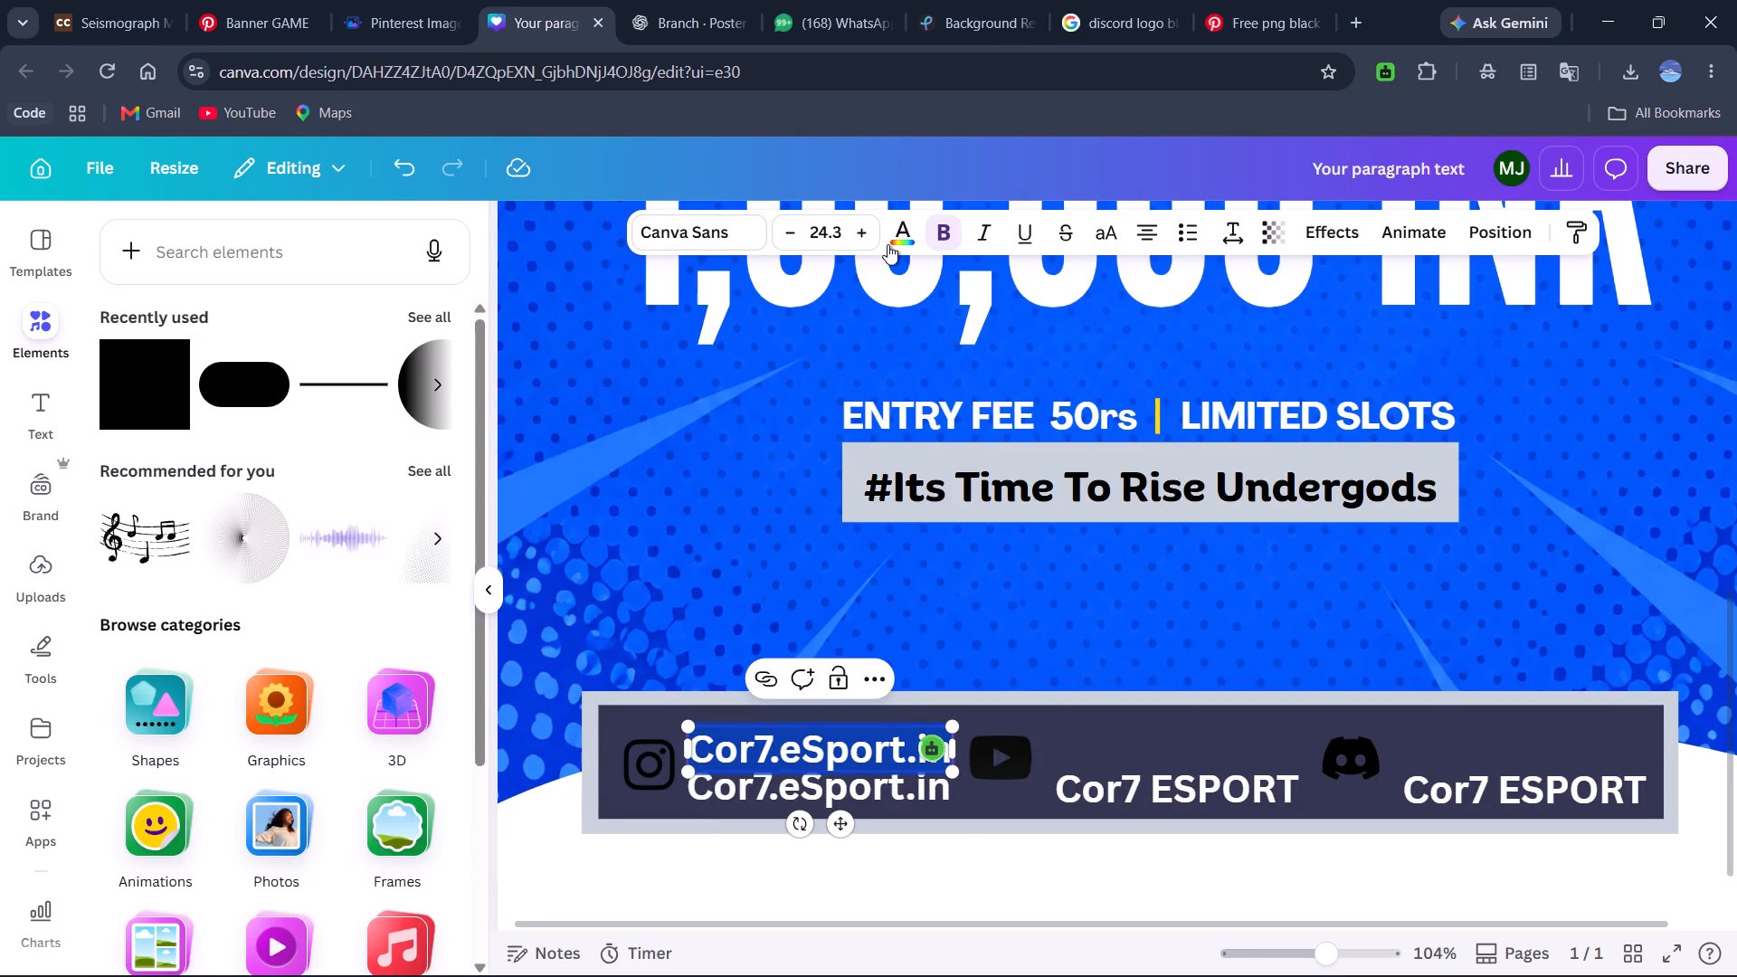
click(954, 231)
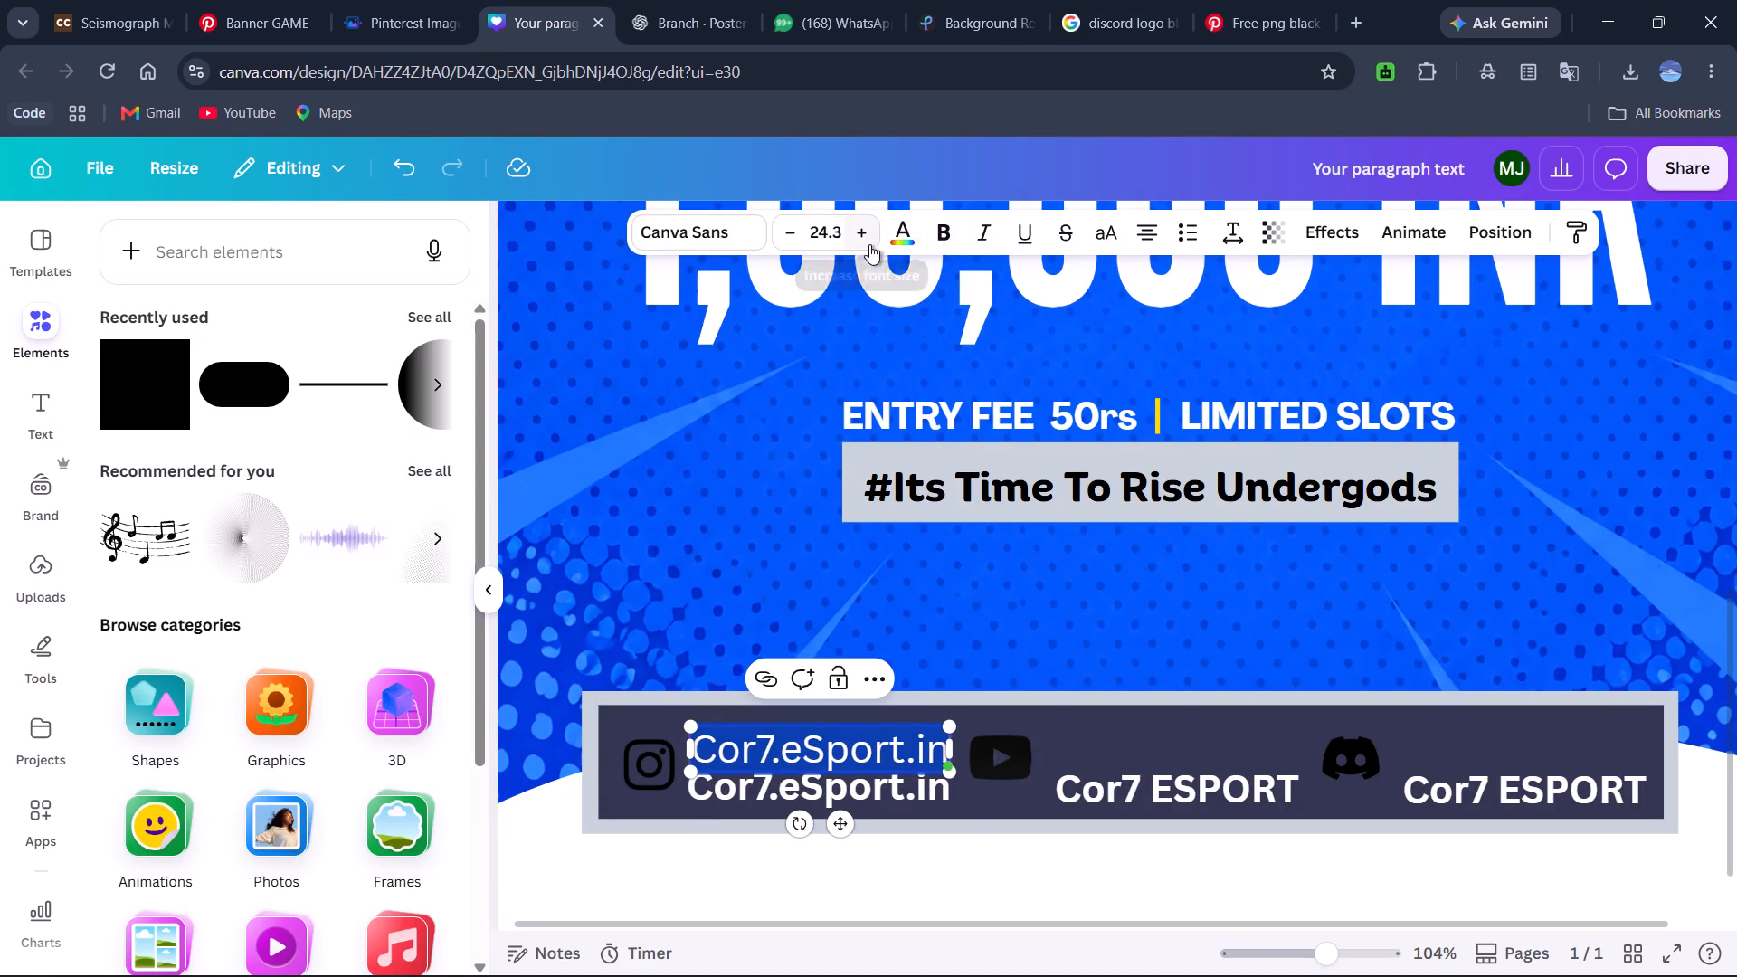
triple_click(784, 228)
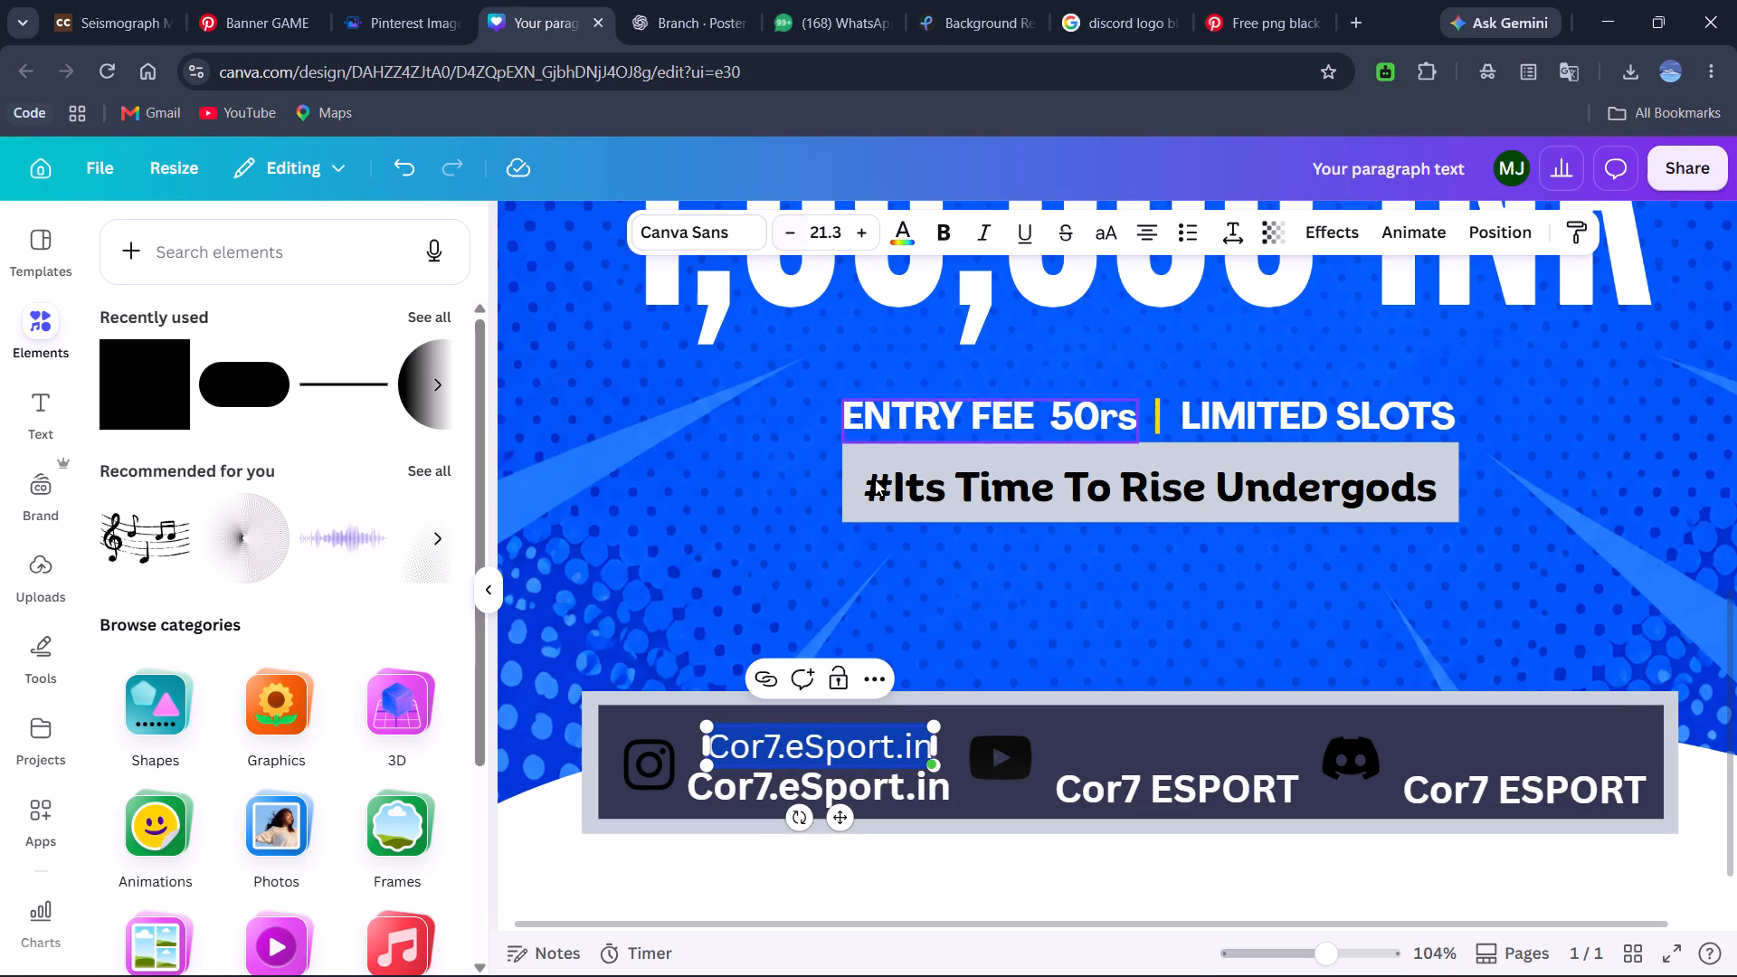
click(868, 741)
click(995, 661)
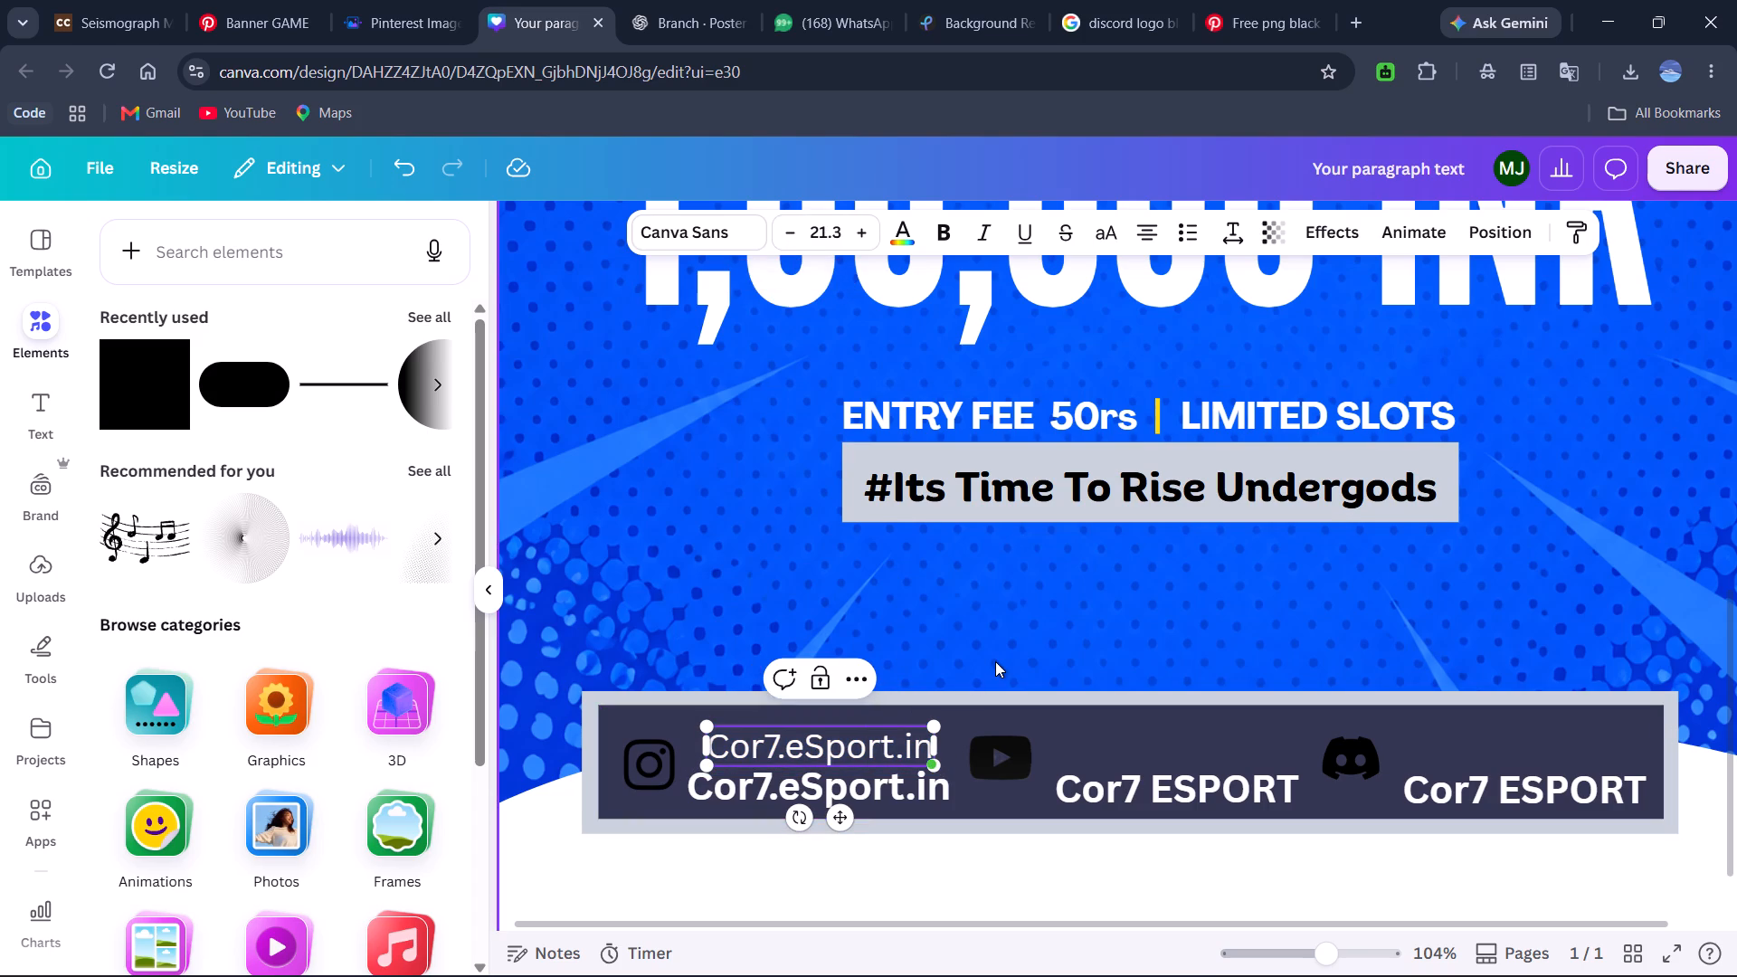
Nudge the smaller "Cor7.eSport.in" copy left until its left edge lines up with the bold handle below.
click(862, 748)
key(Left)
key(Left)
key(Left)
key(Left)
key(Left)
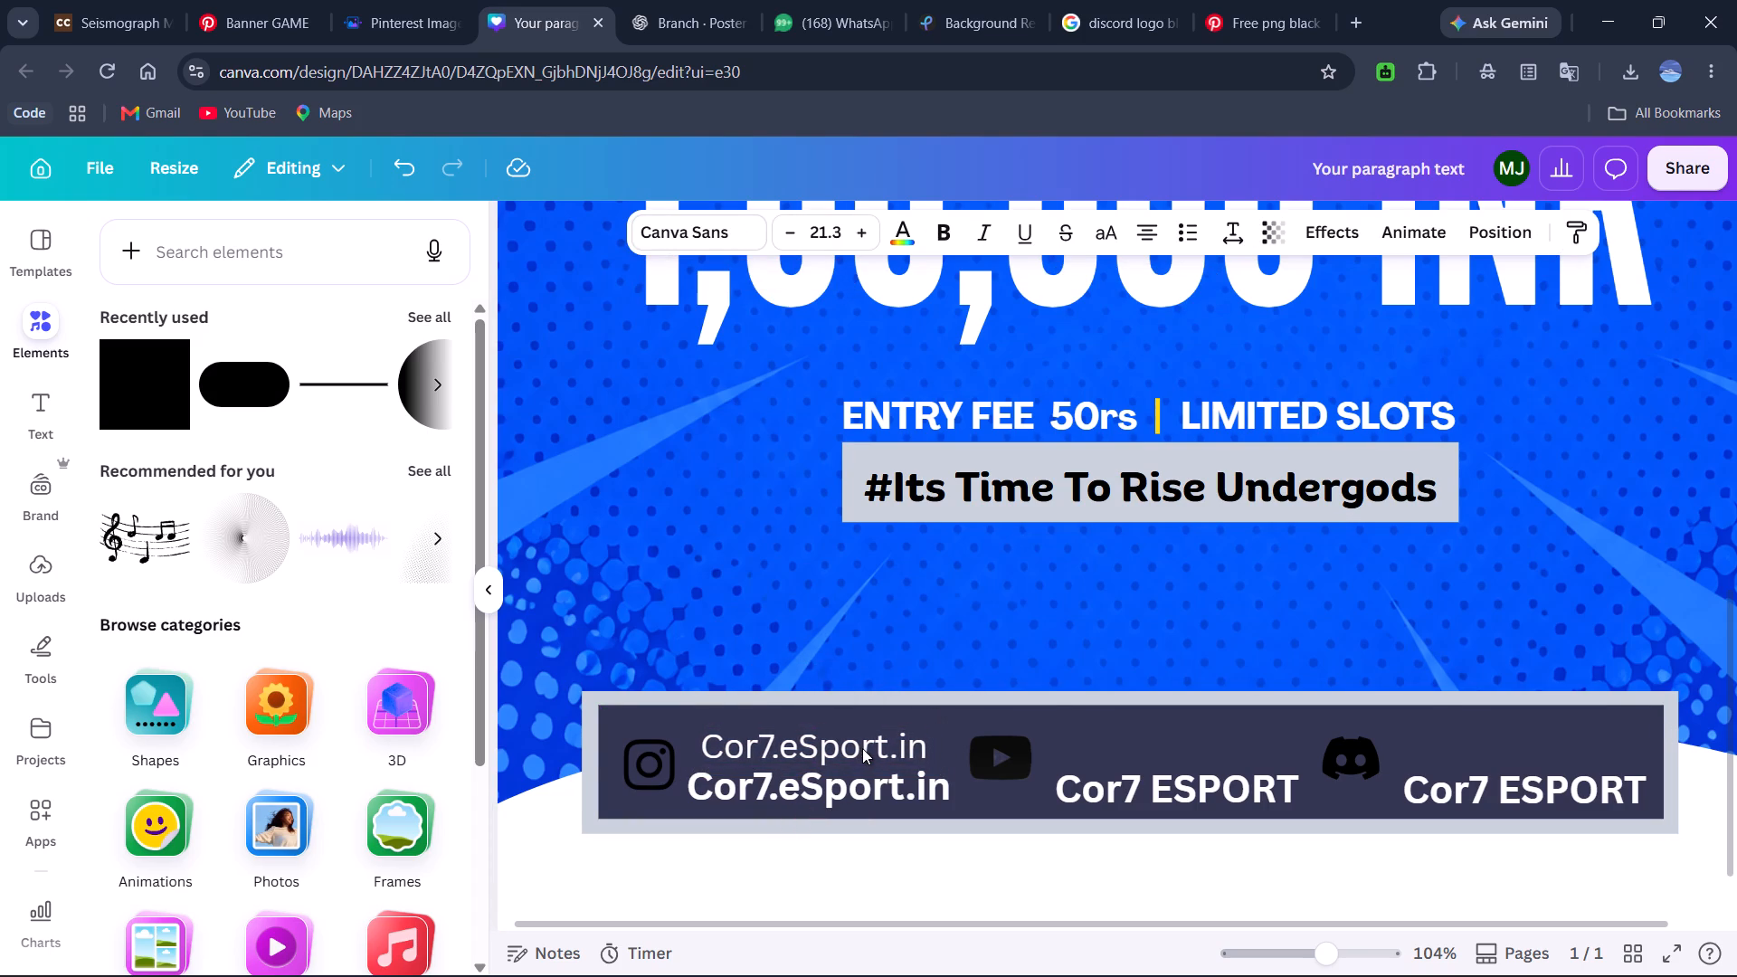
key(Left)
key(Left)
key(Left)
key(Left)
key(Left)
key(Left)
key(Left)
key(Left)
key(Left)
key(Left)
key(Left)
key(Left)
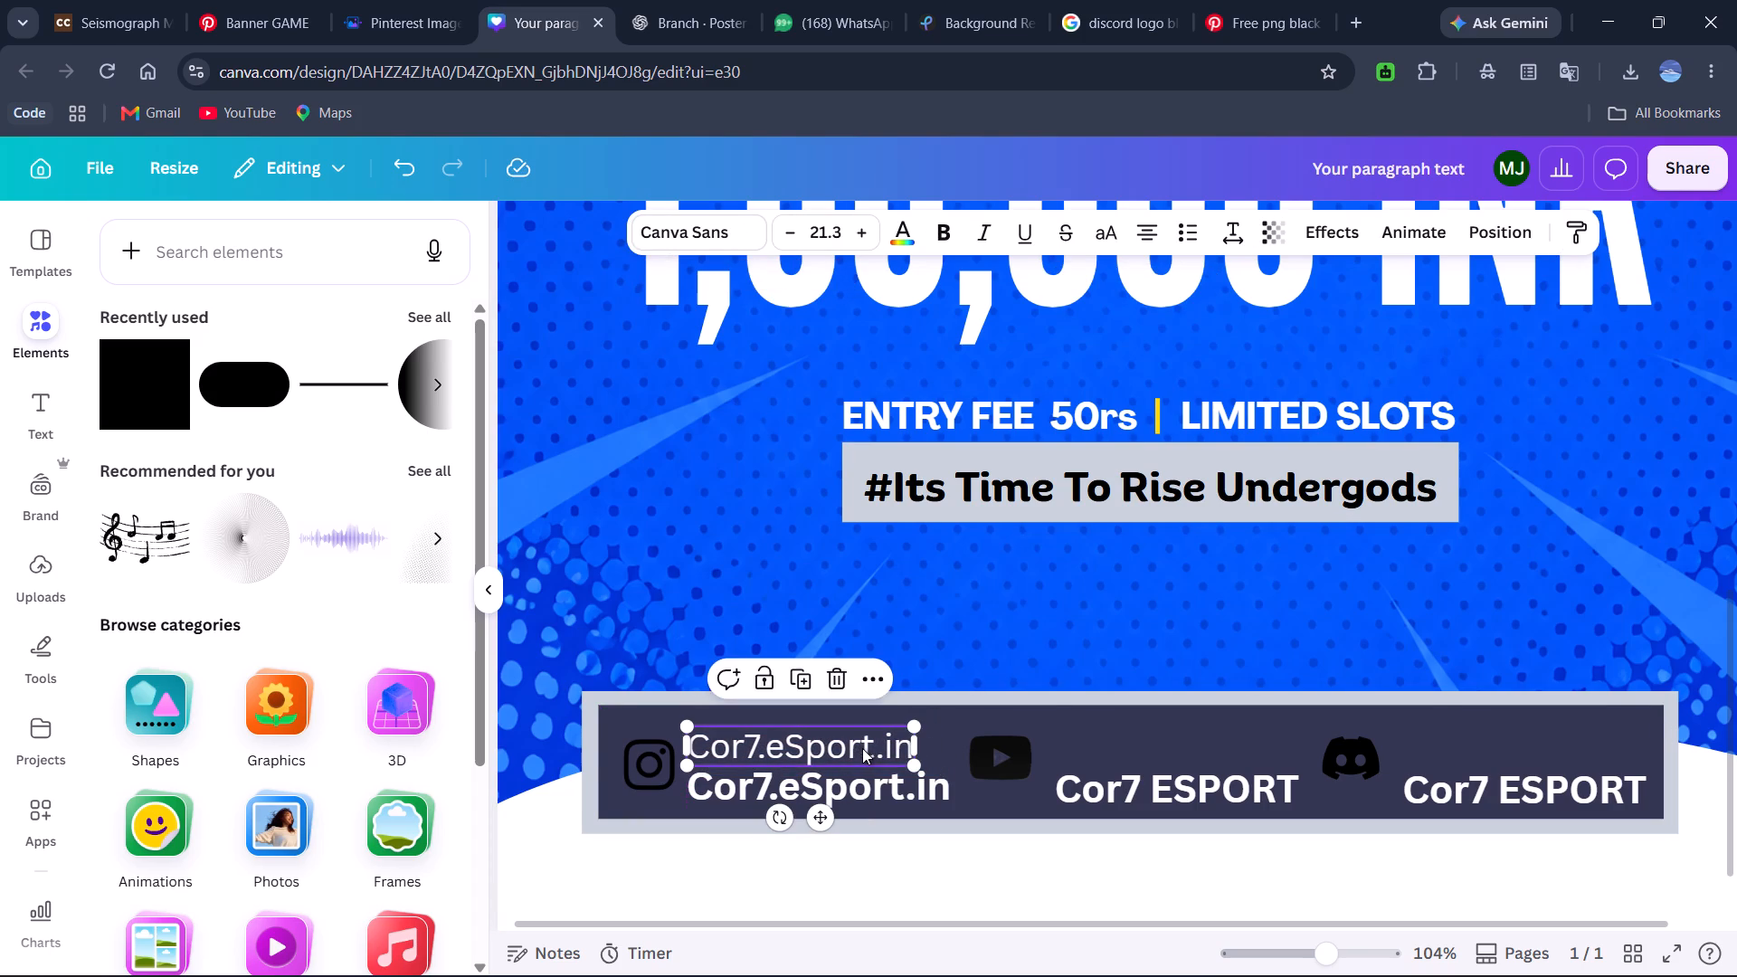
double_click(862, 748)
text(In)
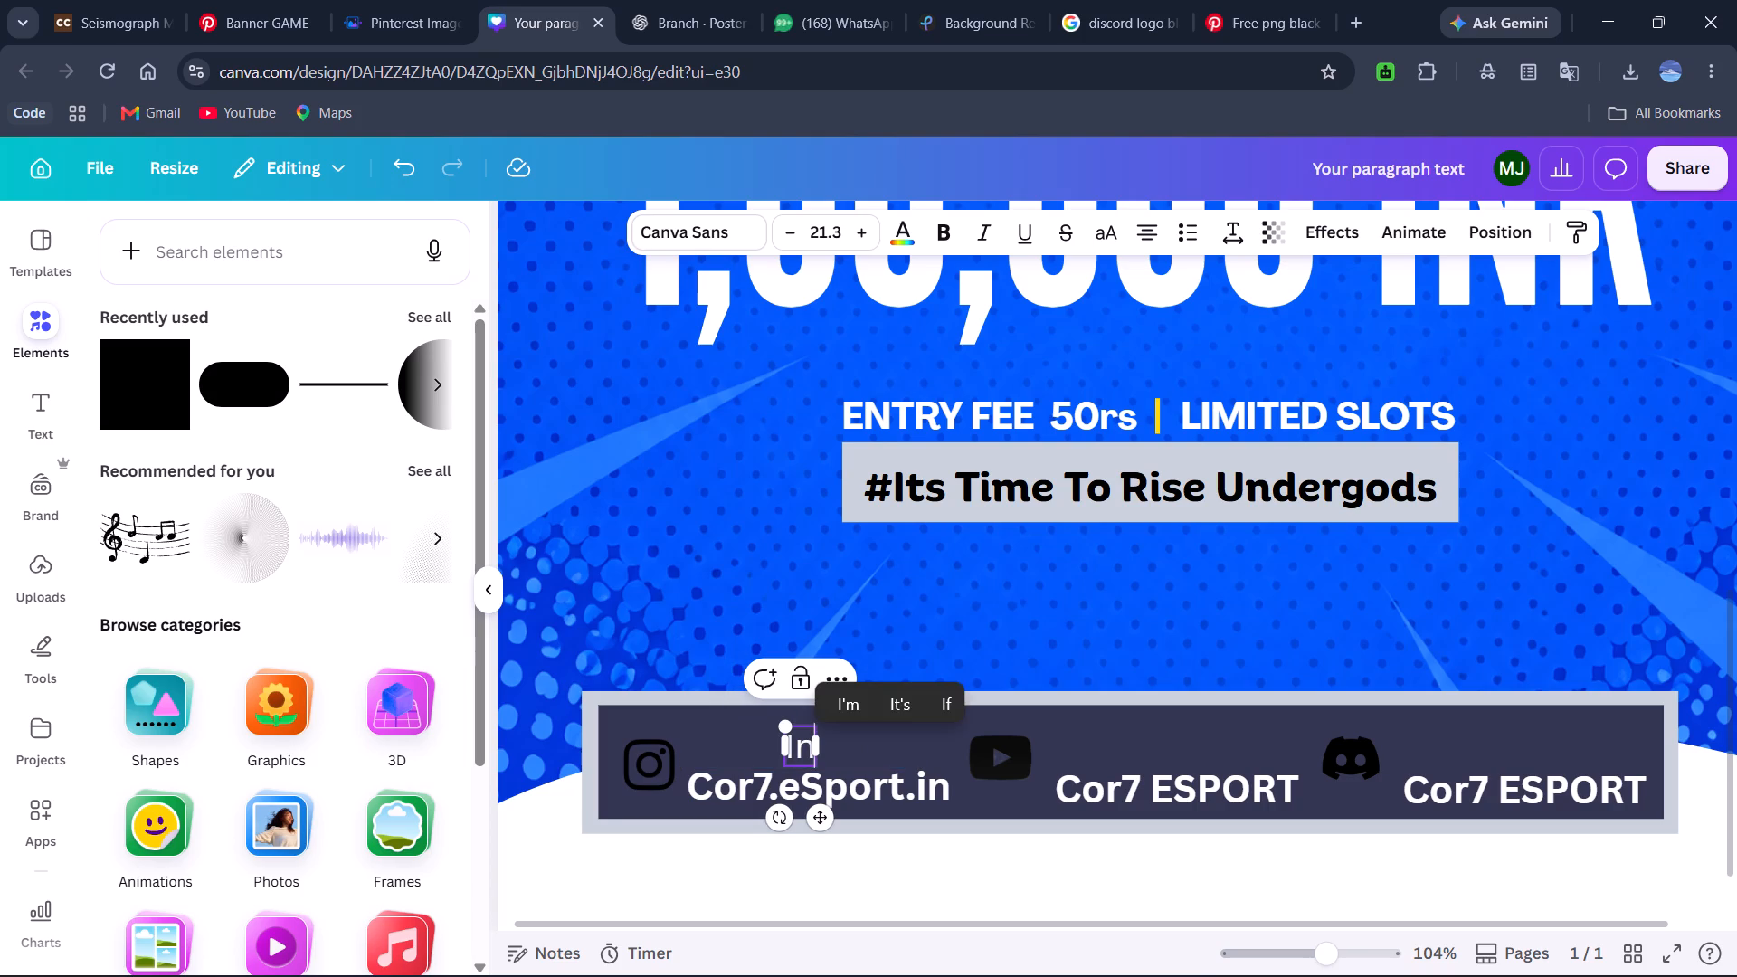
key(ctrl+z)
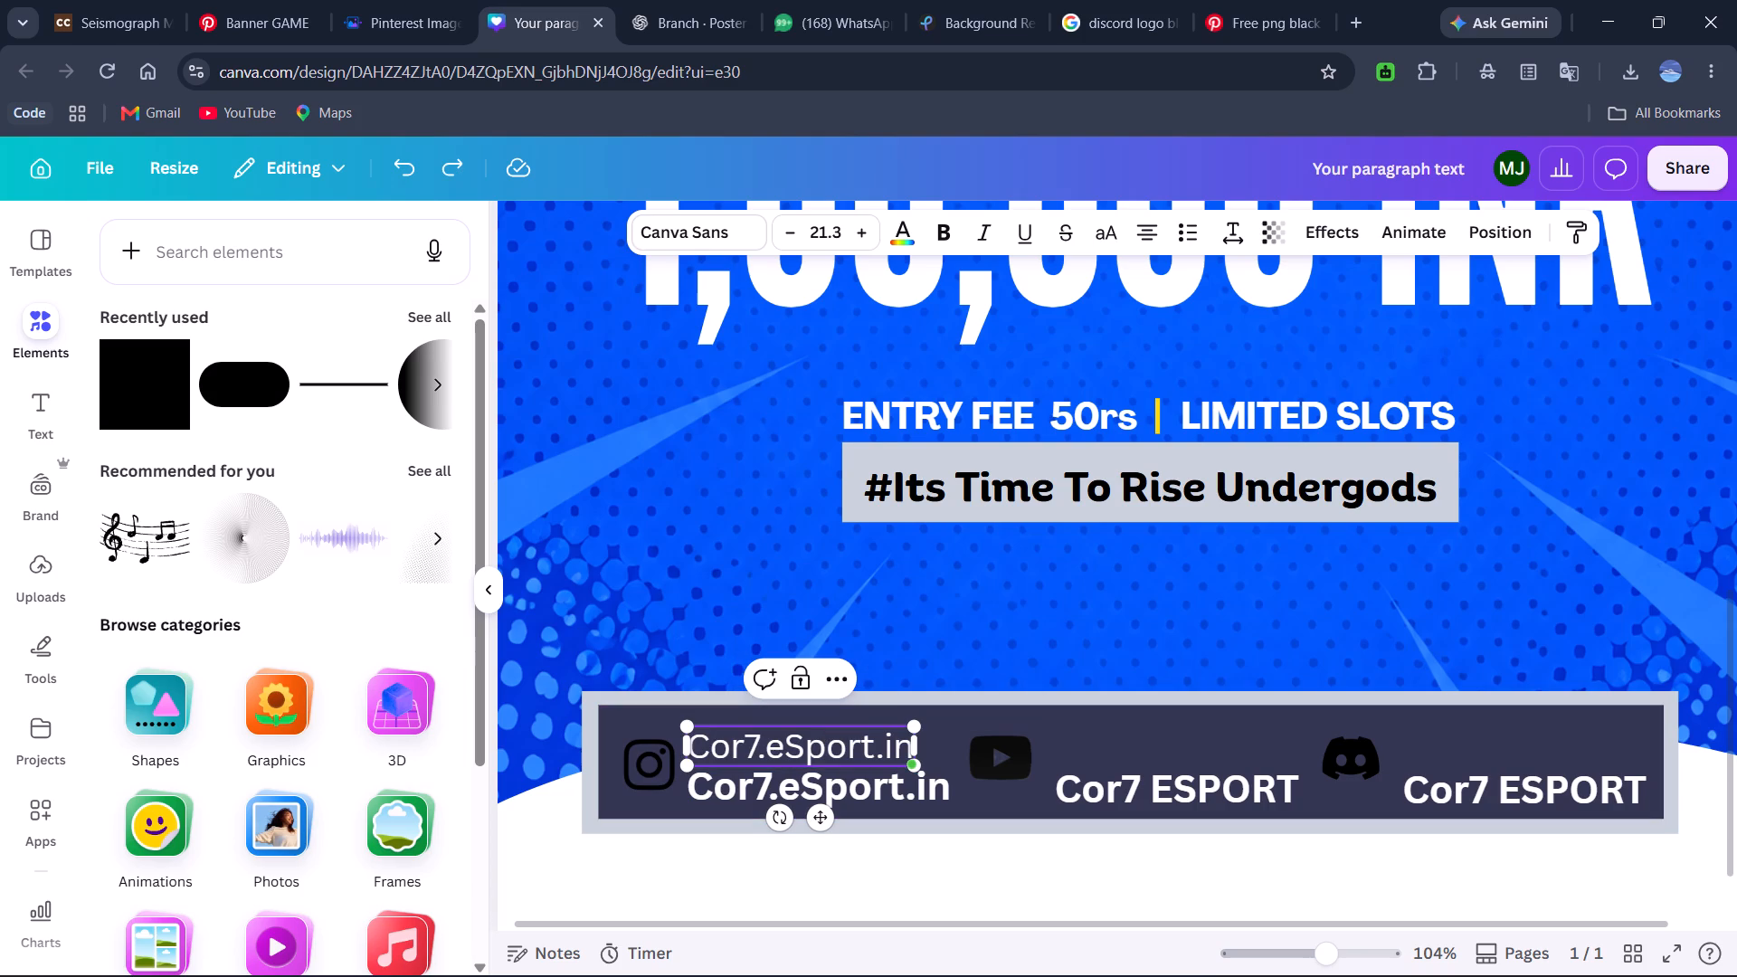
Left-align the upper copy's text and replace its wording with "Instagram //".
click(848, 748)
key(ctrl+a)
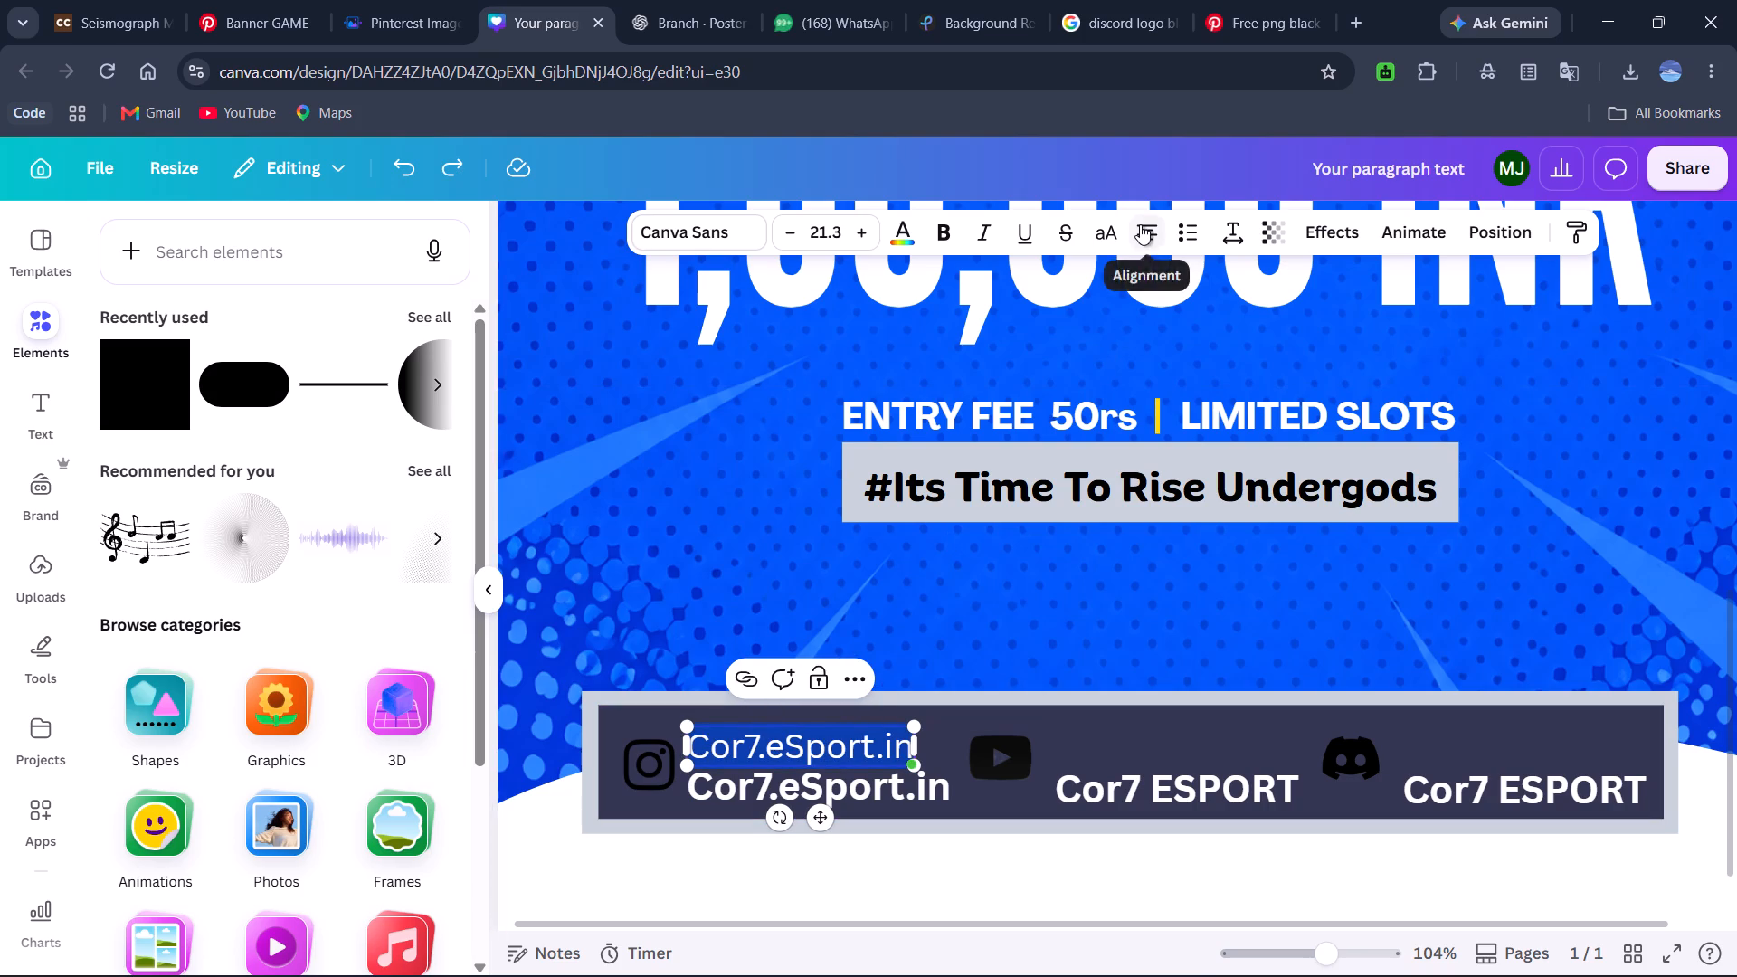
click(1140, 224)
key(BackSpace)
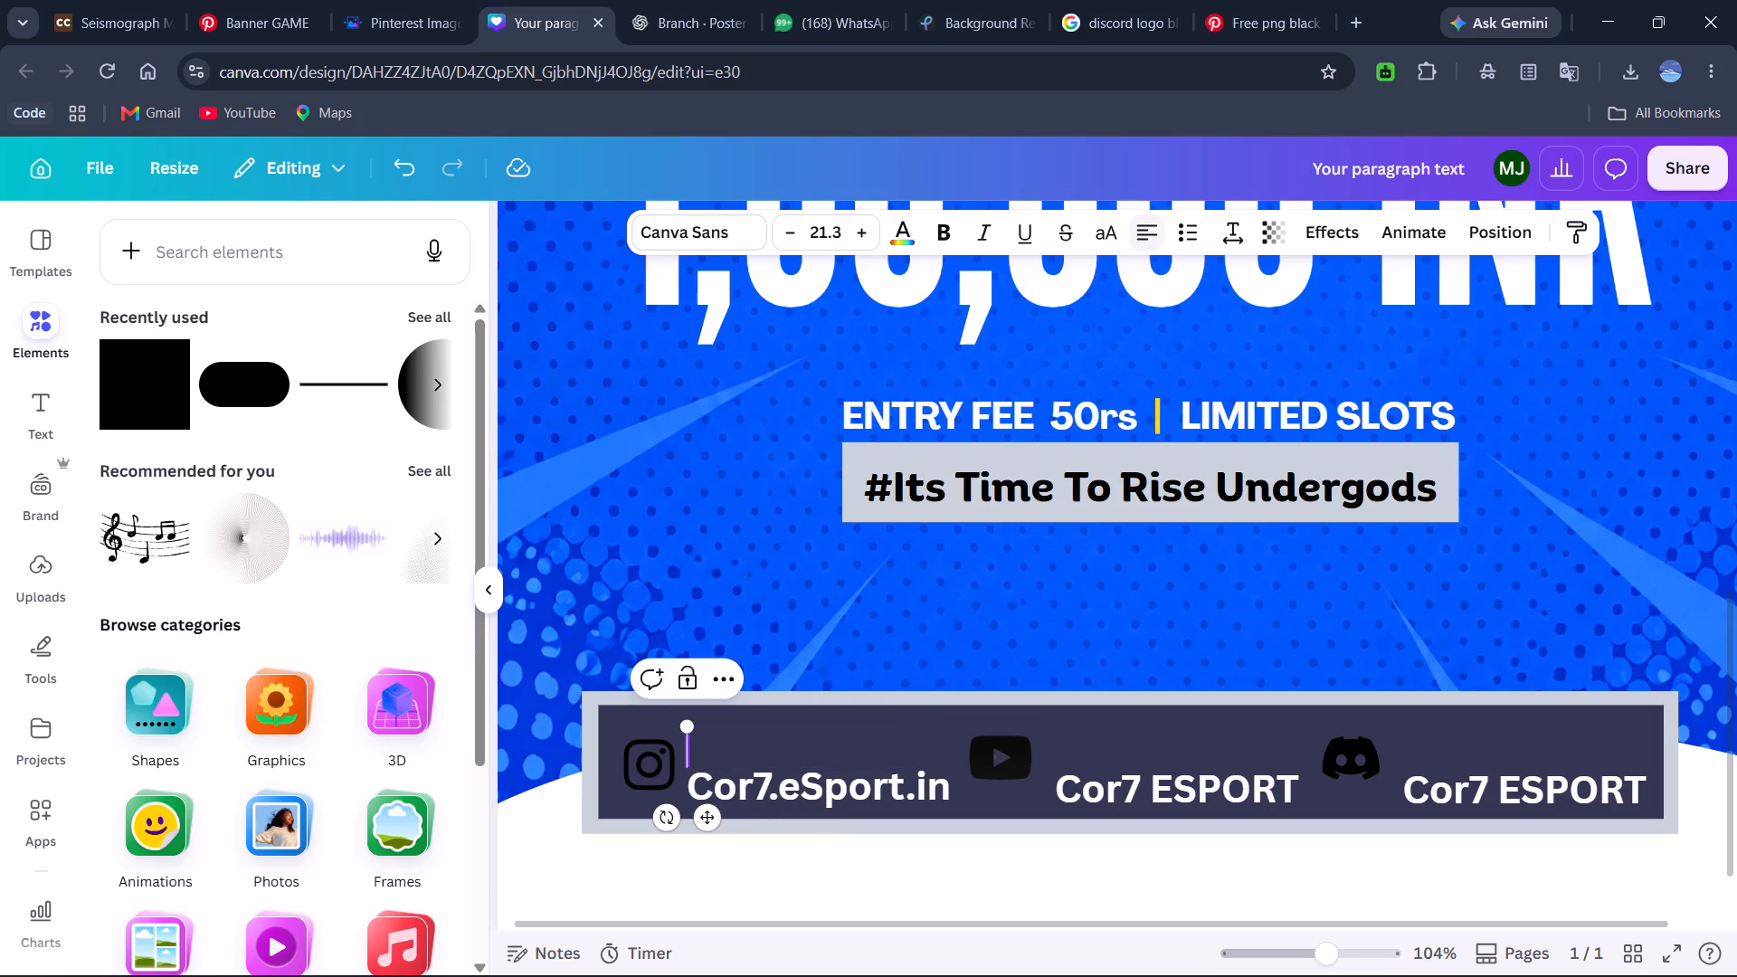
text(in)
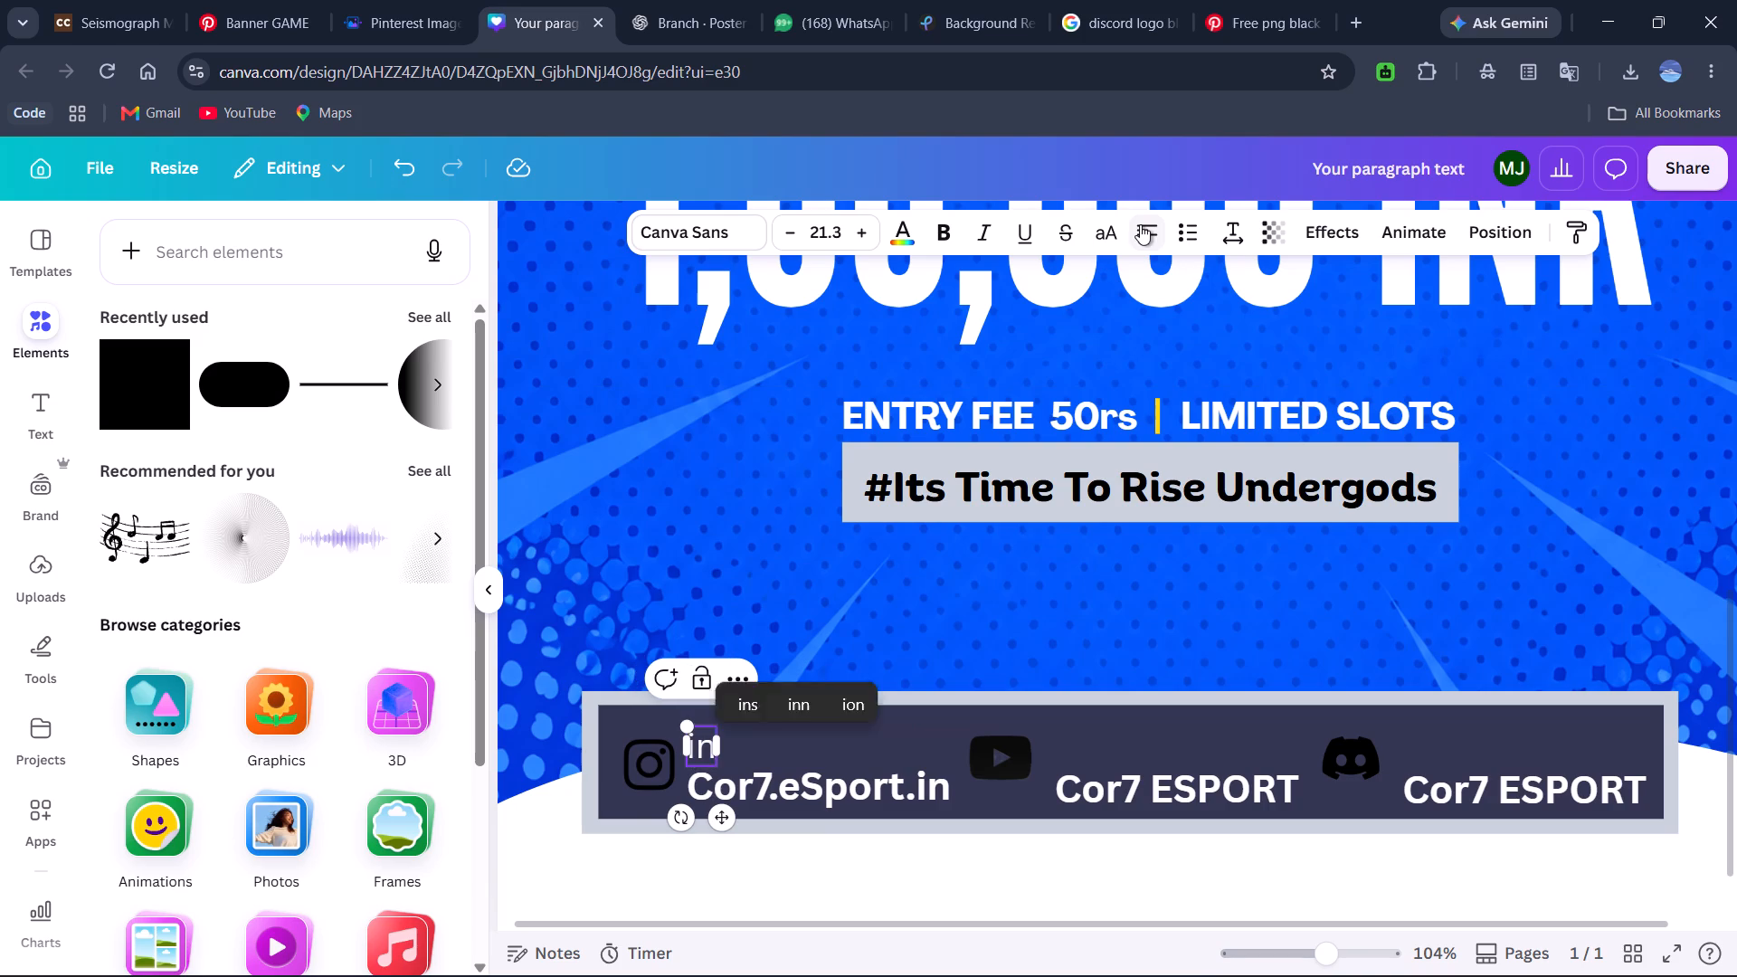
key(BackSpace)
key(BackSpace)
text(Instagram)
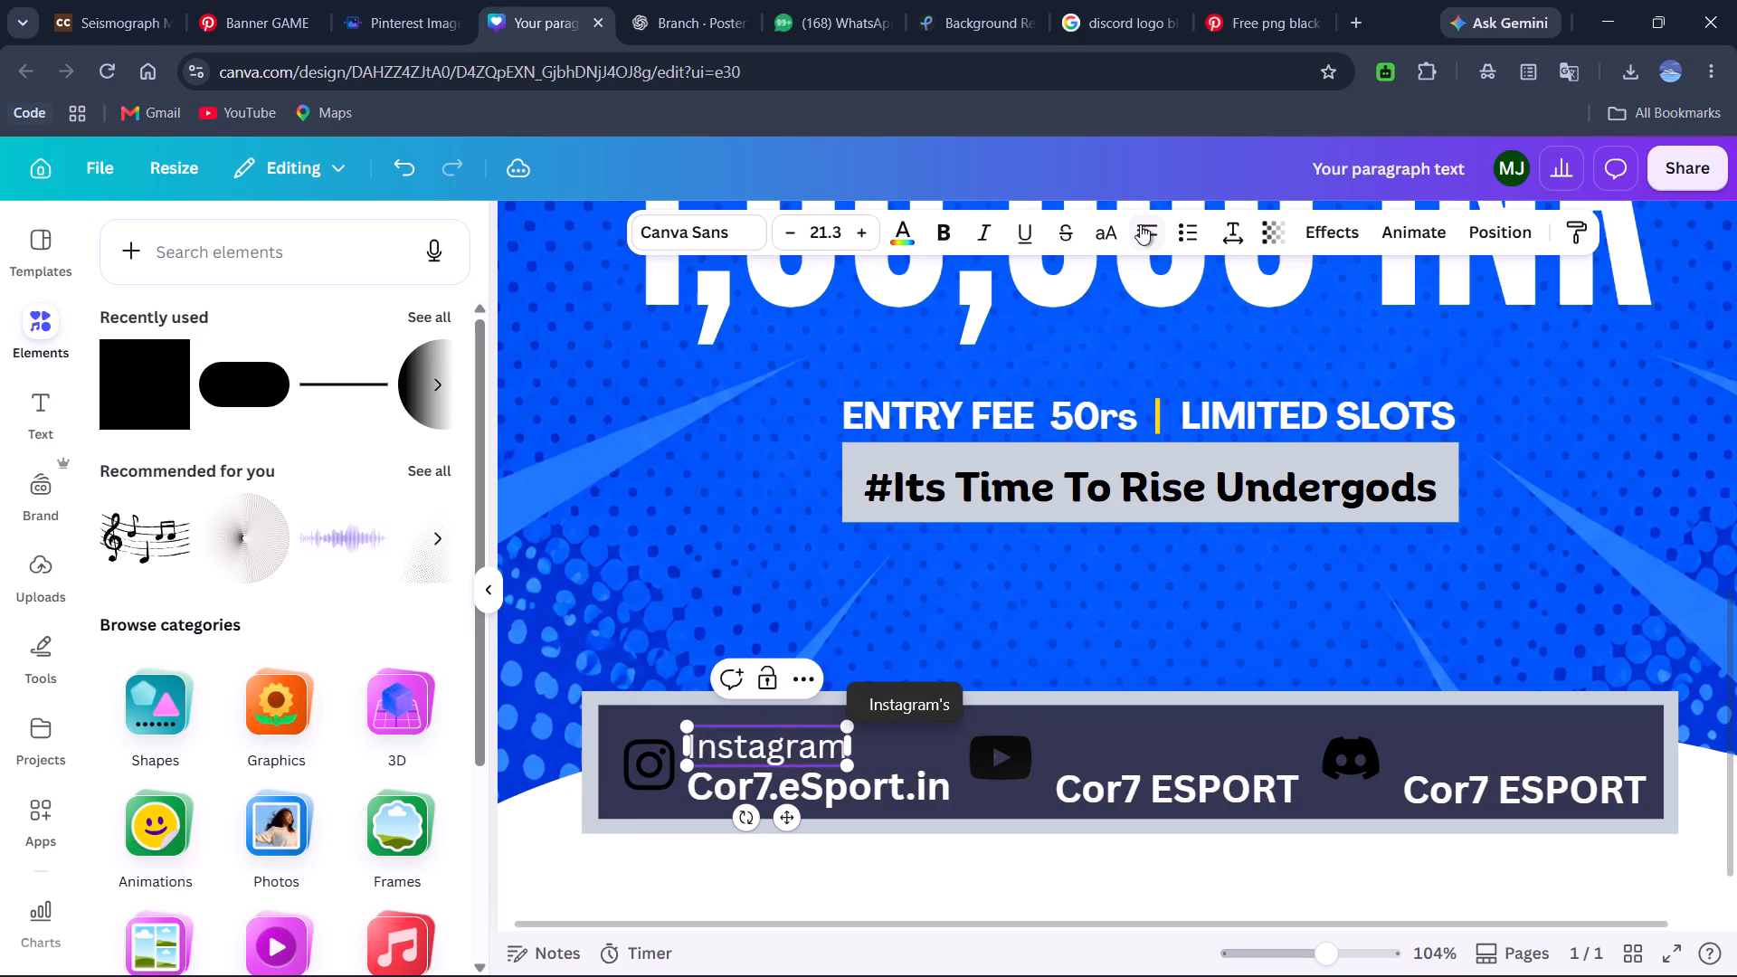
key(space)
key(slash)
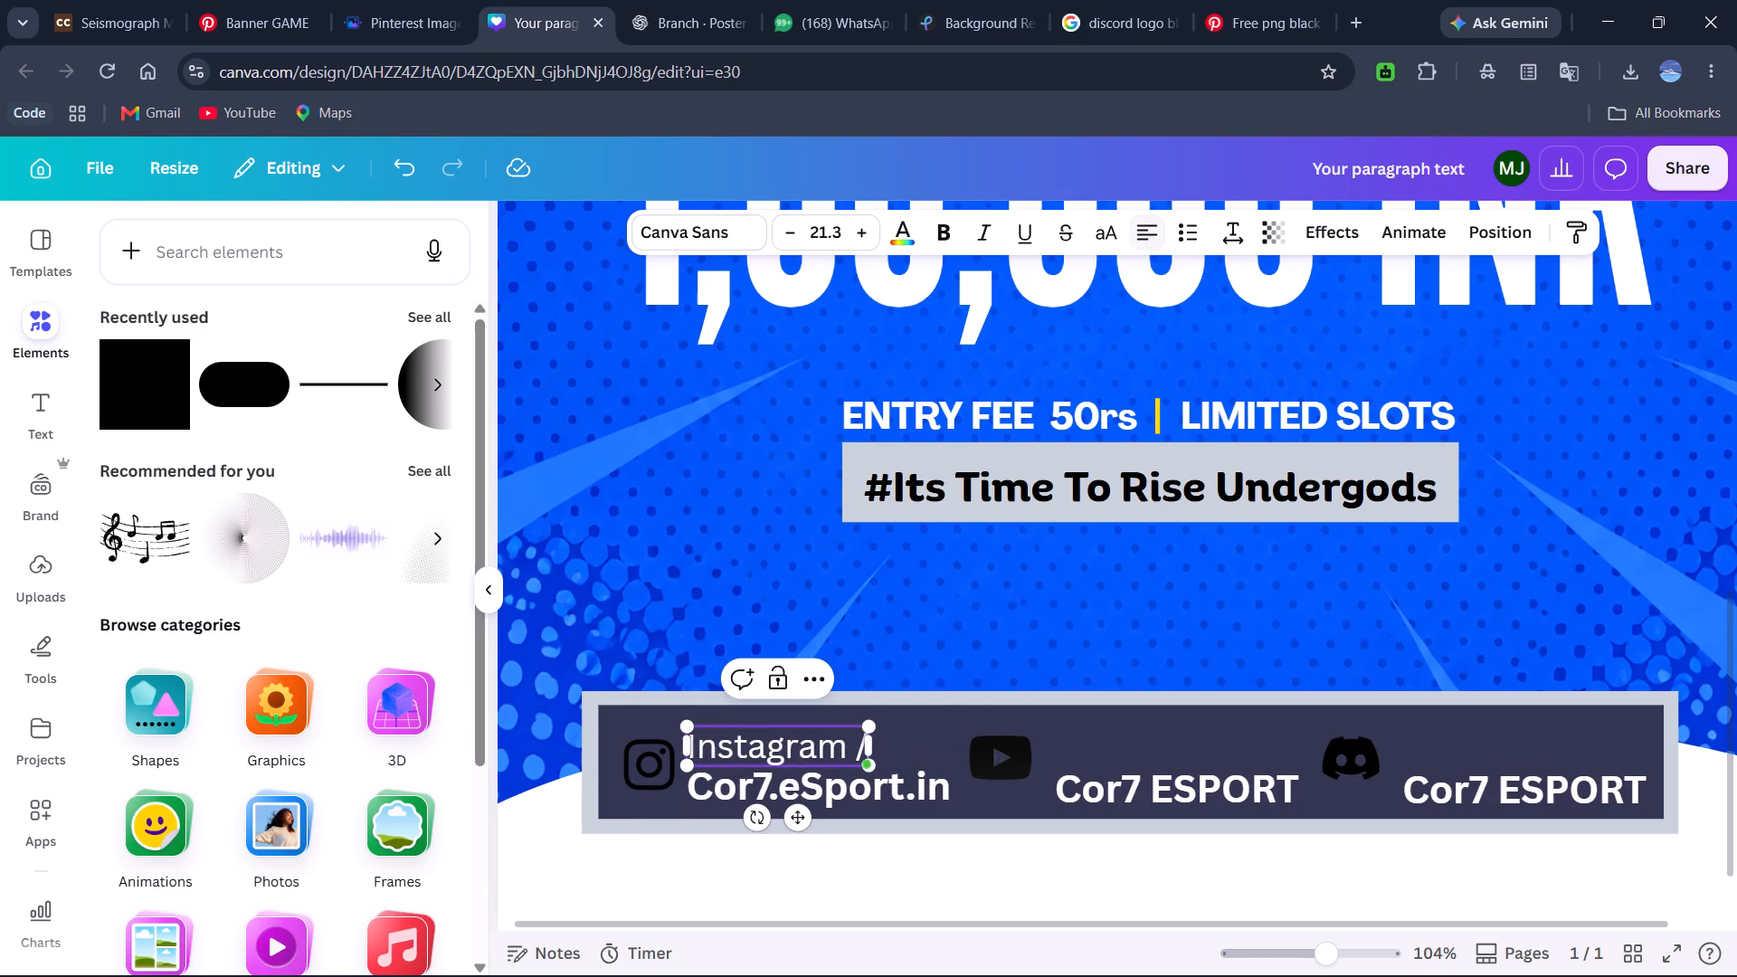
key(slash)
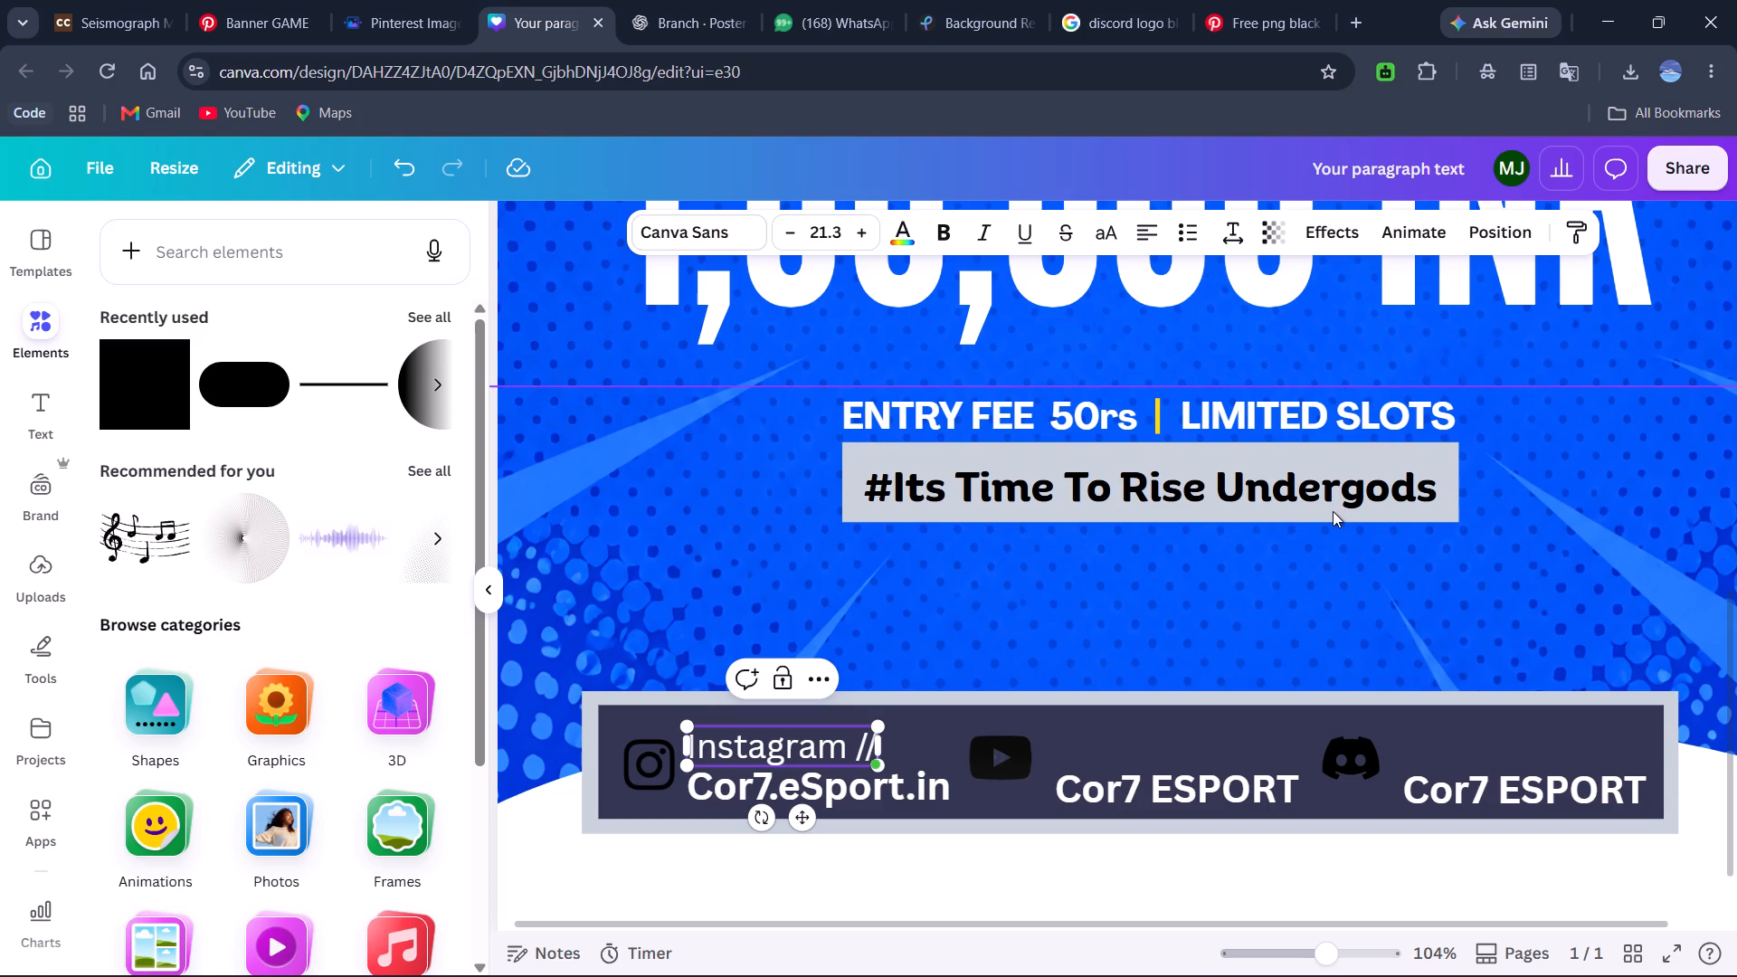
click(1192, 605)
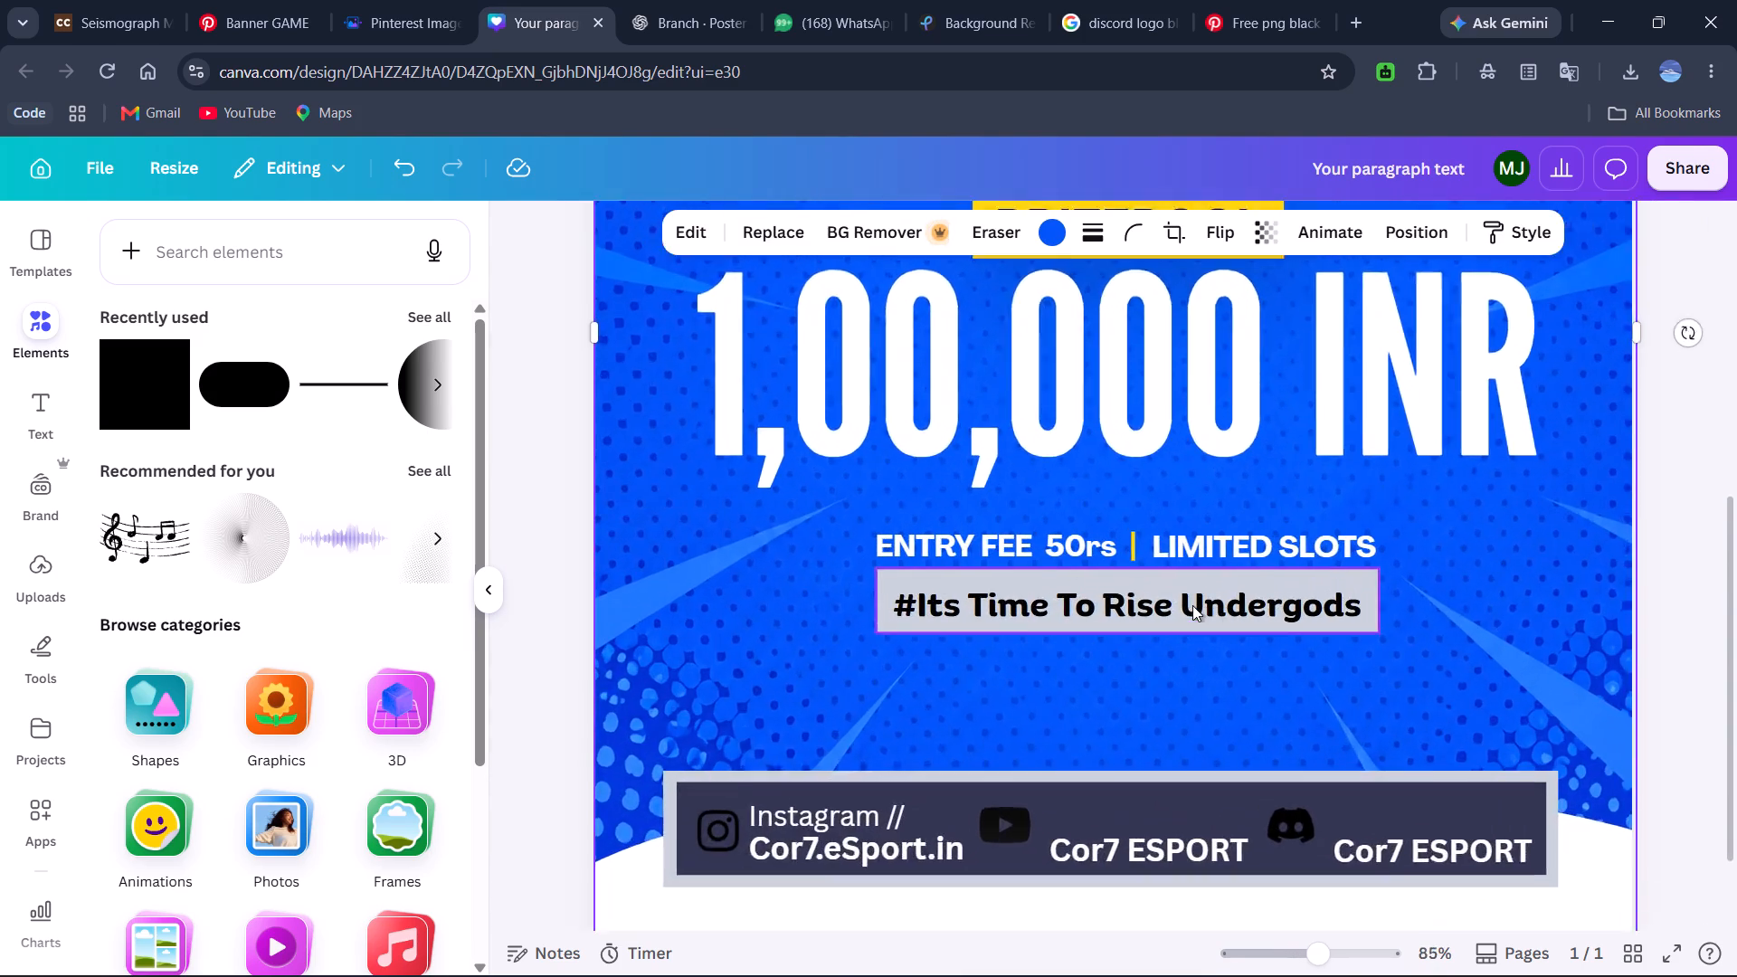
Fine-tune the vertical position of the "Instagram //" label above the bold handle.
scroll(1192, 605, down, 1)
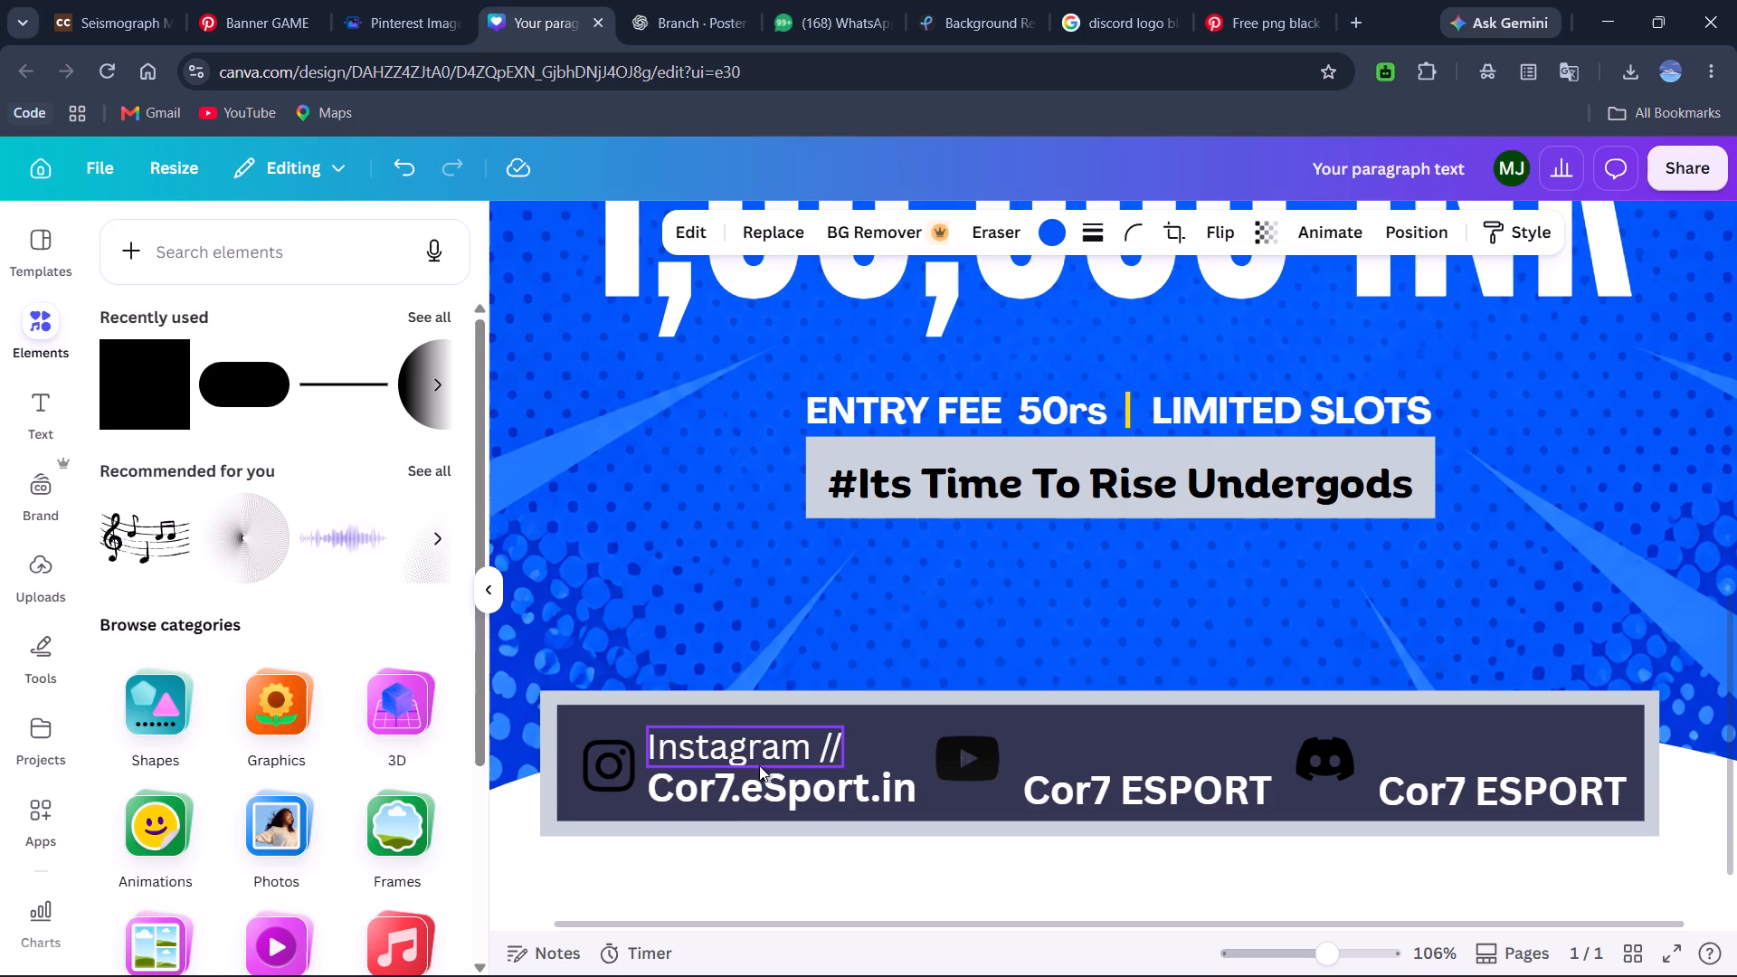
click(751, 760)
key(Up)
key(Up)
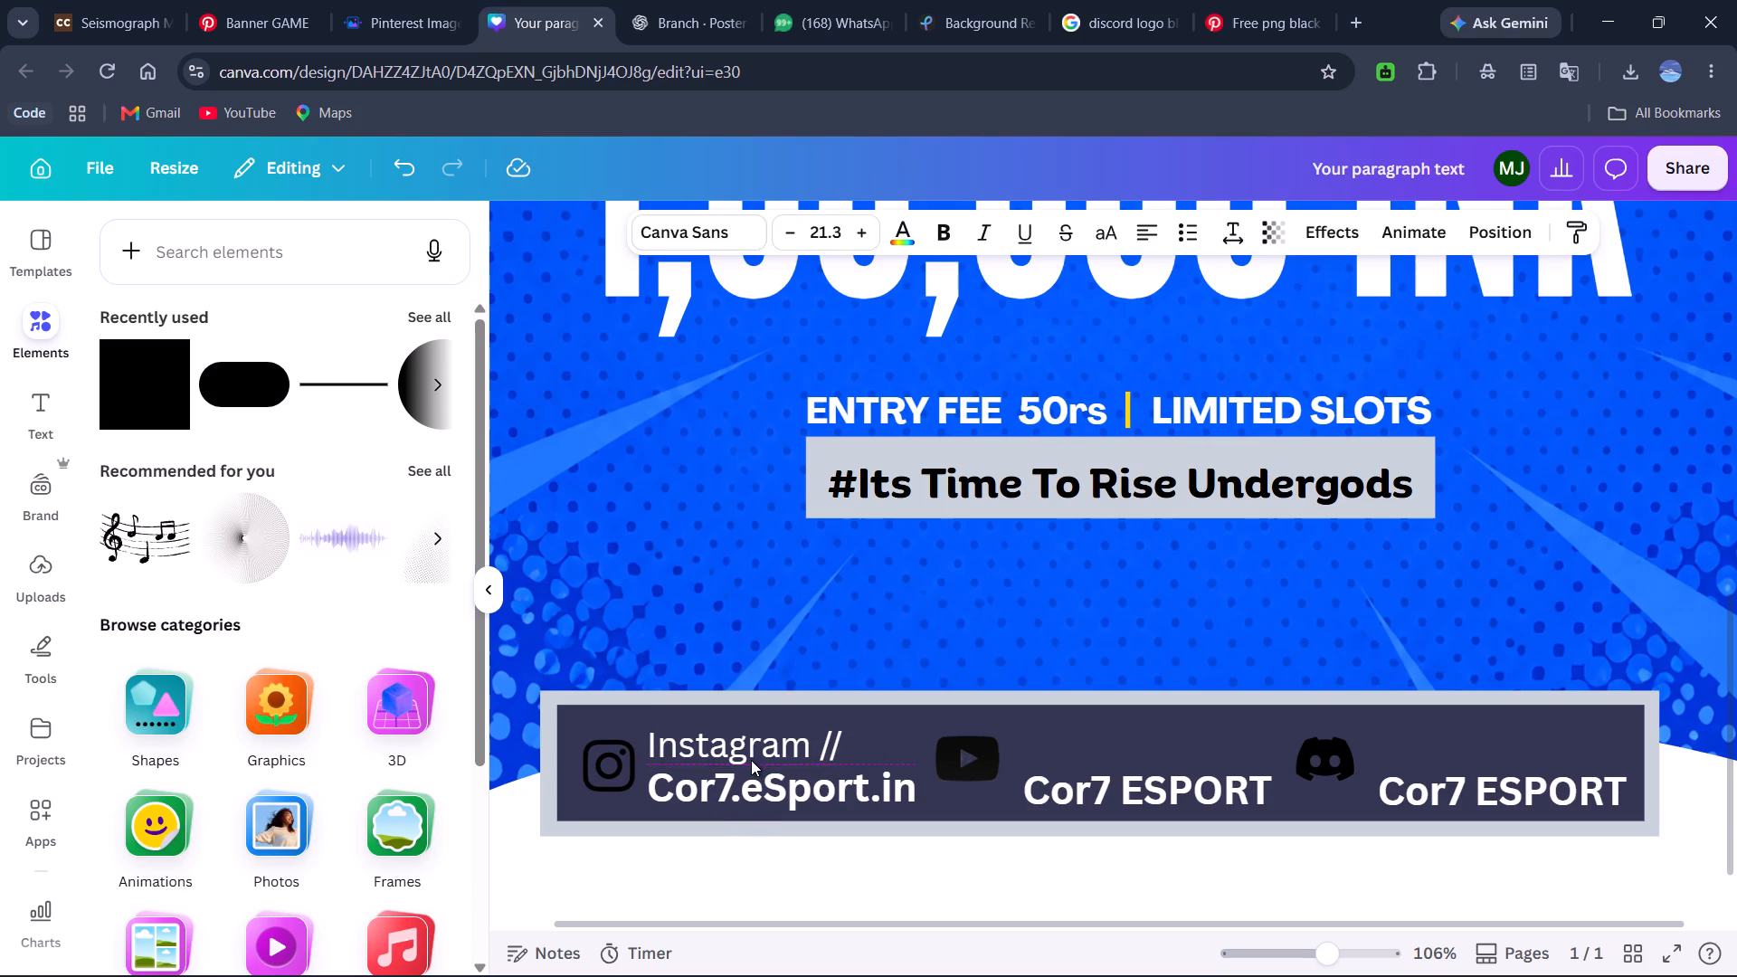
key(Down)
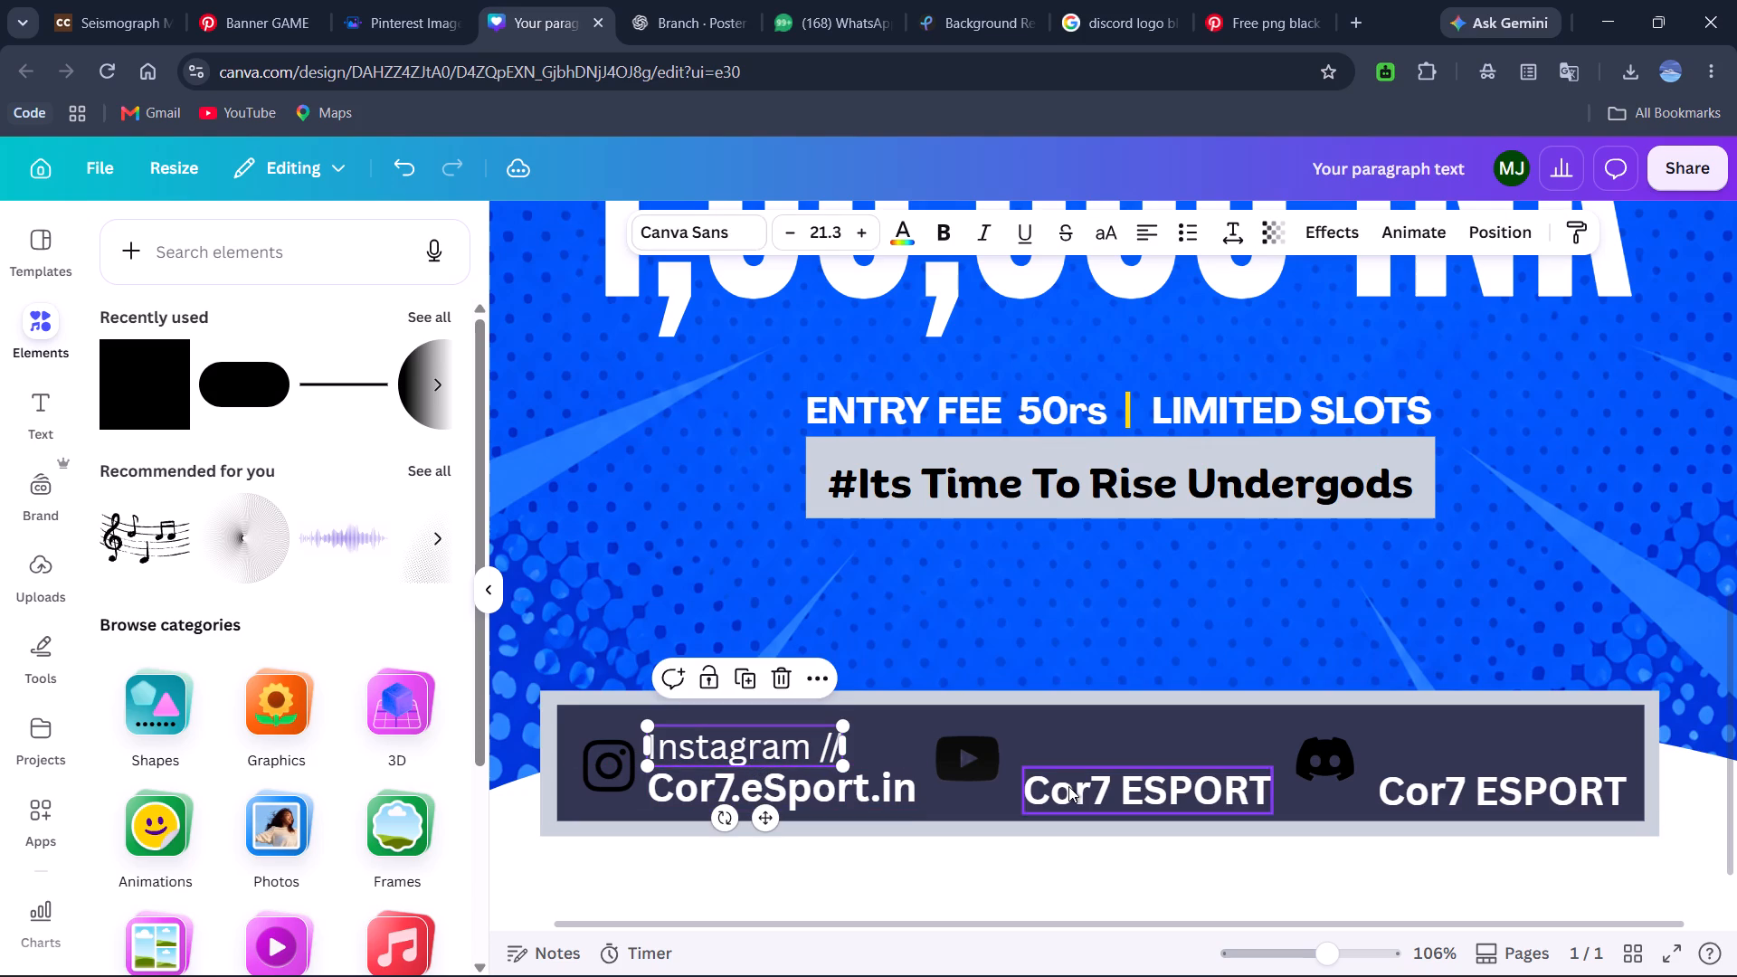
Select the "Cor7 ESPORT" handle beside the YouTube logo.
click(1068, 786)
scroll(1068, 786, up, 1)
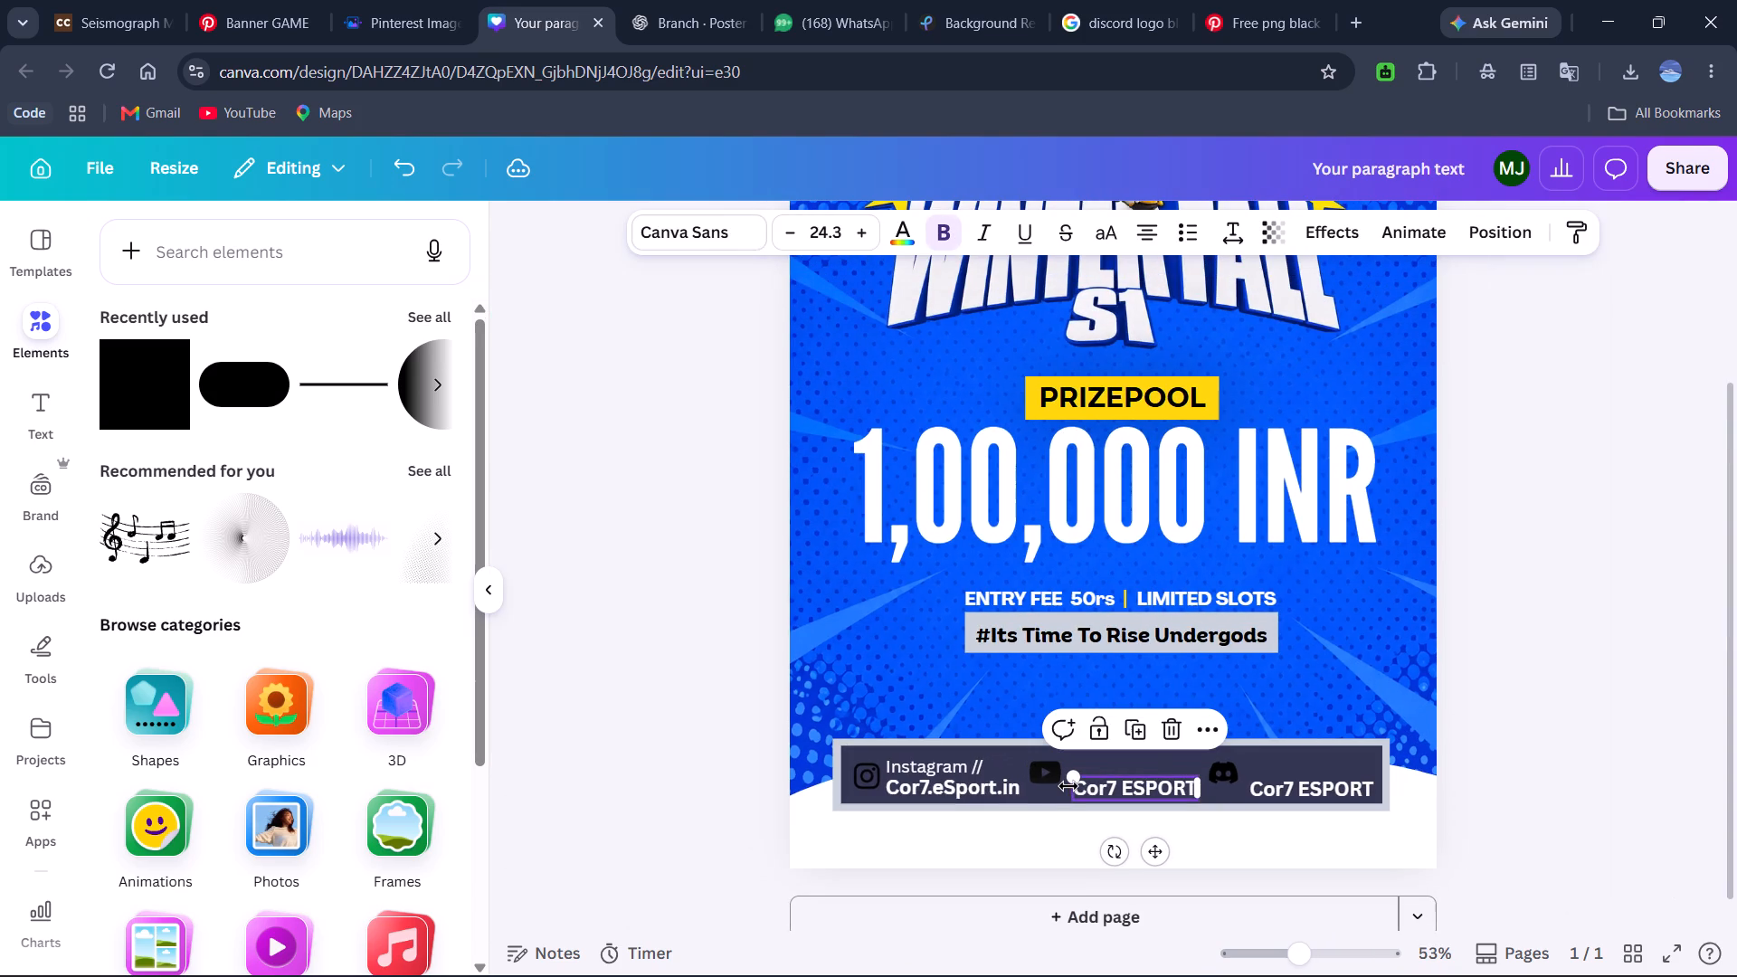
scroll(1068, 786, up, 1)
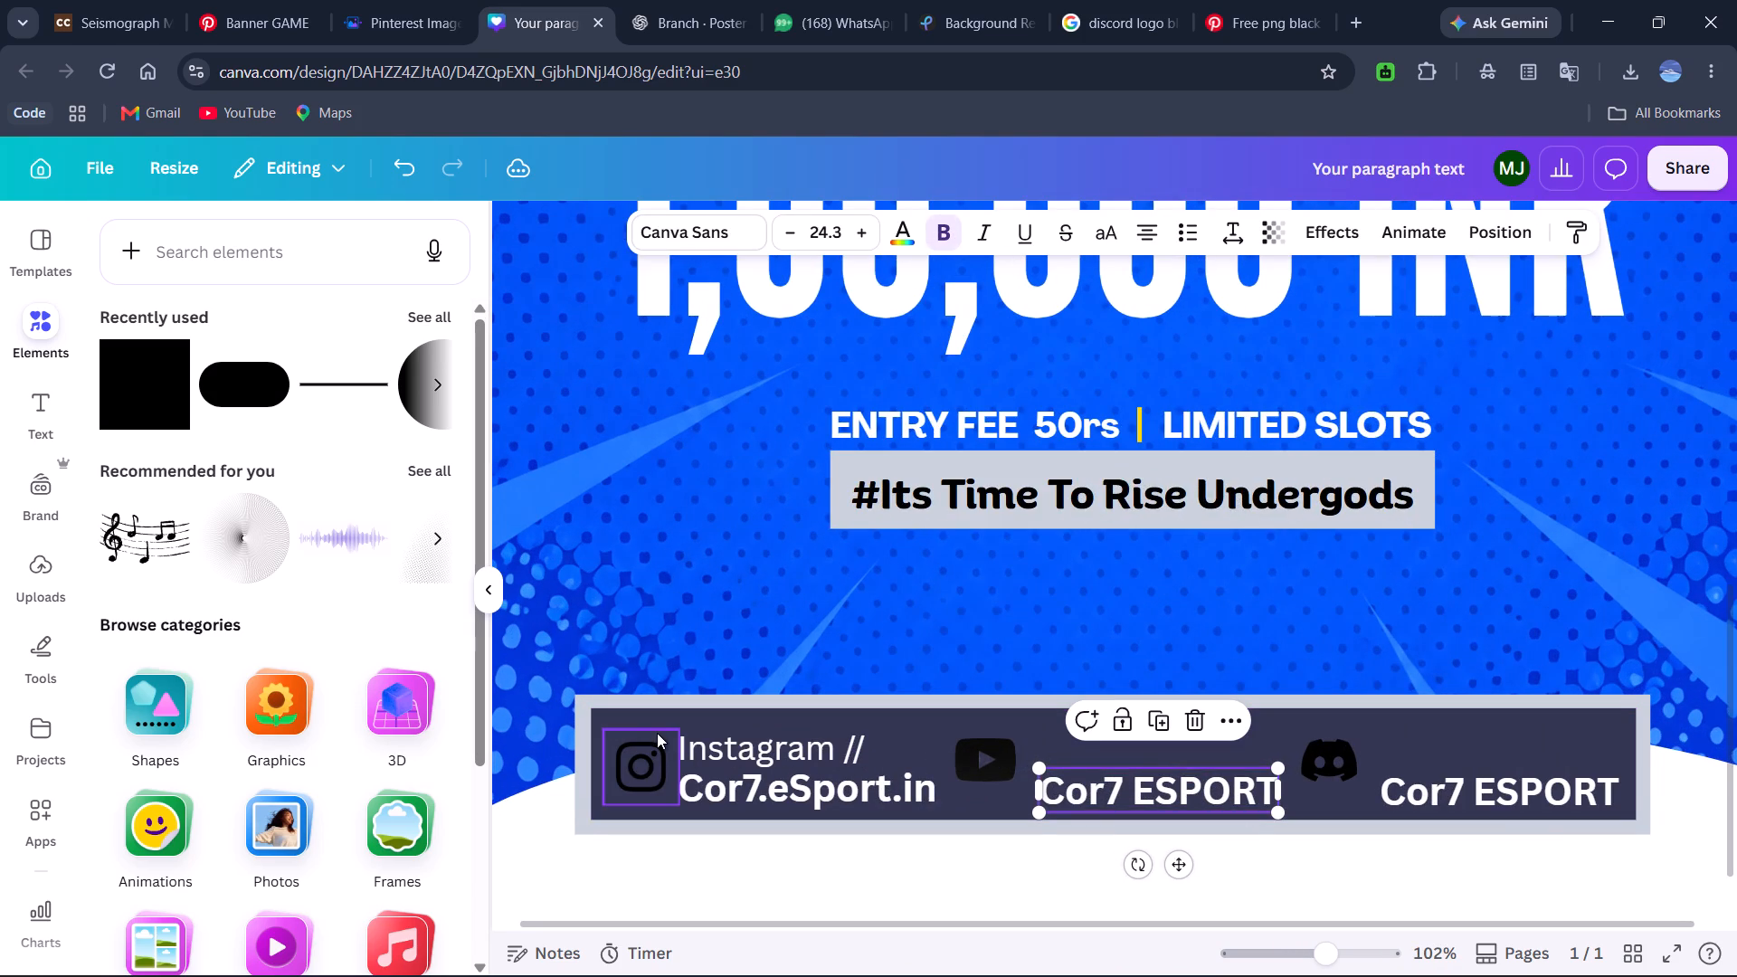
Shorten the dark inner rectangle from its top edge to a height of about 79, keeping its width of 905.
click(648, 718)
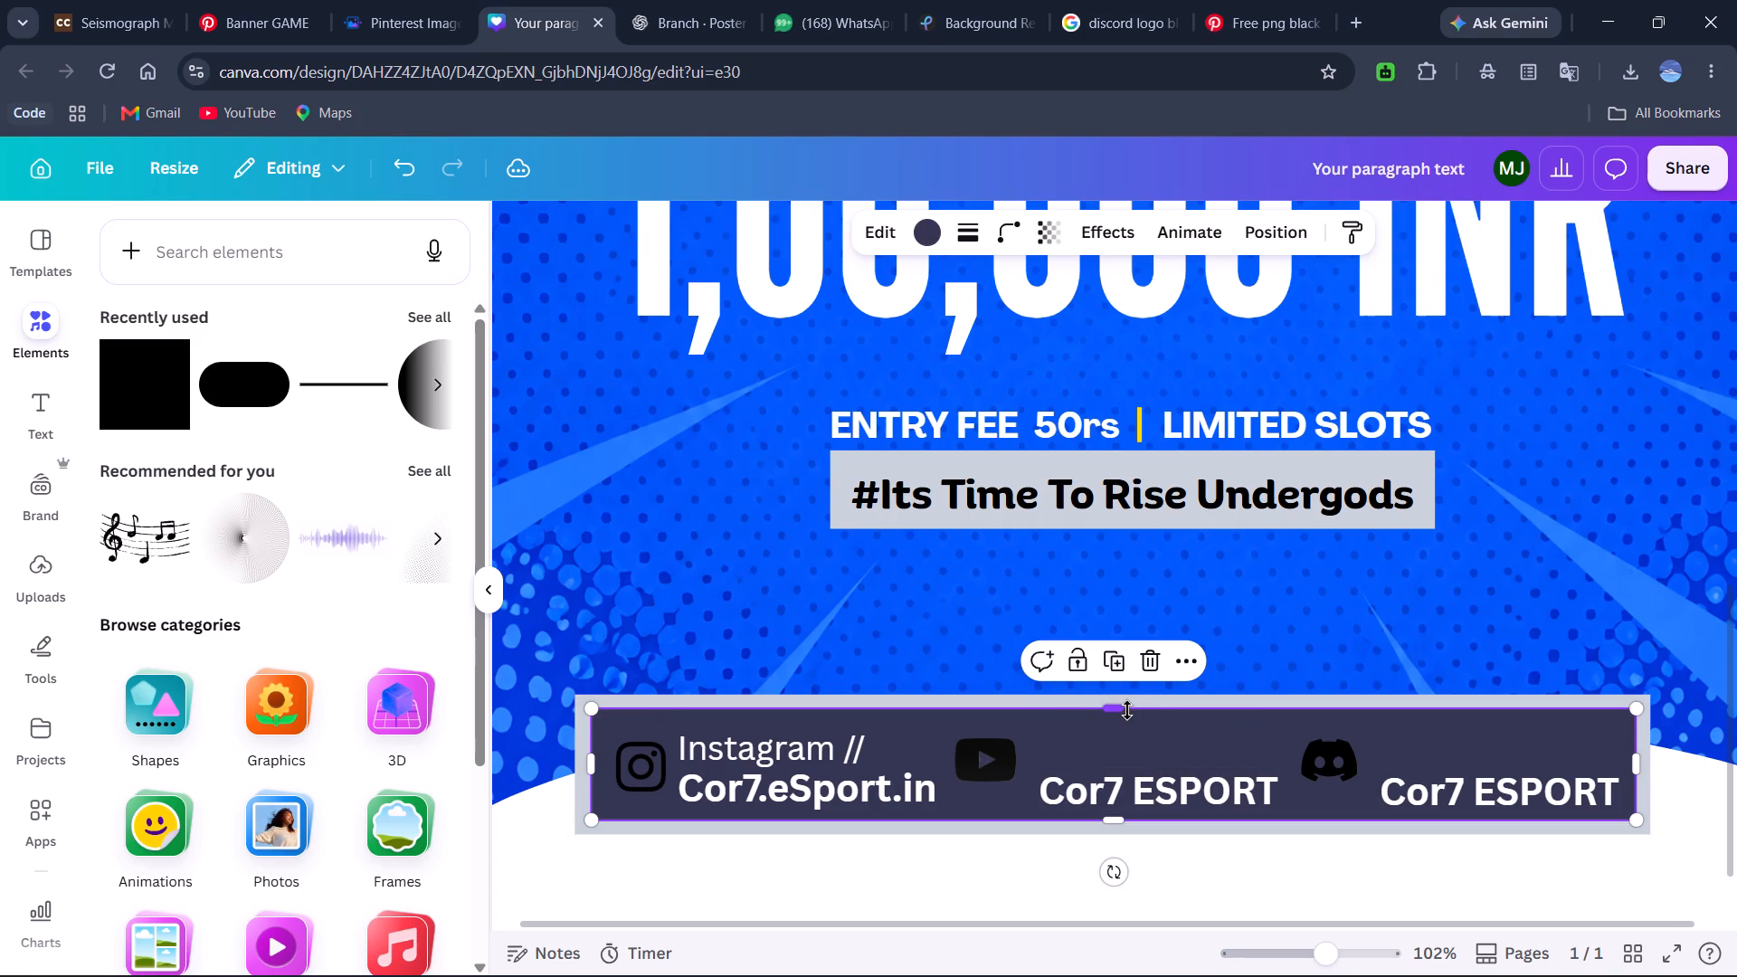
drag(1127, 710, 1131, 725)
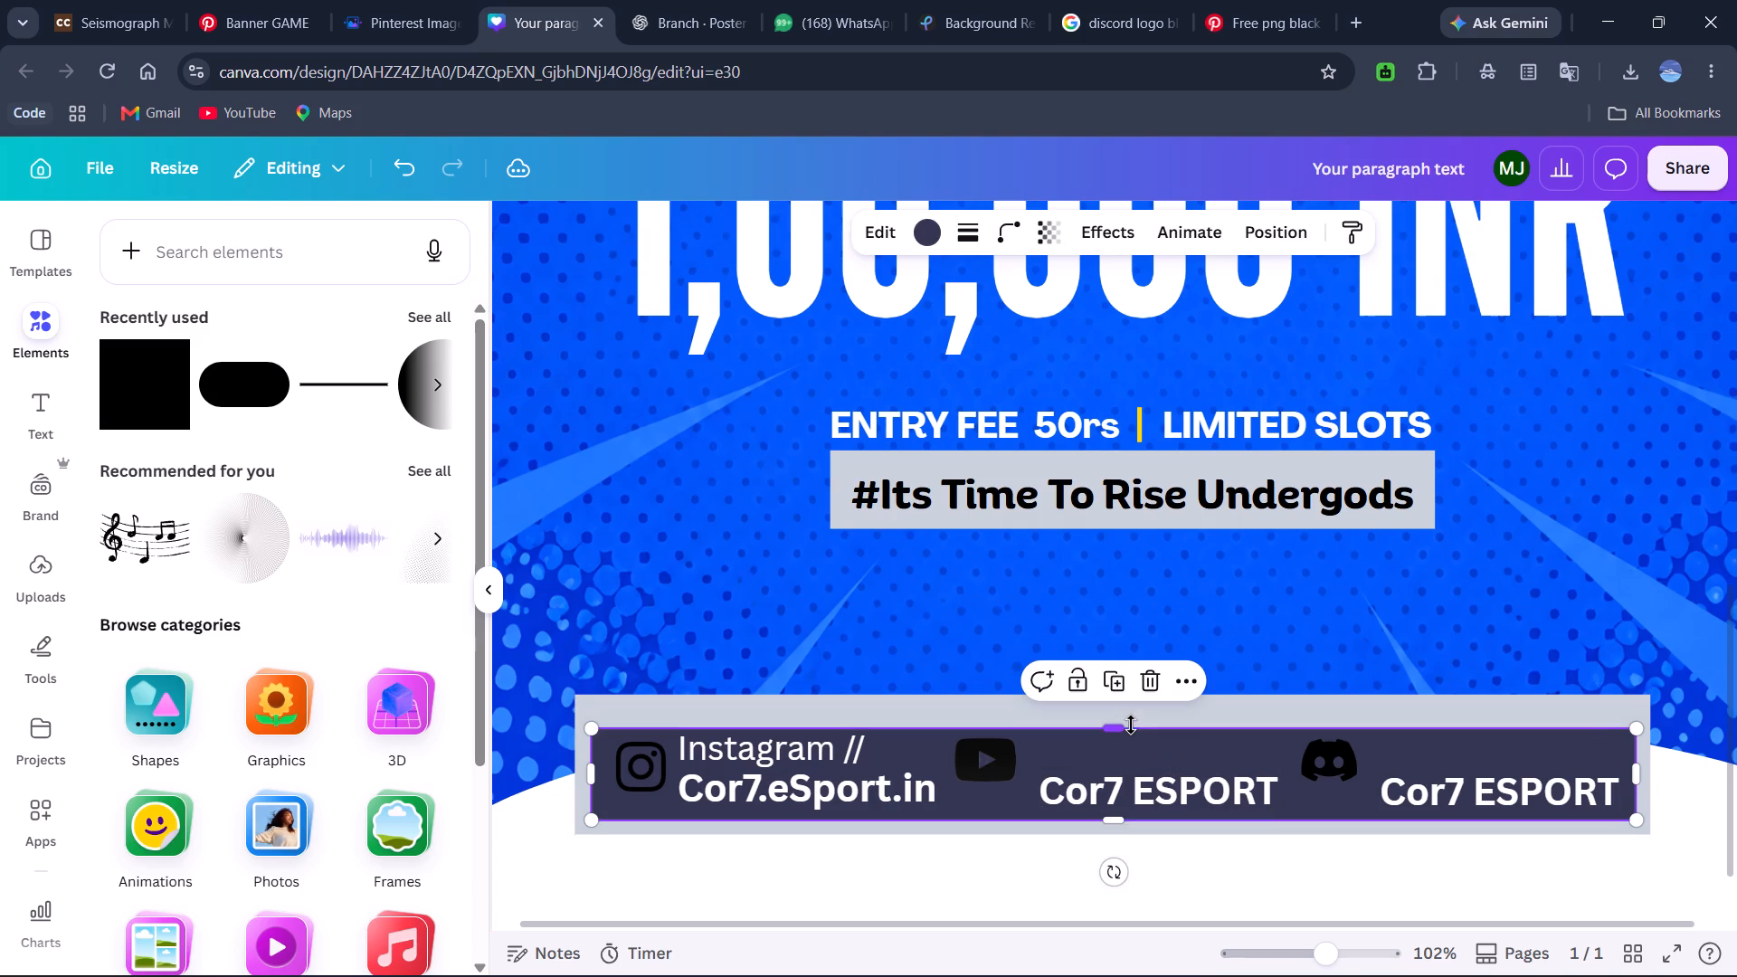
drag(1117, 820, 1132, 809)
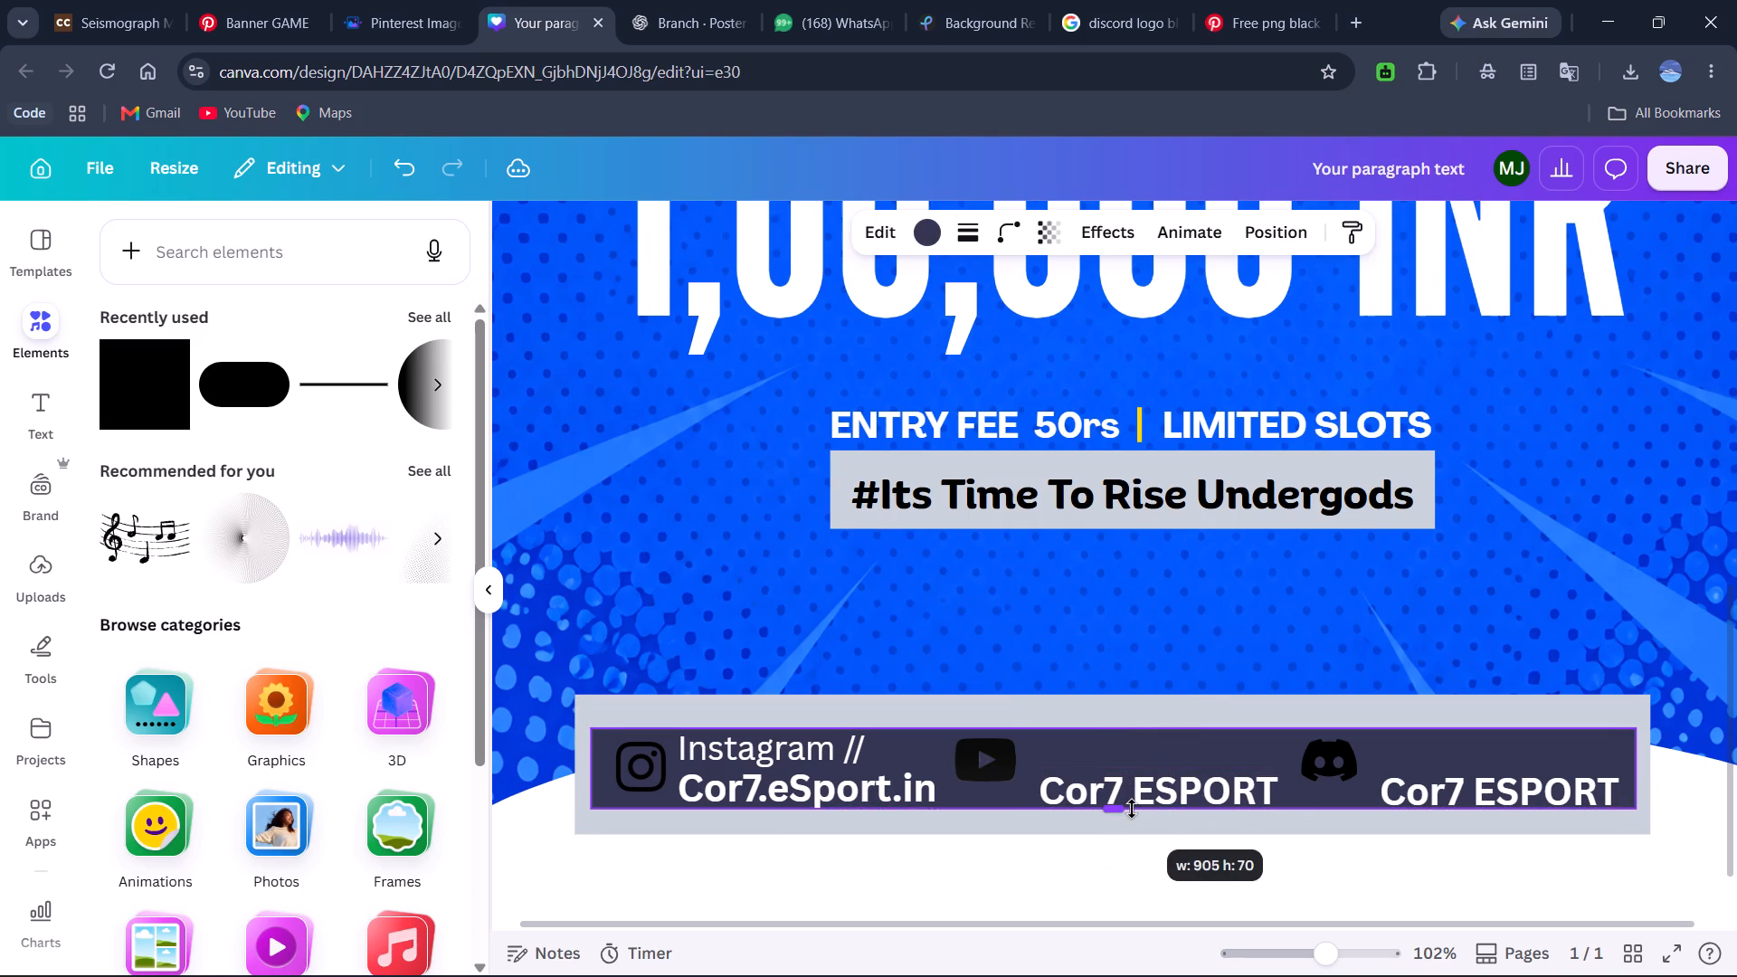
drag(1132, 809, 1134, 819)
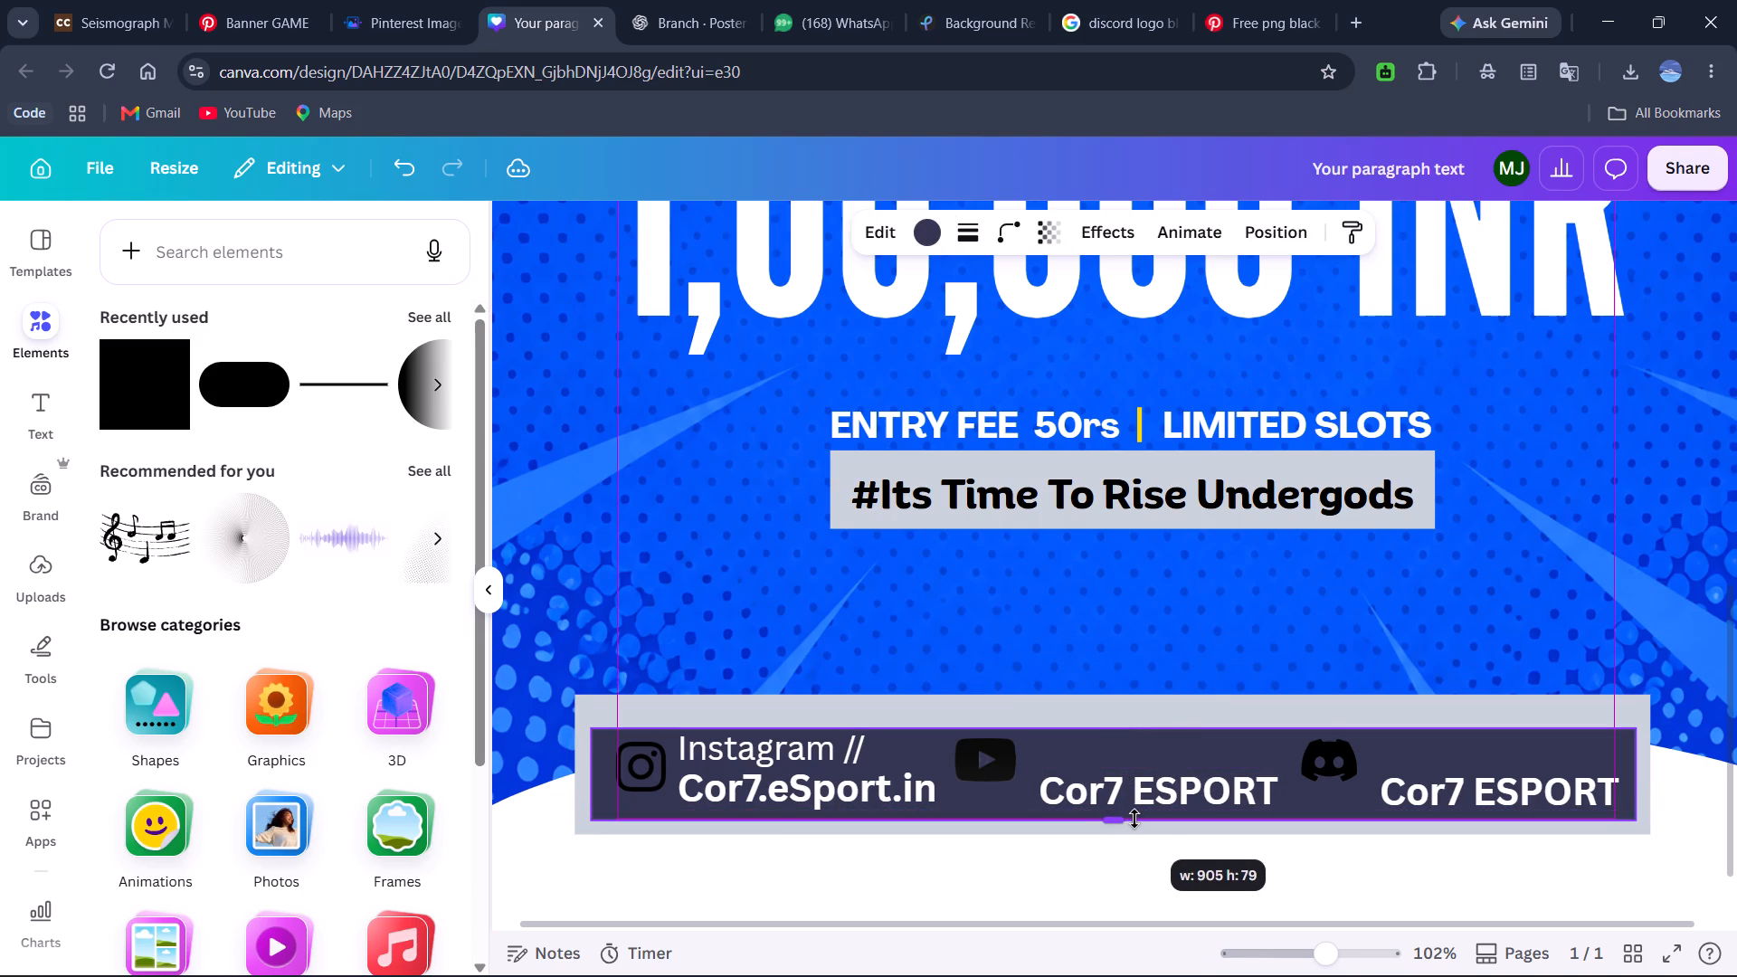
Nudge the "Instagram //" label slightly down, closer to the Cor7.eSport.in handle beneath it.
drag(1134, 819, 1135, 819)
click(845, 769)
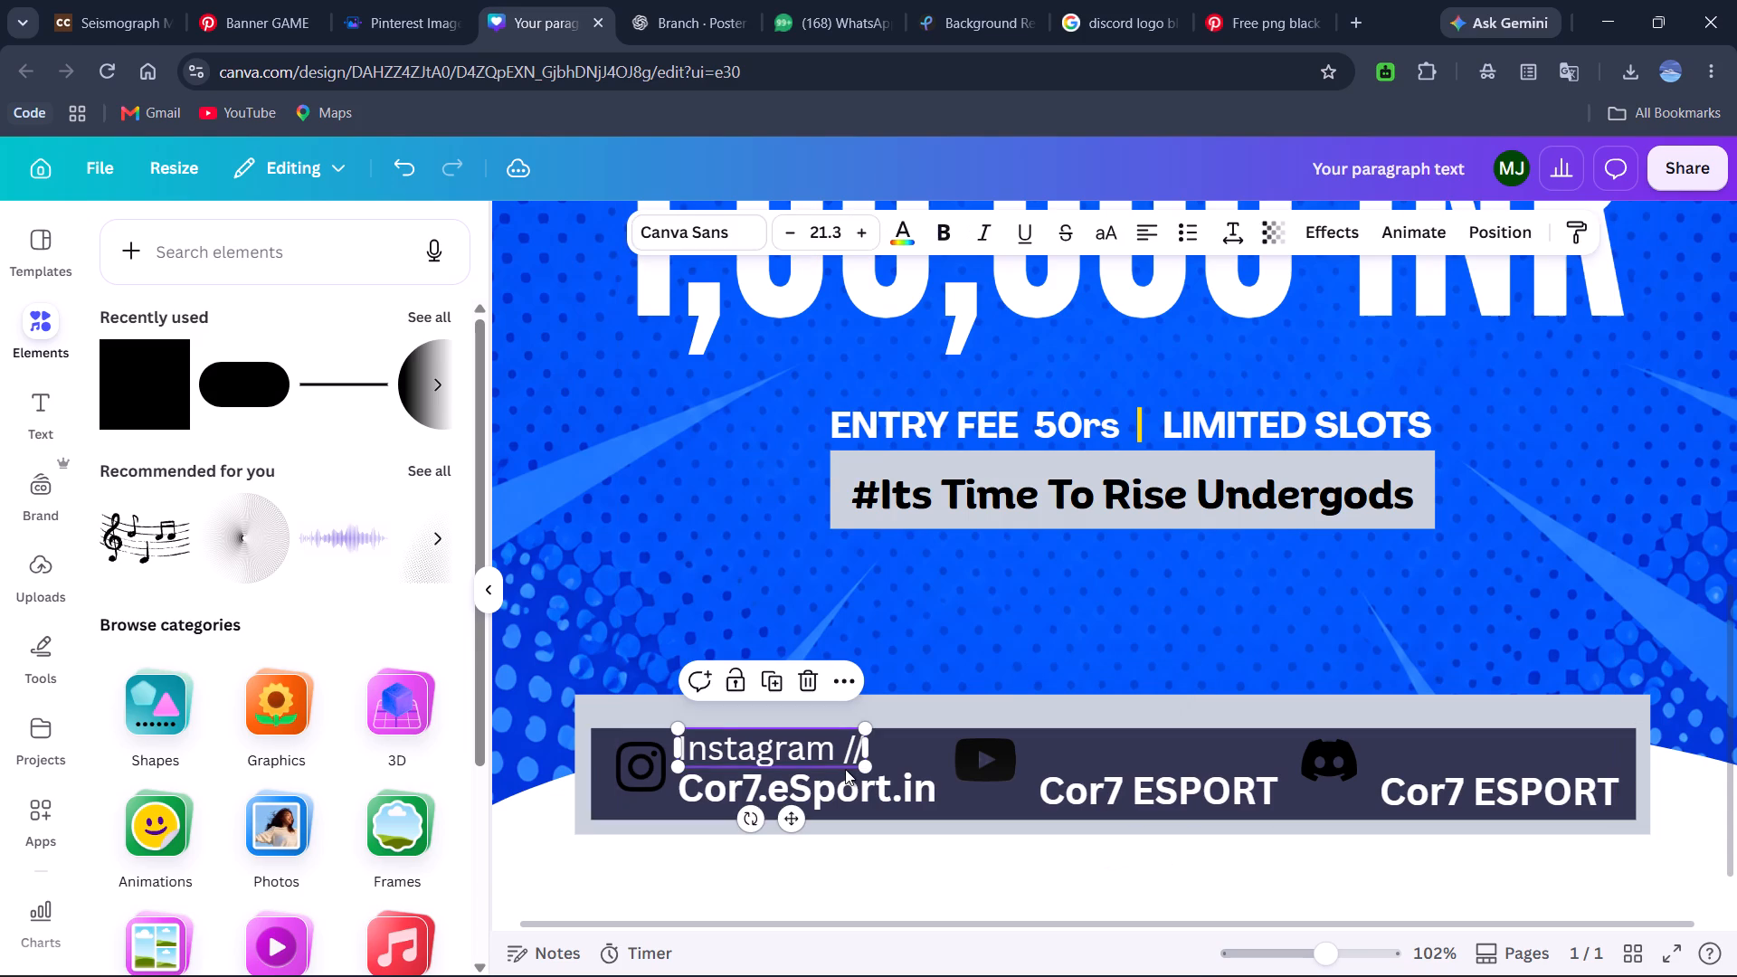
key(Down)
key(Down)
key(Down)
key(Down)
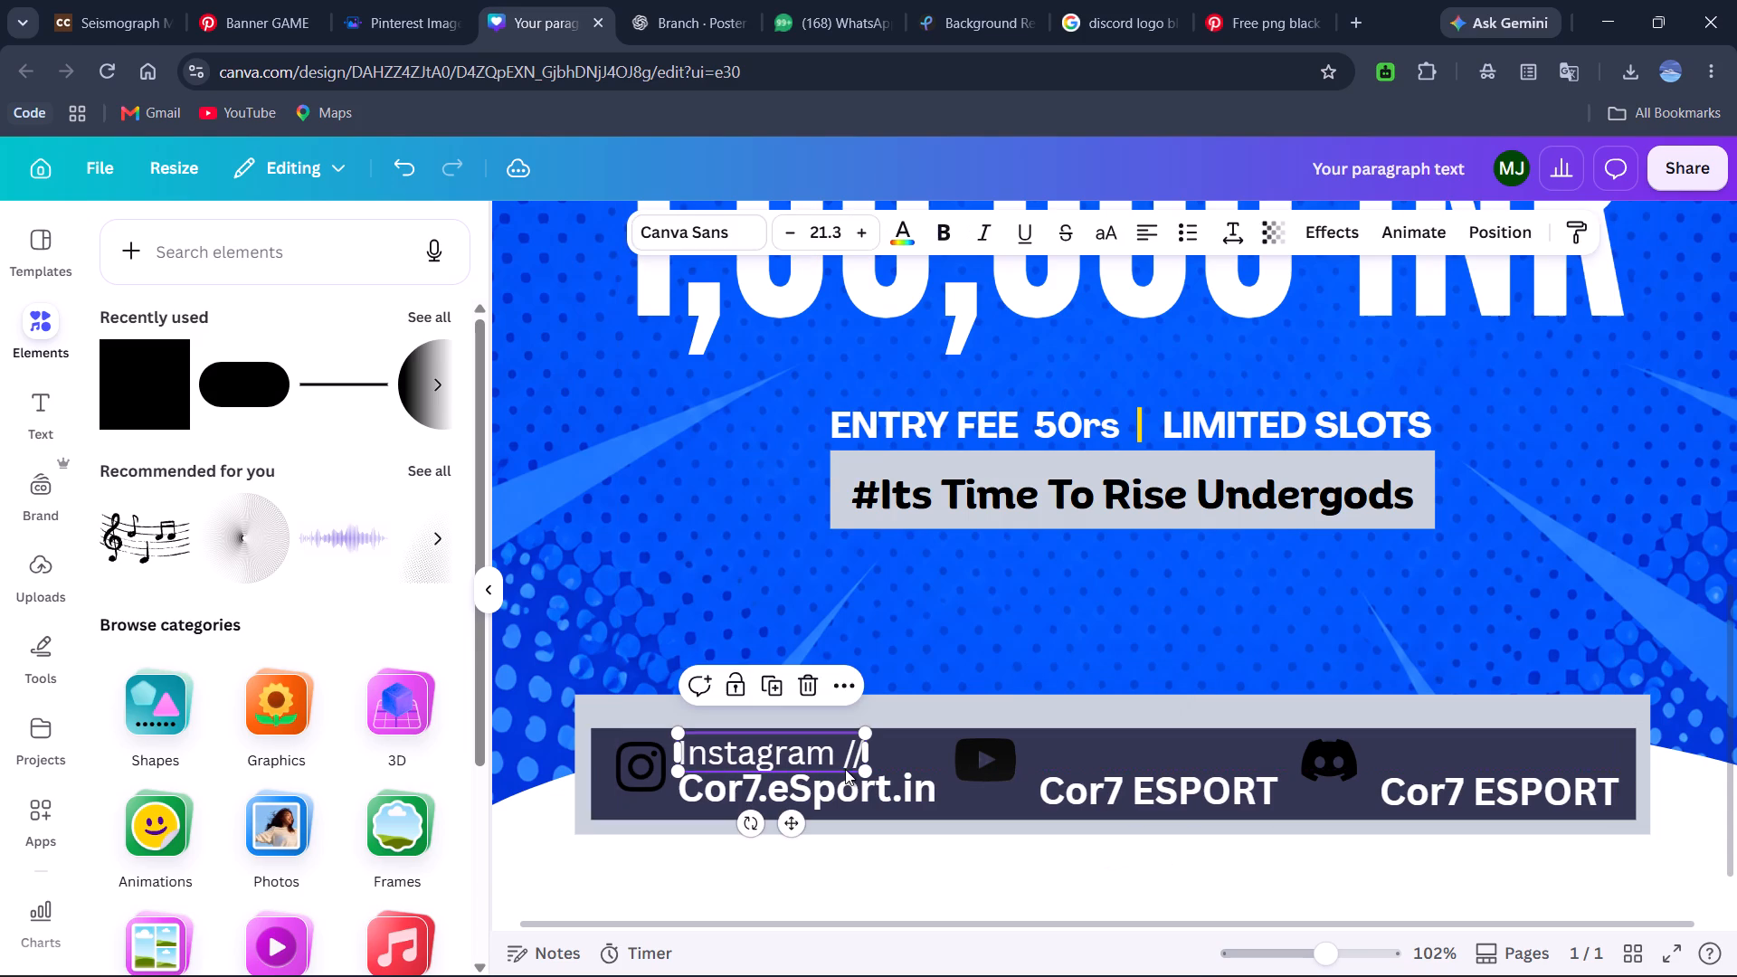
click(845, 783)
key(Down)
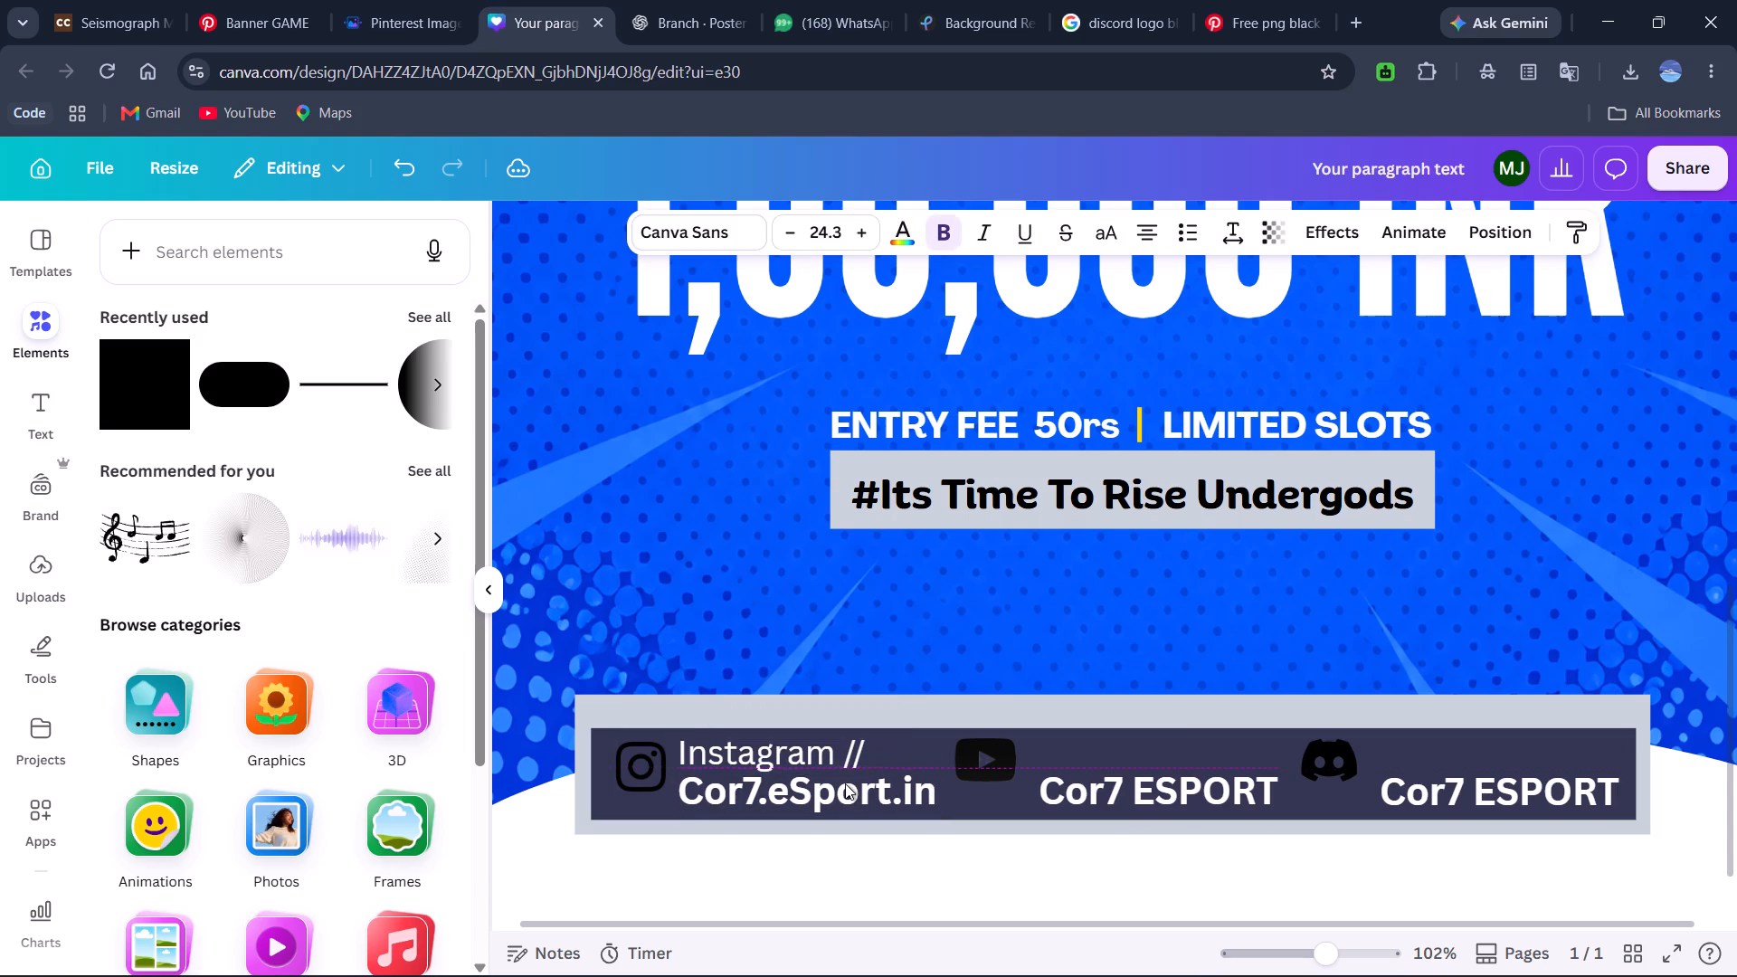
key(Up)
click(1161, 650)
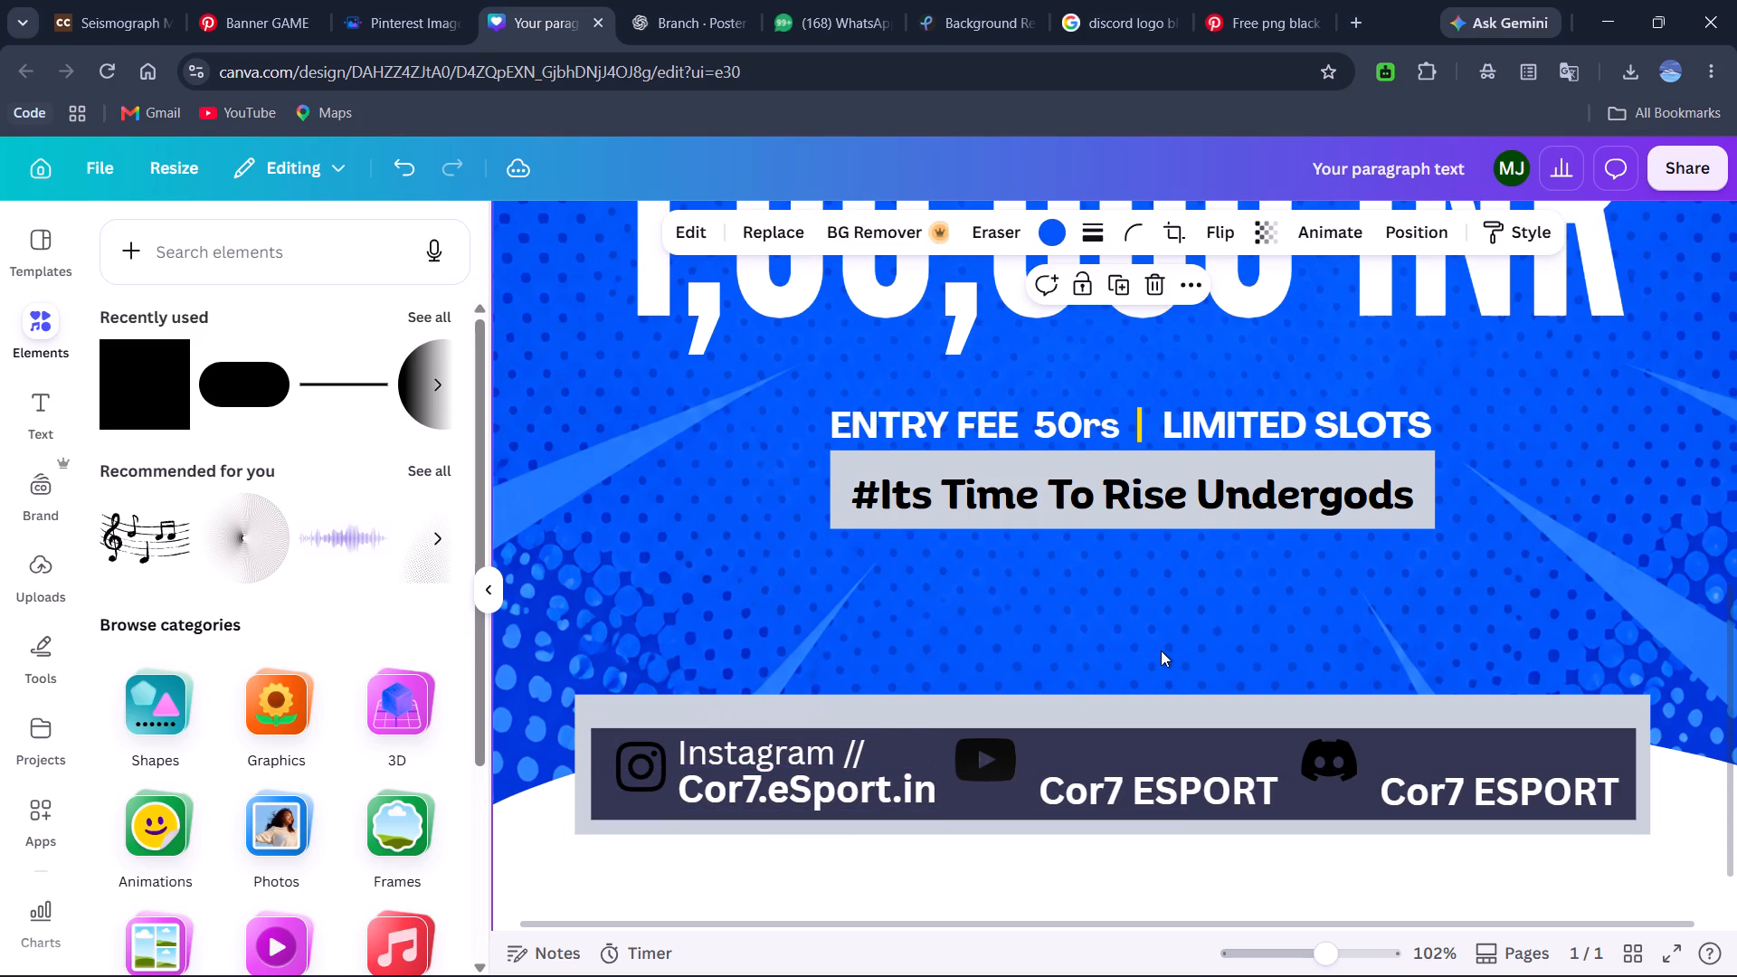
Shorten the grey border rectangle from its top edge so its margin around the dark inner rectangle is even.
click(1060, 706)
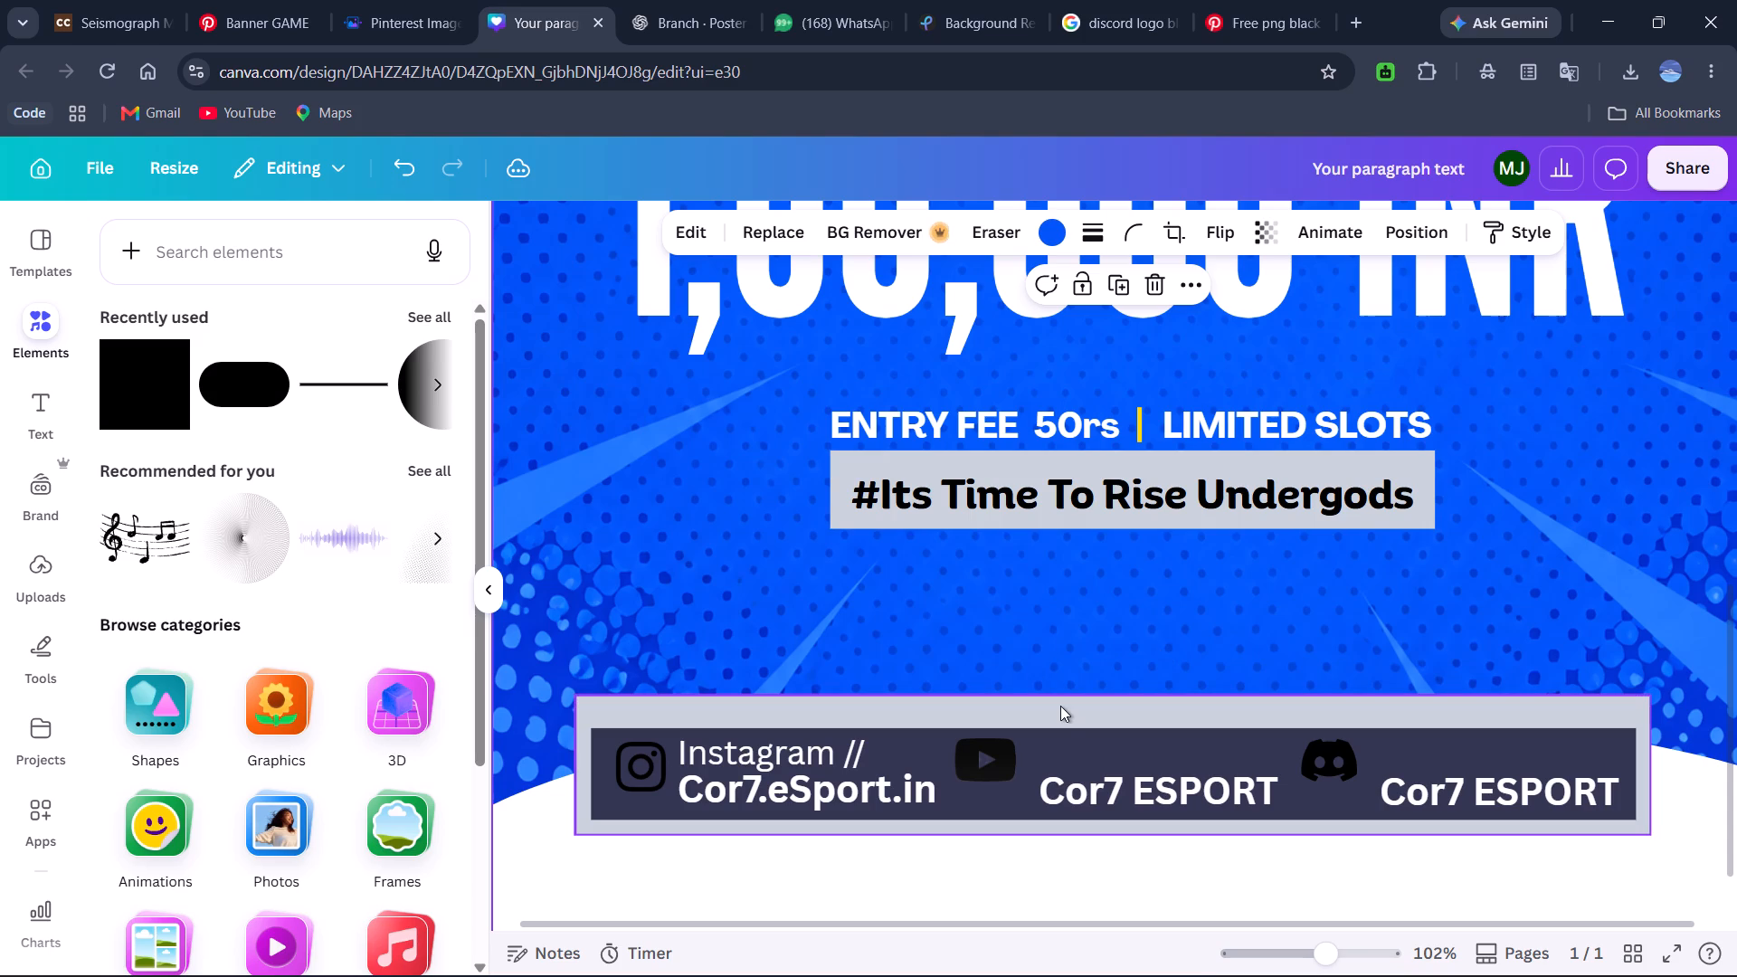
drag(1106, 697, 1109, 714)
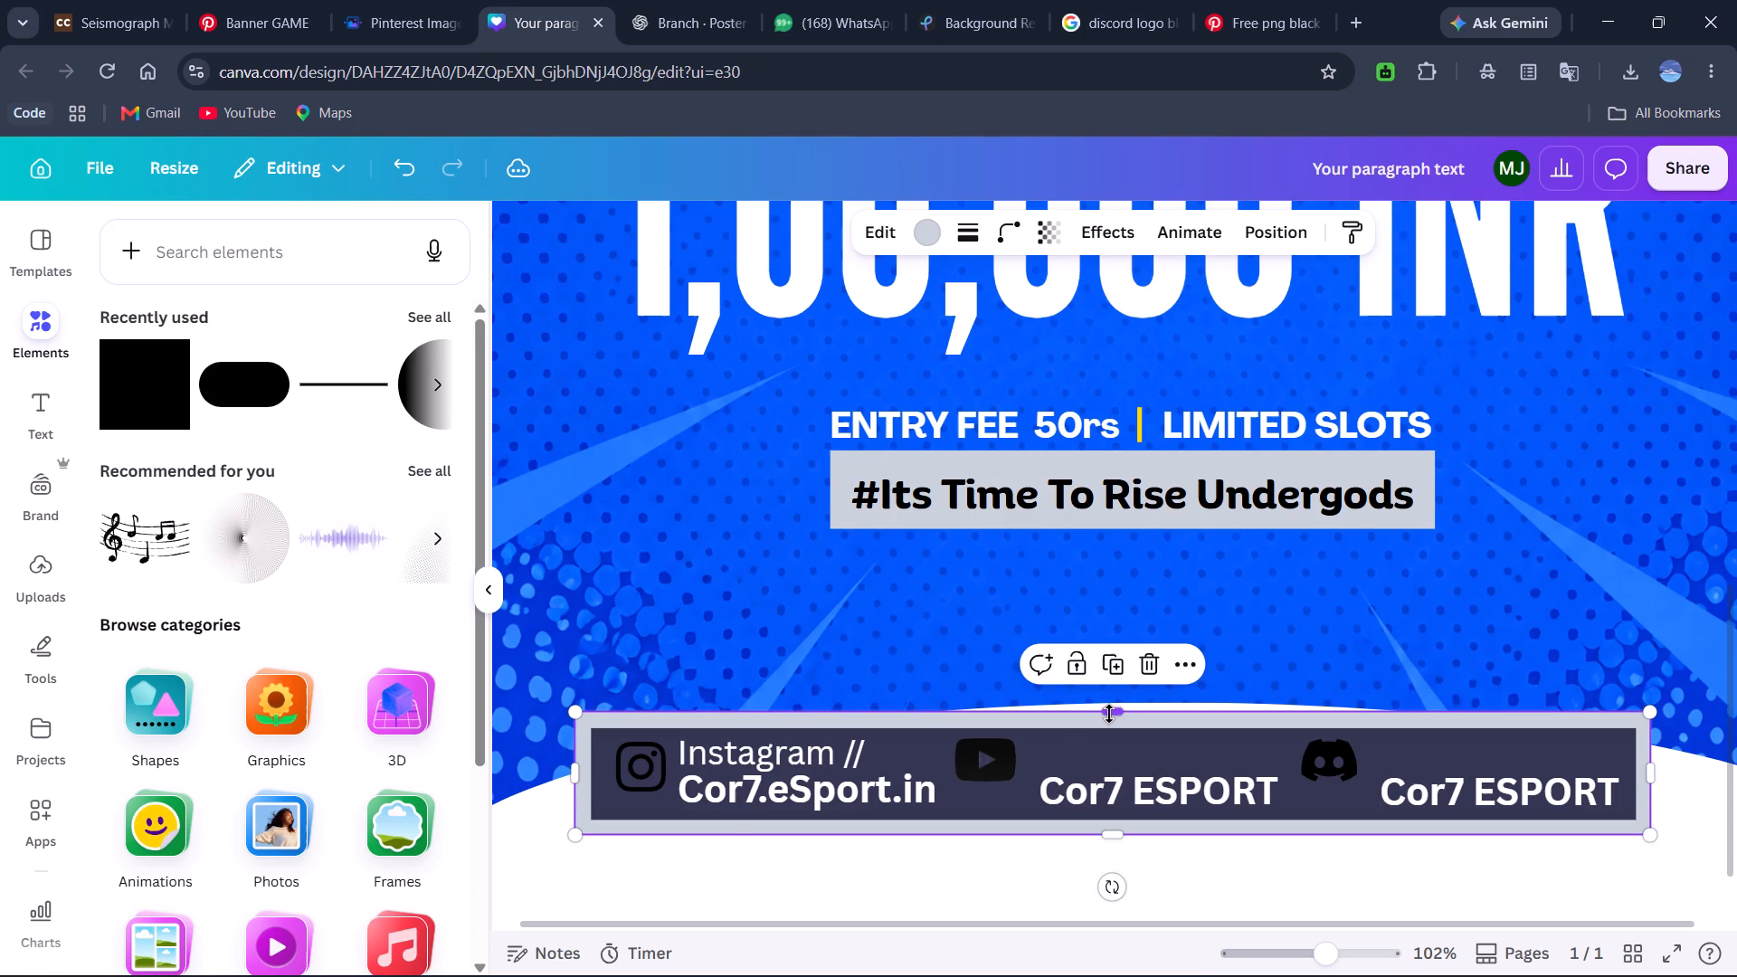
Nudge the "Cor7.eSport.in" handle slightly down inside the dark rectangle and deselect it.
click(762, 789)
key(Down)
key(Down)
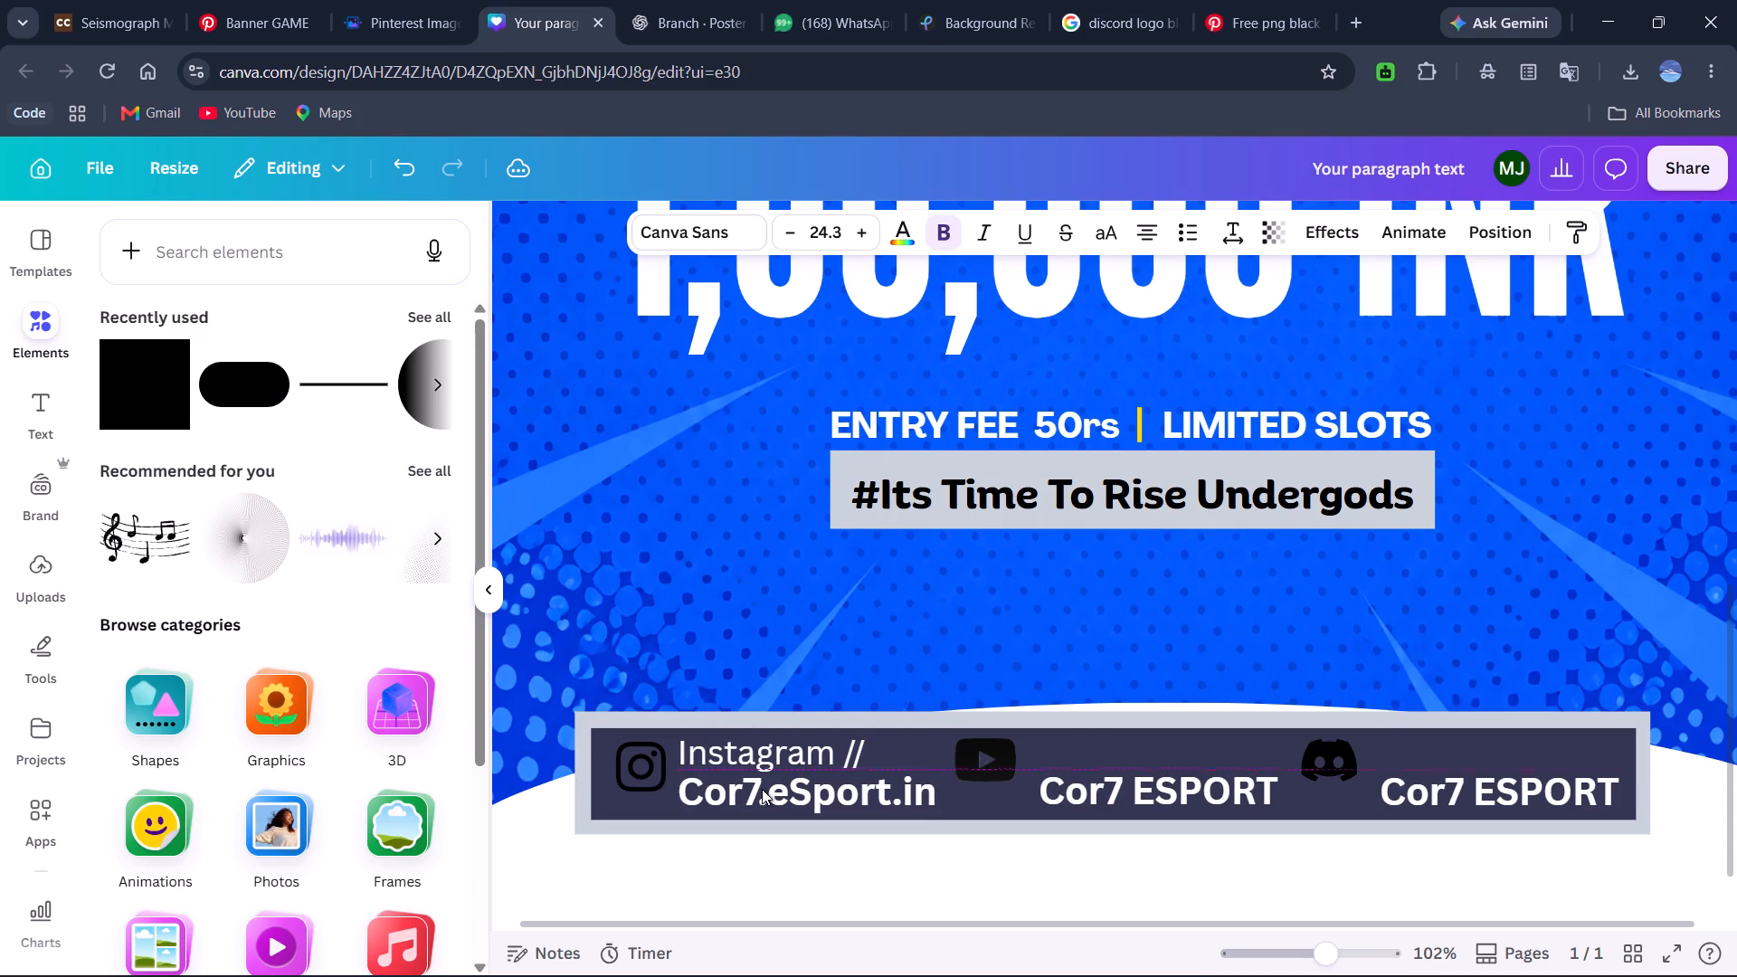
key(Down)
key(Up)
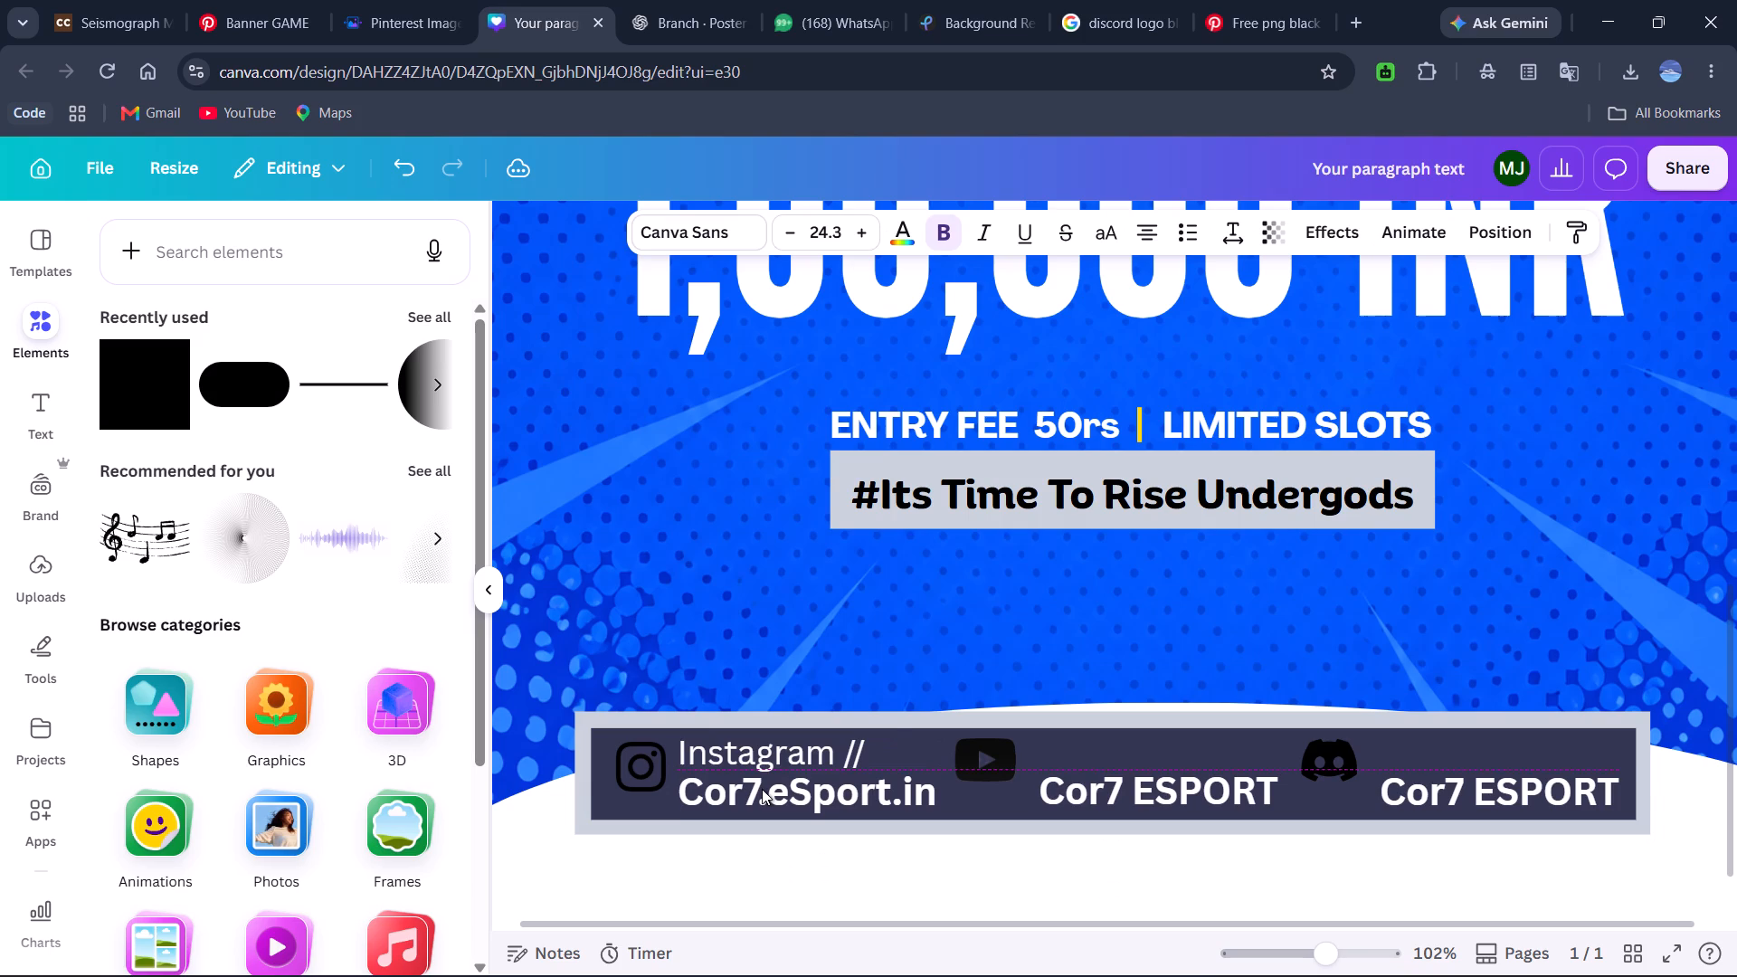
click(980, 742)
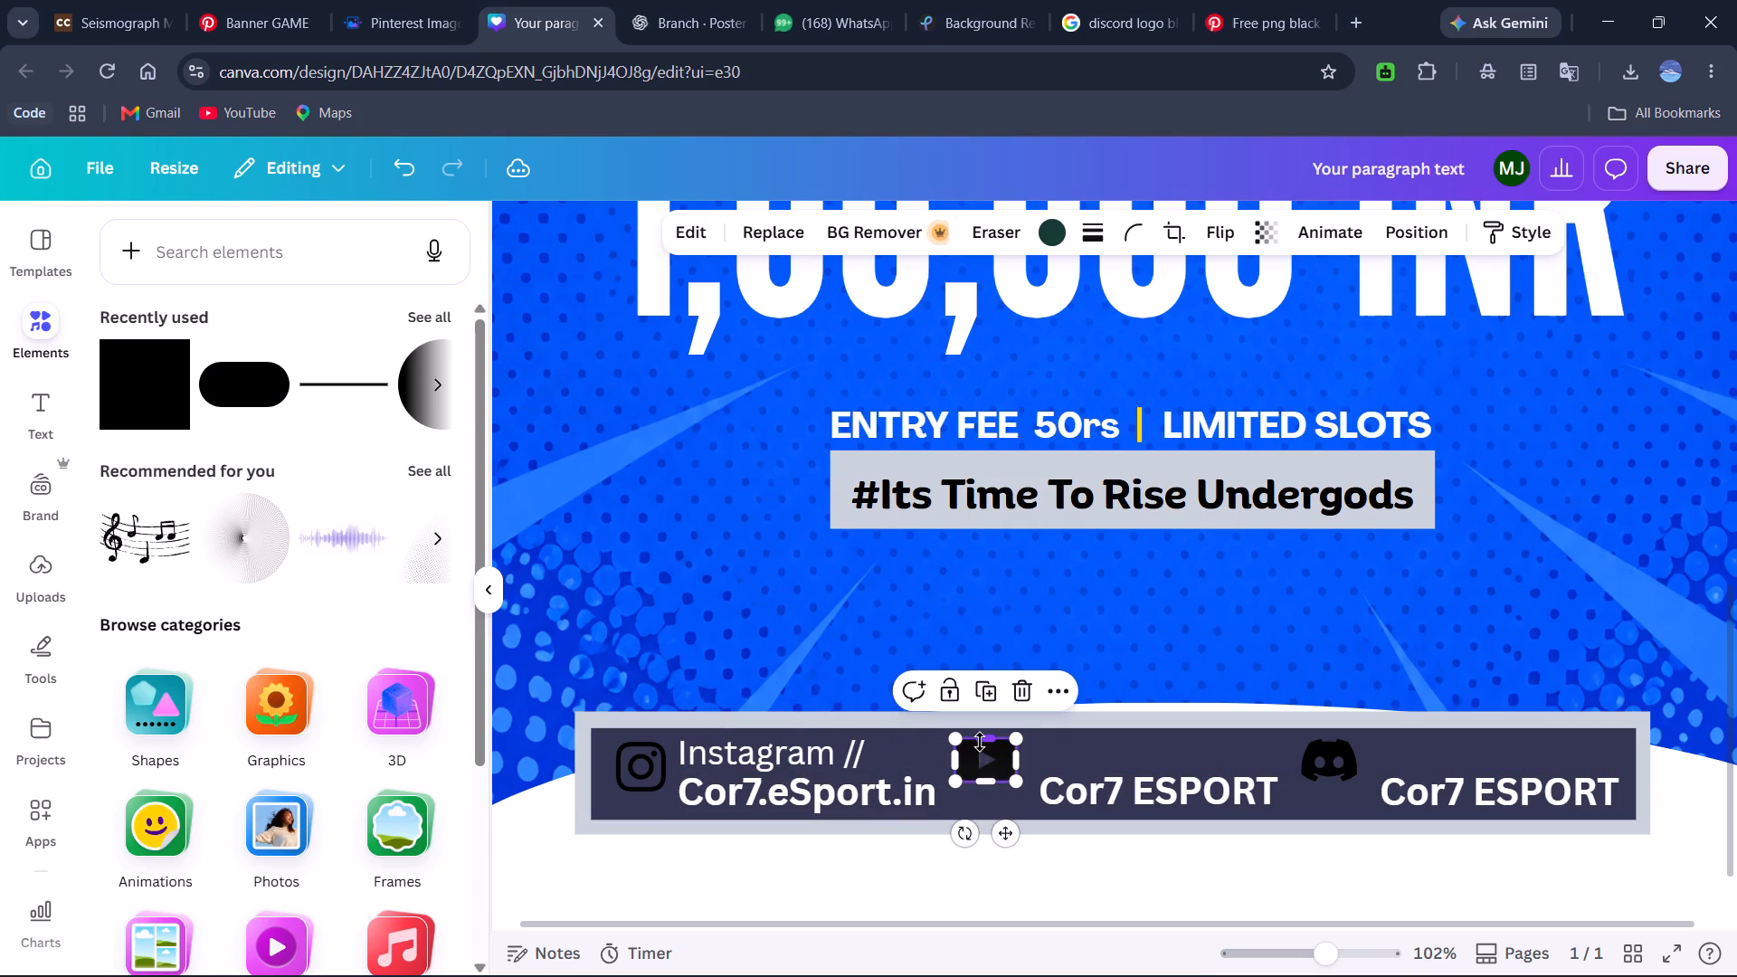
click(1190, 646)
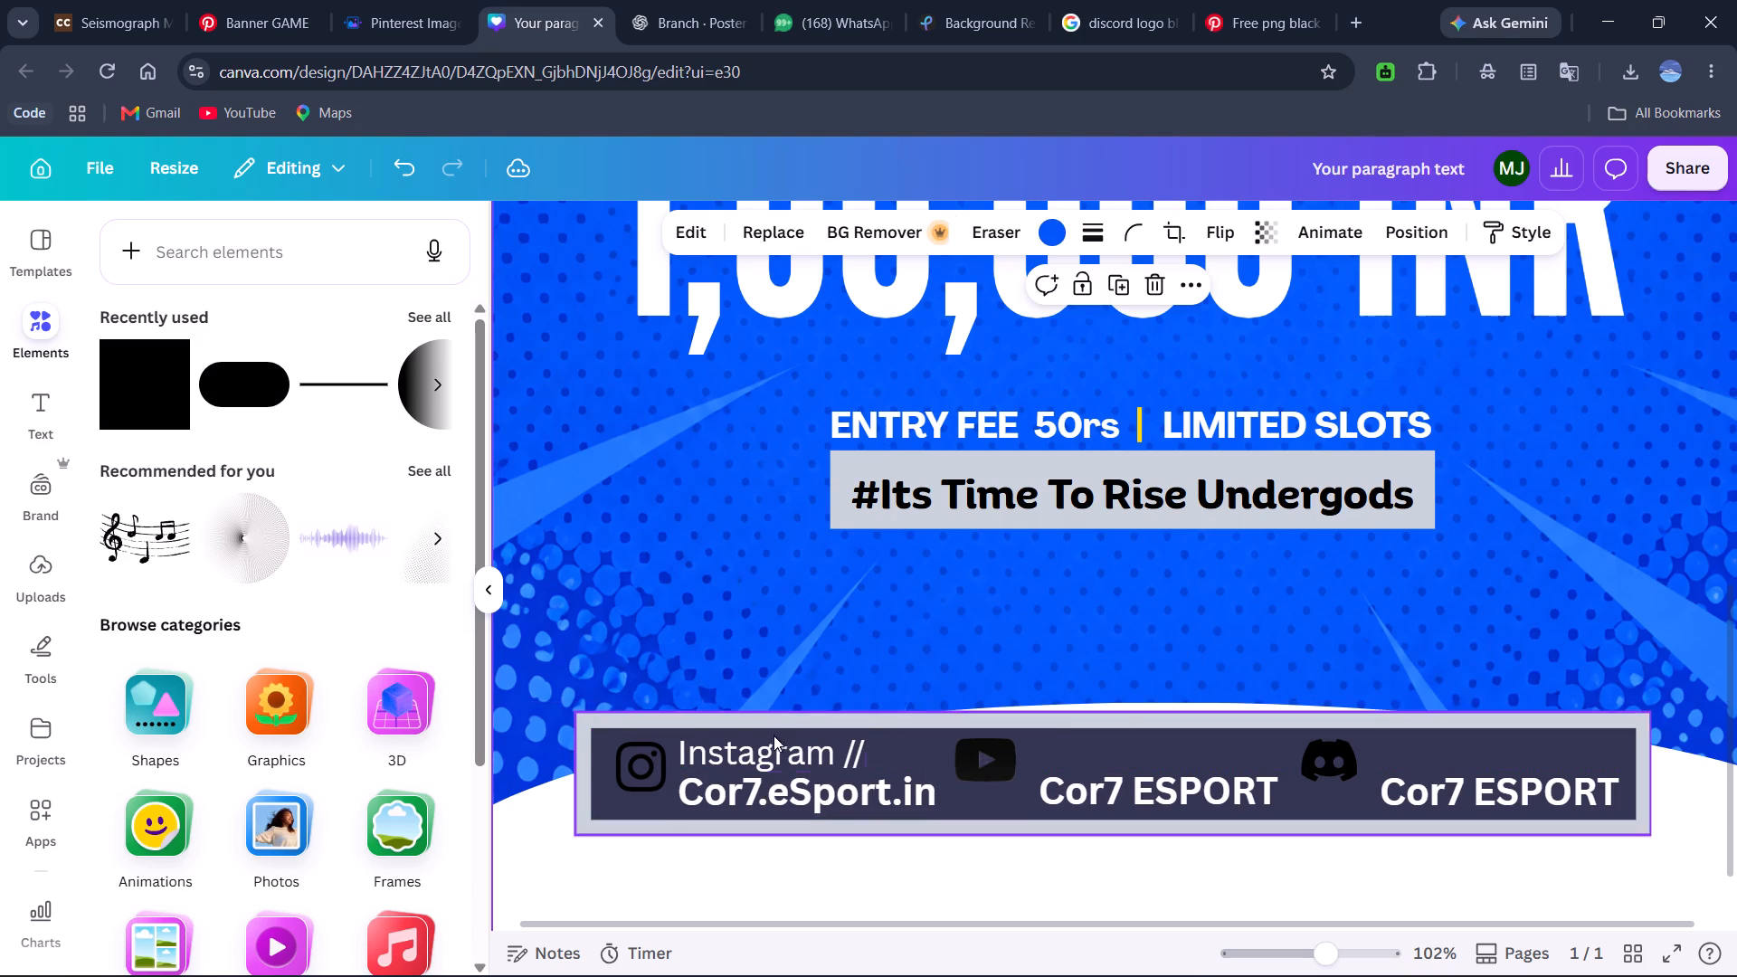
Reduce the "Instagram //" label's font size to 20.3.
click(746, 749)
click(793, 216)
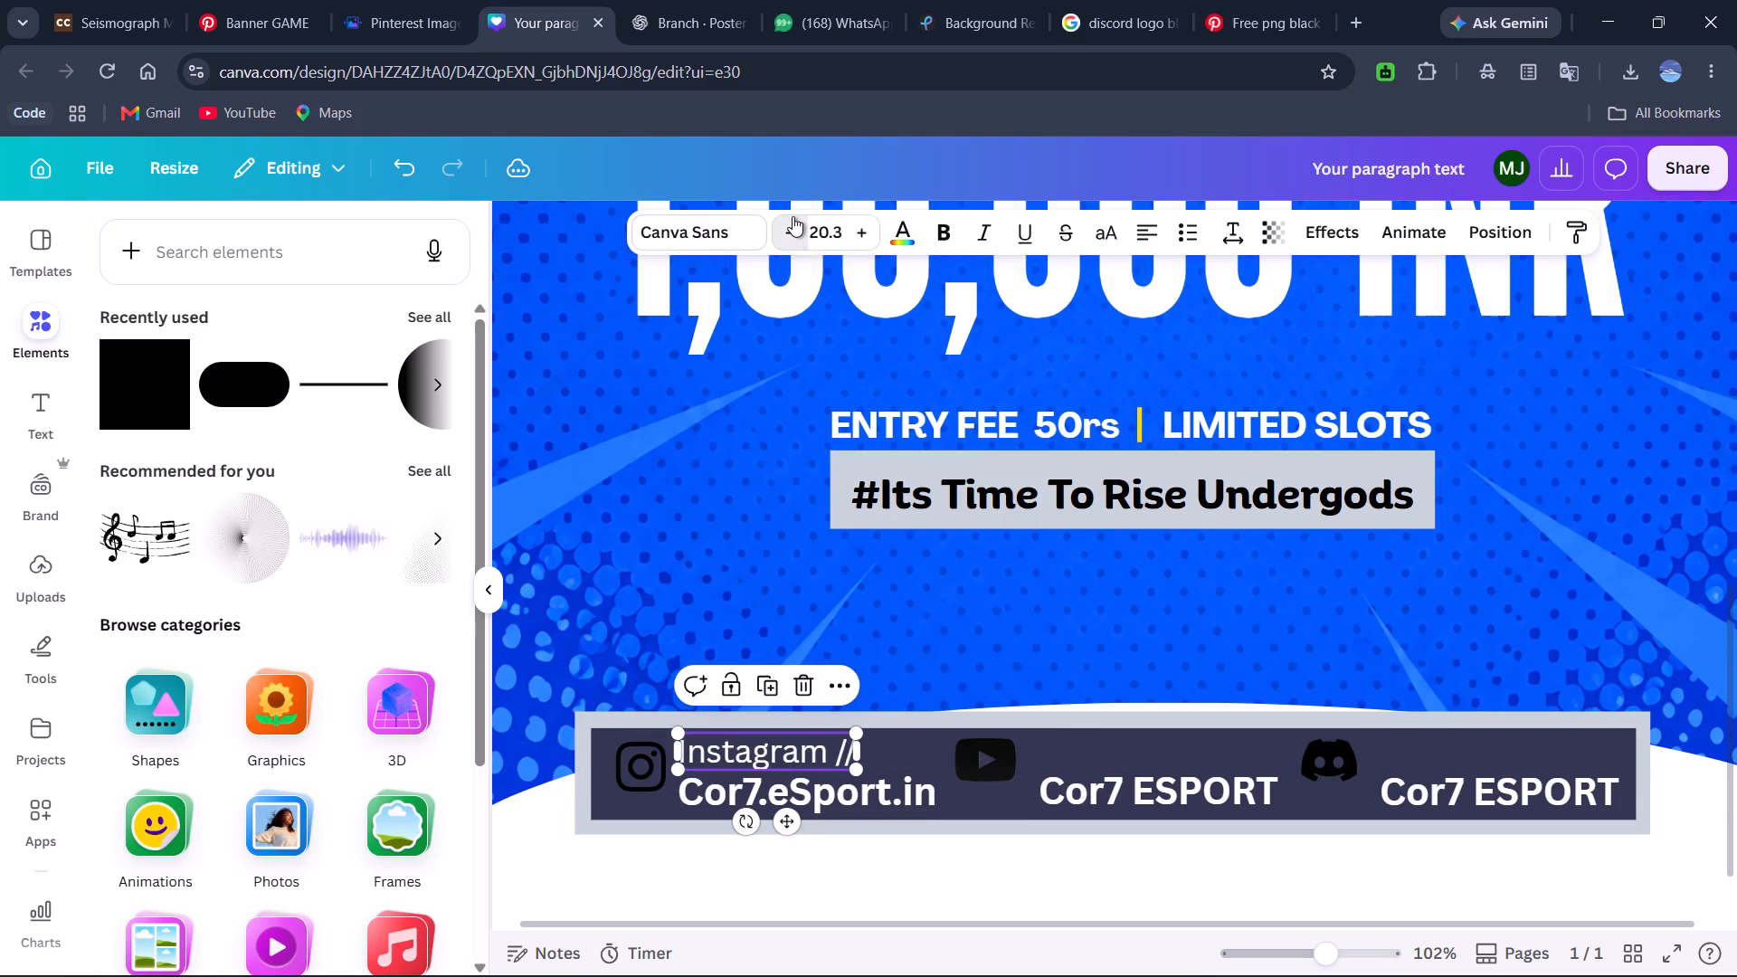
click(1111, 590)
Duplicate the "Instagram //" label and align the copy above the "Cor7 ESPORT" handle beside the YouTube logo.
drag(831, 751, 784, 694)
key(ctrl+z)
click(777, 694)
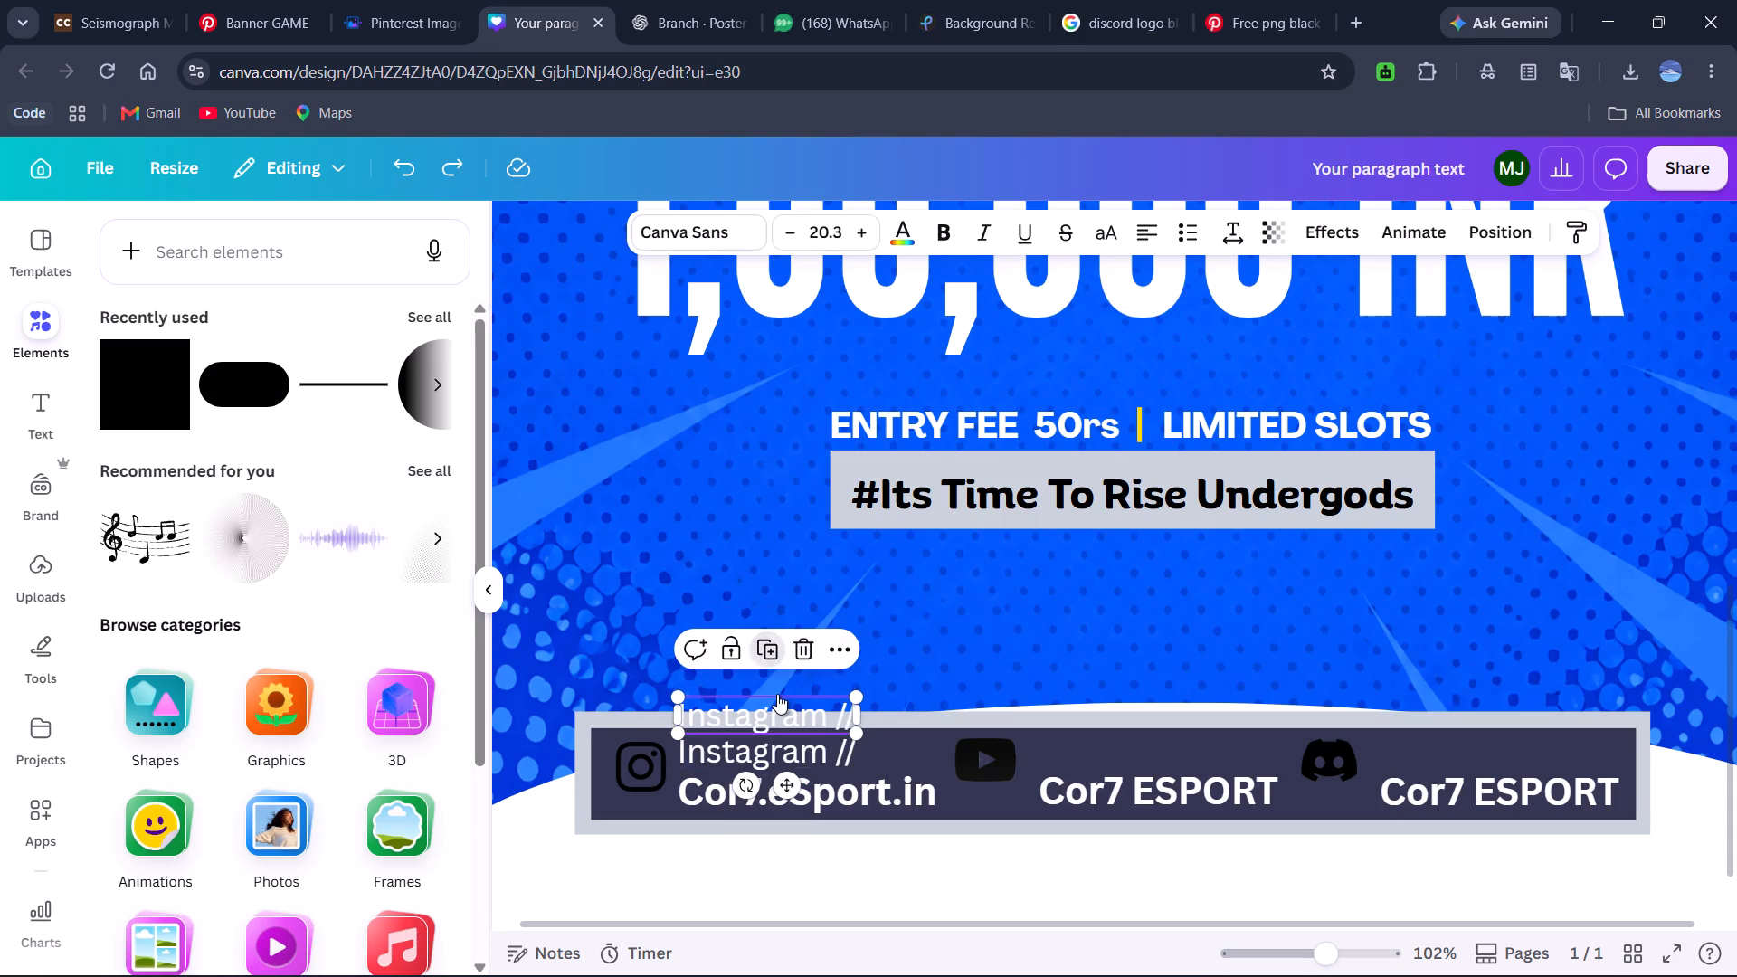
drag(789, 778, 1153, 815)
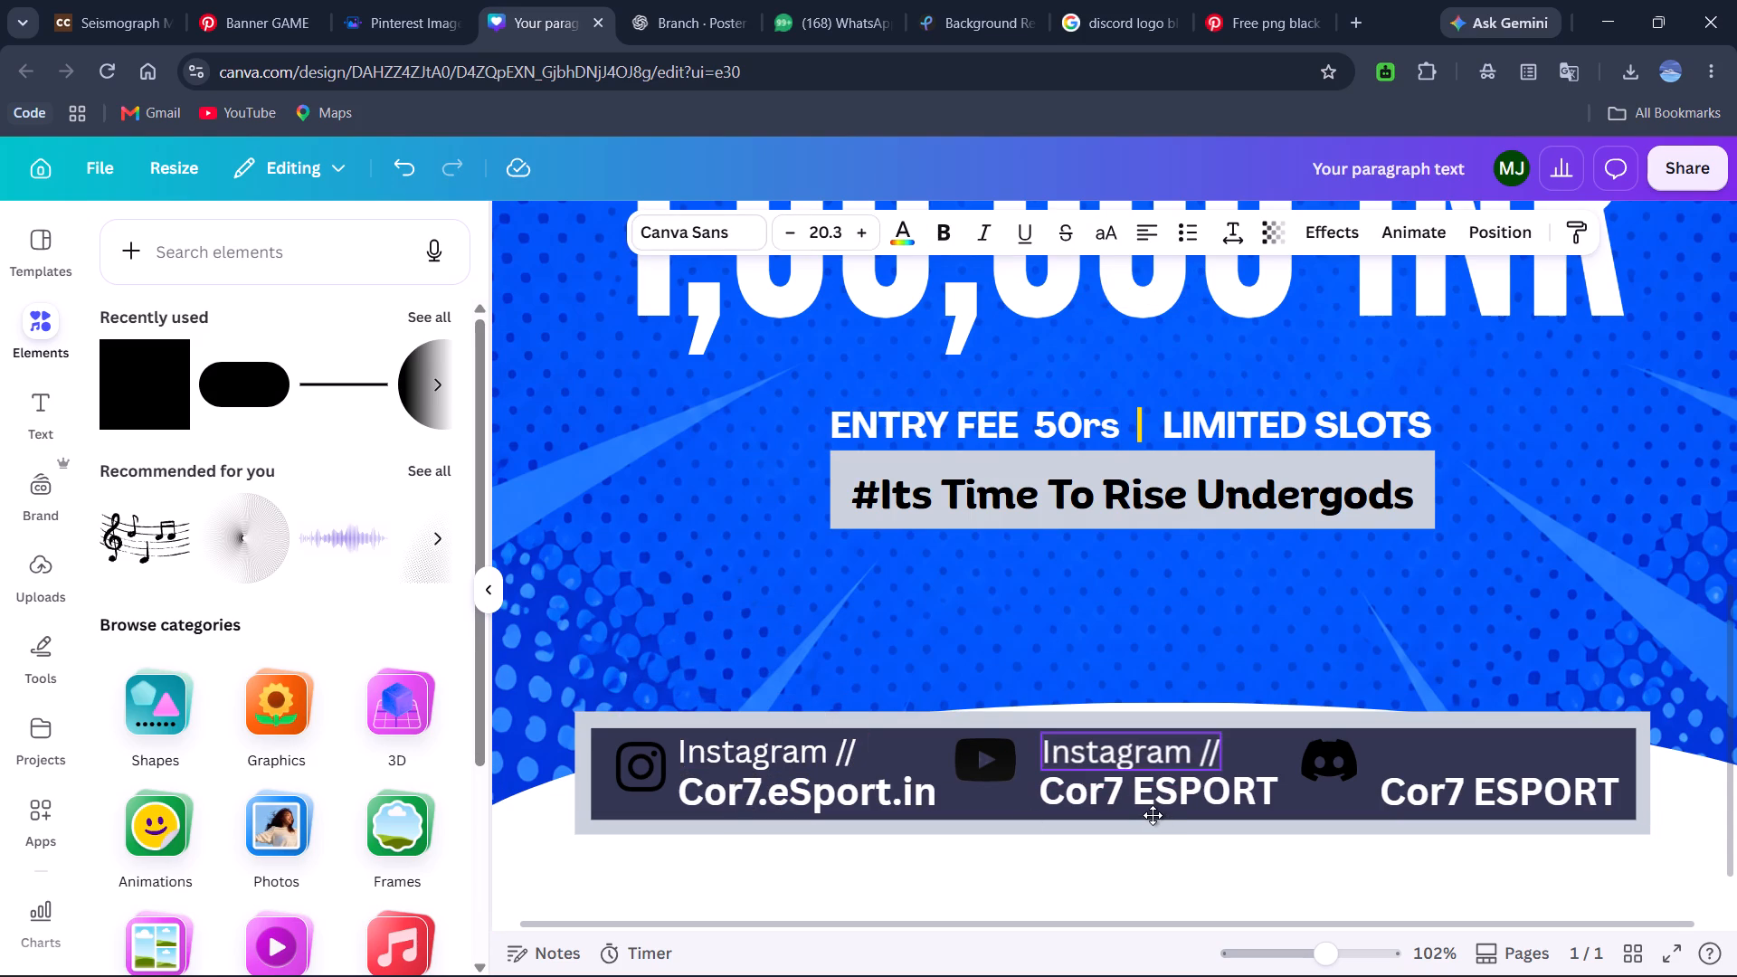
drag(1153, 815, 1152, 820)
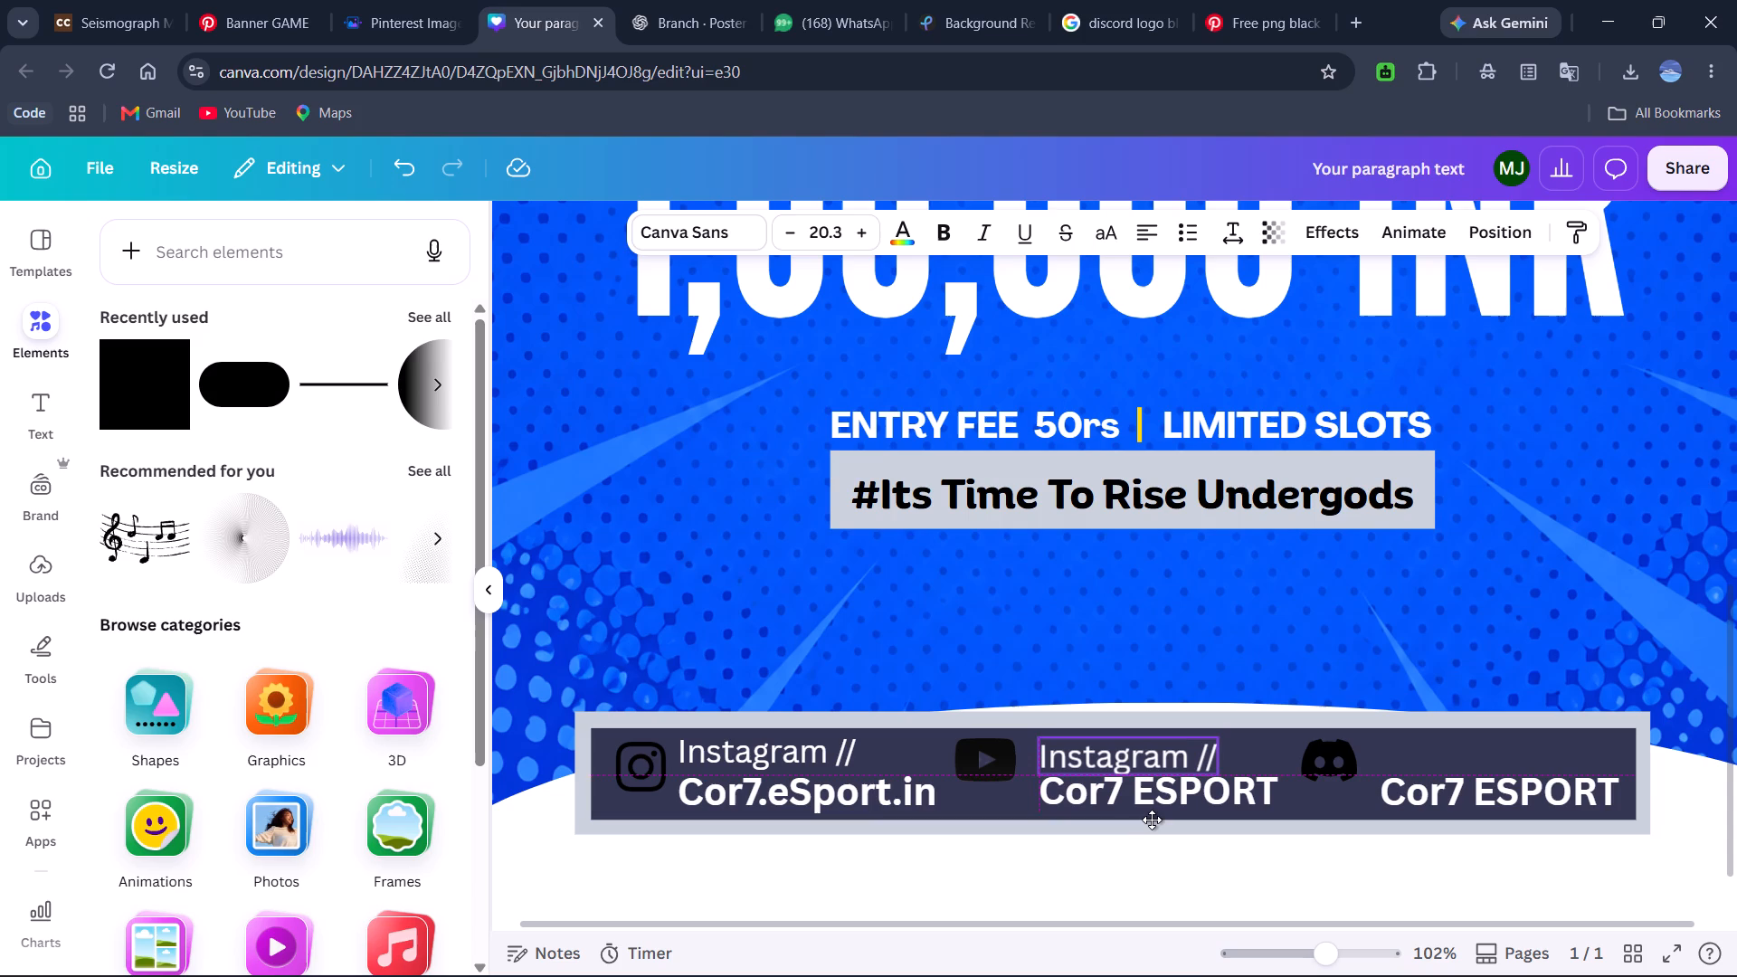
drag(1152, 820, 1149, 816)
Change the copied label beside the YouTube logo to read "Youtube //".
double_click(1135, 750)
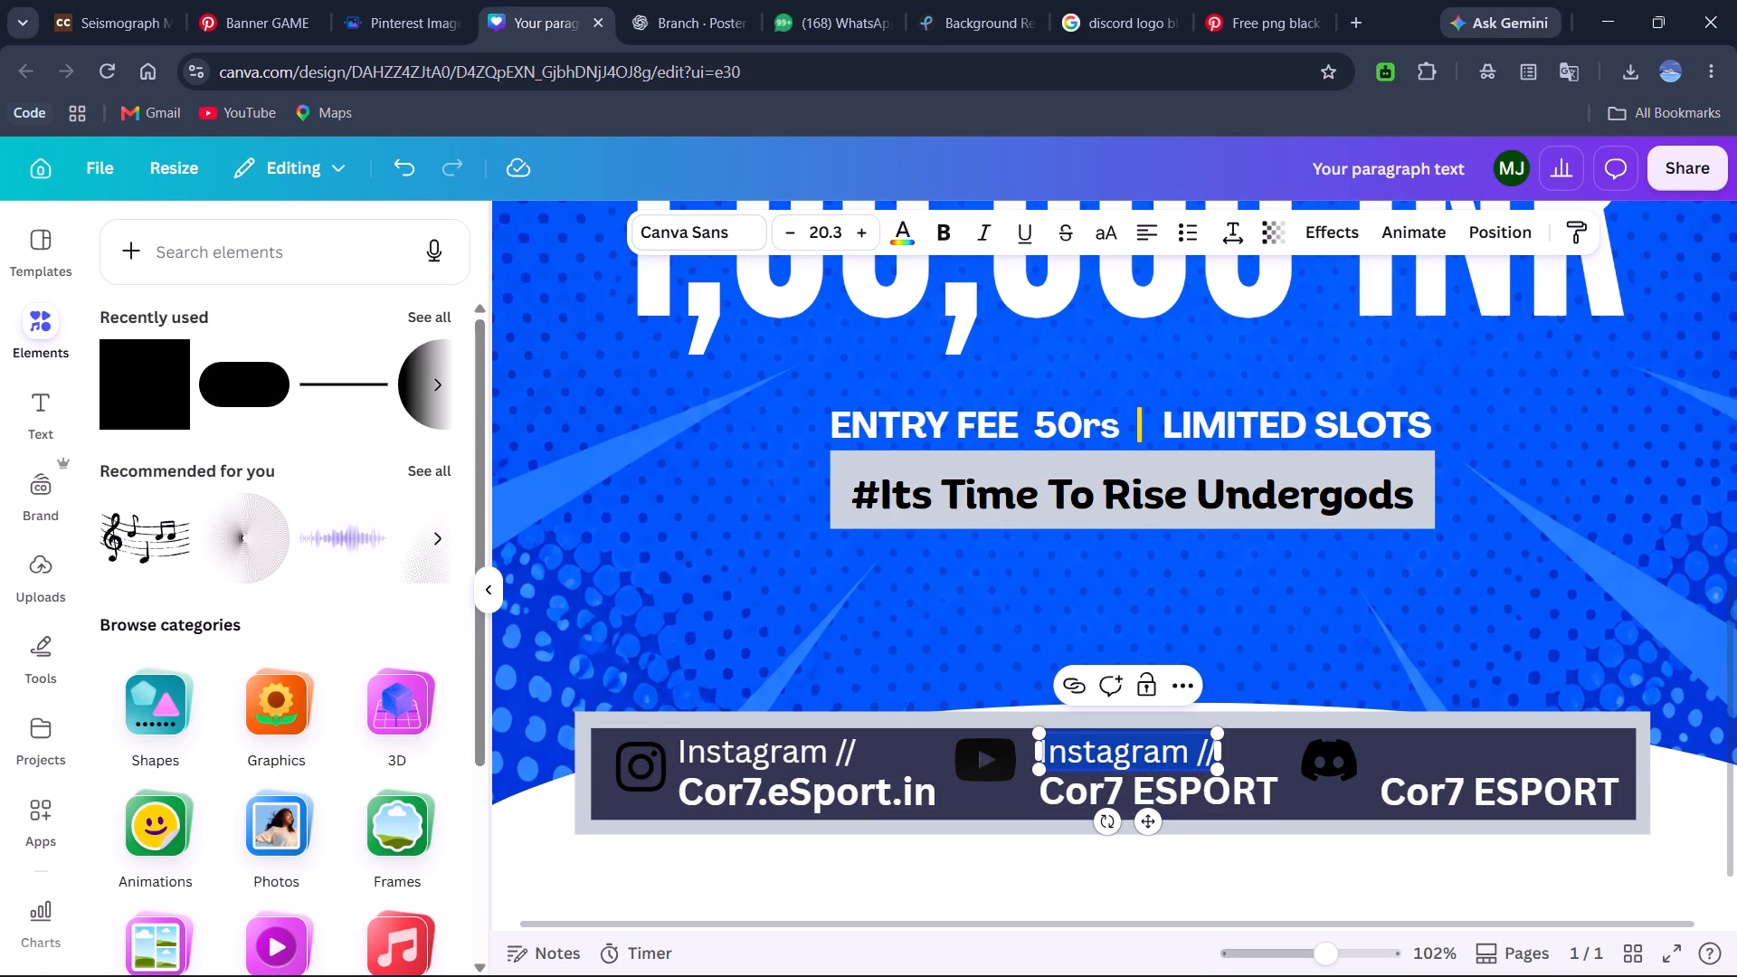
click(1194, 760)
key(Left)
key(BackSpace)
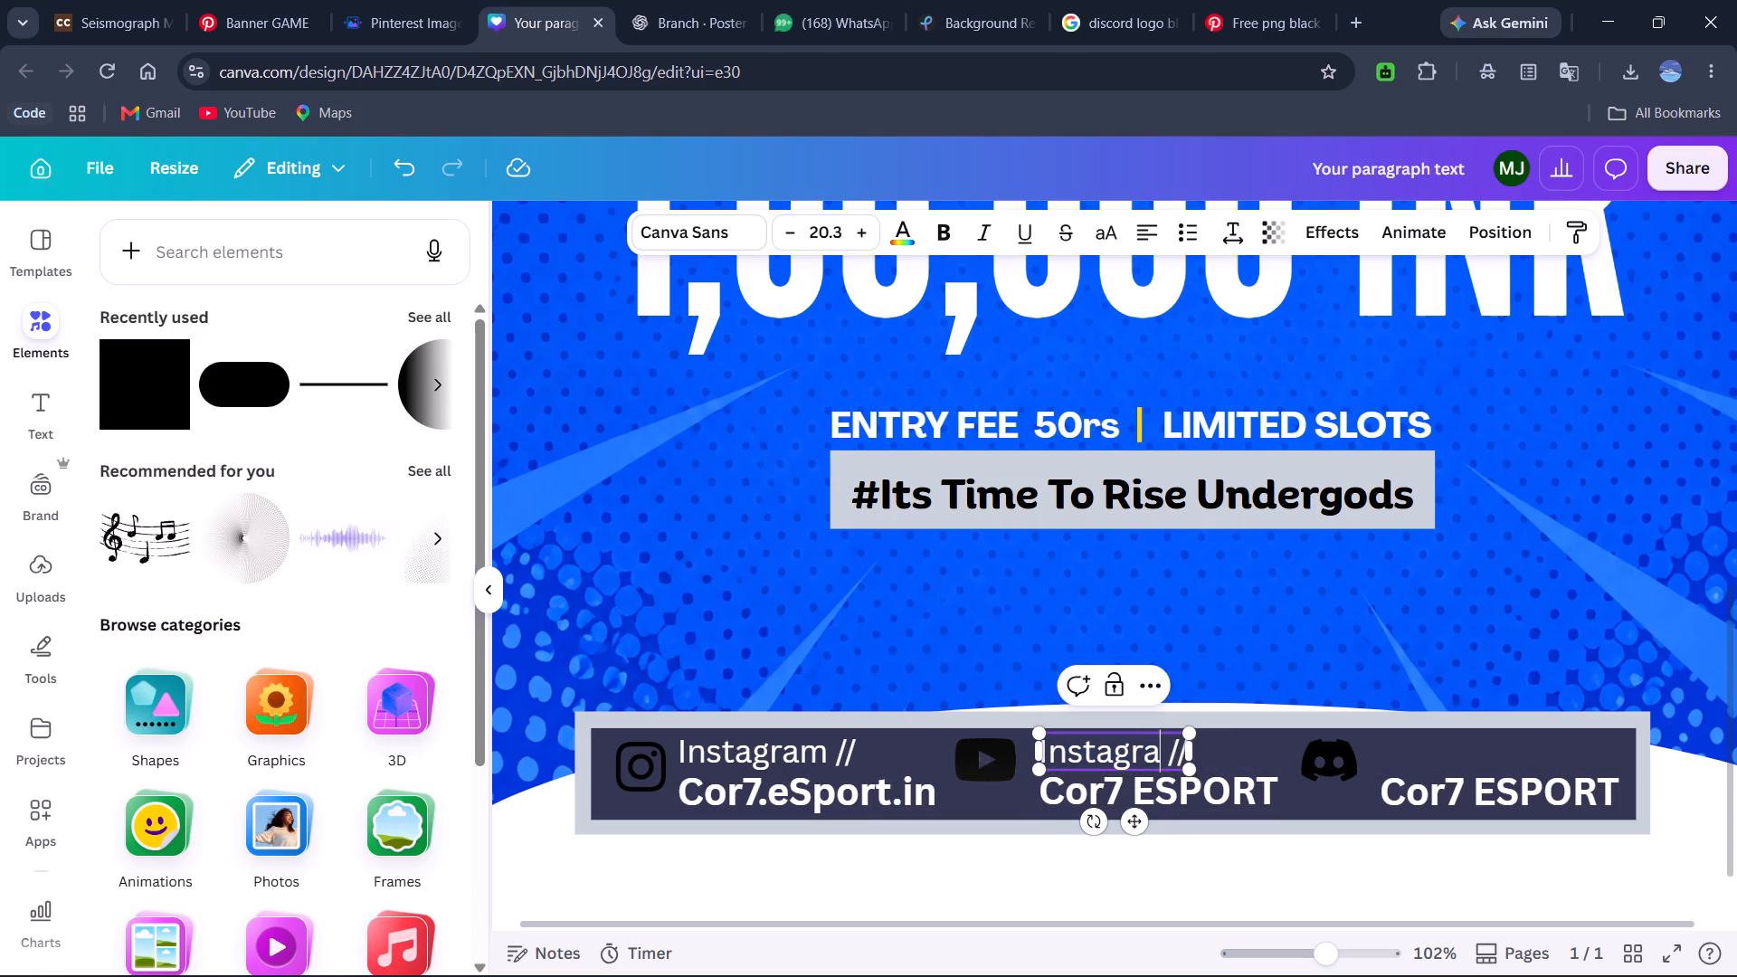
key(BackSpace)
key(BackSpace)
key(BackSpace)
key(BackSpace)
key(BackSpace)
key(BackSpace)
key(BackSpace)
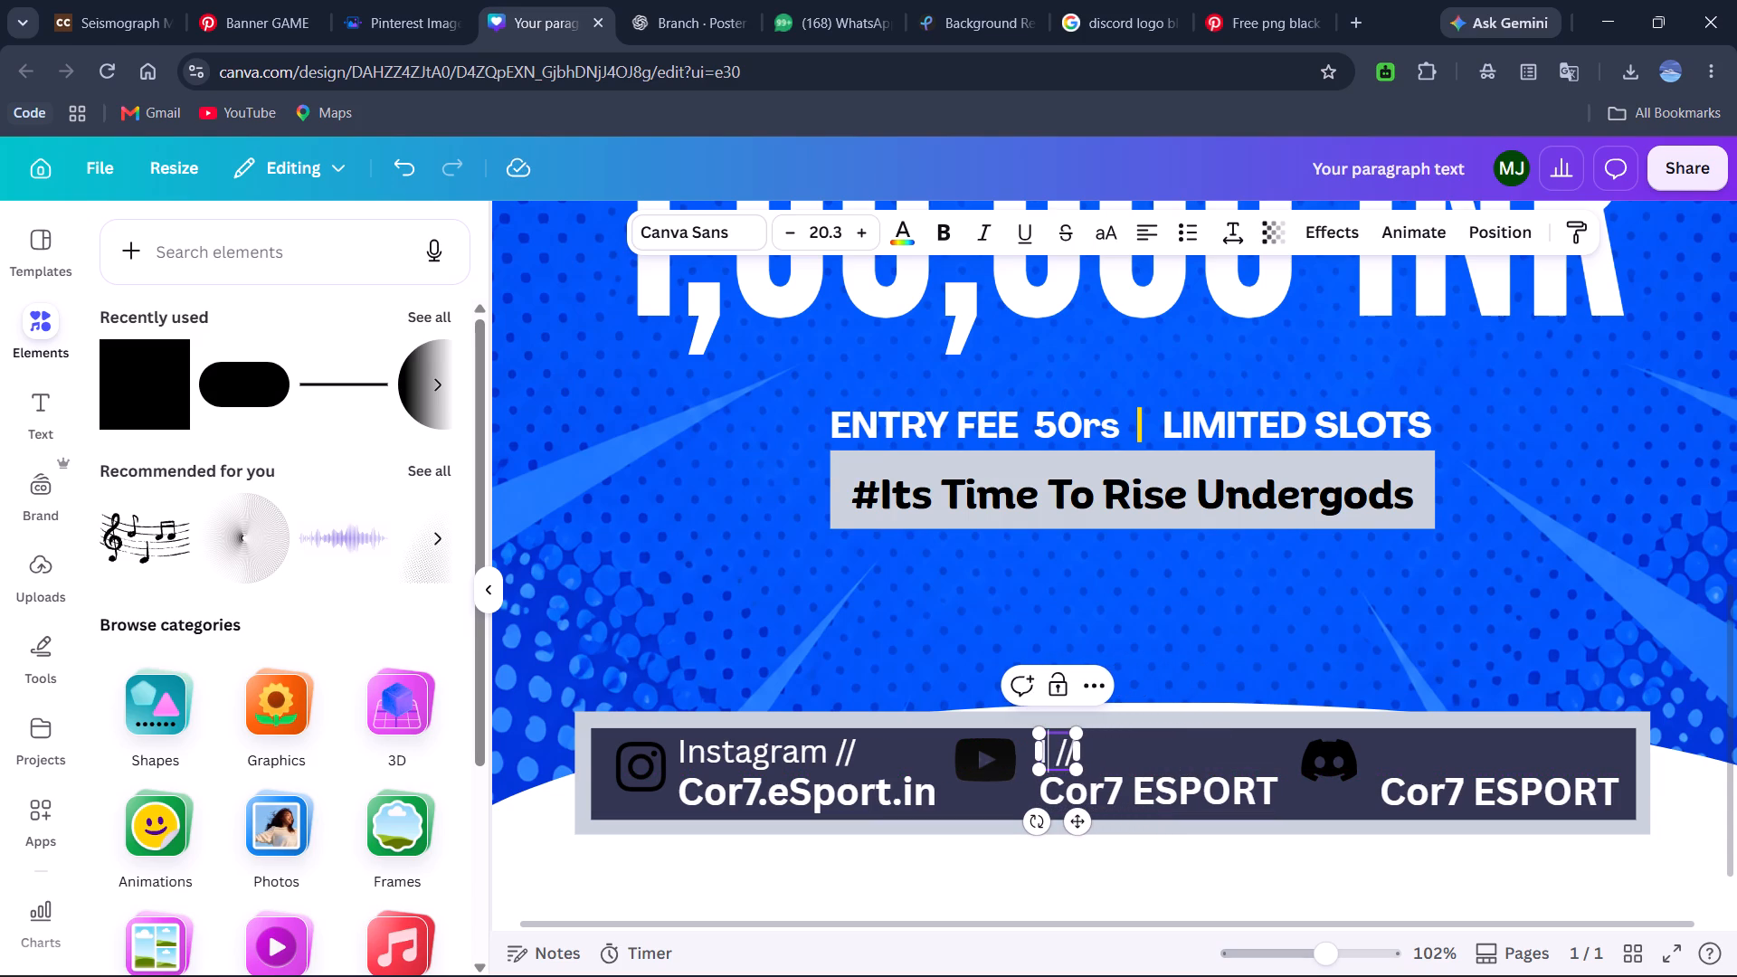
key(BackSpace)
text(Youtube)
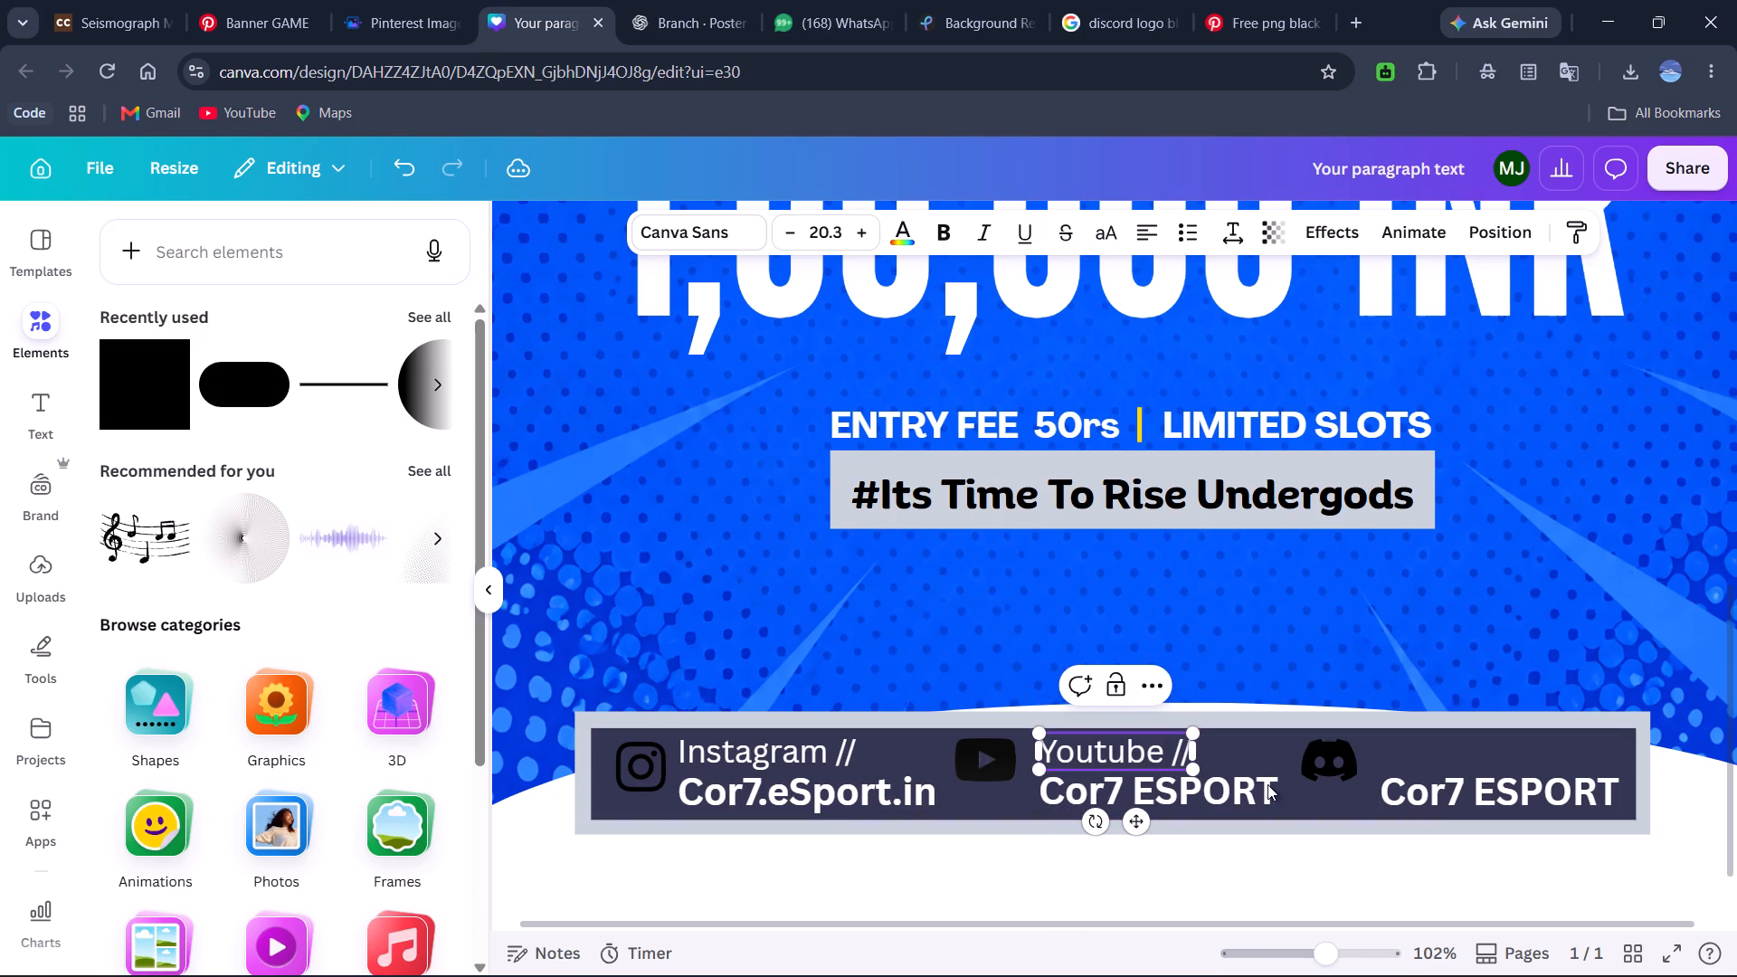
click(1270, 664)
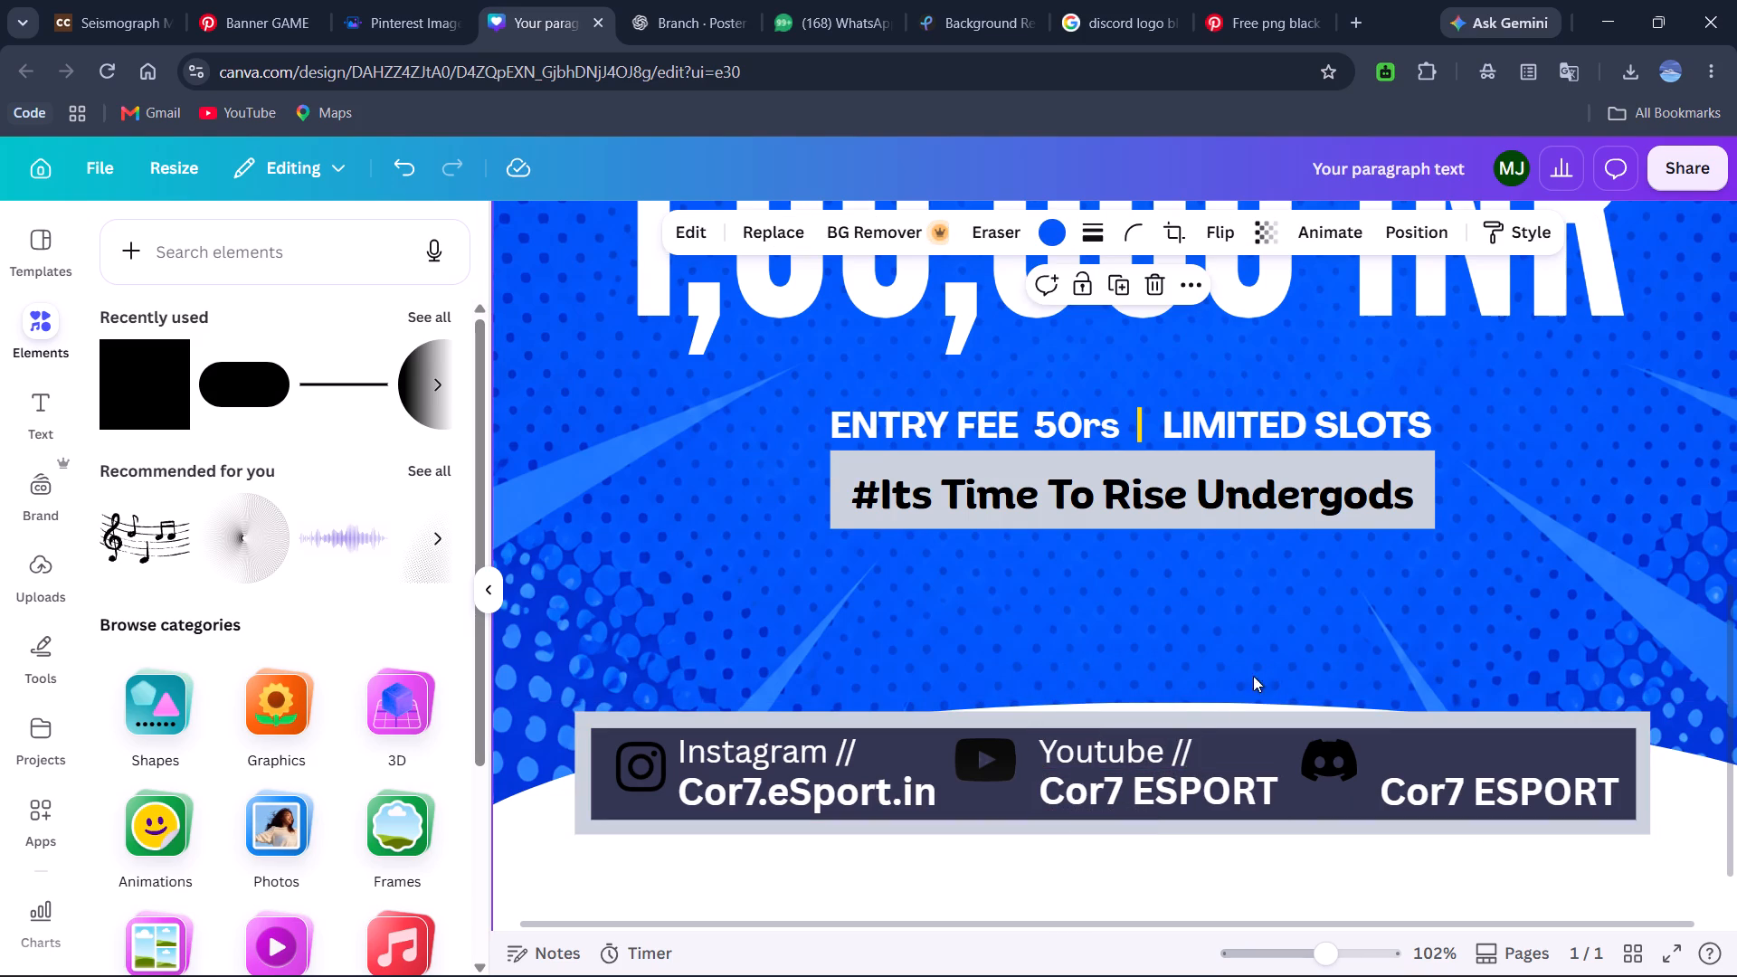
Rewrite the label beside the Instagram logo in capitals as "INSTAGRAM //".
click(1138, 763)
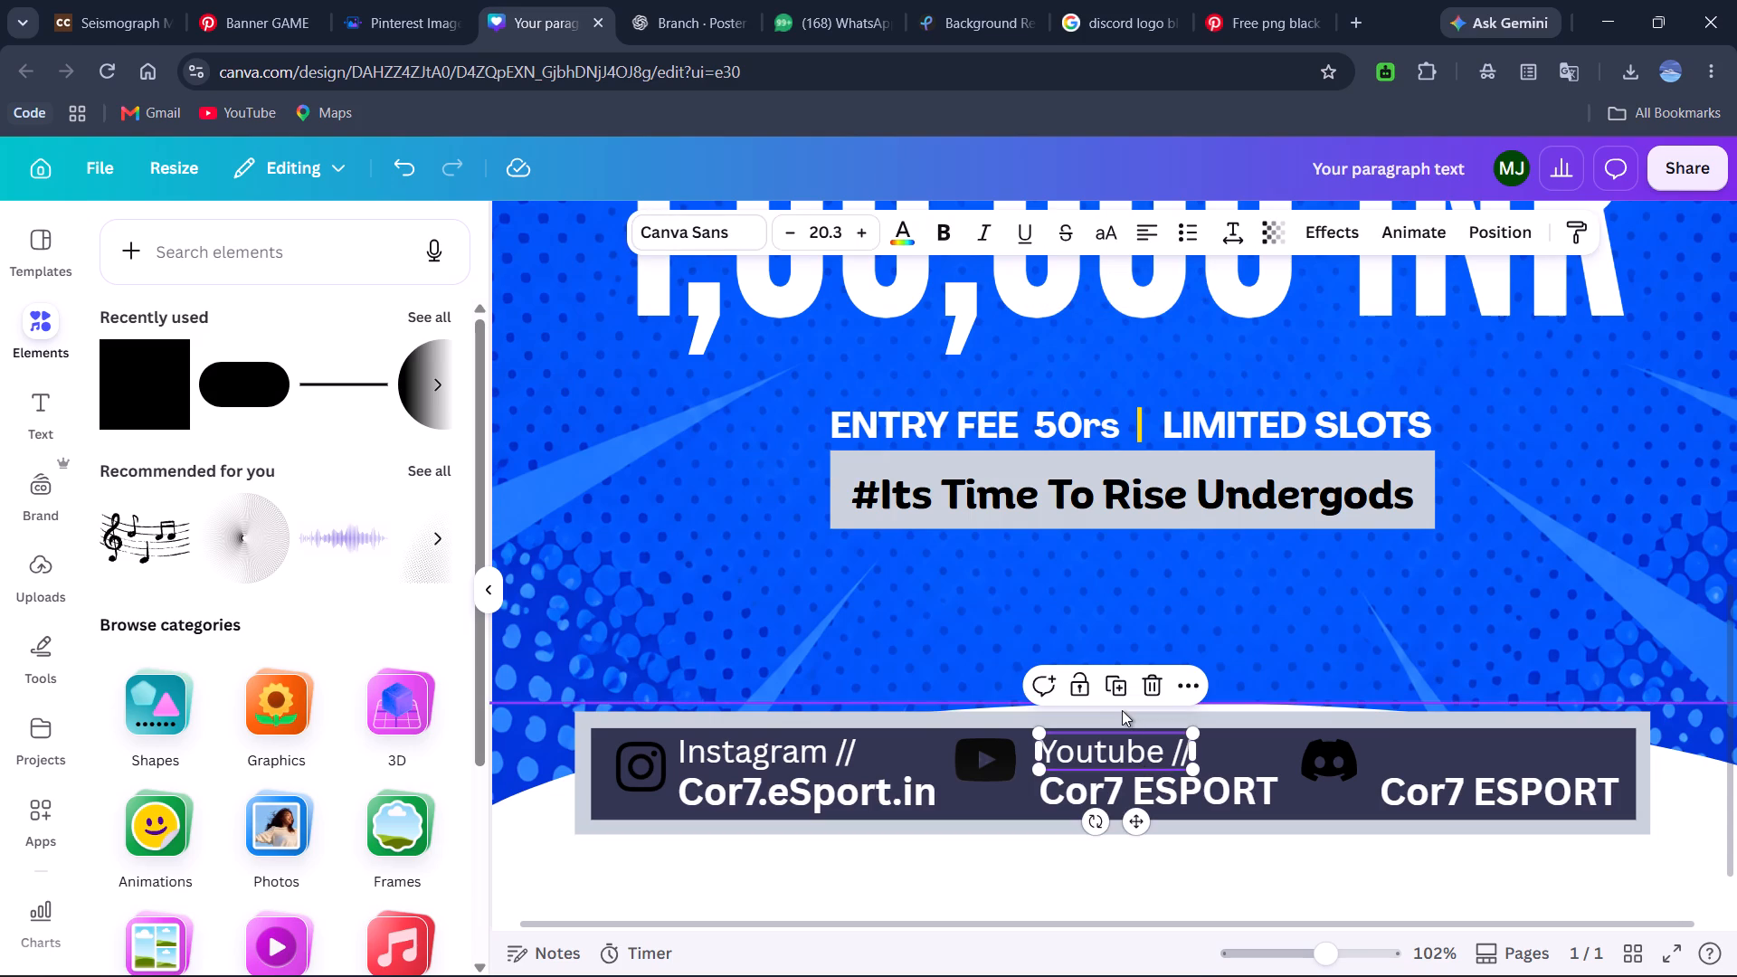
double_click(802, 745)
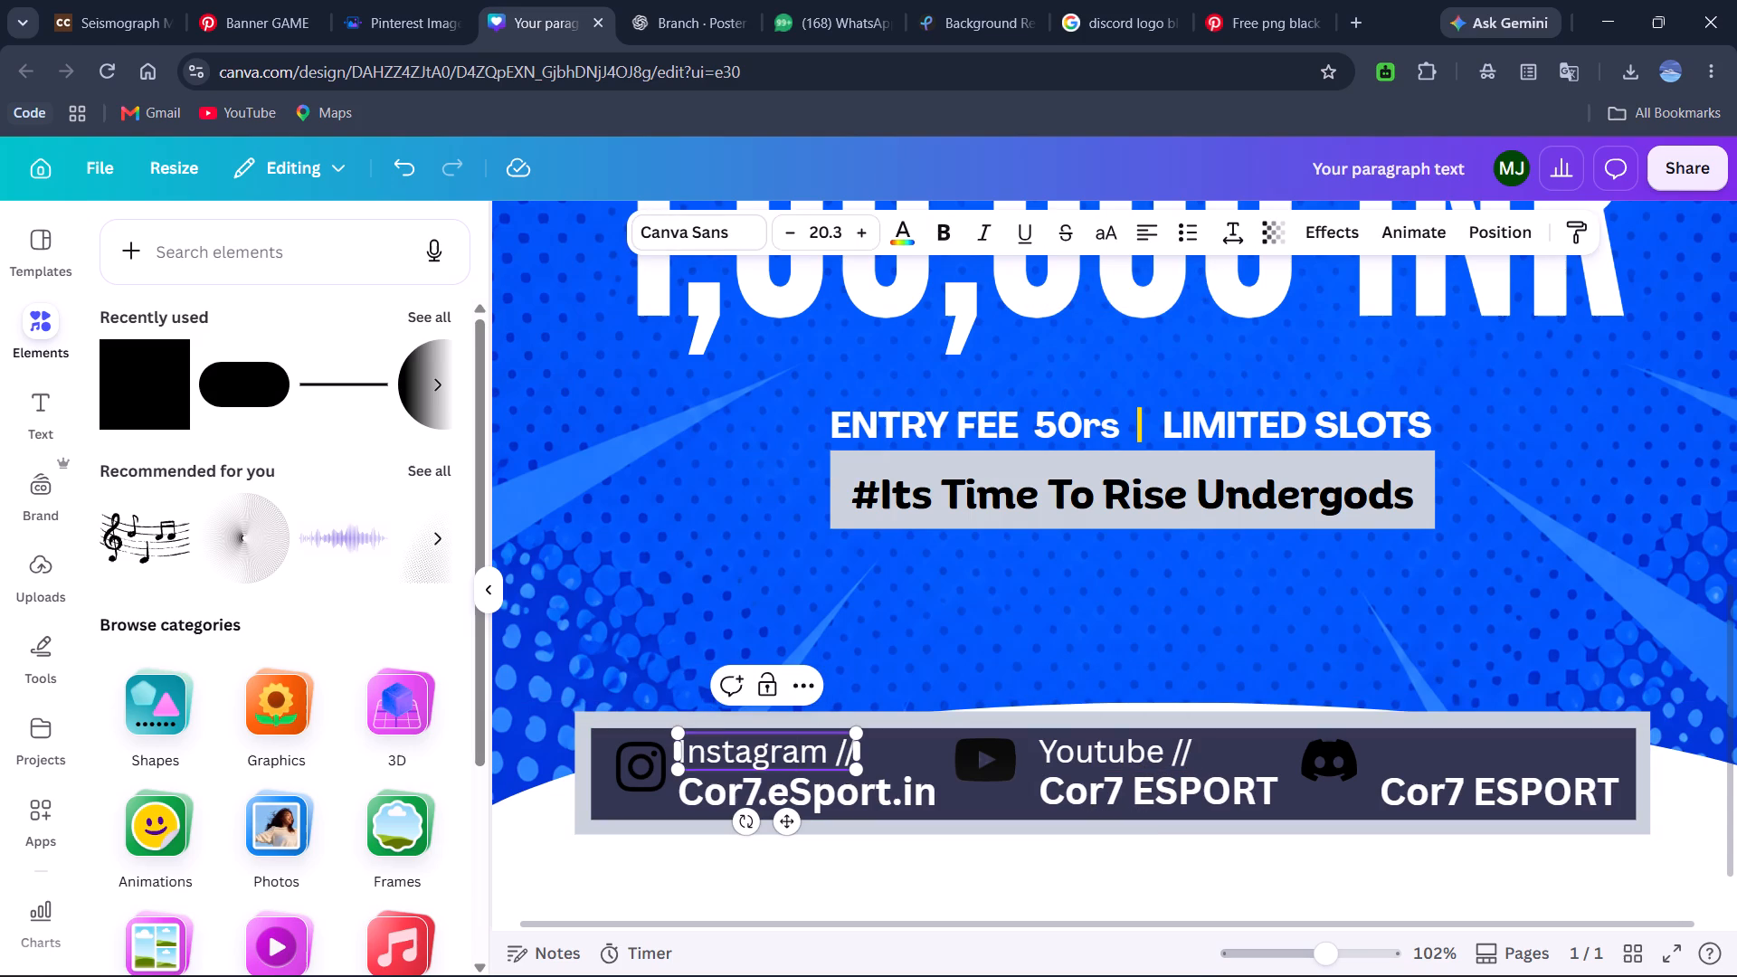
click(831, 751)
key(BackSpace)
key(BackSpace)
key(BackSpace)
key(BackSpace)
key(BackSpace)
key(BackSpace)
key(BackSpace)
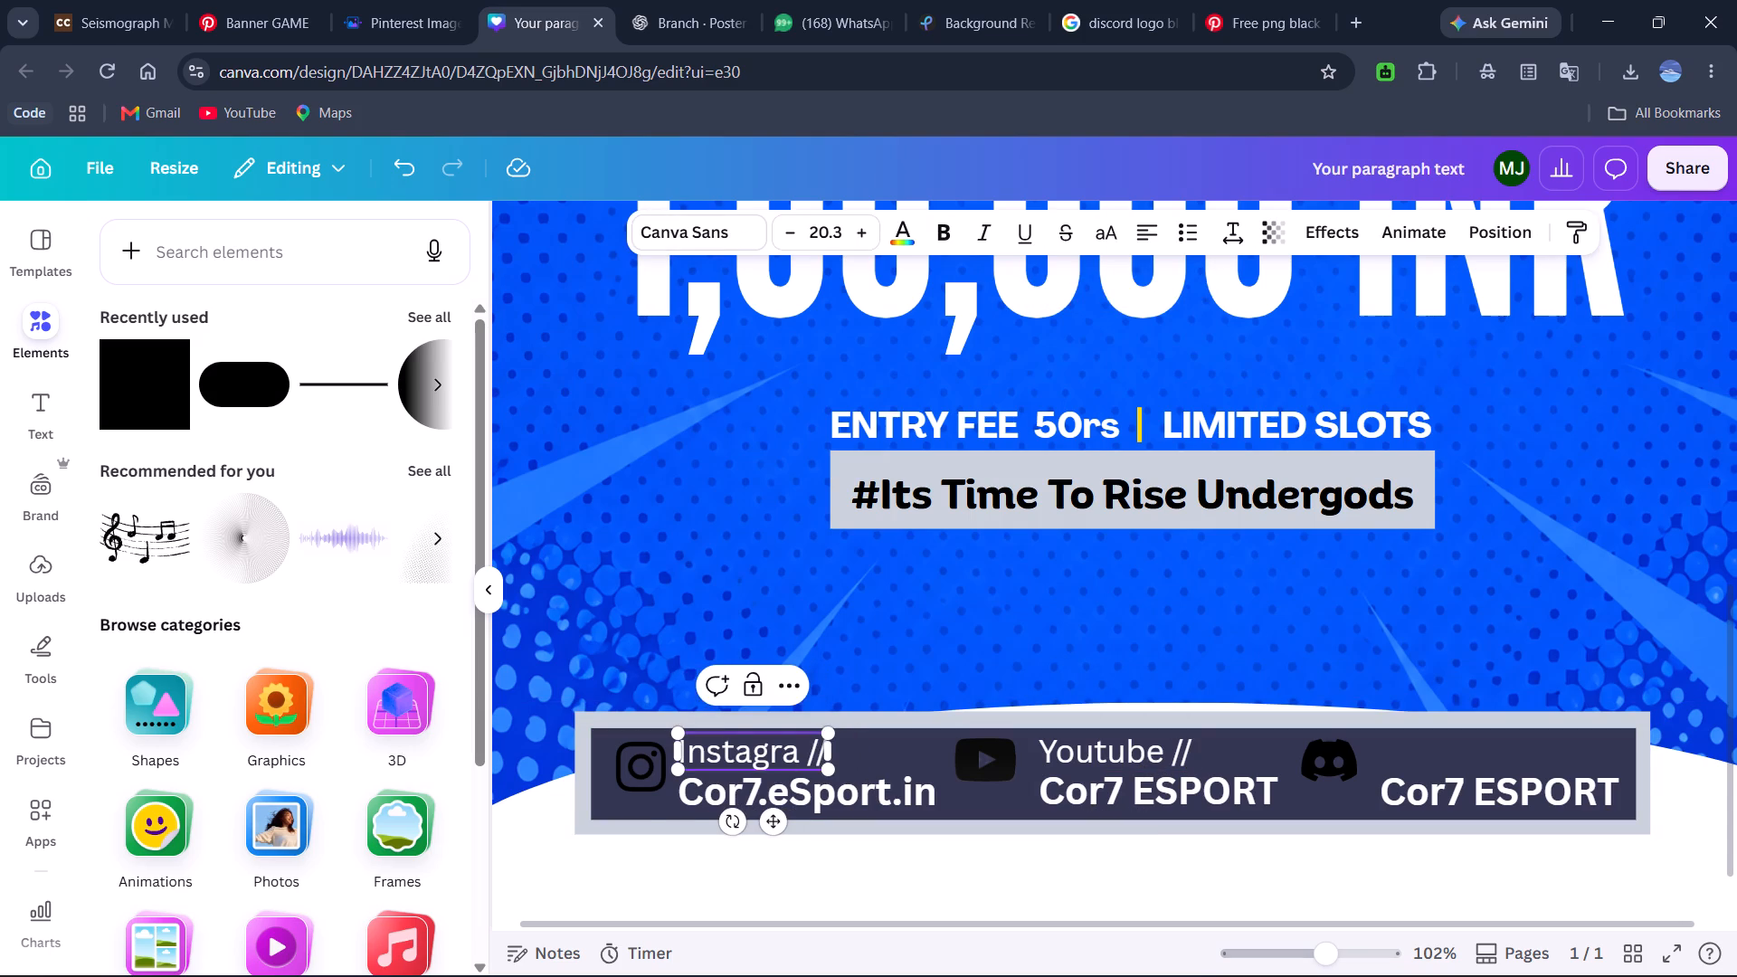
key(BackSpace)
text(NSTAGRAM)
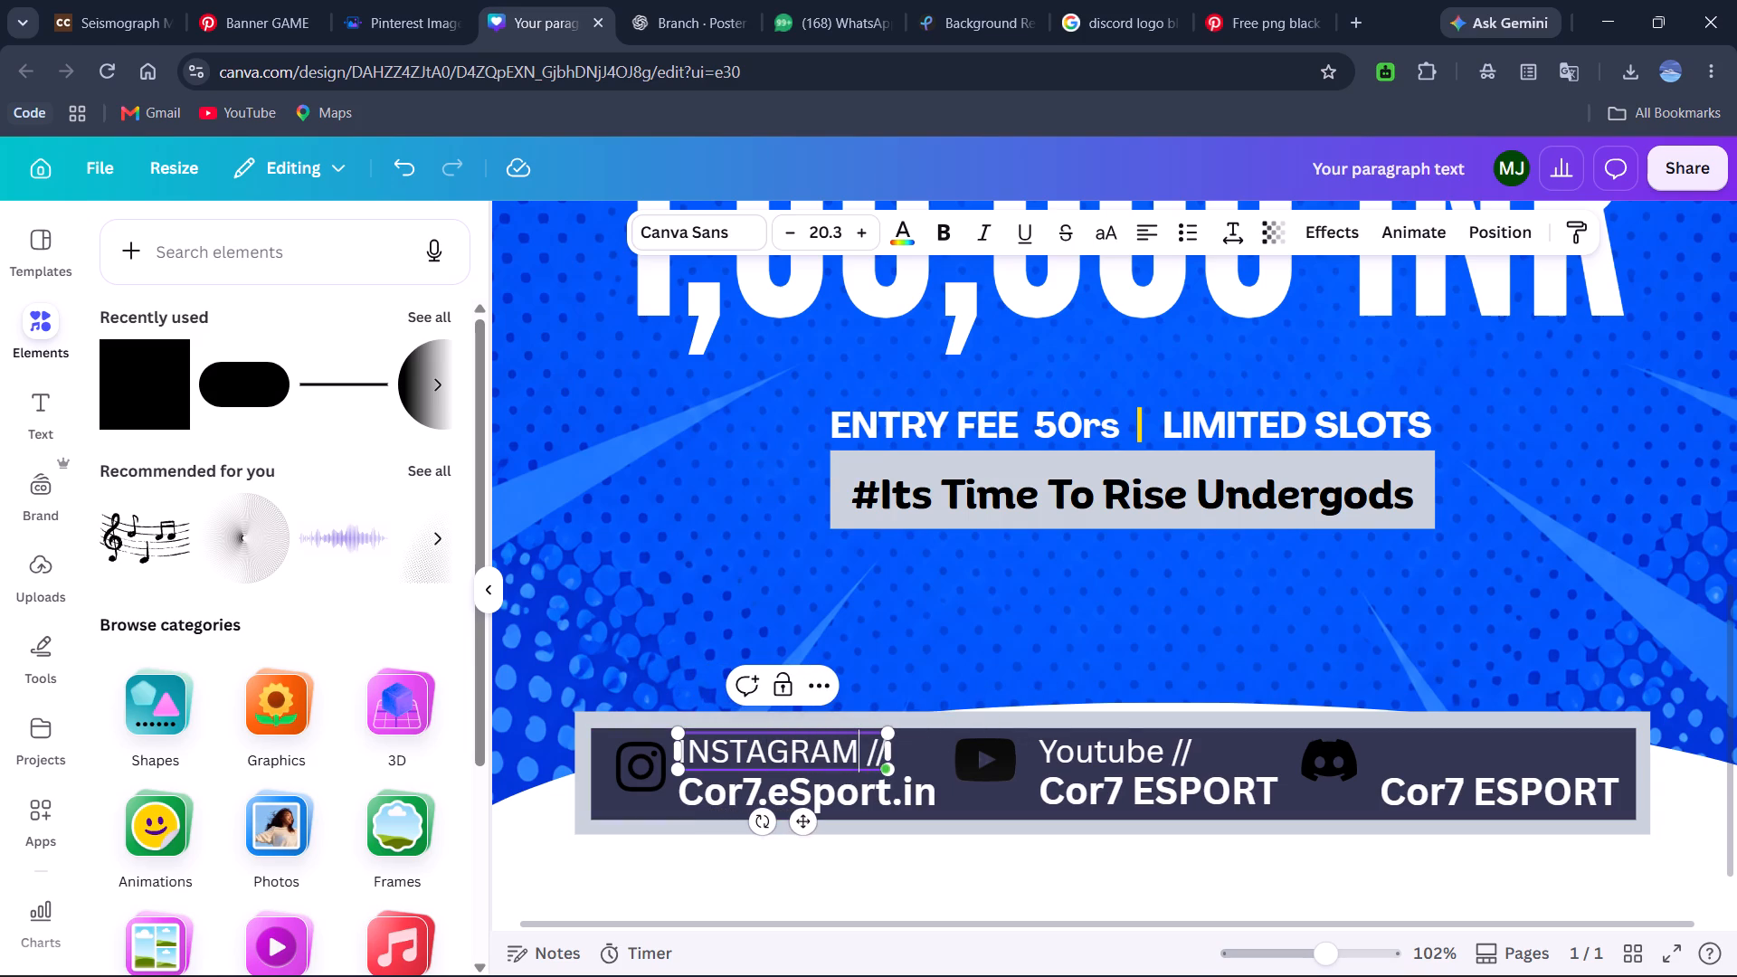
Rewrite the label beside the YouTube logo in capitals as "YOUTUBE //".
double_click(1153, 747)
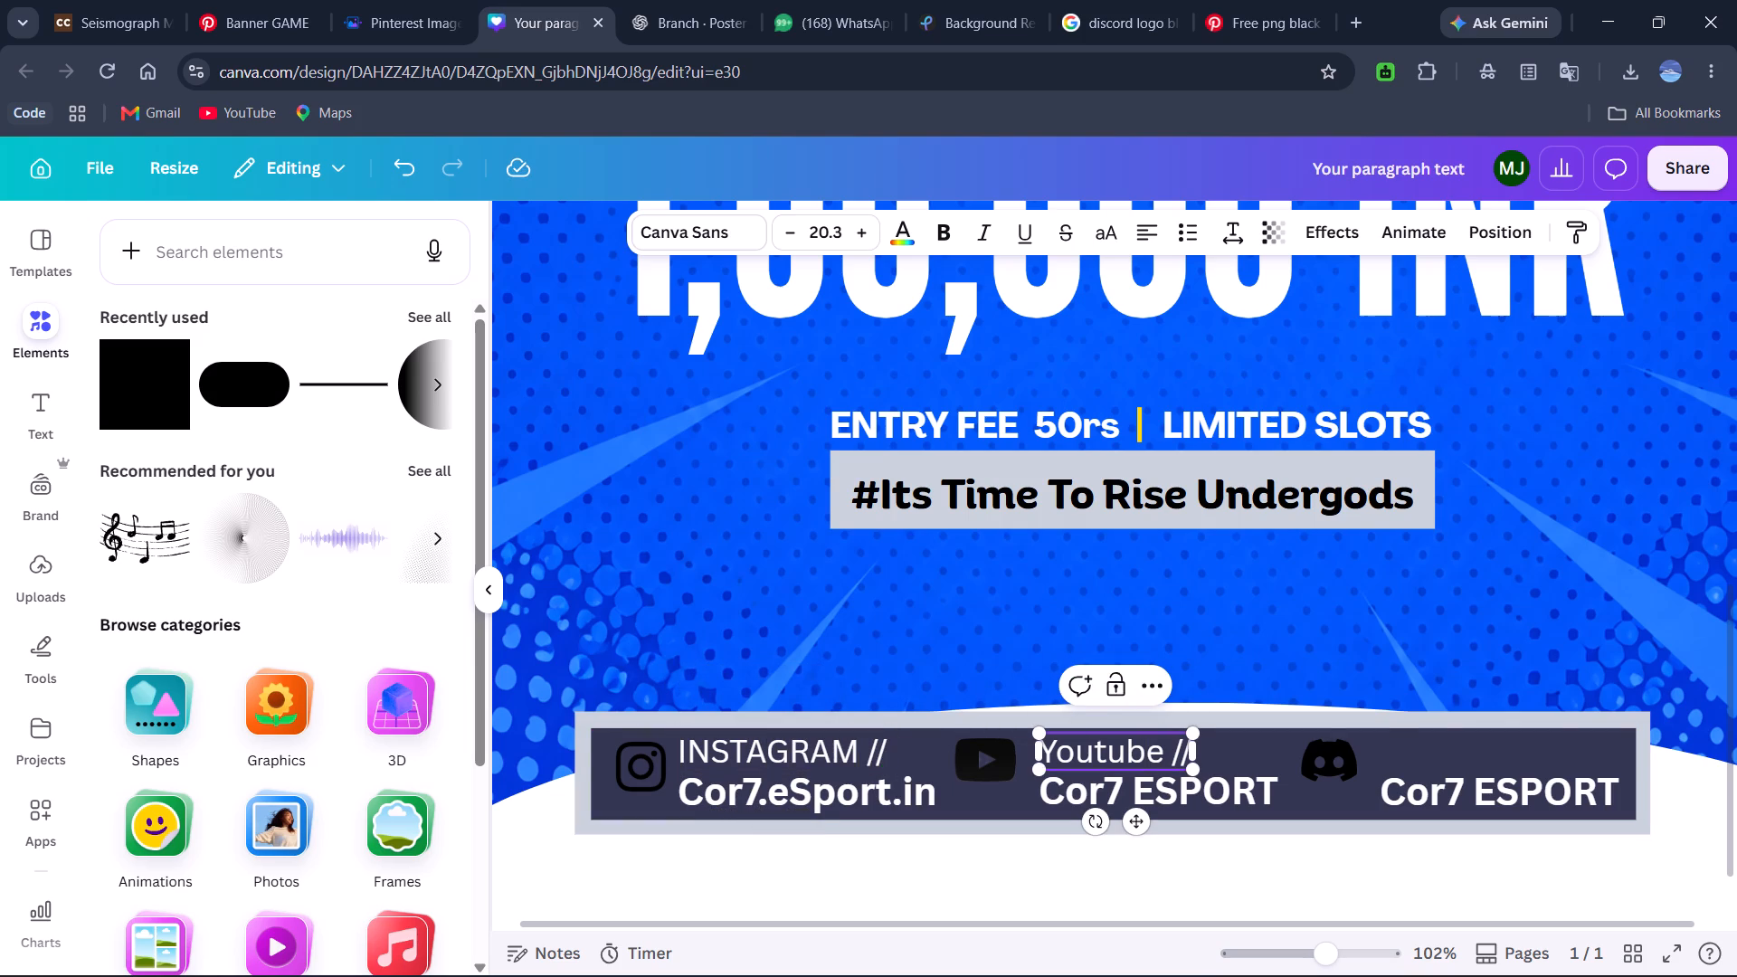
click(1163, 752)
key(BackSpace)
key(BackSpace)
key(BackSpace)
key(BackSpace)
key(BackSpace)
key(BackSpace)
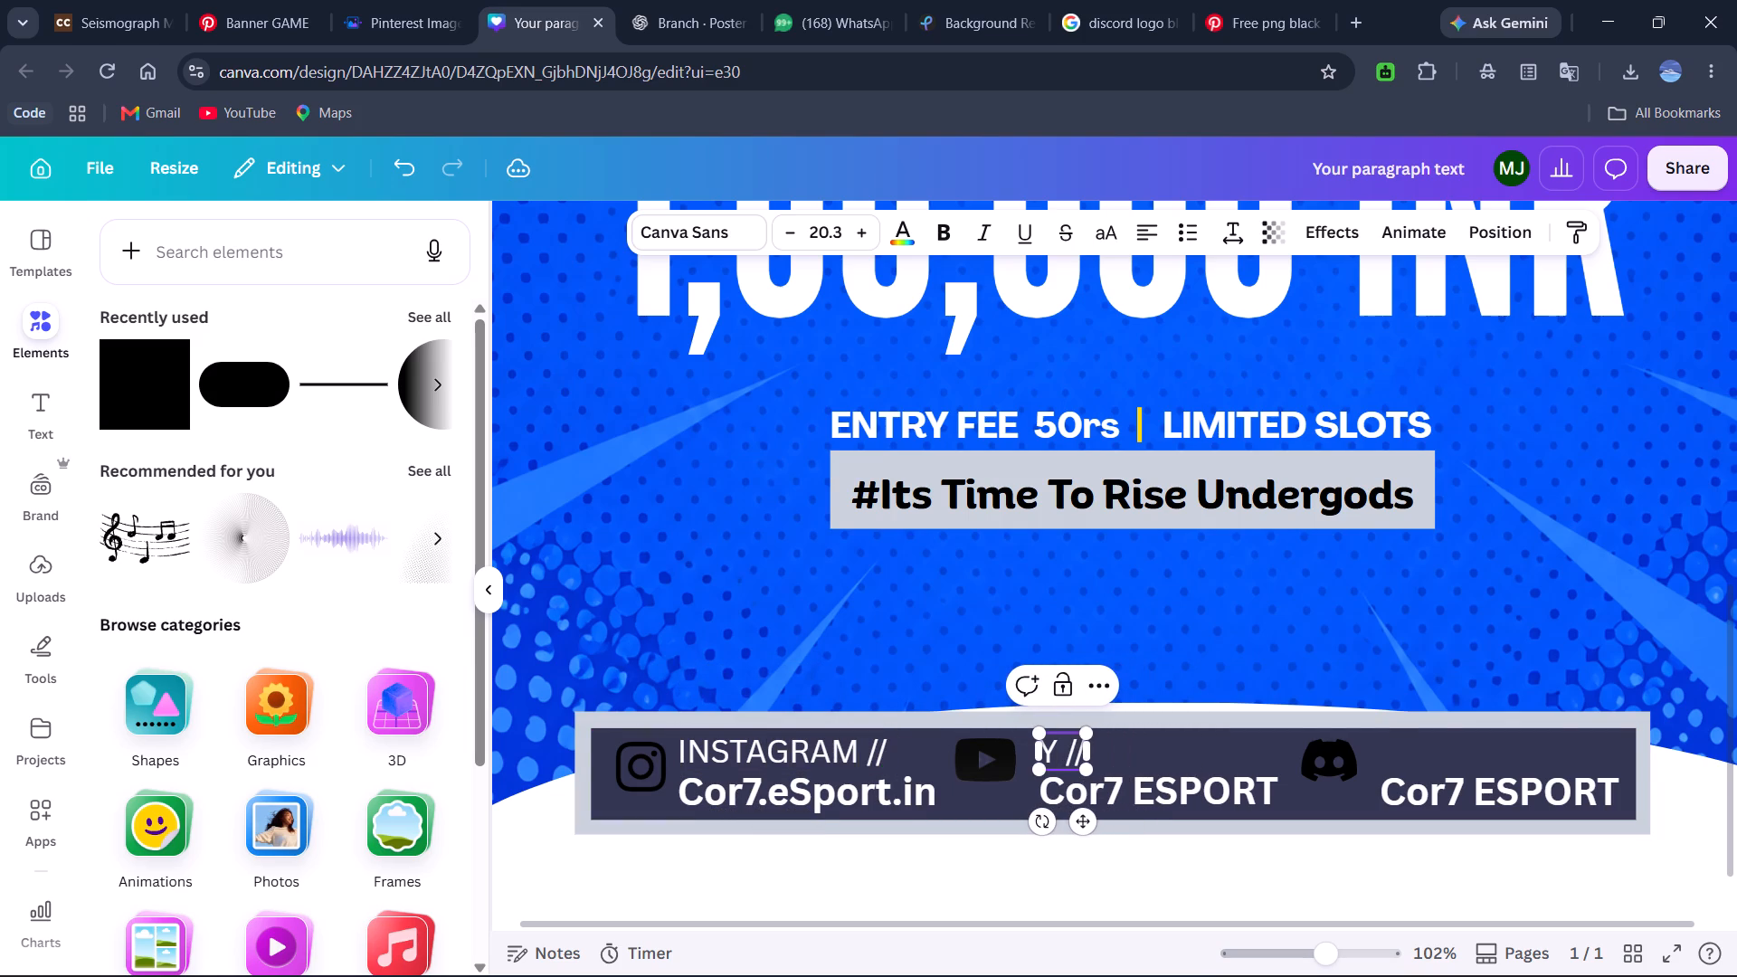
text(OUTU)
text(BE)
click(1344, 667)
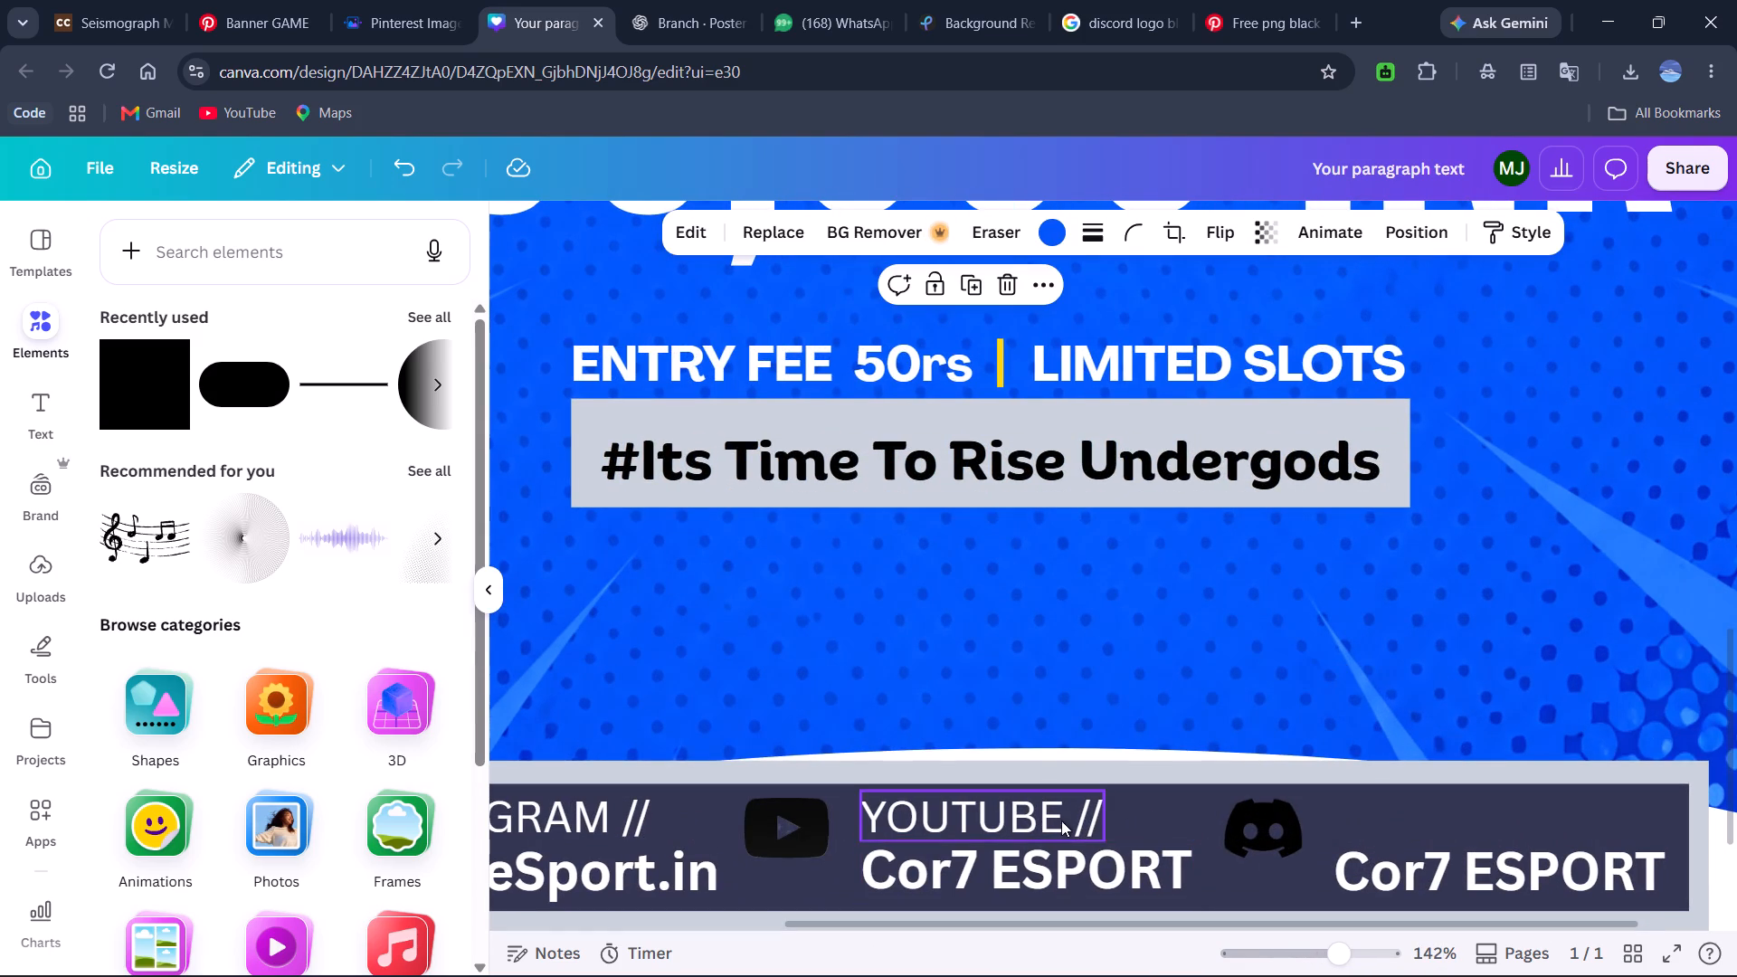
Duplicate the "YOUTUBE //" label and place the copy above the "Cor7 ESPORT" handle beside the Discord logo.
click(1051, 810)
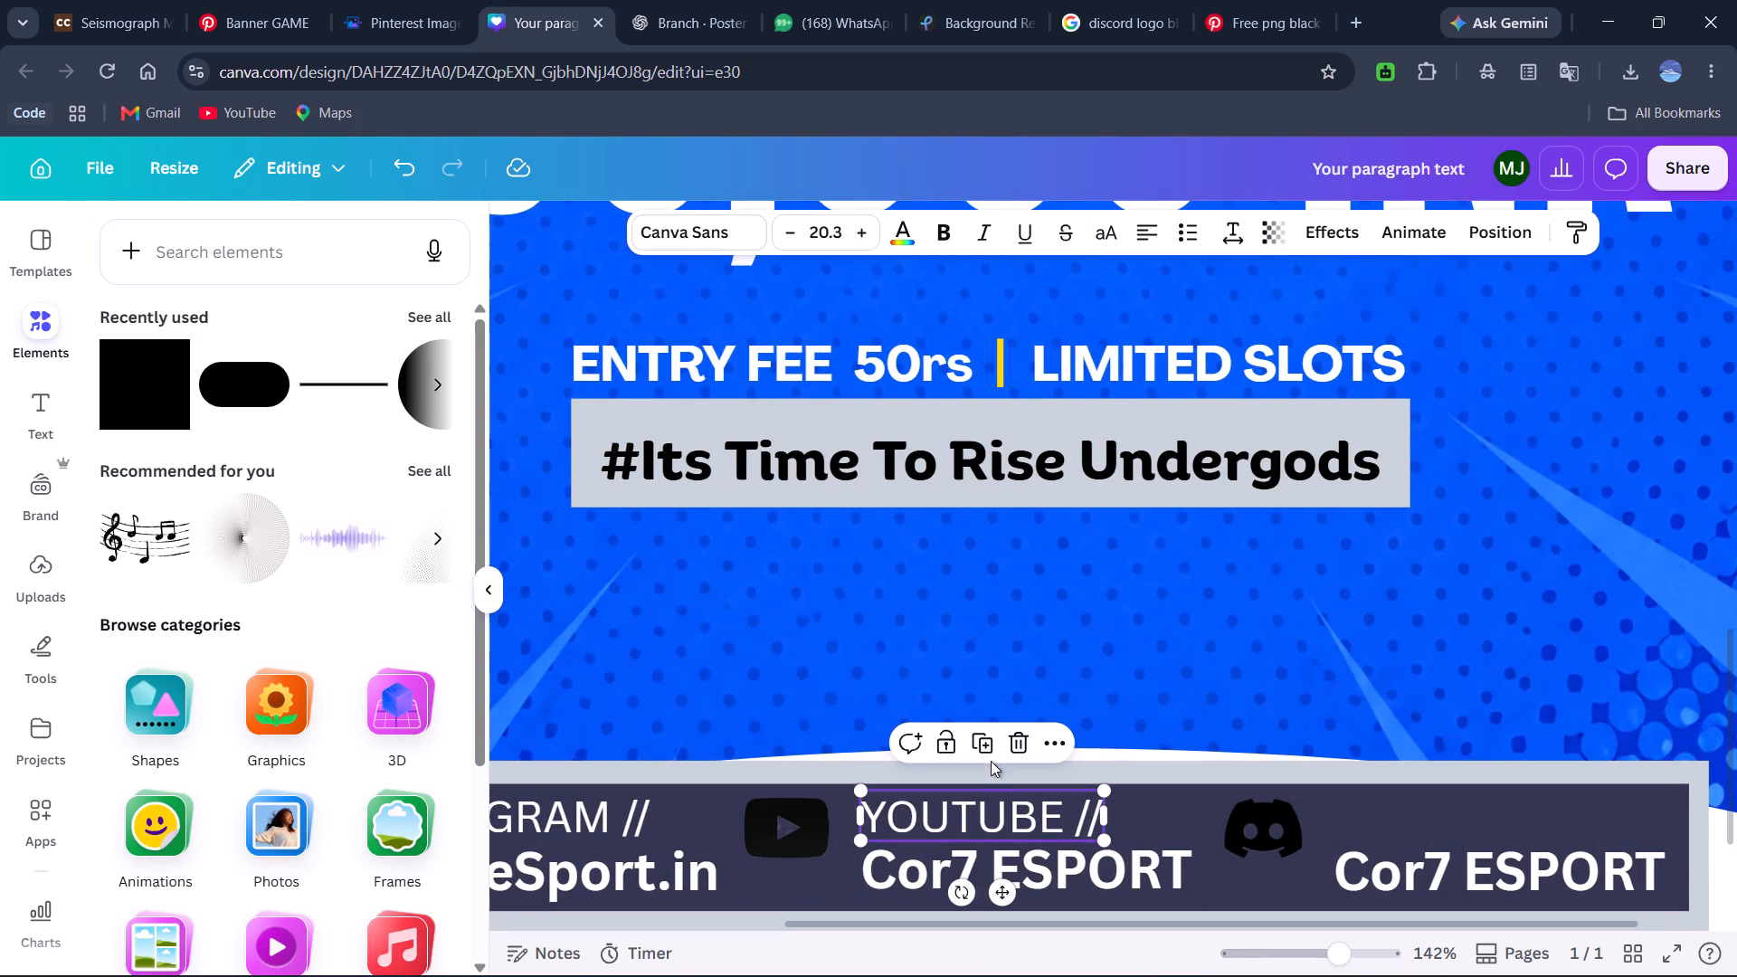
click(988, 751)
drag(1404, 811, 1379, 814)
Change the copied label beside the Discord logo to read "DISCORD //".
double_click(1379, 814)
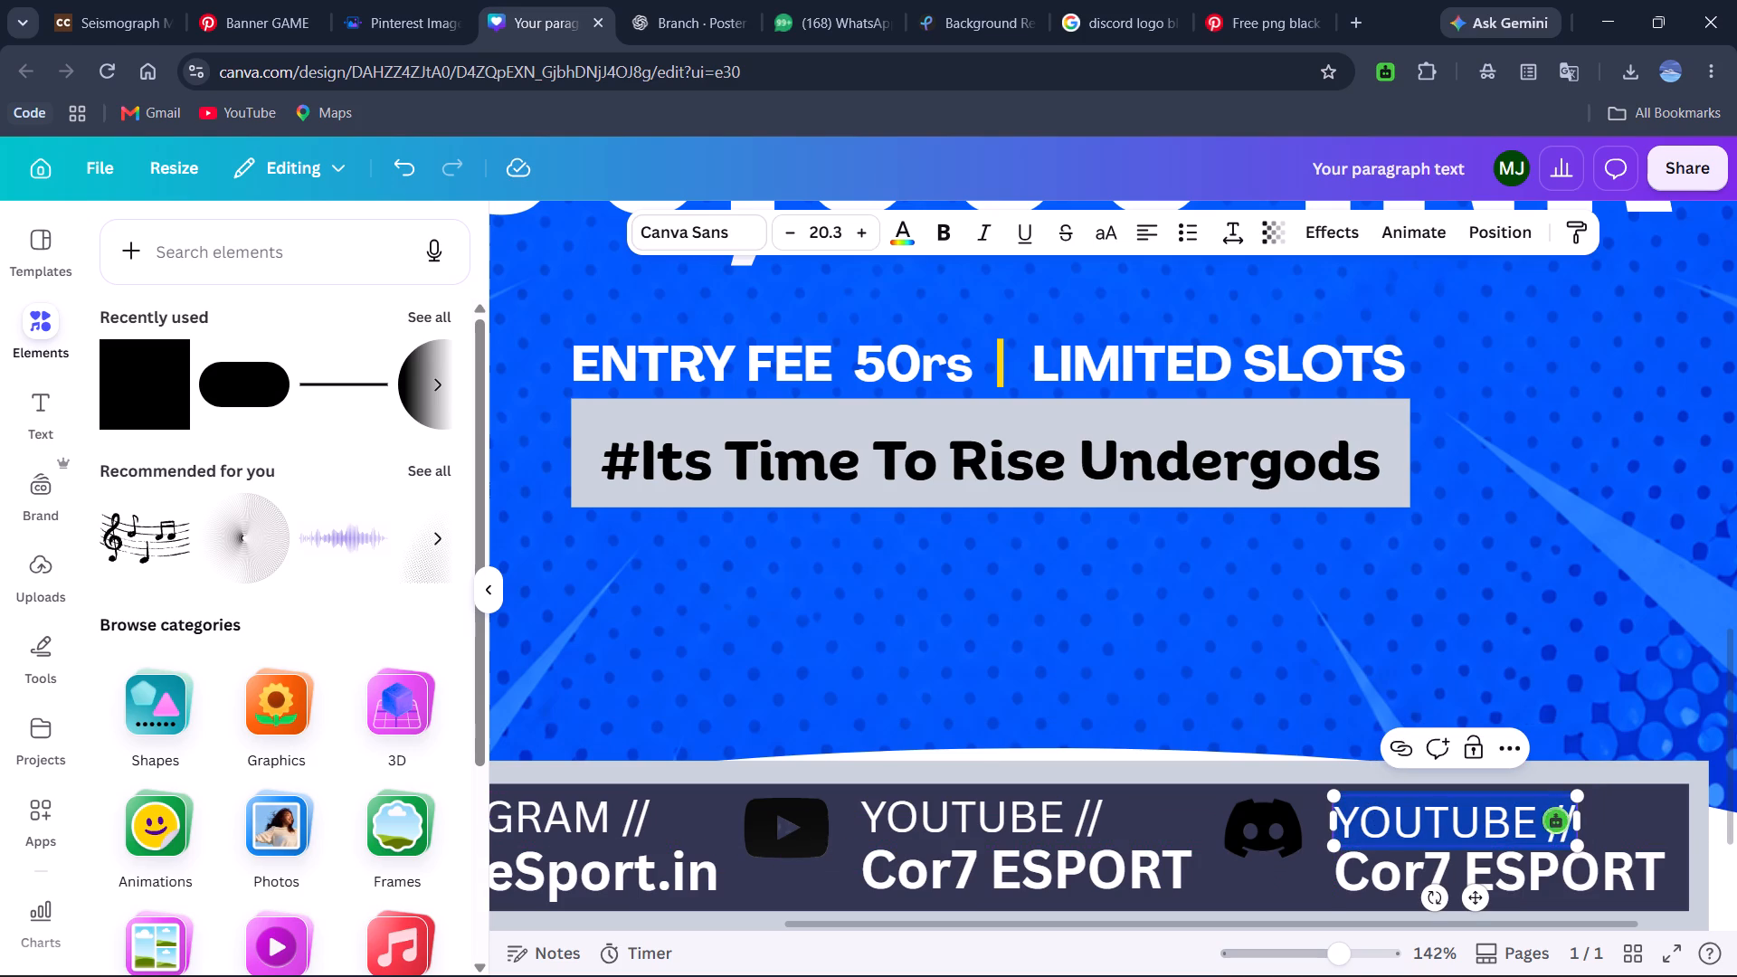
click(1528, 824)
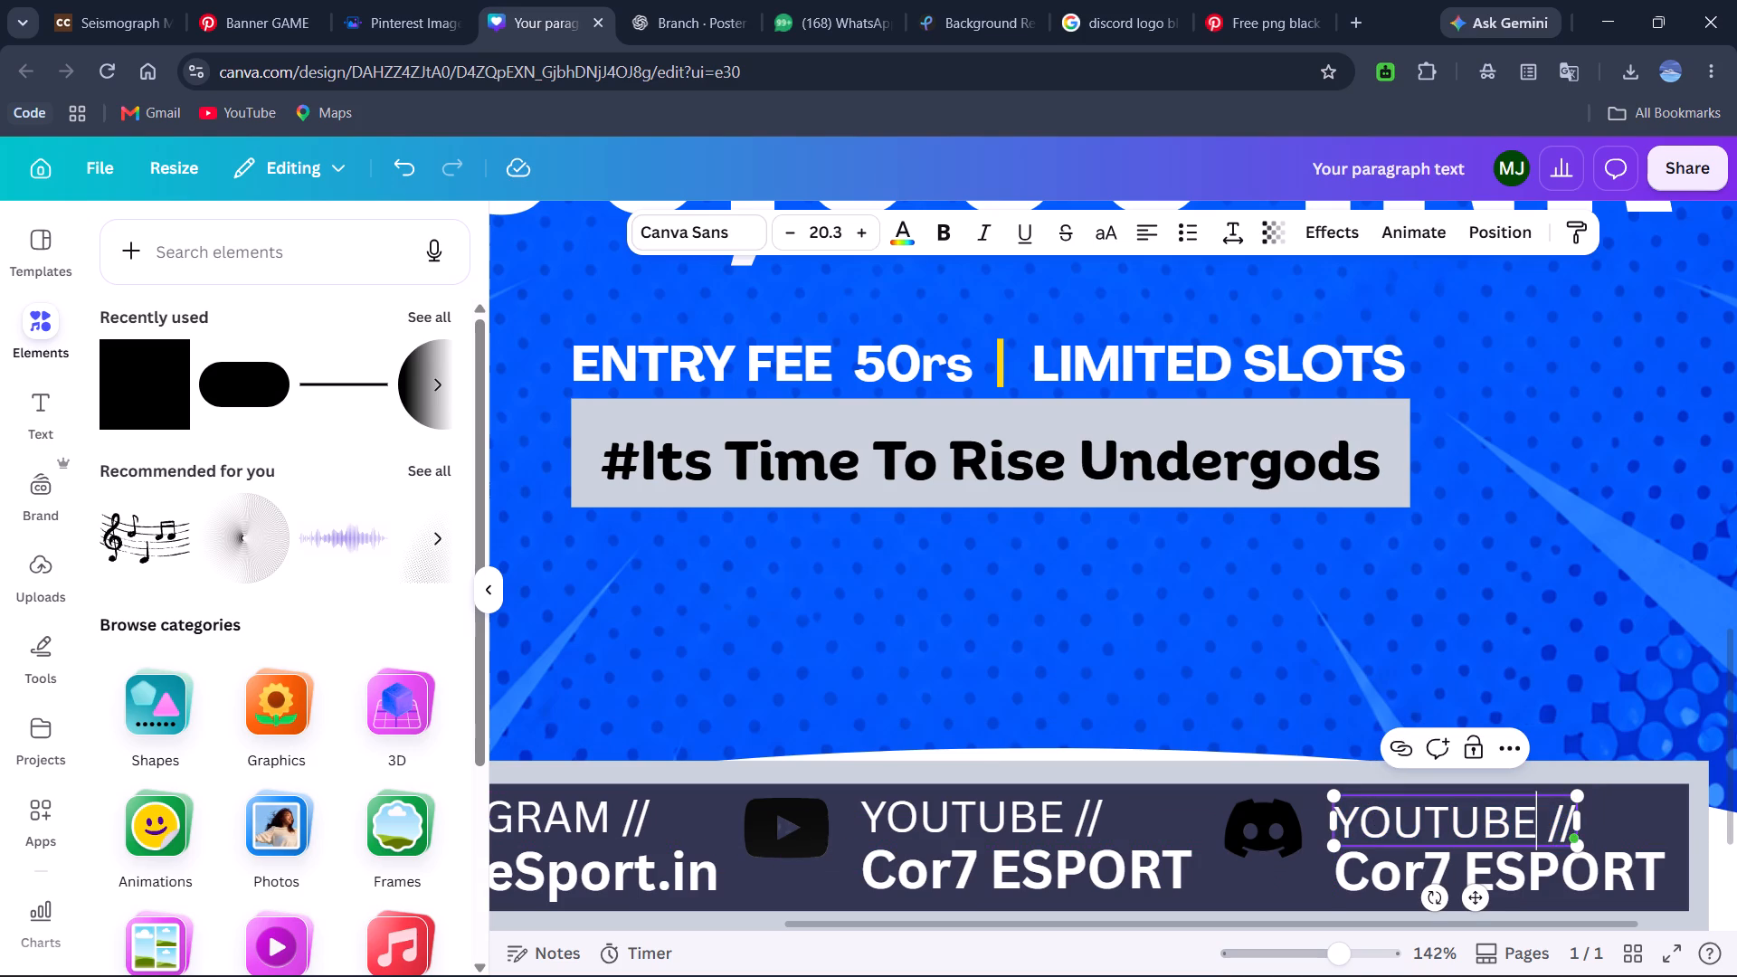
key(BackSpace)
key(BackSpace)
key(BackSpace)
key(BackSpace)
key(BackSpace)
key(BackSpace)
key(BackSpace)
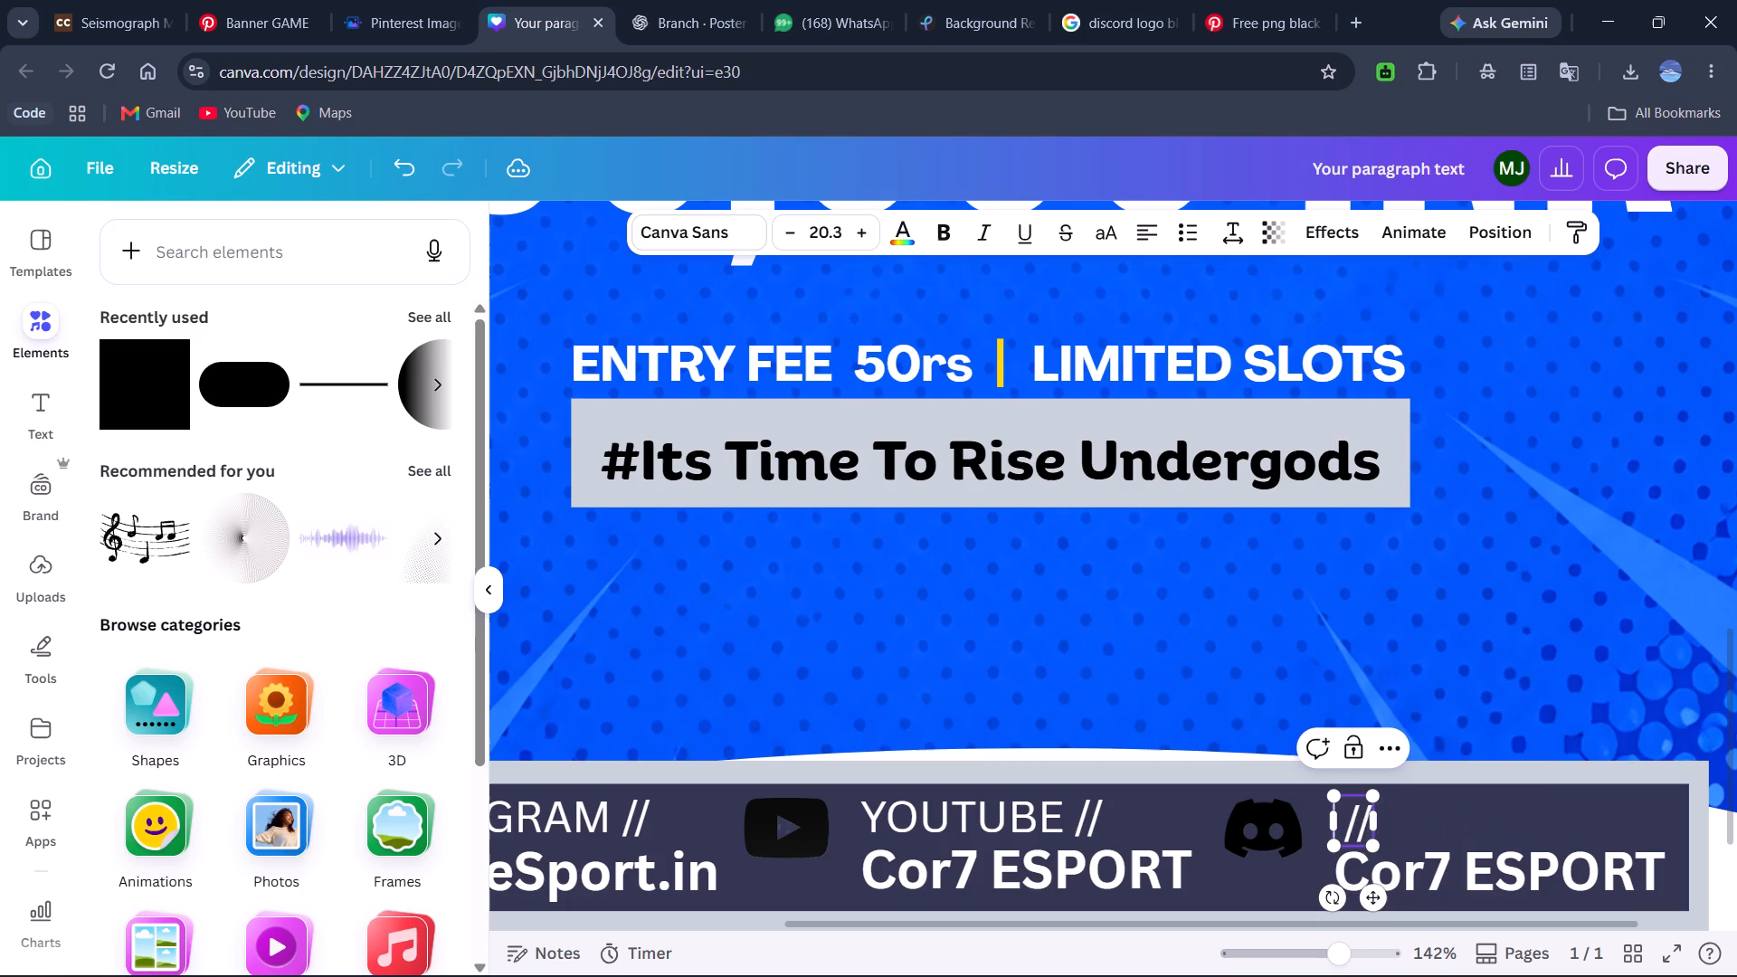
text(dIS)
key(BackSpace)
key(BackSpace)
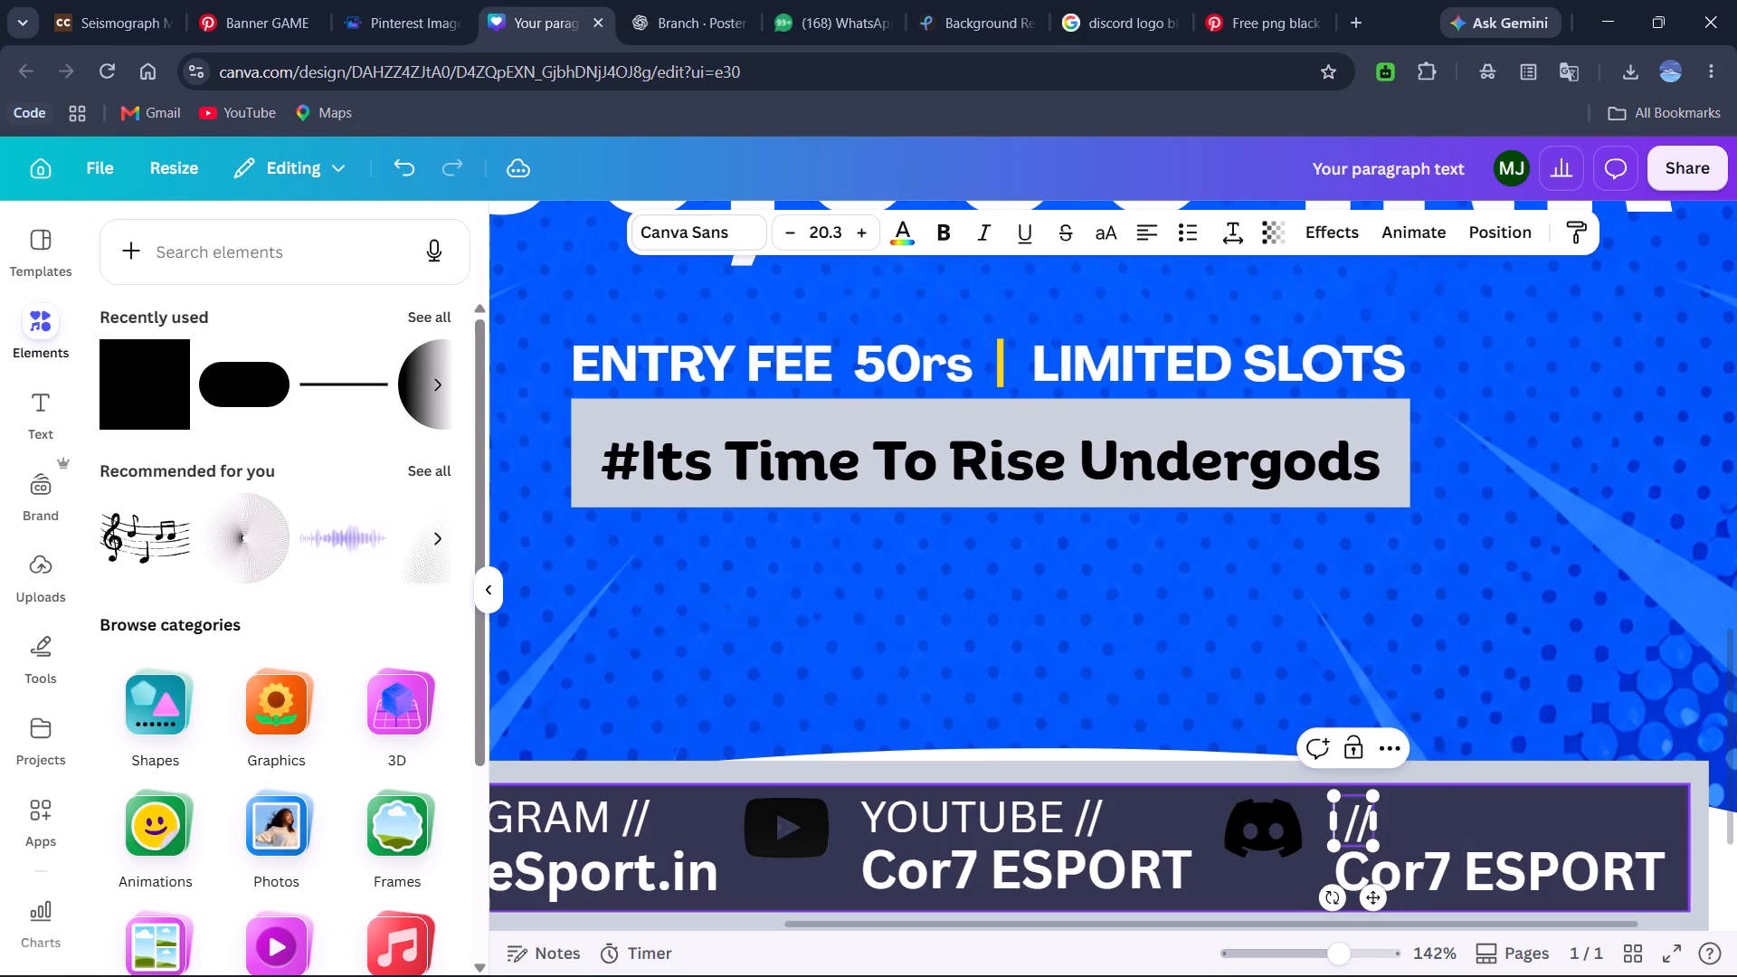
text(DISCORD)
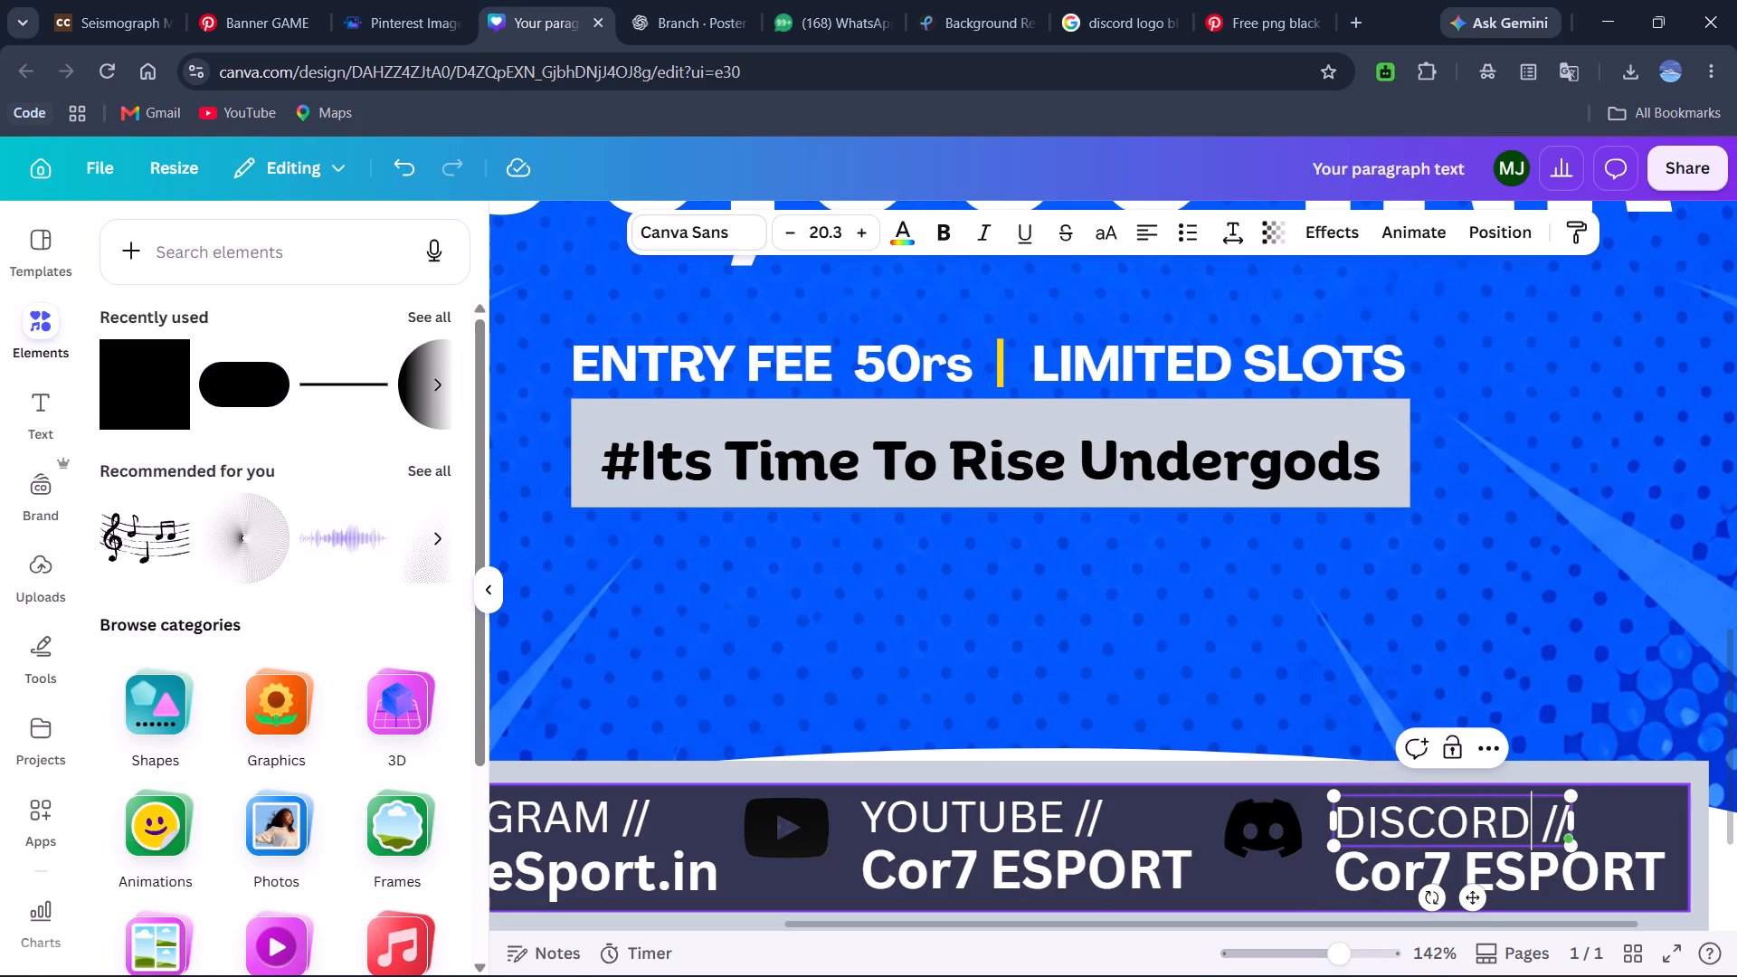
click(1563, 651)
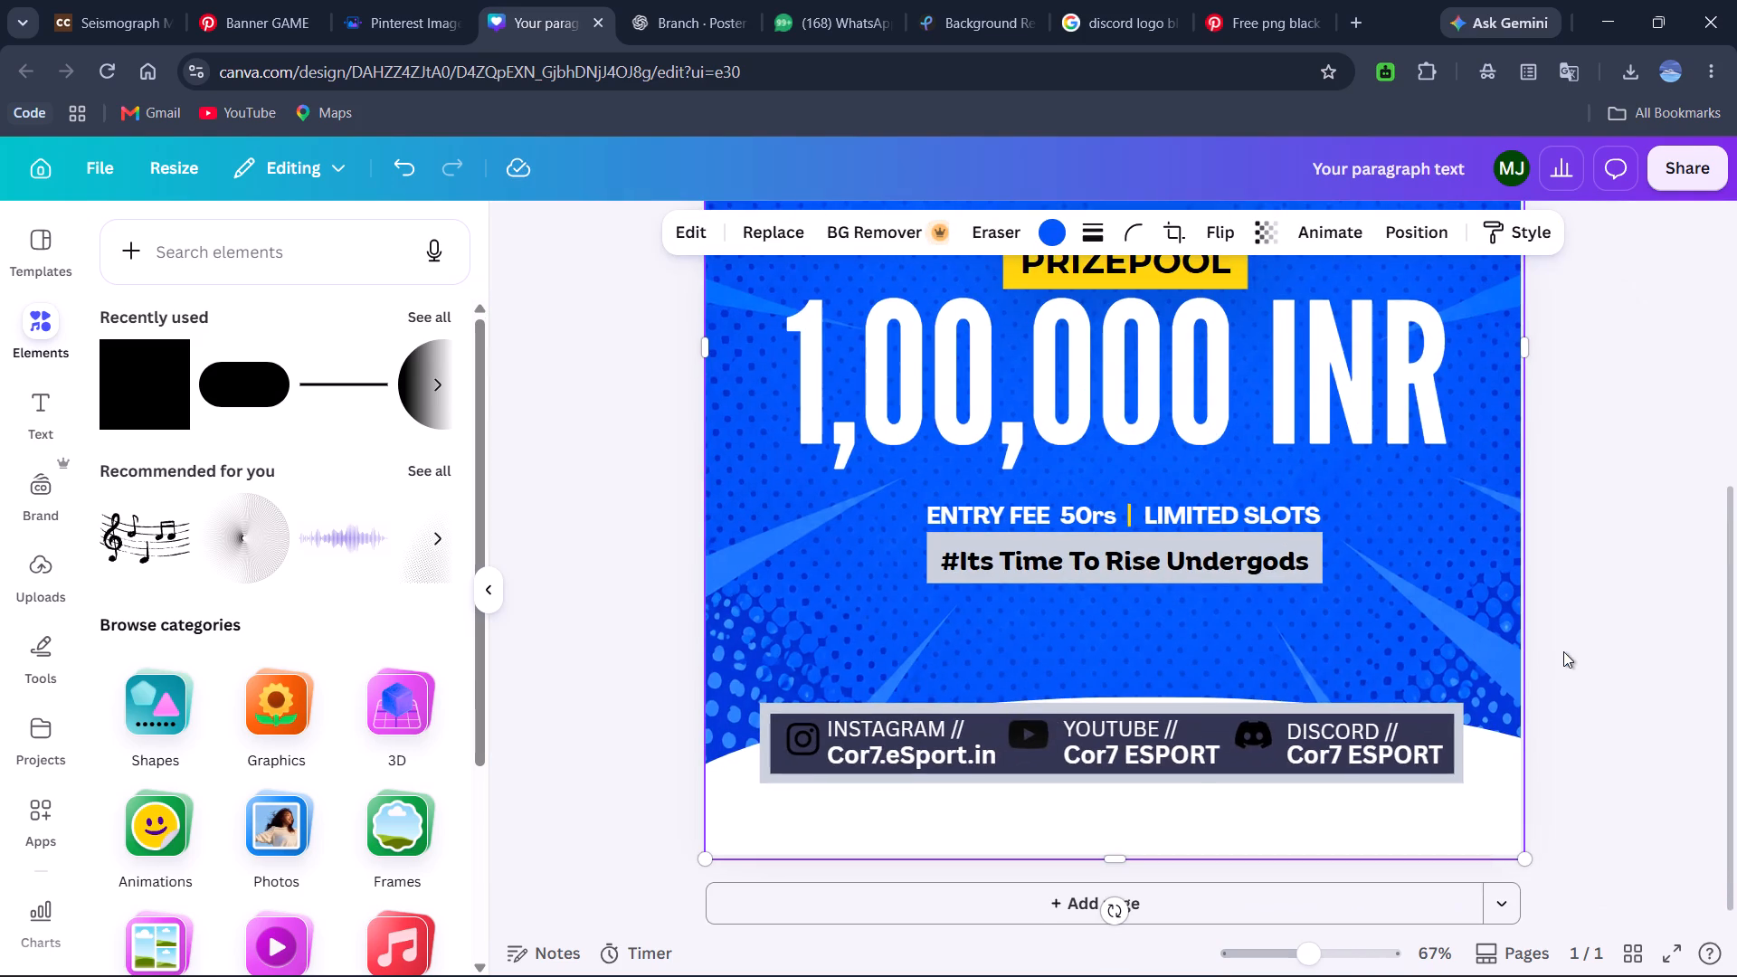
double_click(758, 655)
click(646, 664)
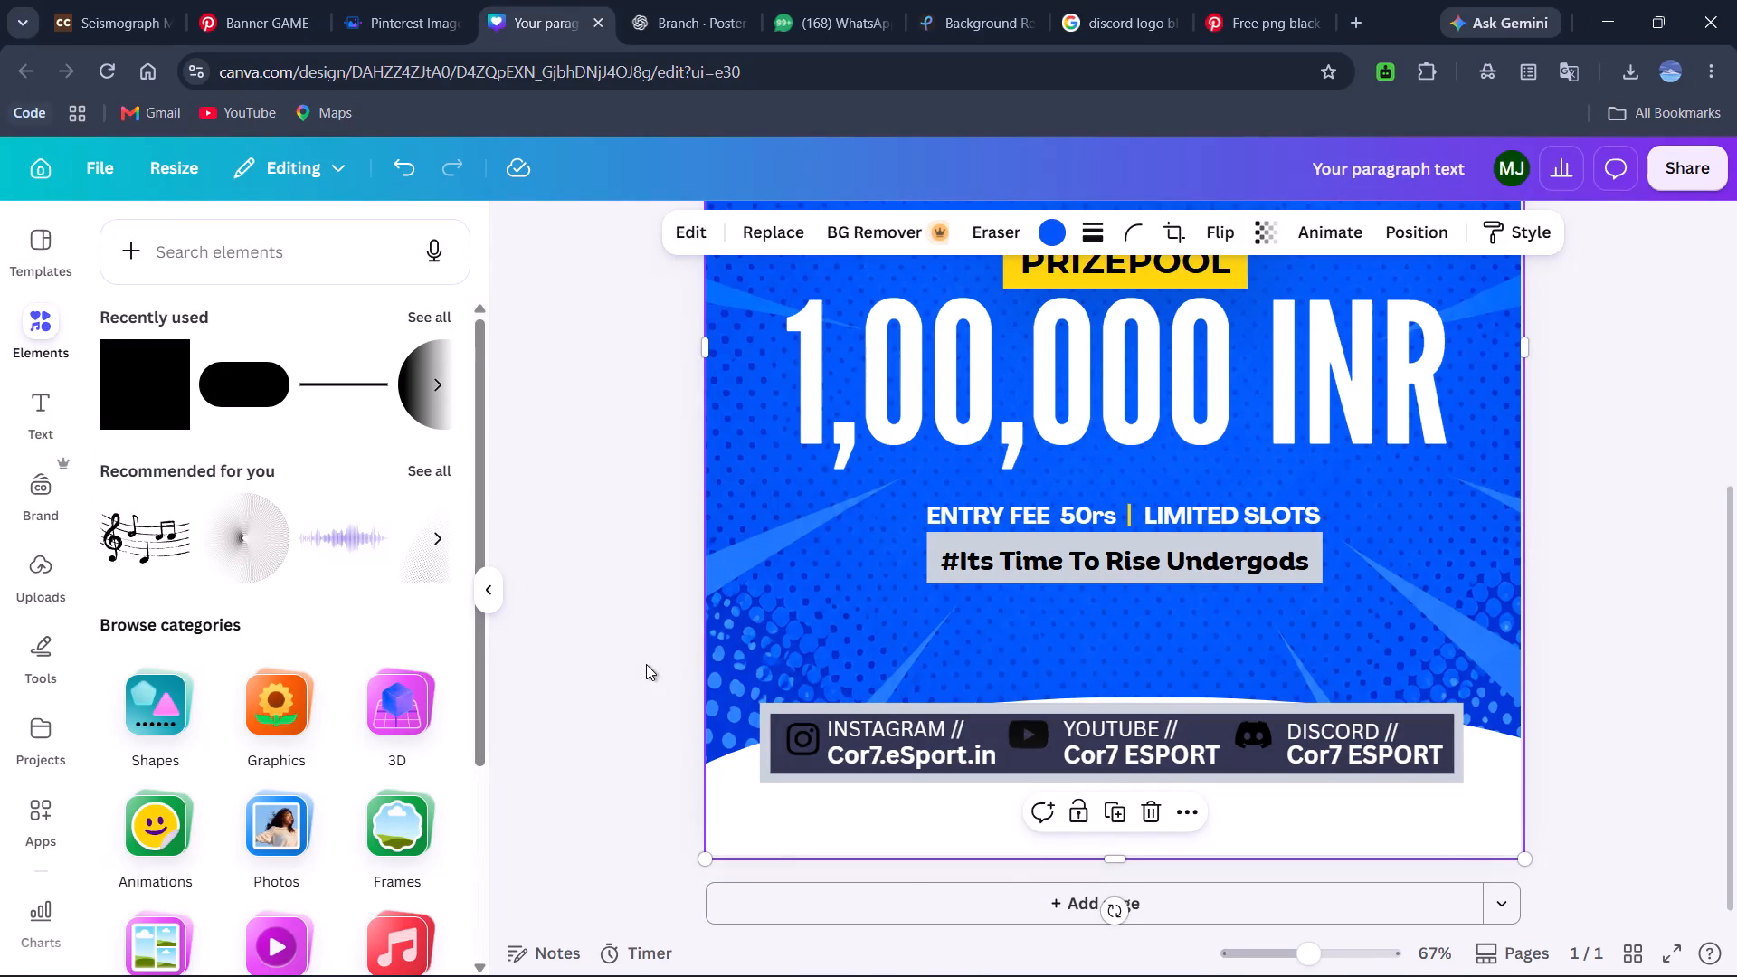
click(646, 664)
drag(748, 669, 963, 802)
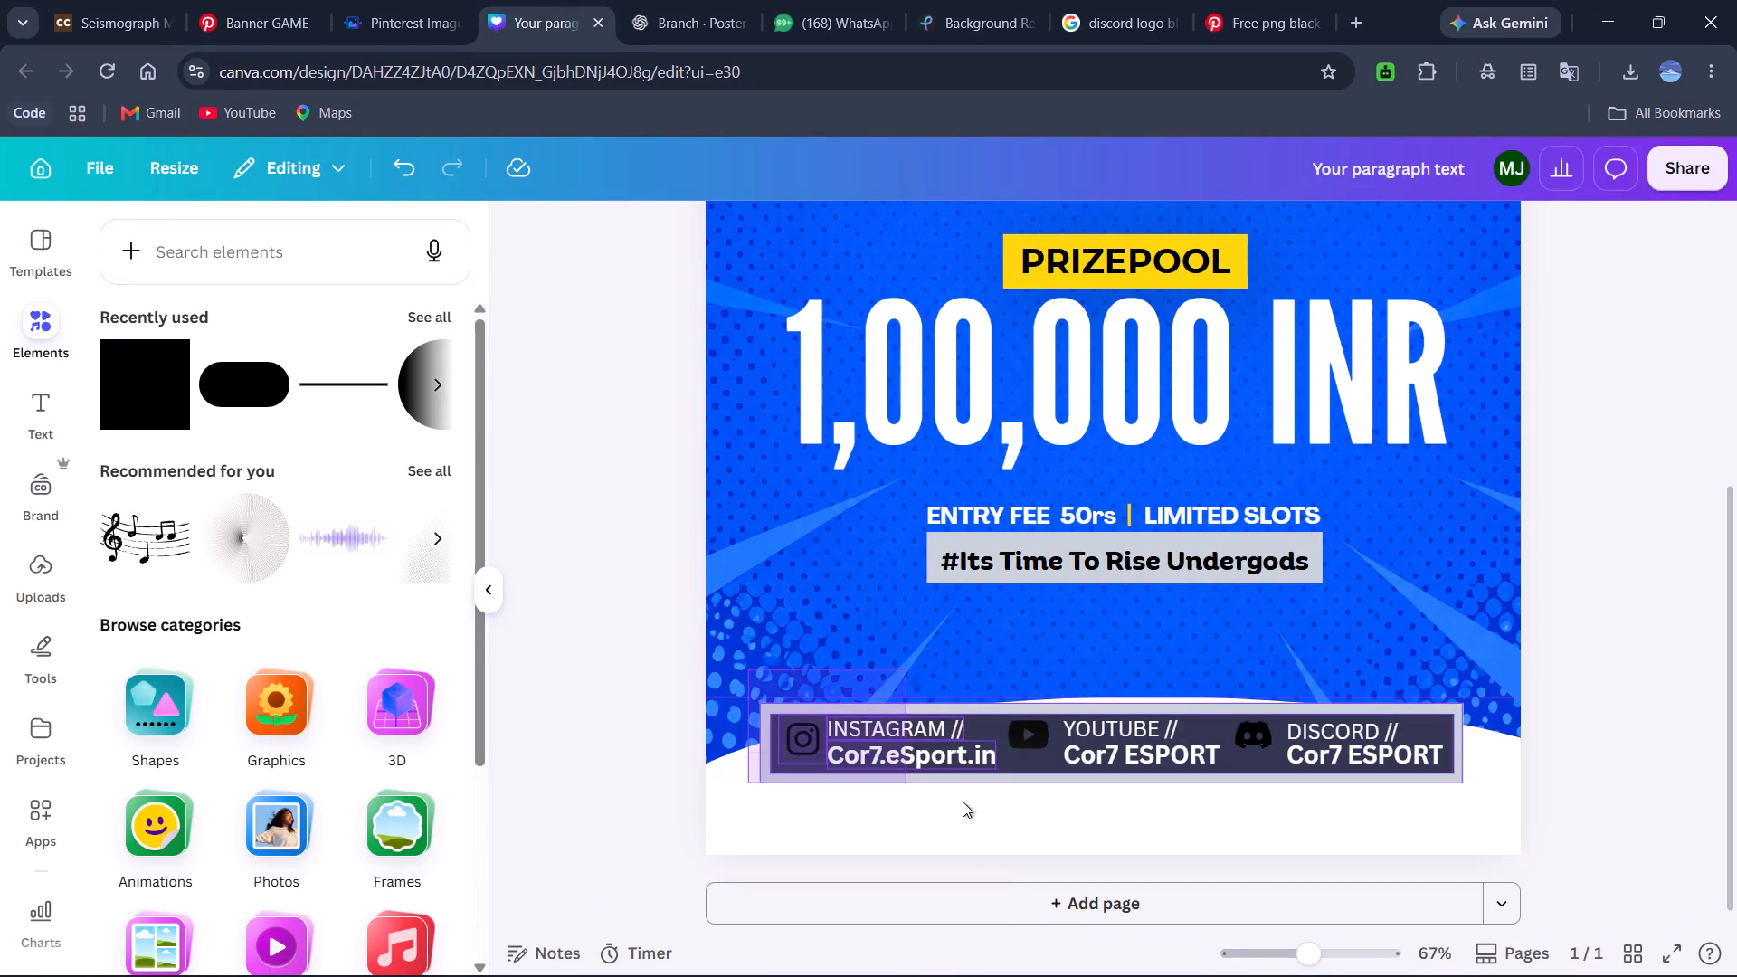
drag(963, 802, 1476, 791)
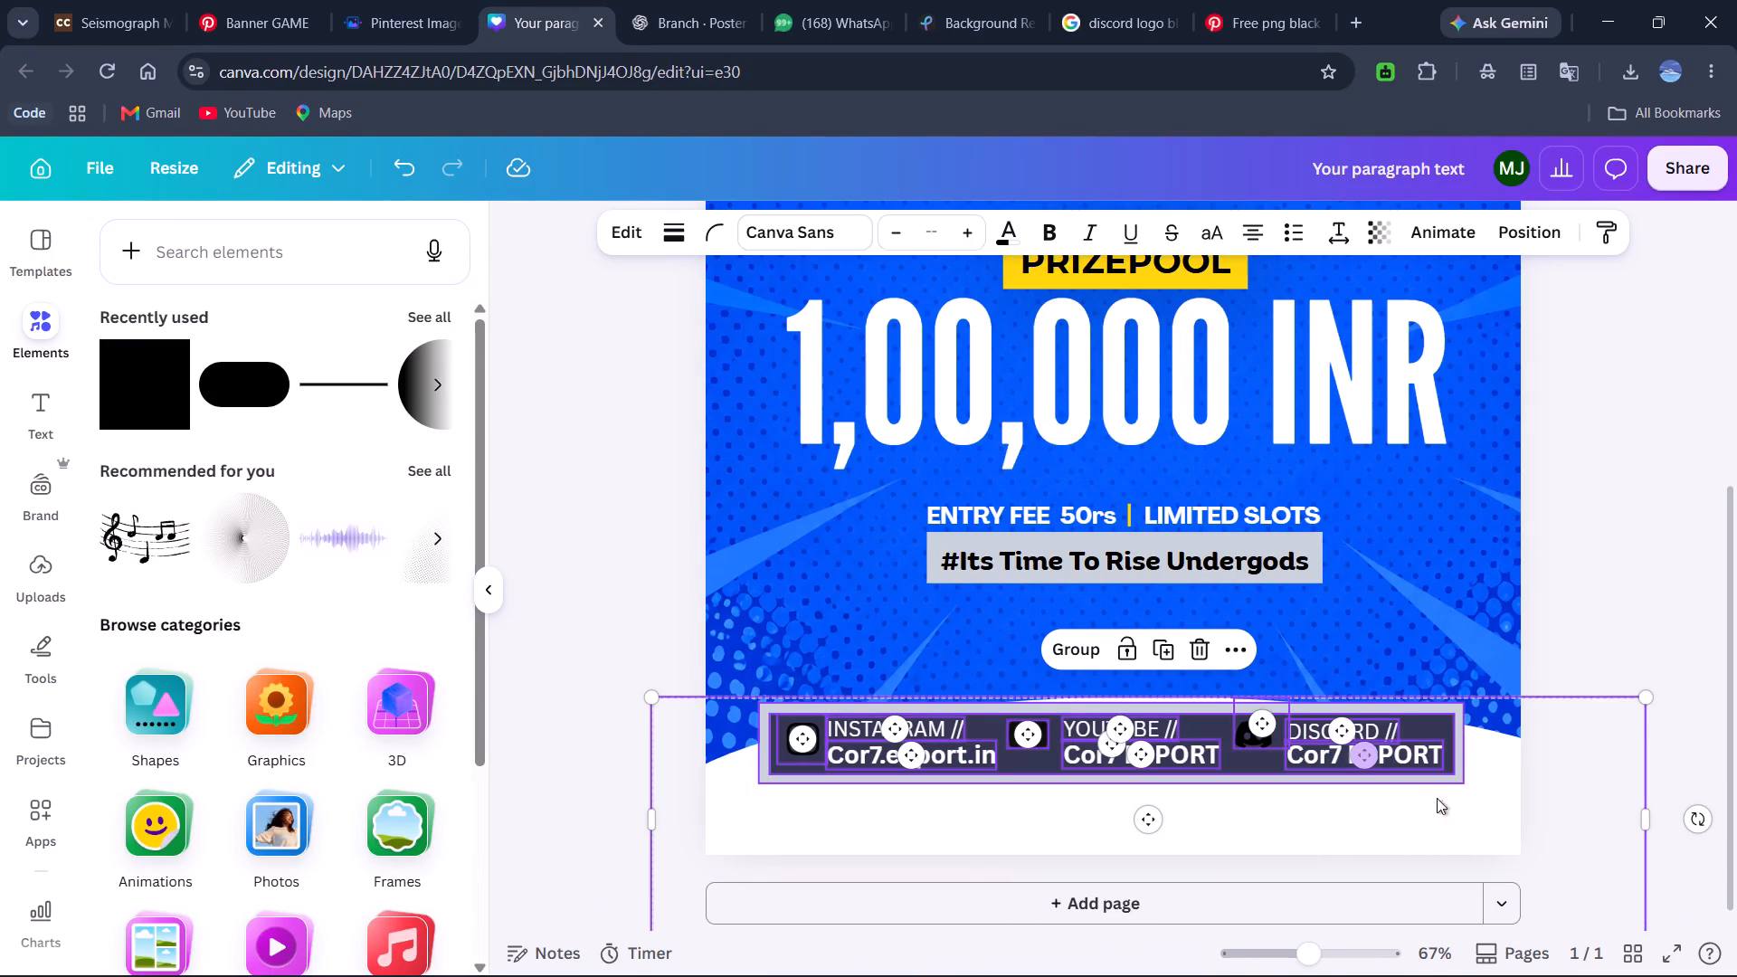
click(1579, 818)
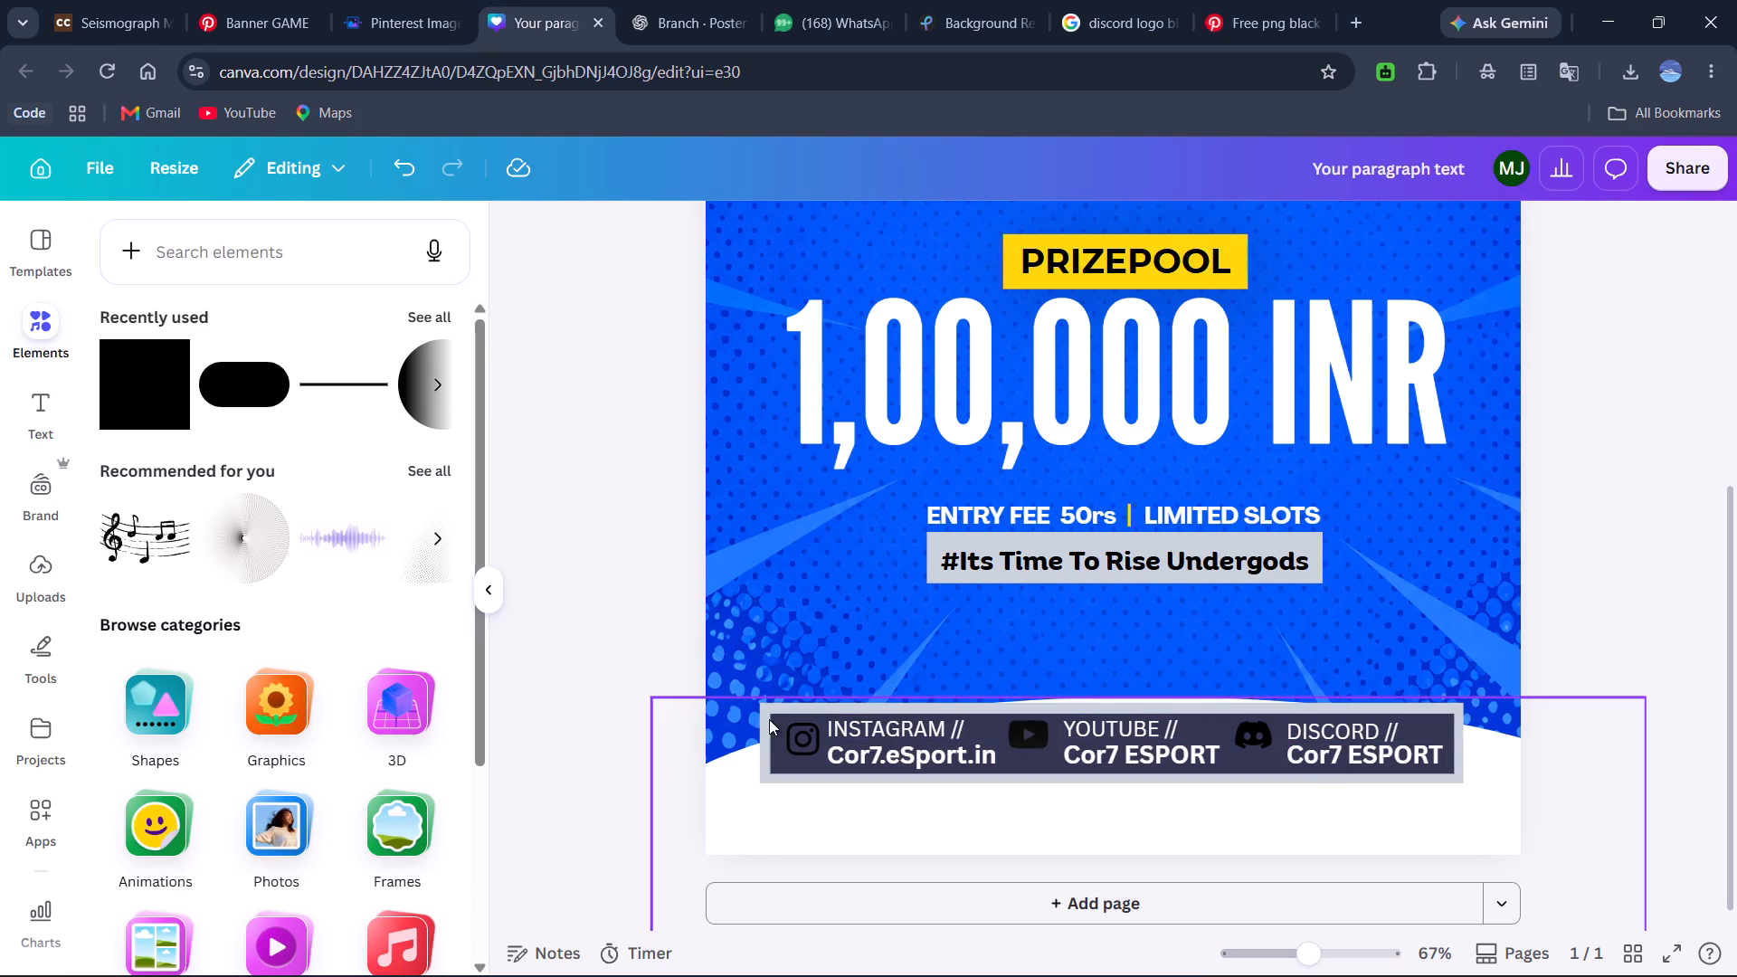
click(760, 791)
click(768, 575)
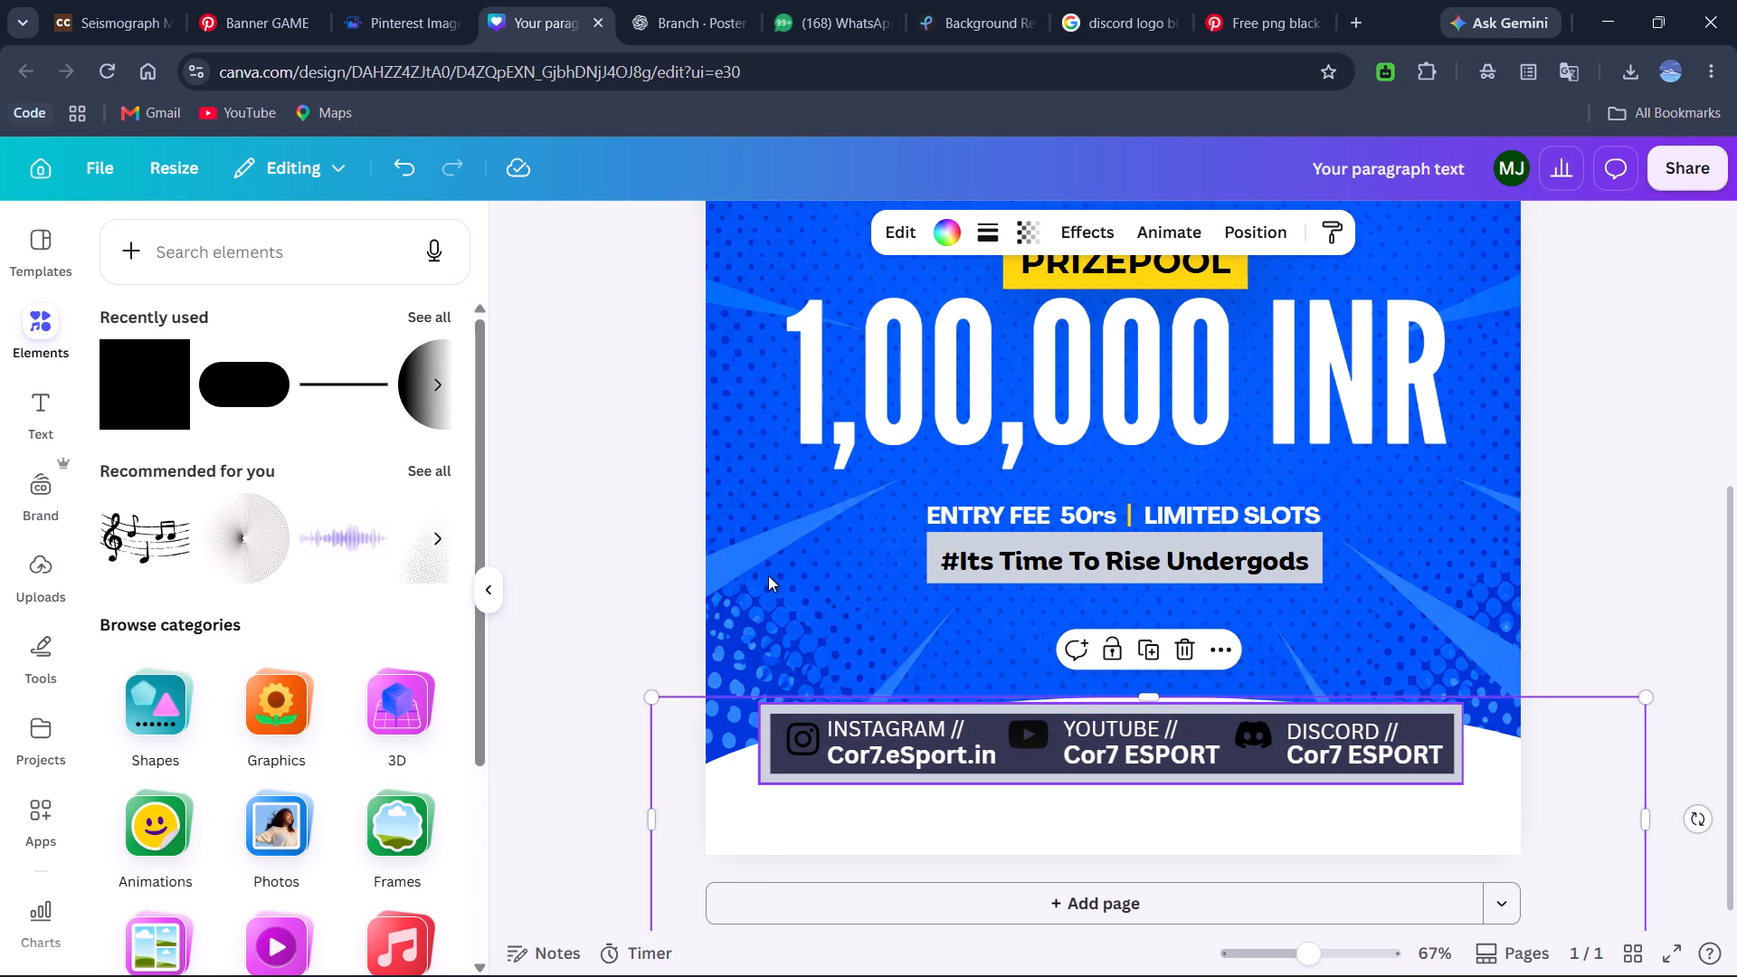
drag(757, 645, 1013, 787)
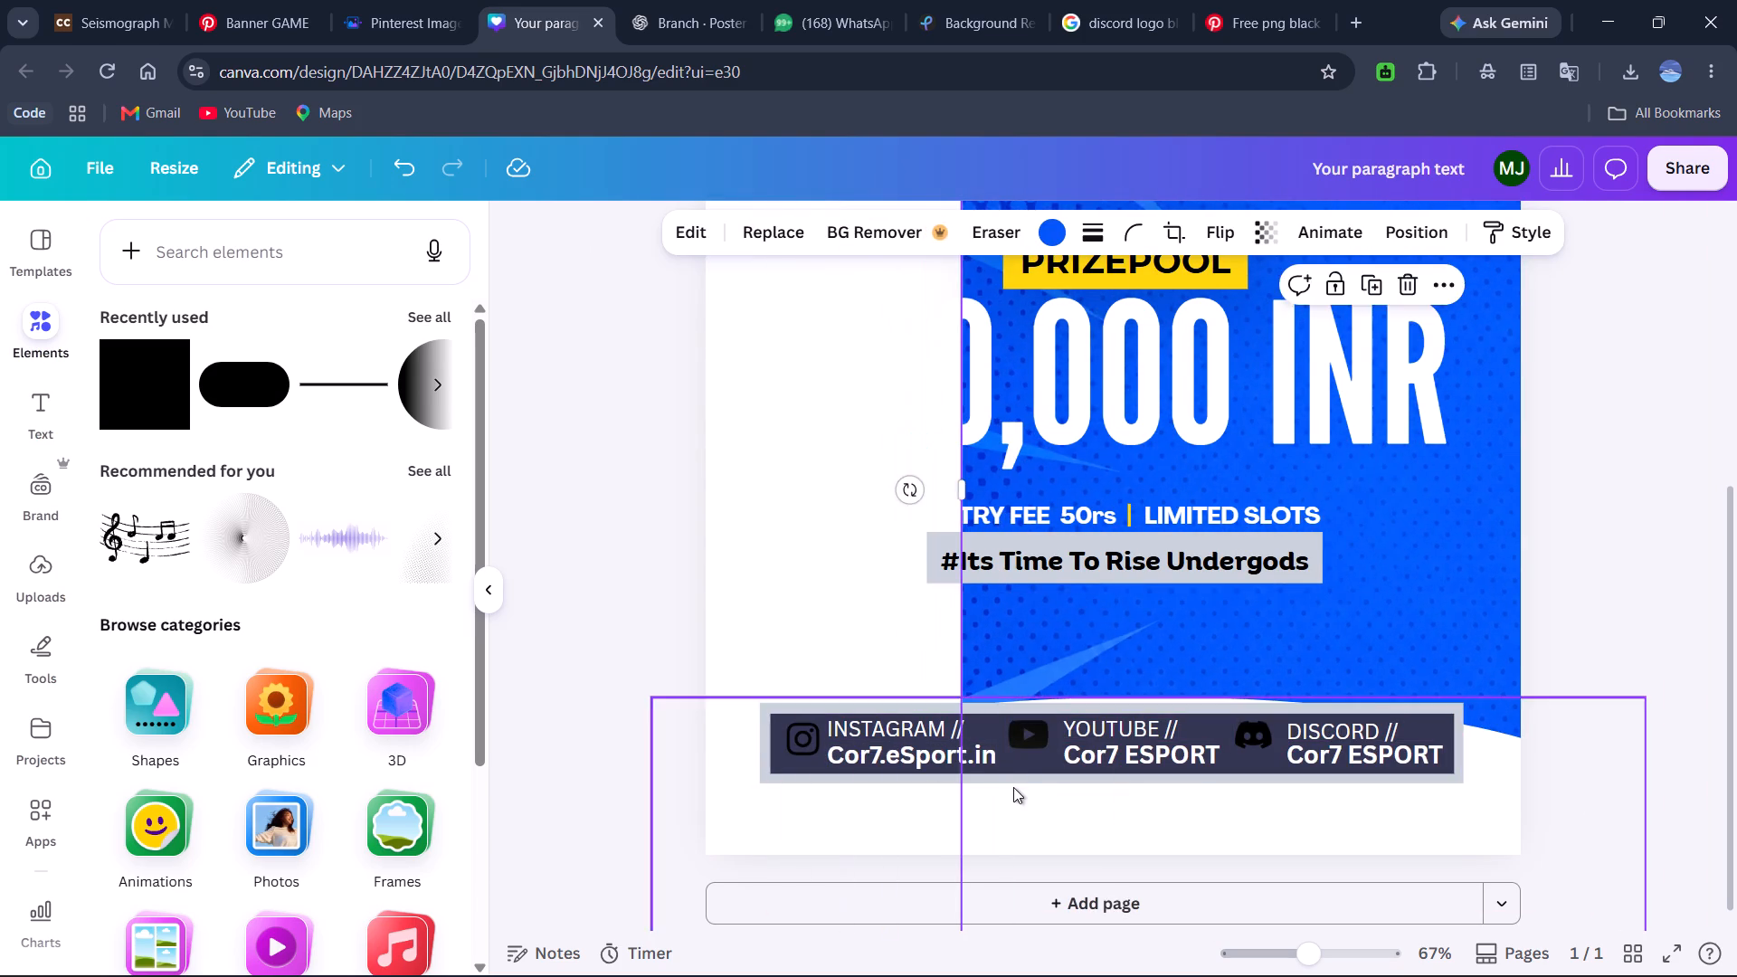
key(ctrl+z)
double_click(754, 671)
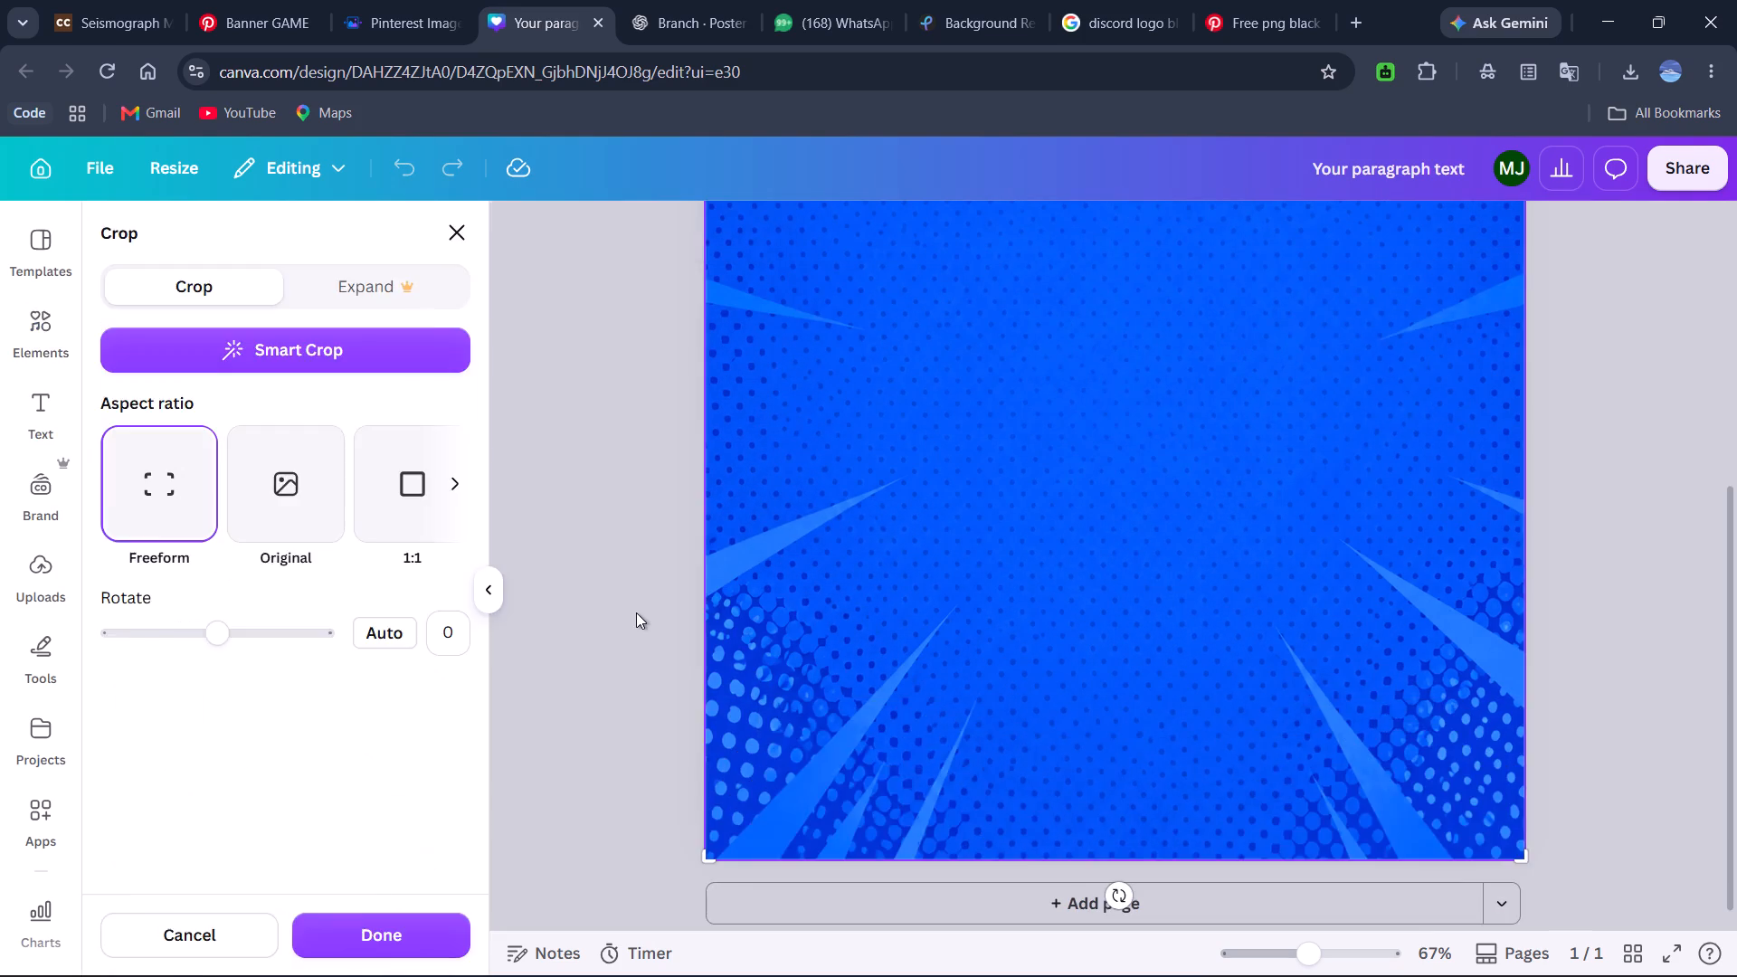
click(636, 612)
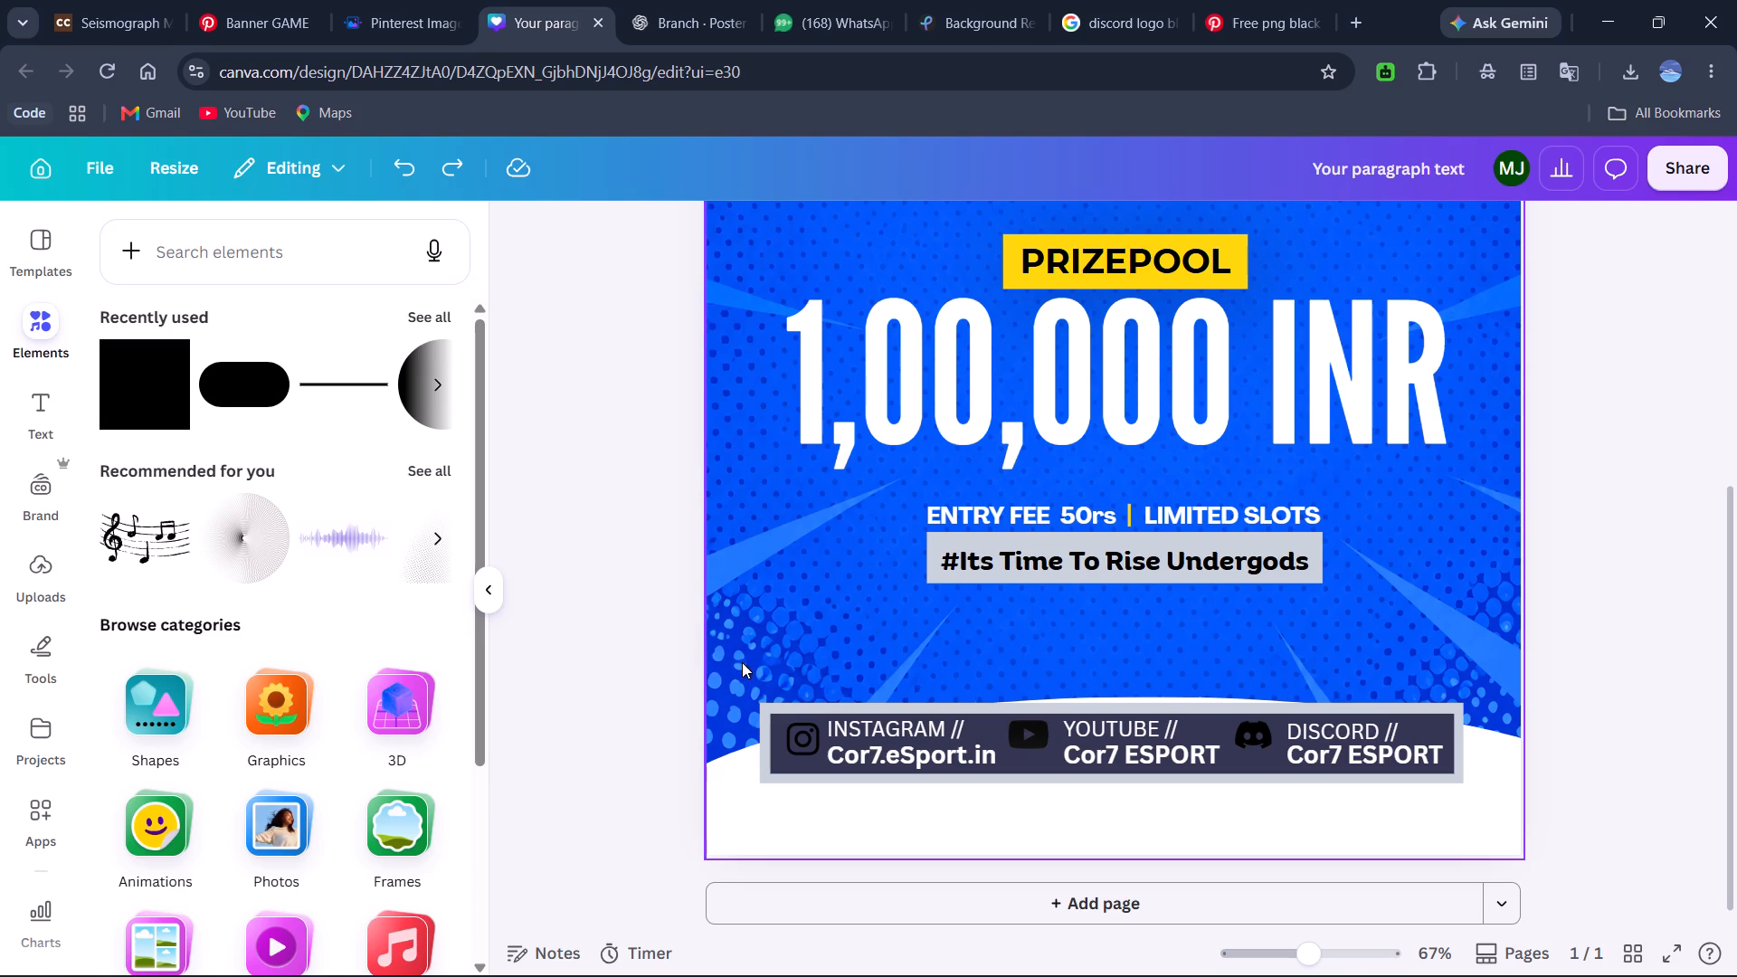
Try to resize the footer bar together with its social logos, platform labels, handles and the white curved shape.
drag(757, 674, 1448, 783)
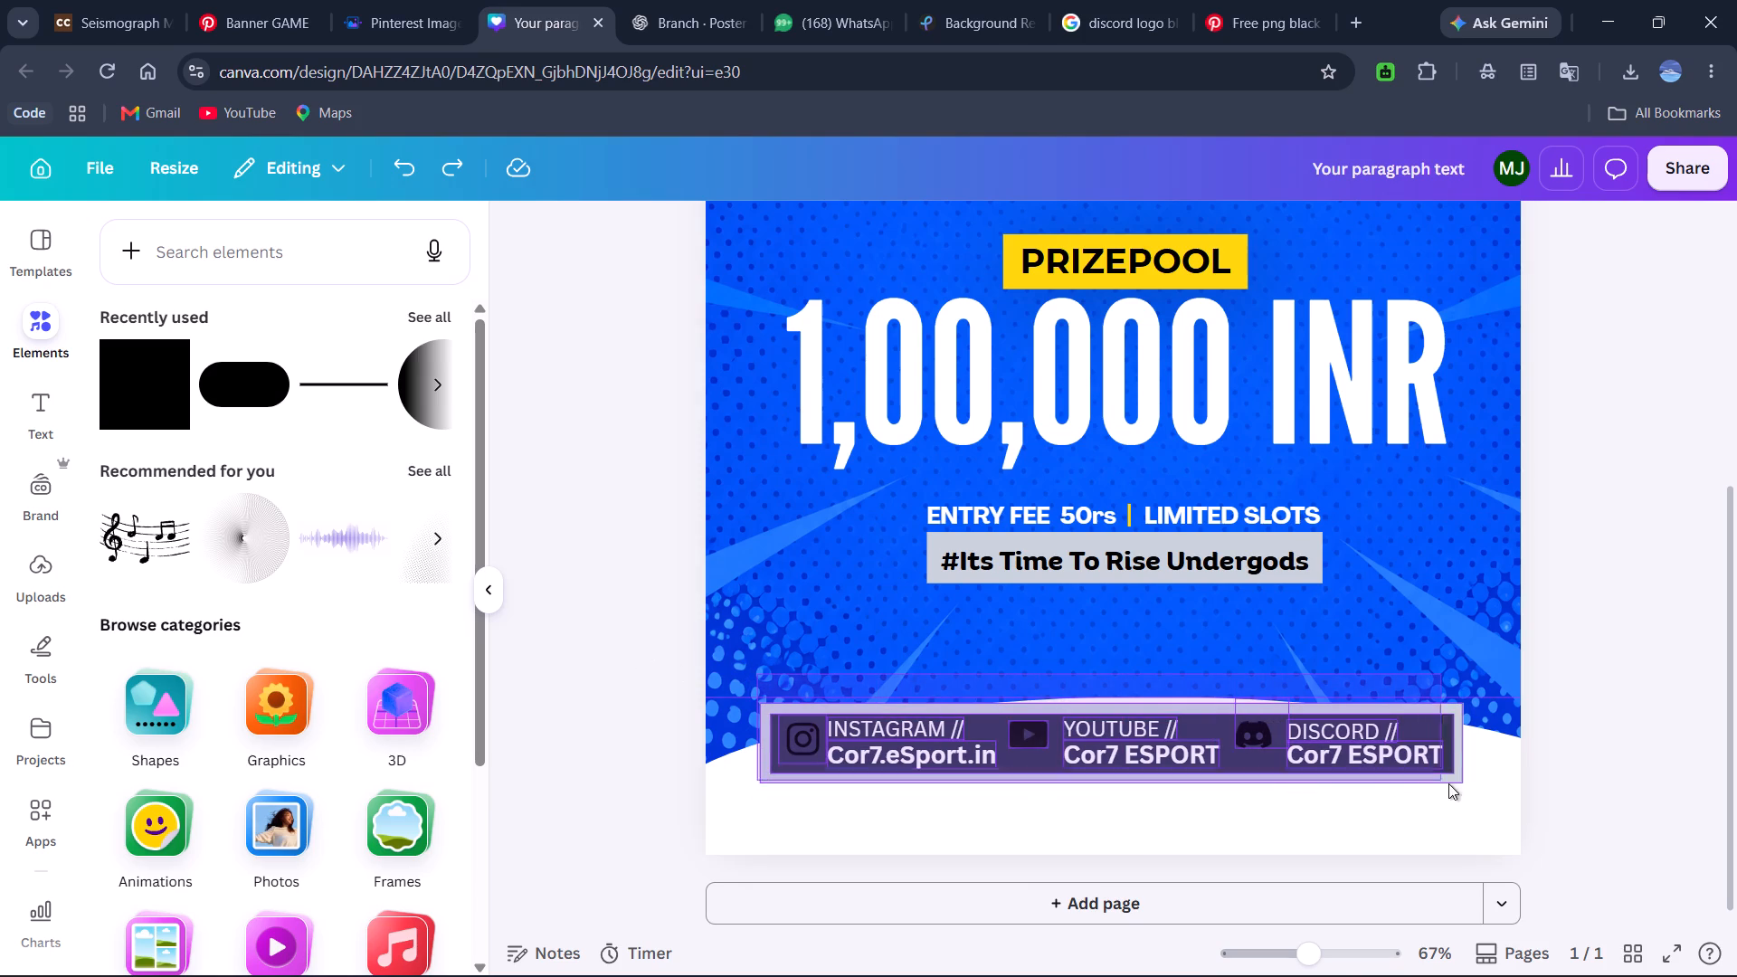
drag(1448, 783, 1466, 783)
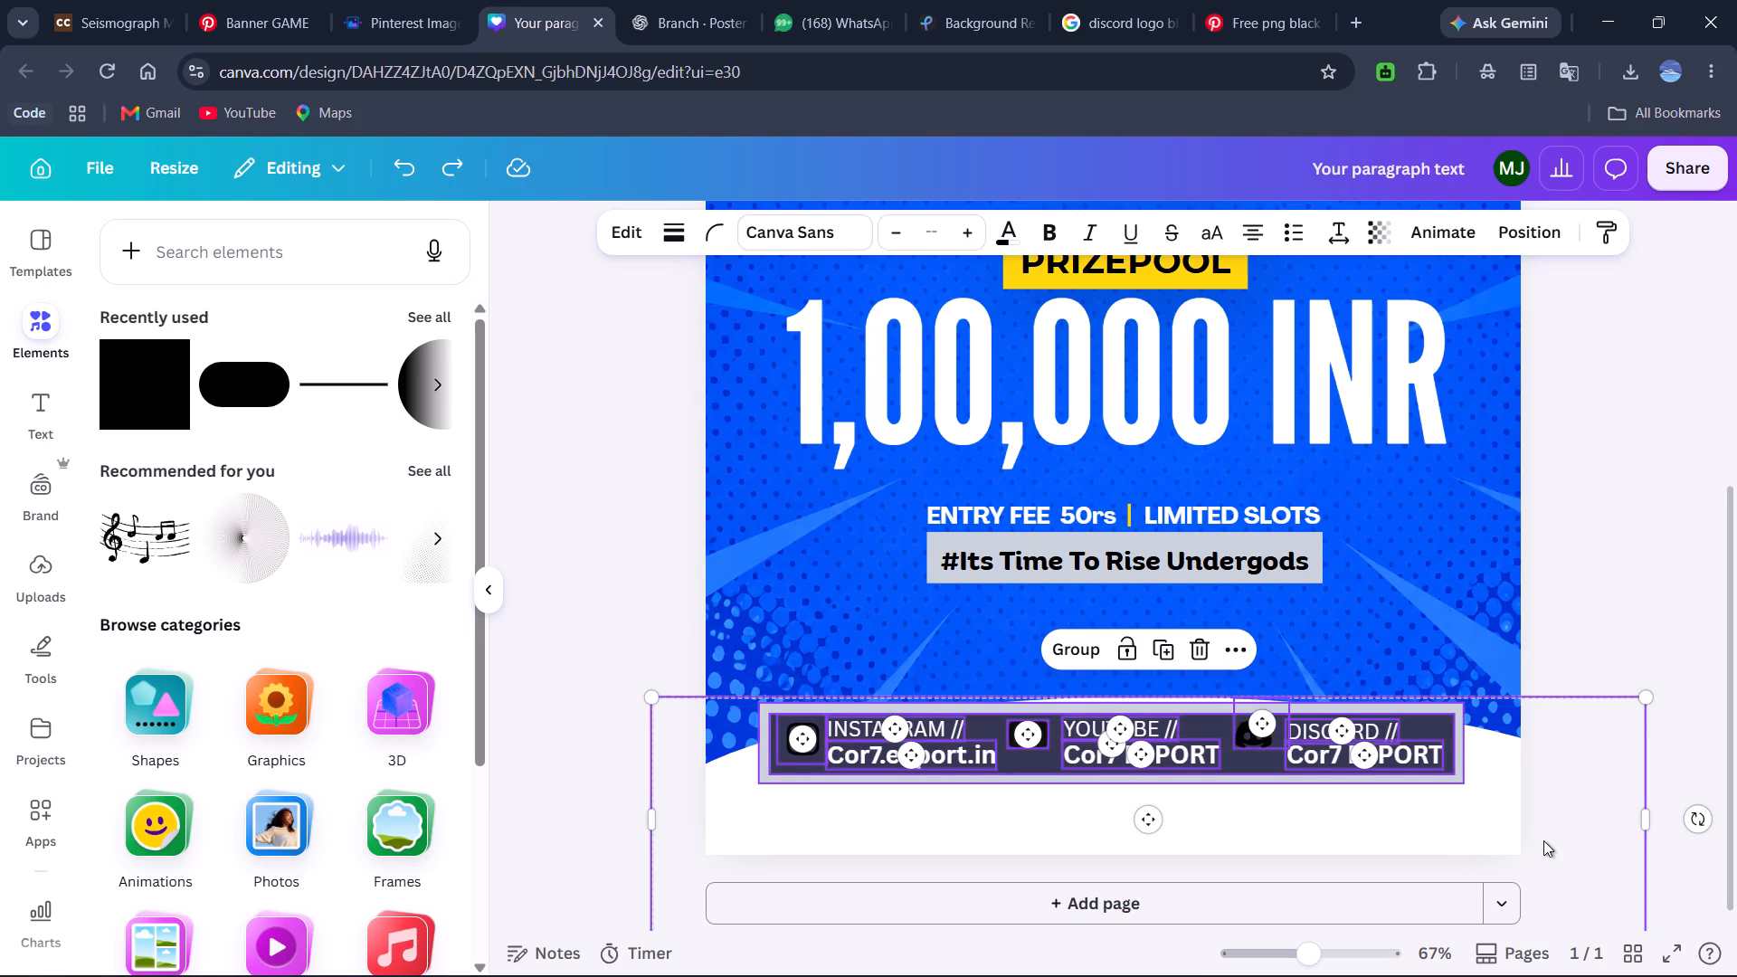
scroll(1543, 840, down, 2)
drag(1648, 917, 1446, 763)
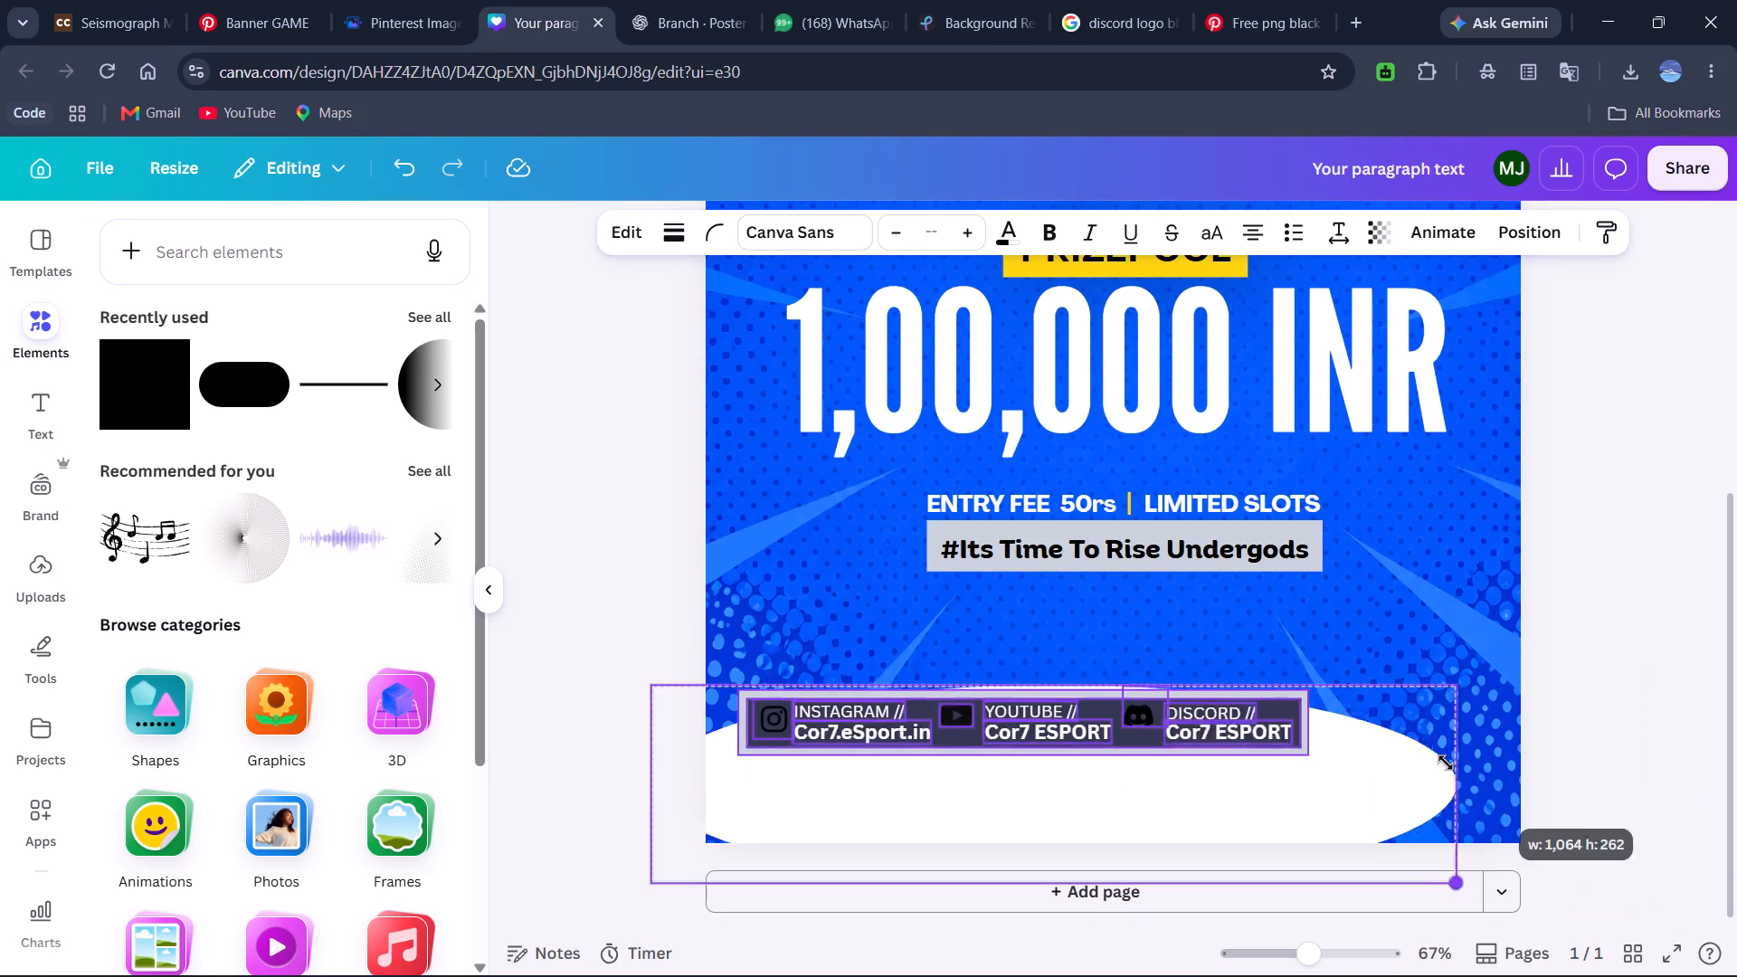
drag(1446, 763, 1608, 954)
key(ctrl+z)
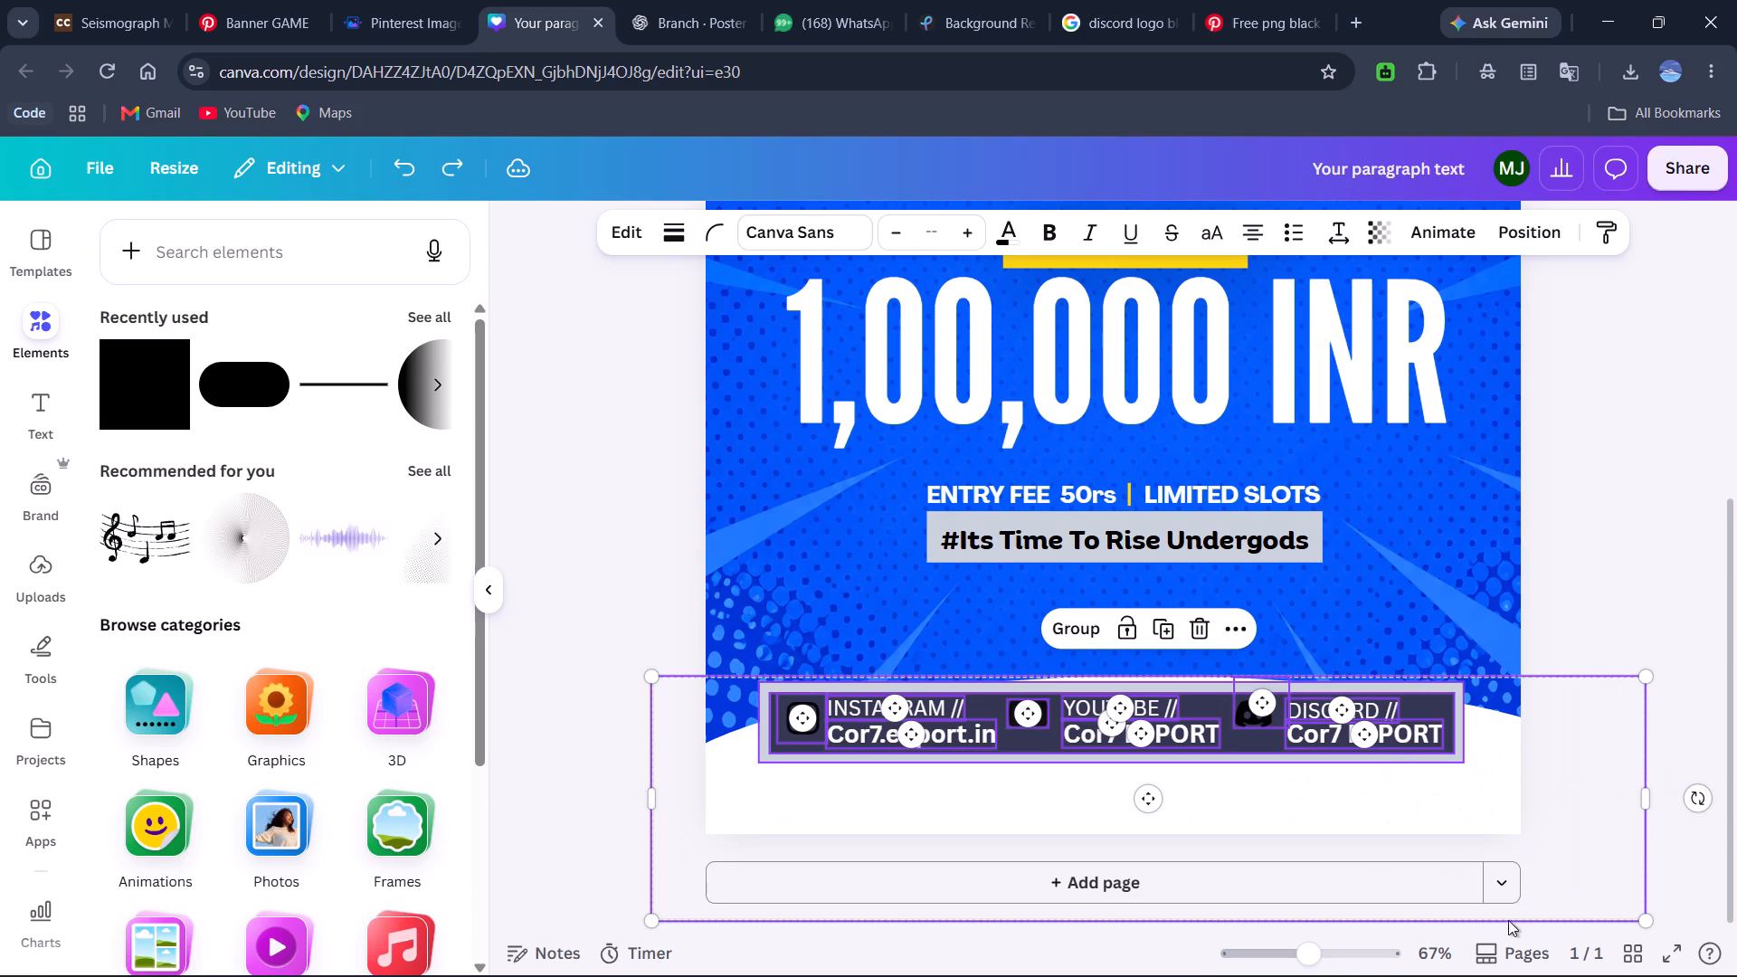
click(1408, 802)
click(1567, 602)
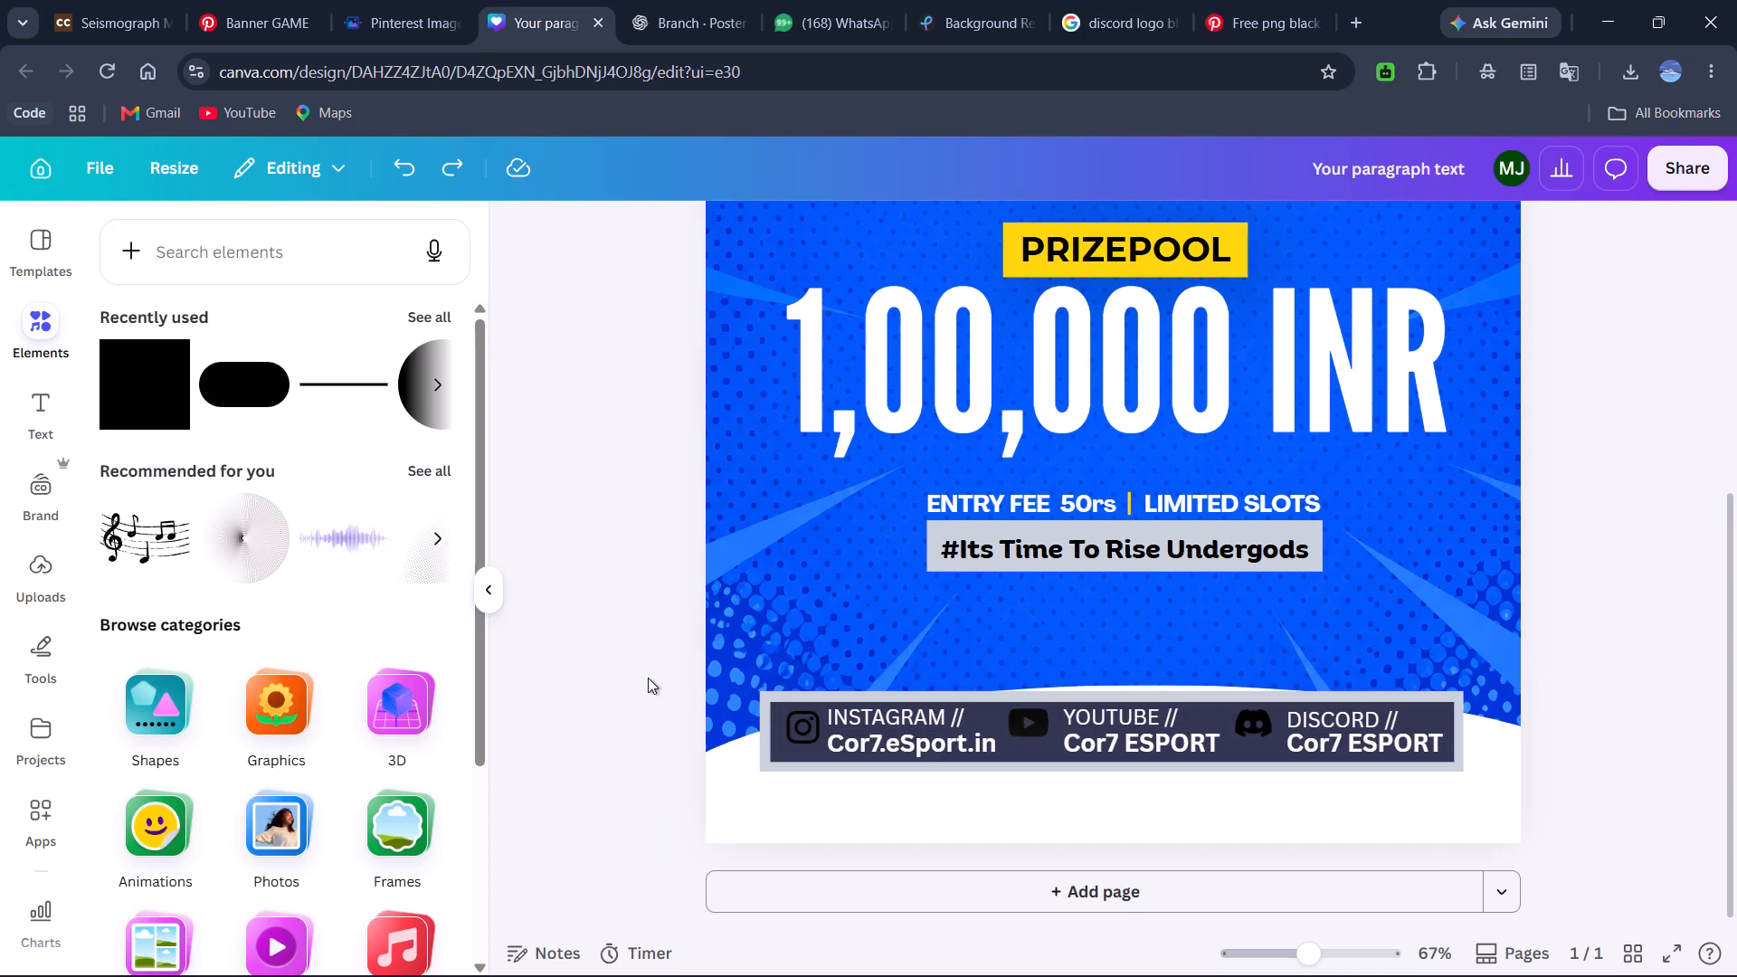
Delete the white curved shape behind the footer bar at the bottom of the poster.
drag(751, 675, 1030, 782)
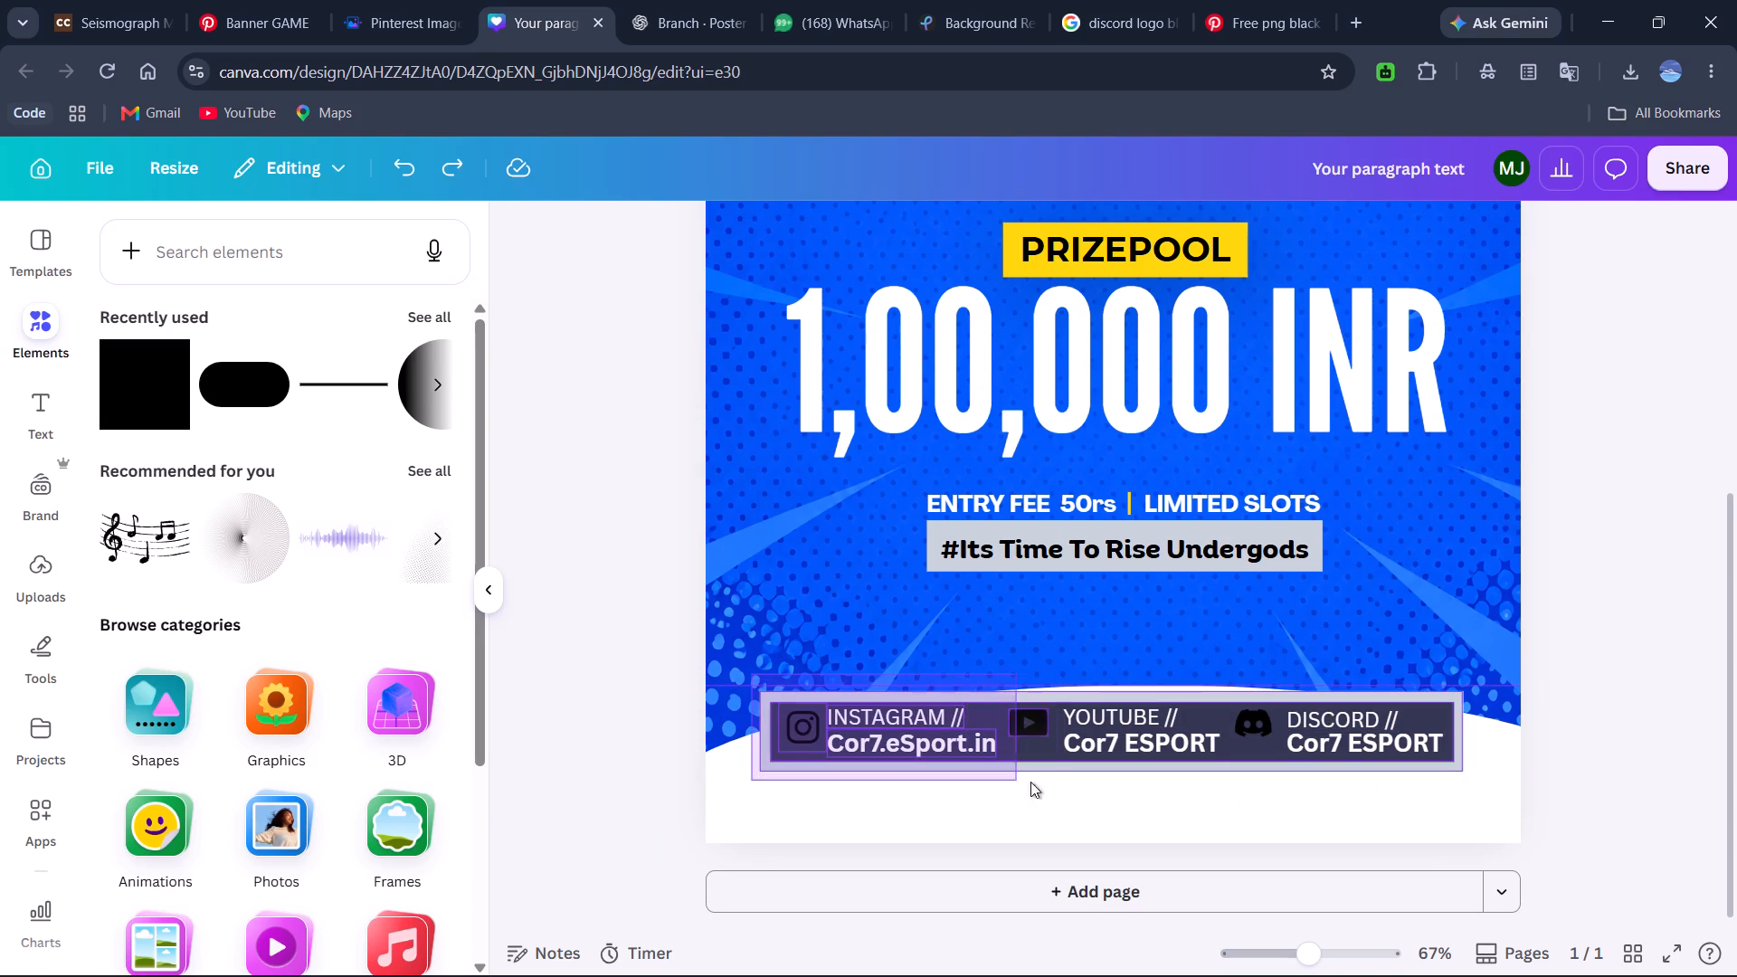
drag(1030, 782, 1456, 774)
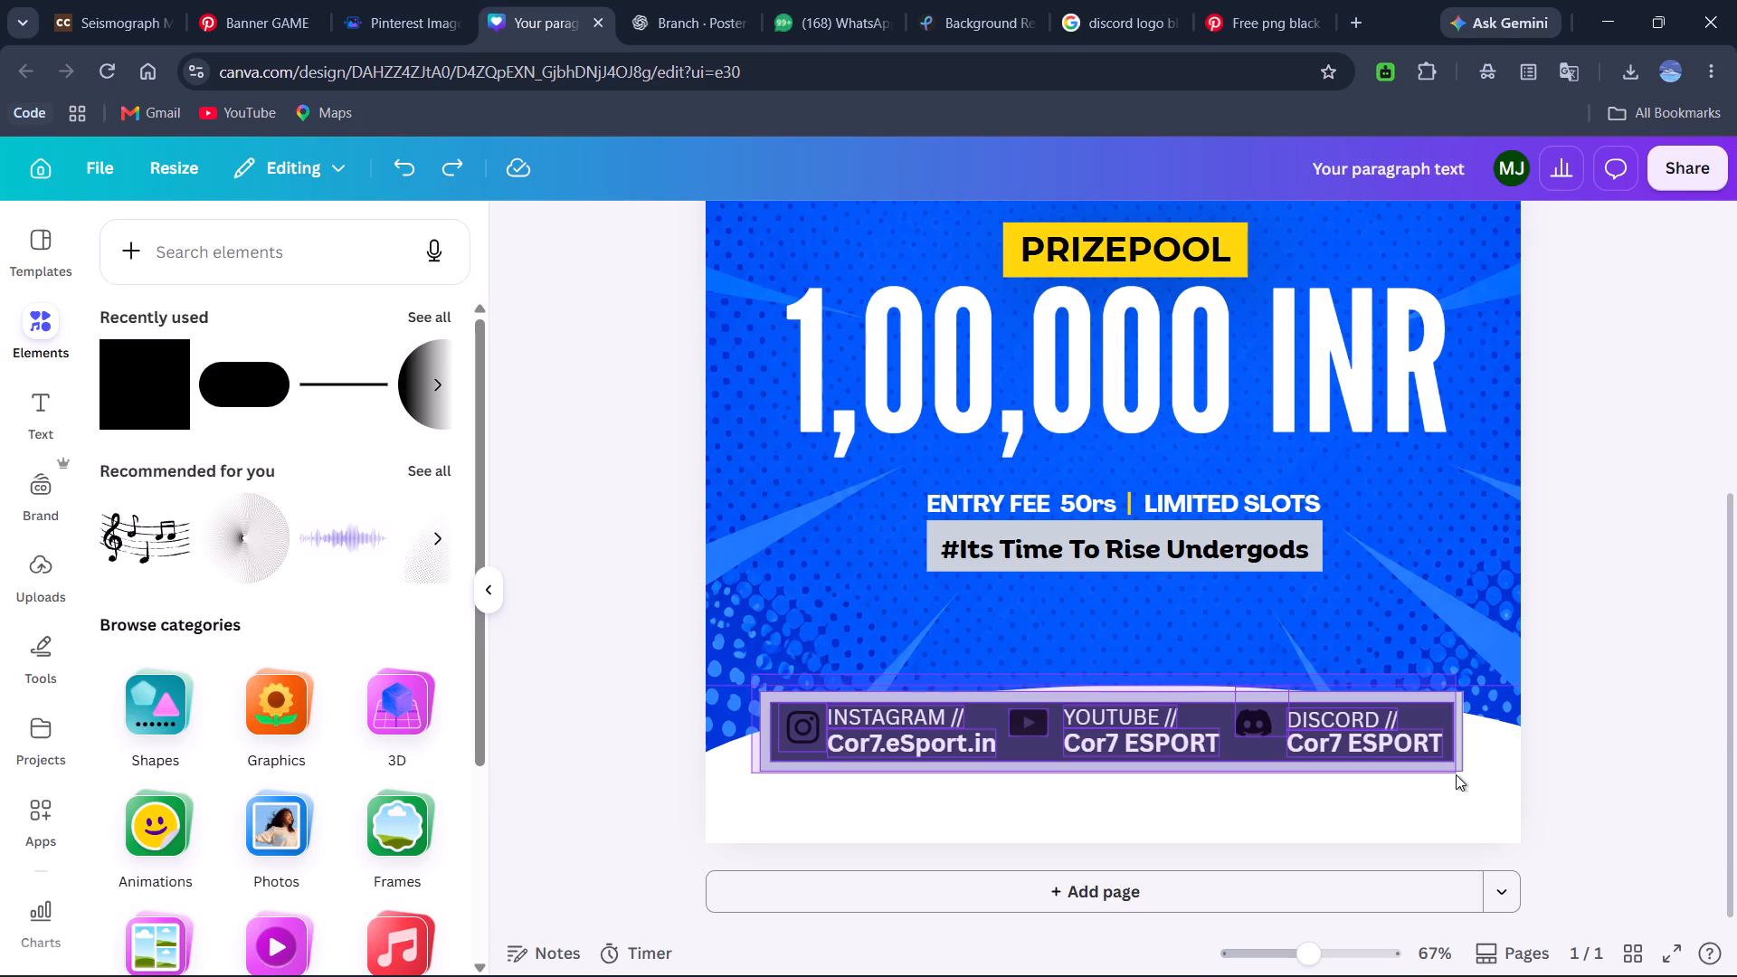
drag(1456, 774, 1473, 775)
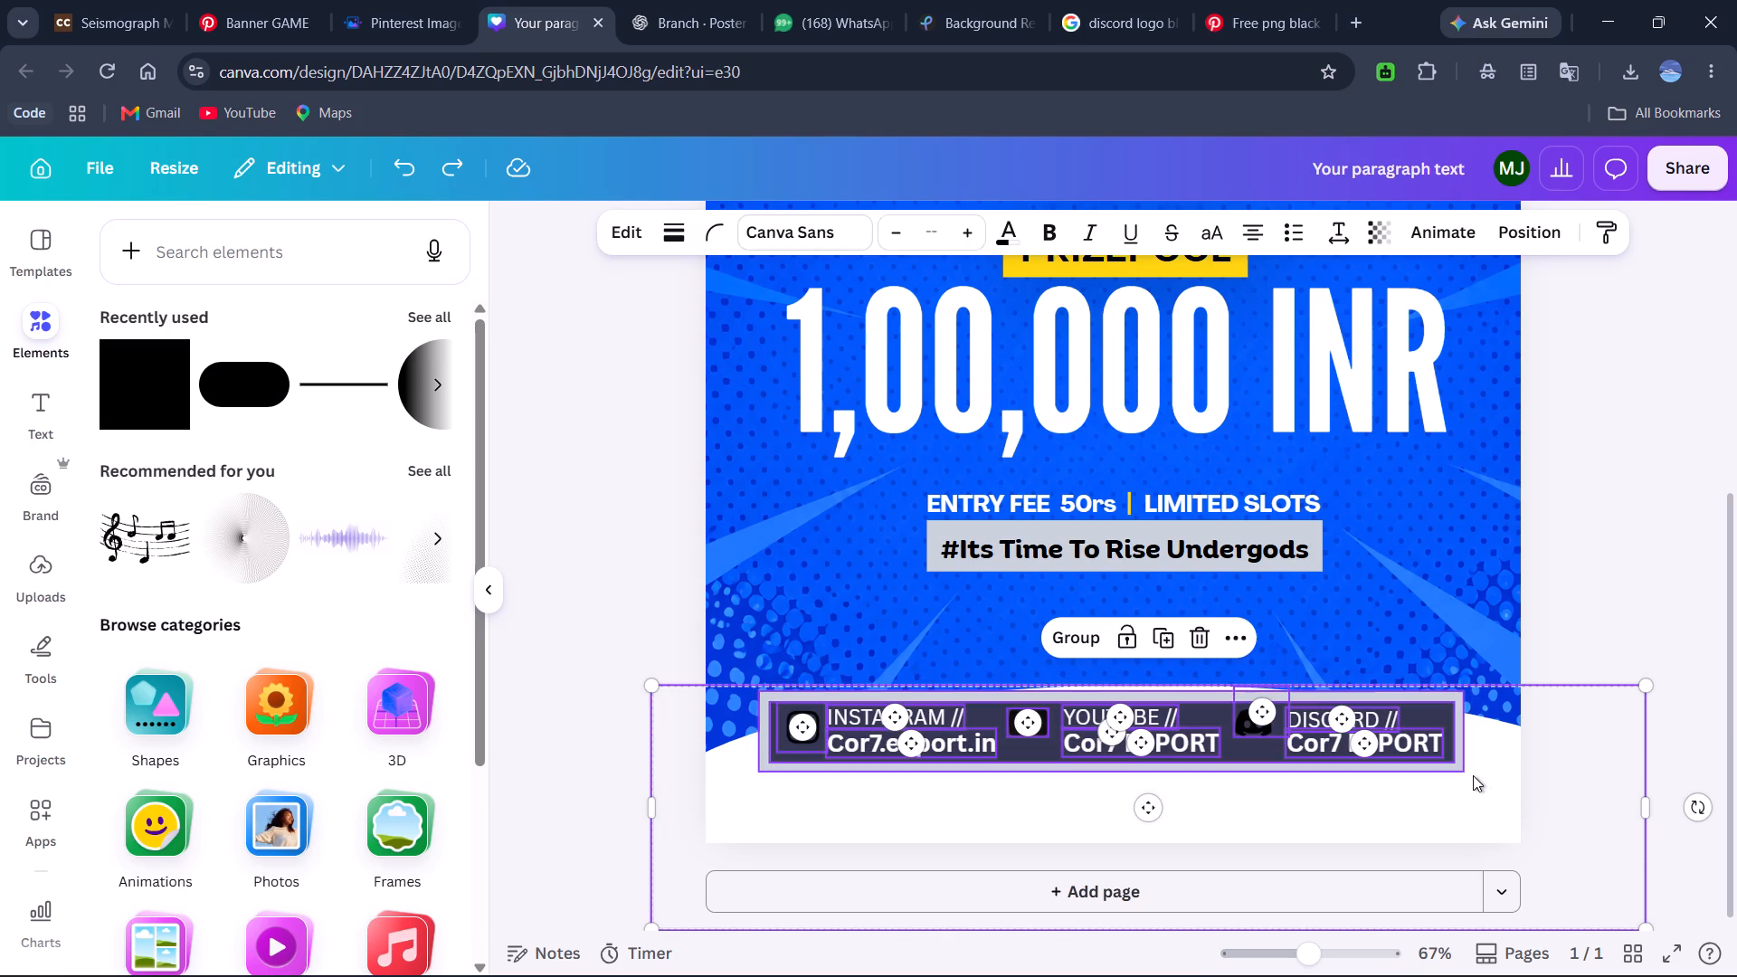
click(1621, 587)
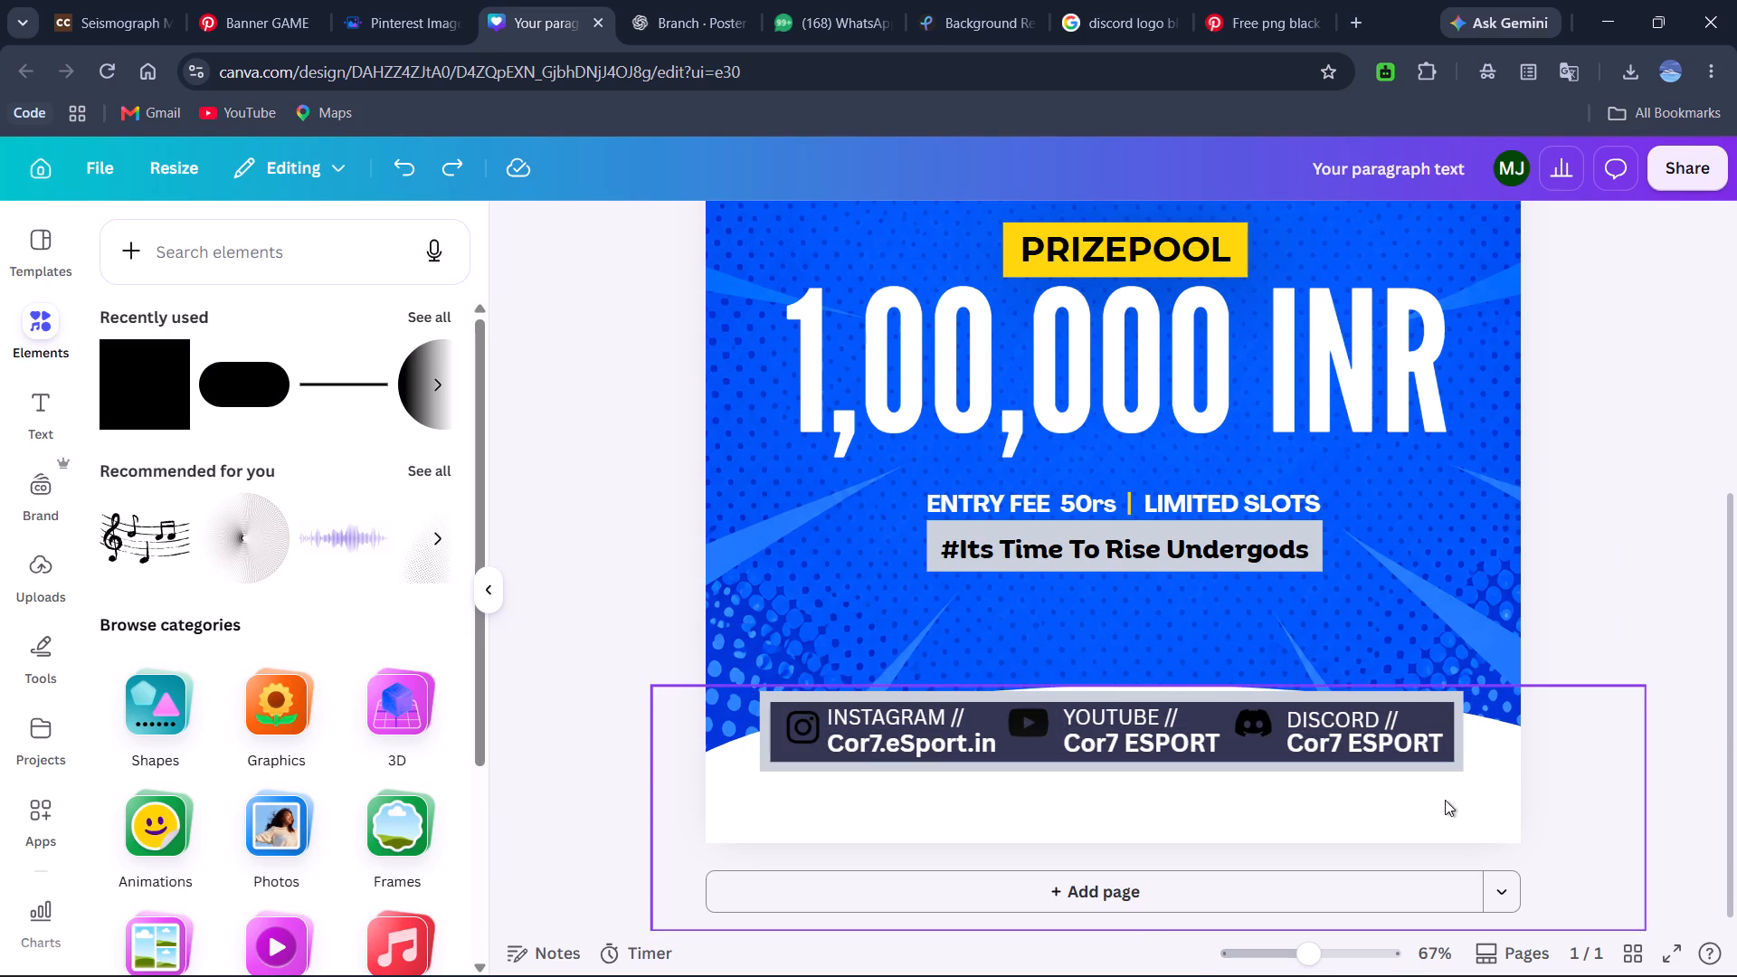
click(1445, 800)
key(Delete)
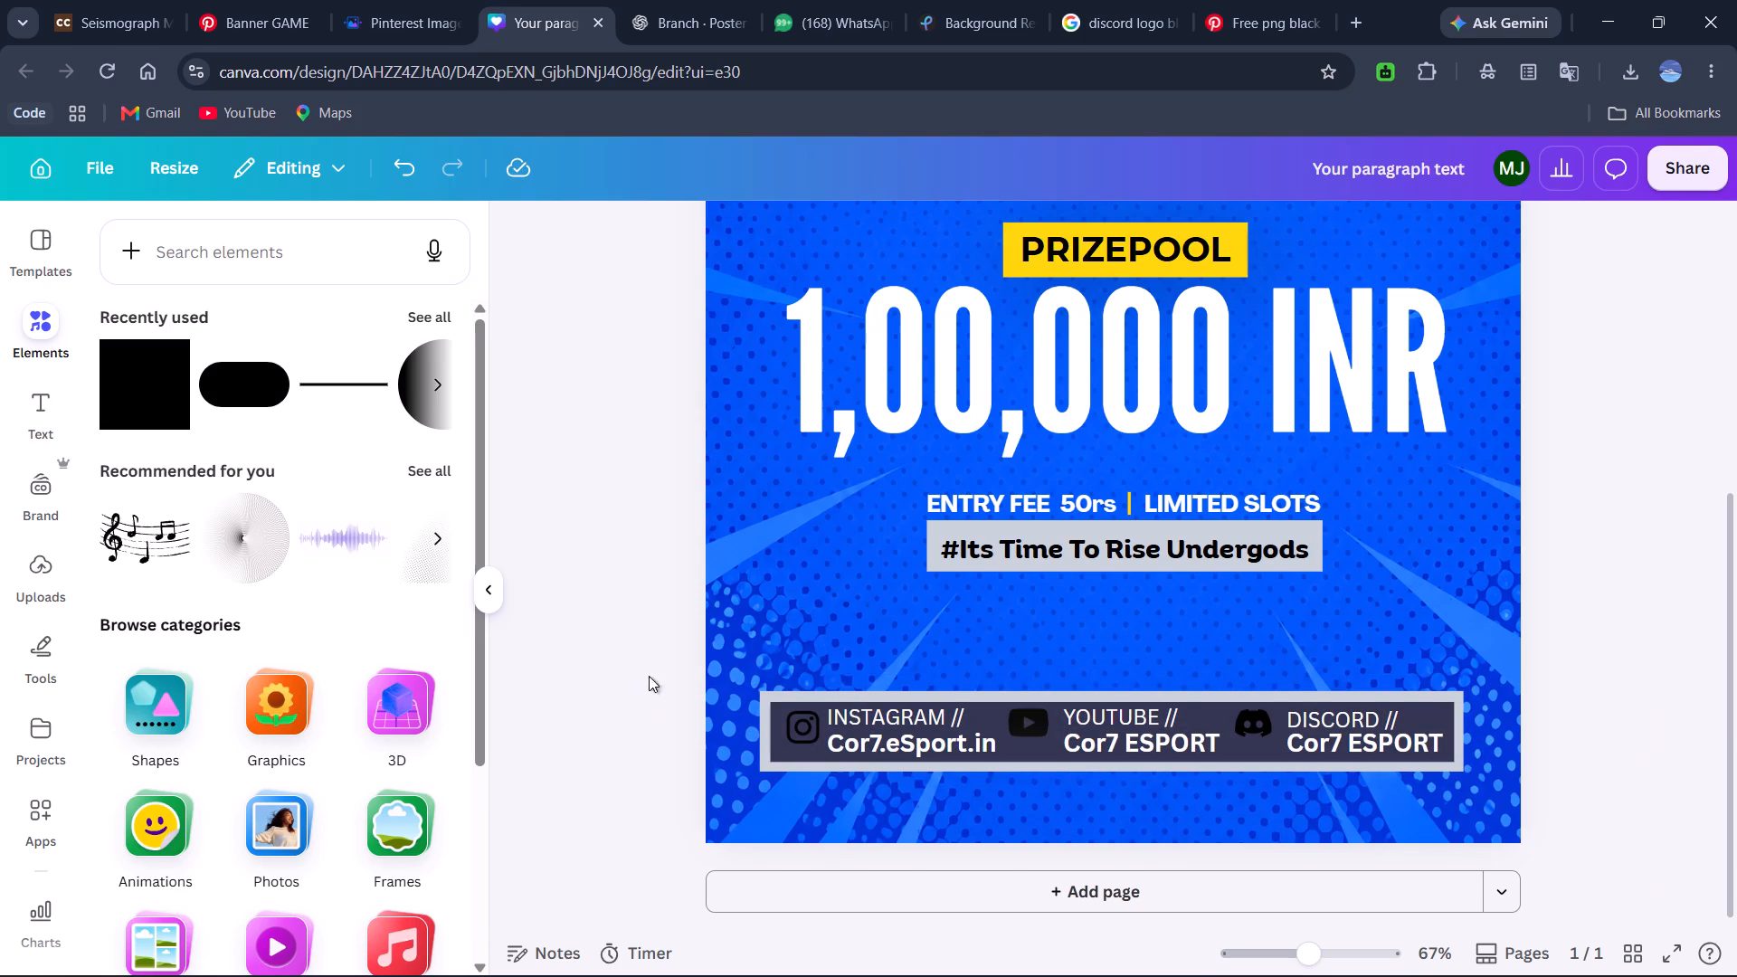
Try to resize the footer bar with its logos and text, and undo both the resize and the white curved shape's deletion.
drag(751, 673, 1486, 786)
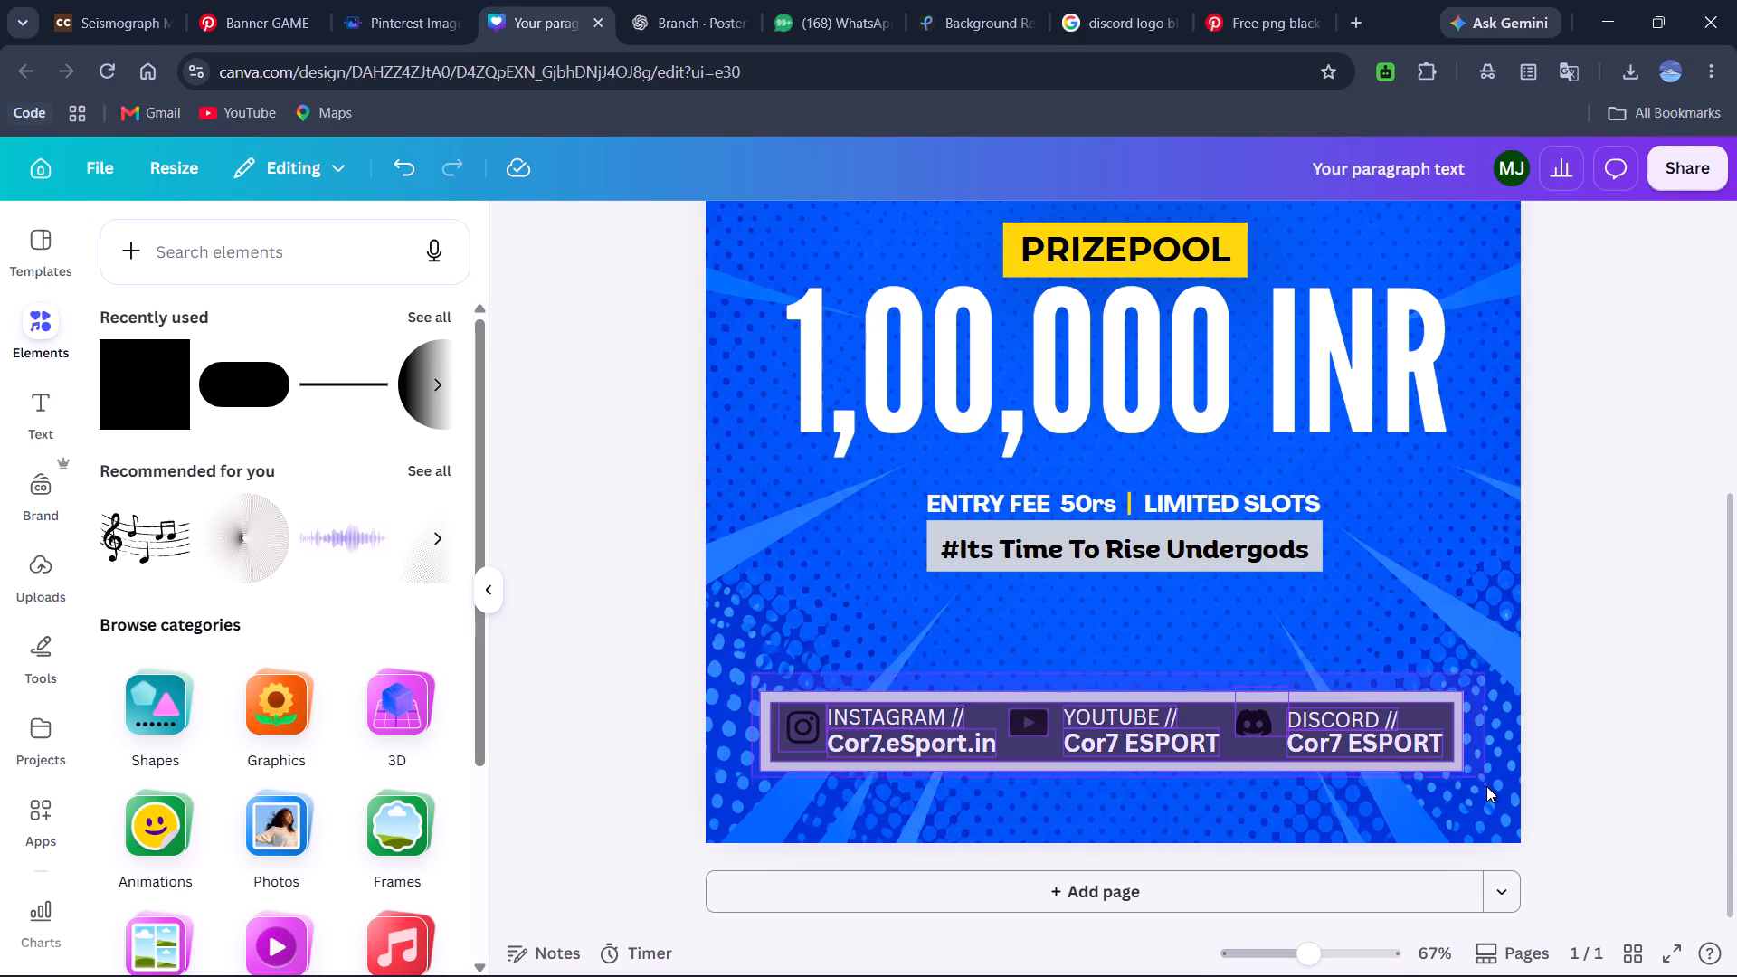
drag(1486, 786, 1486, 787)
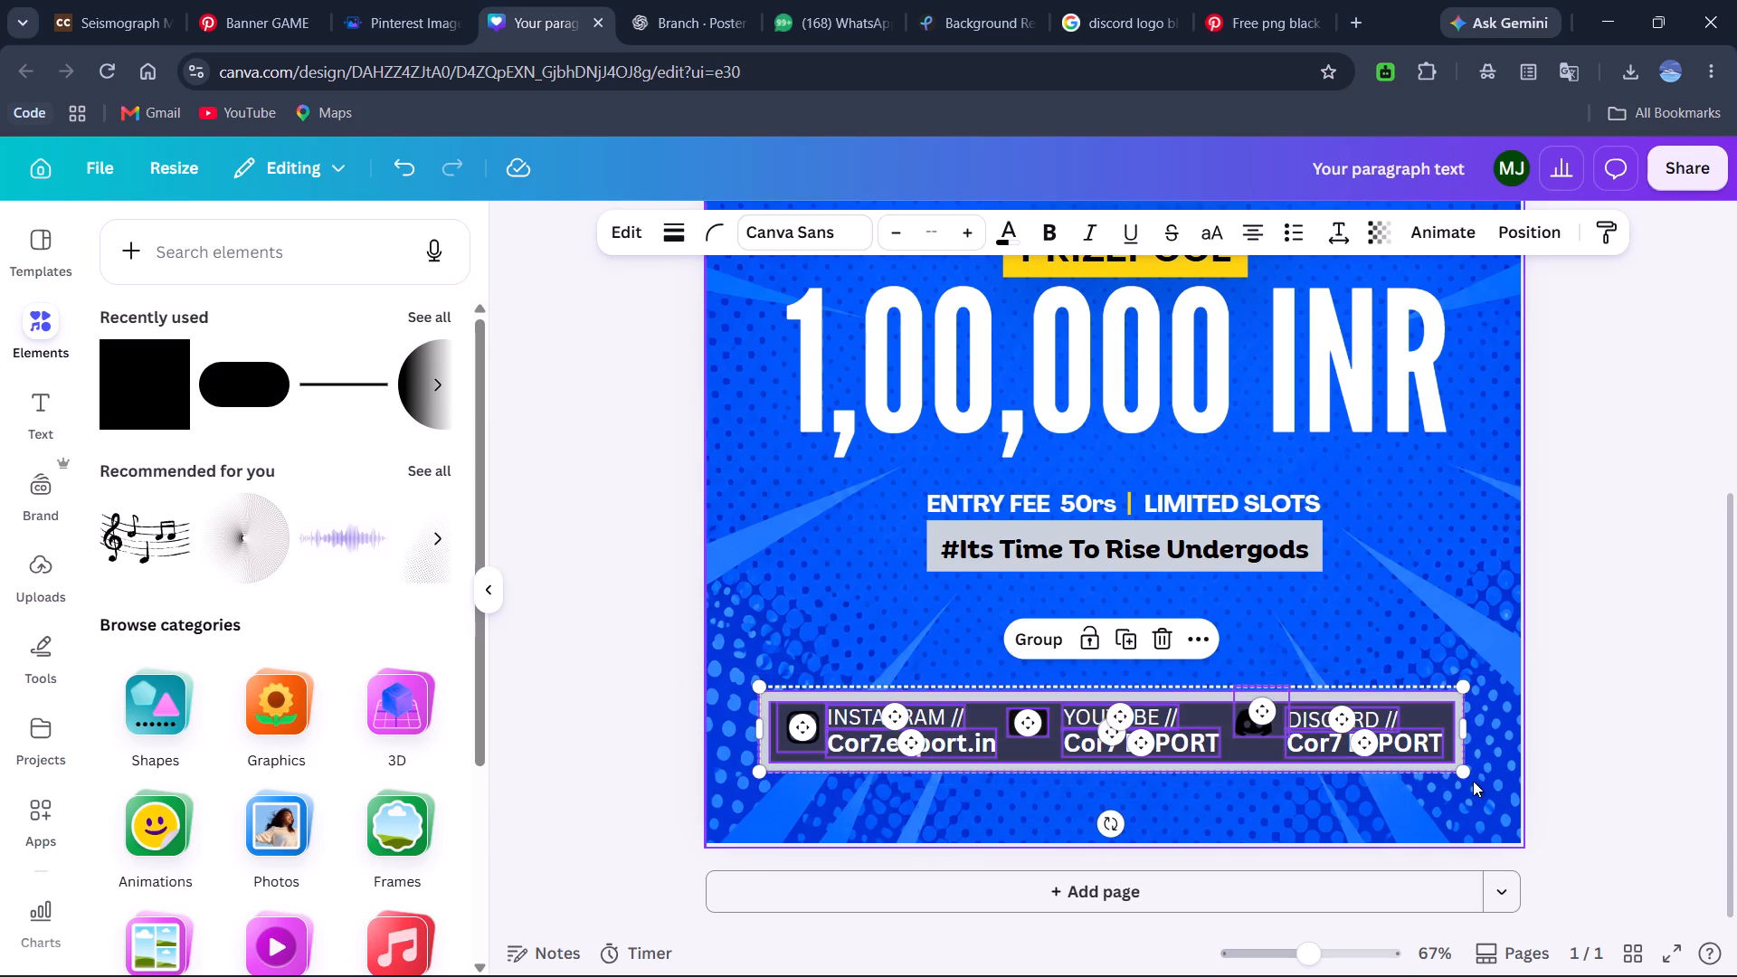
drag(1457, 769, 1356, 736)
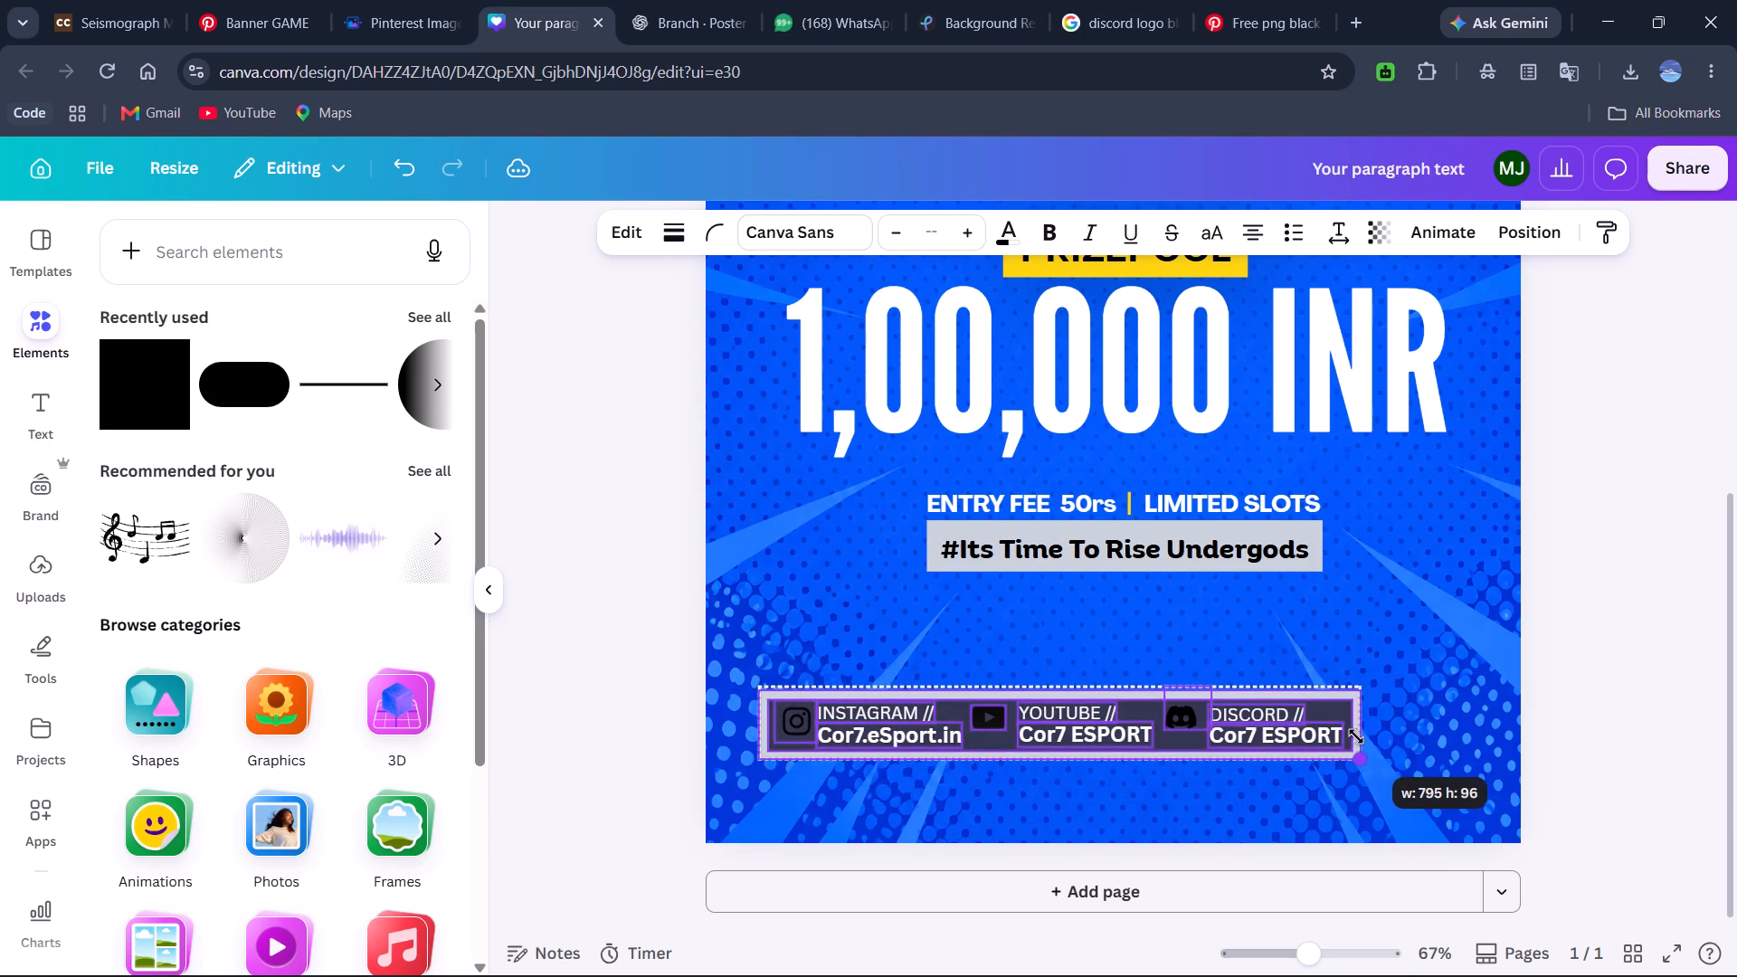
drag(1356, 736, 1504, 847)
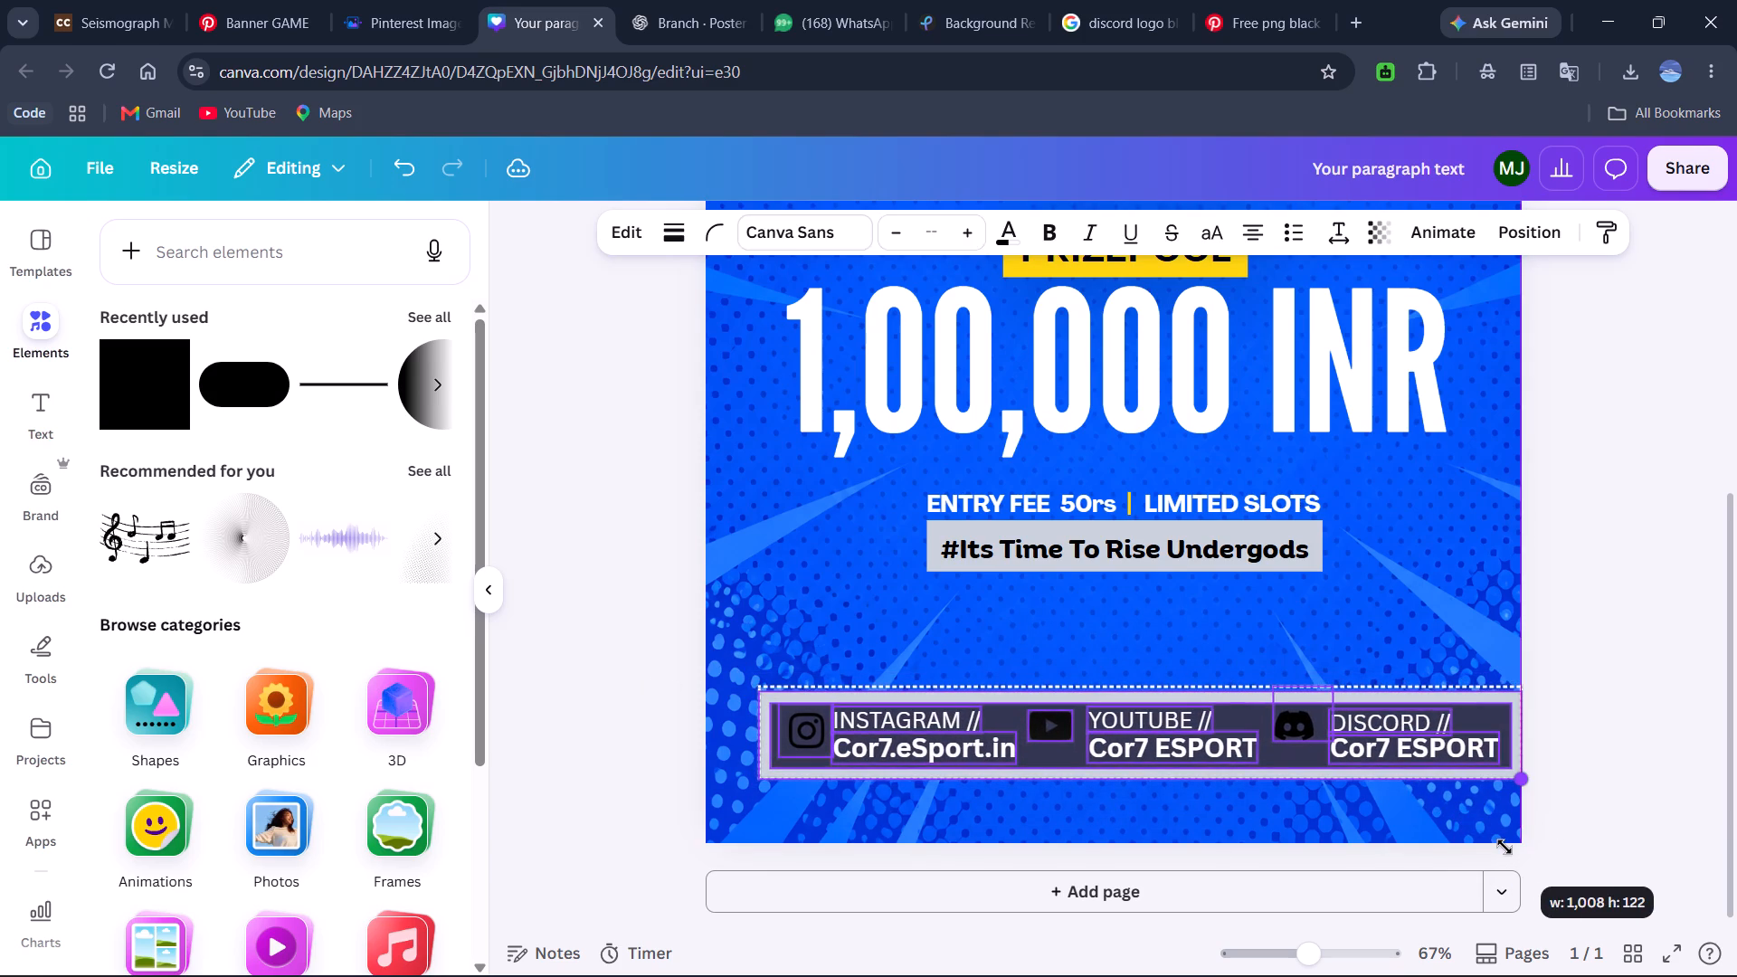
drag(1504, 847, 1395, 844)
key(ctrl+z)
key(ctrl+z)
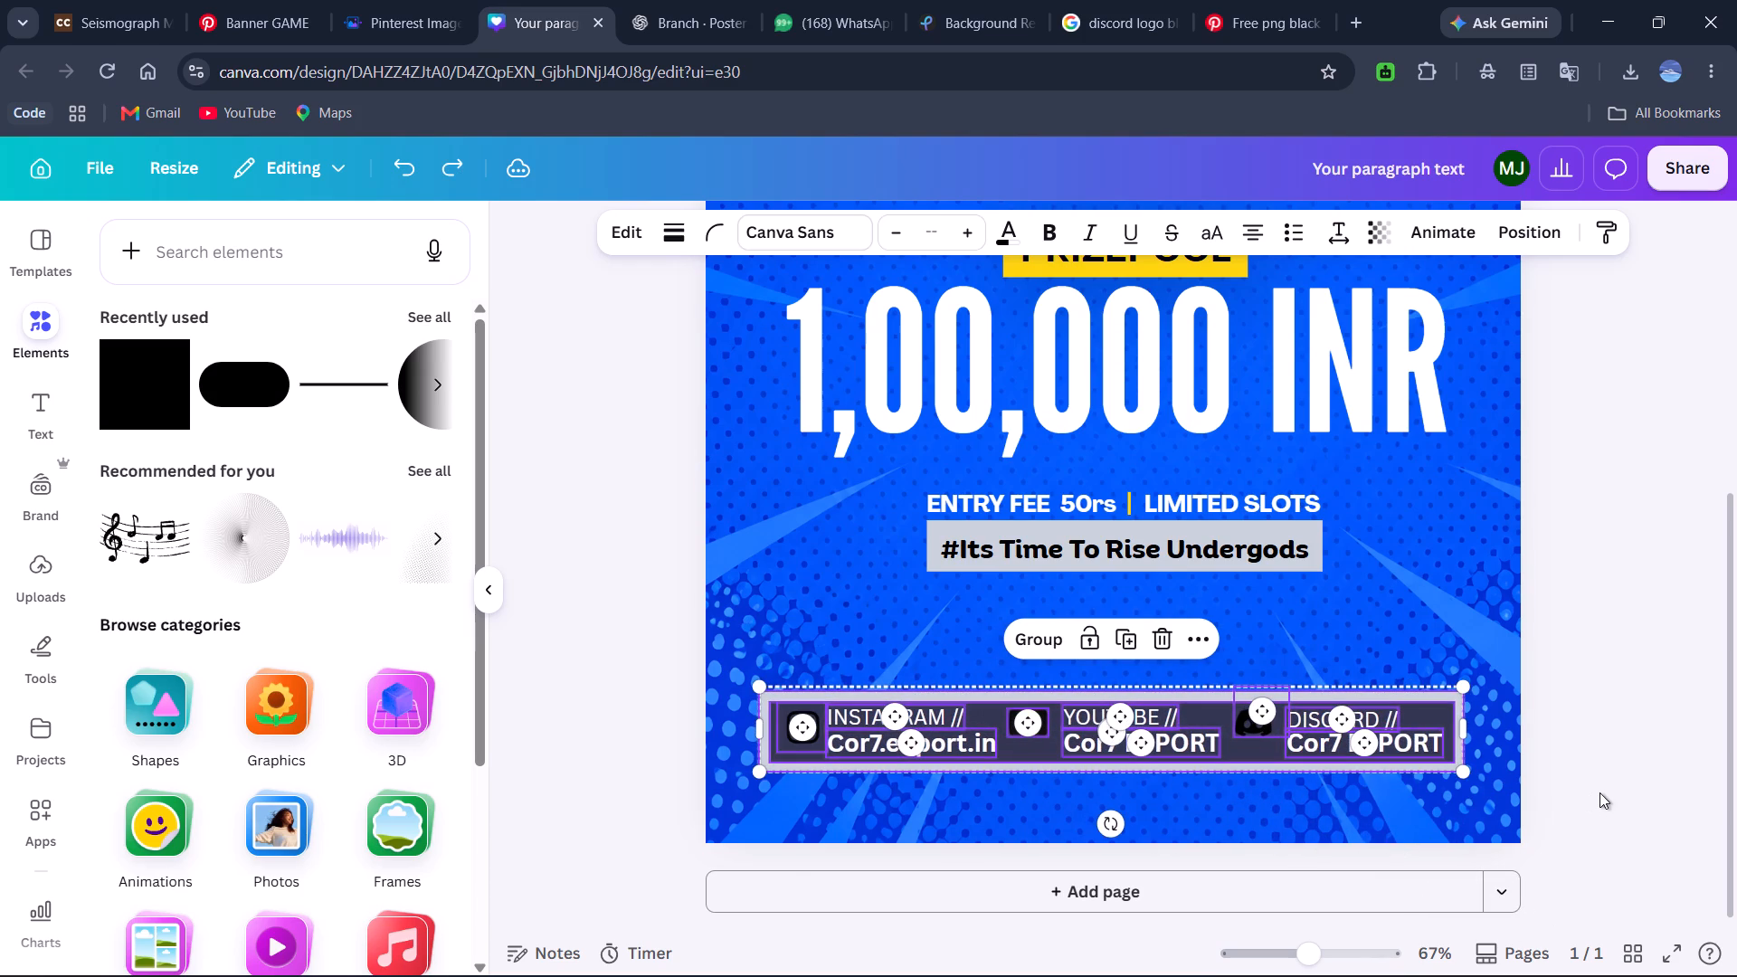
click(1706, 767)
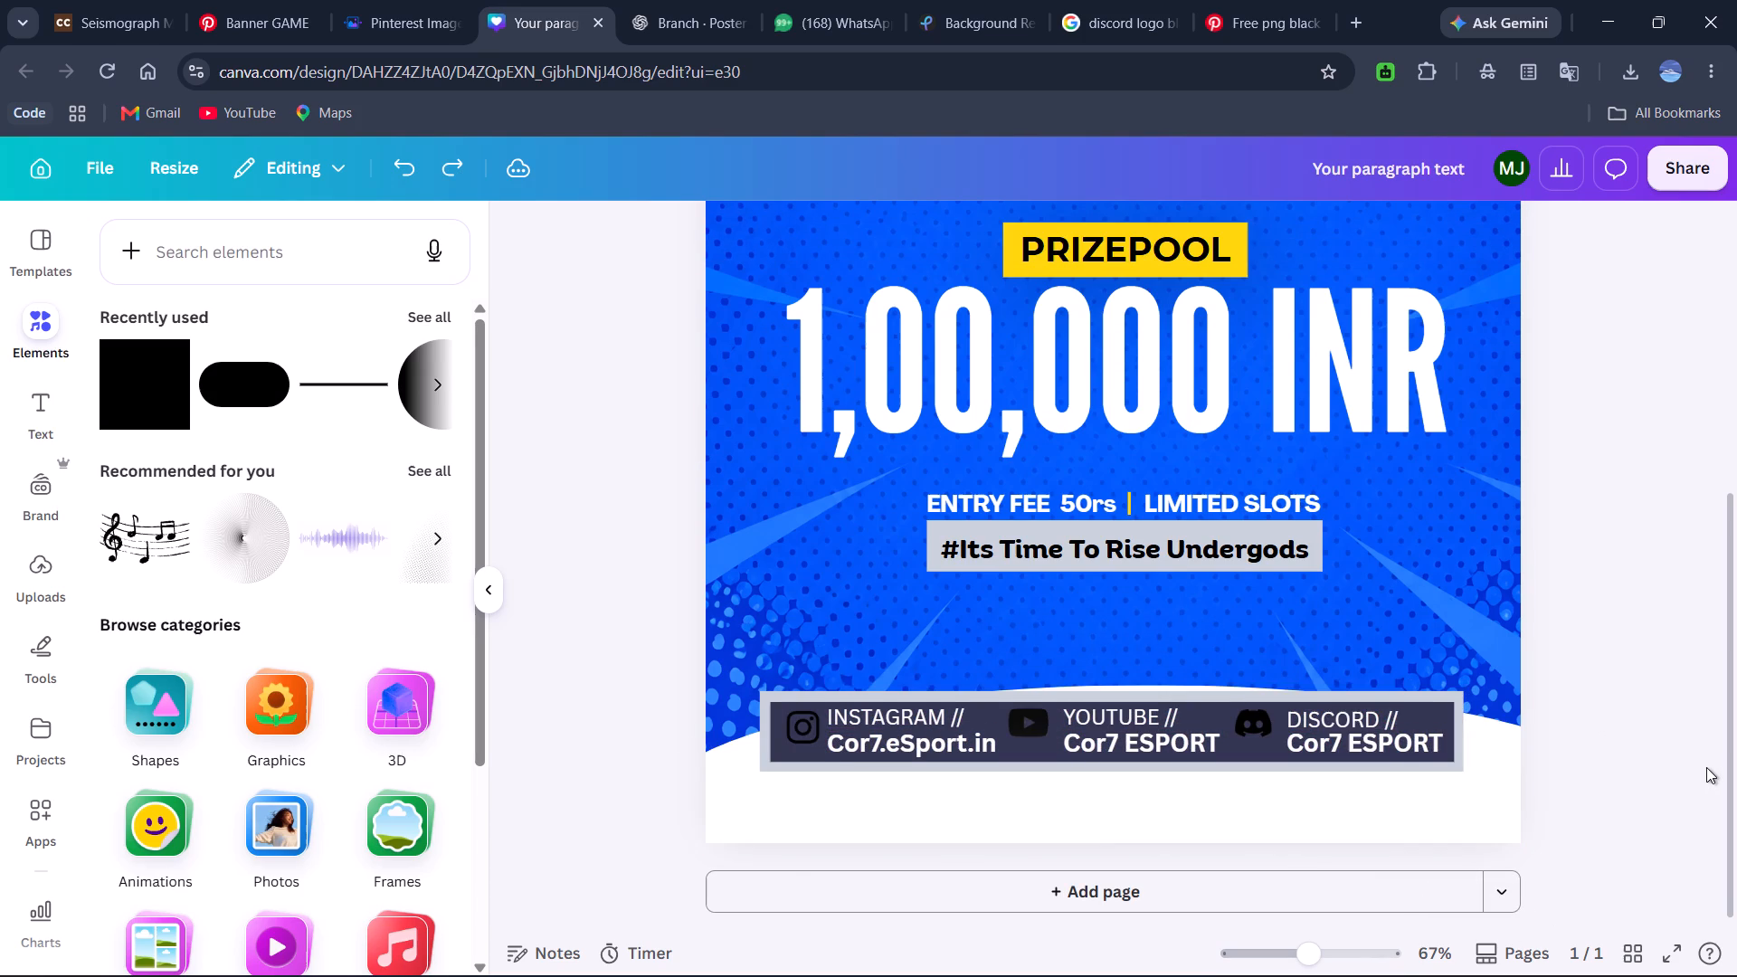
Delete the black Instagram and YouTube logos from the footer bar.
scroll(1706, 767, up, 2)
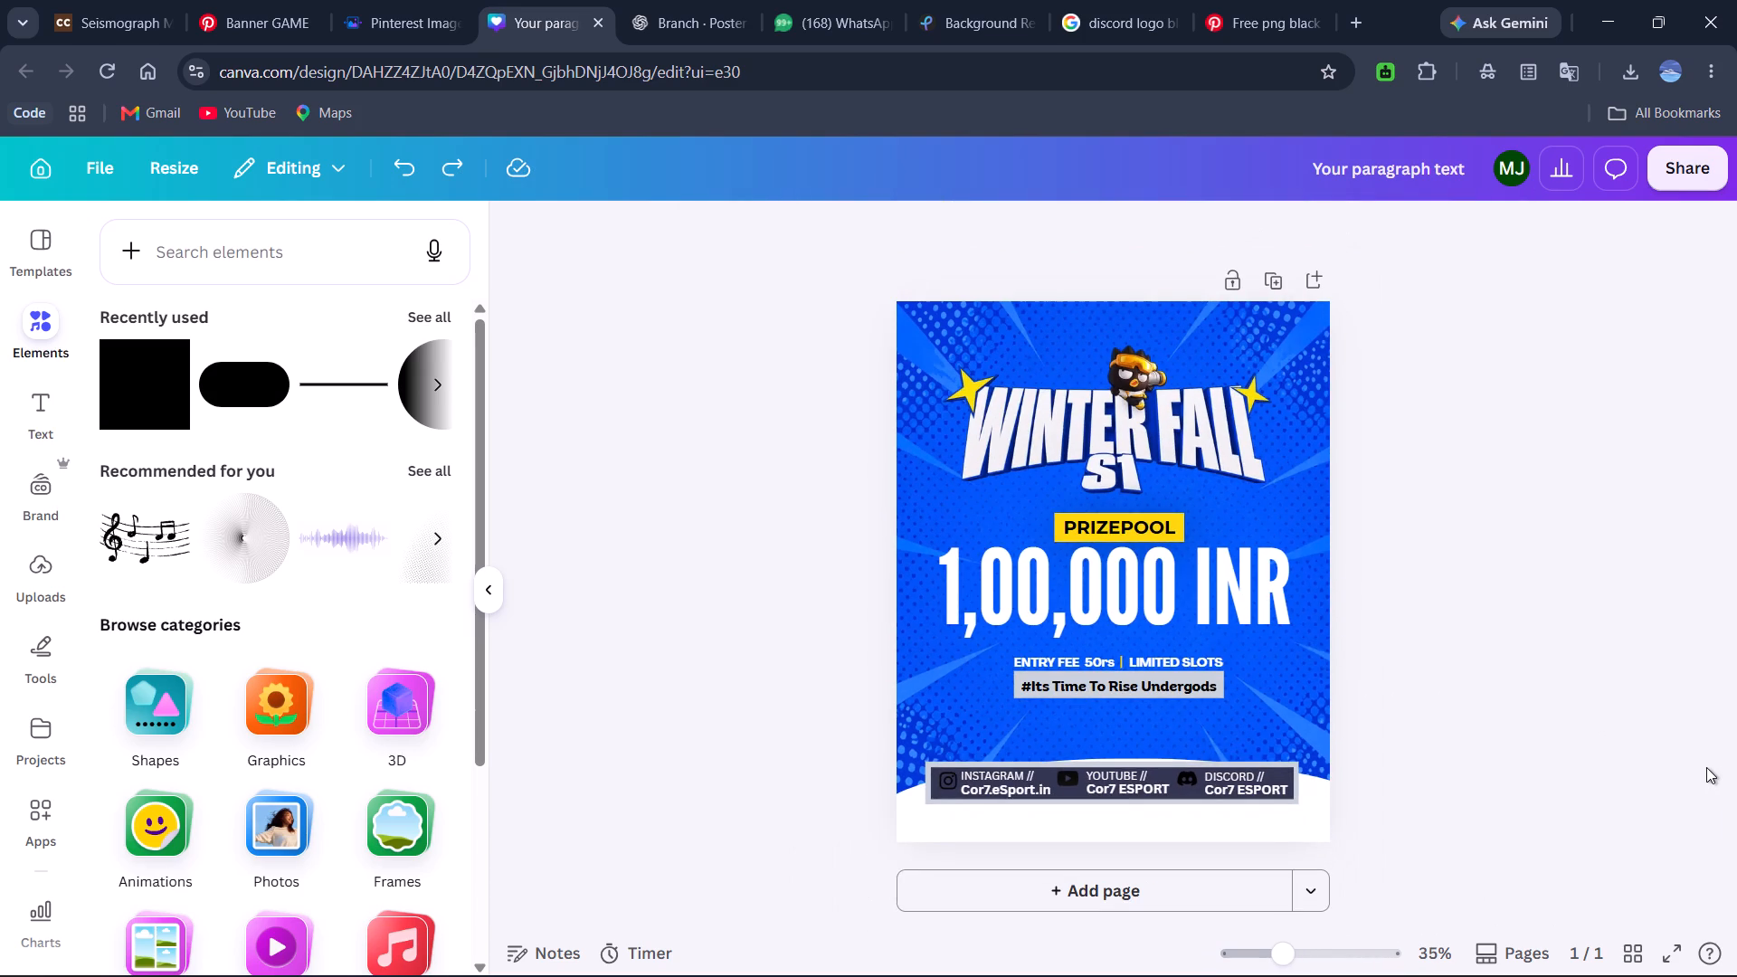
scroll(1706, 767, up, 1)
scroll(1505, 714, down, 1)
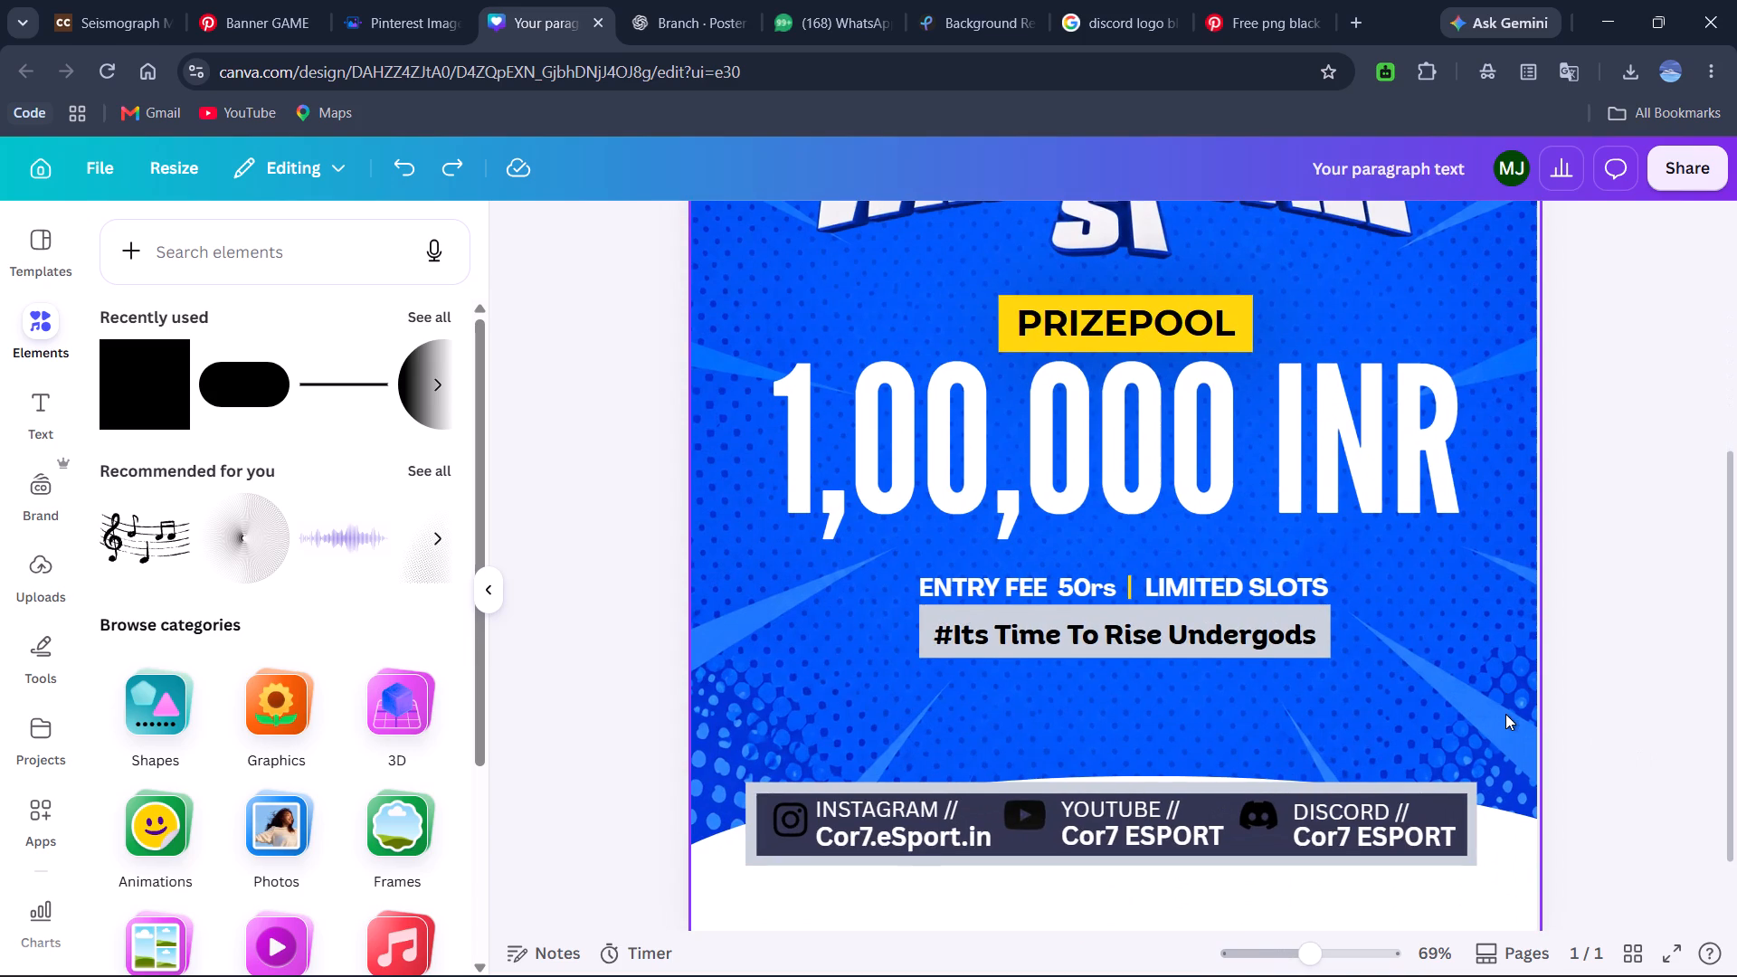
click(803, 815)
key(Delete)
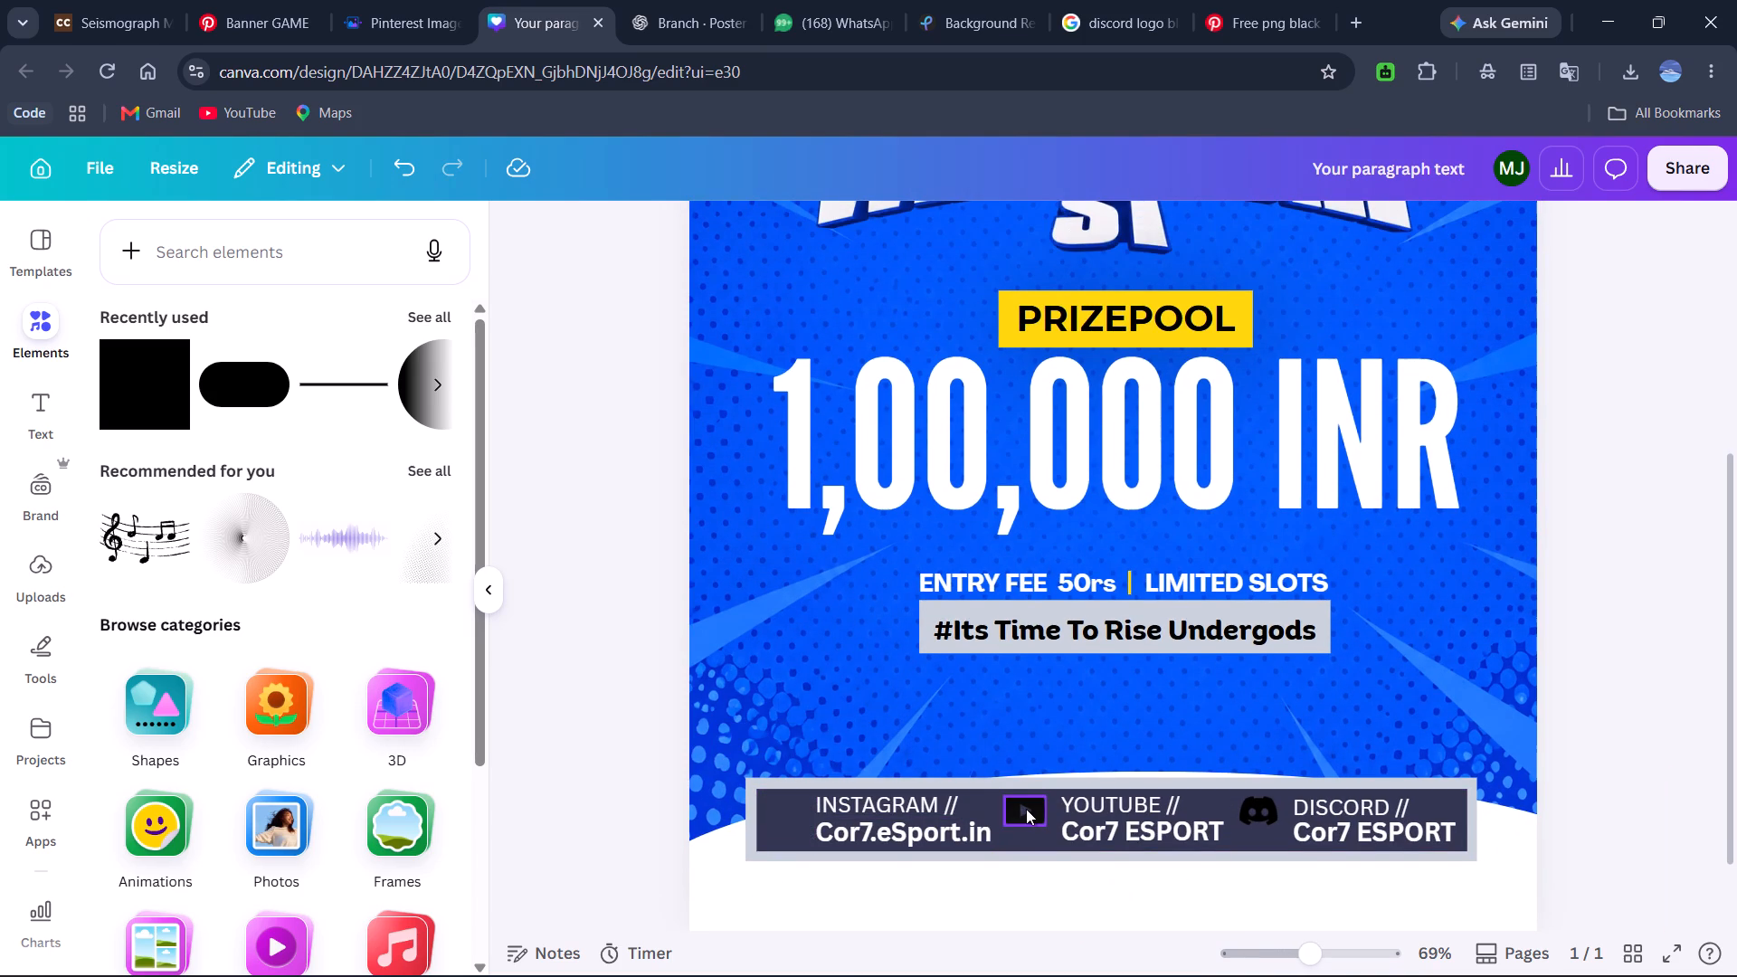
click(1026, 809)
key(Delete)
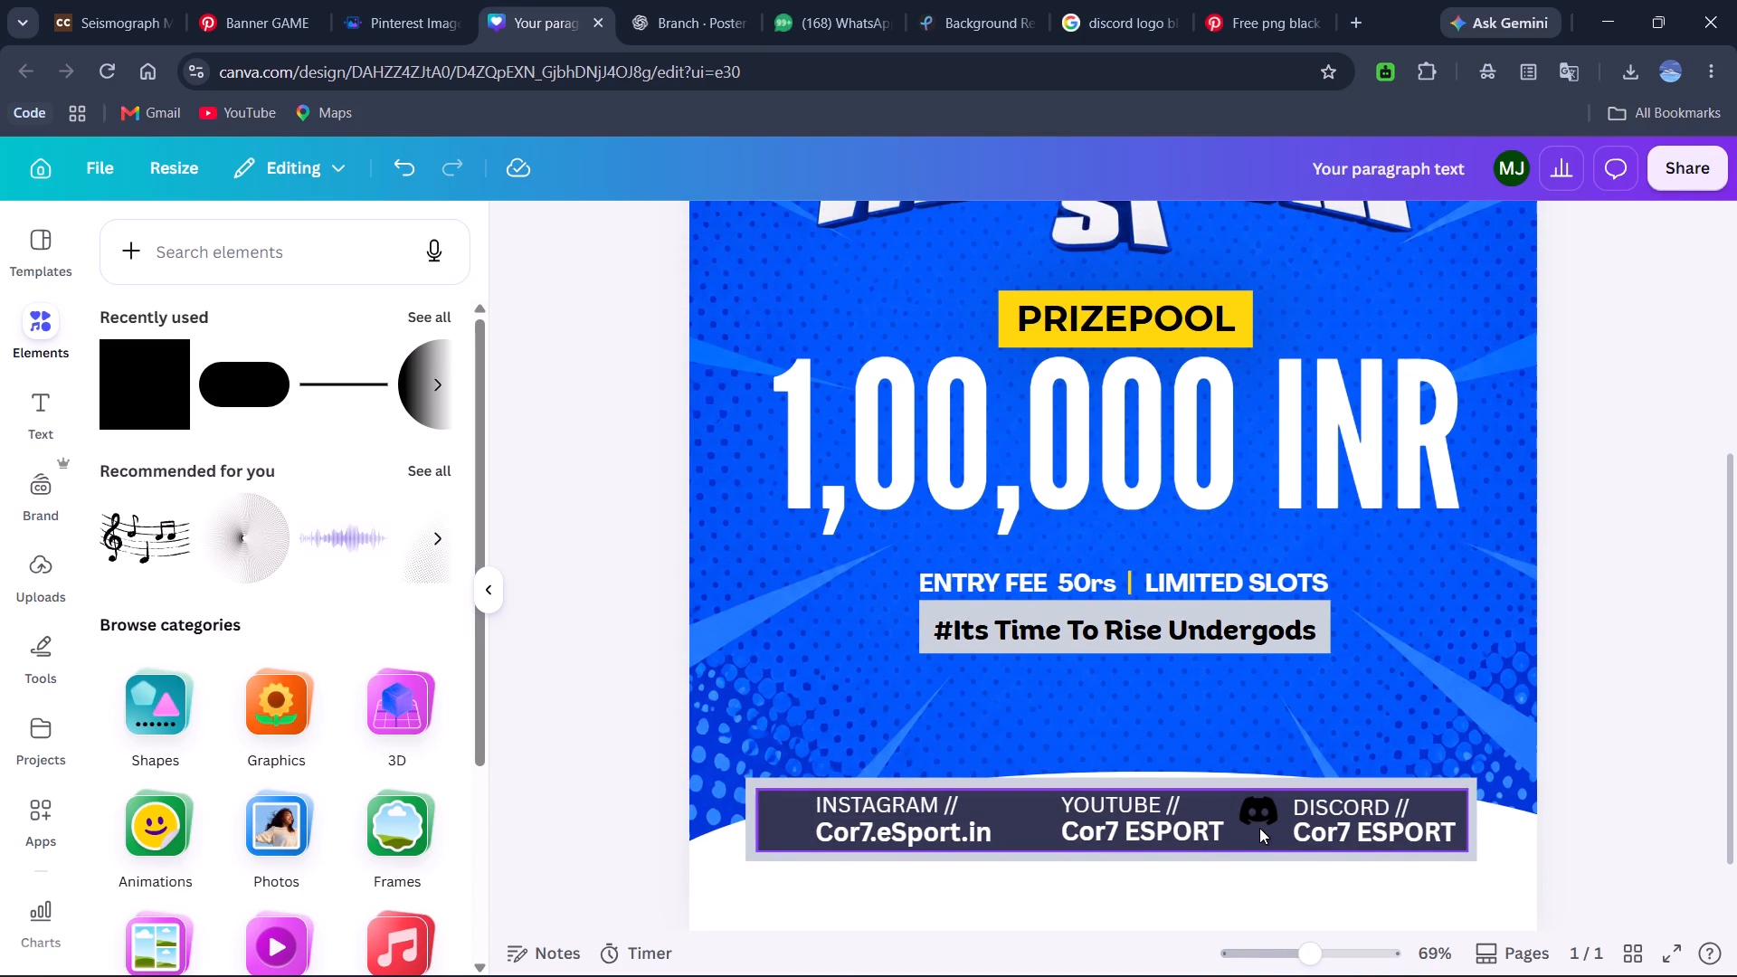
Select the black Discord logo in the footer bar.
click(1258, 820)
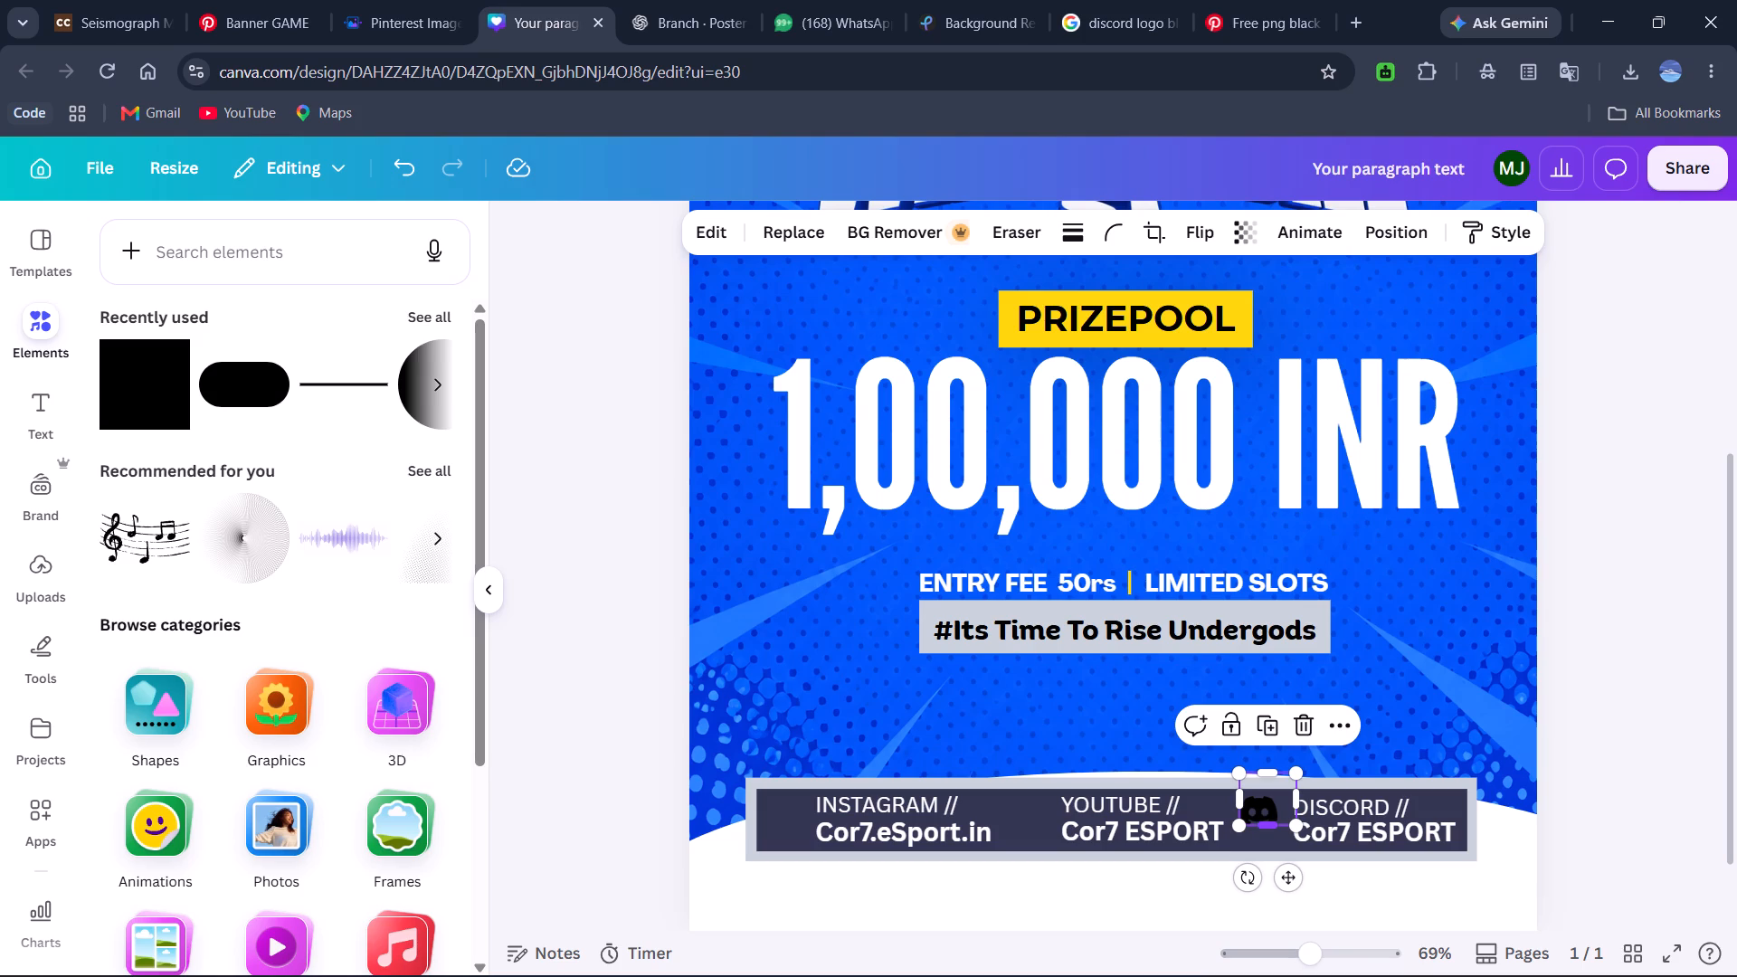
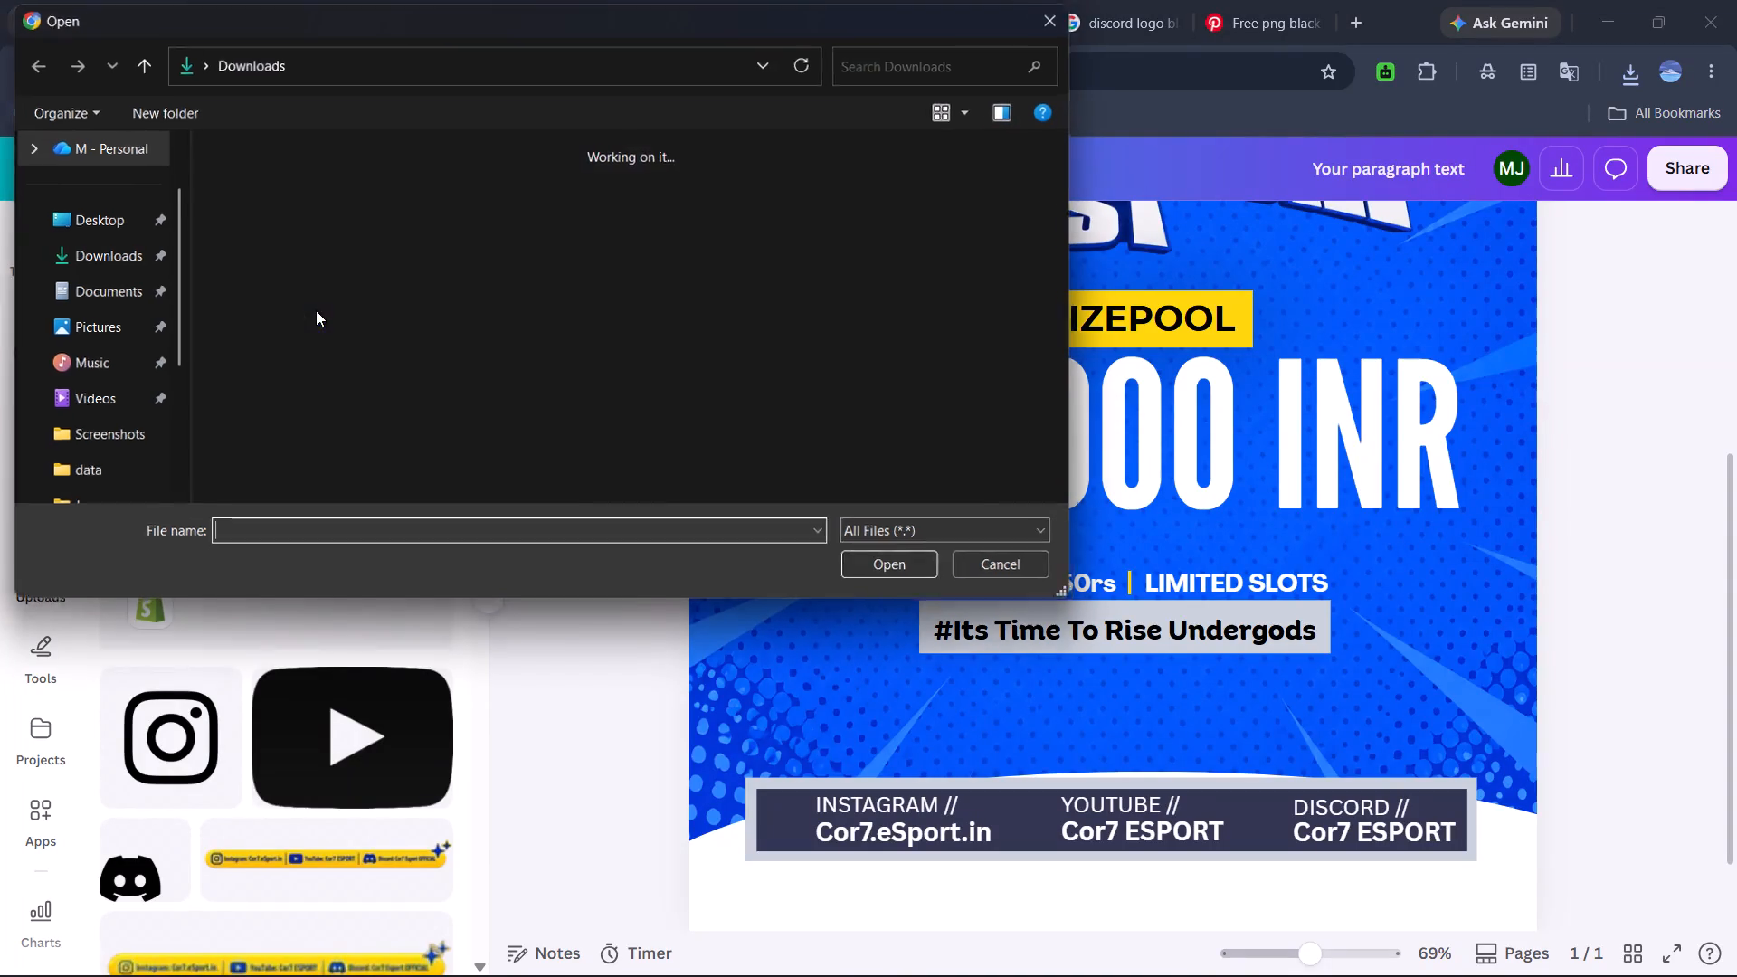
Upload the three white logo PNGs for Discord, YouTube and Instagram from the Downloads folder.
click(247, 206)
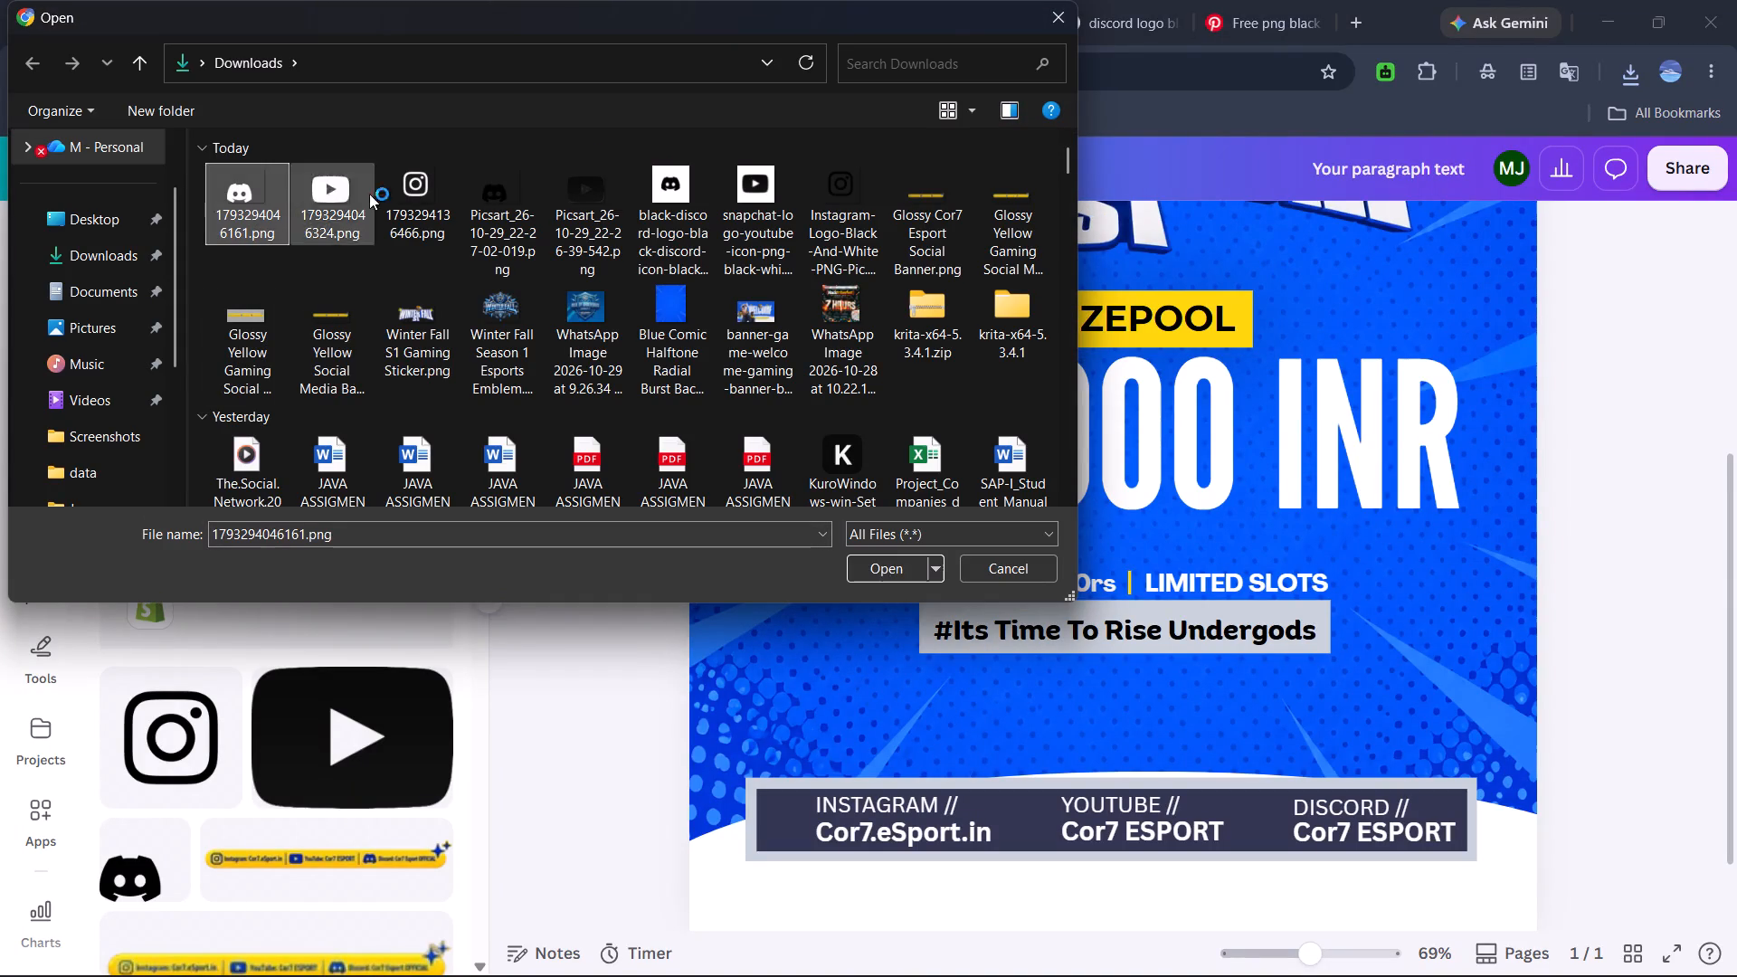
shift+click(450, 181)
key(Return)
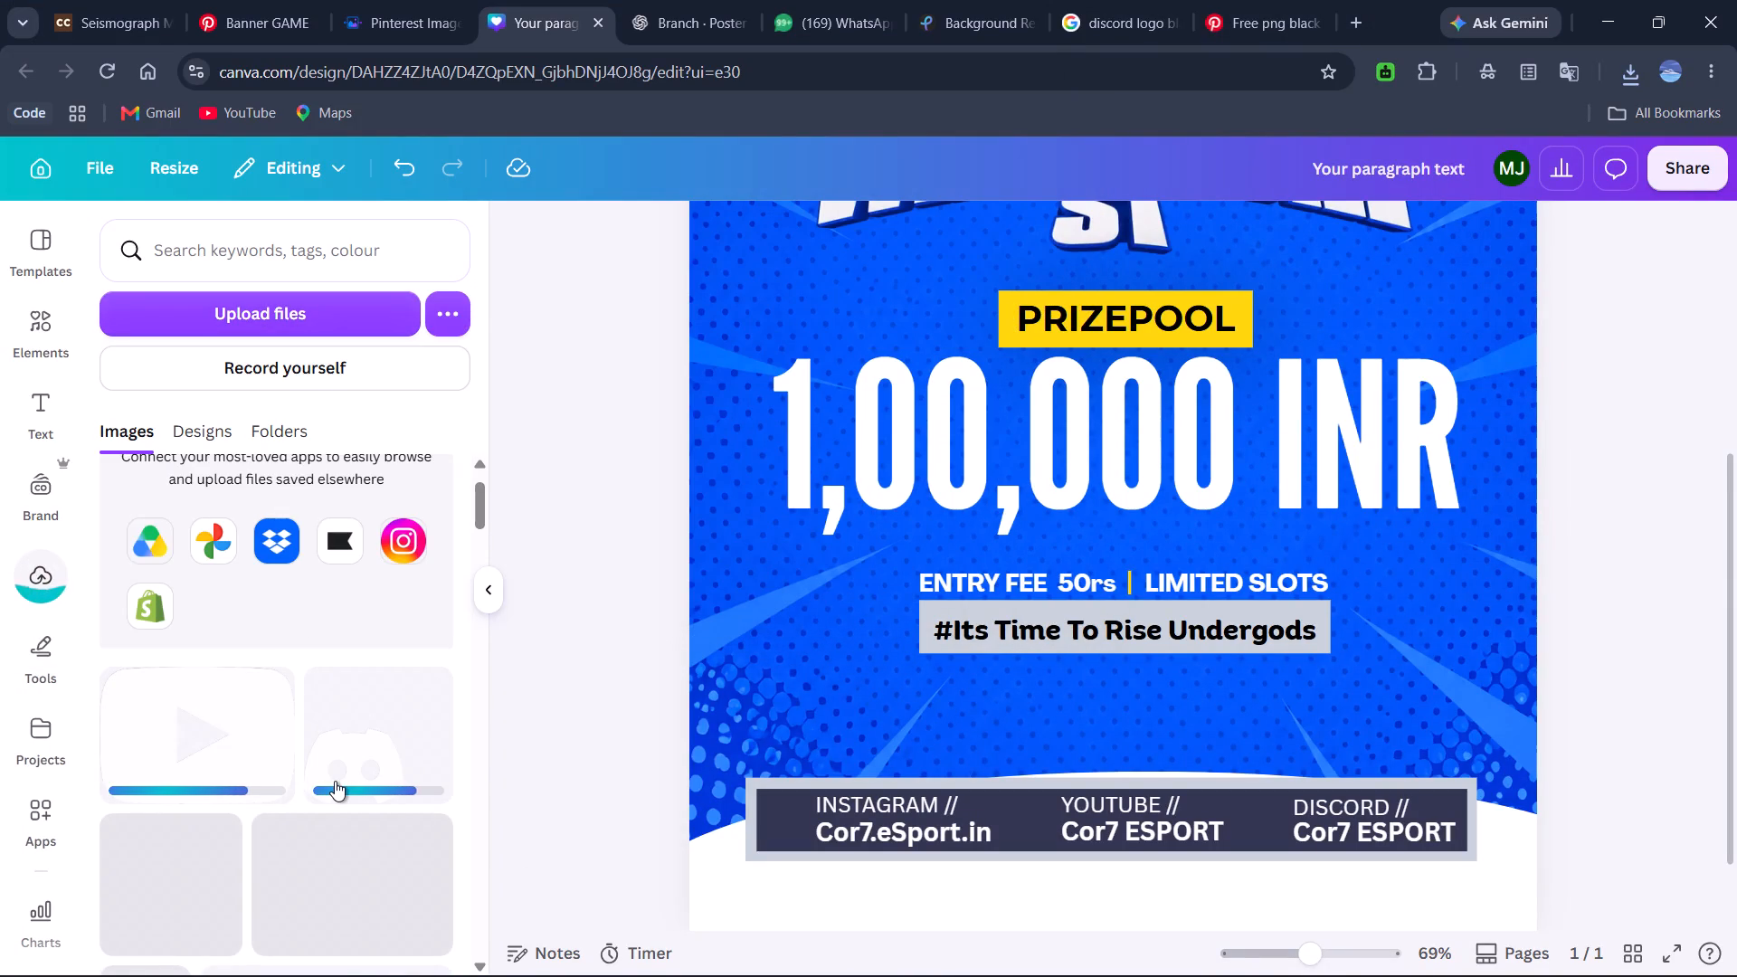
Add the uploaded white Instagram logo to the poster and scale it down to a small icon above the footer bar.
scroll(335, 781, down, 1)
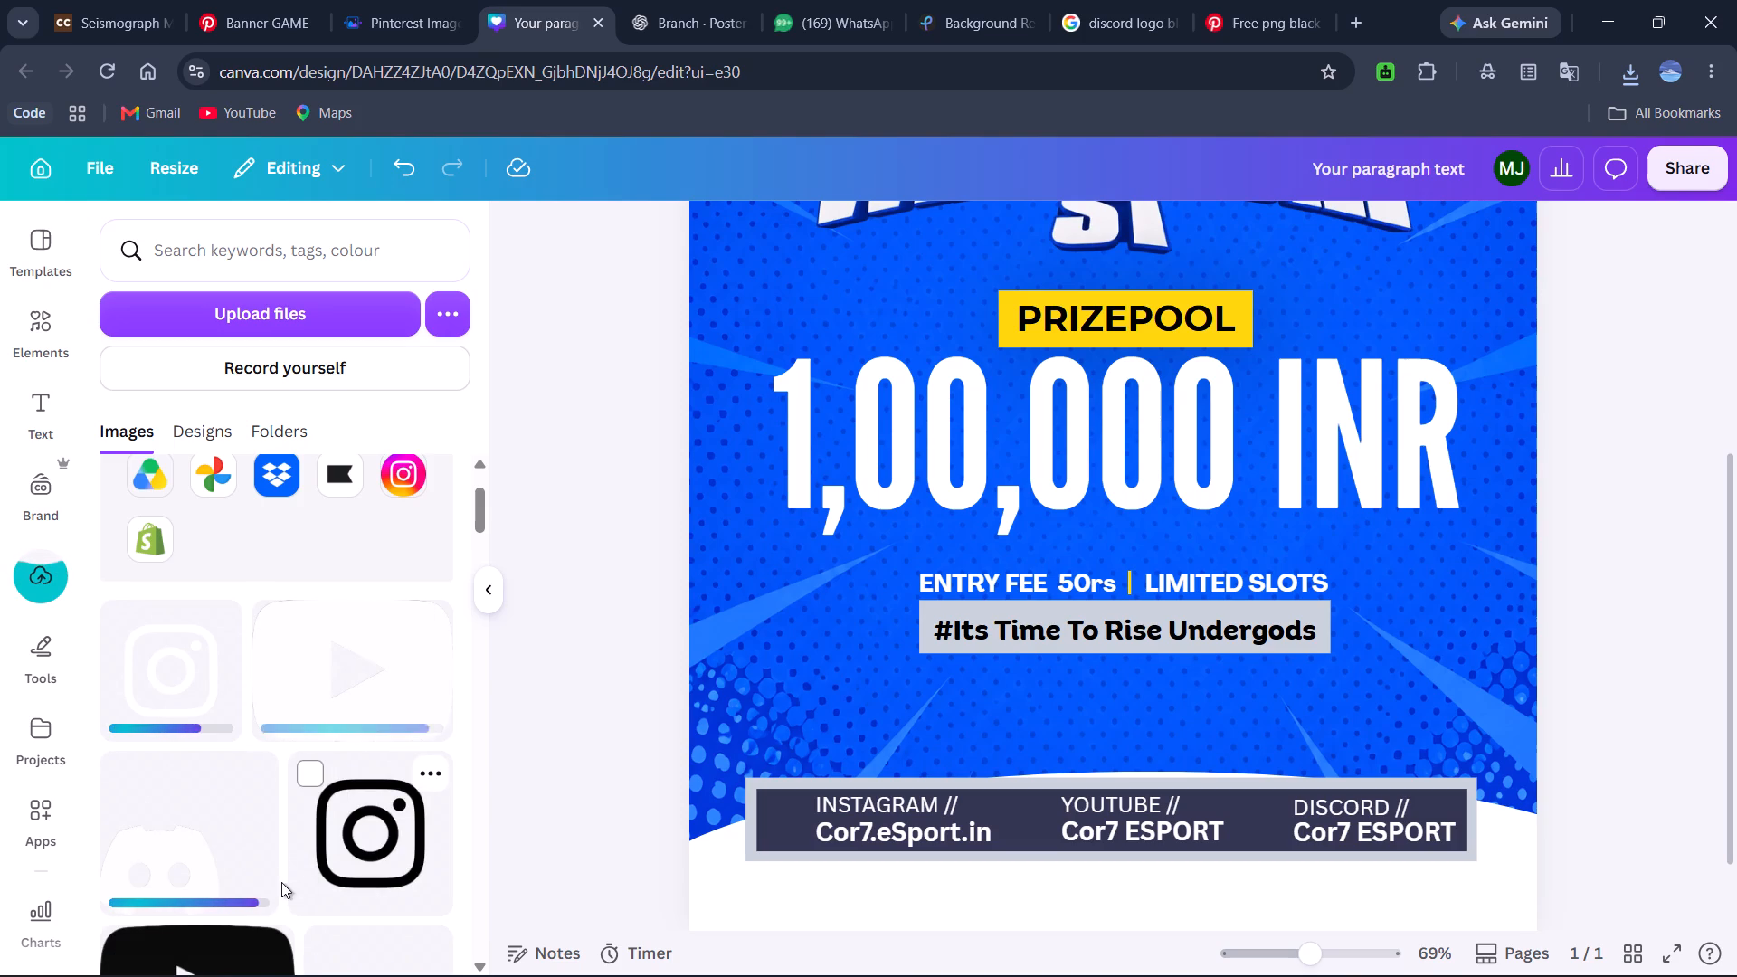
click(187, 698)
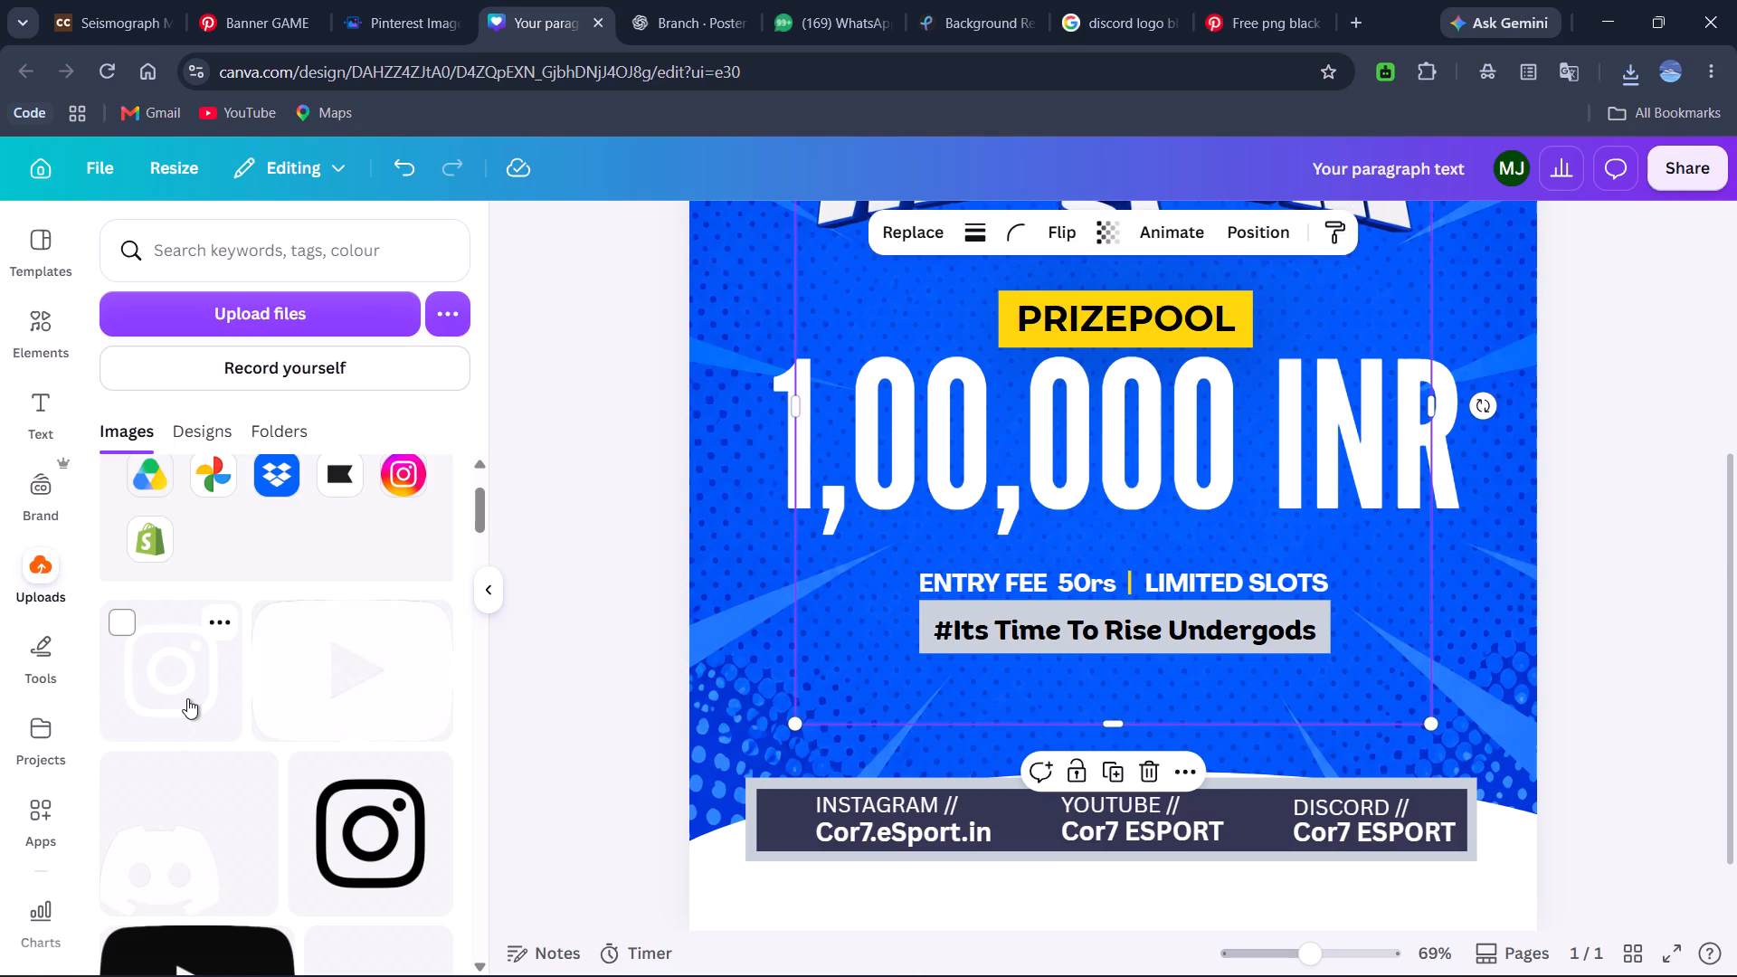
scroll(762, 561, up, 1)
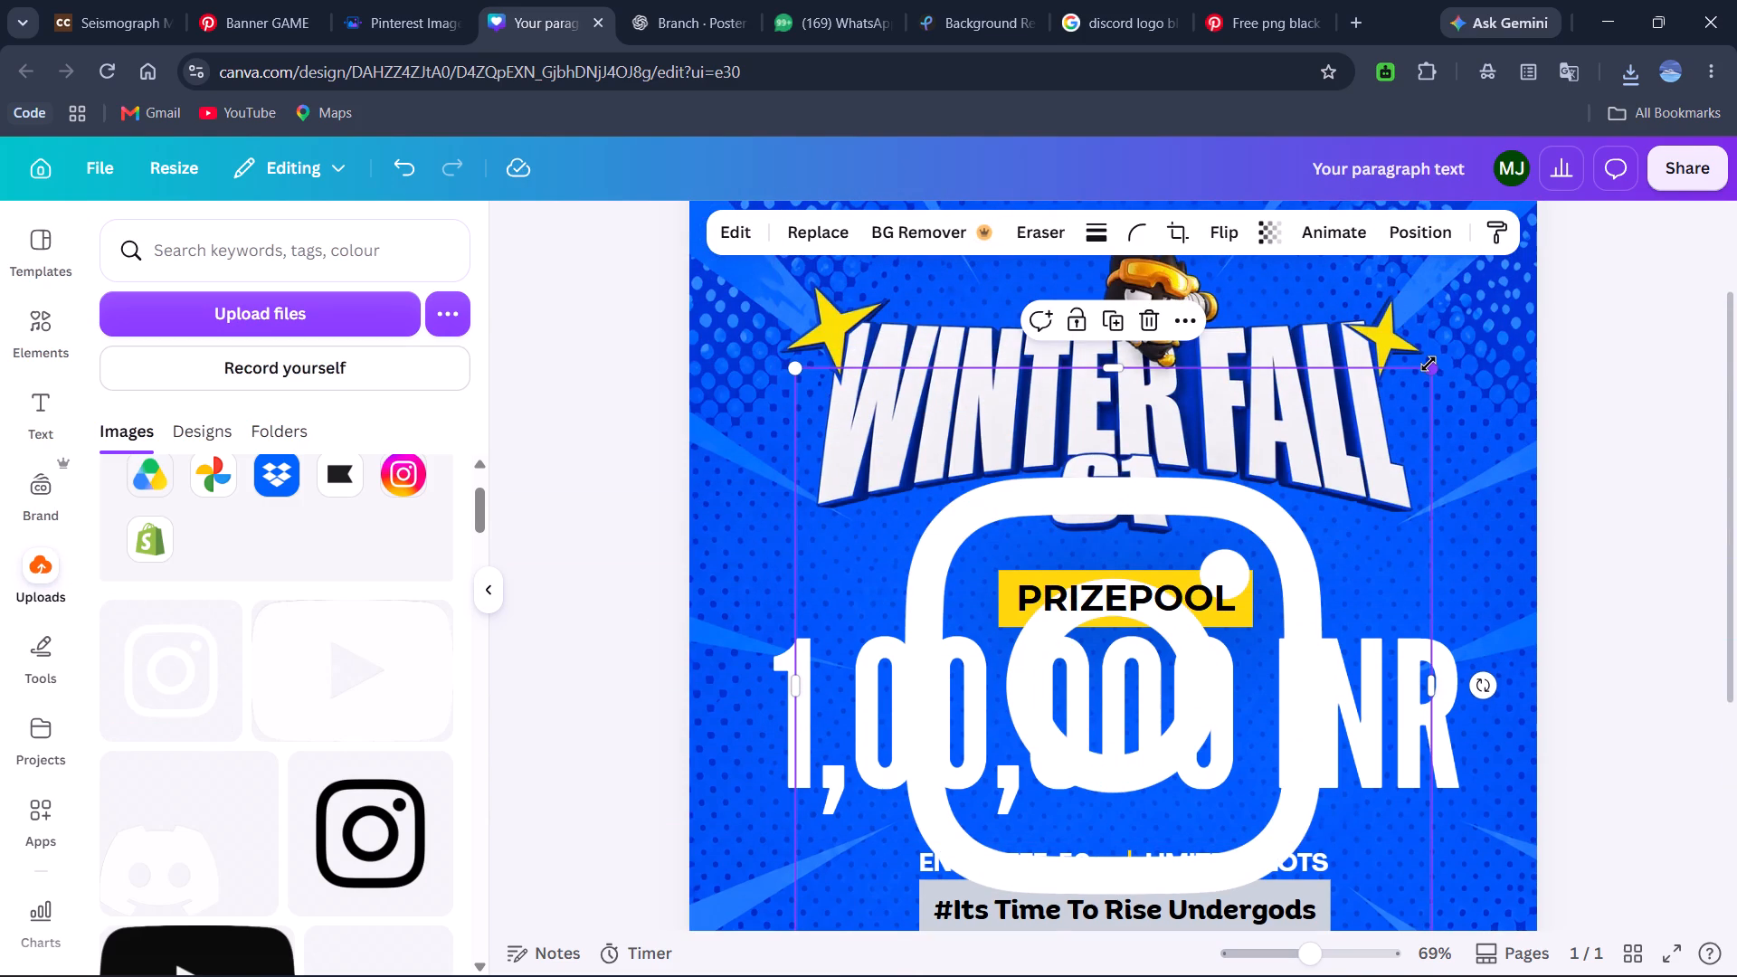
drag(1429, 364, 901, 662)
scroll(901, 662, down, 4)
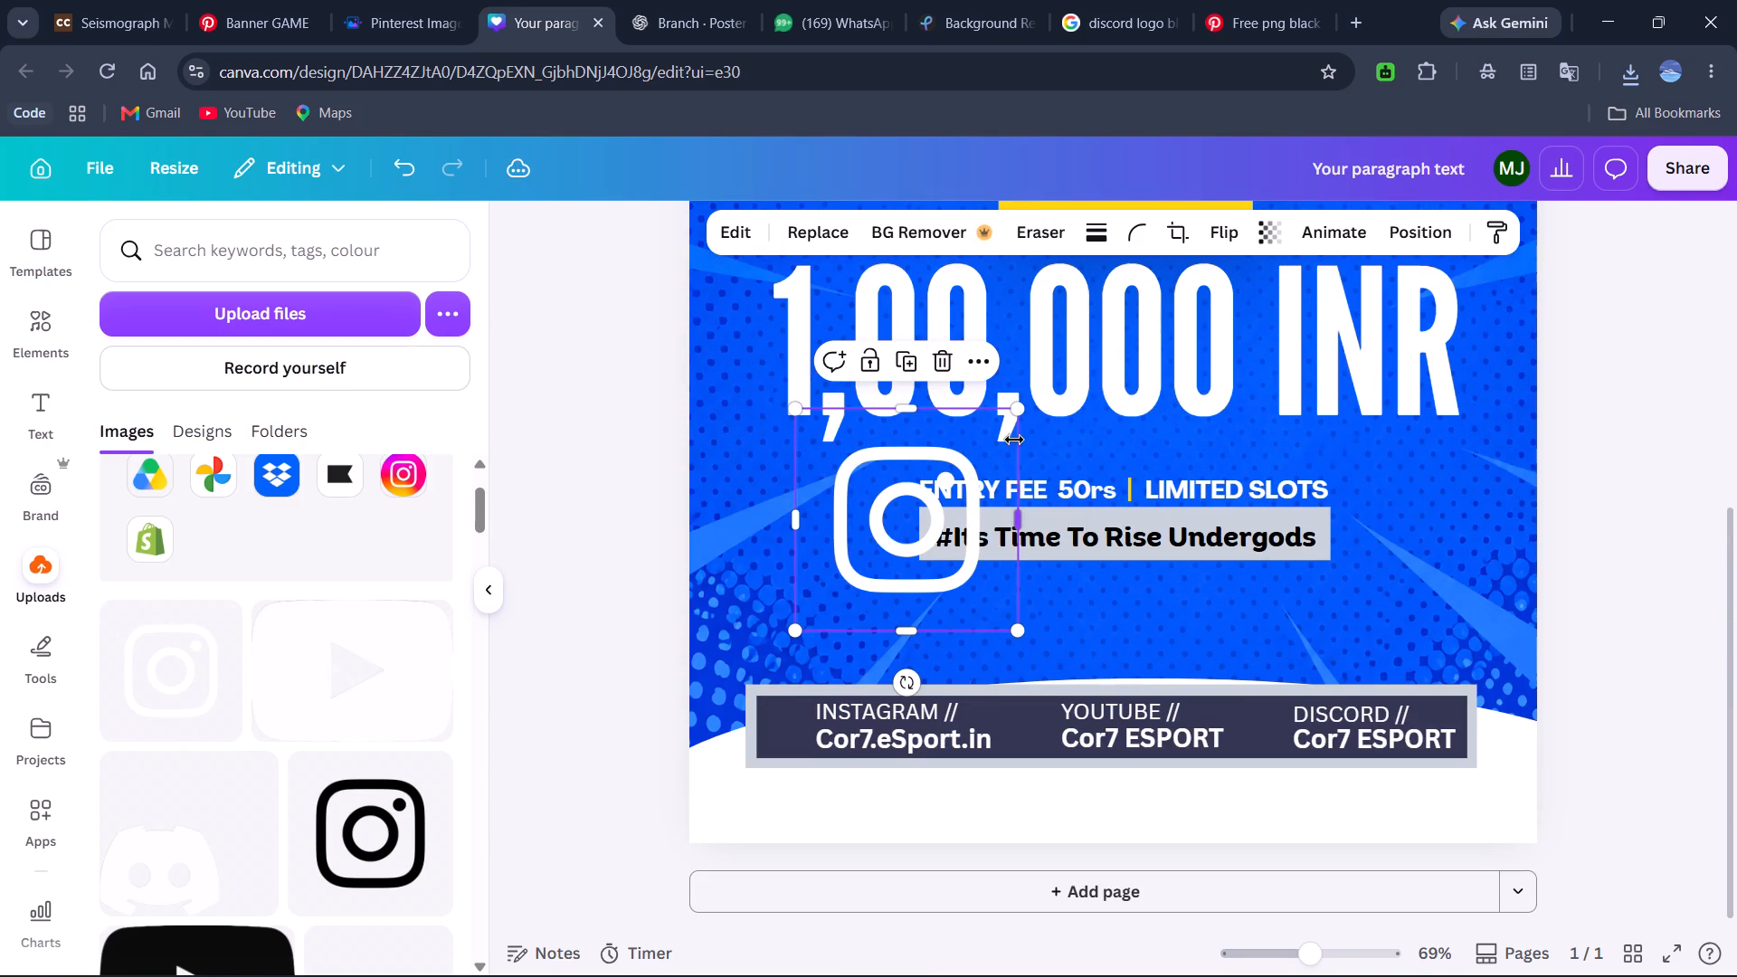
drag(1014, 413, 882, 532)
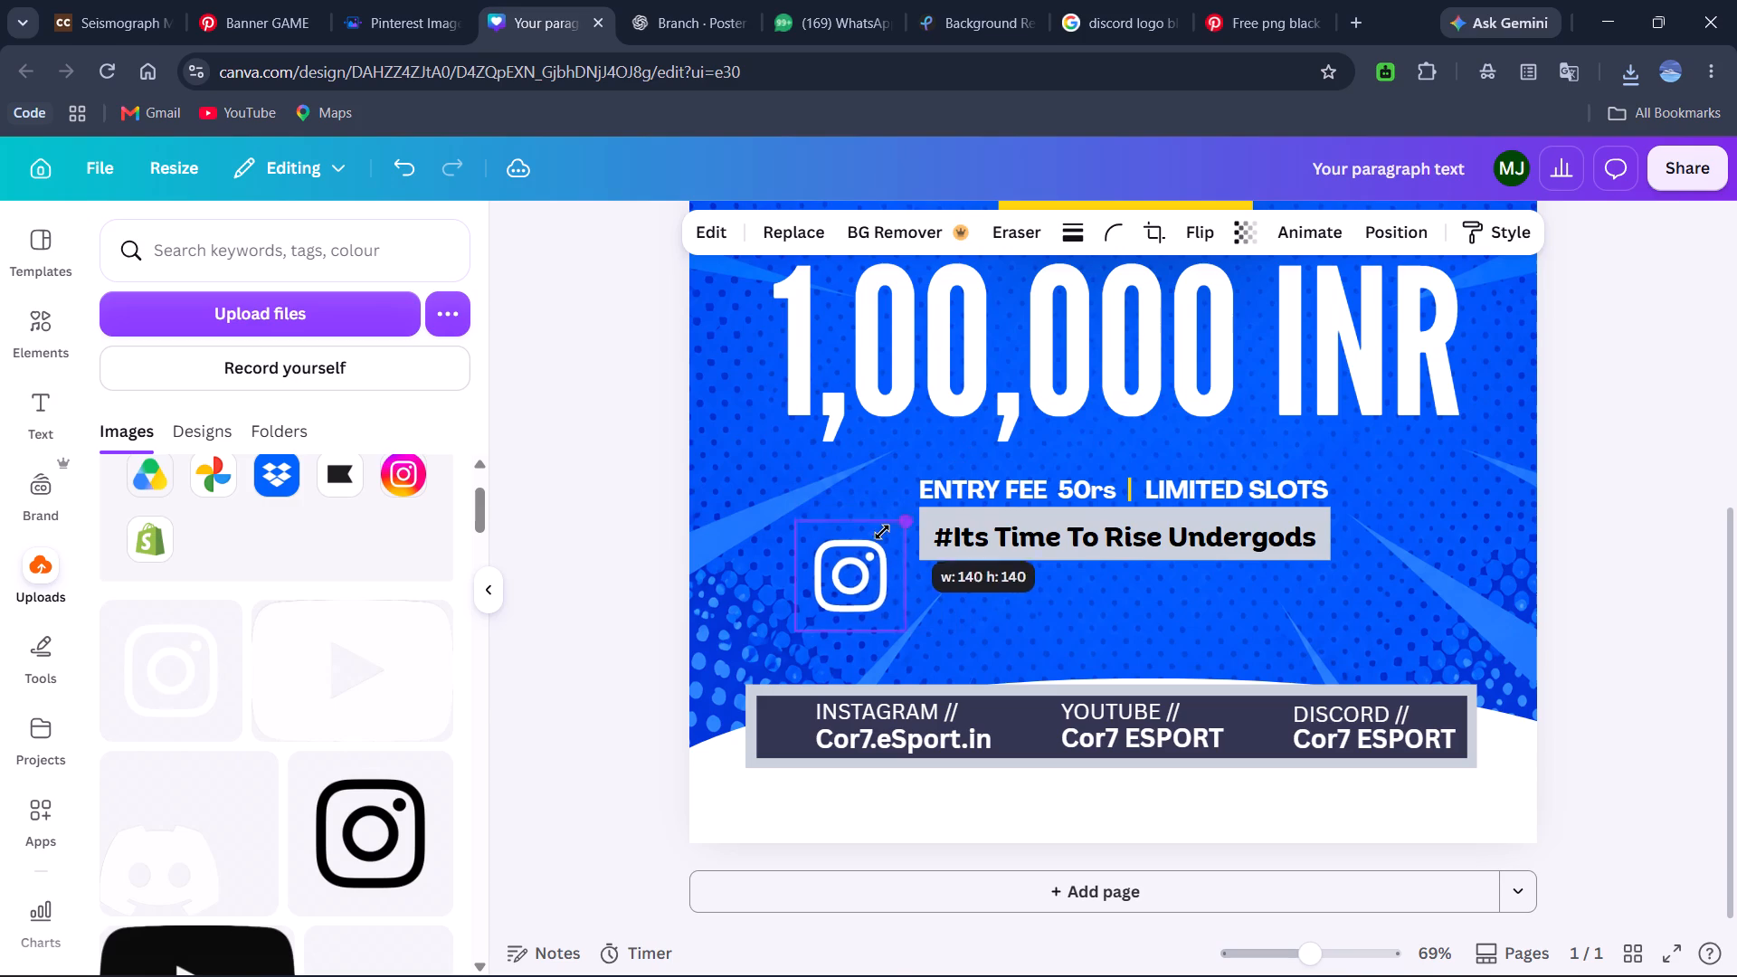
drag(882, 532, 880, 532)
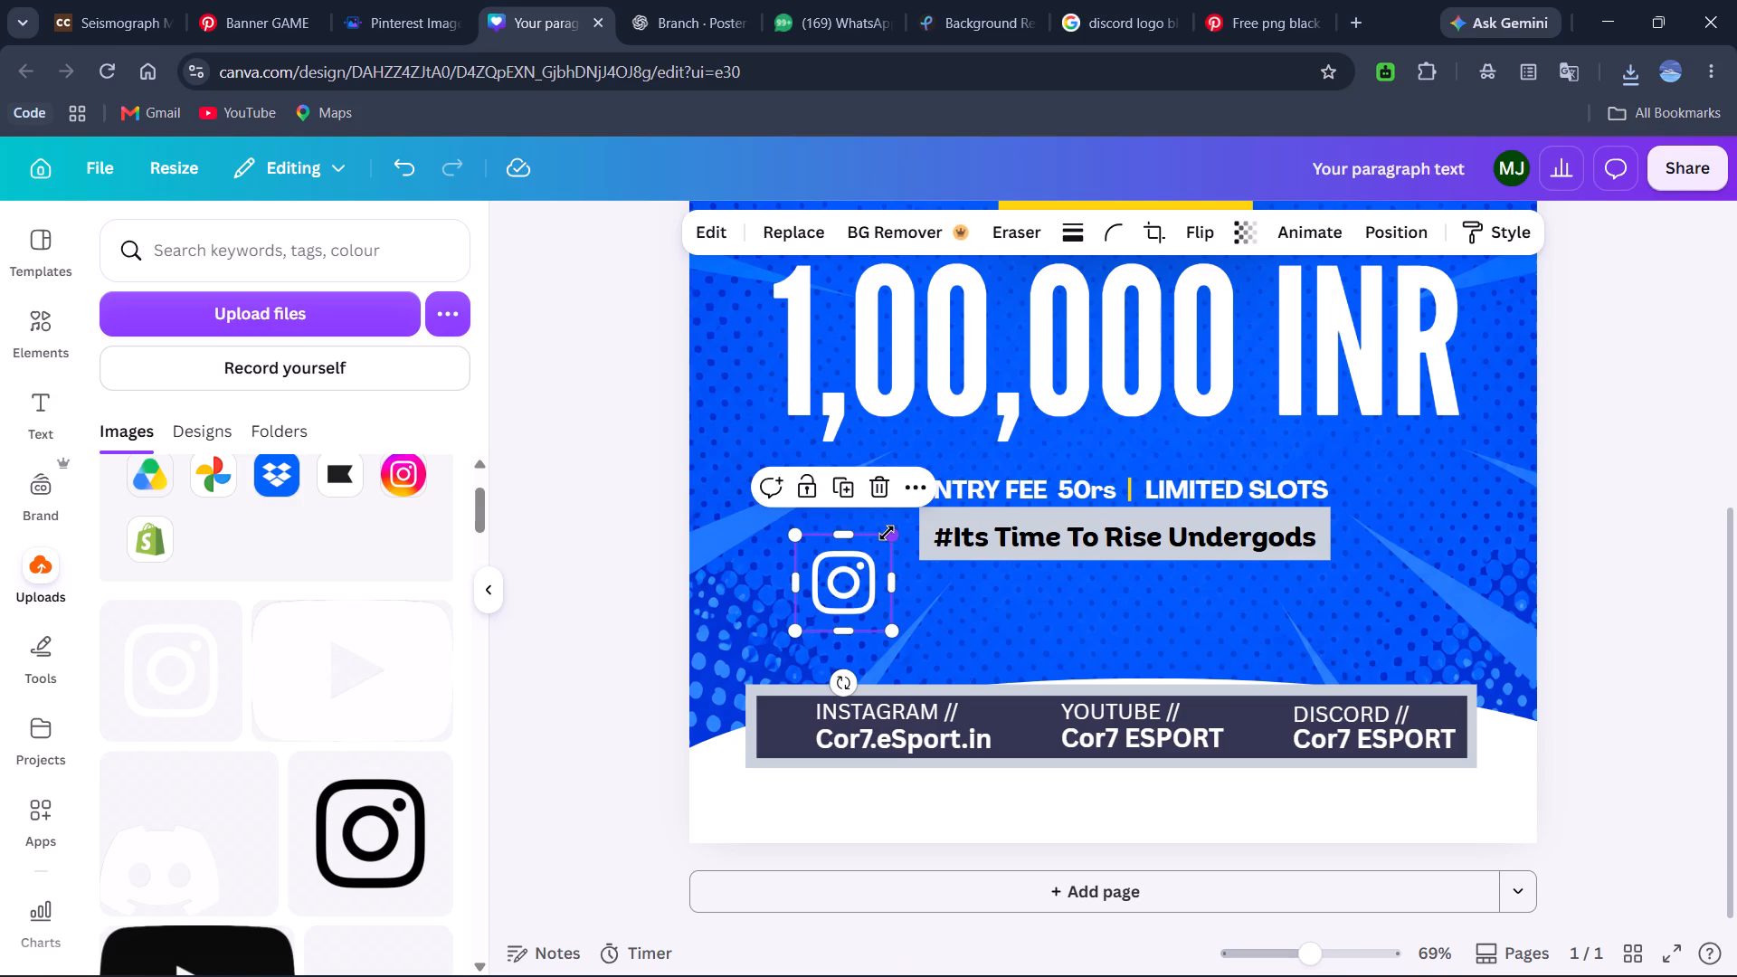
drag(887, 533, 859, 551)
Place the white Instagram logo in the footer bar just before the "INSTAGRAM //" label and shrink it slightly to fit.
drag(831, 591, 817, 625)
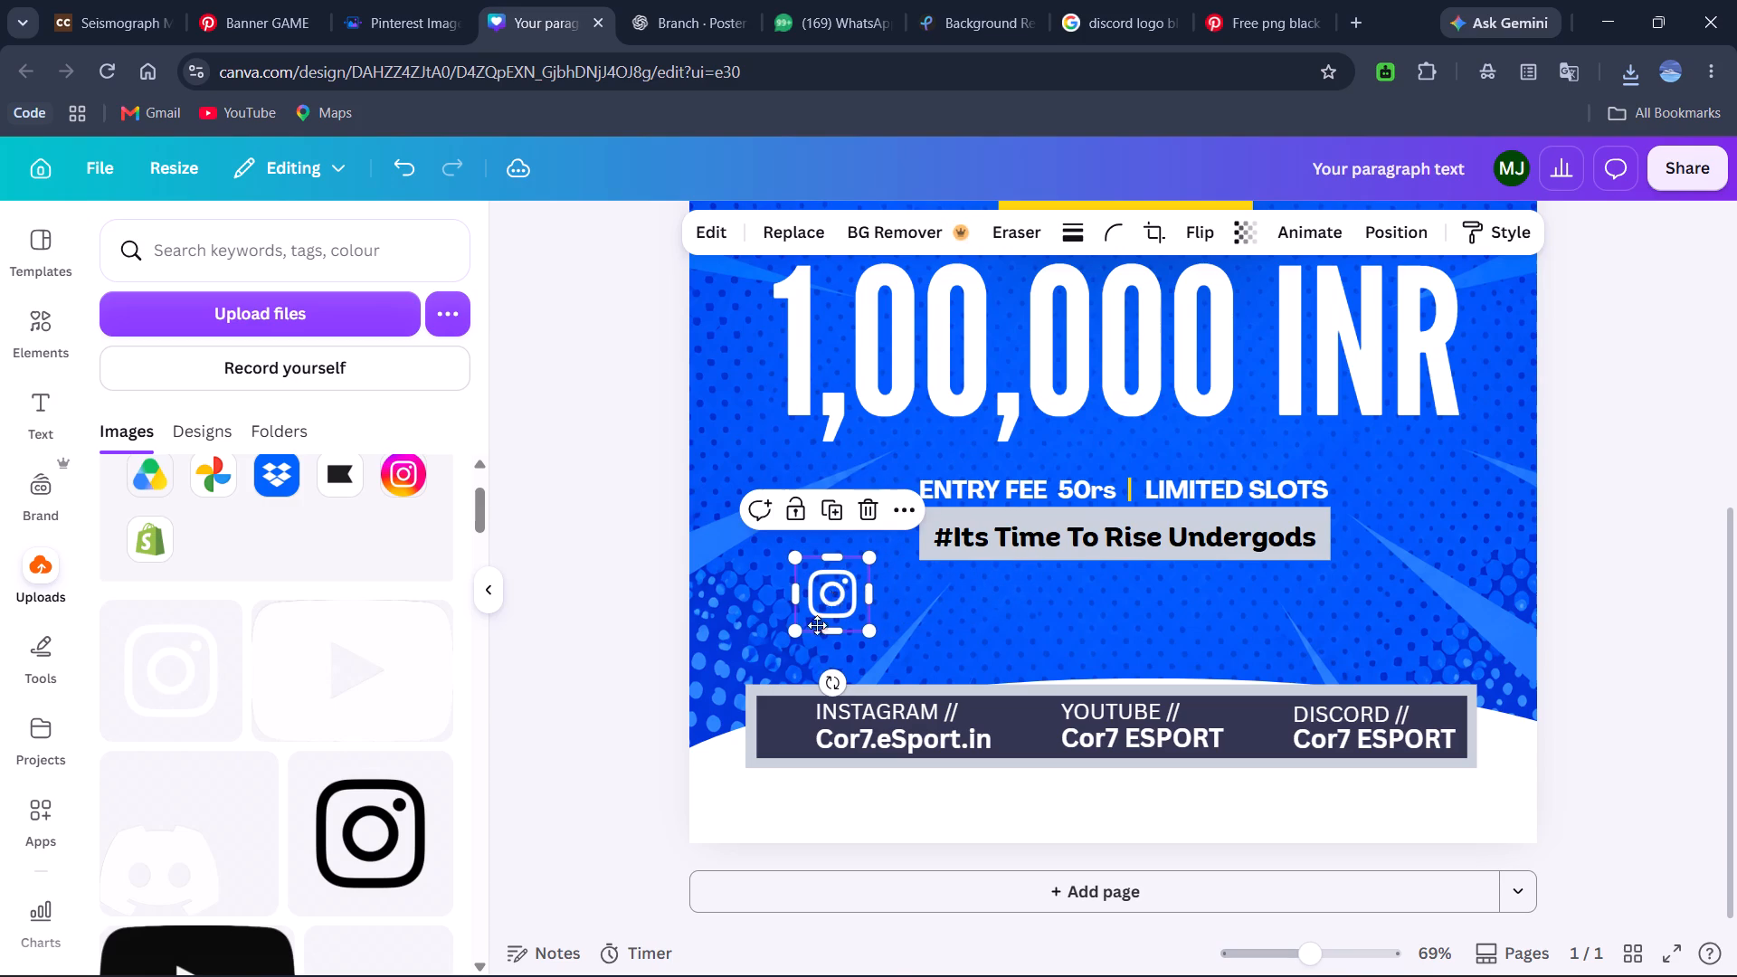
drag(817, 625, 792, 716)
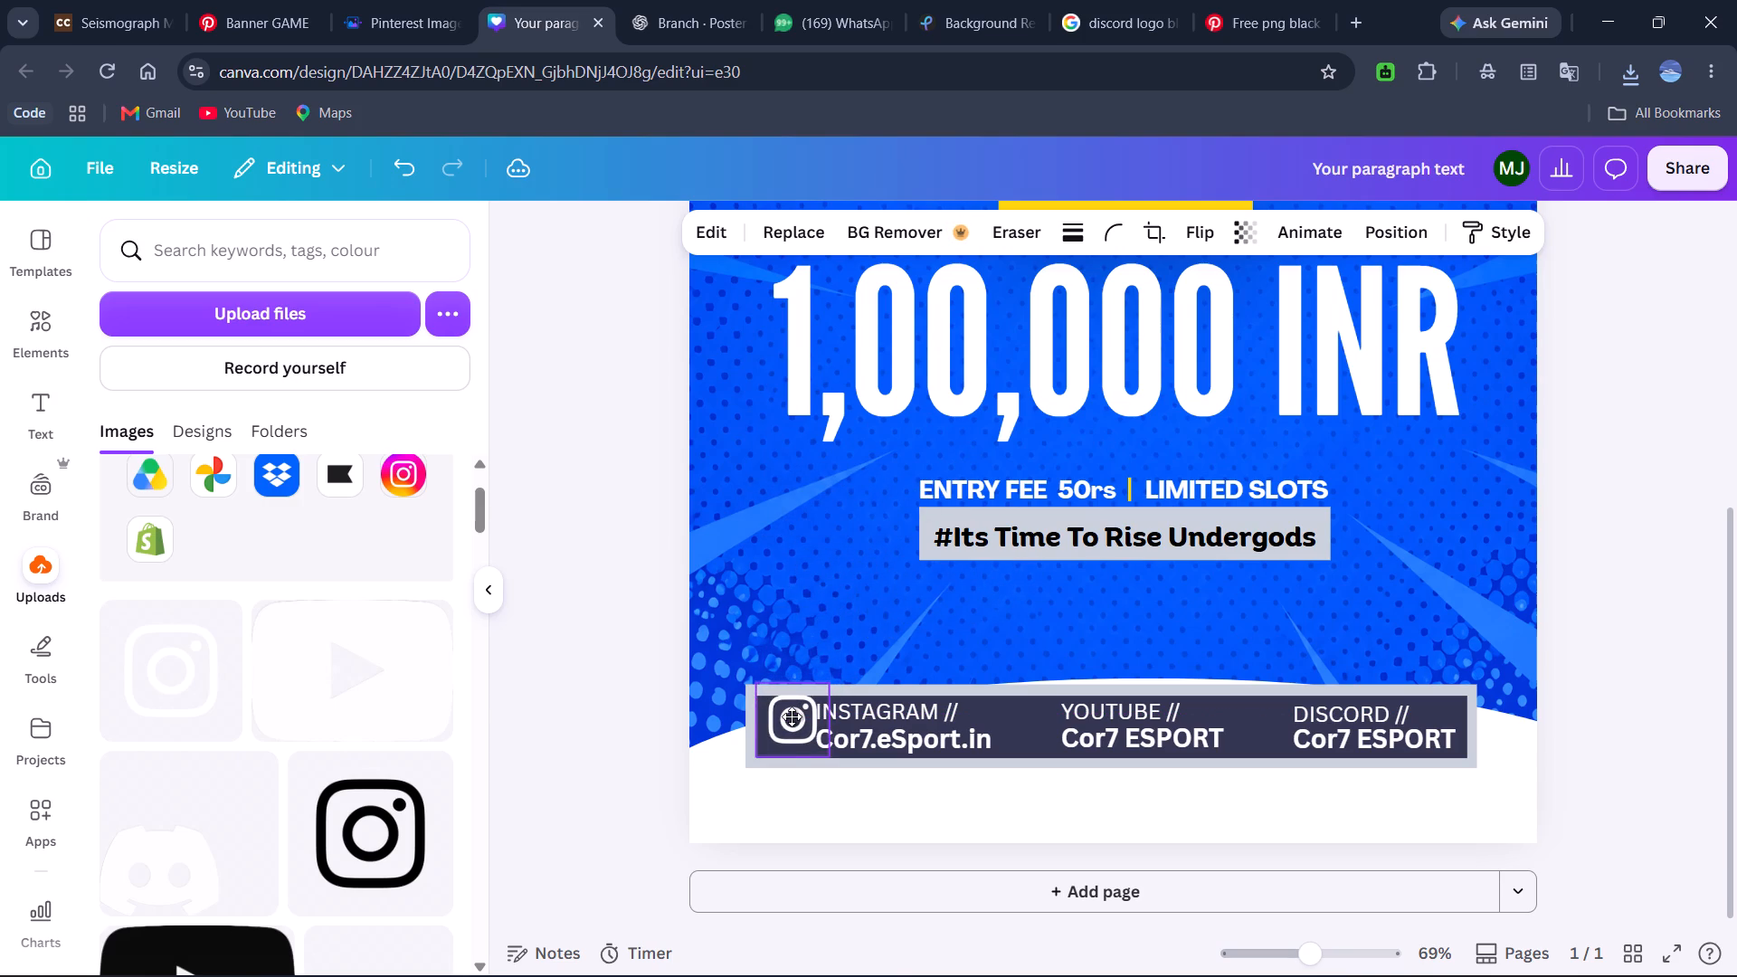
drag(792, 716, 785, 724)
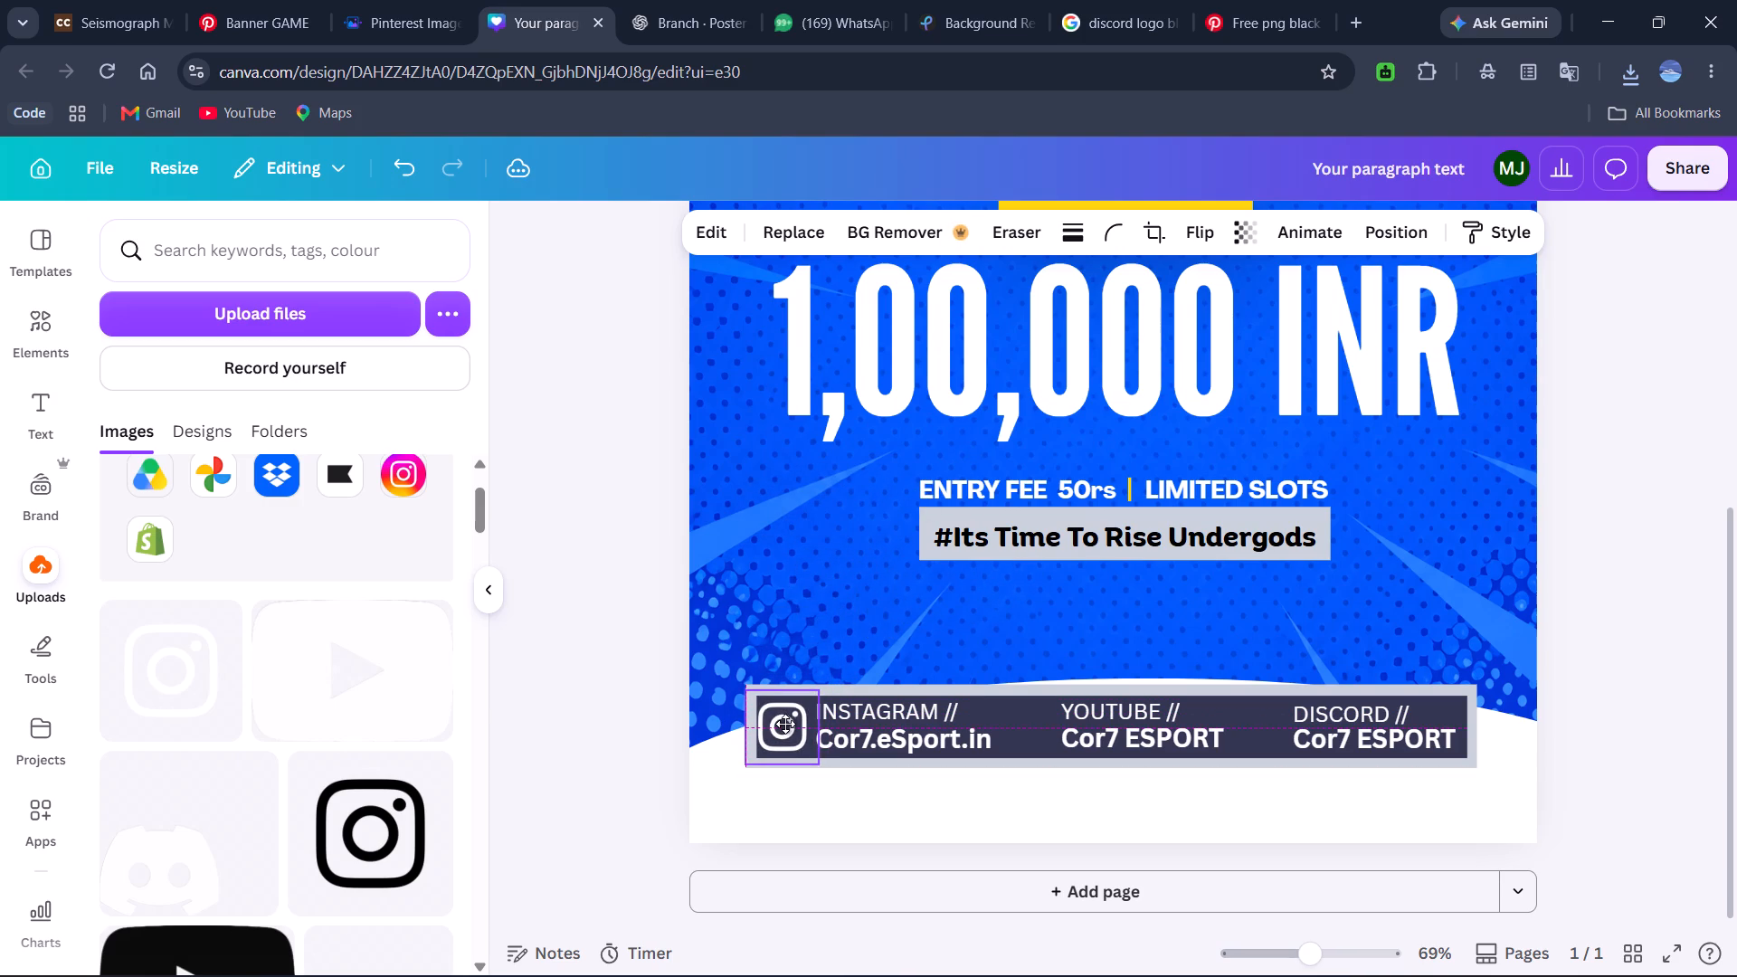
drag(785, 724, 786, 723)
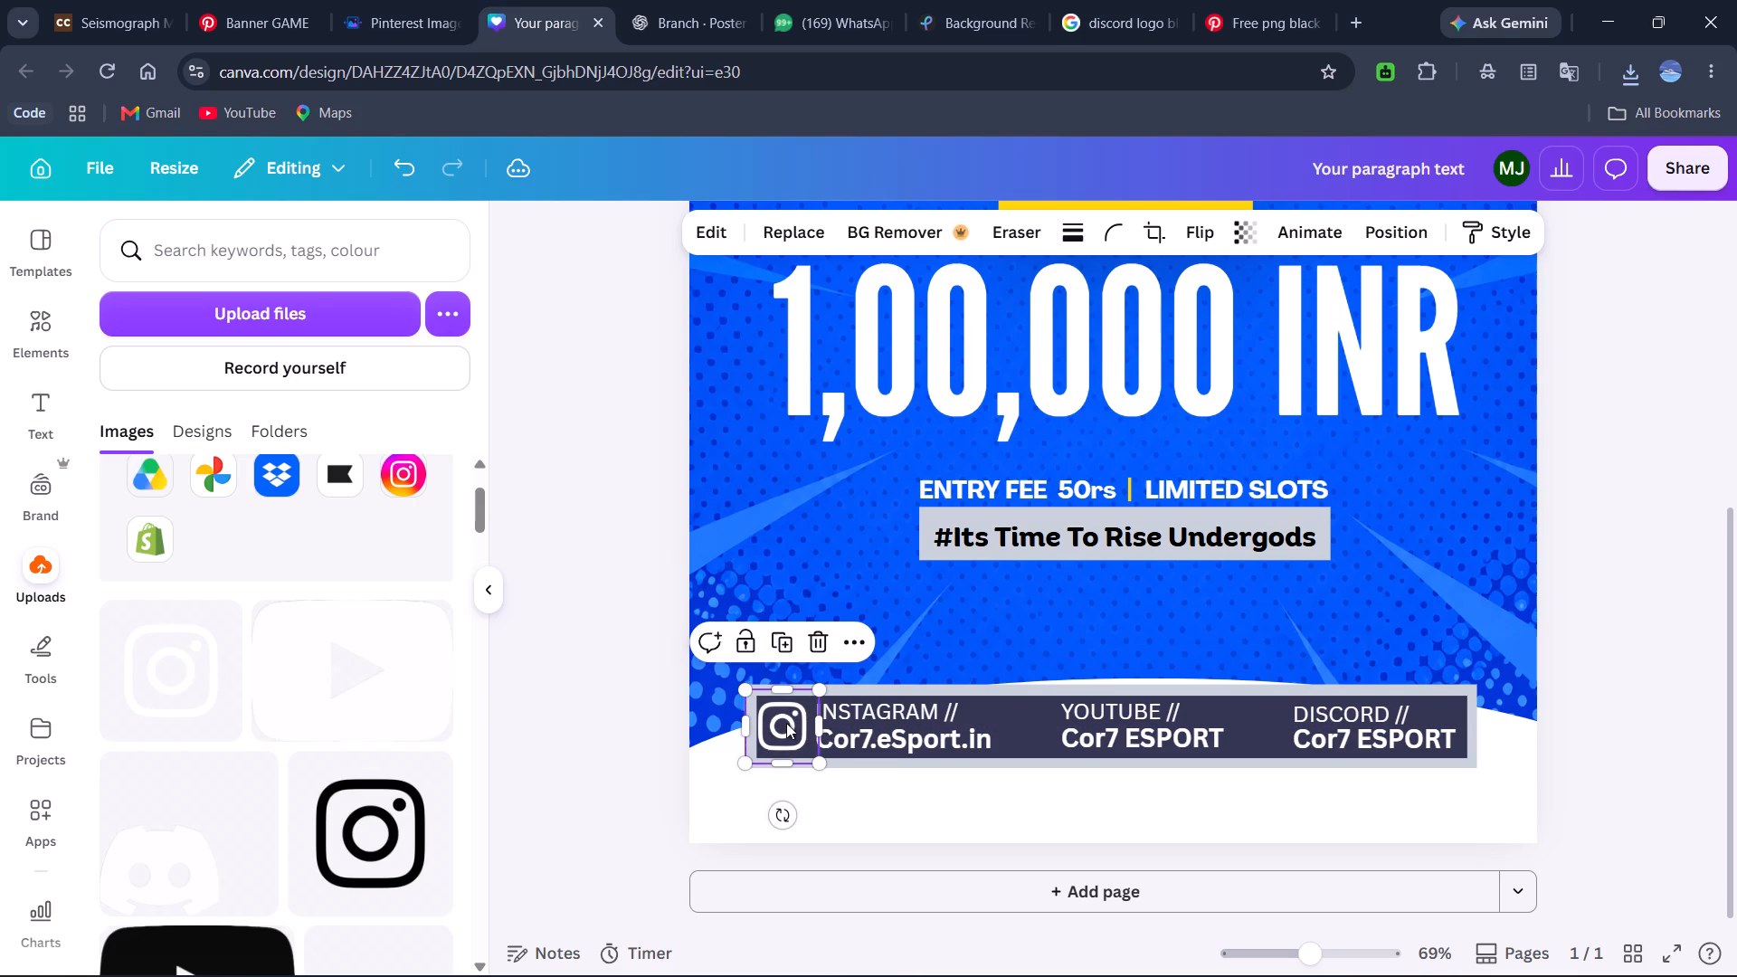
drag(750, 758, 761, 756)
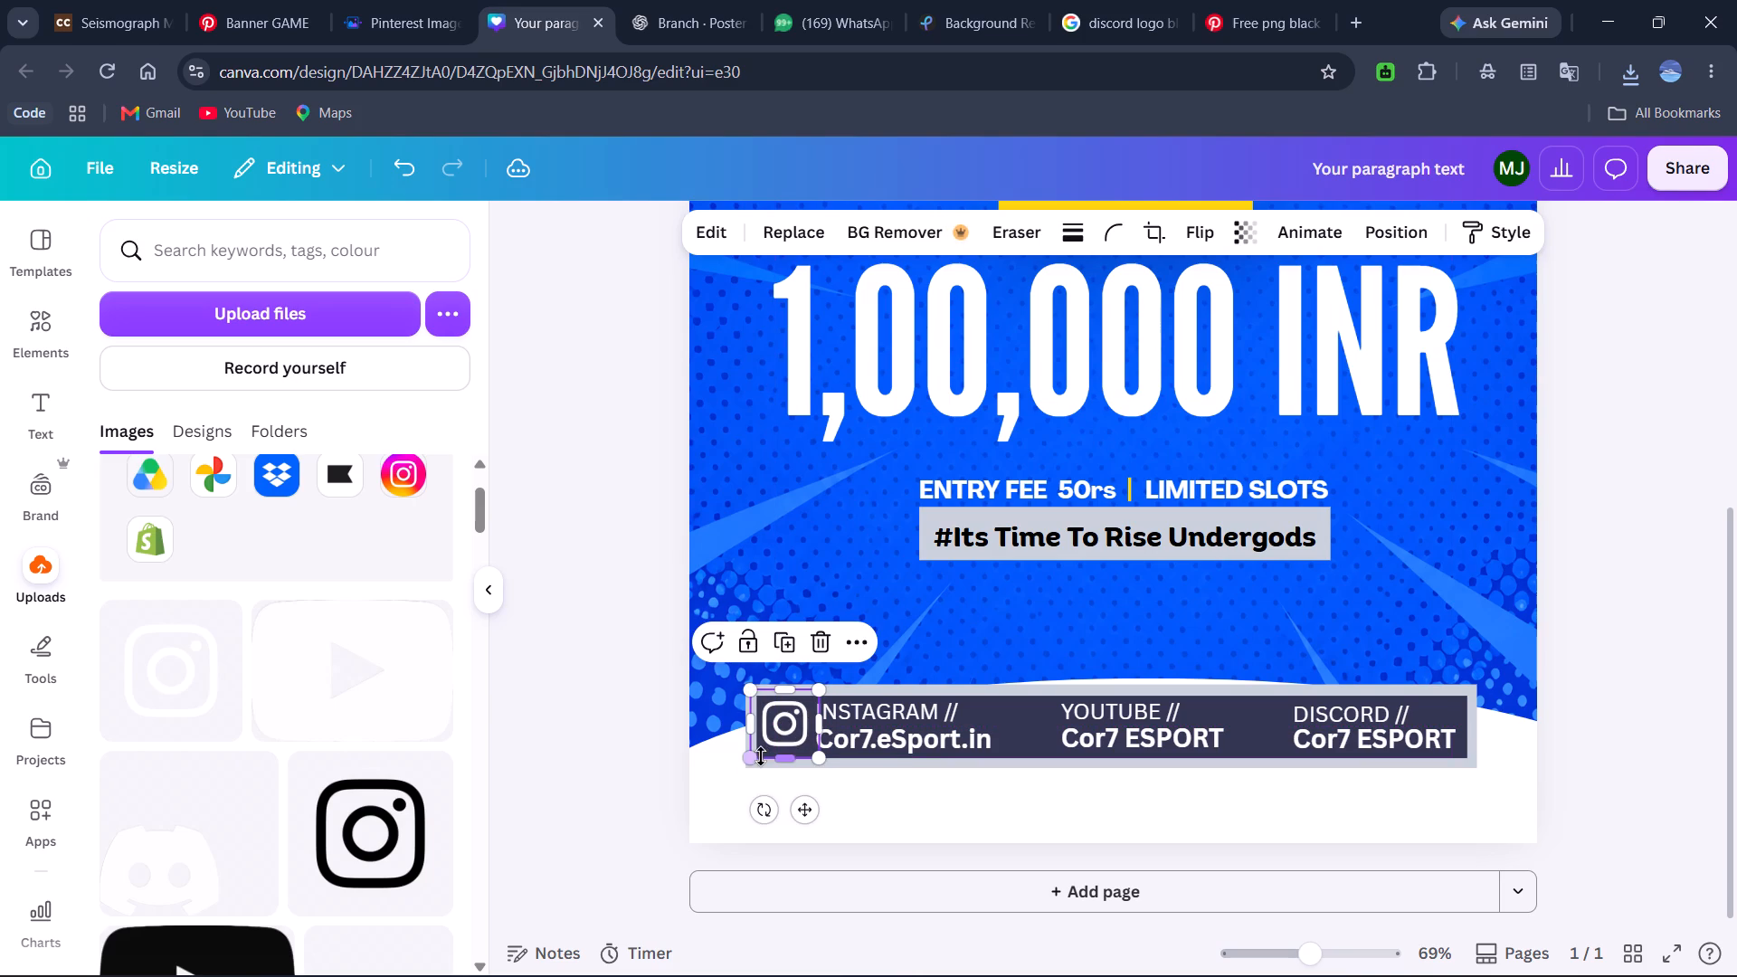
click(782, 733)
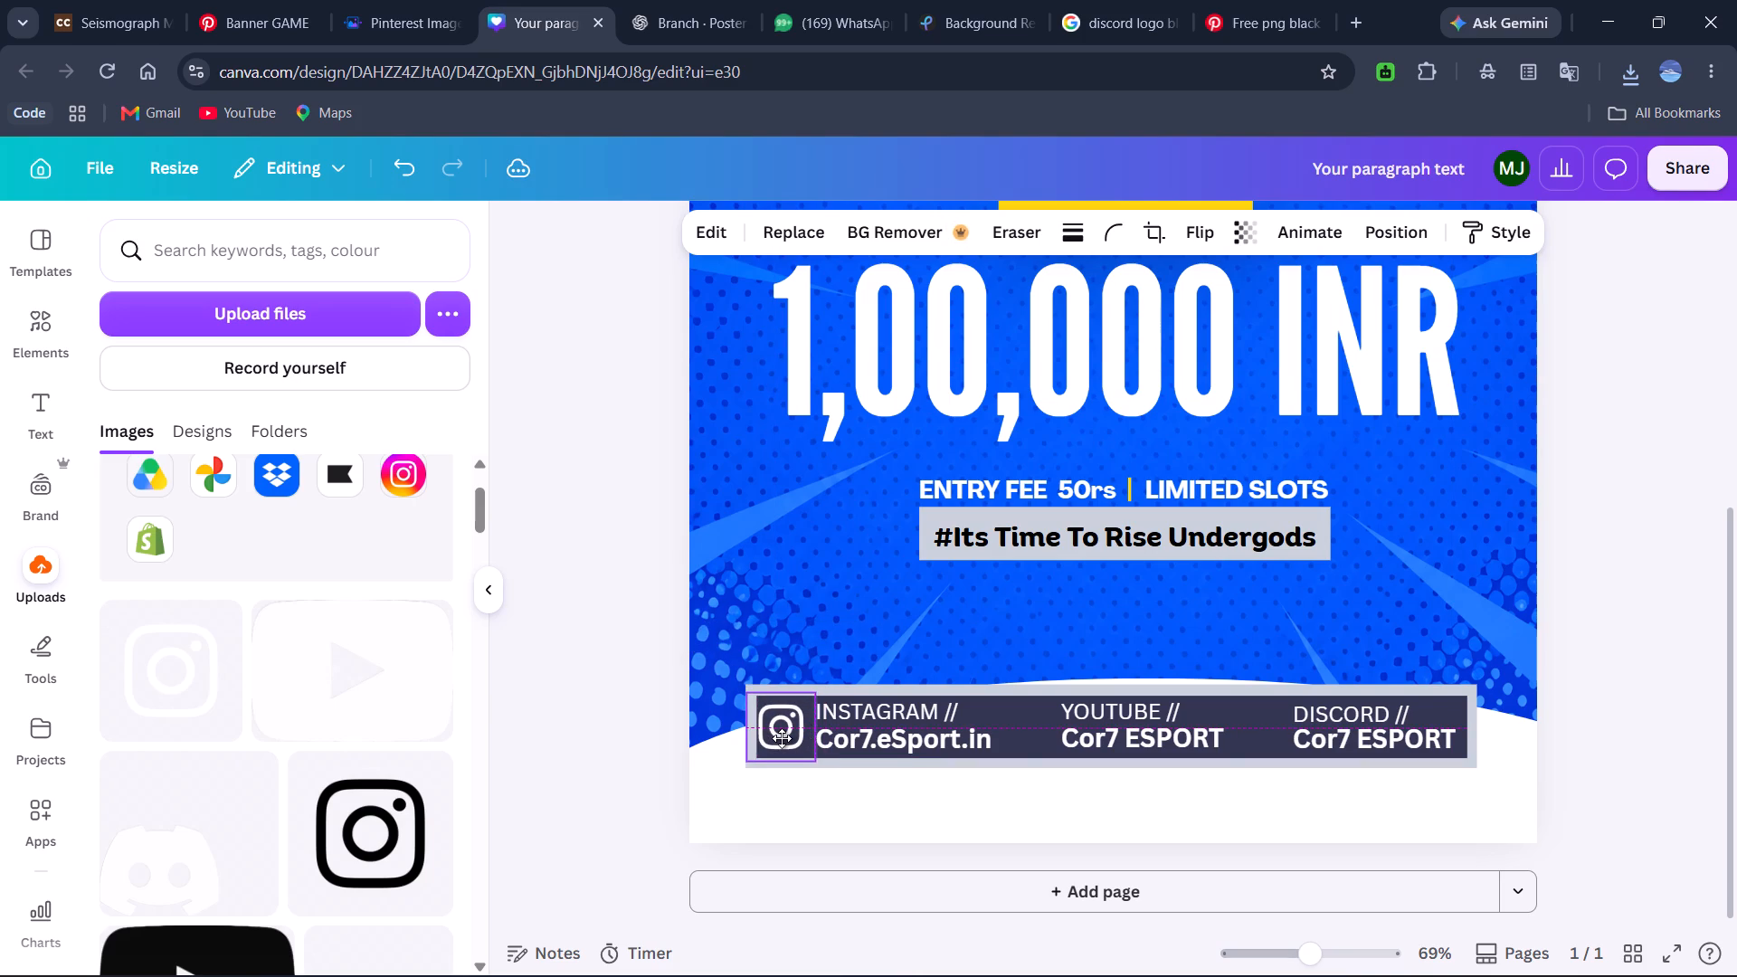
Nudge the Instagram logo six small steps right, off the grey border and closer to the "INSTAGRAM //" label.
scroll(782, 738, left, 1)
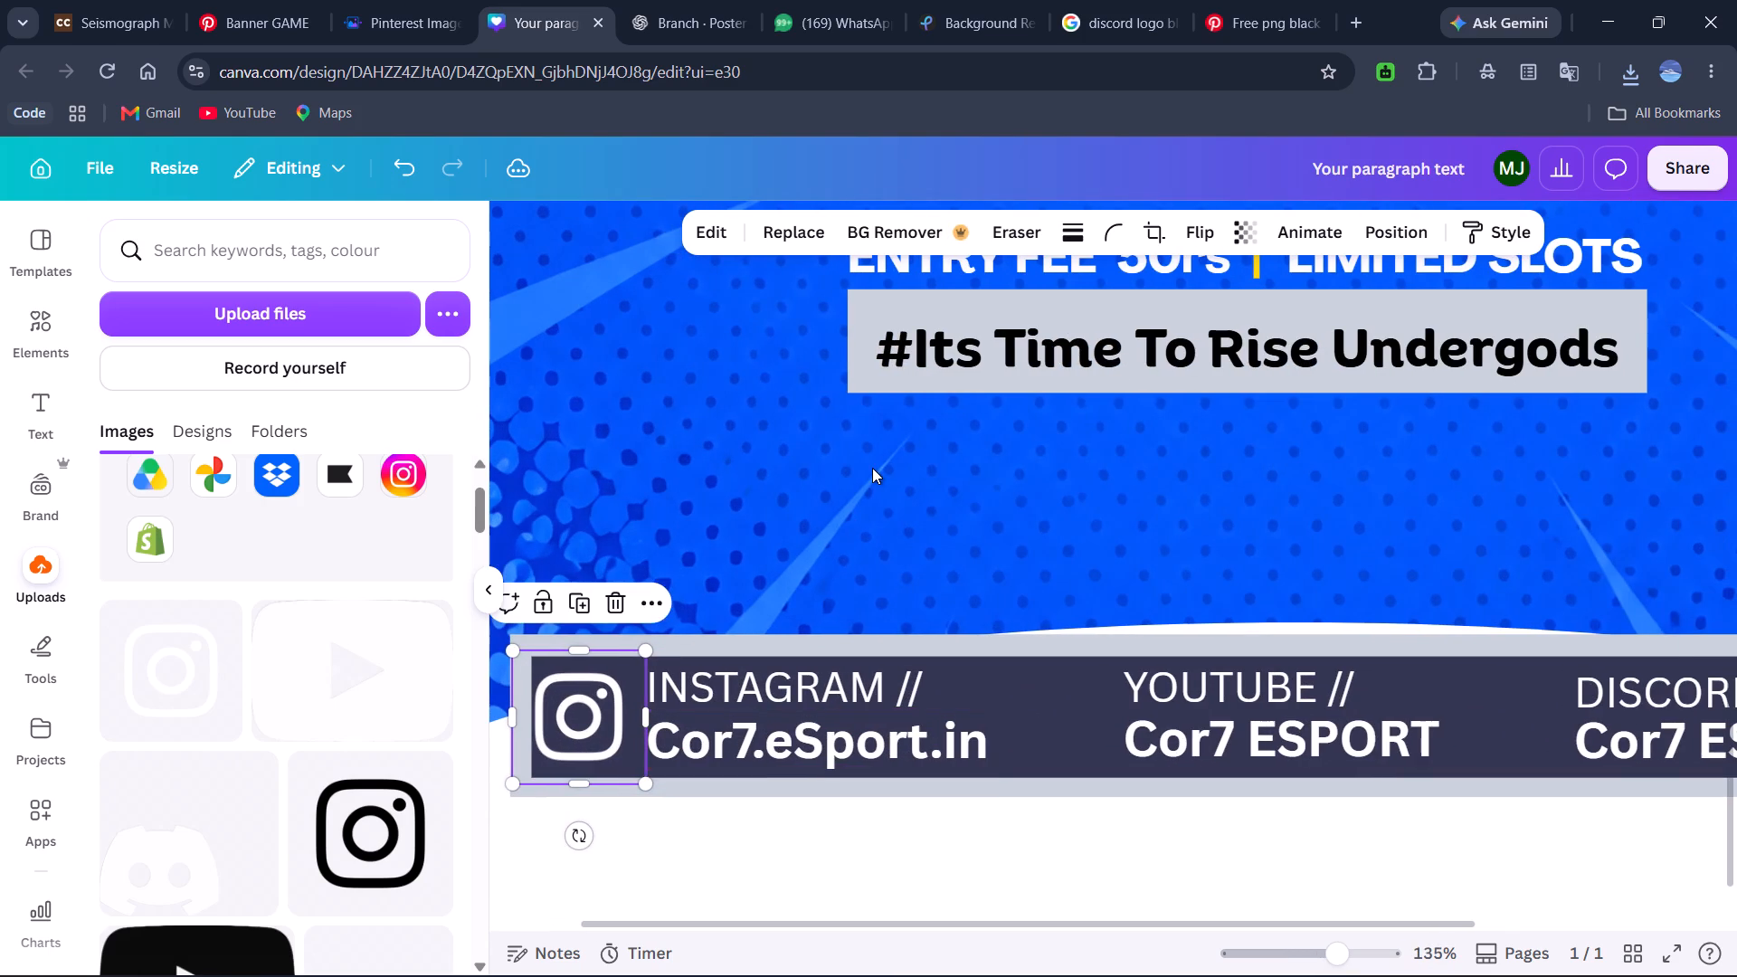
click(872, 468)
click(614, 698)
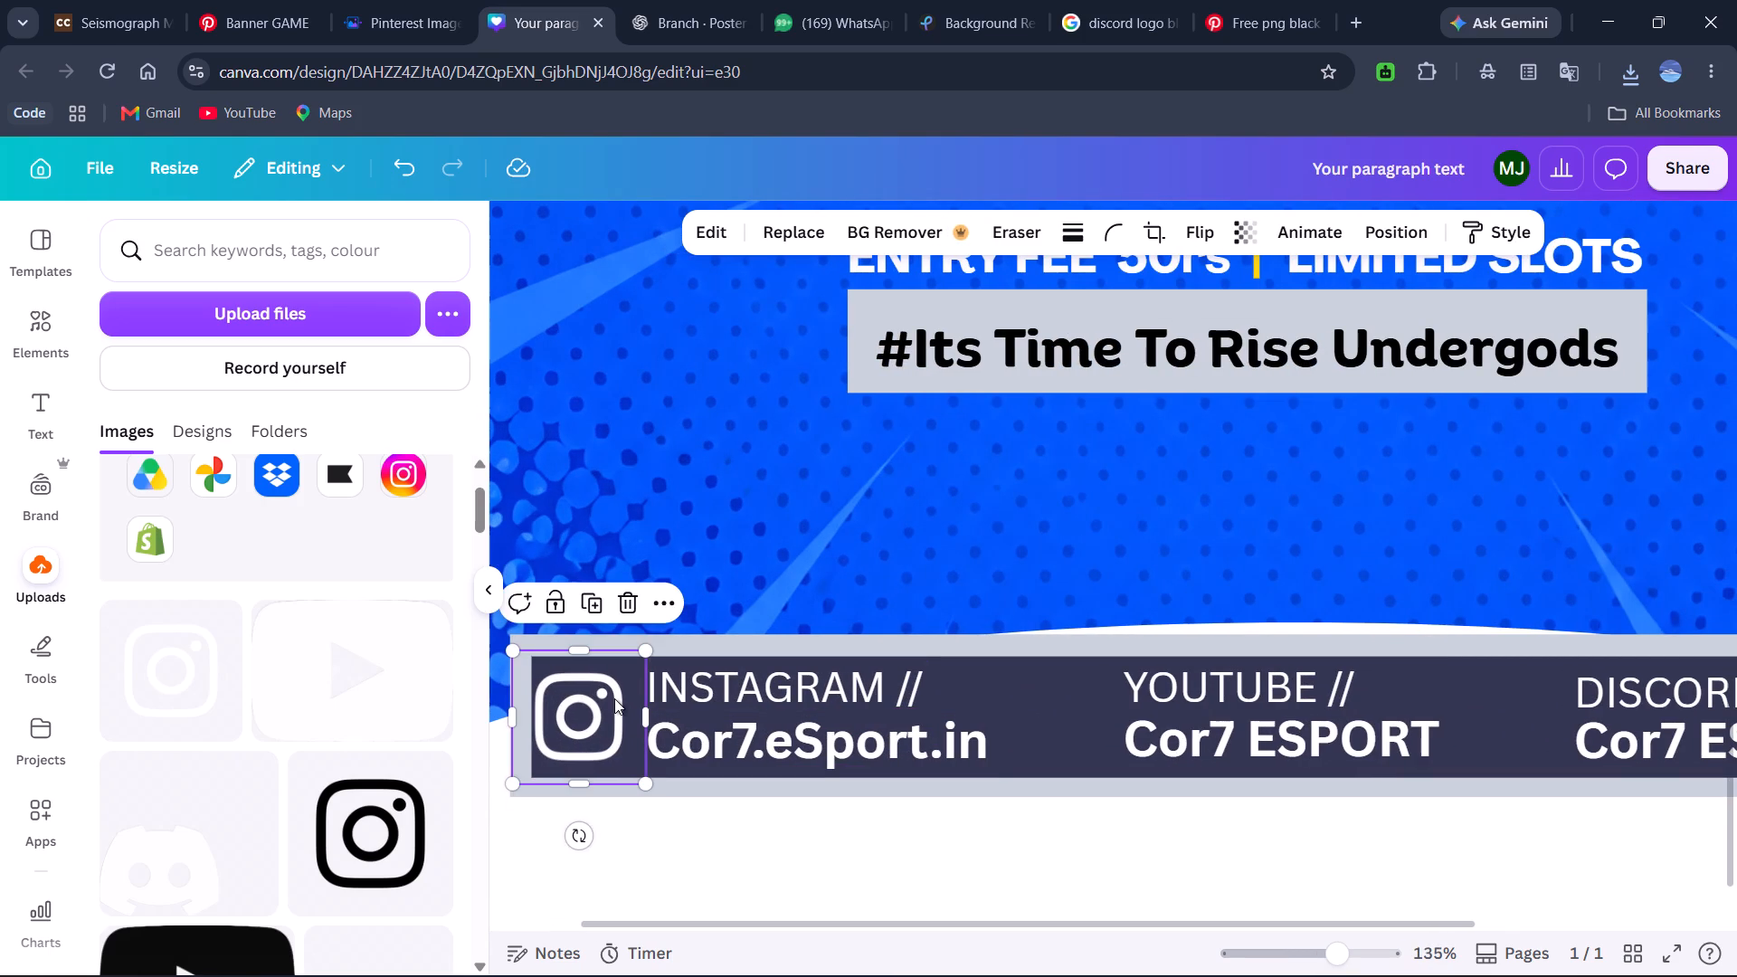
key(Right)
key(Right)
key(Right)
key(Right)
key(Right)
key(Right)
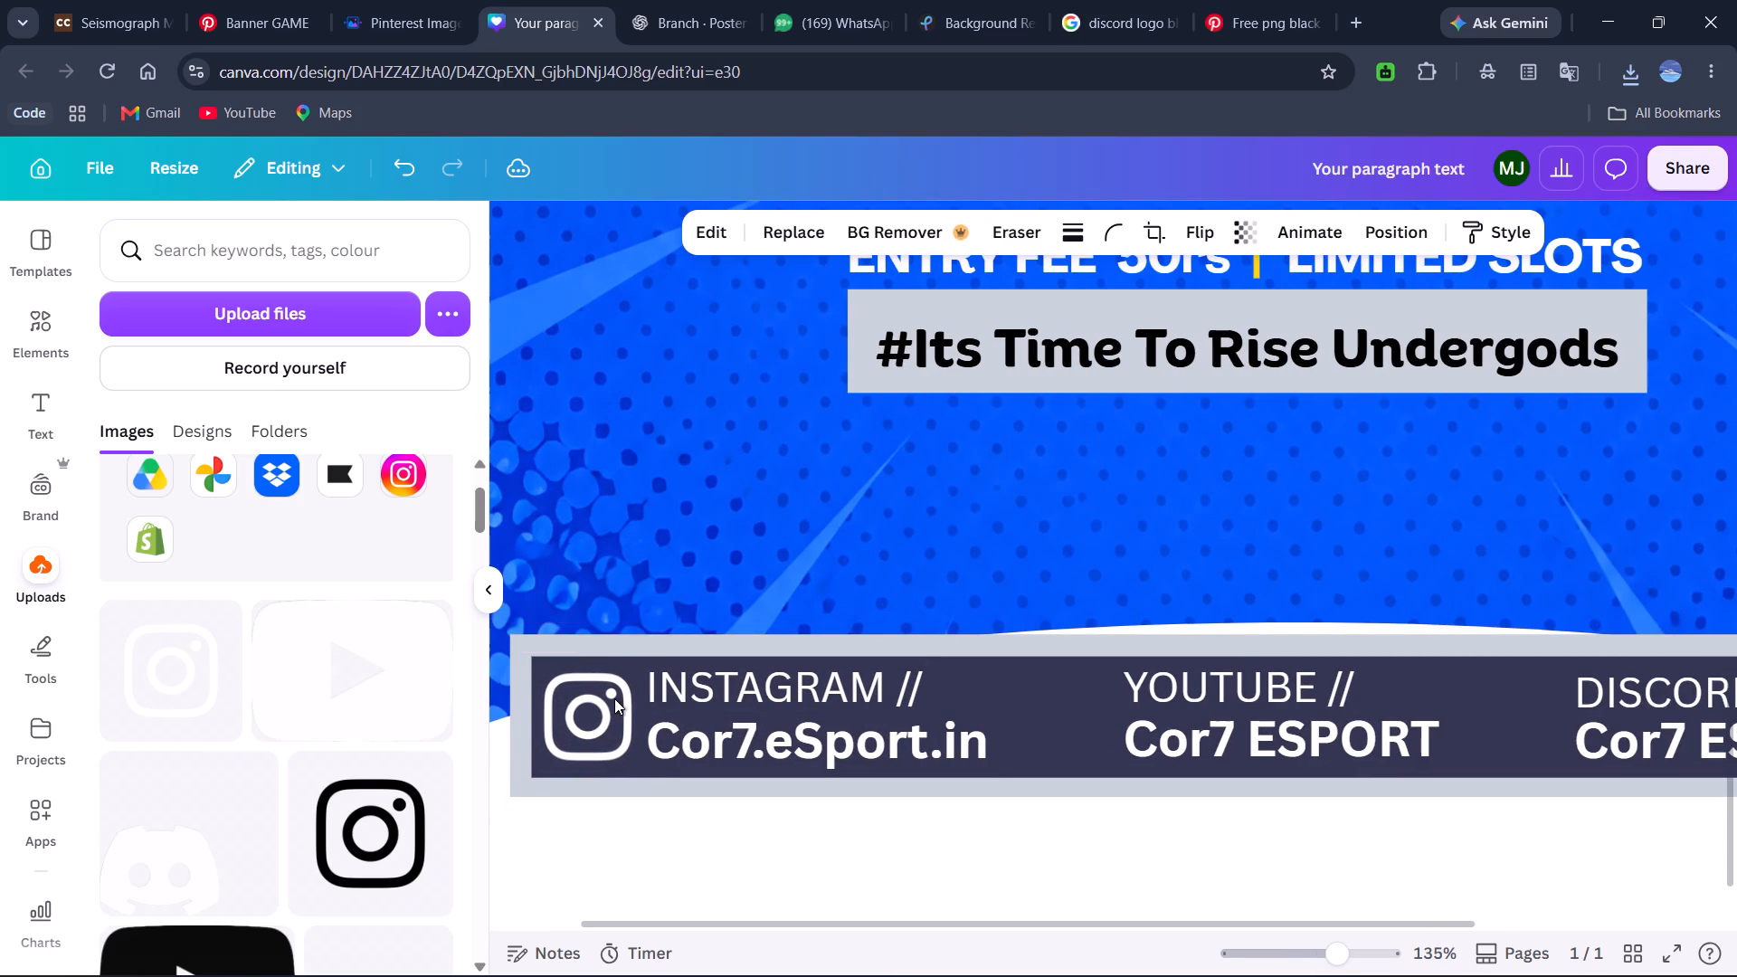
Add the uploaded white YouTube logo to the poster and scale it down to a small icon.
click(318, 641)
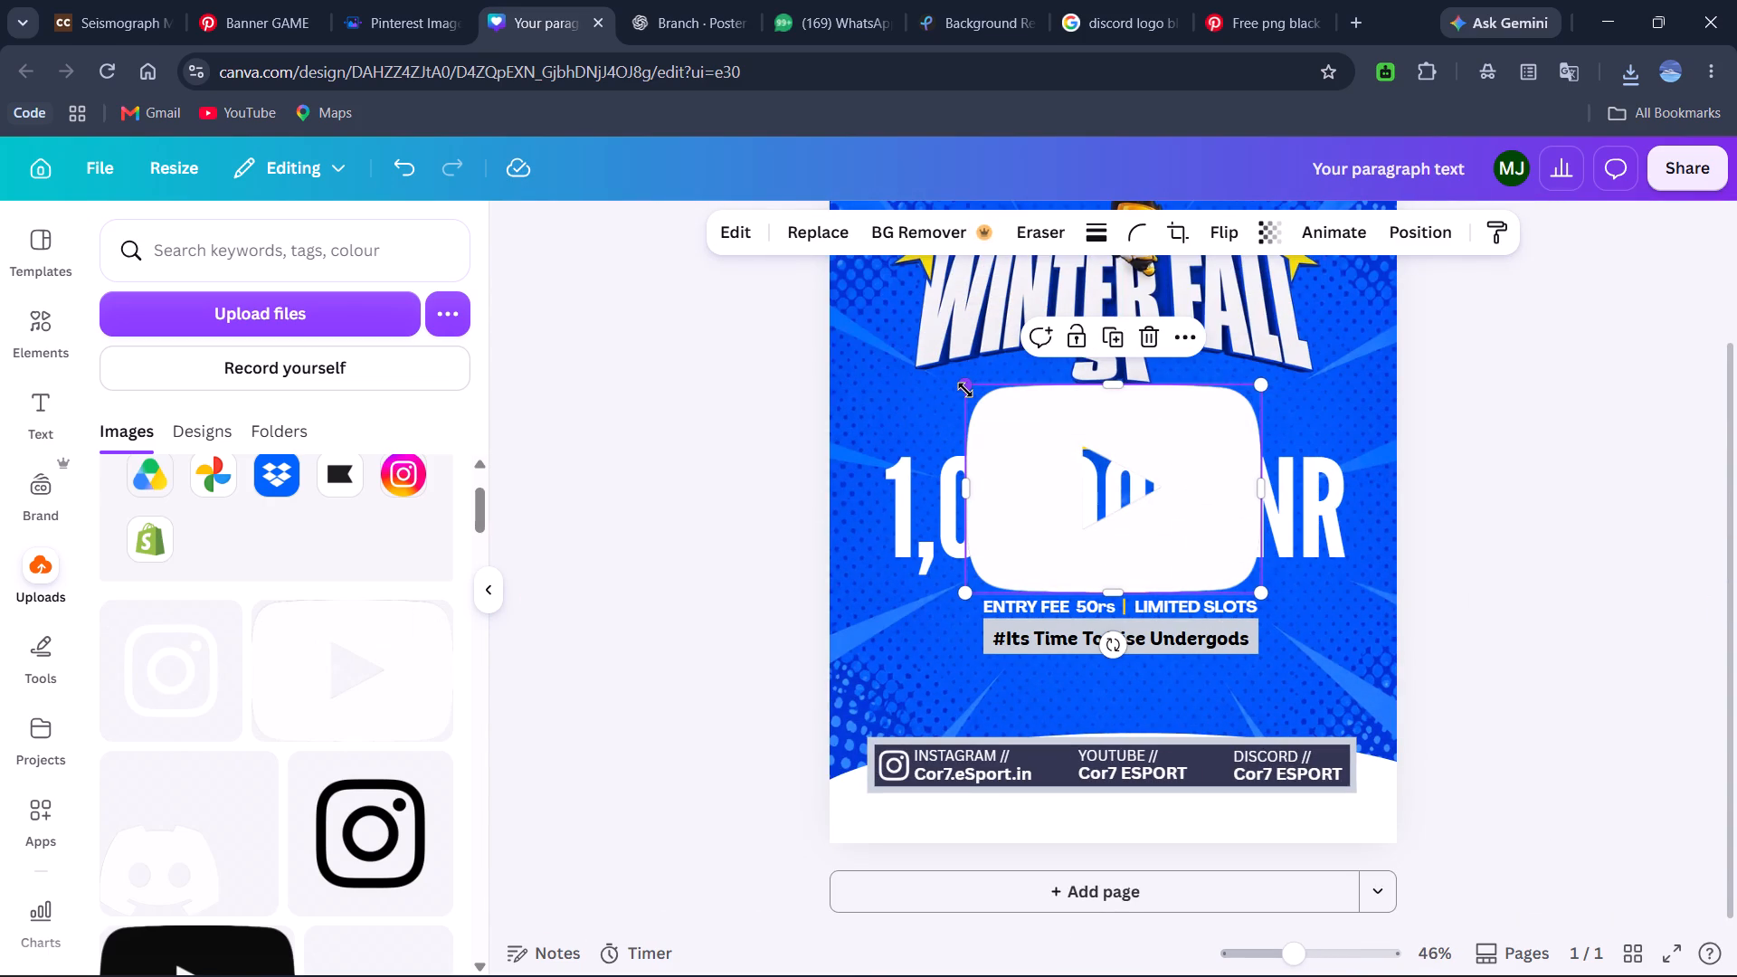
drag(966, 384, 1221, 527)
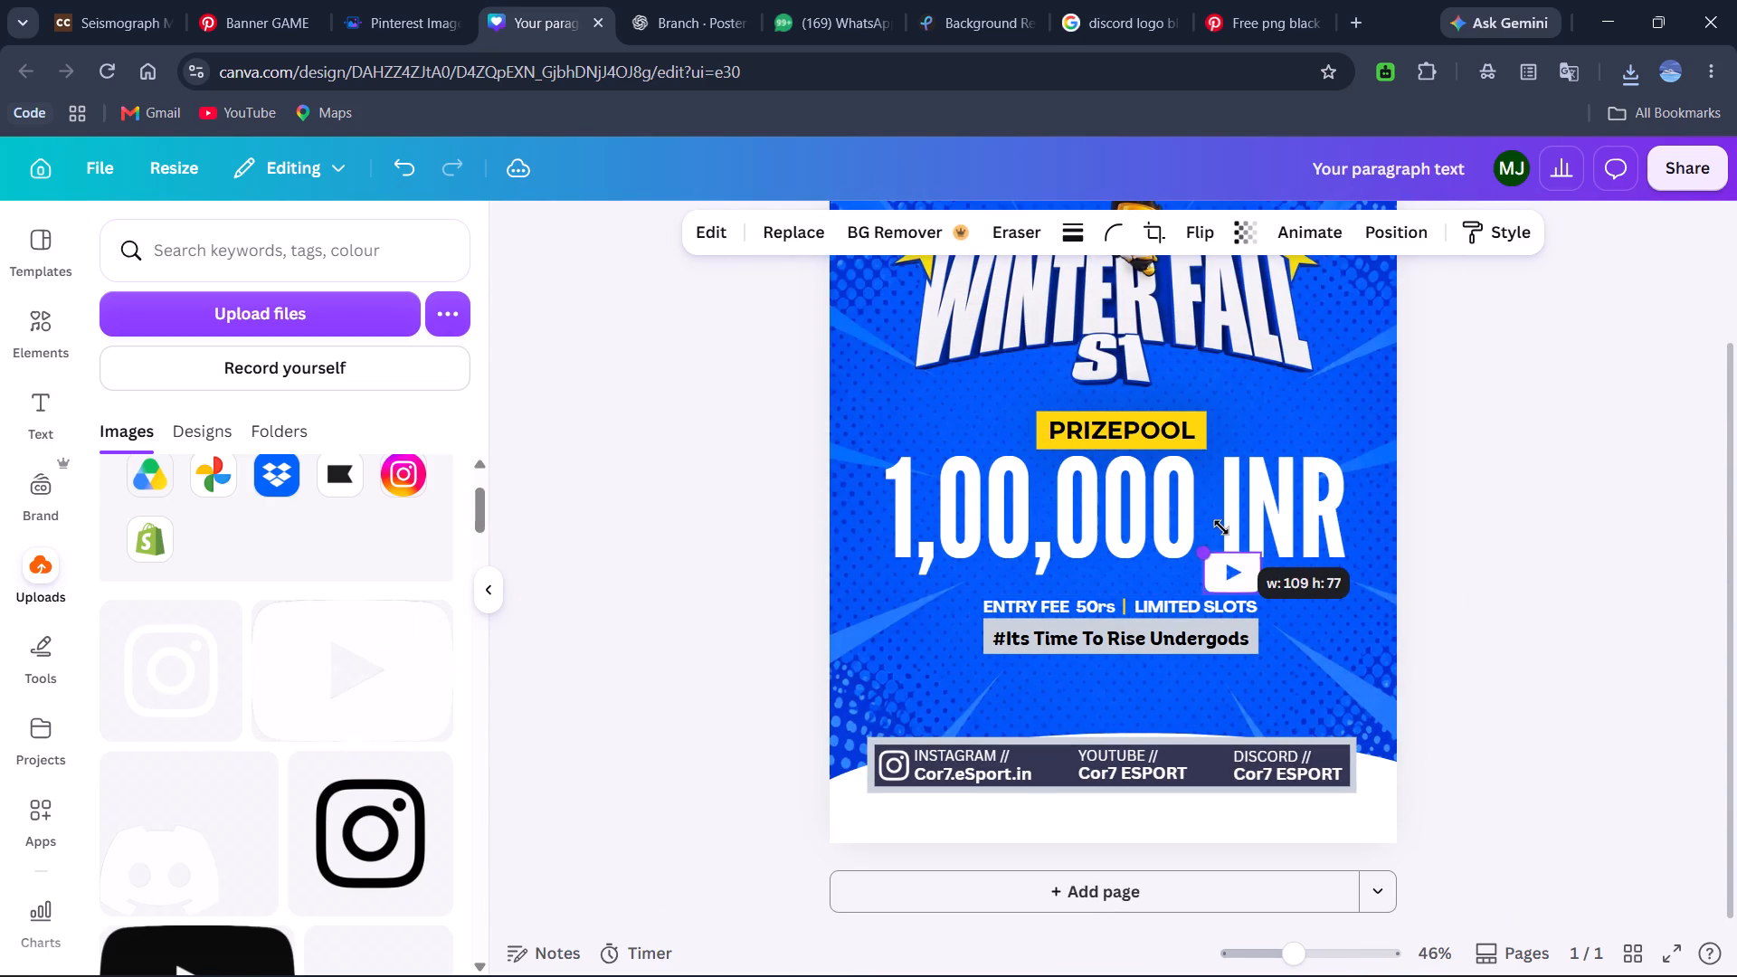
drag(1221, 527, 1248, 537)
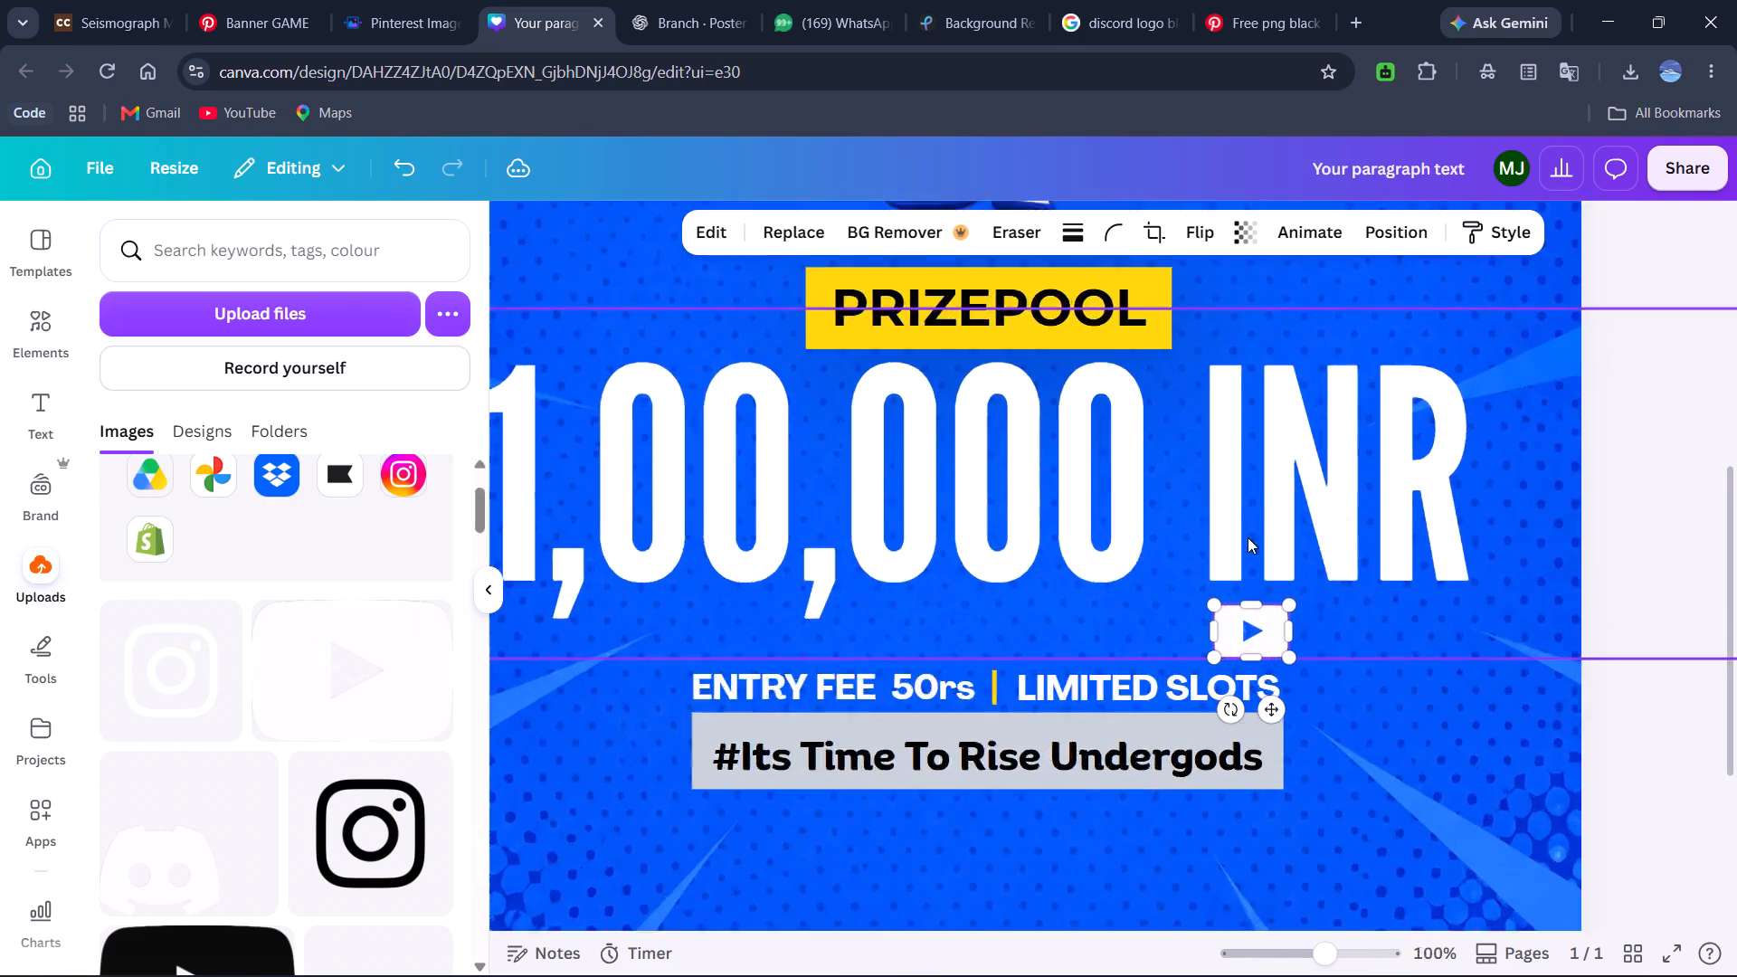
Position the white YouTube logo in the footer bar just left of the "YOUTUBE //" label, nudging it slightly right.
scroll(1248, 537, down, 2)
scroll(1263, 458, up, 1)
drag(1303, 271, 826, 747)
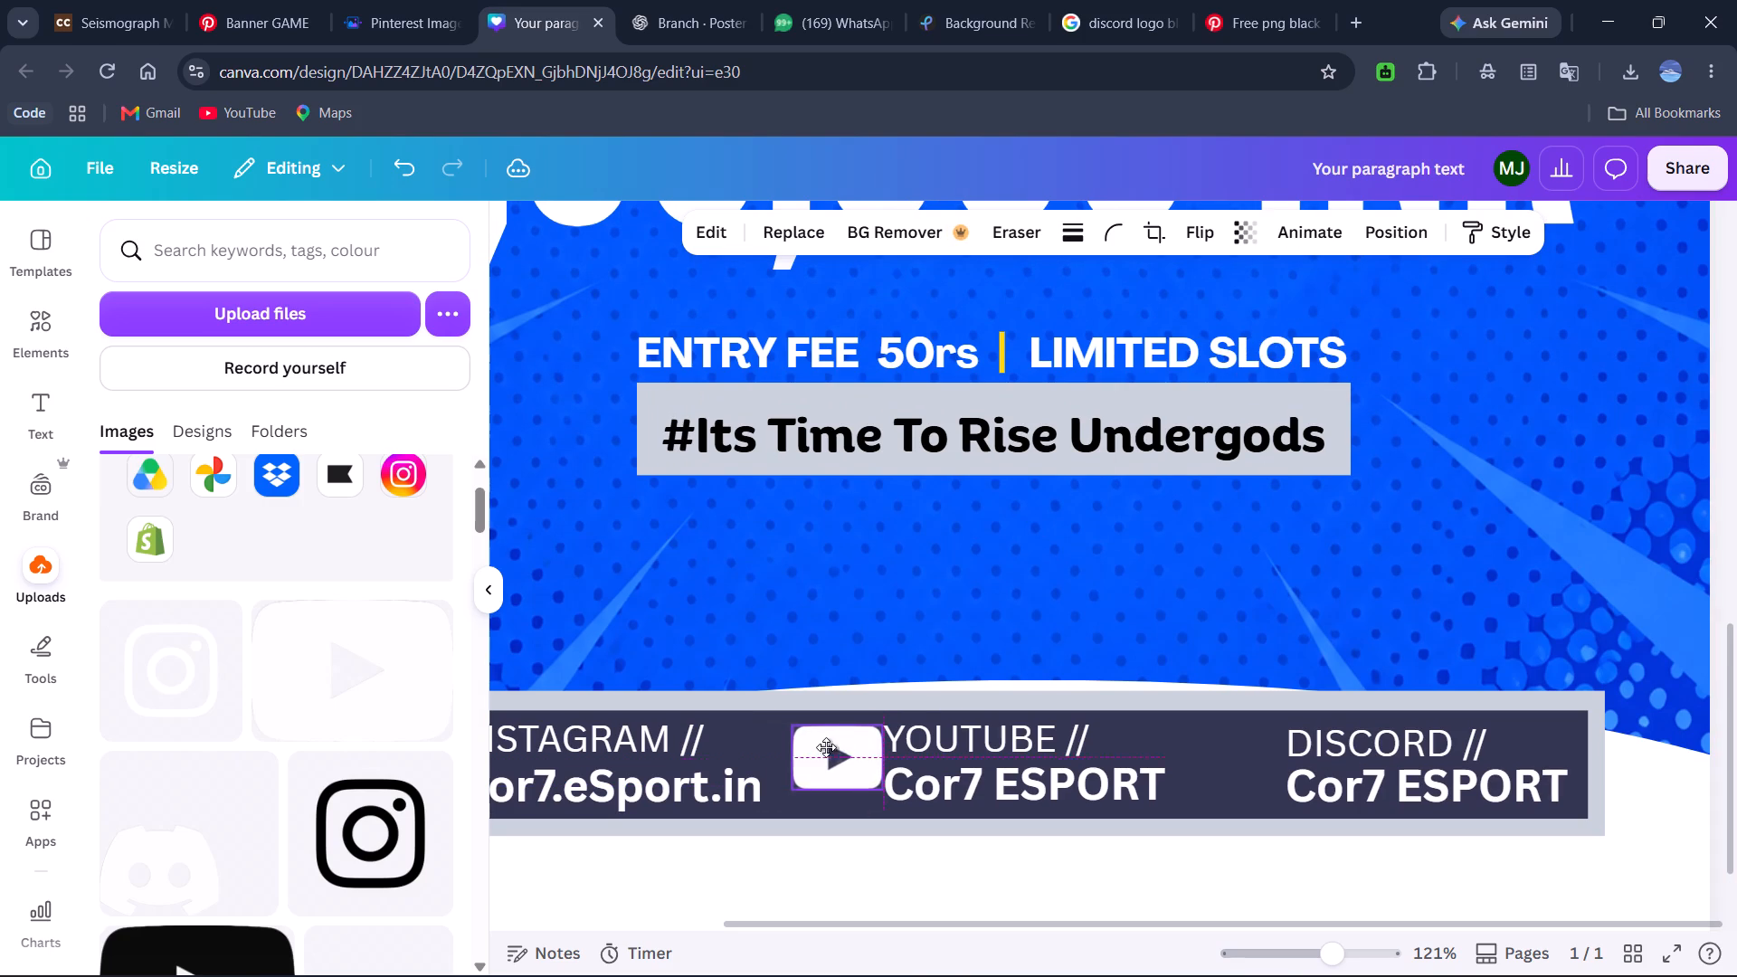
drag(826, 747, 819, 748)
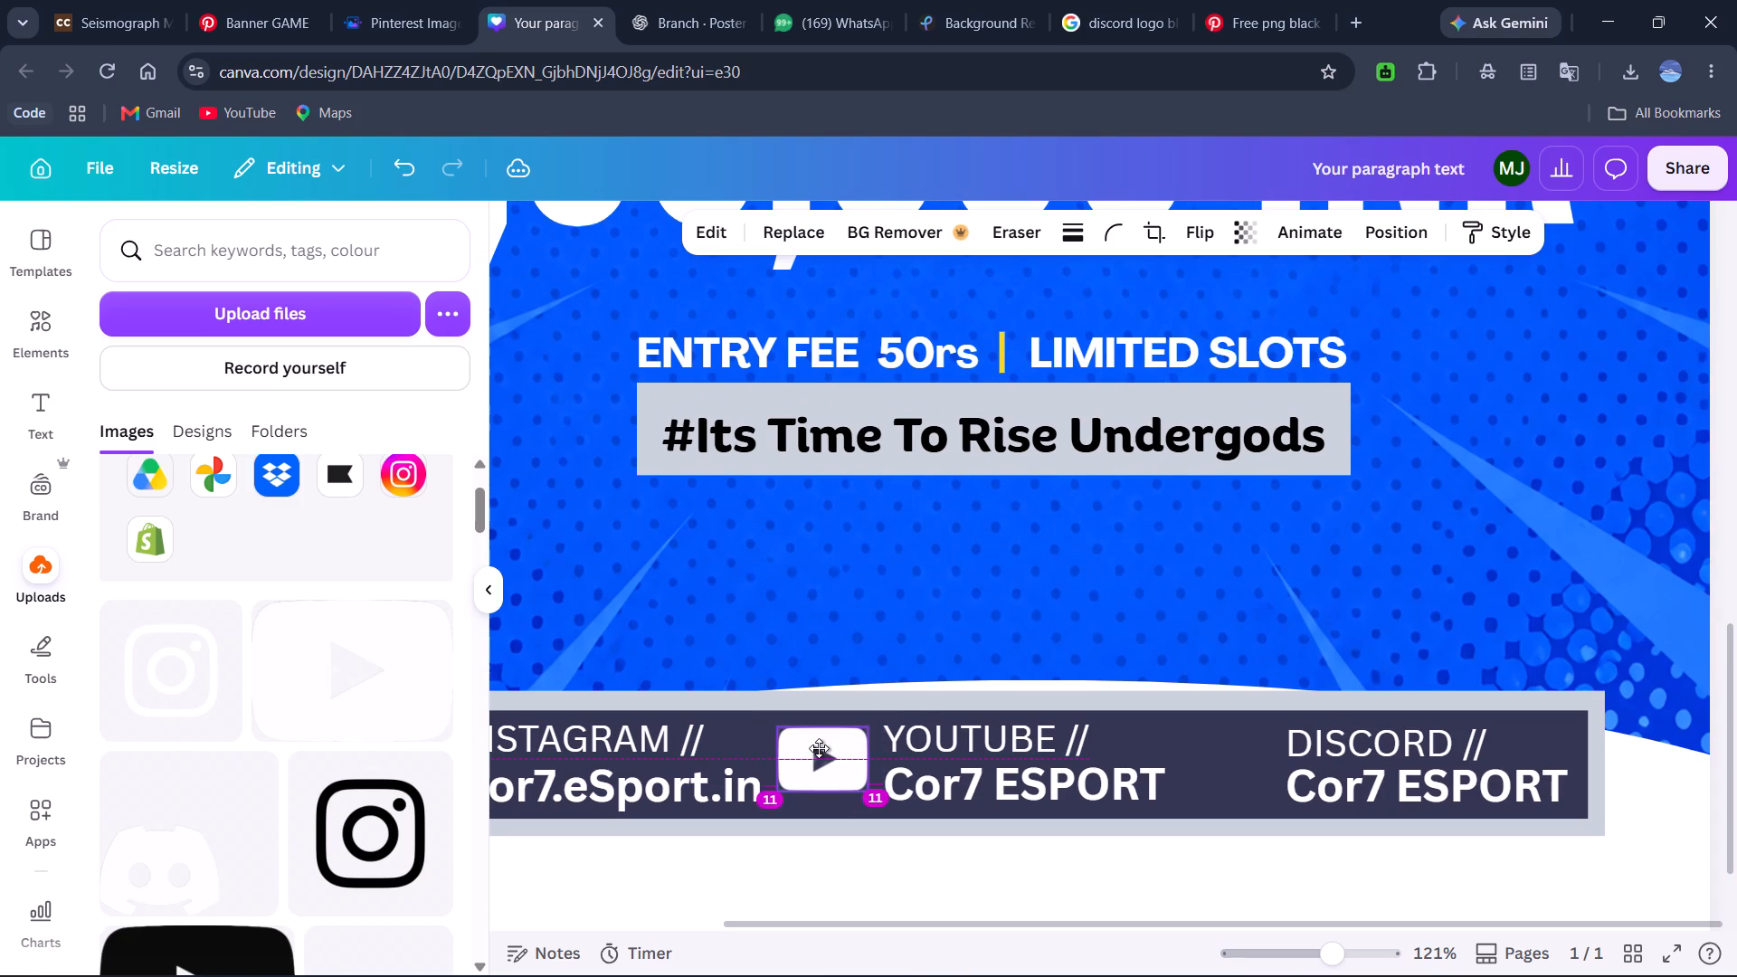
drag(819, 748, 819, 745)
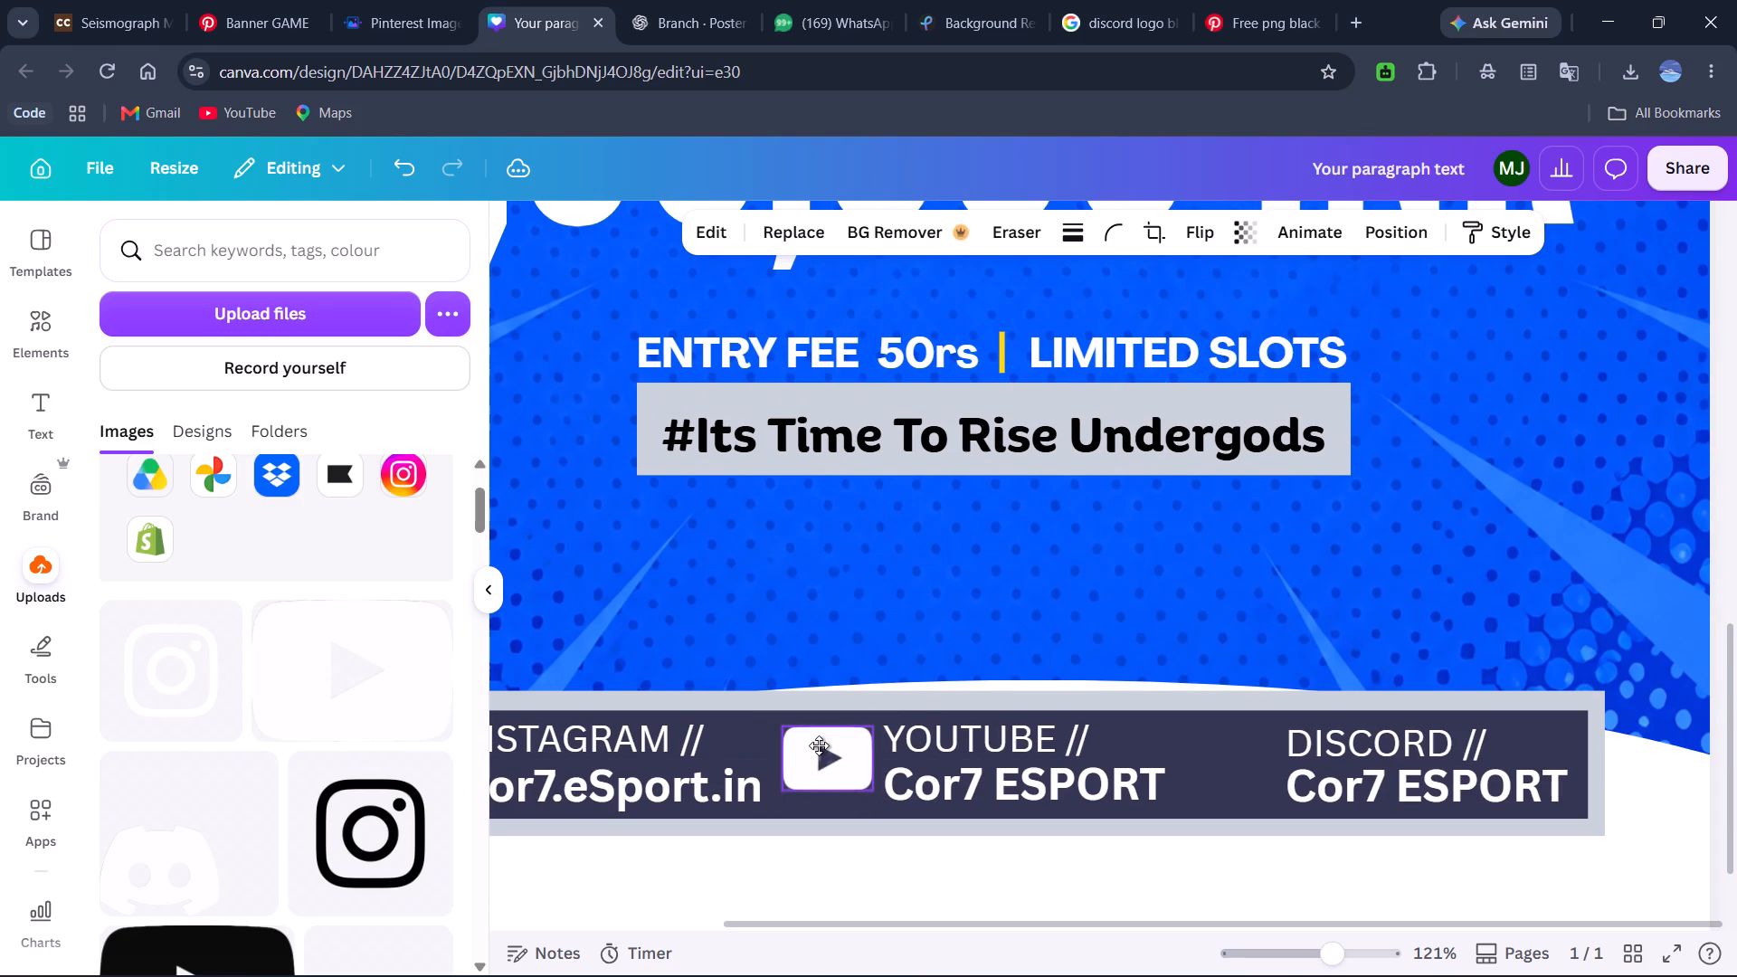
drag(819, 745, 819, 747)
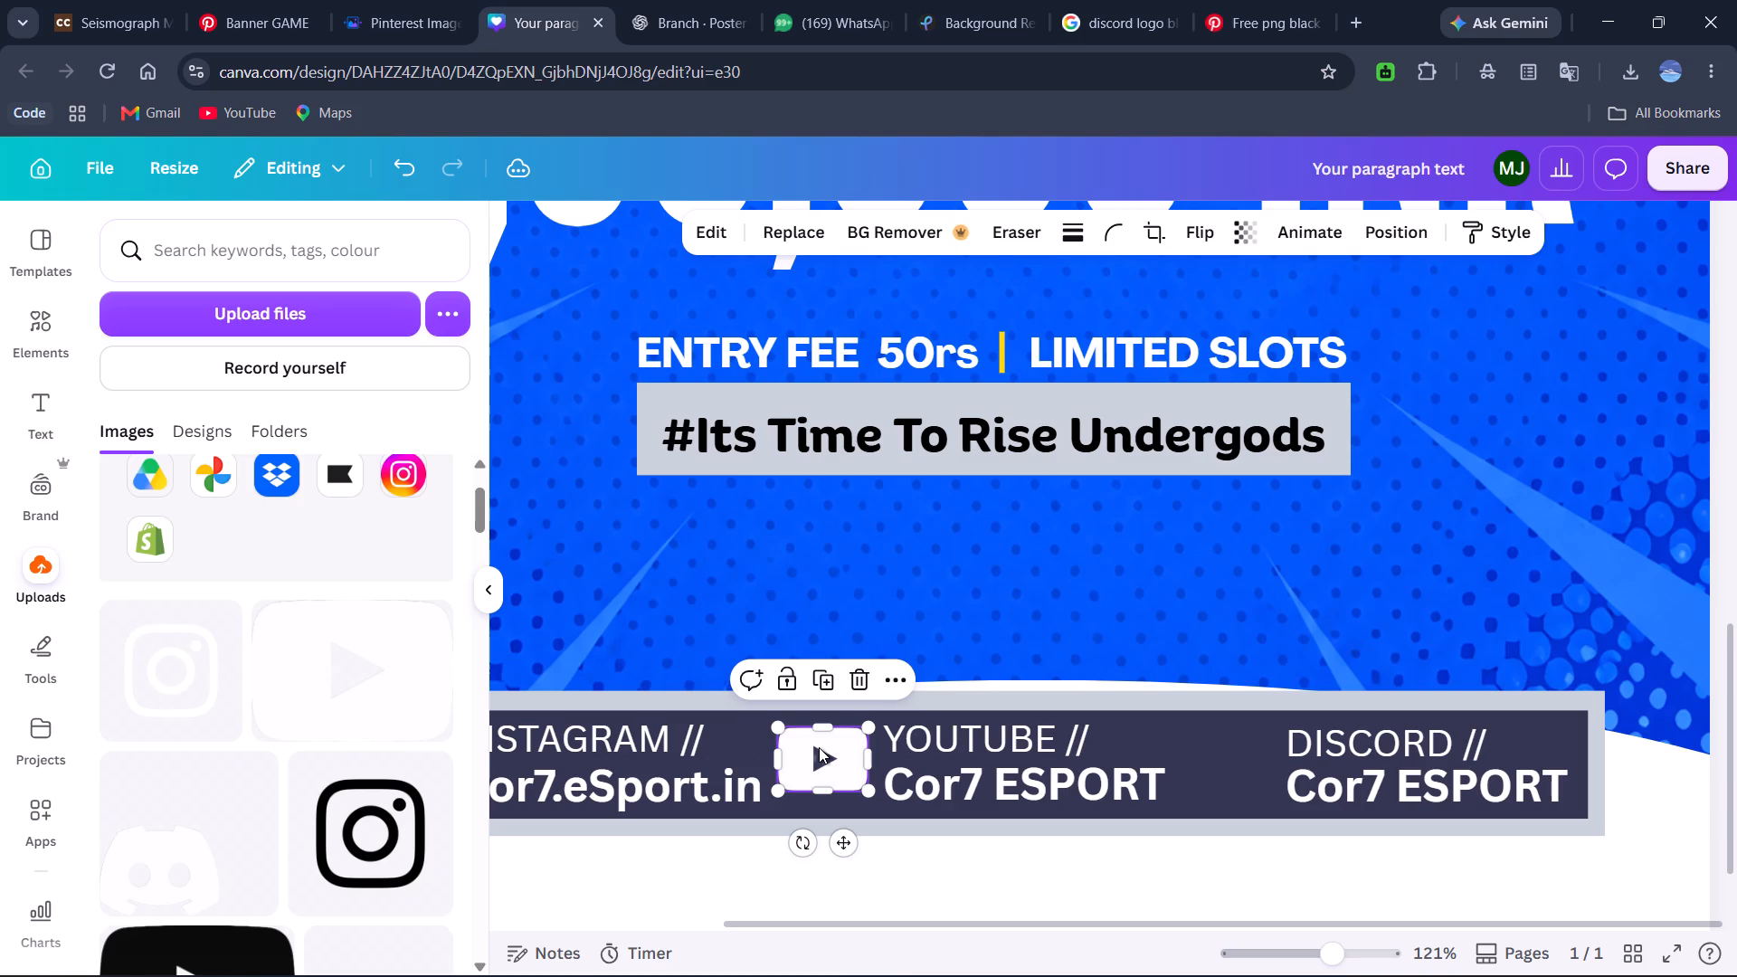
key(Right)
key(Right)
key(Right)
Shrink the footer's Instagram logo slightly from its lower-left corner and adjust its place beside the Instagram text.
scroll(819, 747, right, 2)
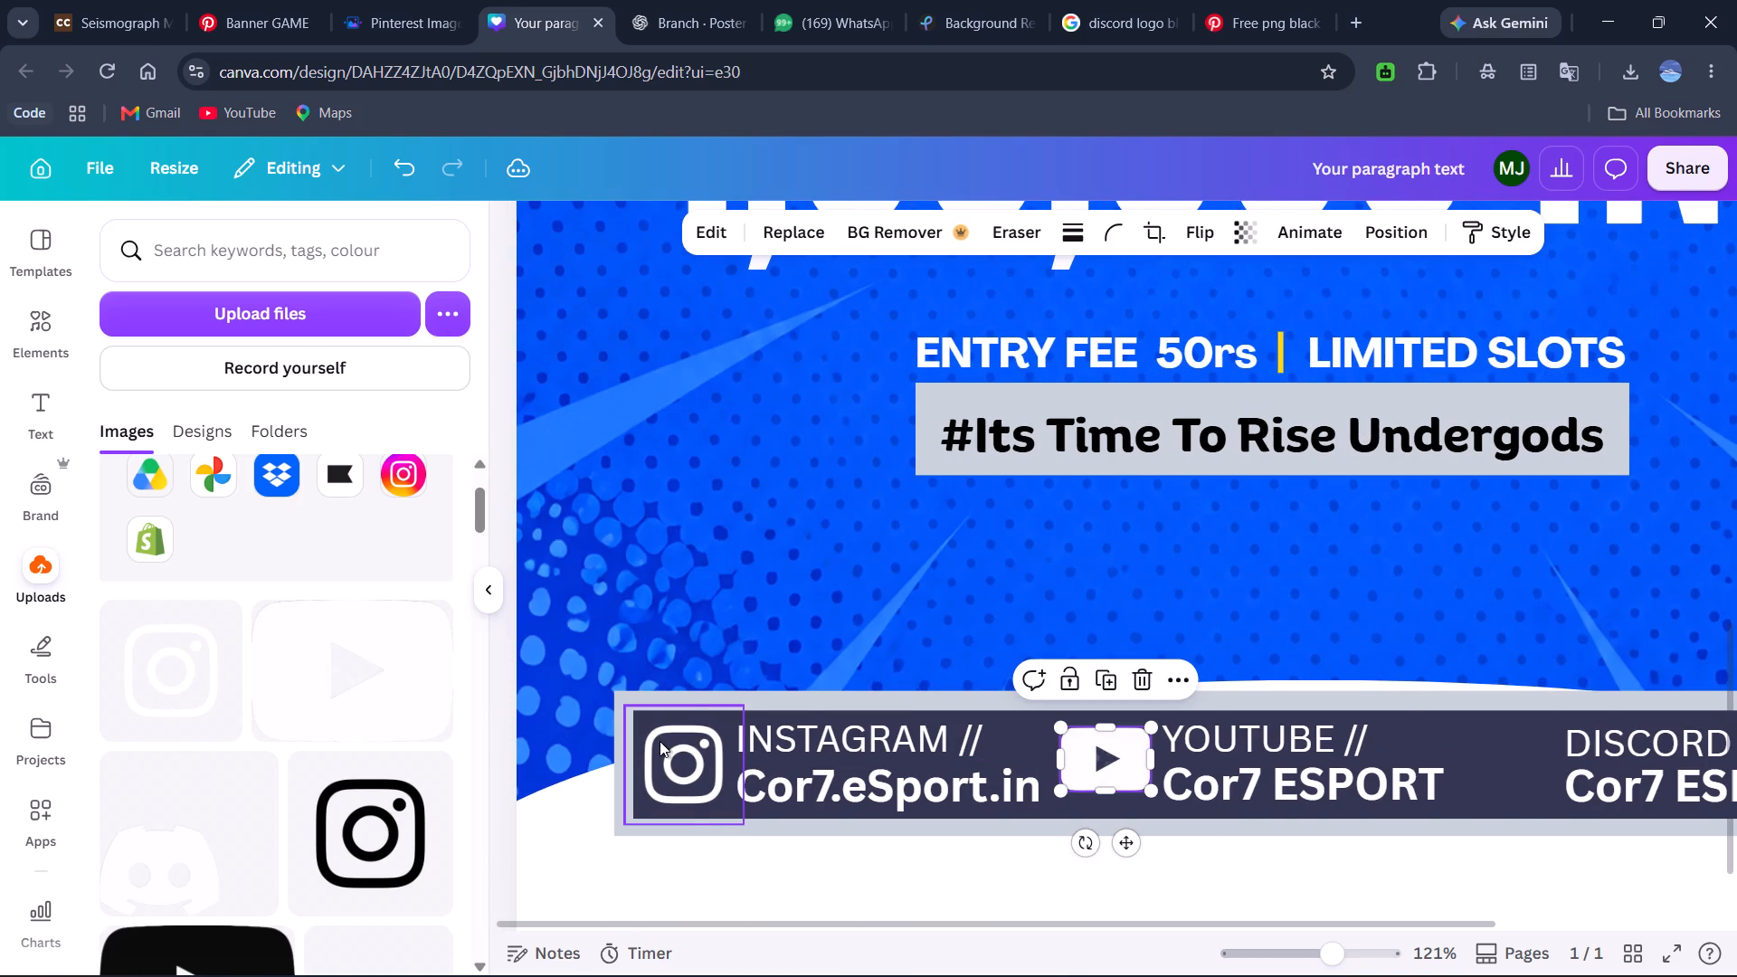
click(660, 741)
drag(626, 820, 640, 815)
click(709, 783)
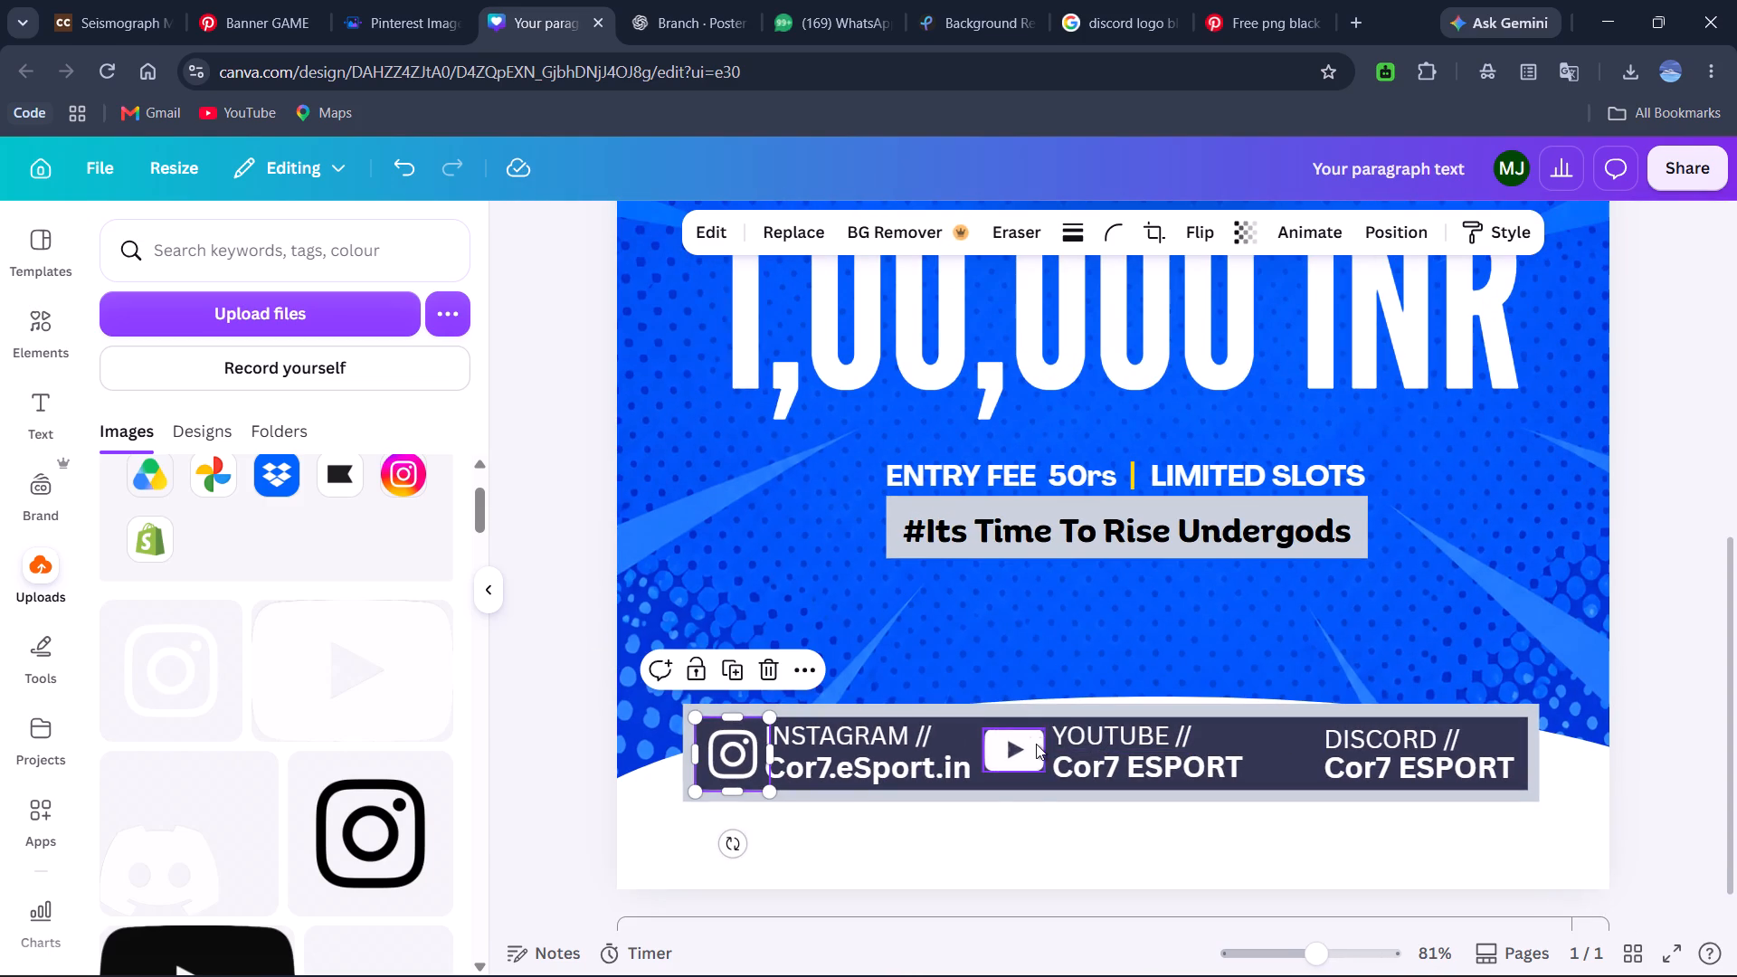
Resize the footer's YouTube logo to about 72 by 51 and nudge it down to centre it beside its two text lines.
click(1036, 744)
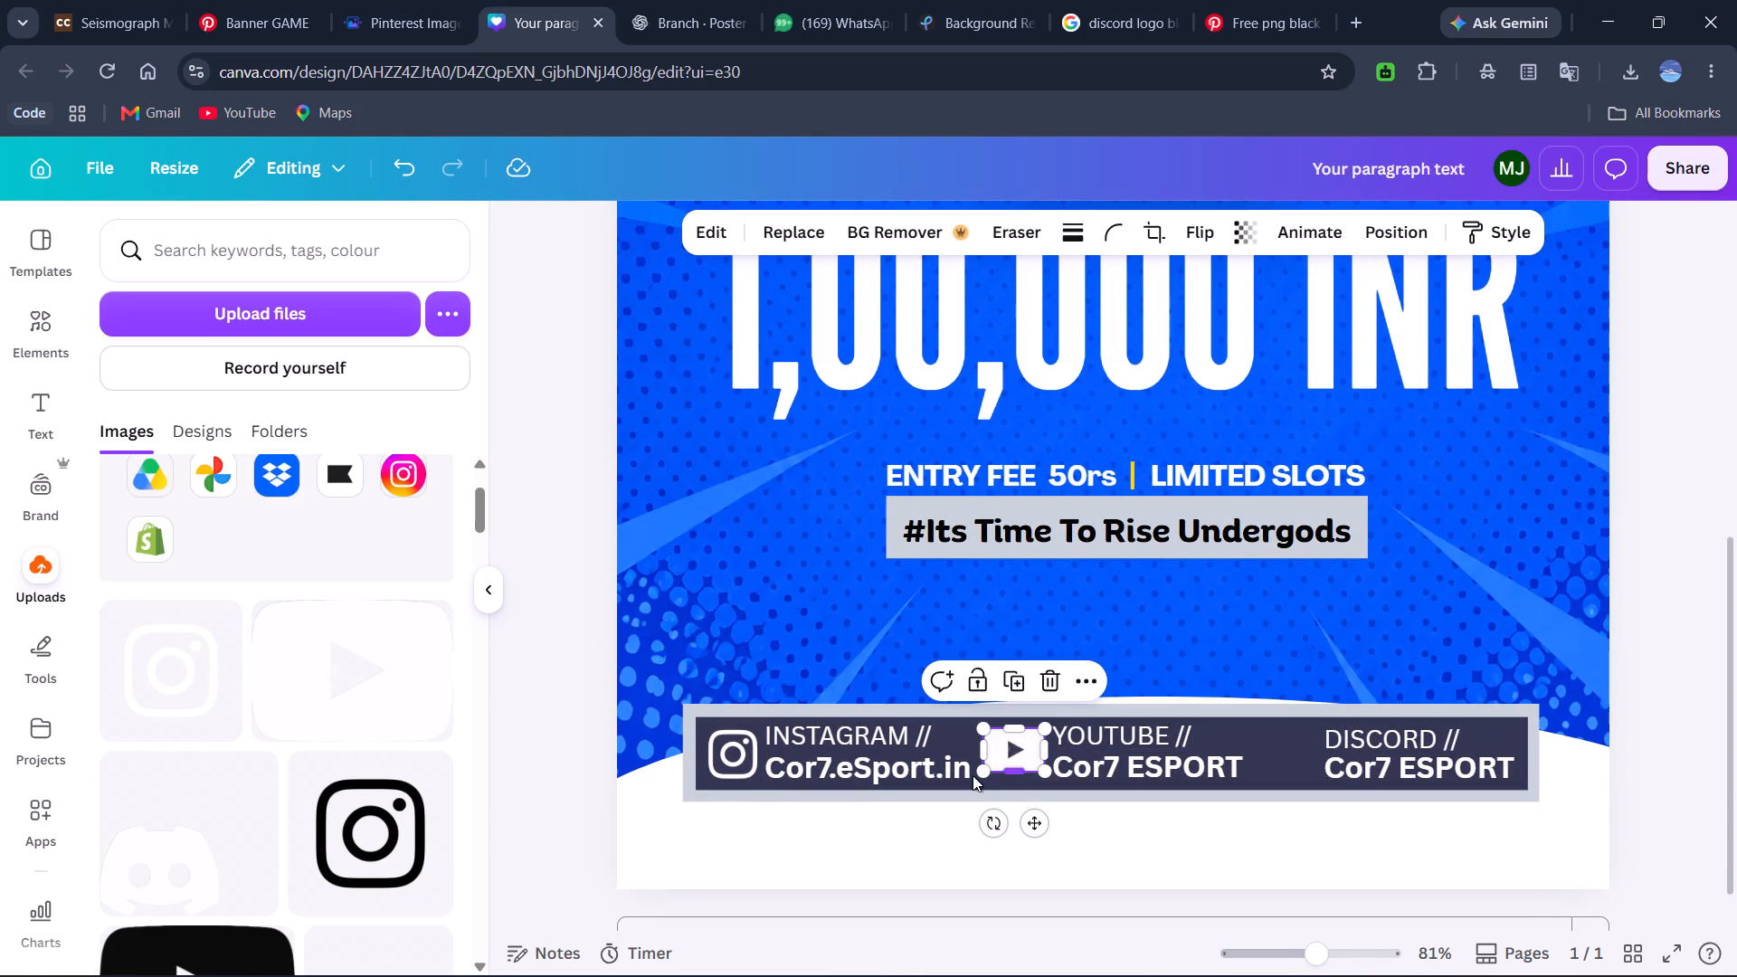
drag(977, 771, 987, 771)
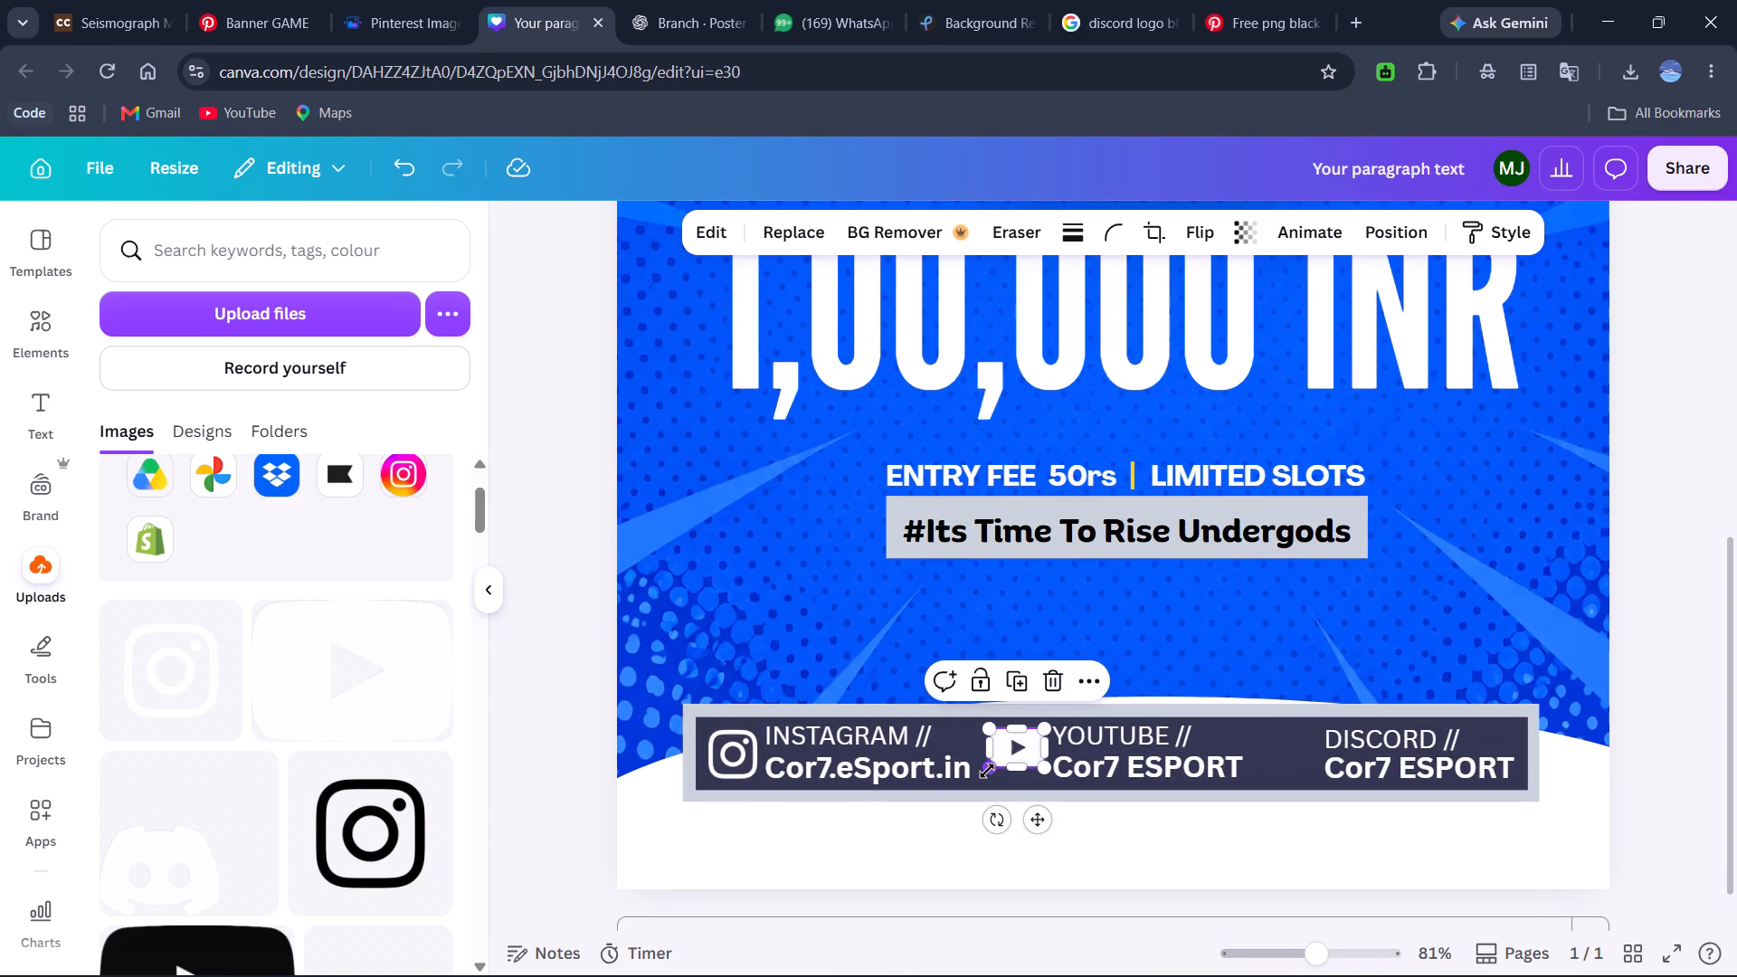
key(Down)
key(Down)
key(Down)
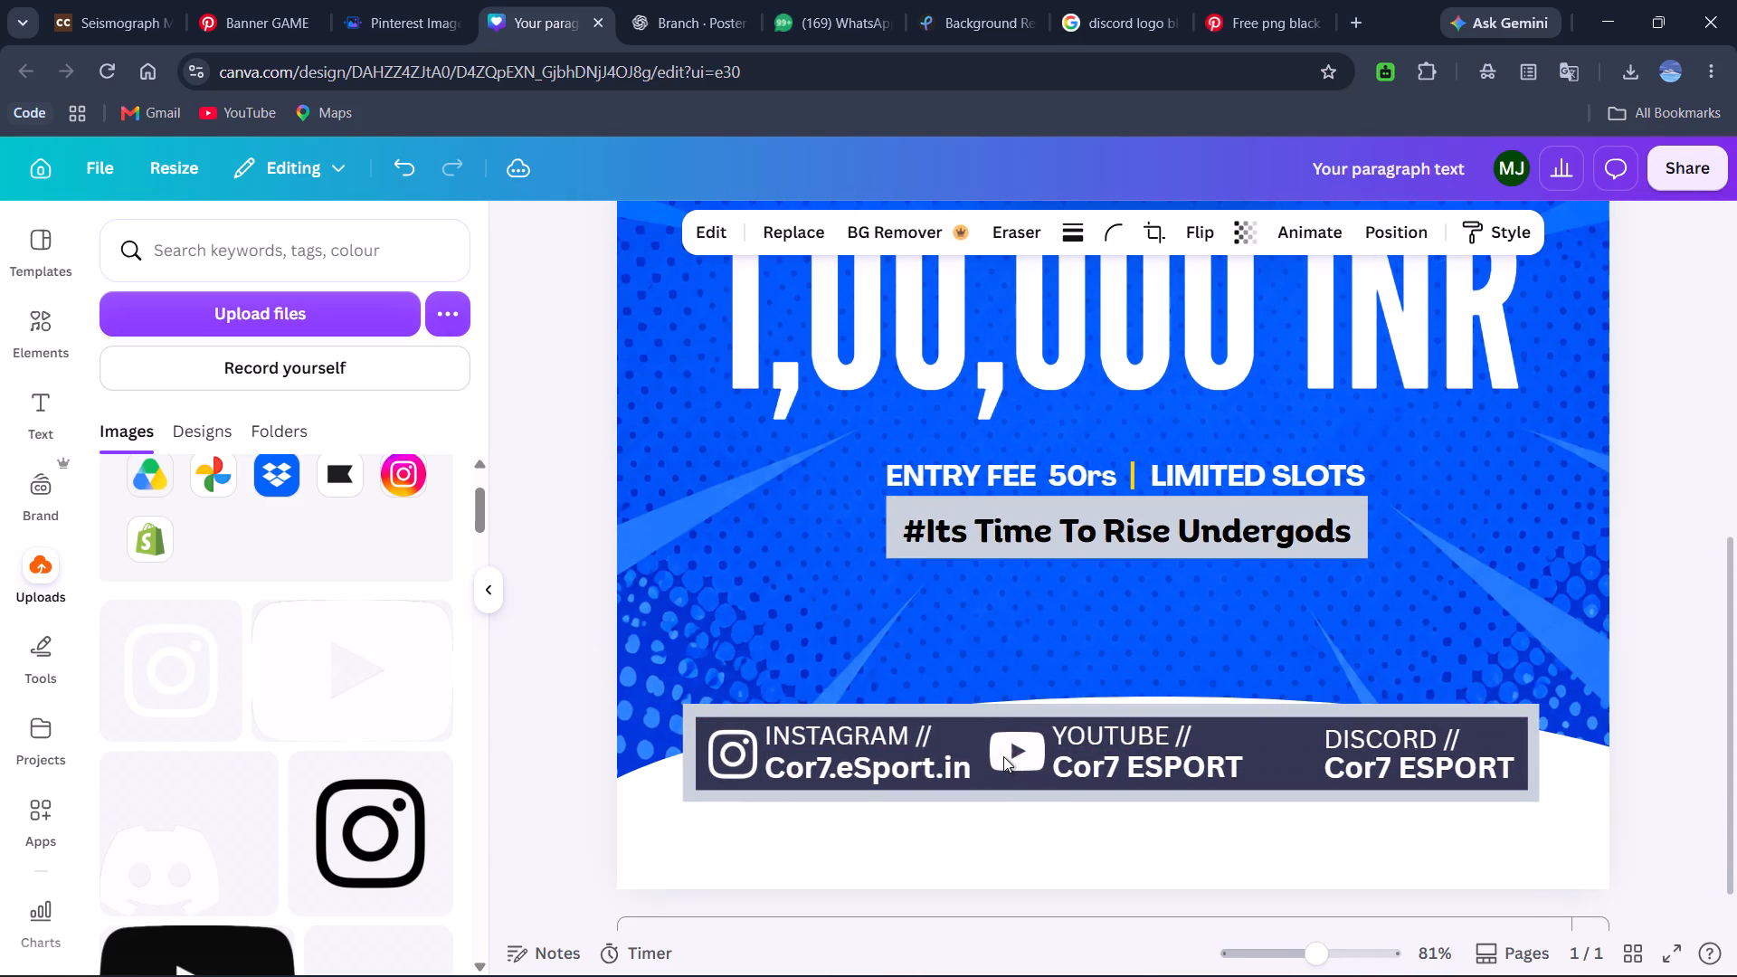
key(Down)
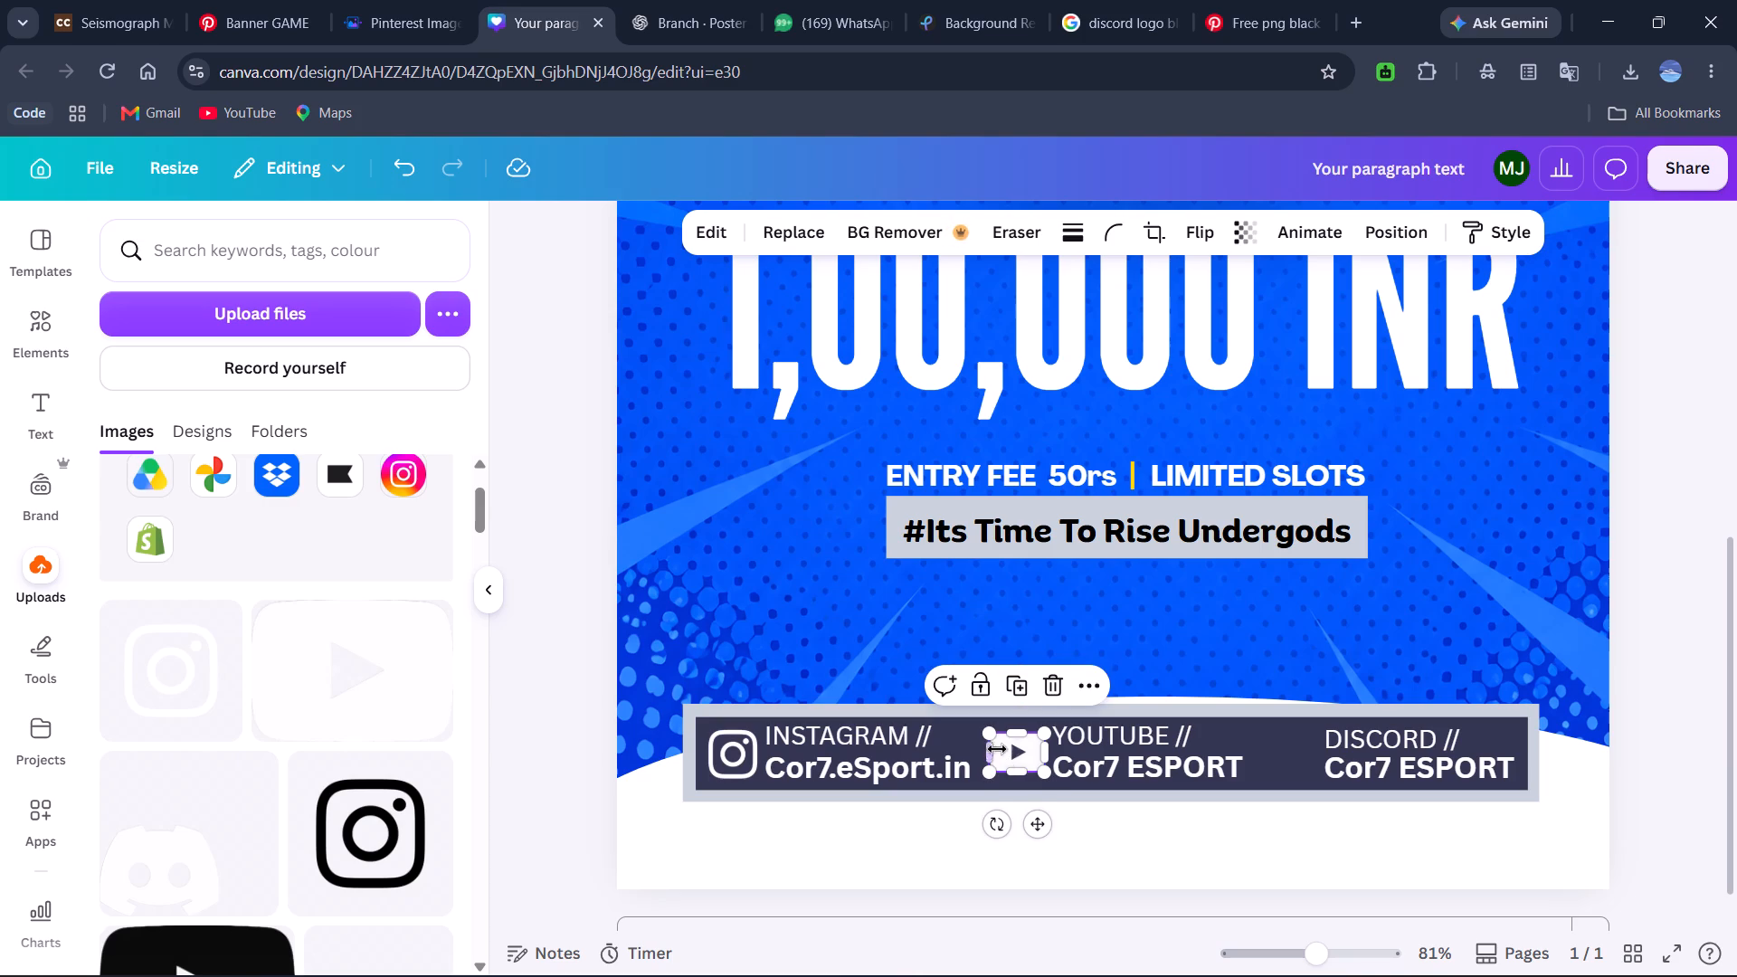
click(992, 736)
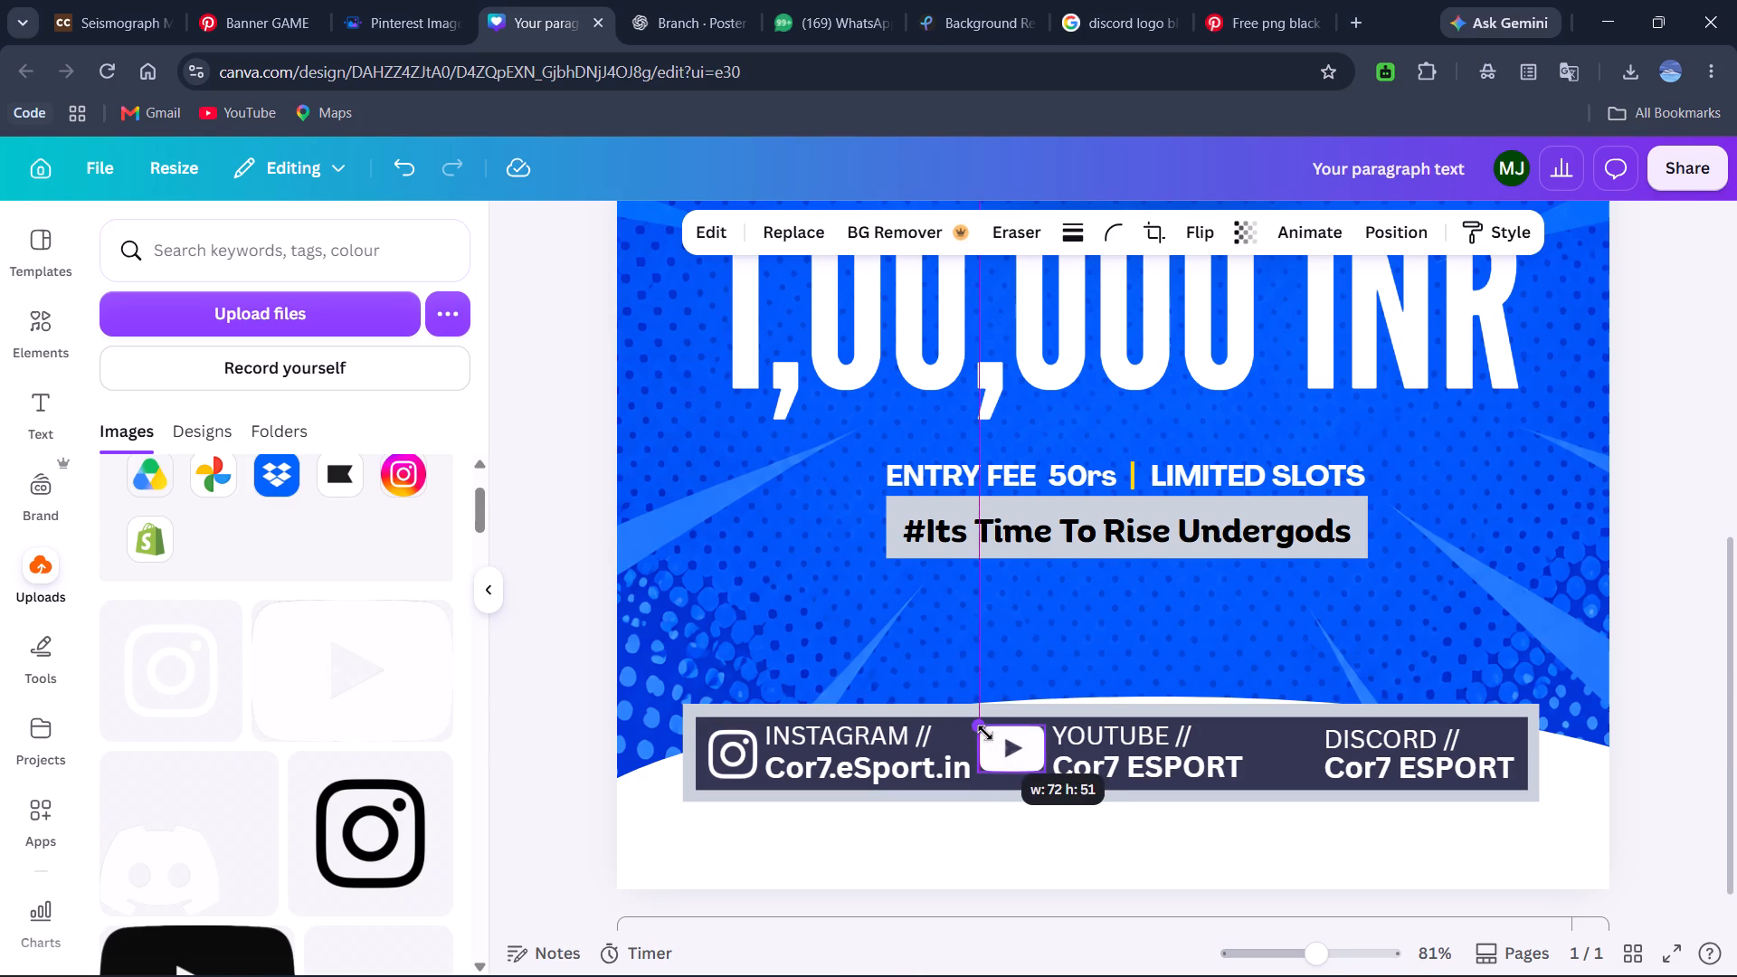
key(Down)
key(Down)
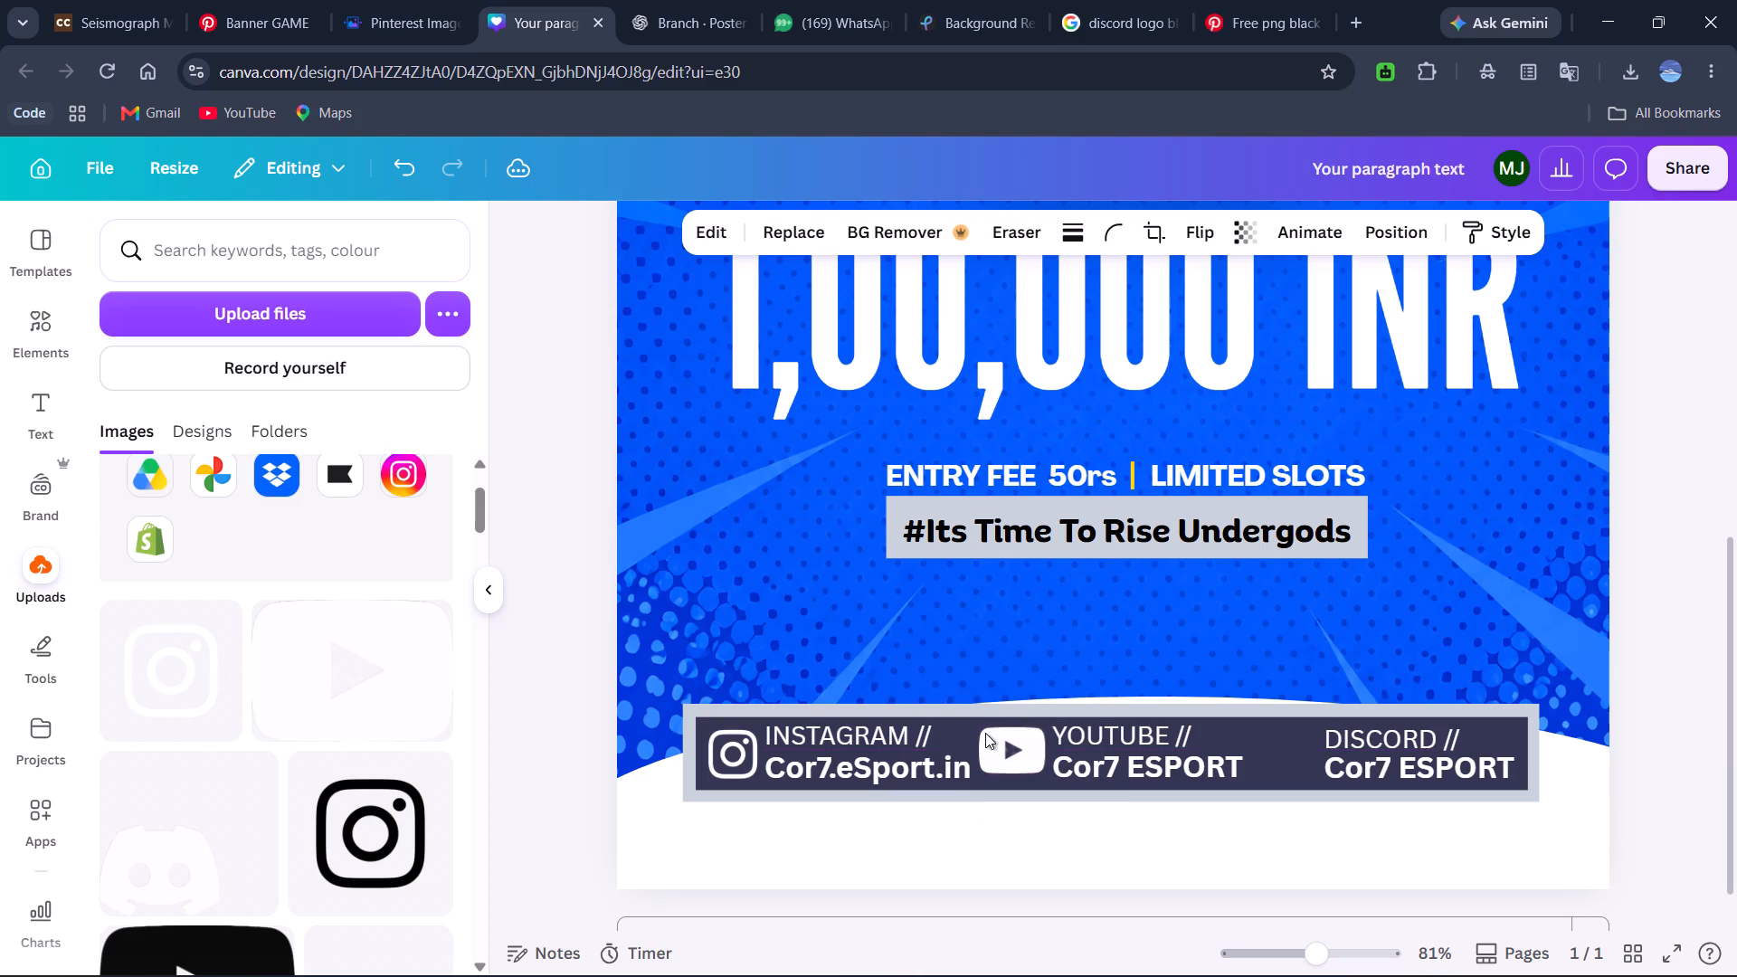
key(Down)
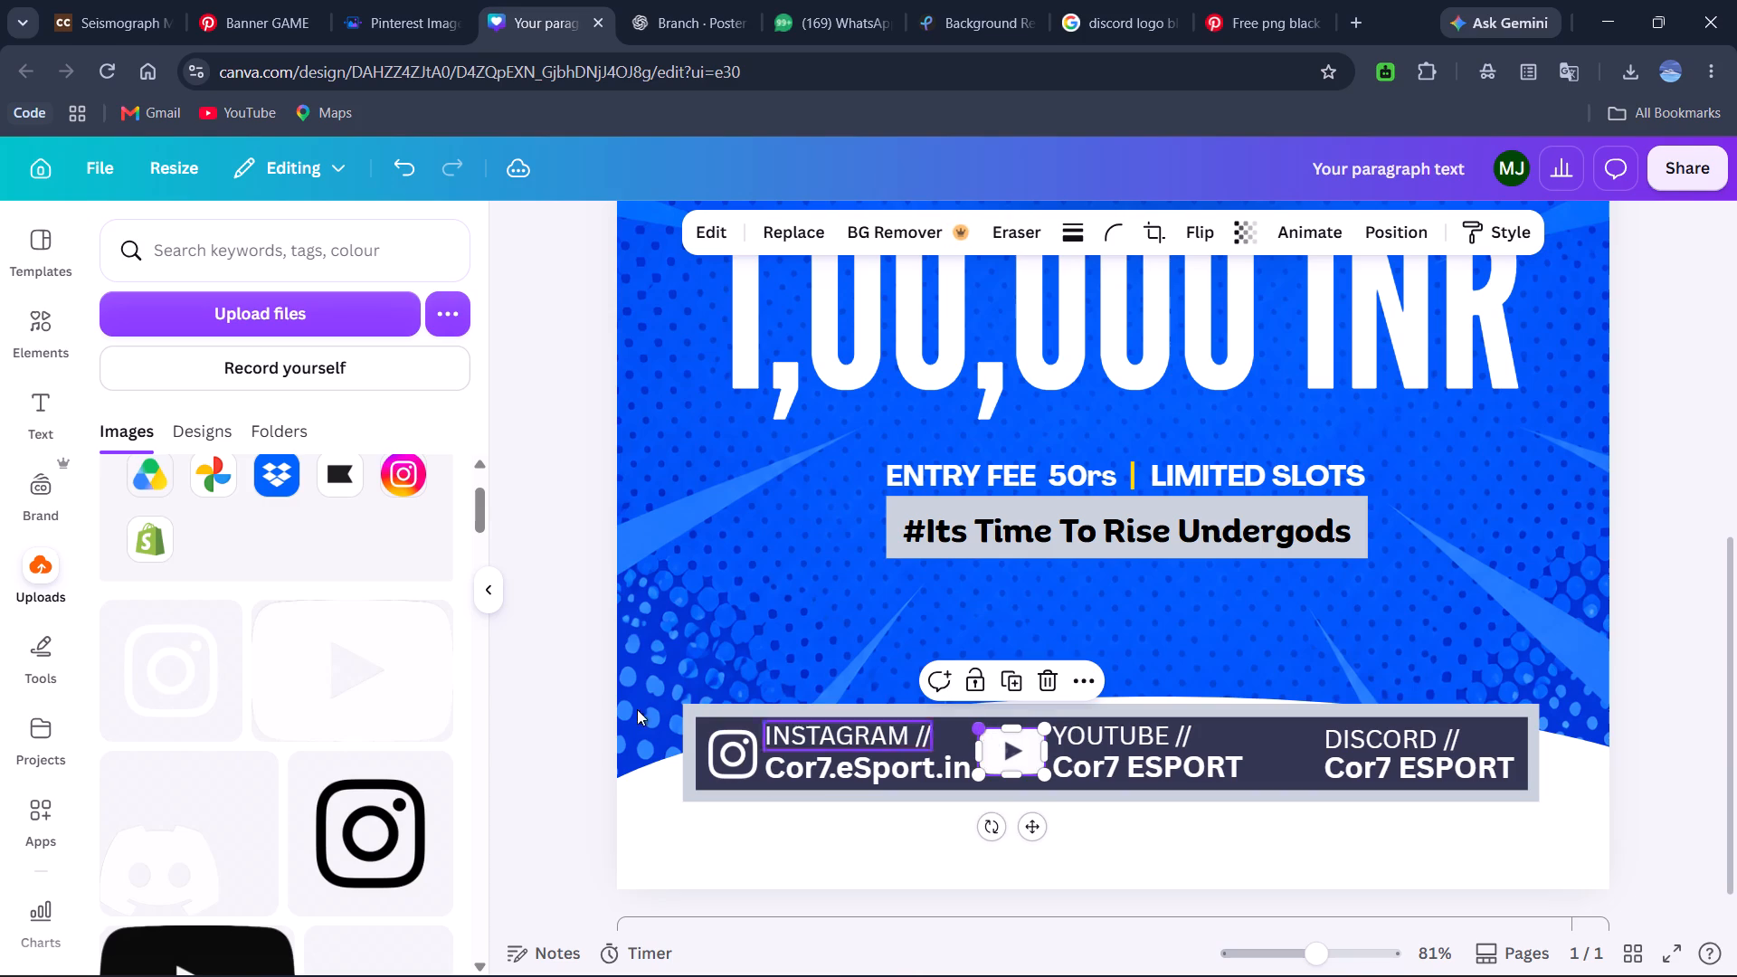
Add the uploaded white Discord logo to the poster and scale it down to a small icon.
click(168, 822)
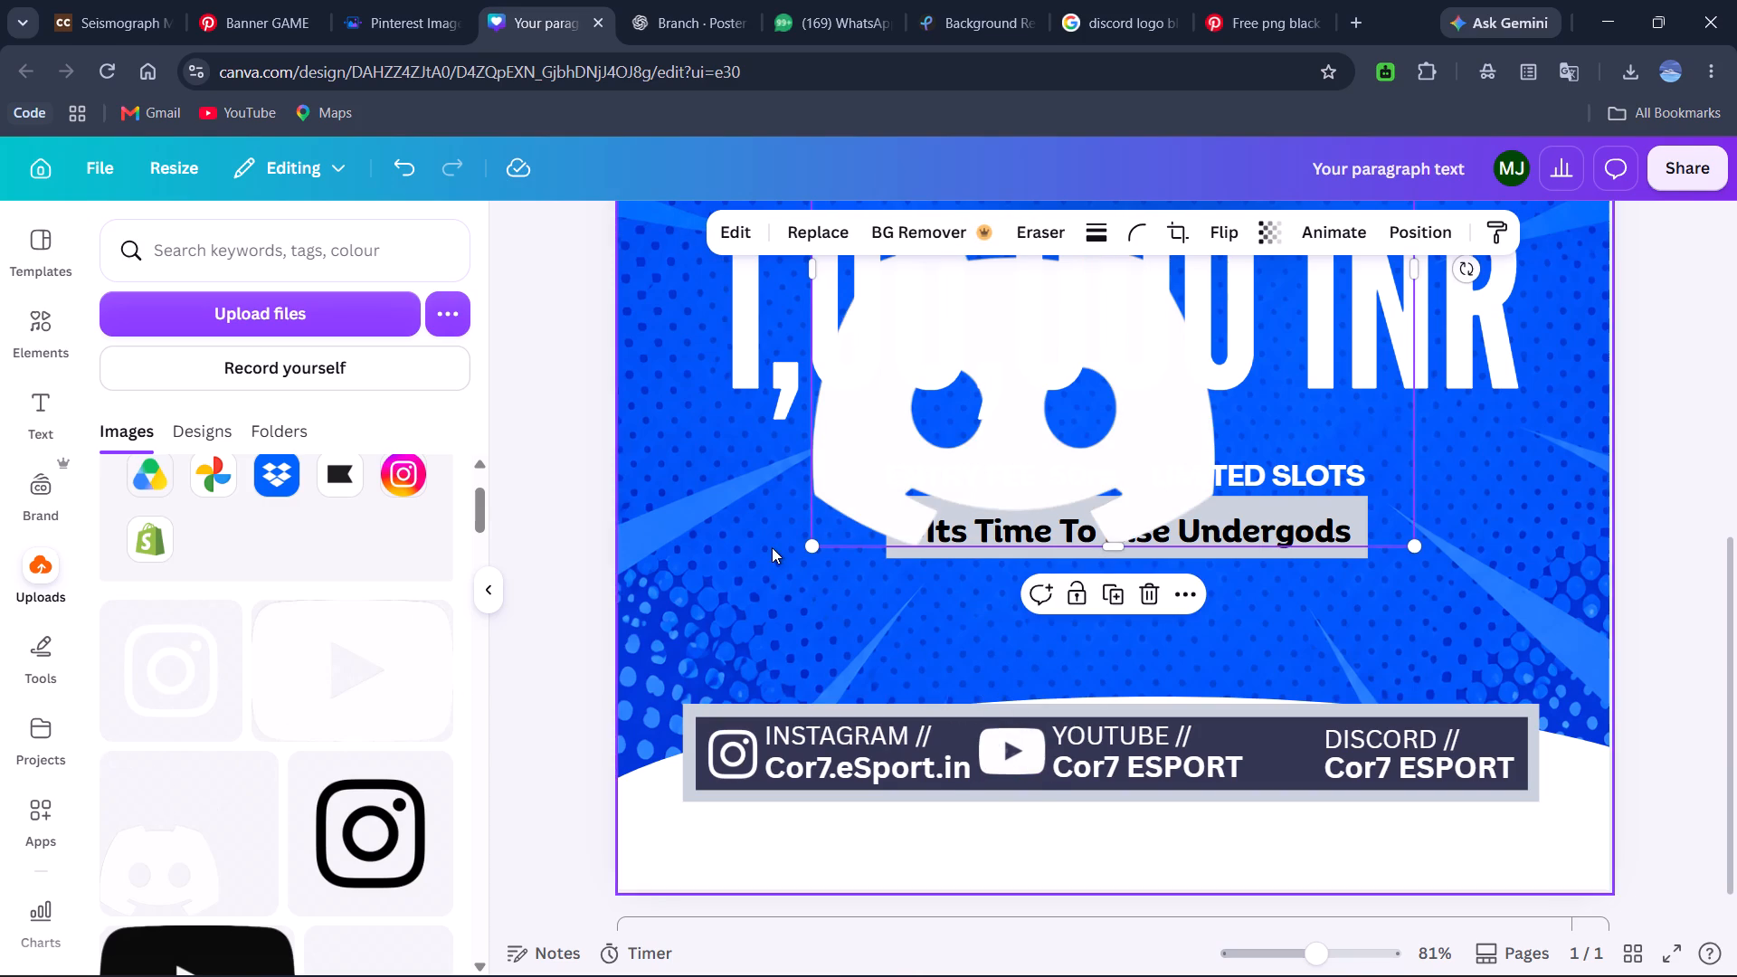
scroll(772, 547, up, 2)
drag(804, 267, 1082, 428)
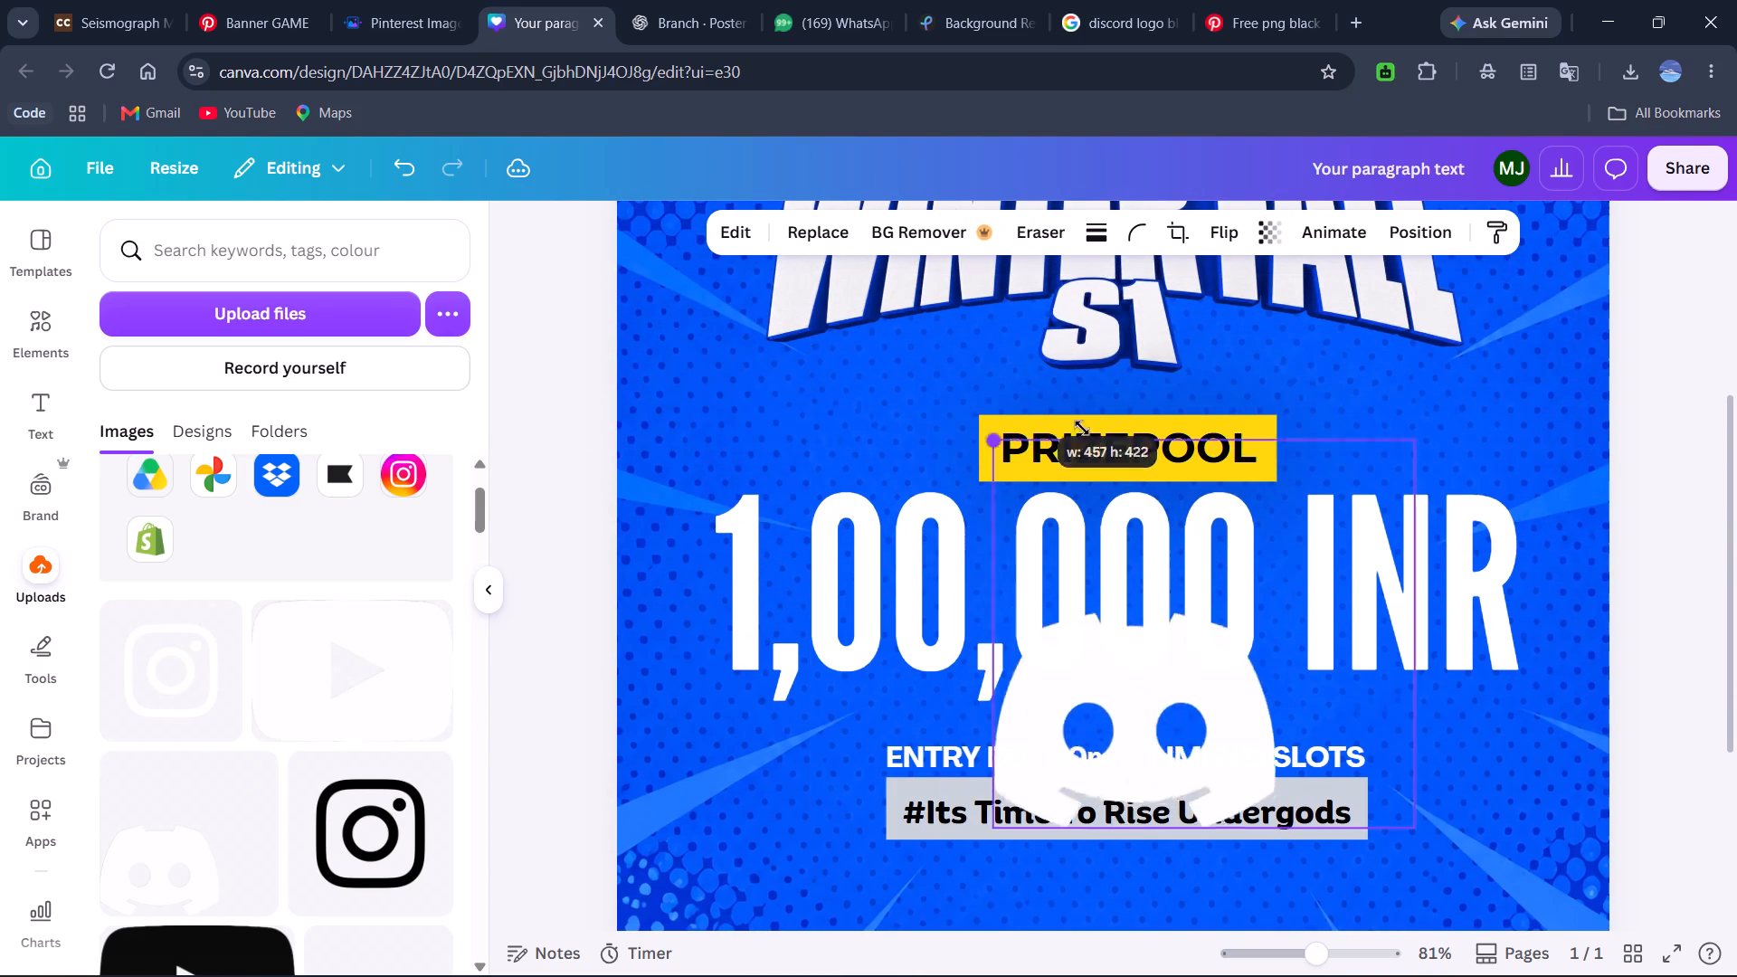
drag(1082, 428, 1420, 612)
Place the white Discord logo in the footer bar beside the "DISCORD //" and "Cor7 ESPORT" text, fine-tuning its alignment with the YouTube logo.
scroll(1420, 612, down, 2)
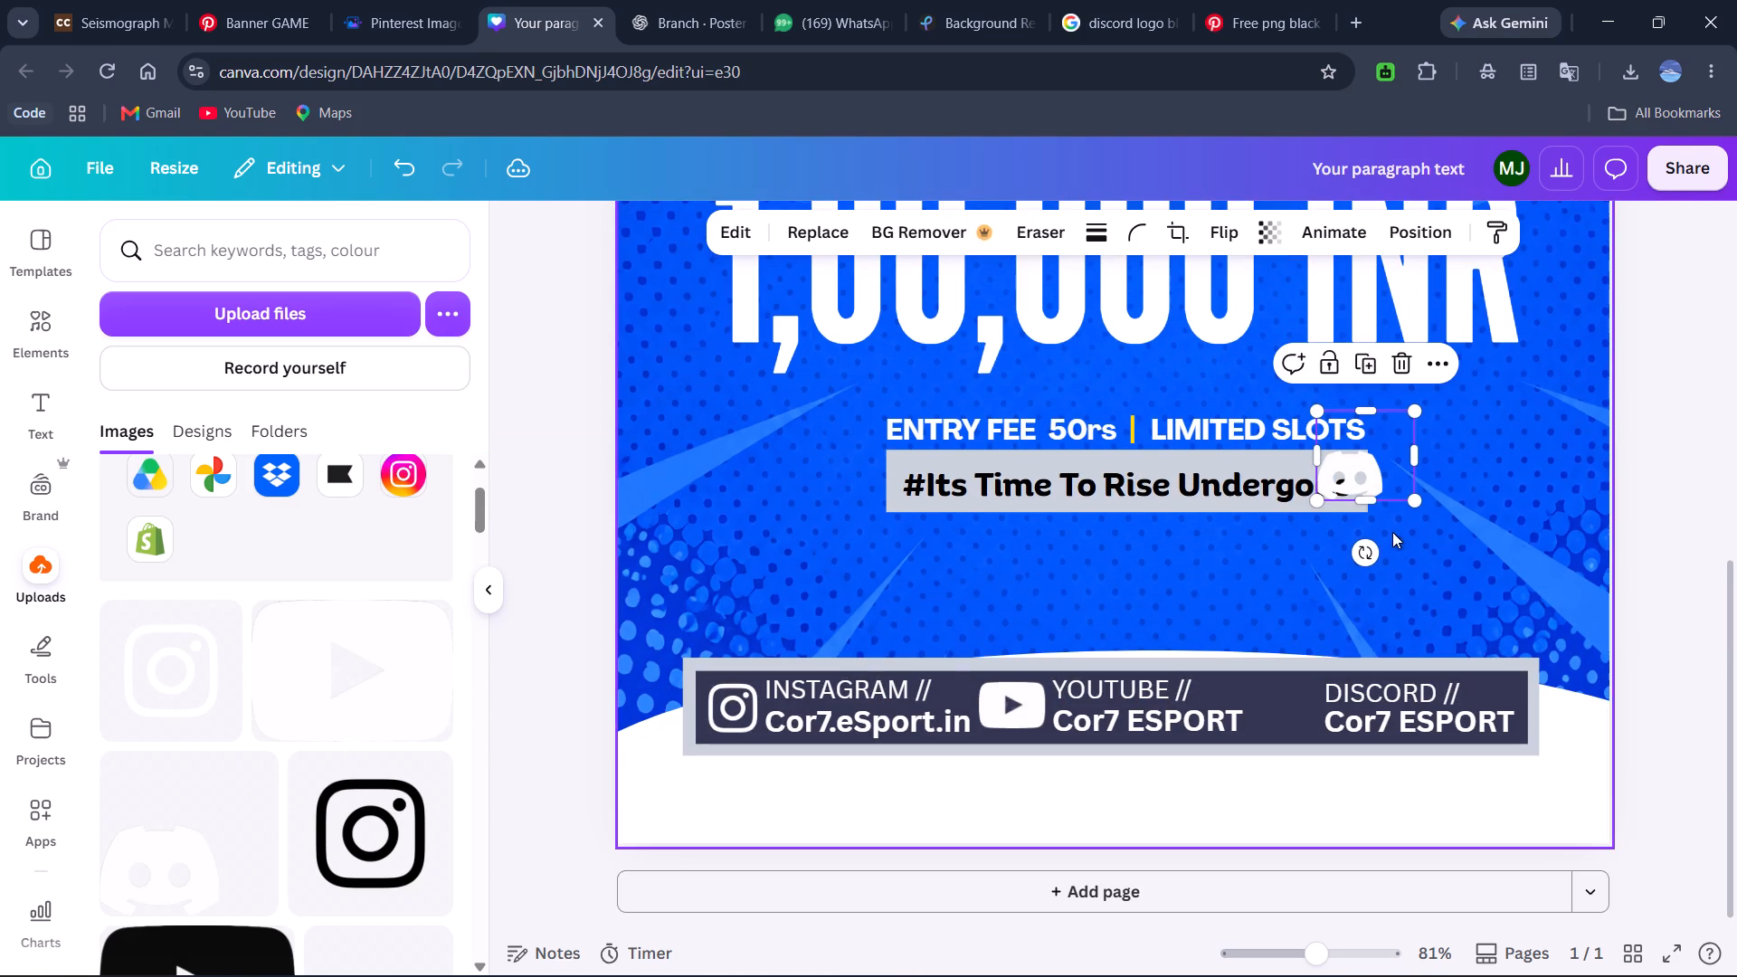
drag(1390, 485, 1328, 716)
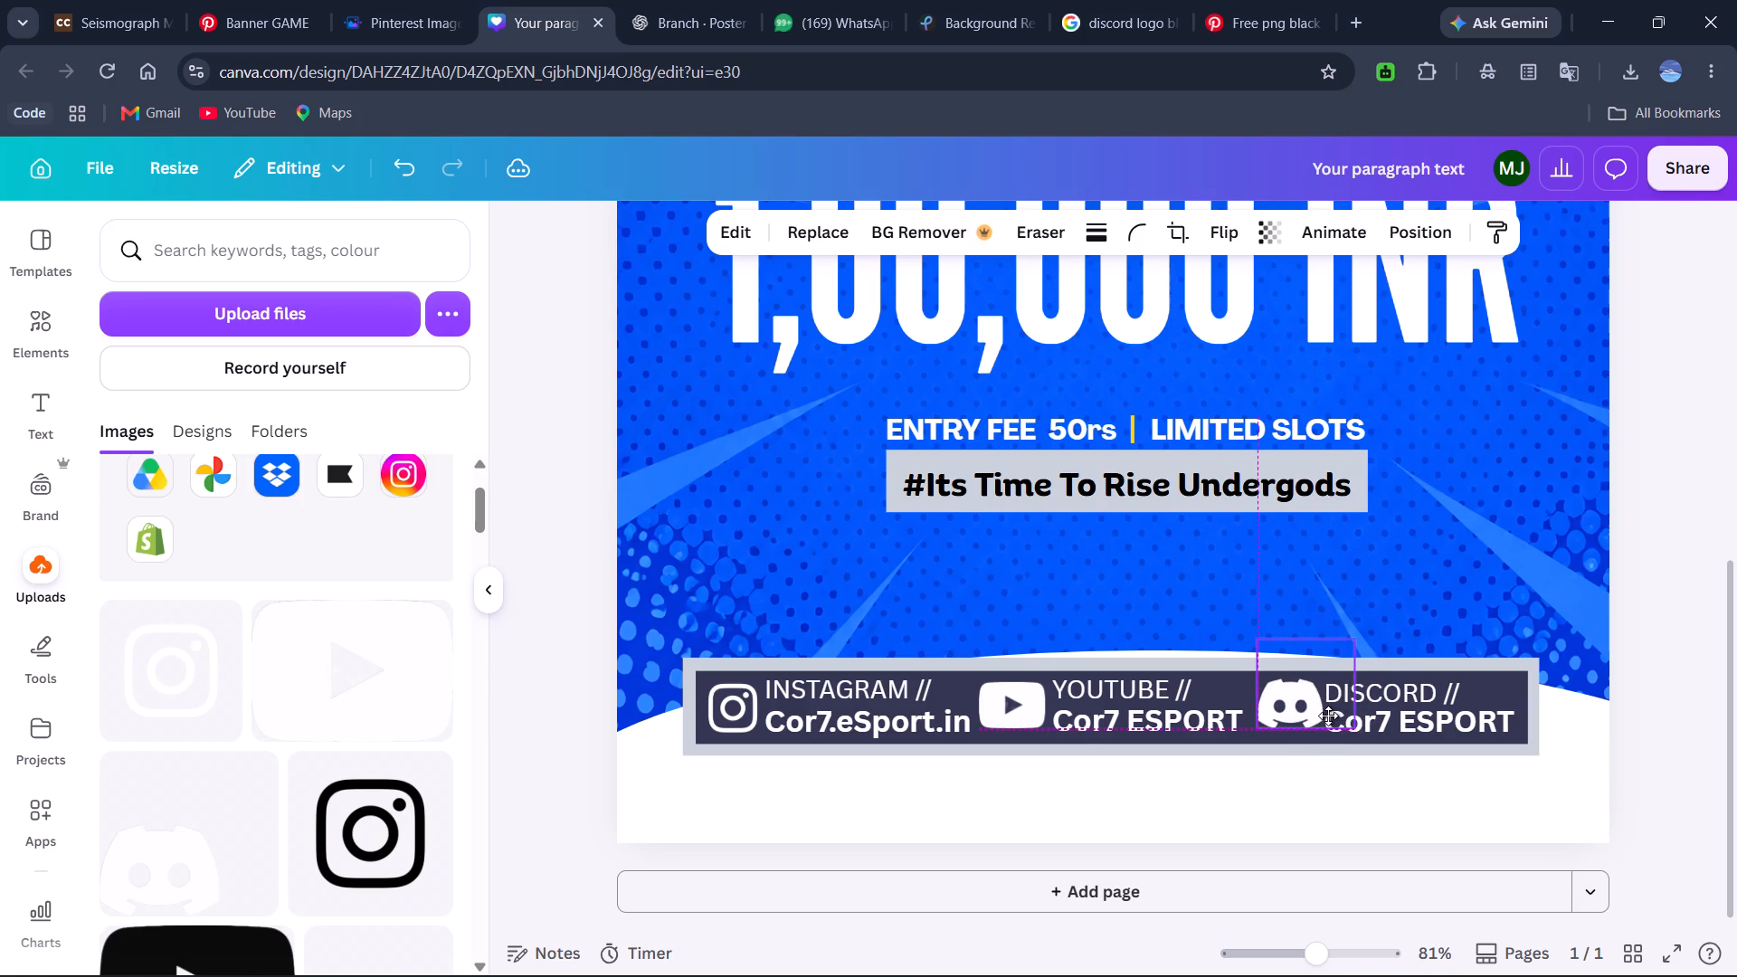
drag(1328, 716, 1324, 717)
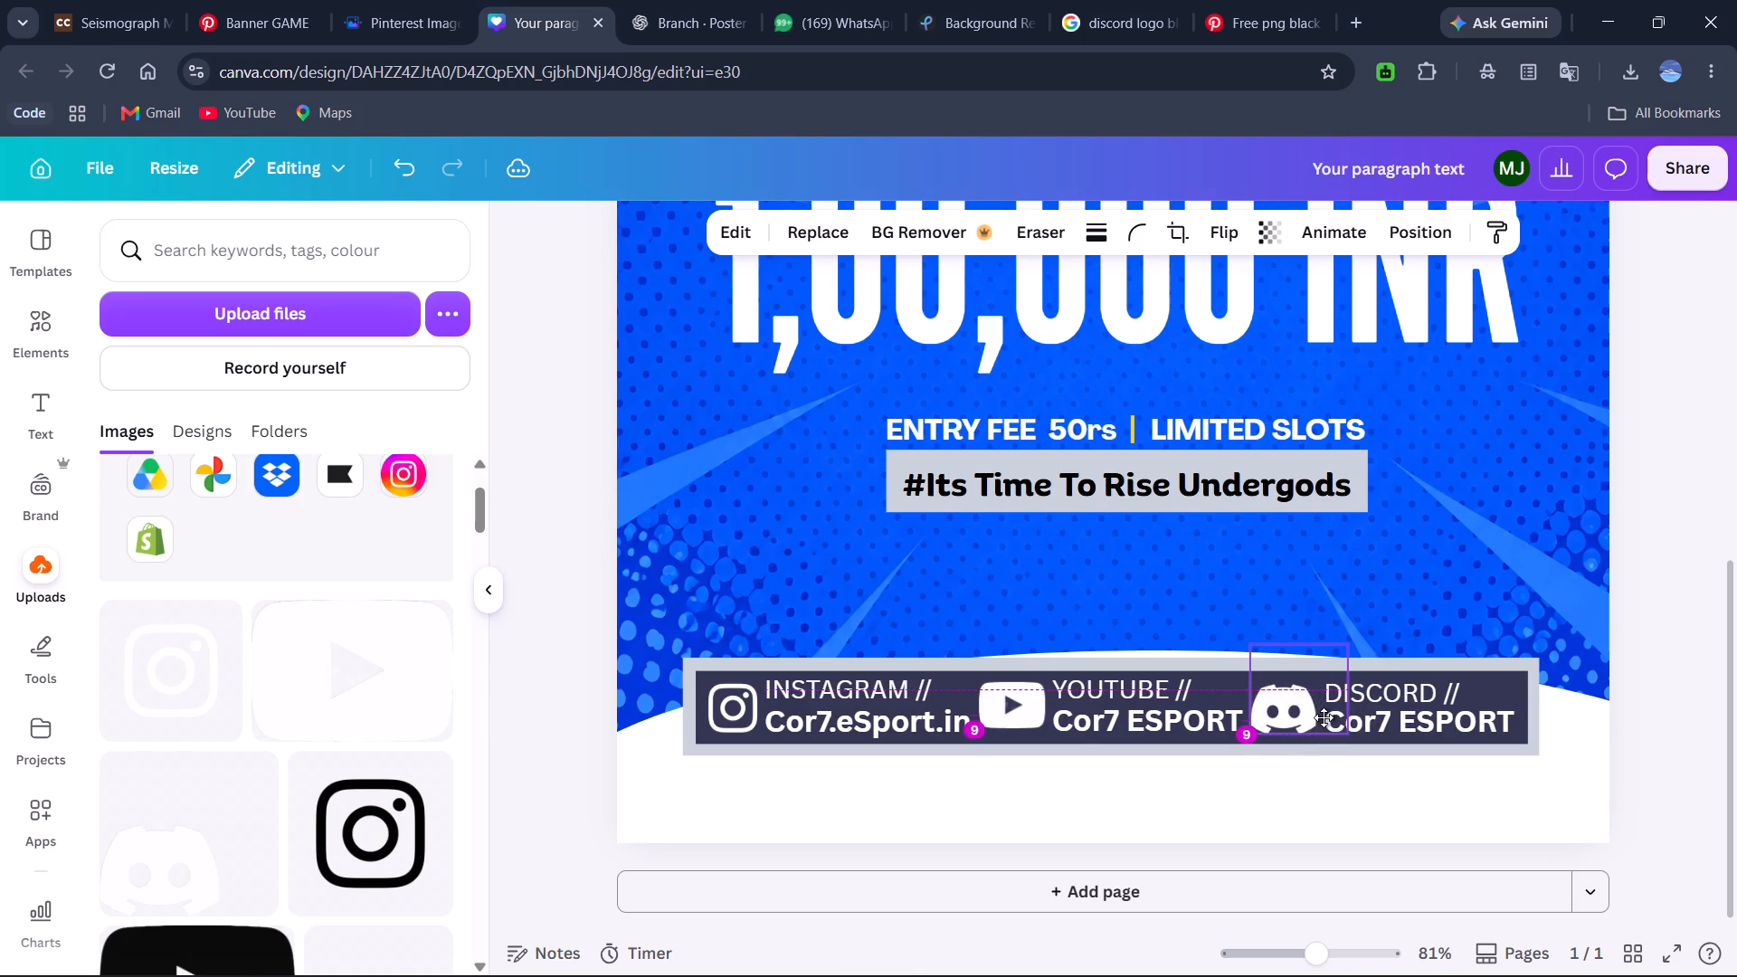
drag(1324, 717, 1324, 716)
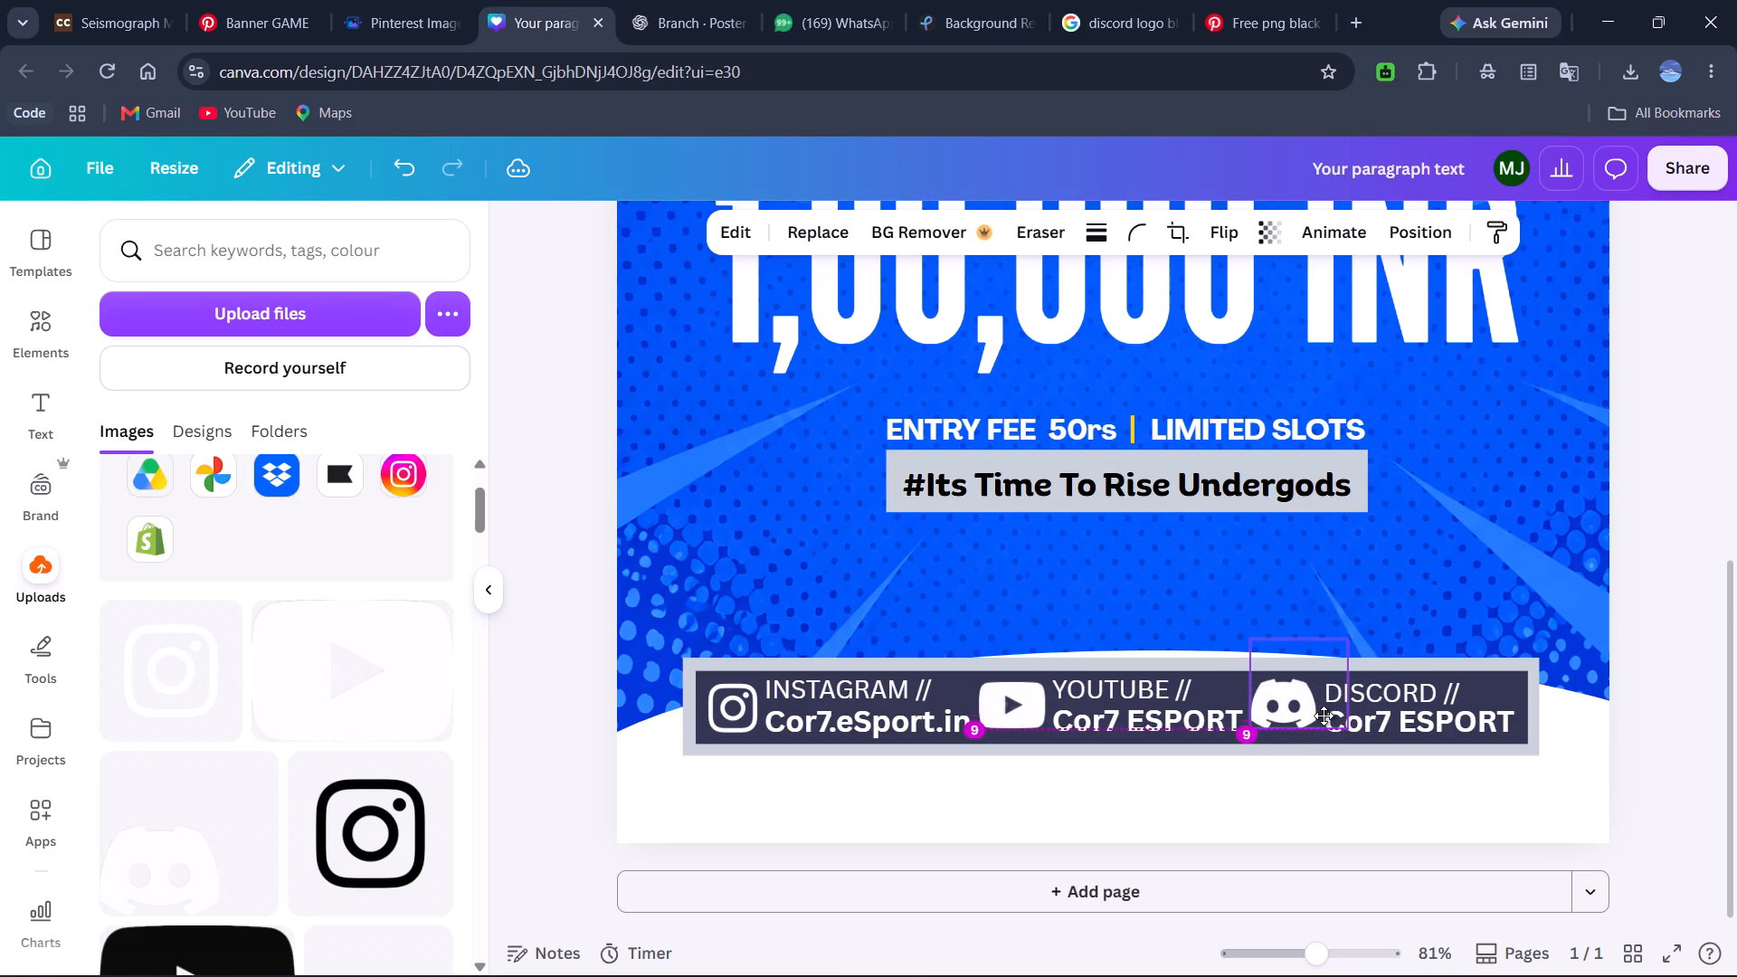
drag(1324, 716, 1326, 713)
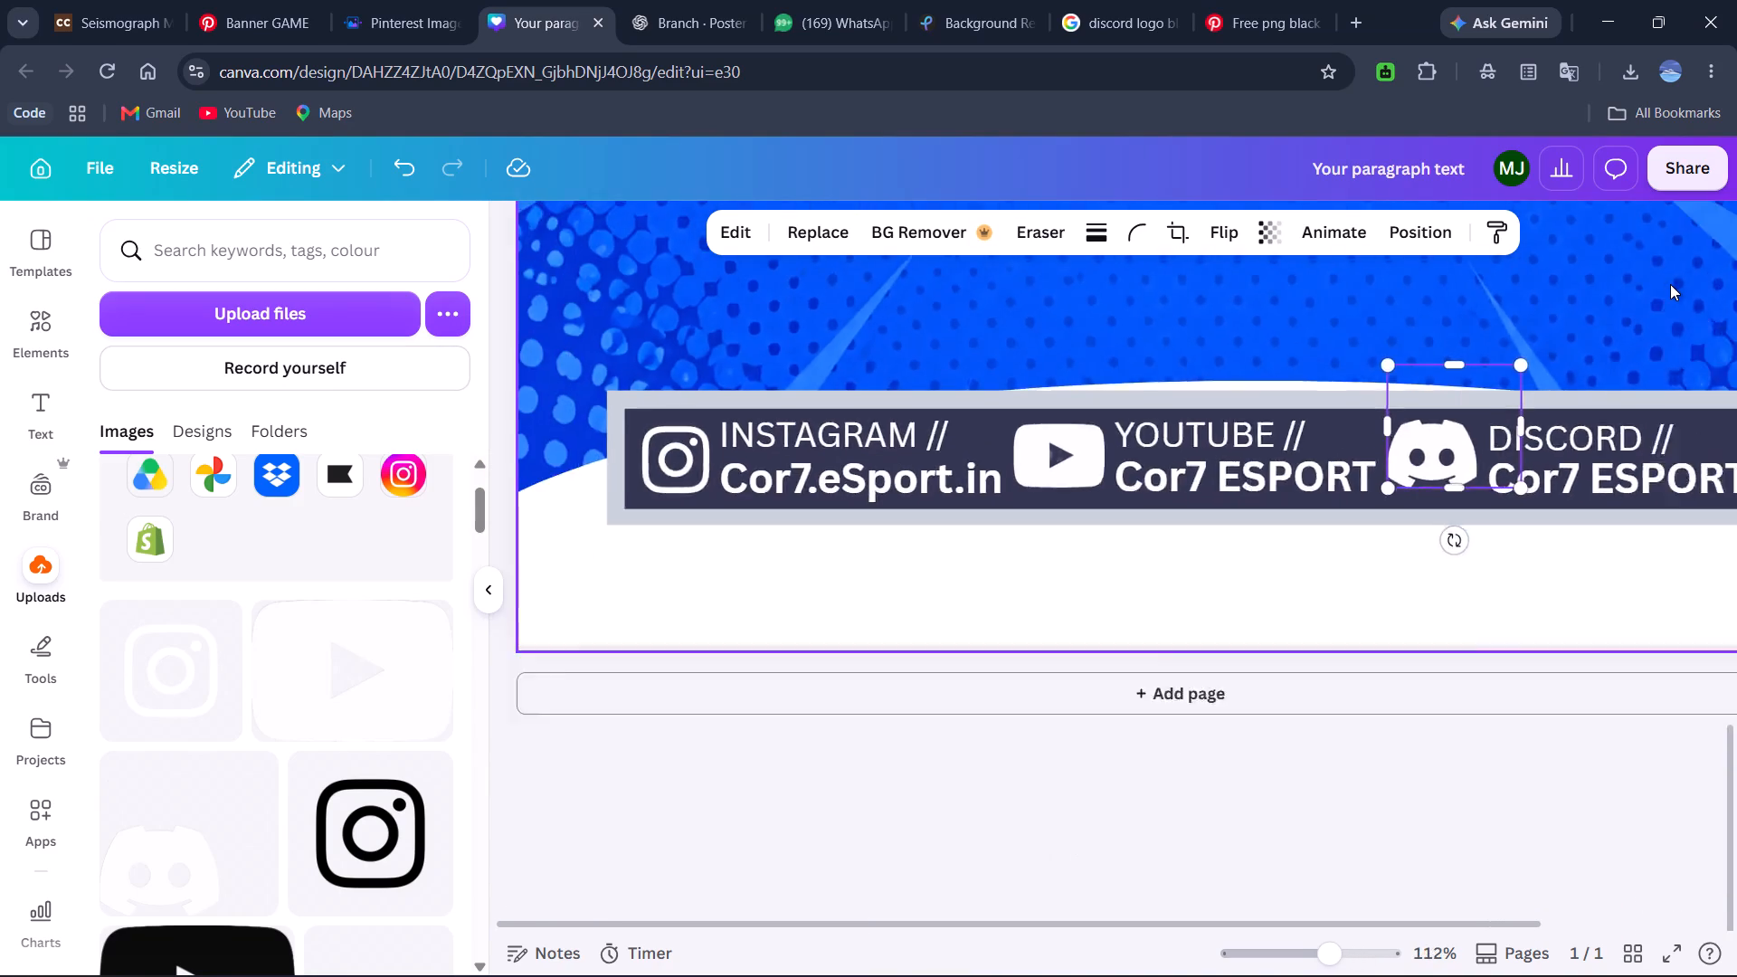
scroll(1670, 284, up, 2)
click(1666, 416)
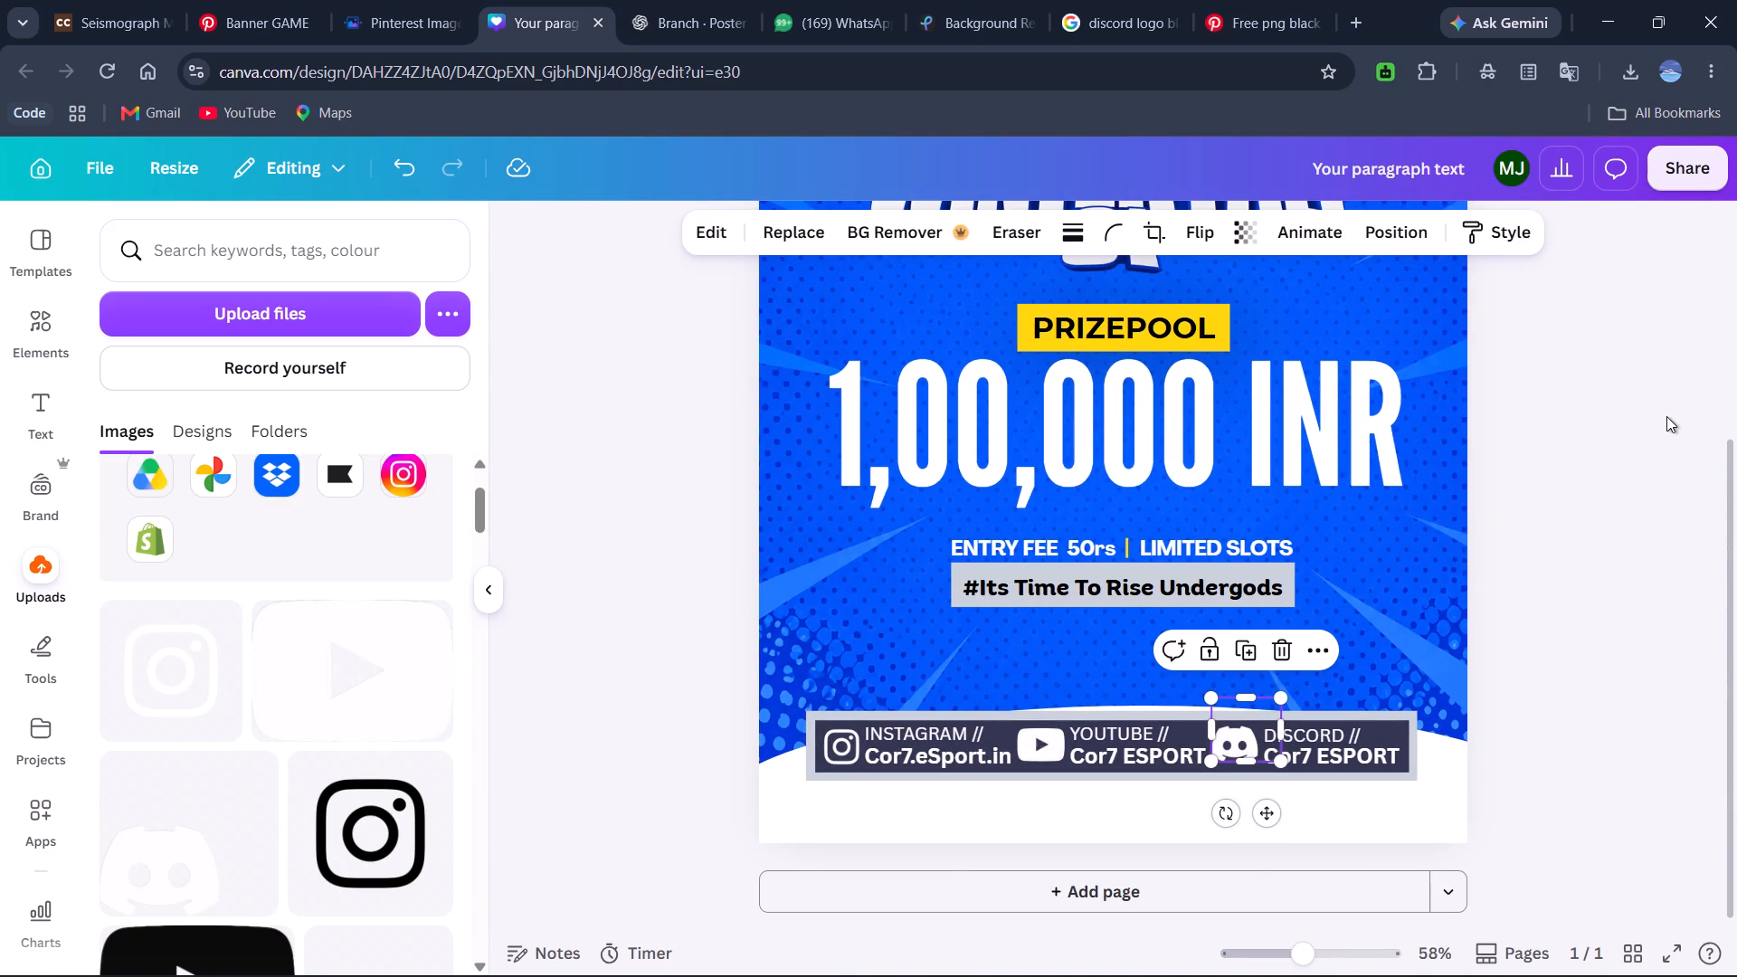
Nudge the white curved shape behind the footer bar slightly down at the poster's bottom edge.
click(1201, 818)
key(Down)
key(Down)
key(Down)
key(Down)
key(Down)
key(Down)
key(Down)
key(Down)
key(Down)
key(Down)
key(Down)
key(Down)
key(Down)
key(Down)
key(Down)
key(Down)
key(Down)
key(Down)
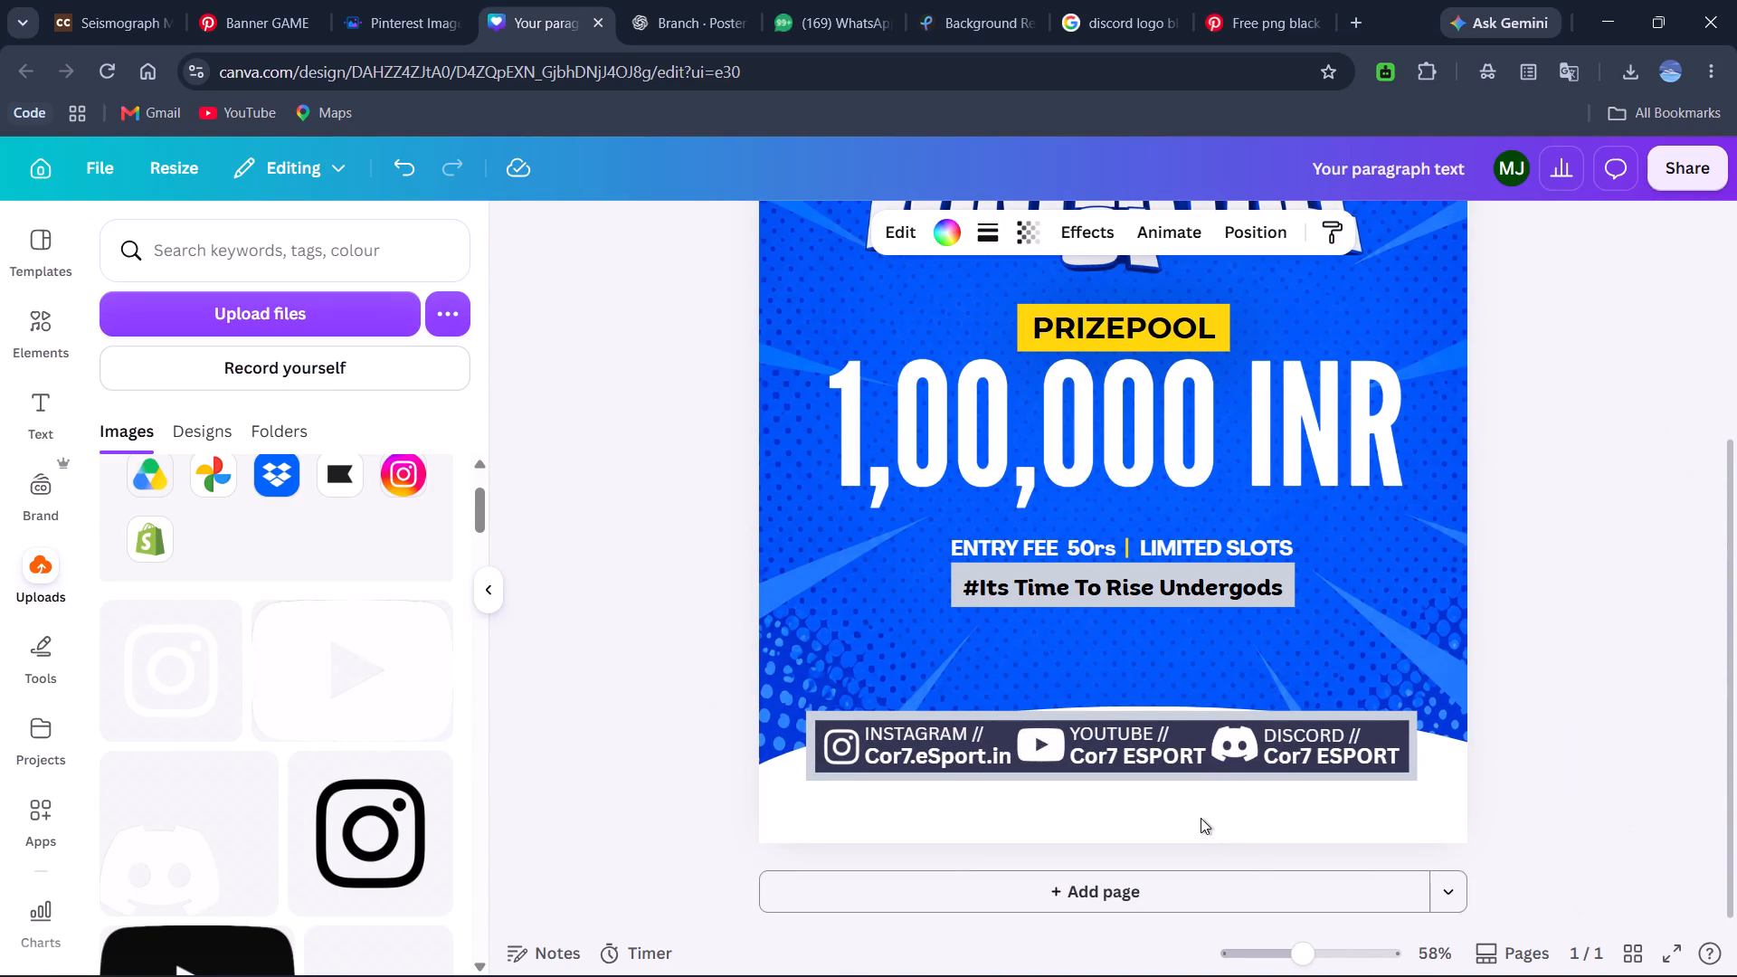
key(Down)
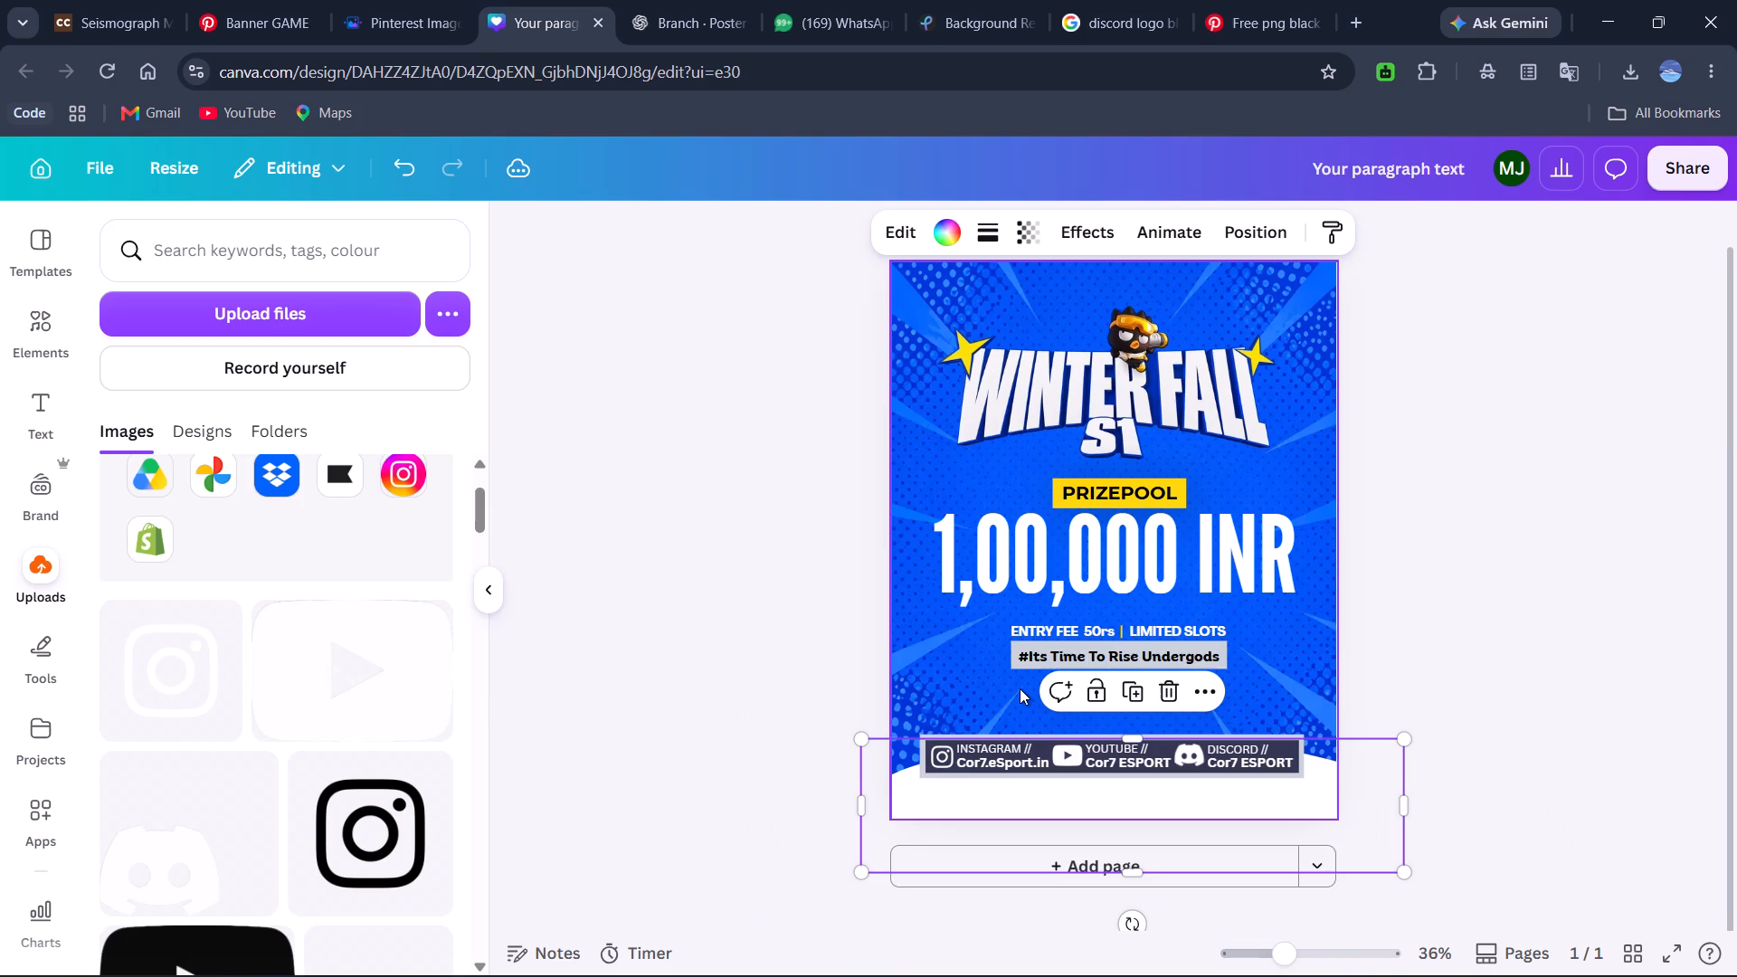
click(1463, 635)
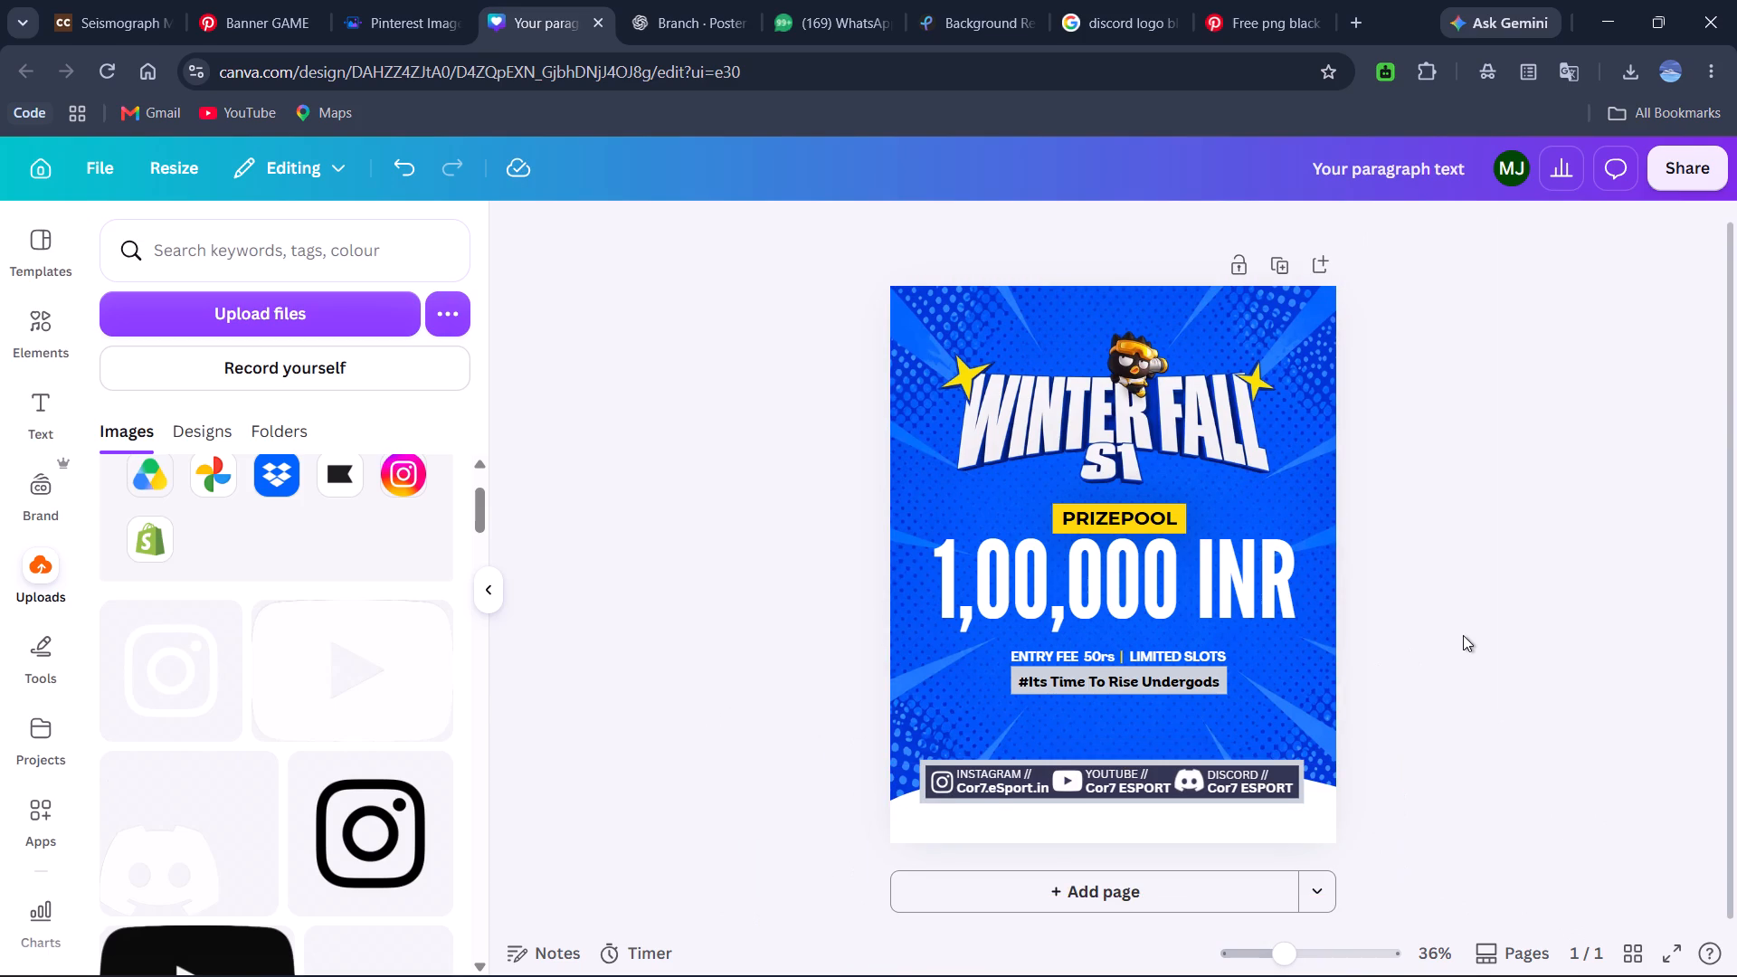
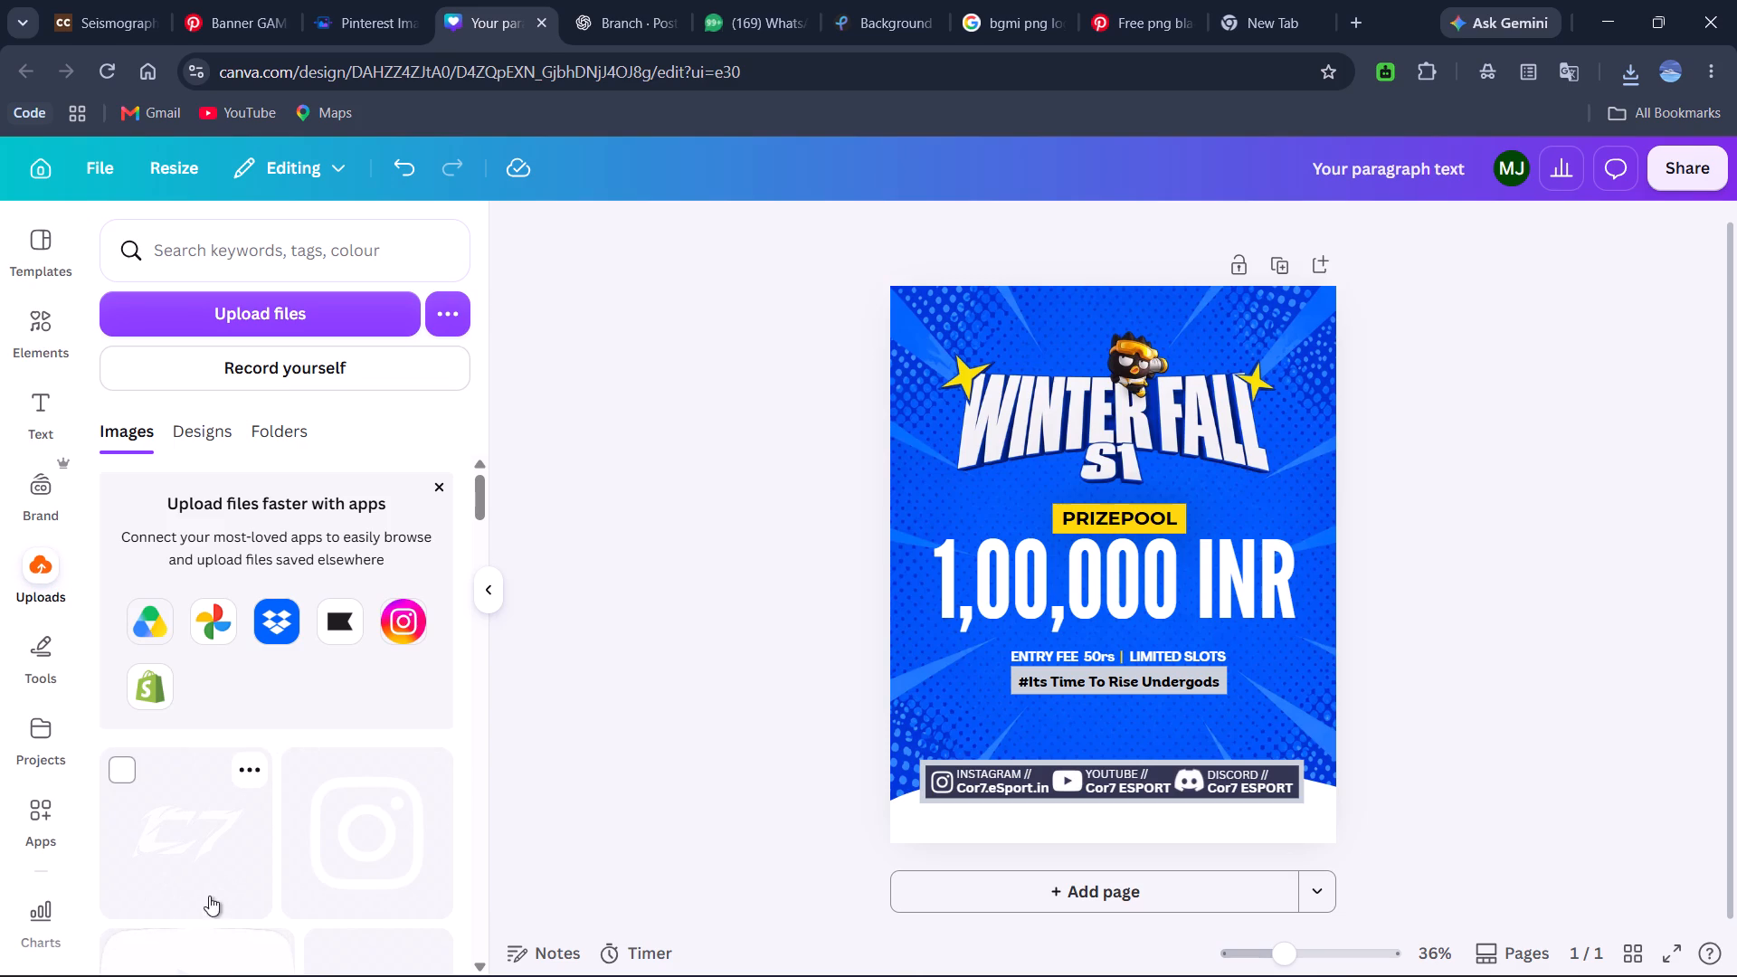
Add the uploaded white C7 logo image to the poster.
click(173, 847)
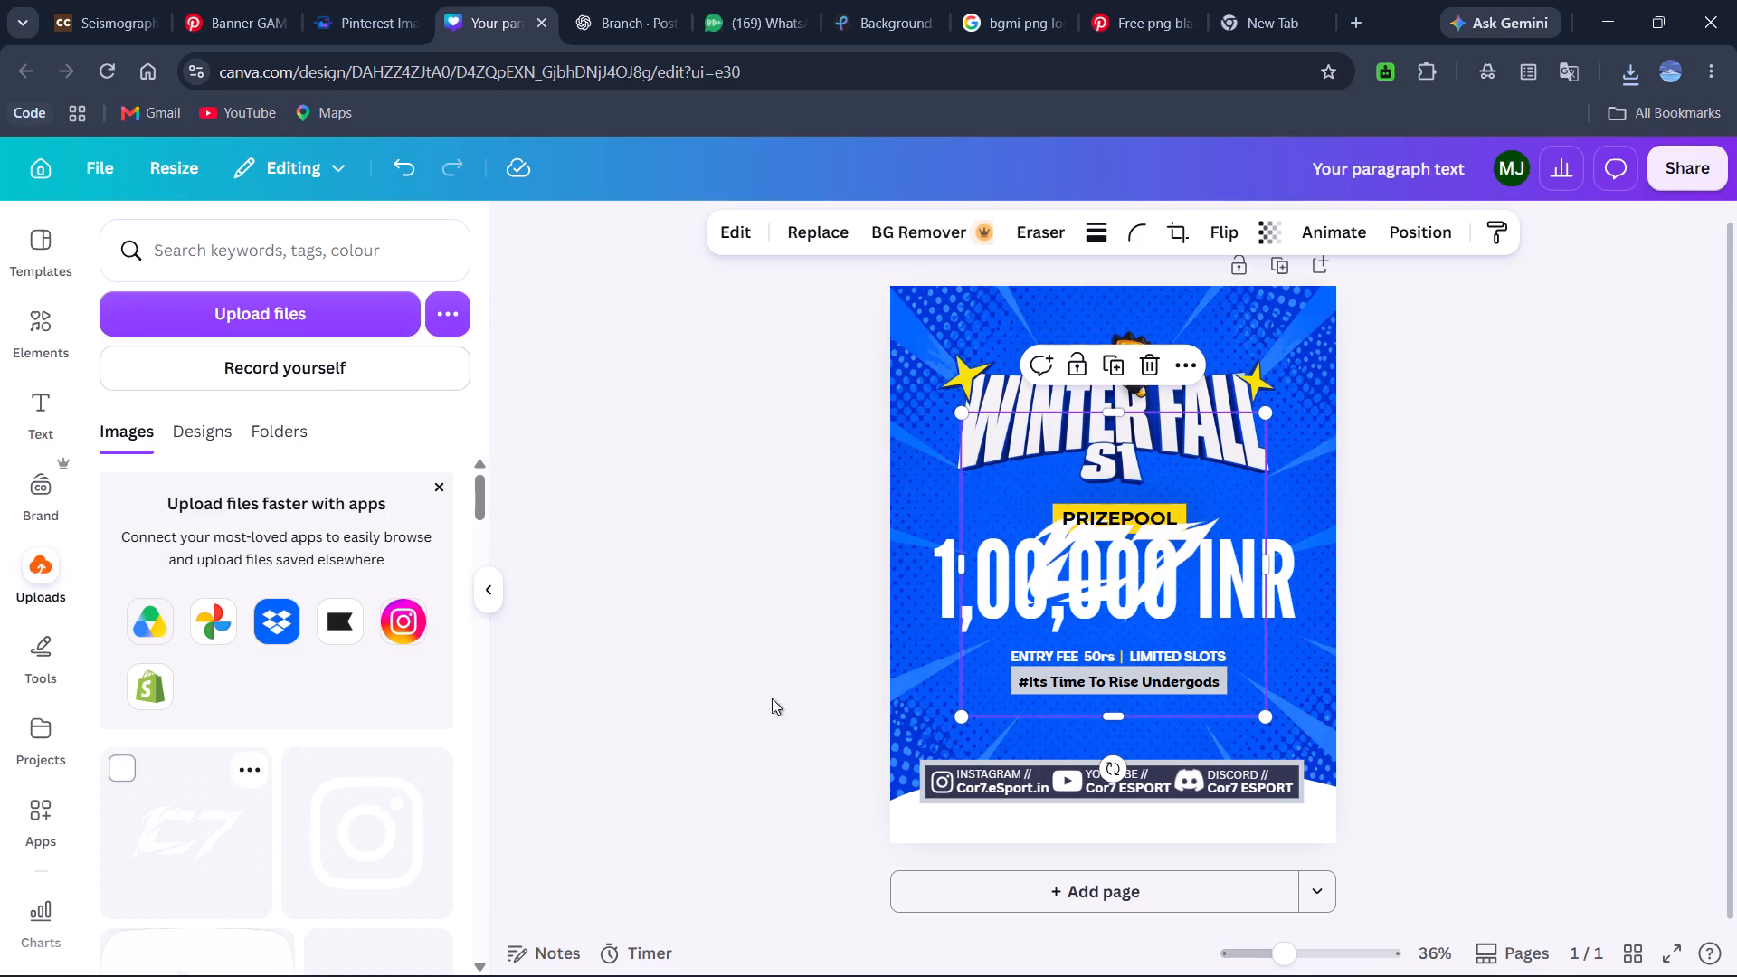
Shrink the white C7 logo and place it in the poster's top-left corner, above the WINTER FALL title.
drag(1261, 719, 1017, 504)
scroll(1017, 504, up, 1)
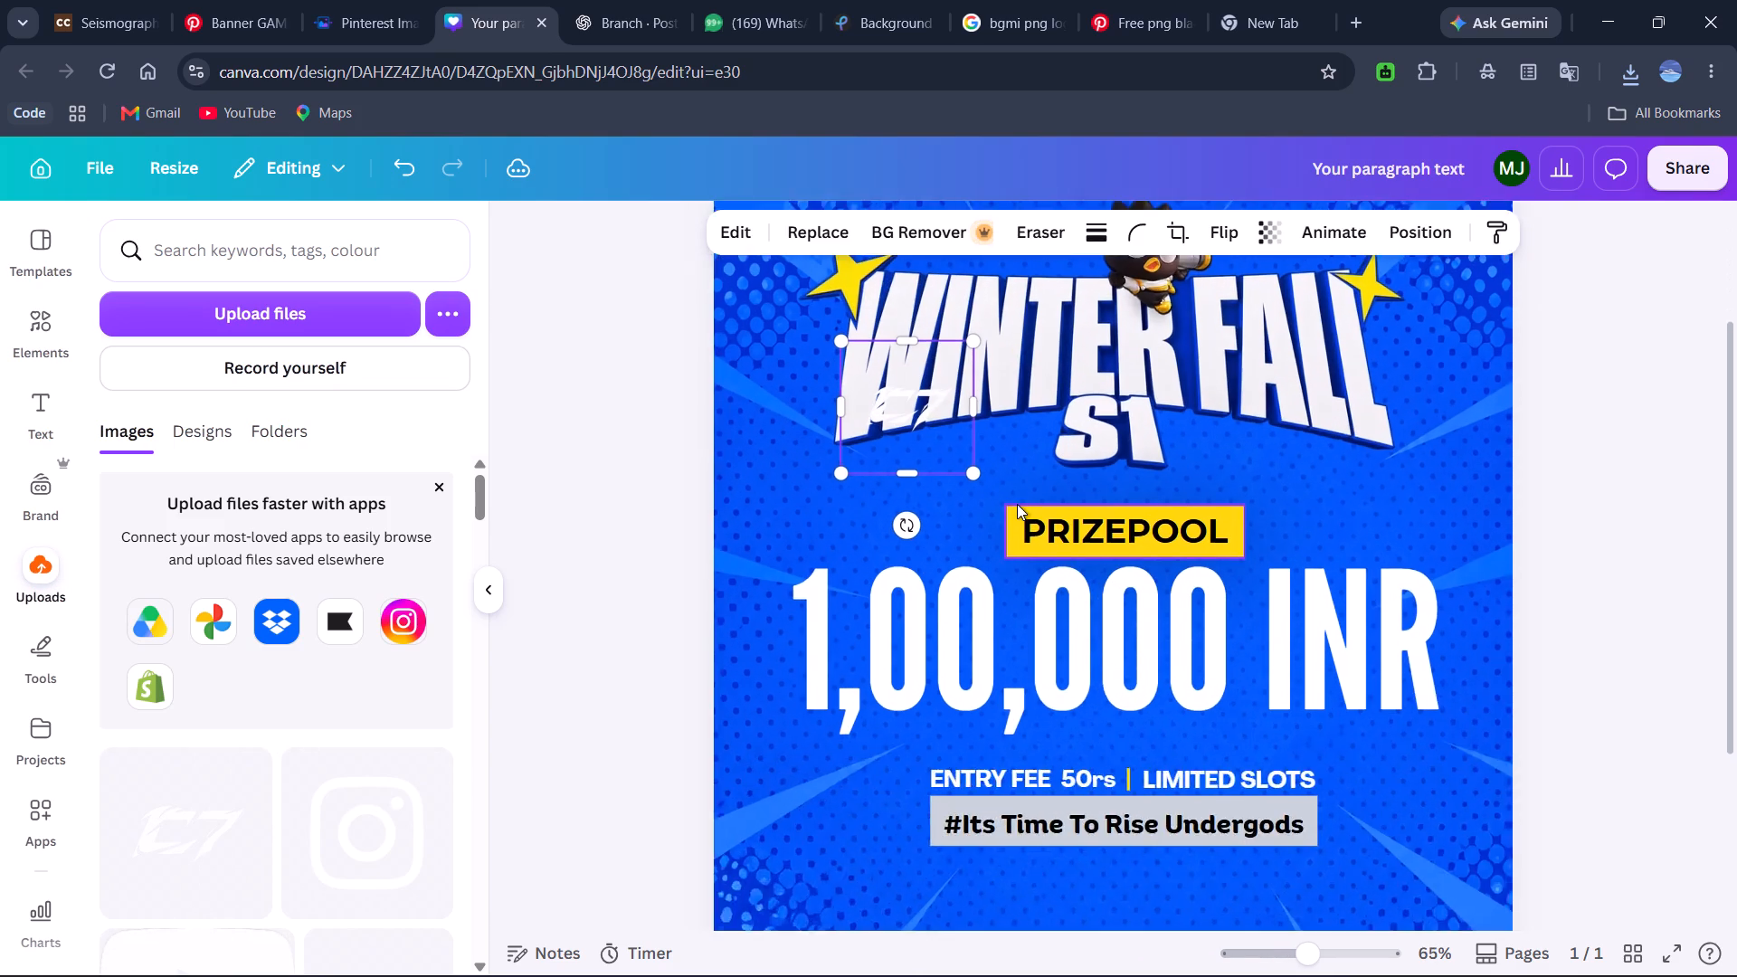
scroll(1017, 504, up, 1)
drag(926, 581, 806, 338)
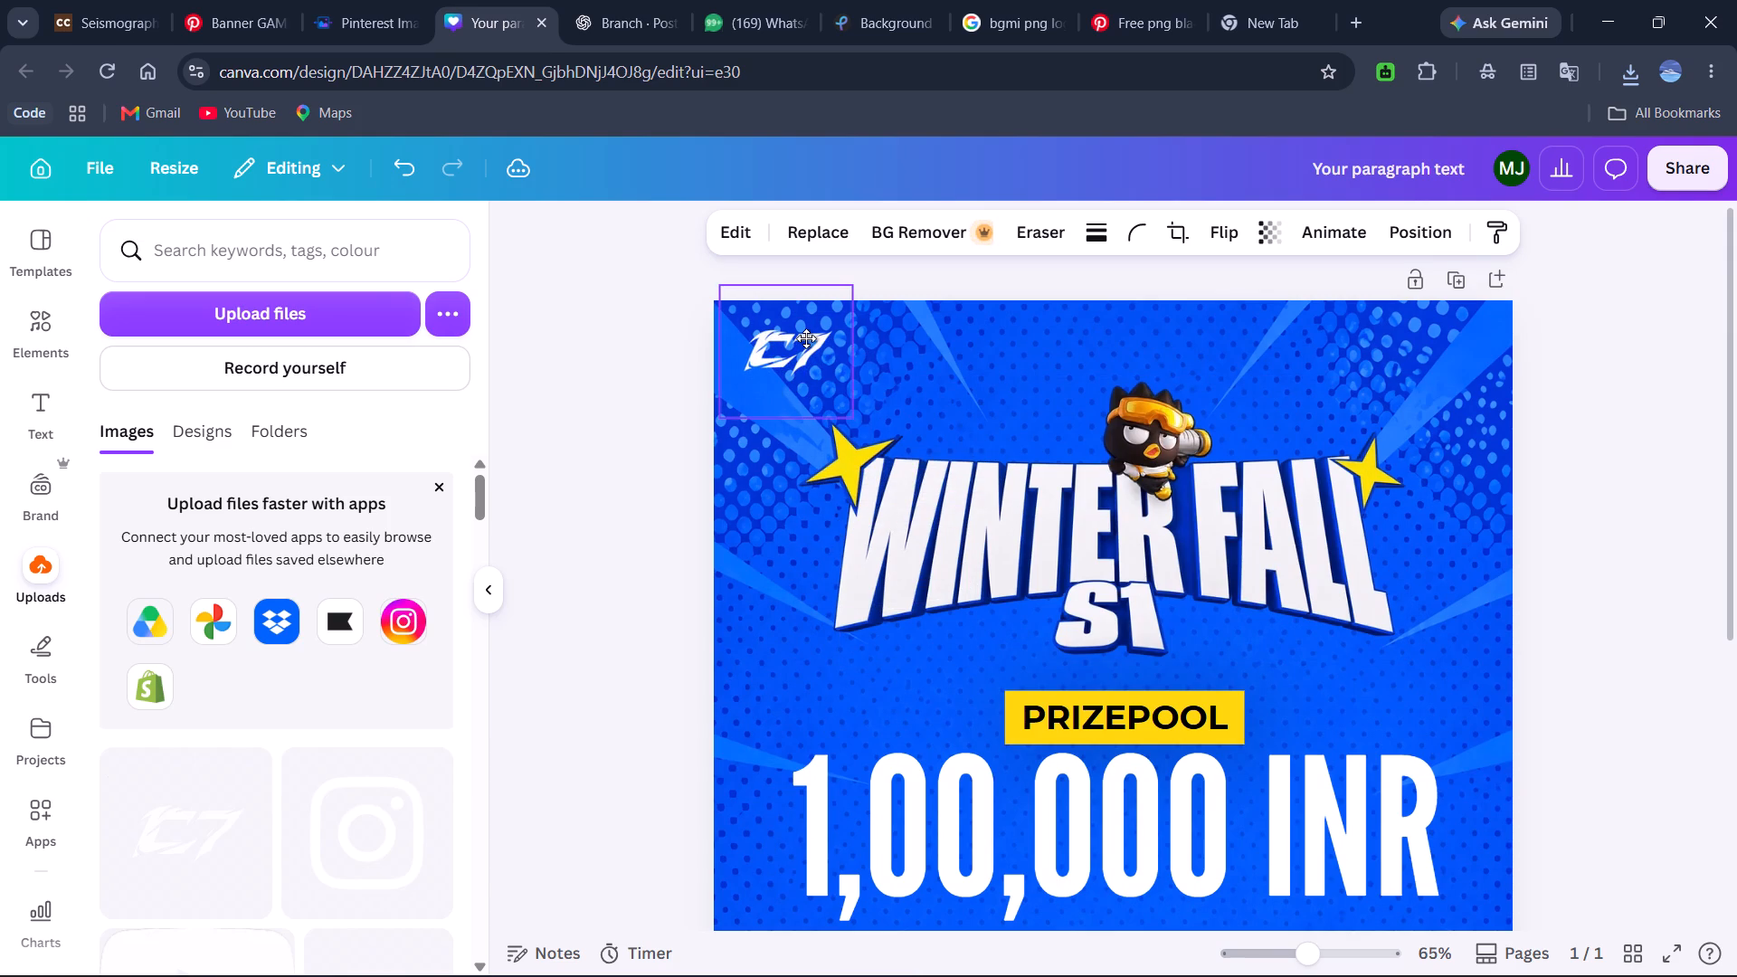
drag(806, 338, 809, 344)
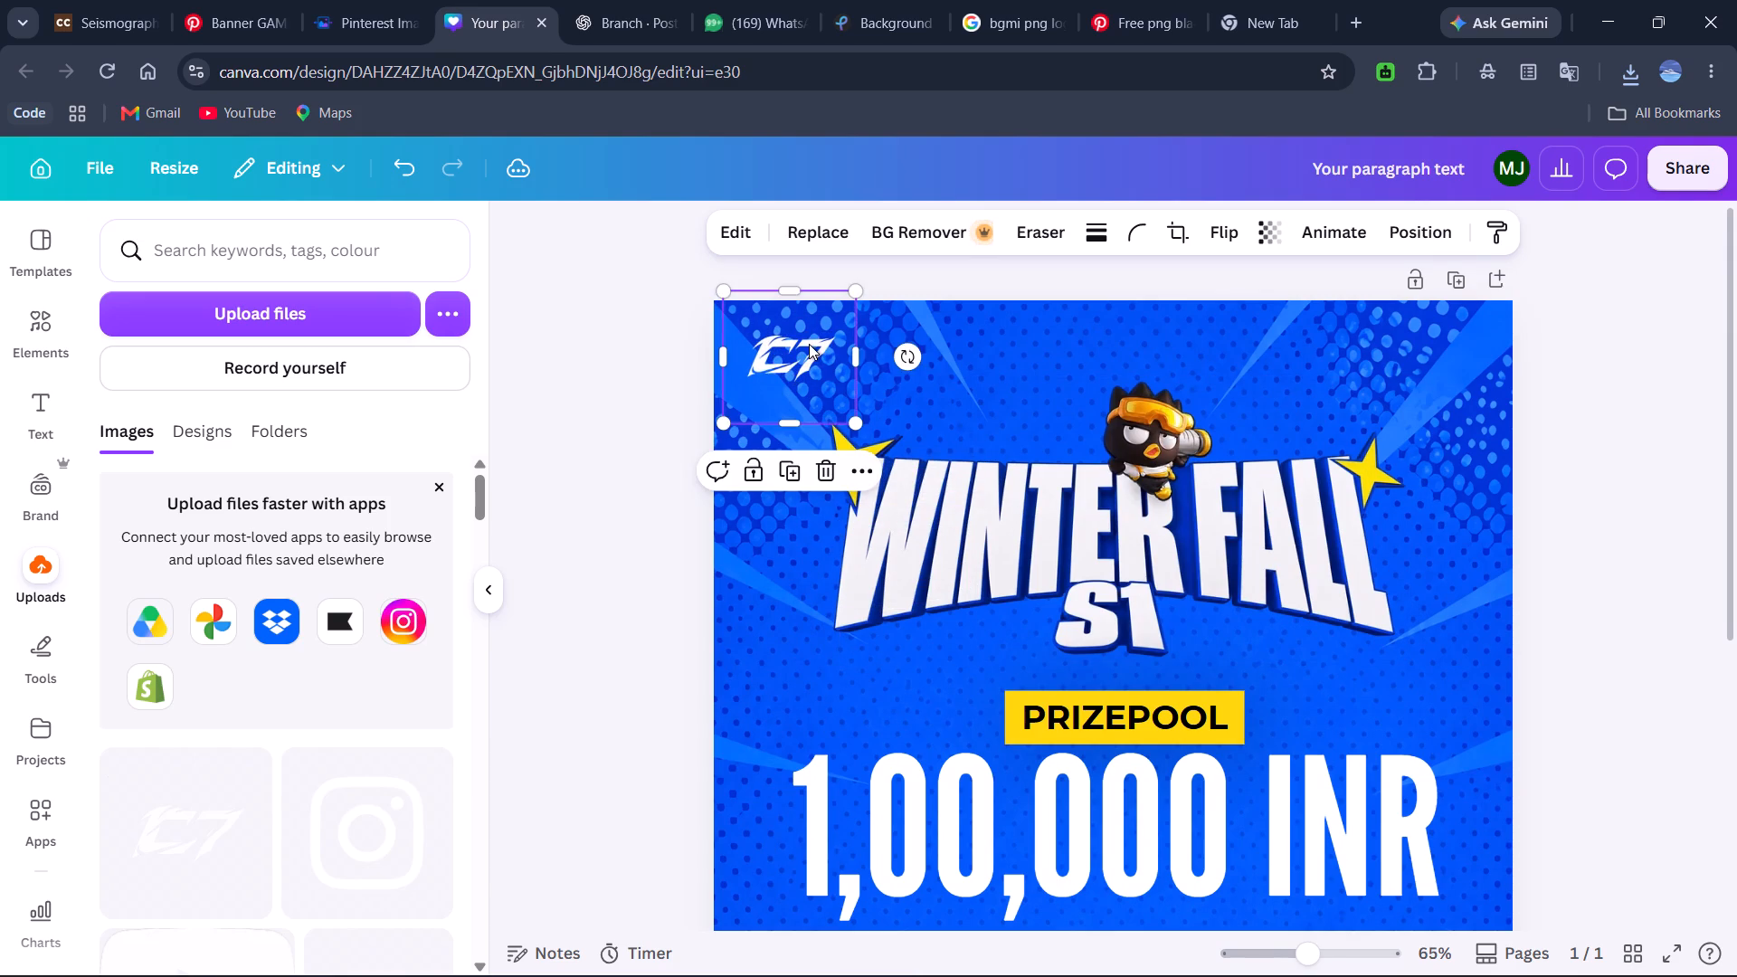
scroll(809, 344, right, 1)
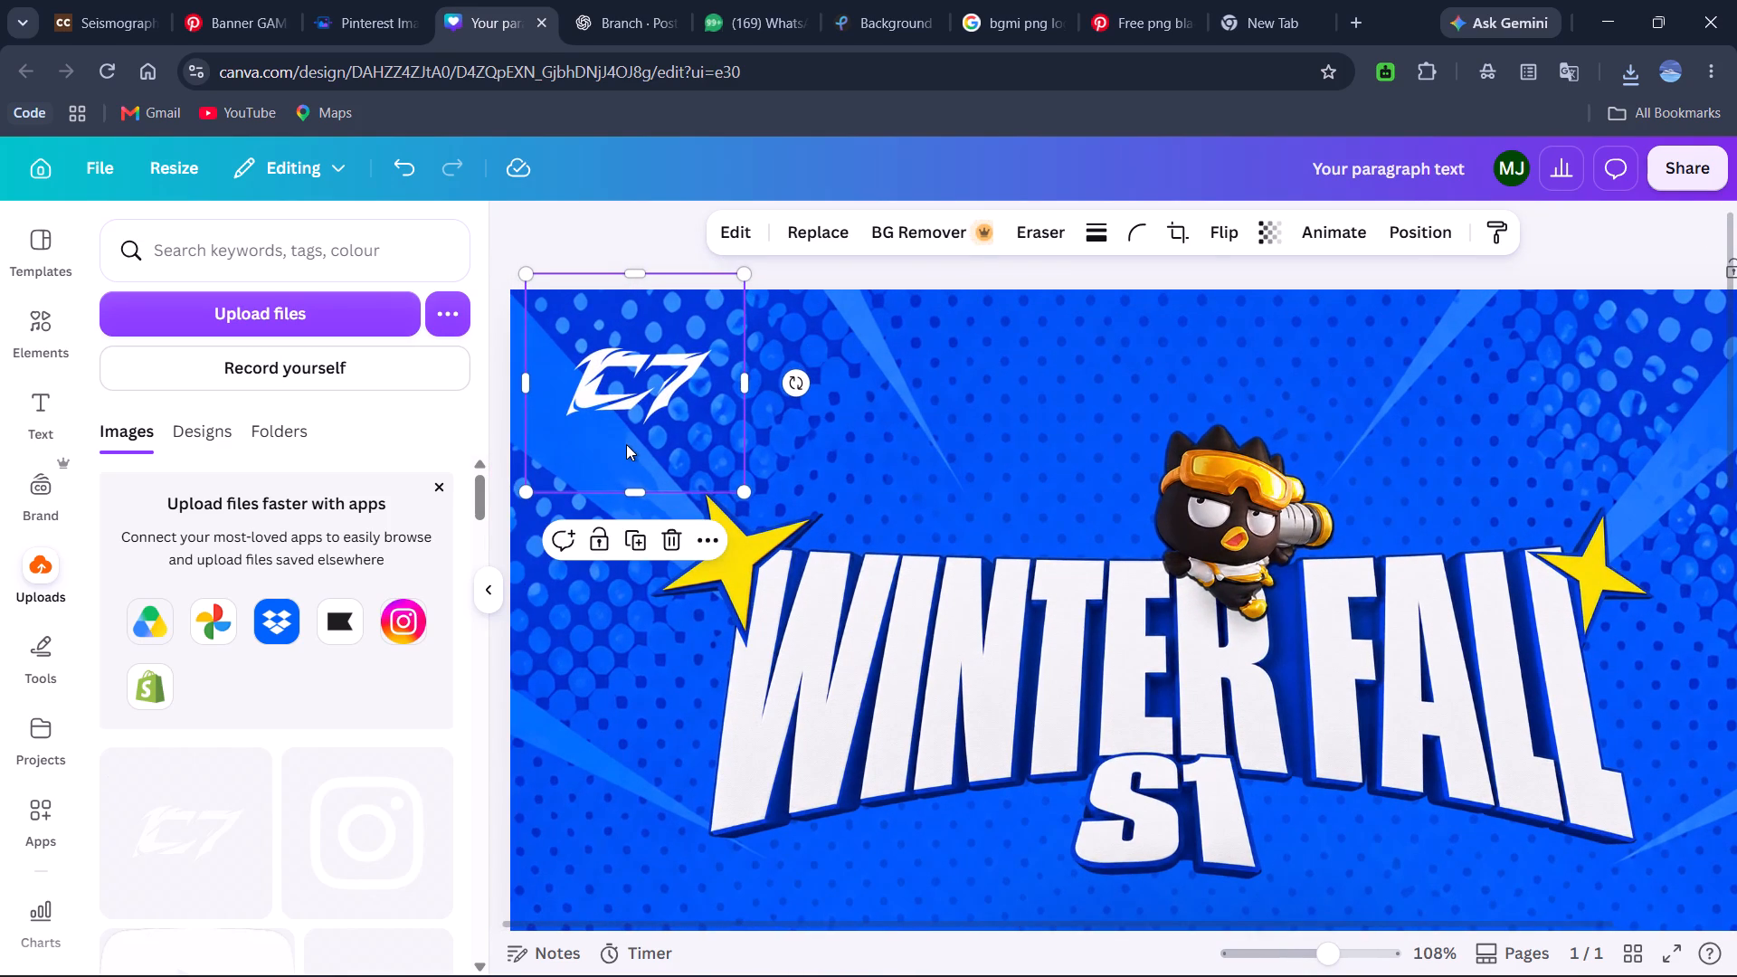
drag(626, 444, 623, 471)
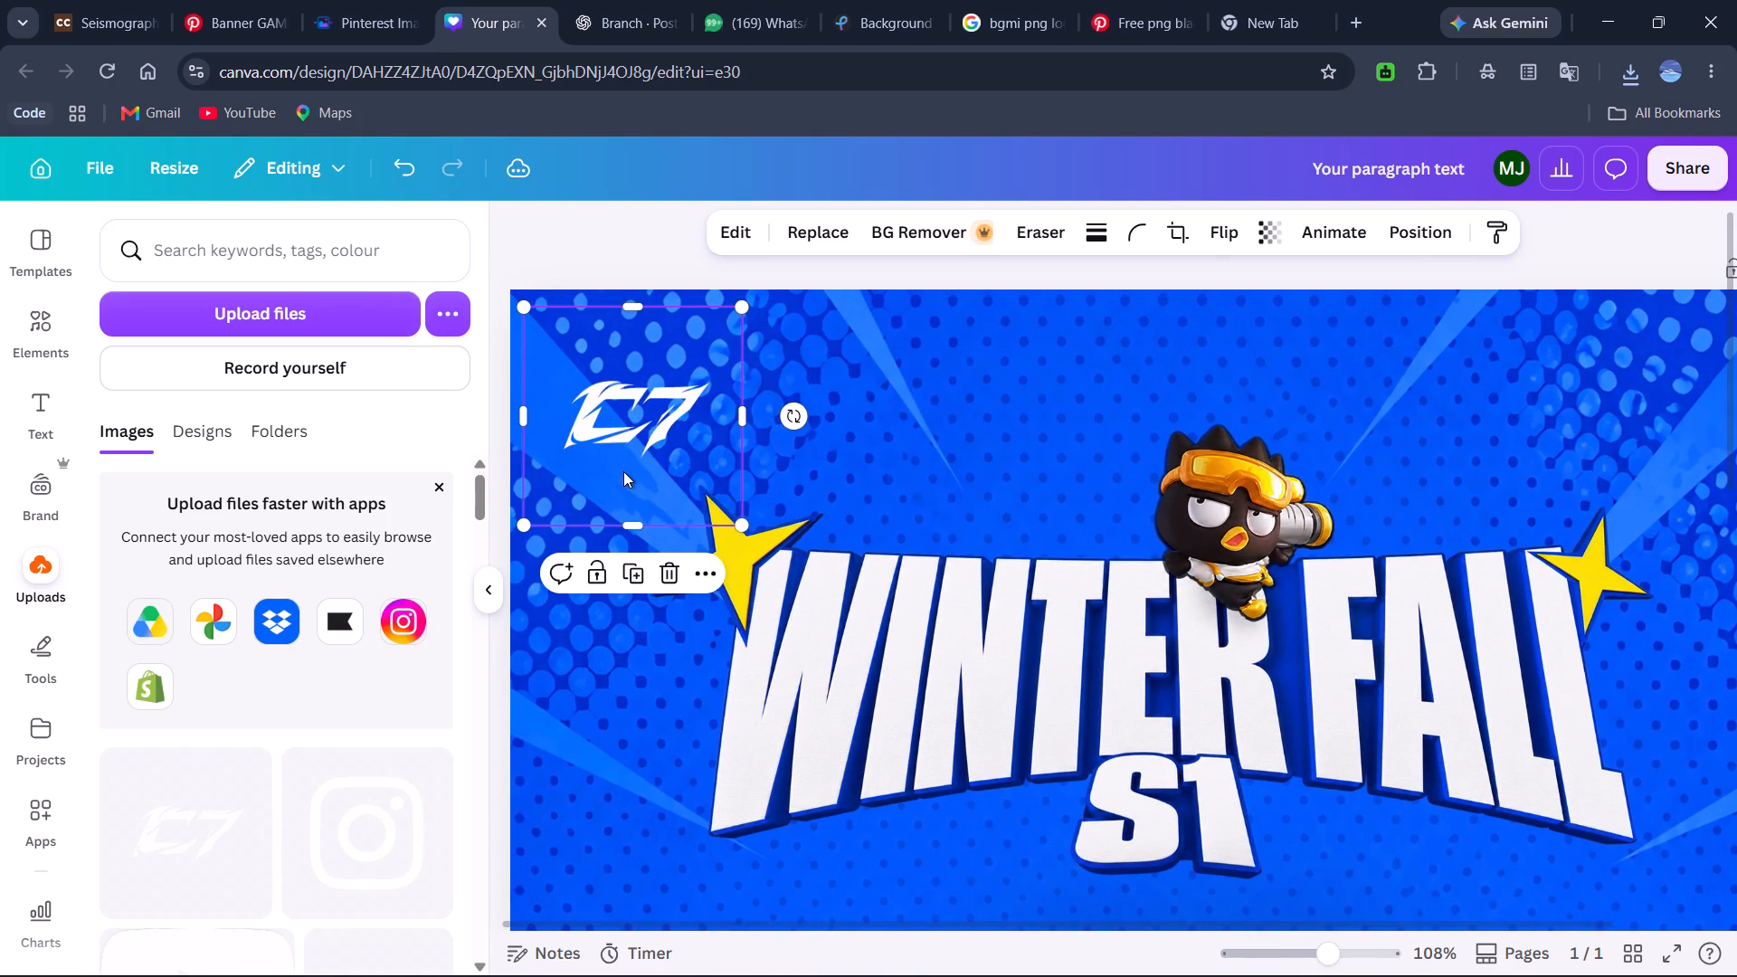
drag(623, 471, 626, 454)
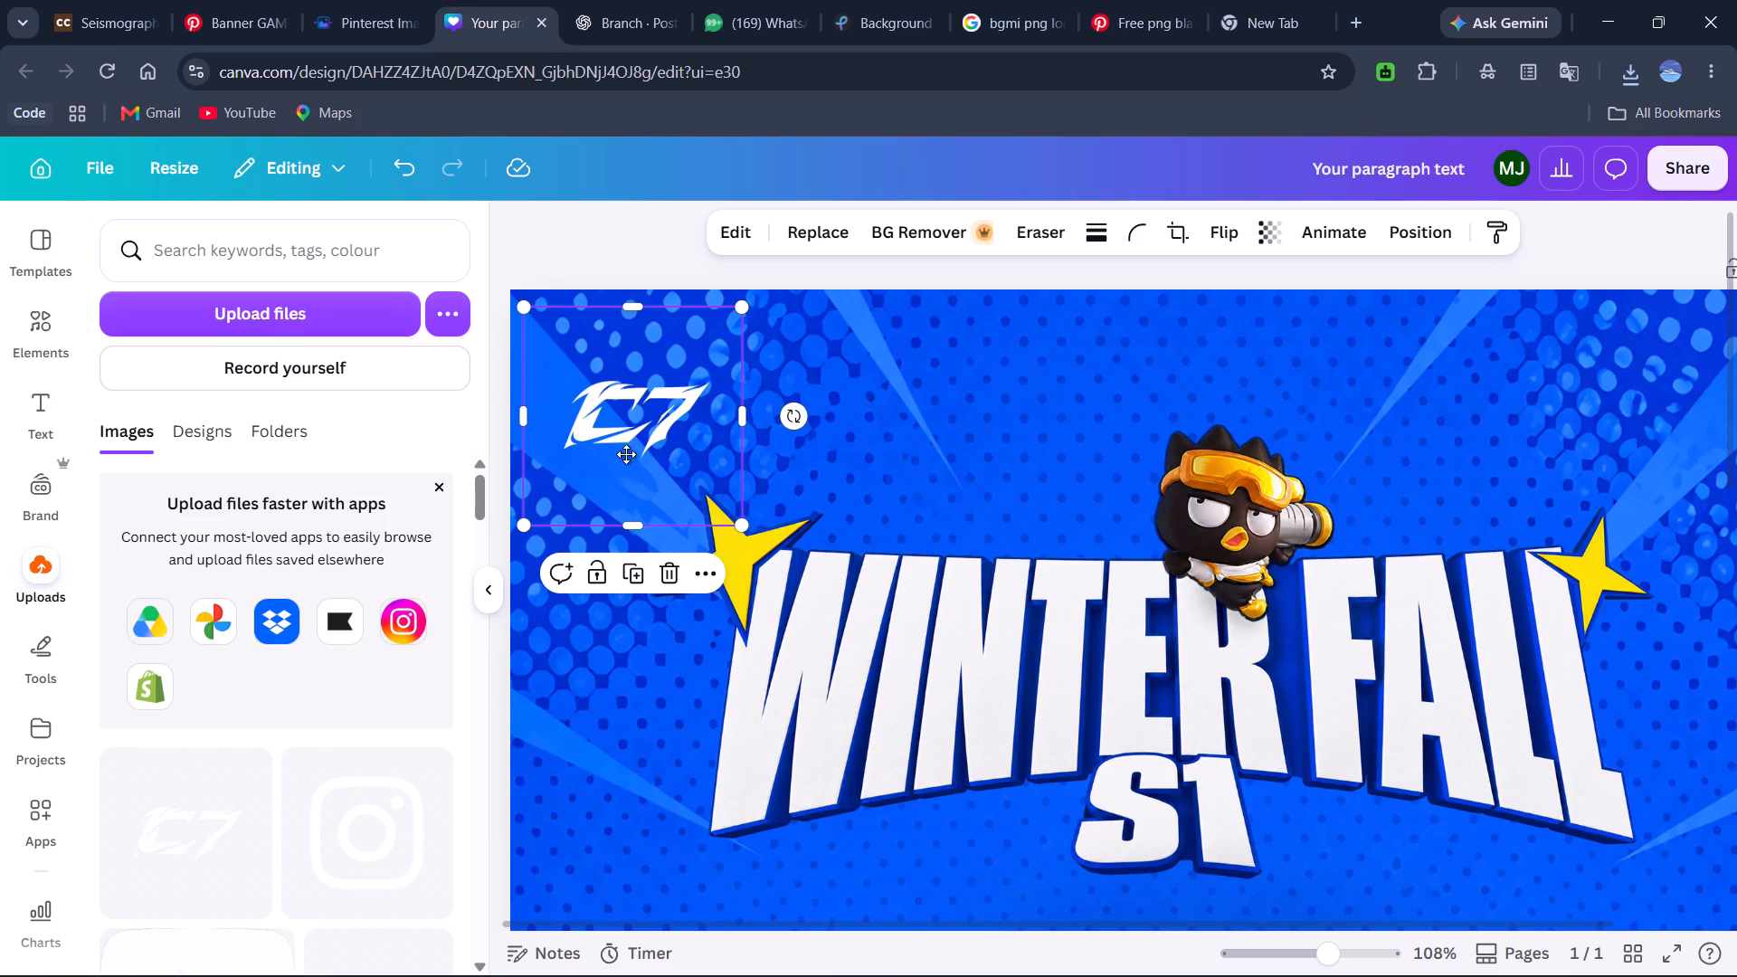
drag(626, 454, 626, 451)
click(621, 244)
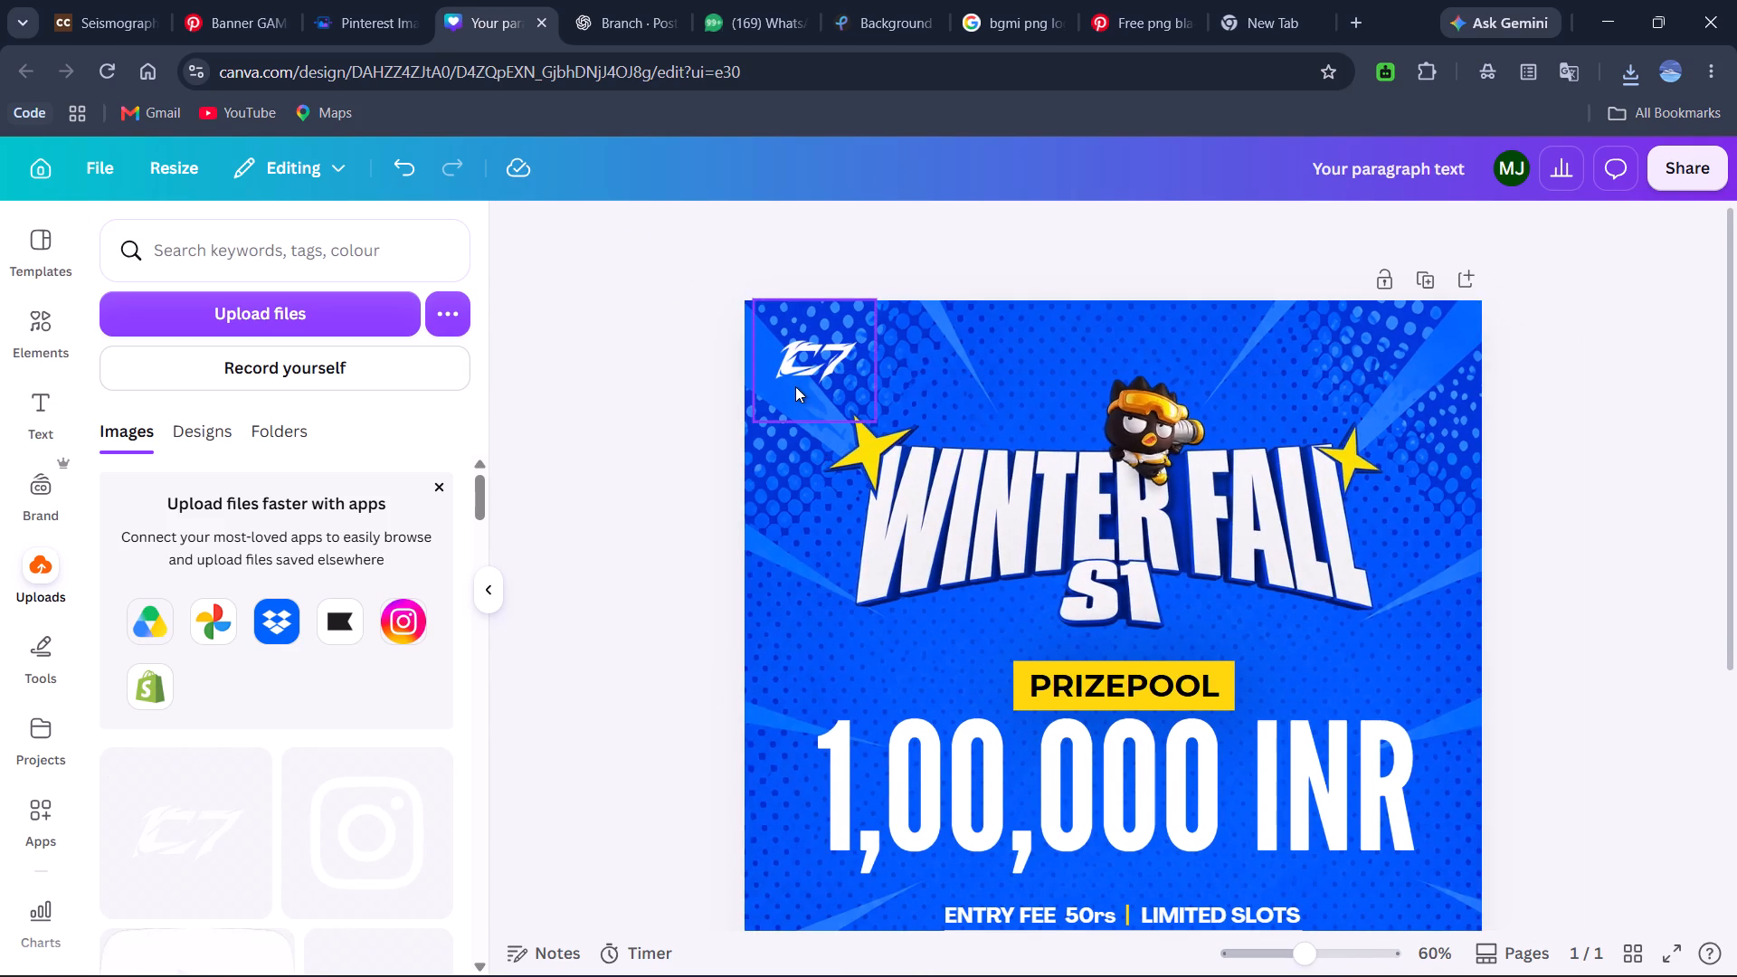
Nudge the C7 logo slightly upward in the poster's top-left corner.
click(795, 386)
key(Up)
key(Up)
key(Up)
key(Up)
key(Up)
key(Up)
key(Up)
key(Up)
key(Up)
key(Up)
key(Up)
key(Up)
key(Up)
key(Up)
key(Up)
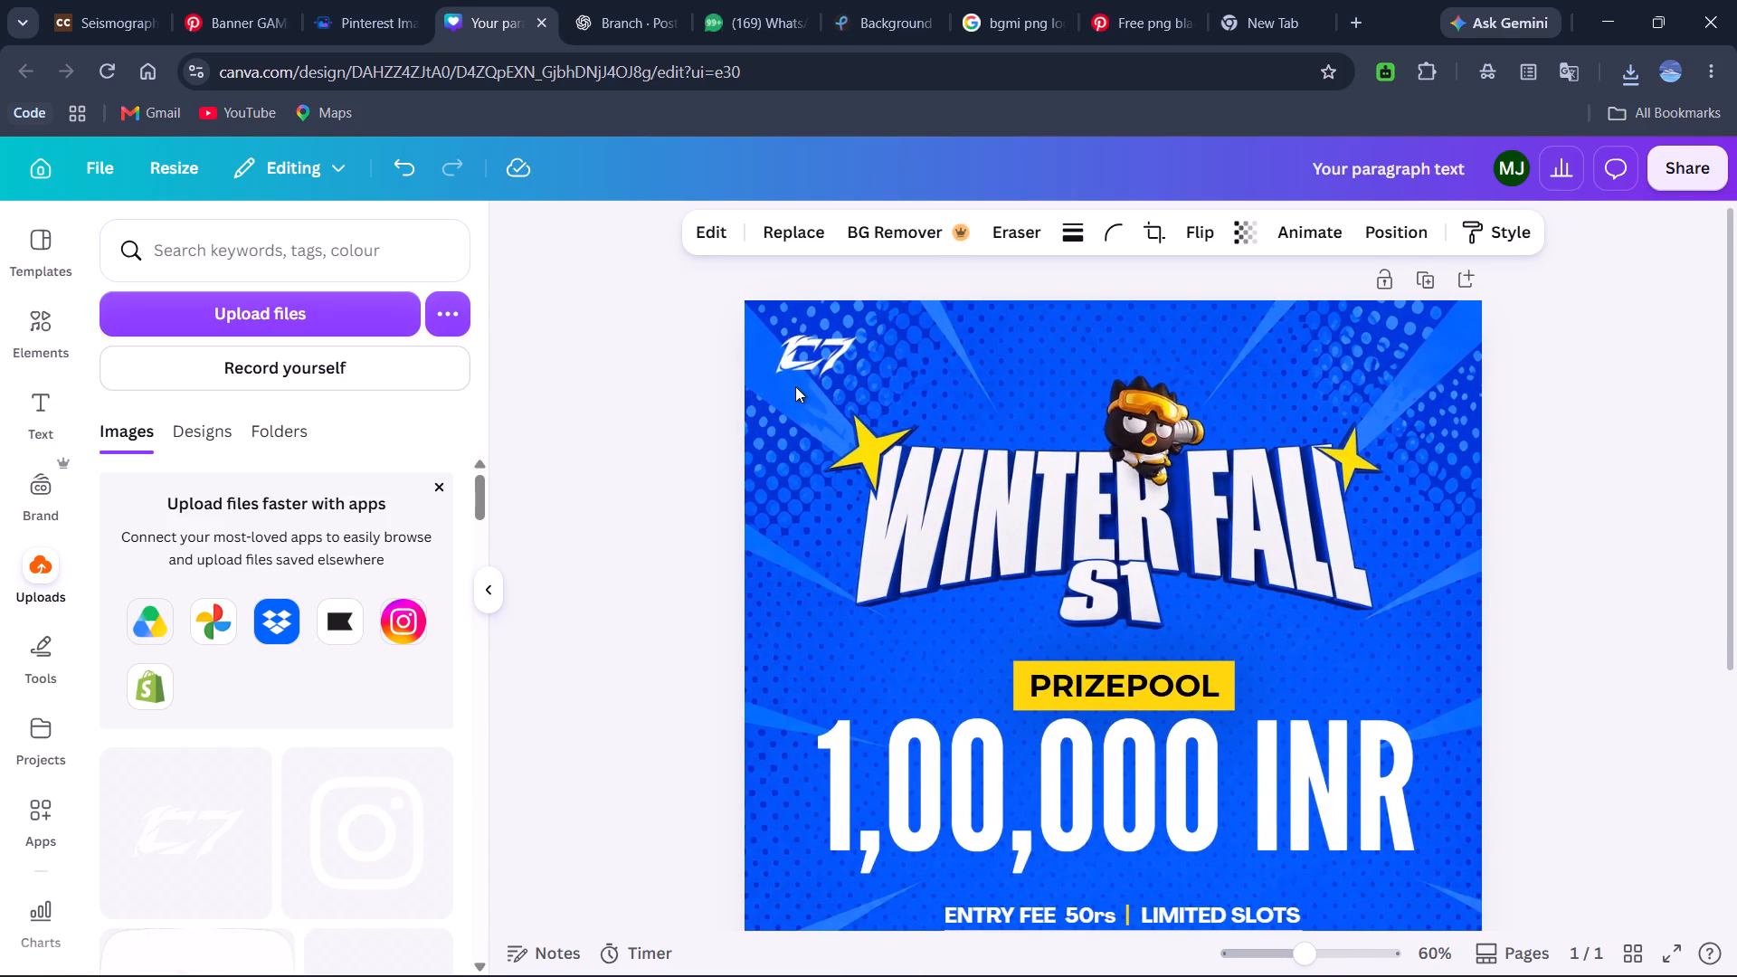
key(Down)
key(Down)
key(Down)
key(Down)
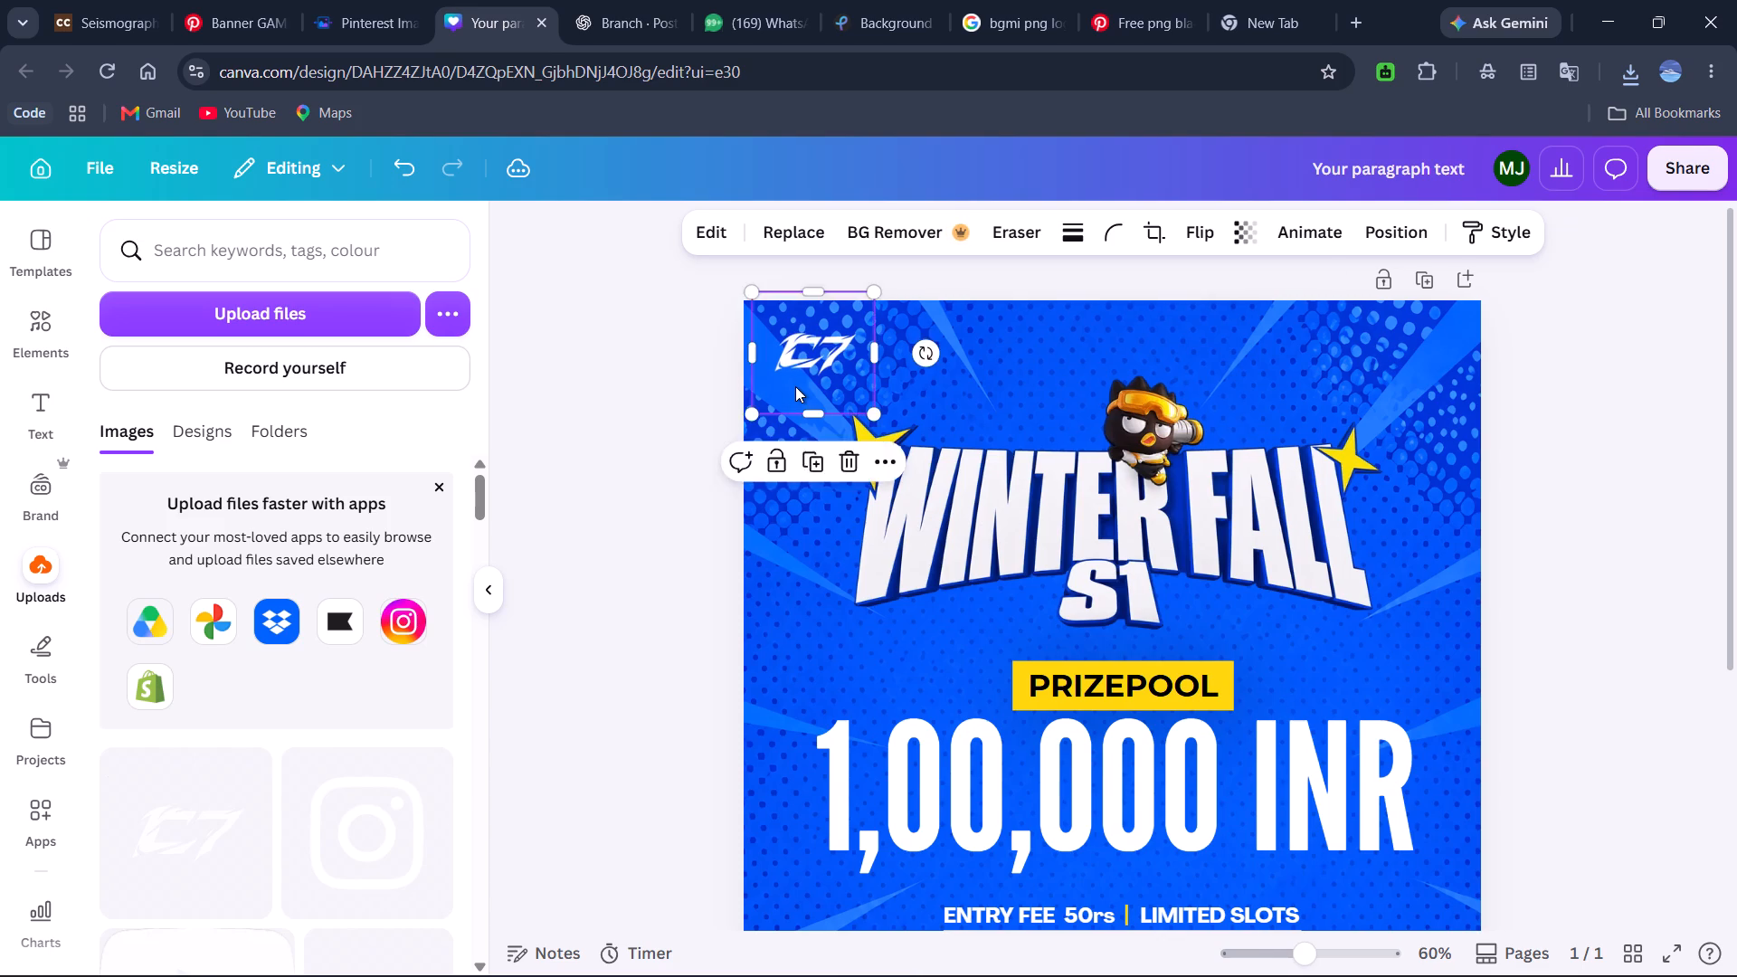
click(1421, 542)
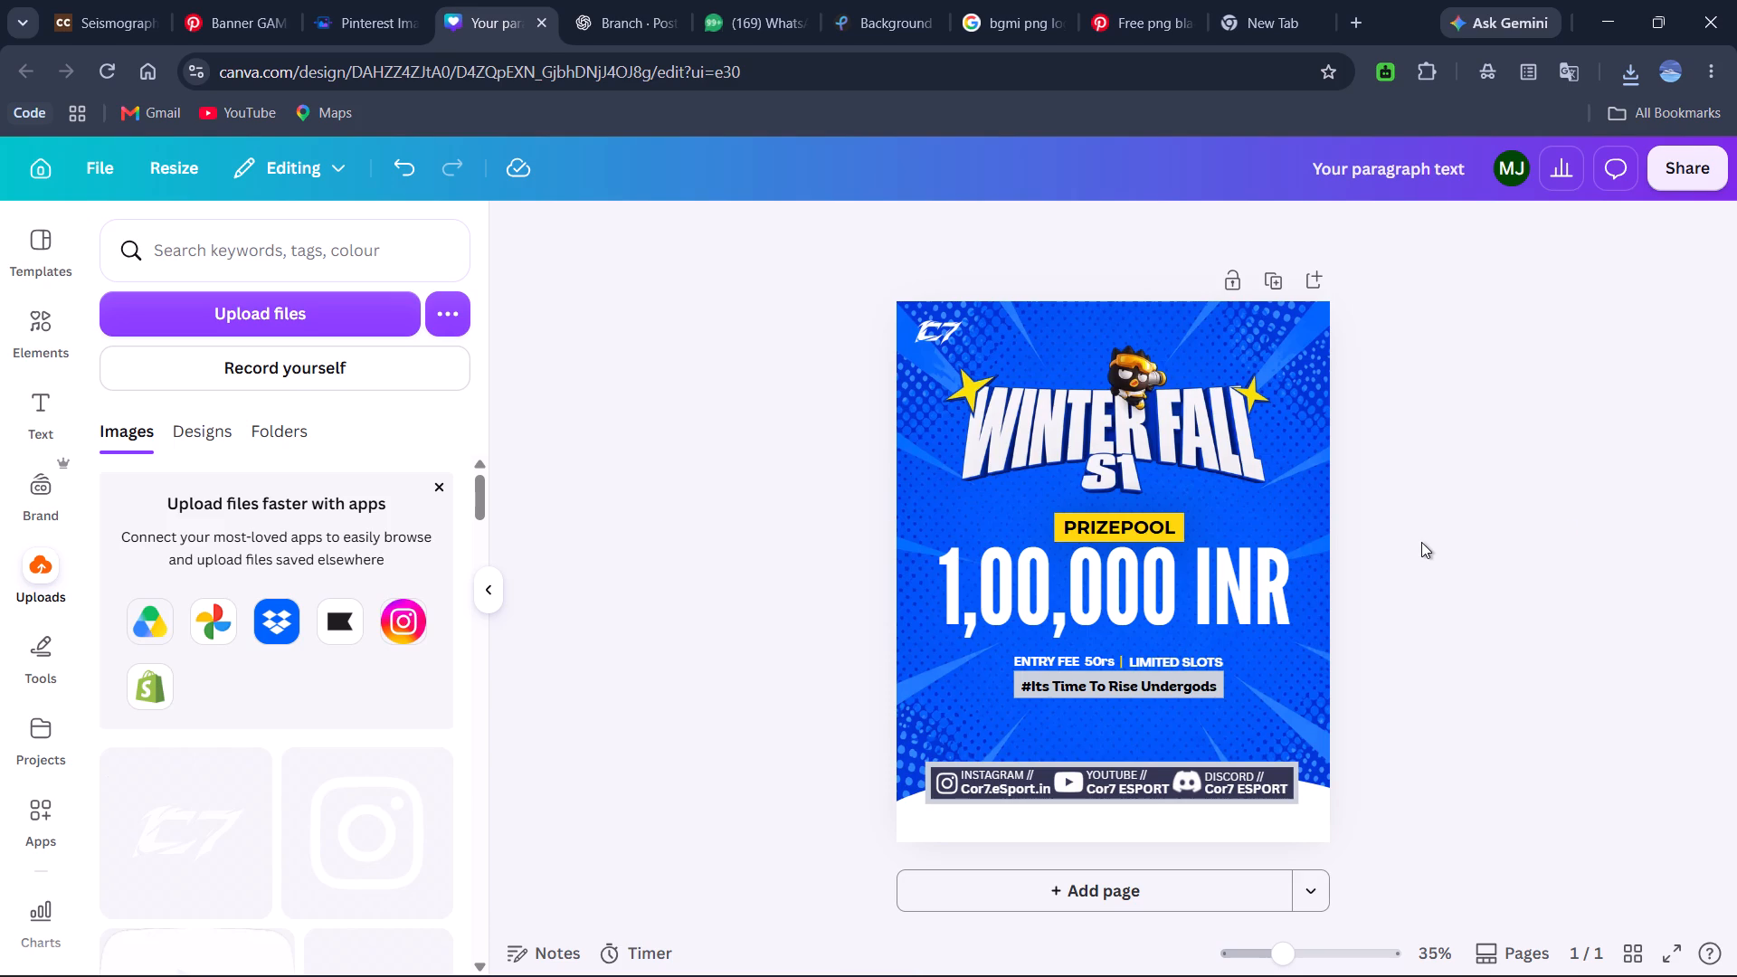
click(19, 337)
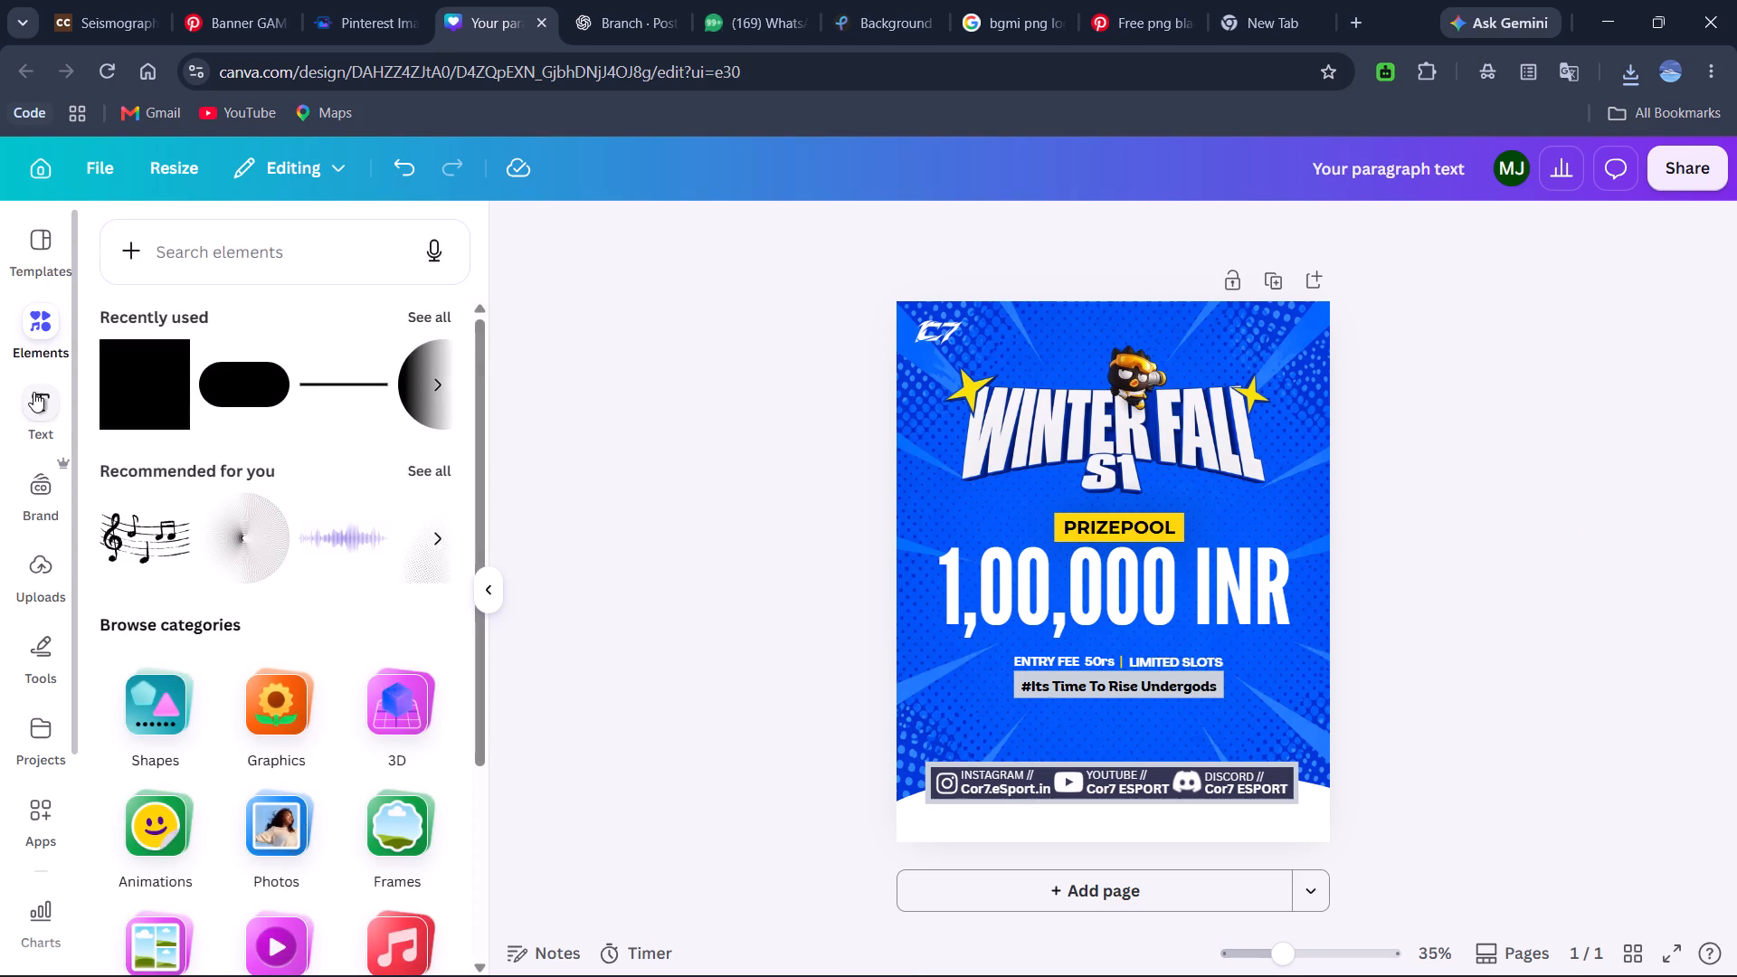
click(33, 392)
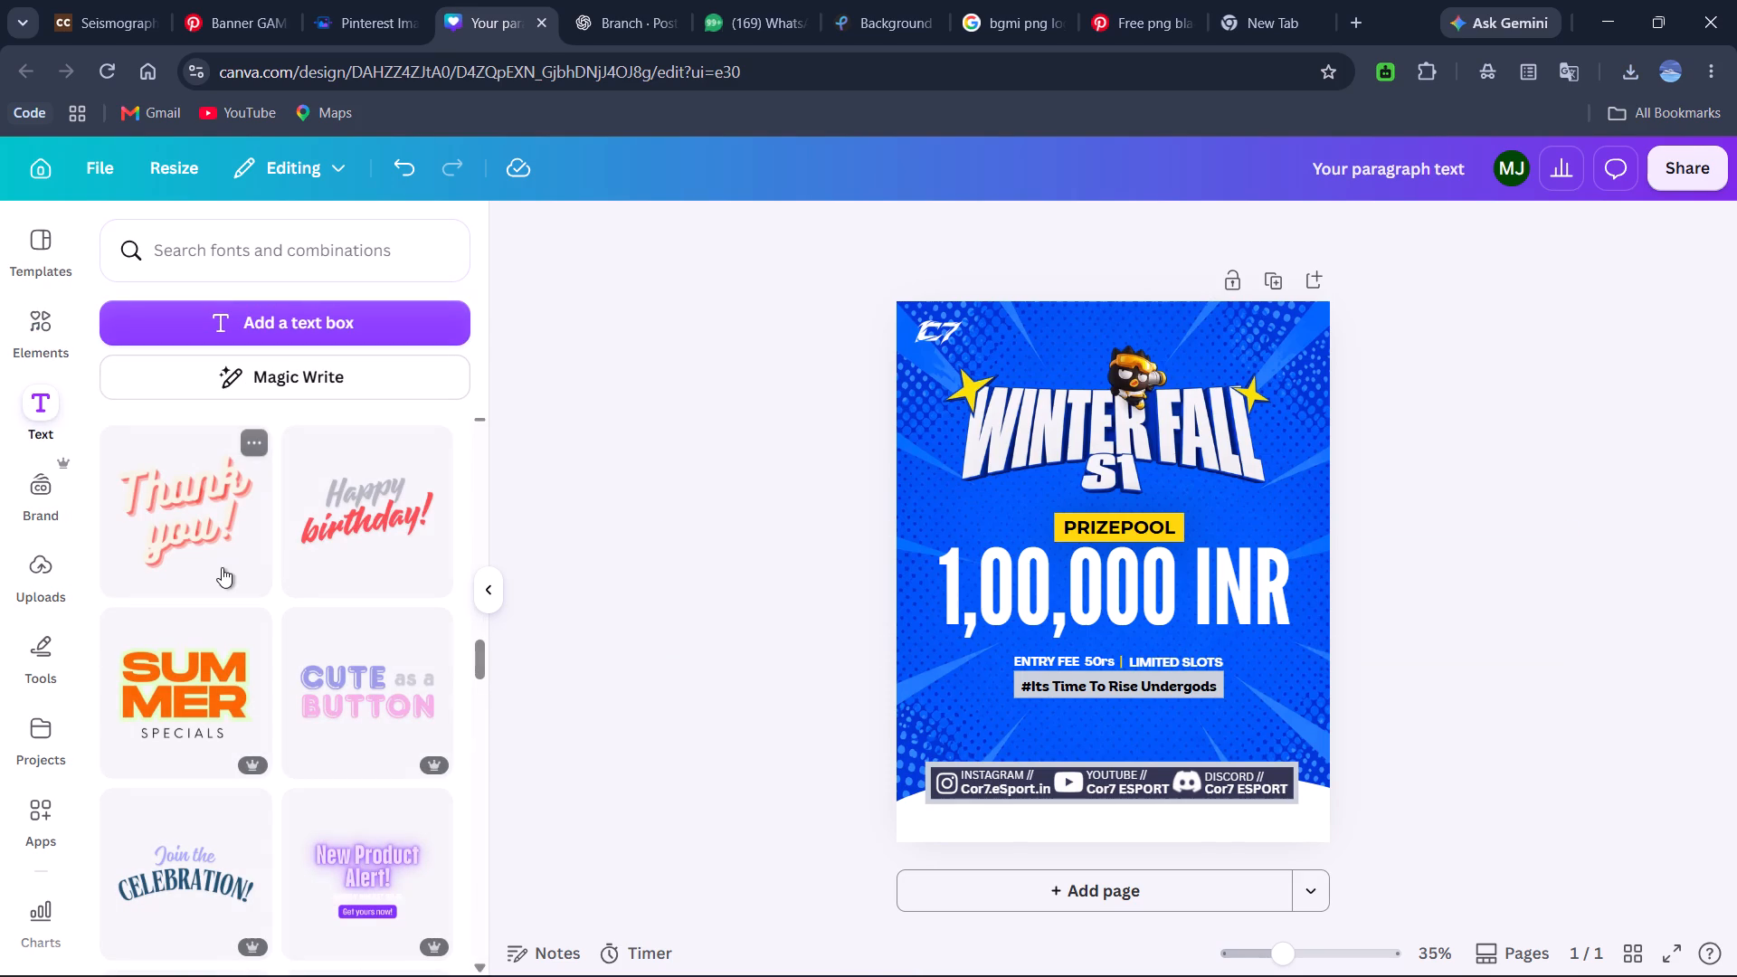
Save the BGMI White Logo png from the Google image results to the Downloads folder as images.png.
click(1273, 0)
click(1034, 0)
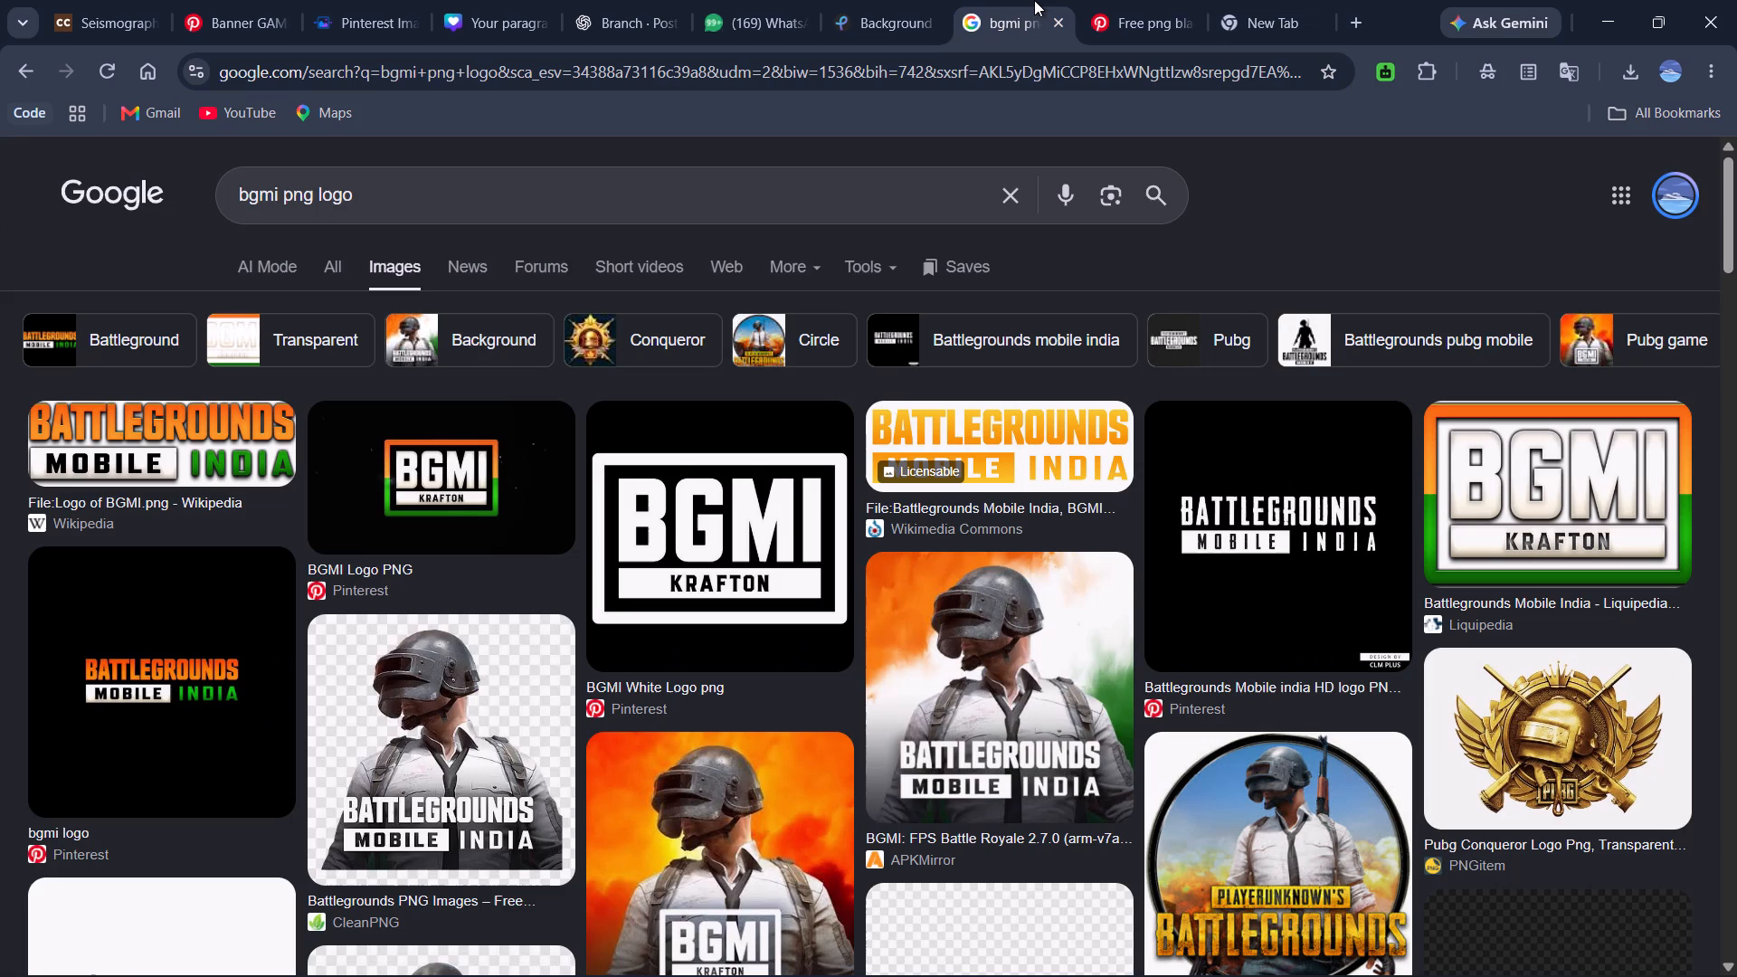
click(733, 516)
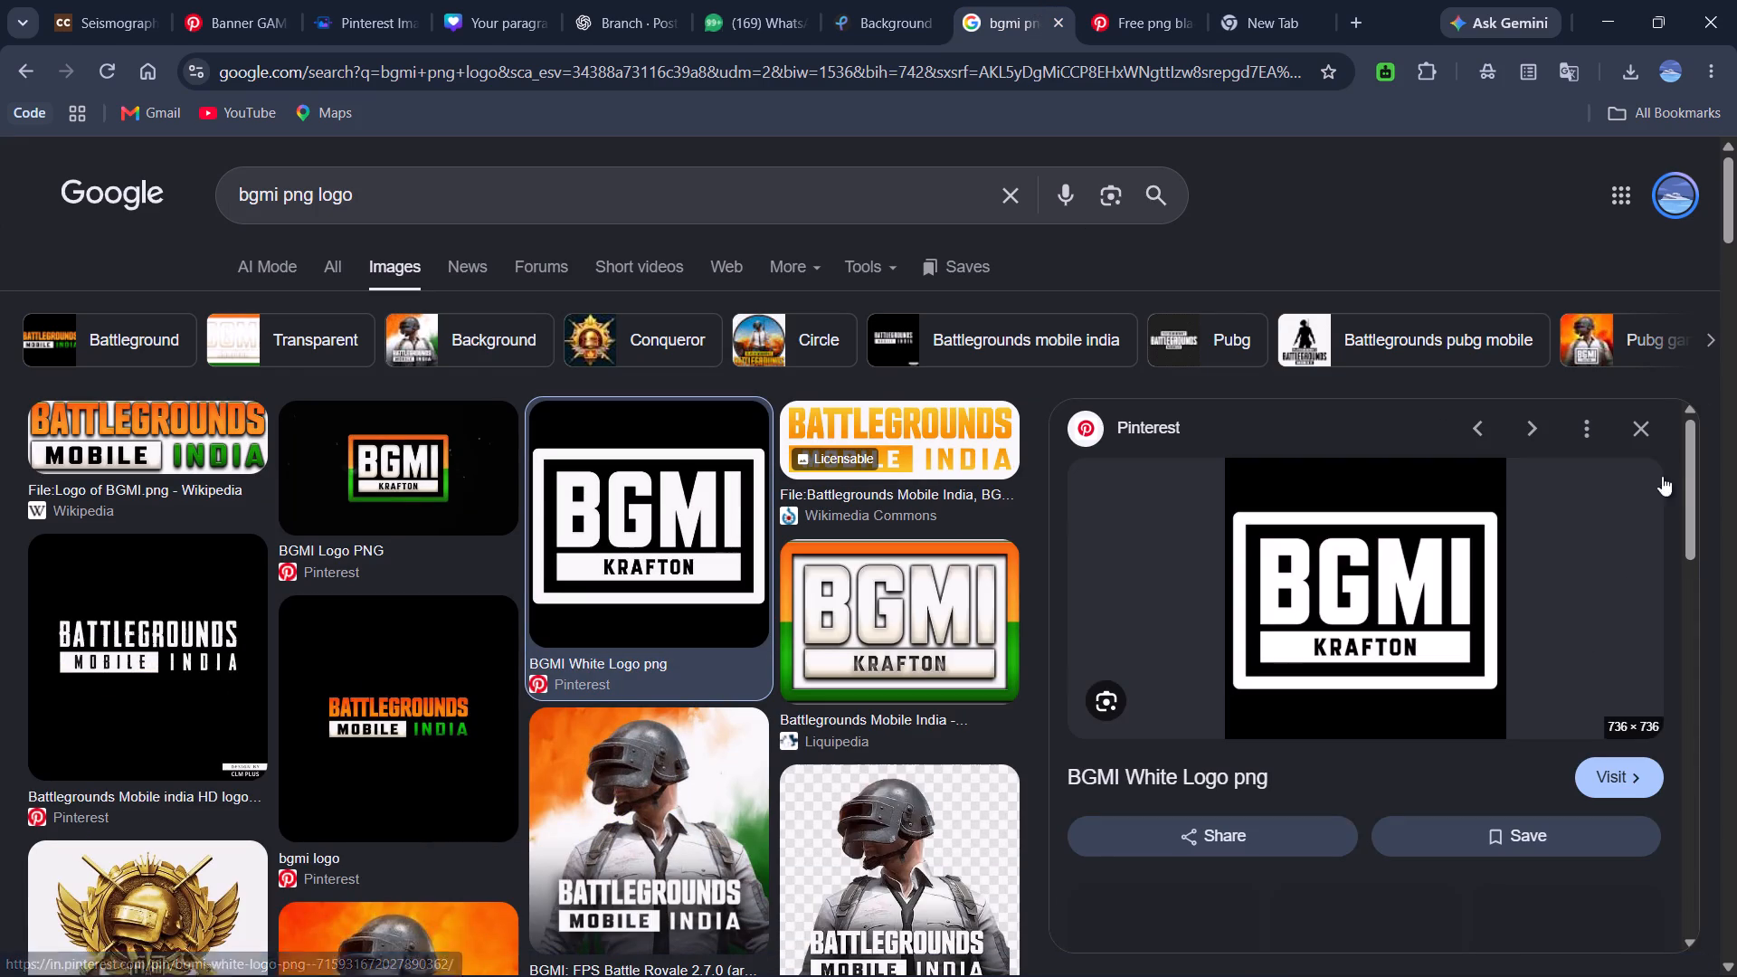
right_click(1345, 567)
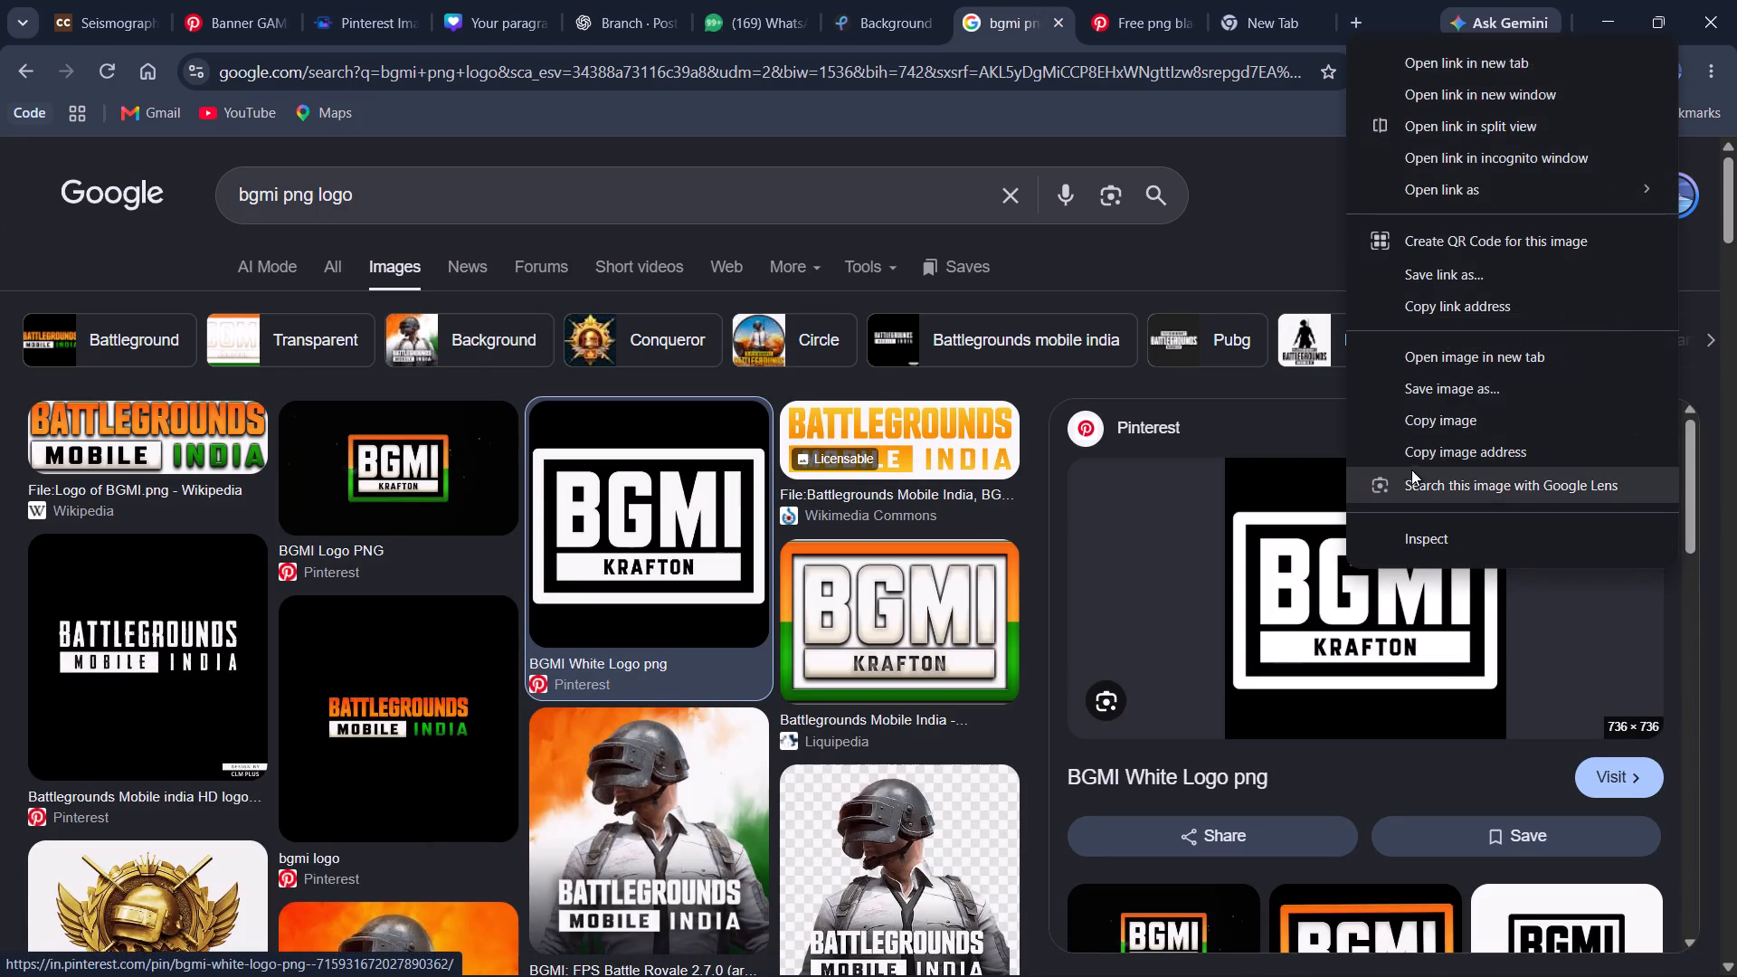
click(1469, 382)
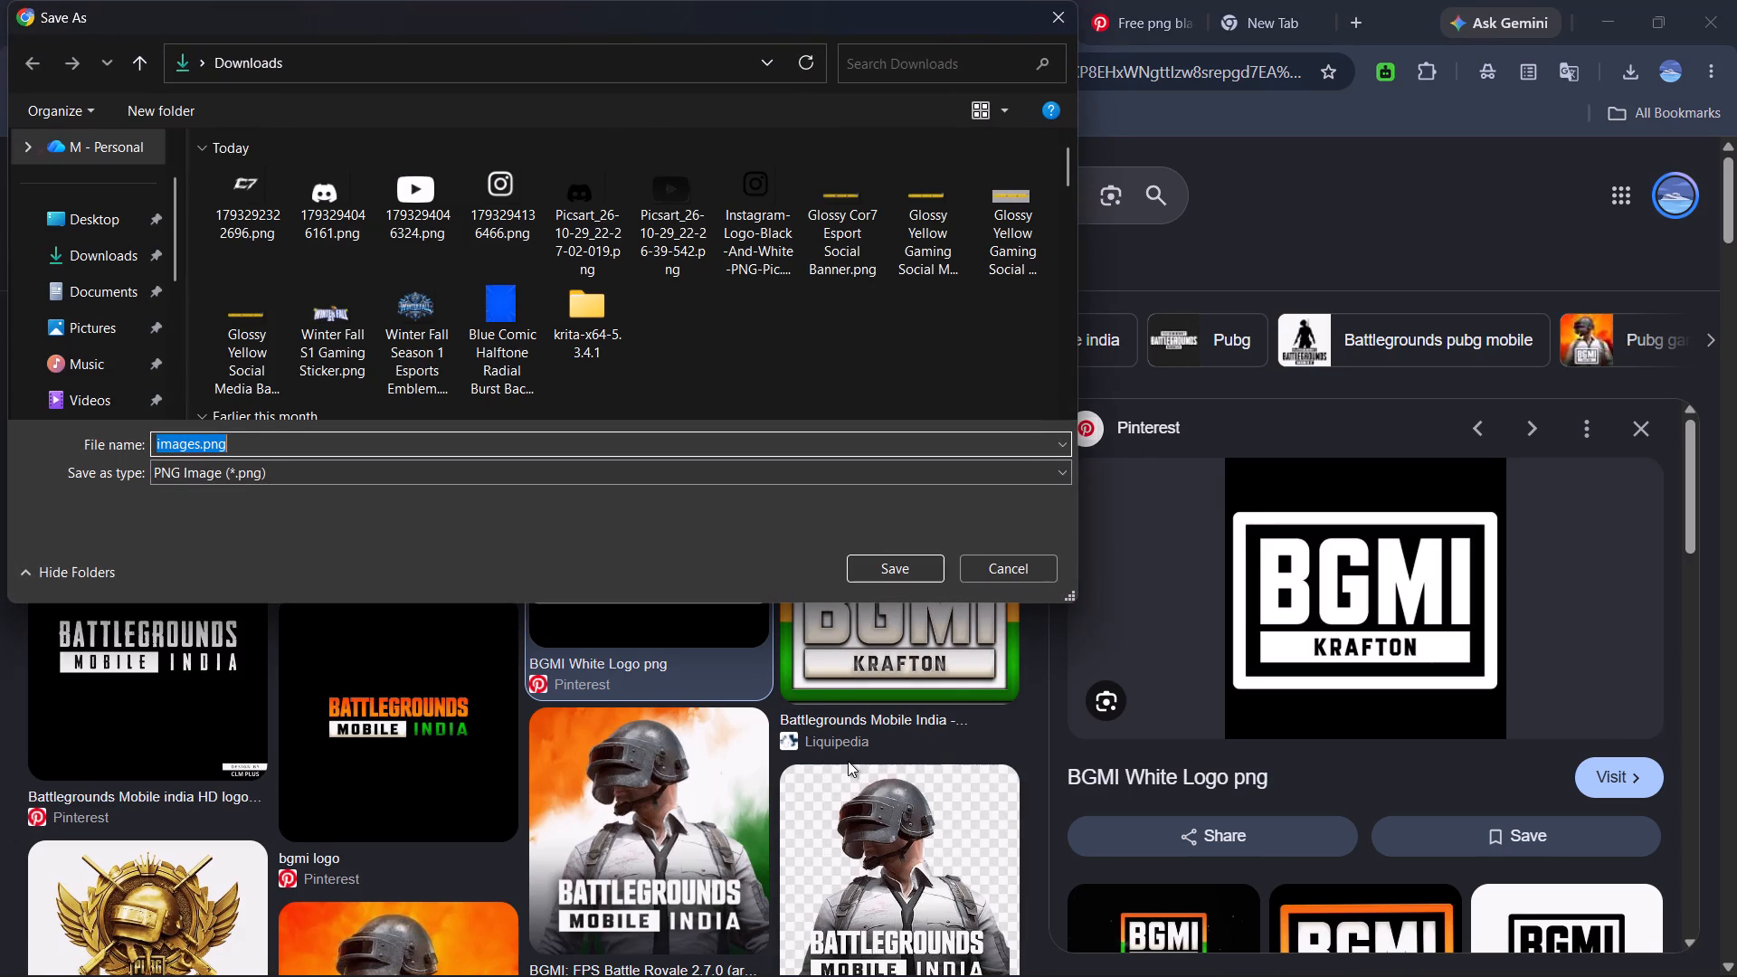
click(878, 572)
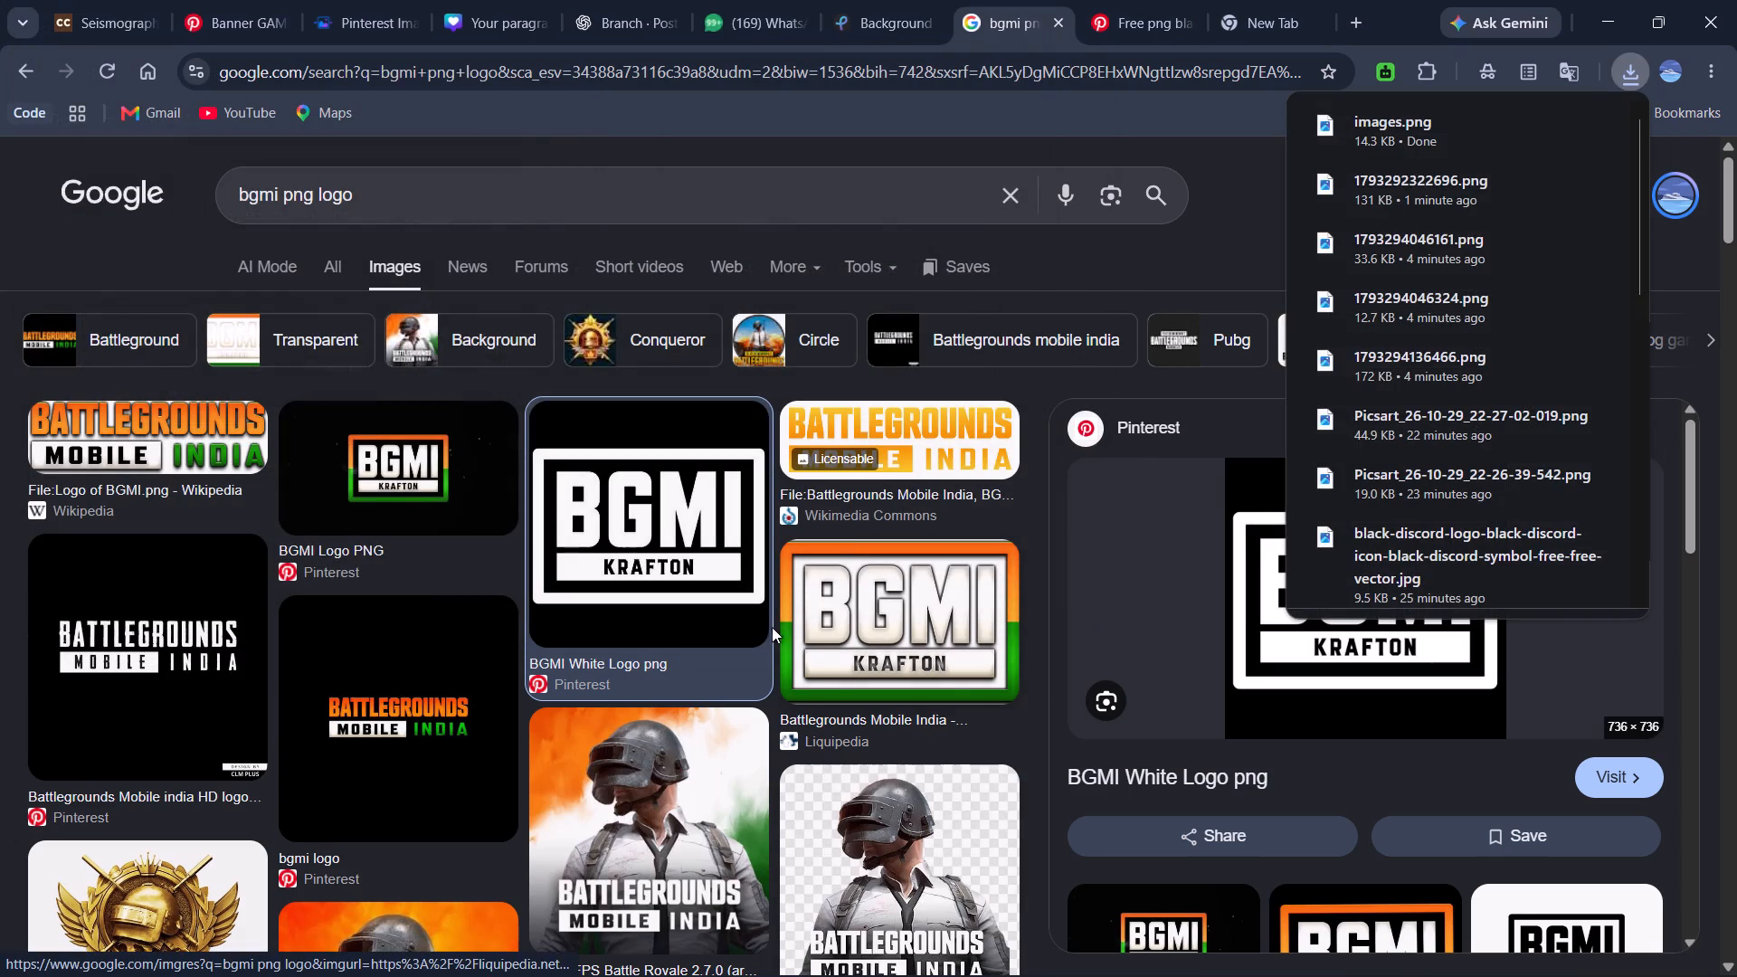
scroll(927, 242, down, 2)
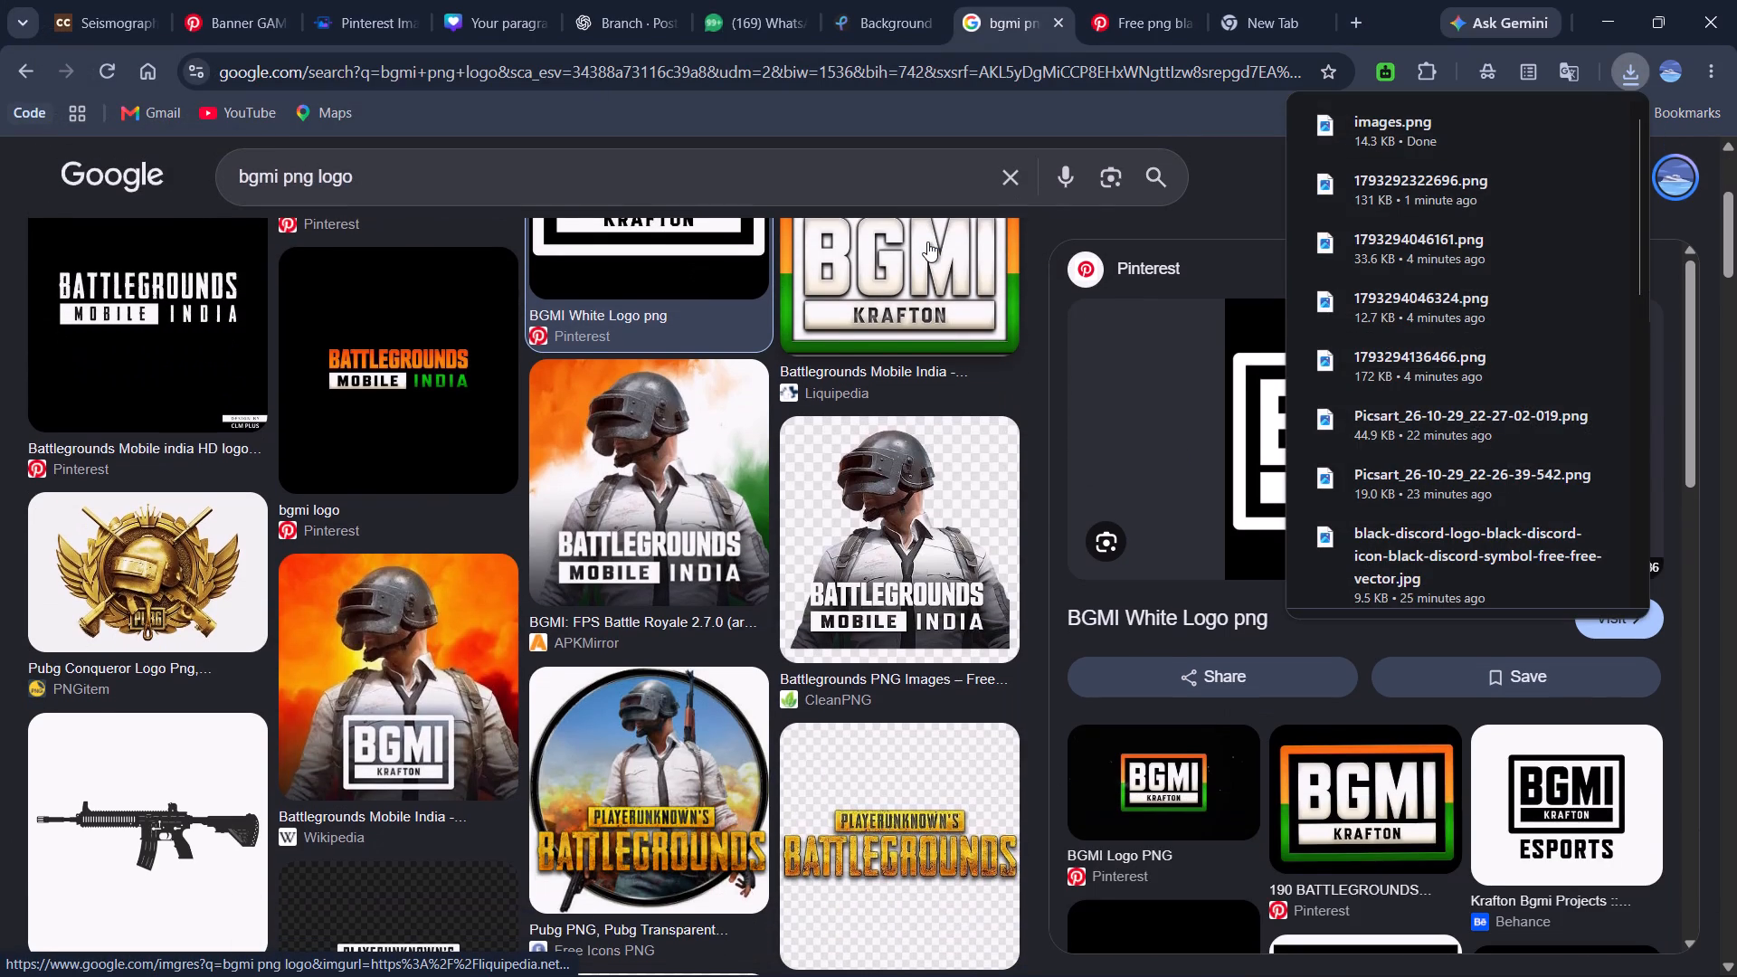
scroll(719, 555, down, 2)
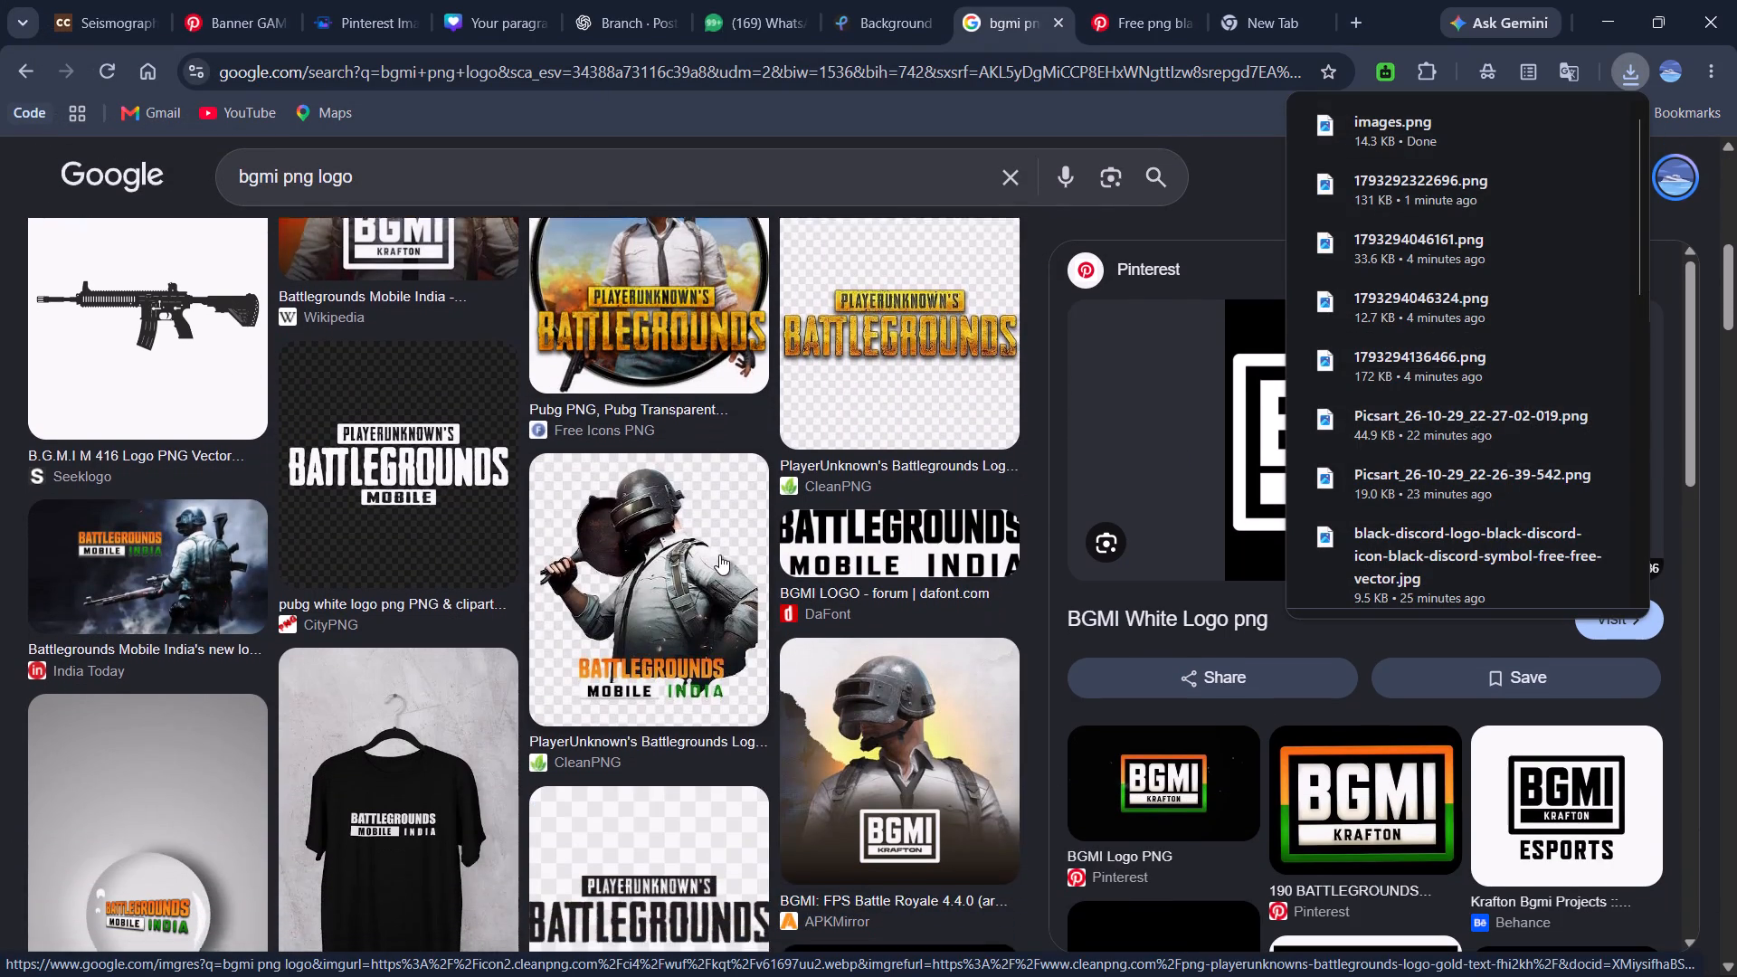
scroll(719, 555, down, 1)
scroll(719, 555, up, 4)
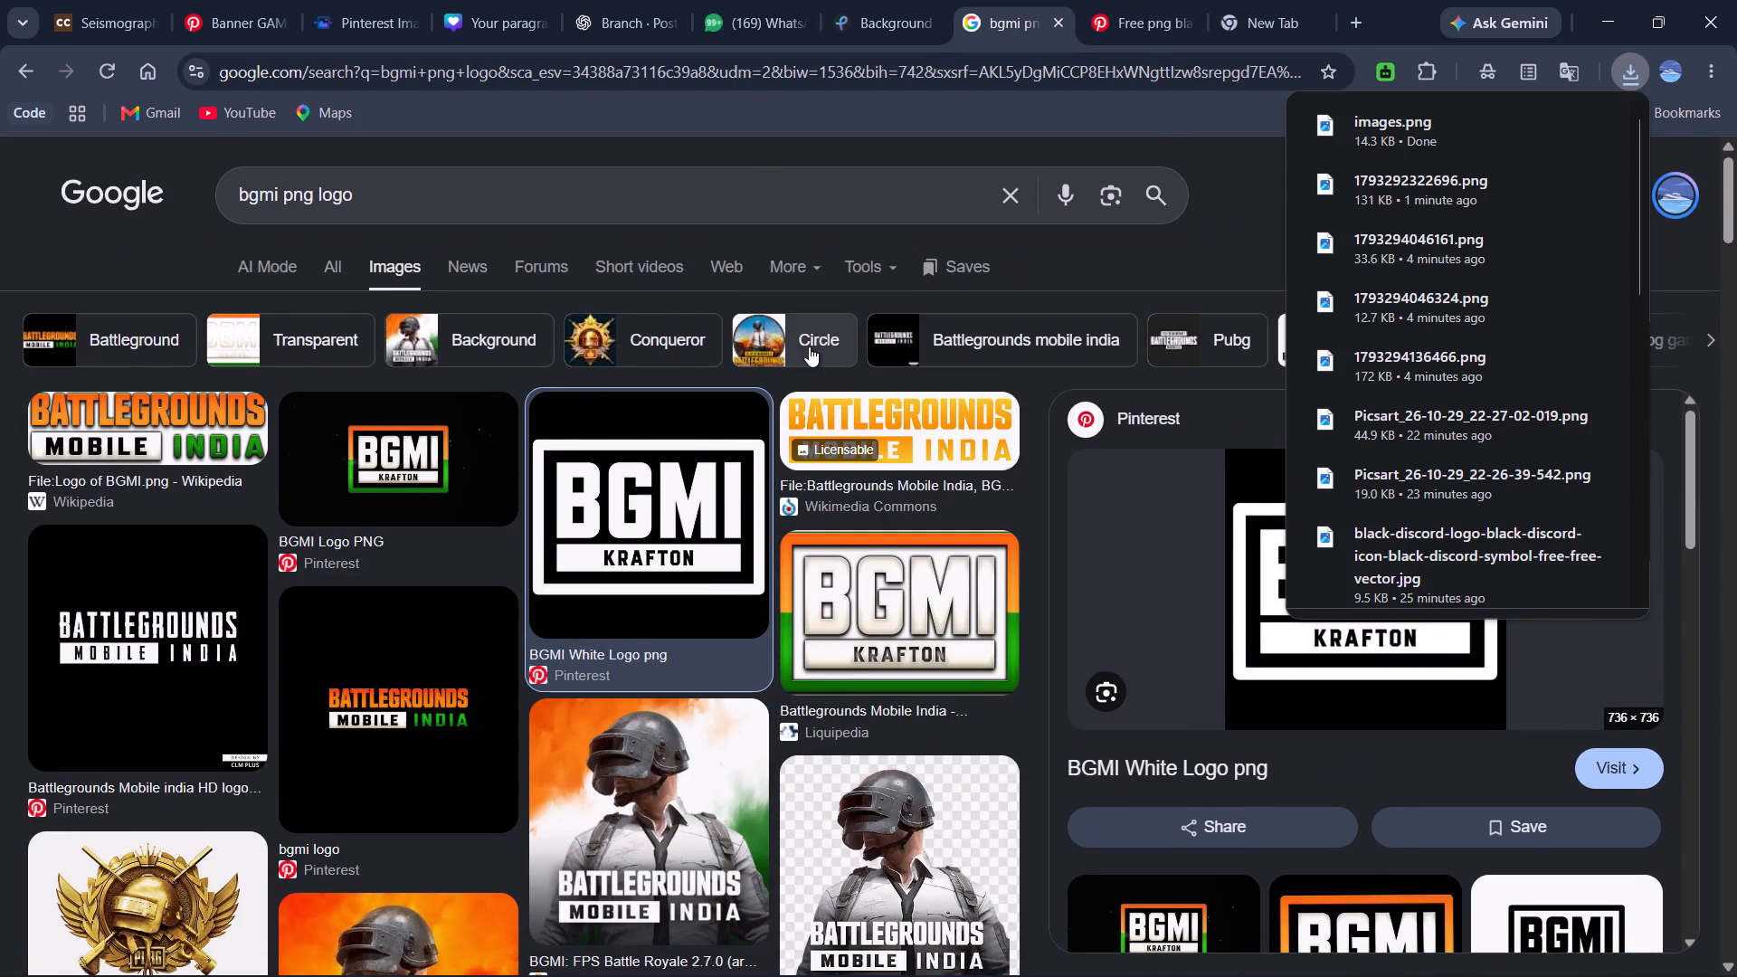
Load the saved white BGMI logo image into Pixlr's background remover.
click(887, 14)
click(1275, 422)
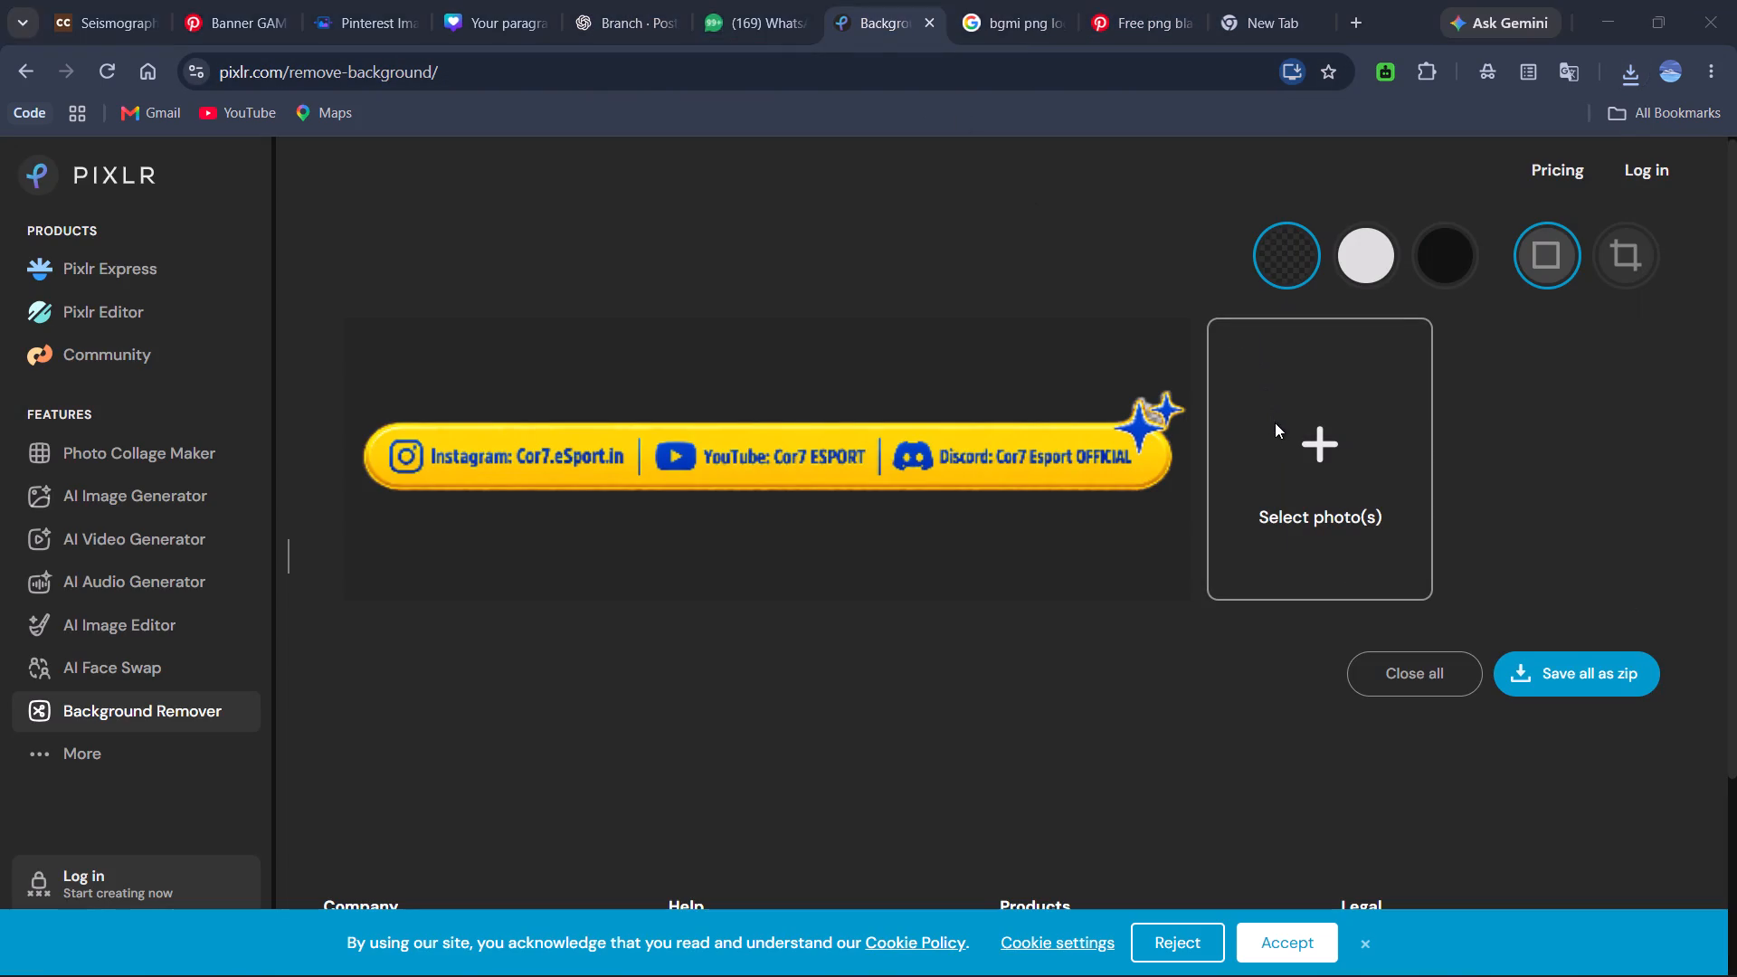
click(247, 198)
key(Return)
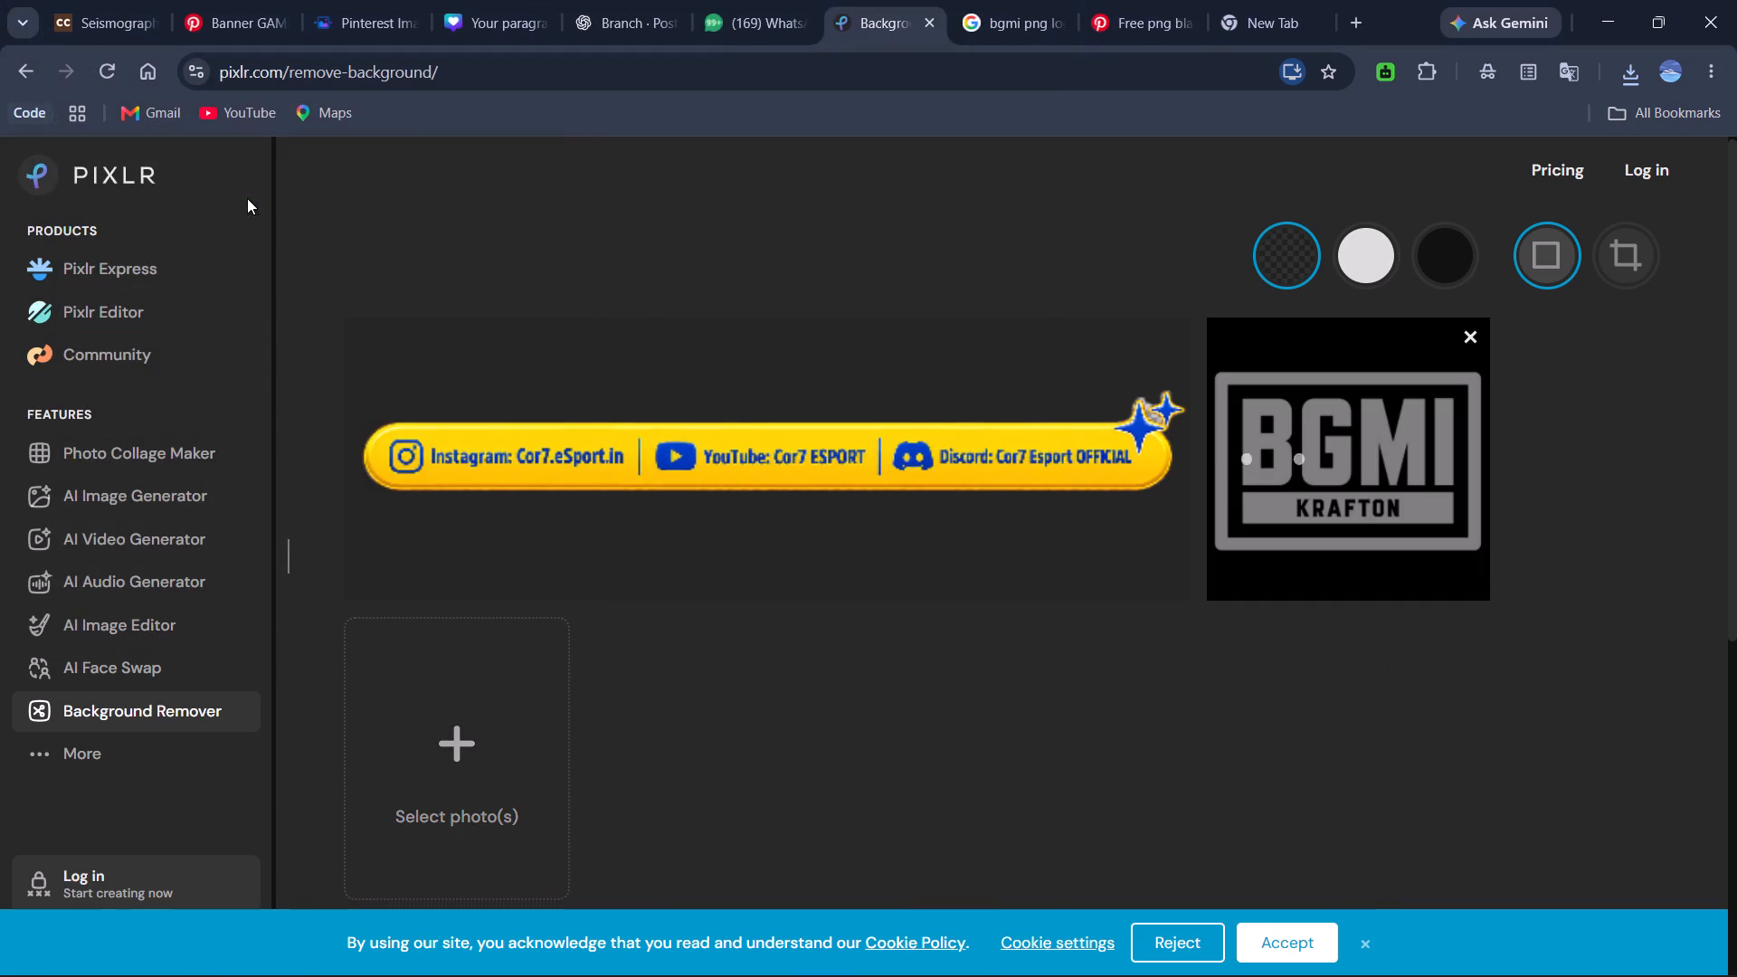
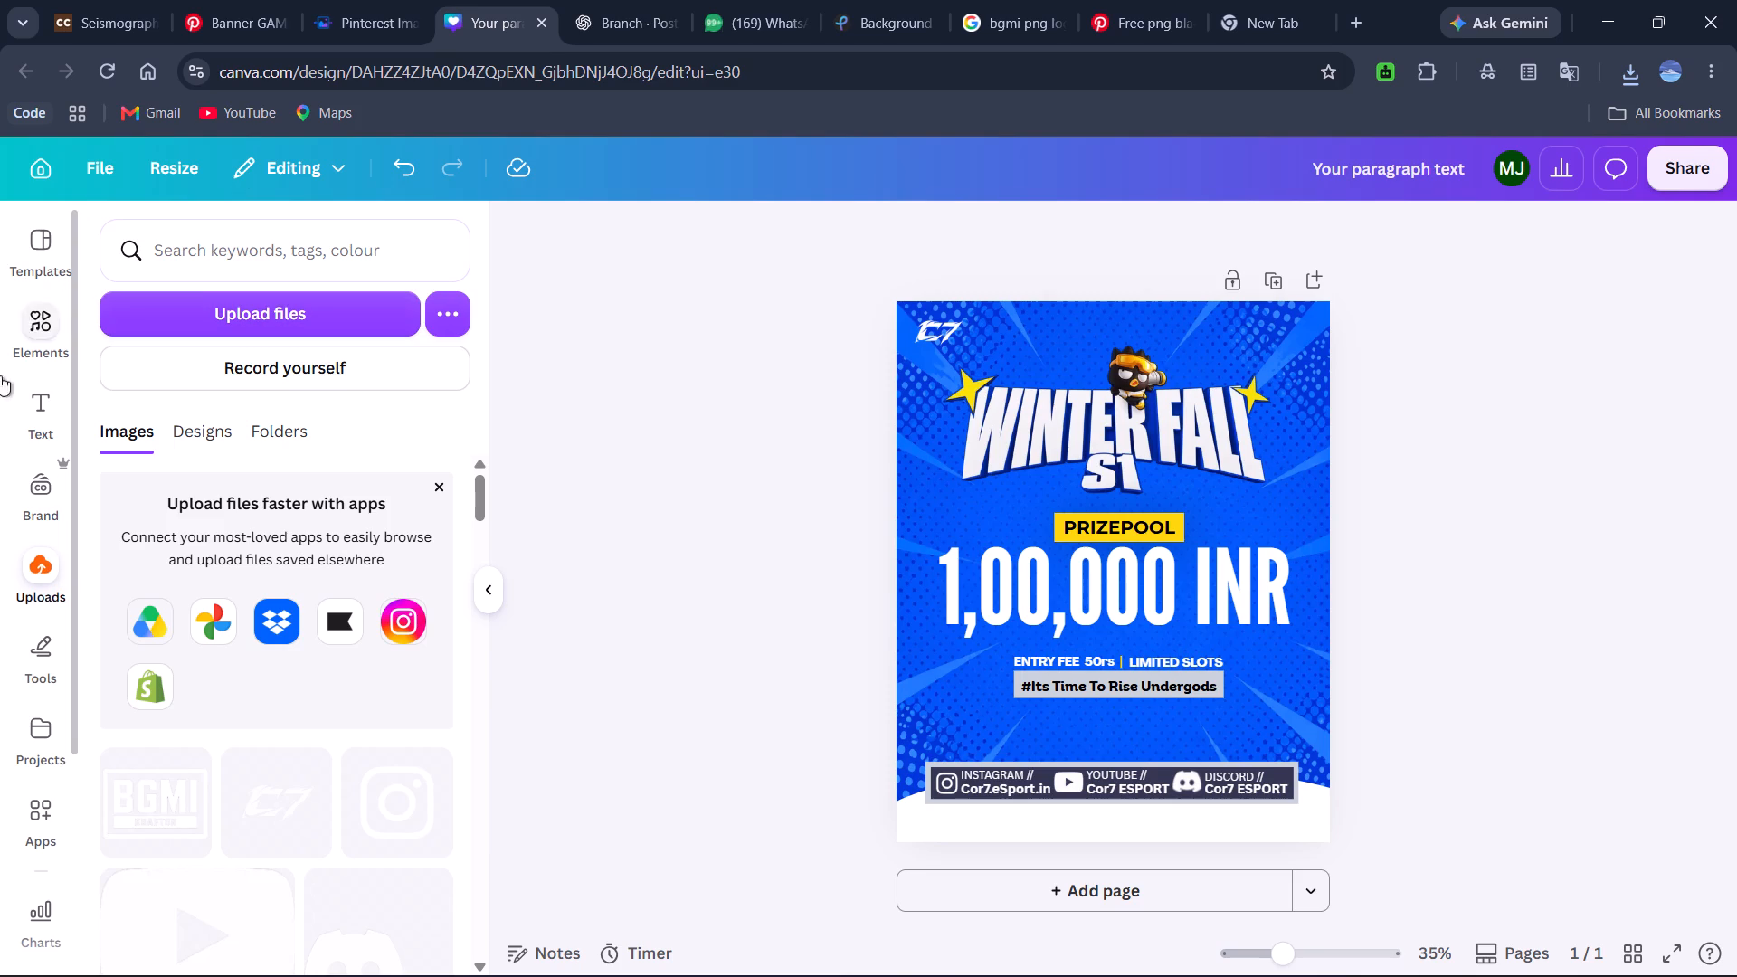
Add the uploaded white BGMI logo to the poster, shrink it and move it to the poster's top-right corner.
click(145, 789)
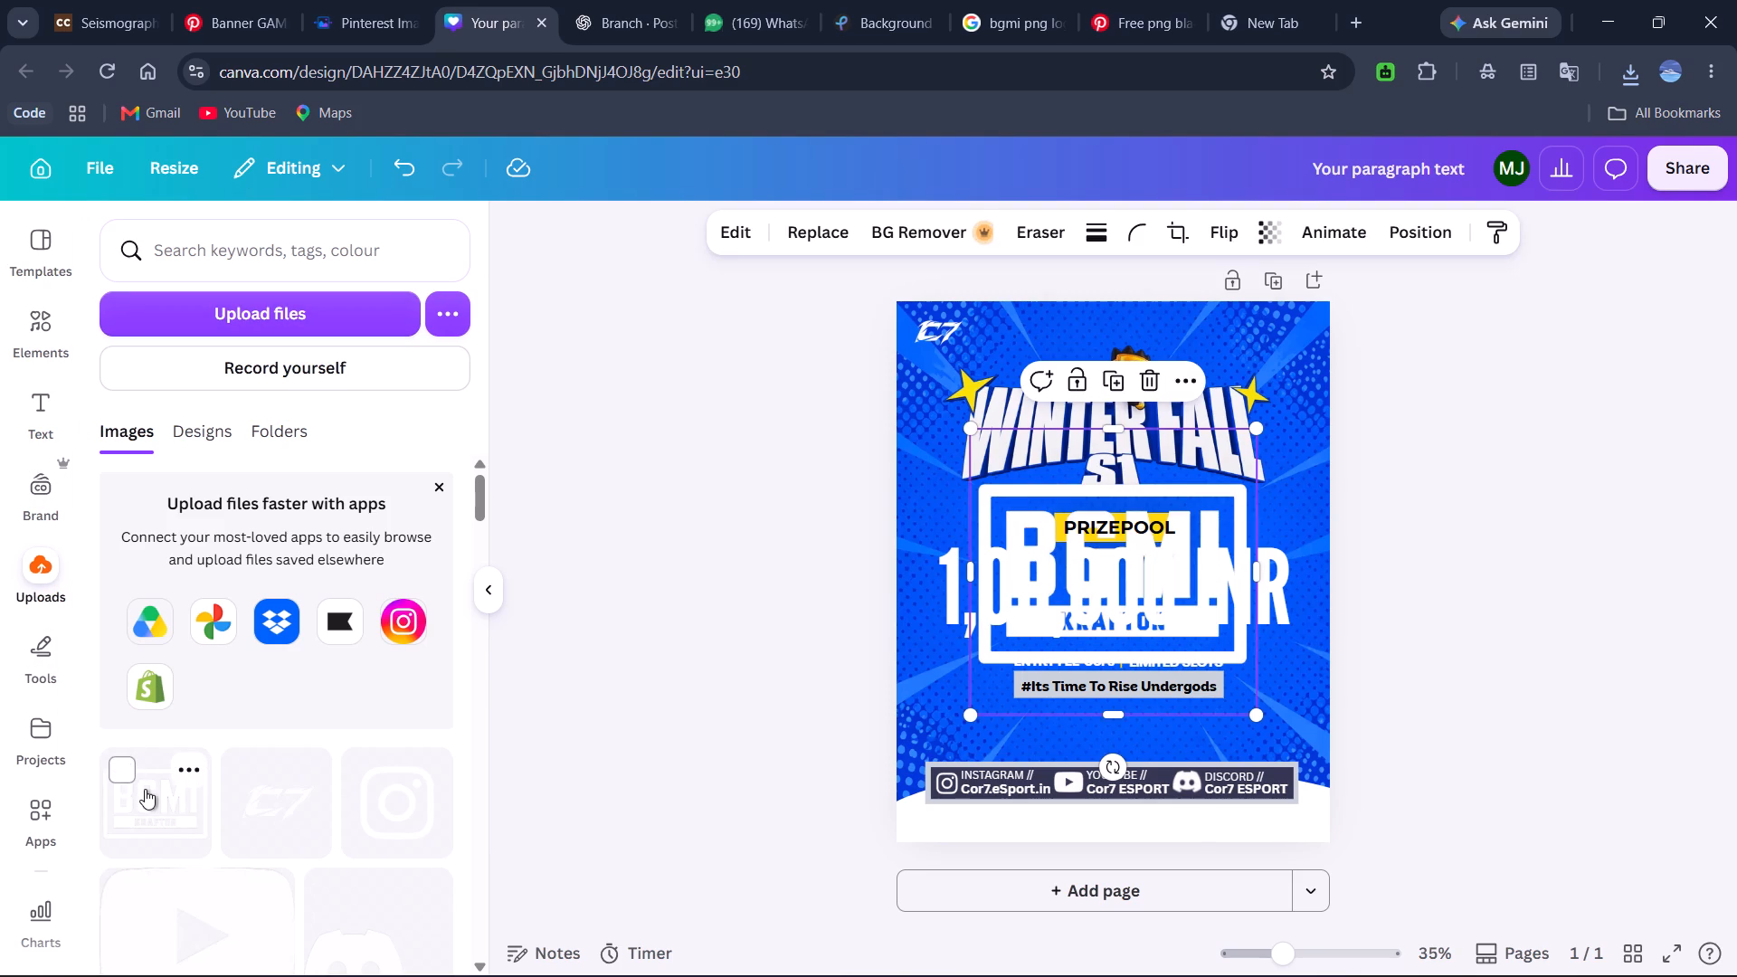
drag(969, 719, 1206, 555)
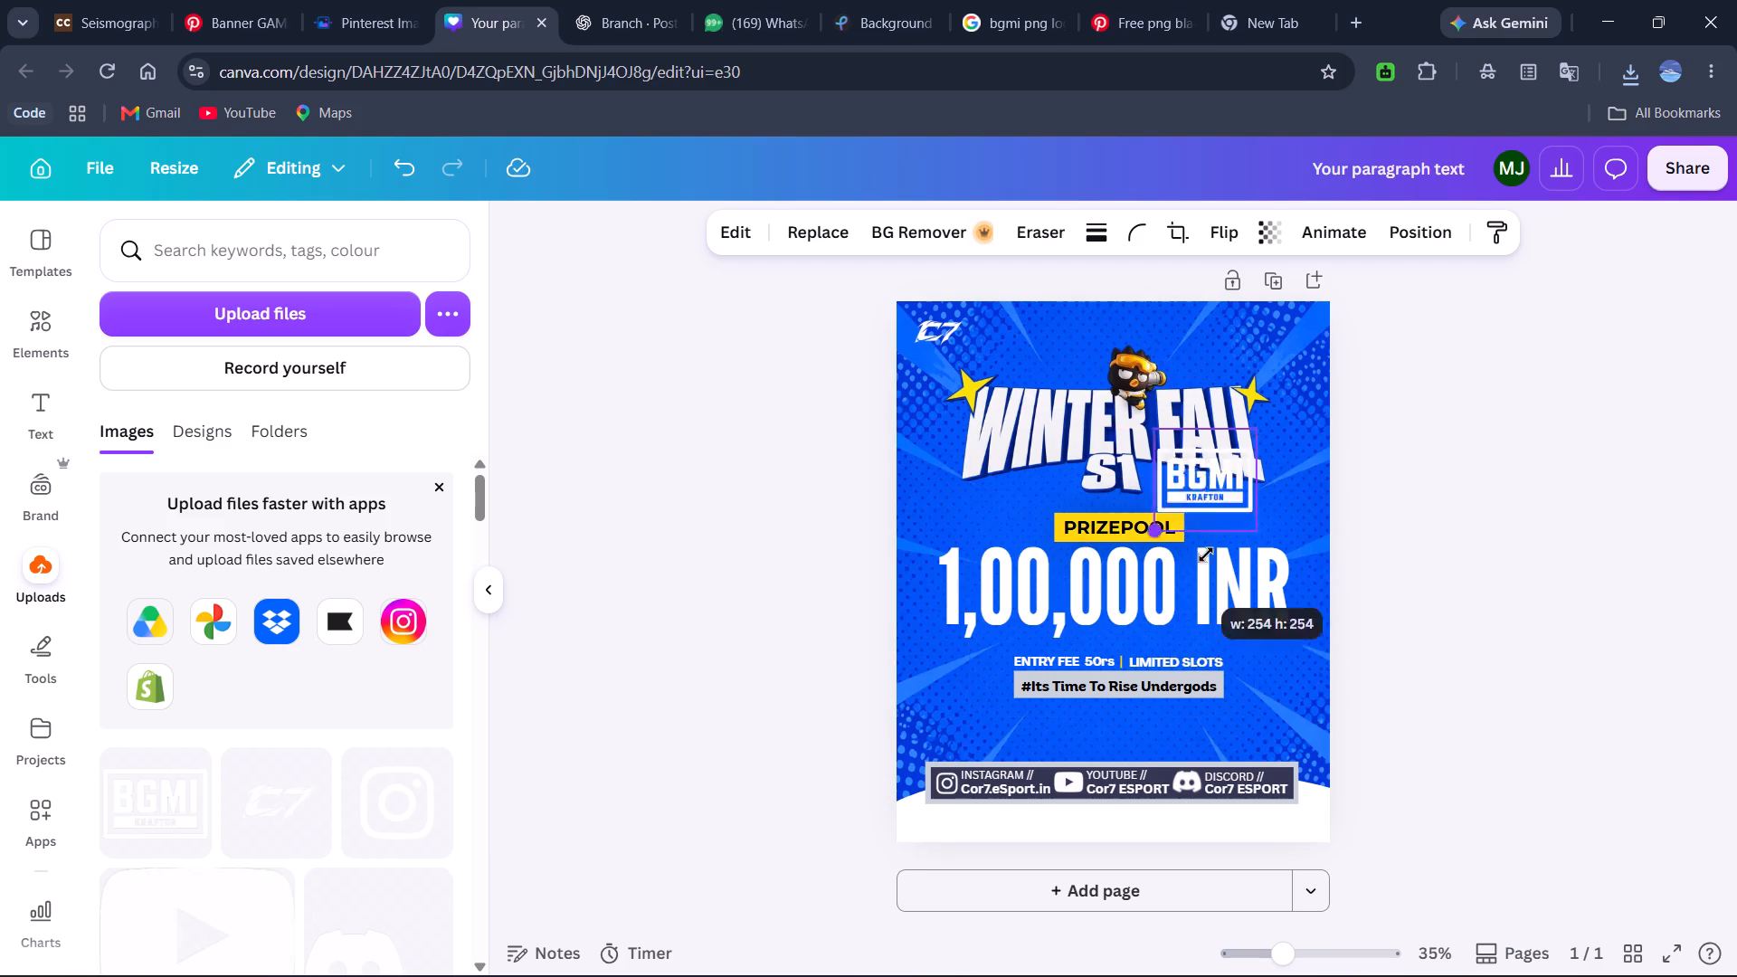
drag(1206, 555, 1200, 574)
scroll(1200, 574, up, 2)
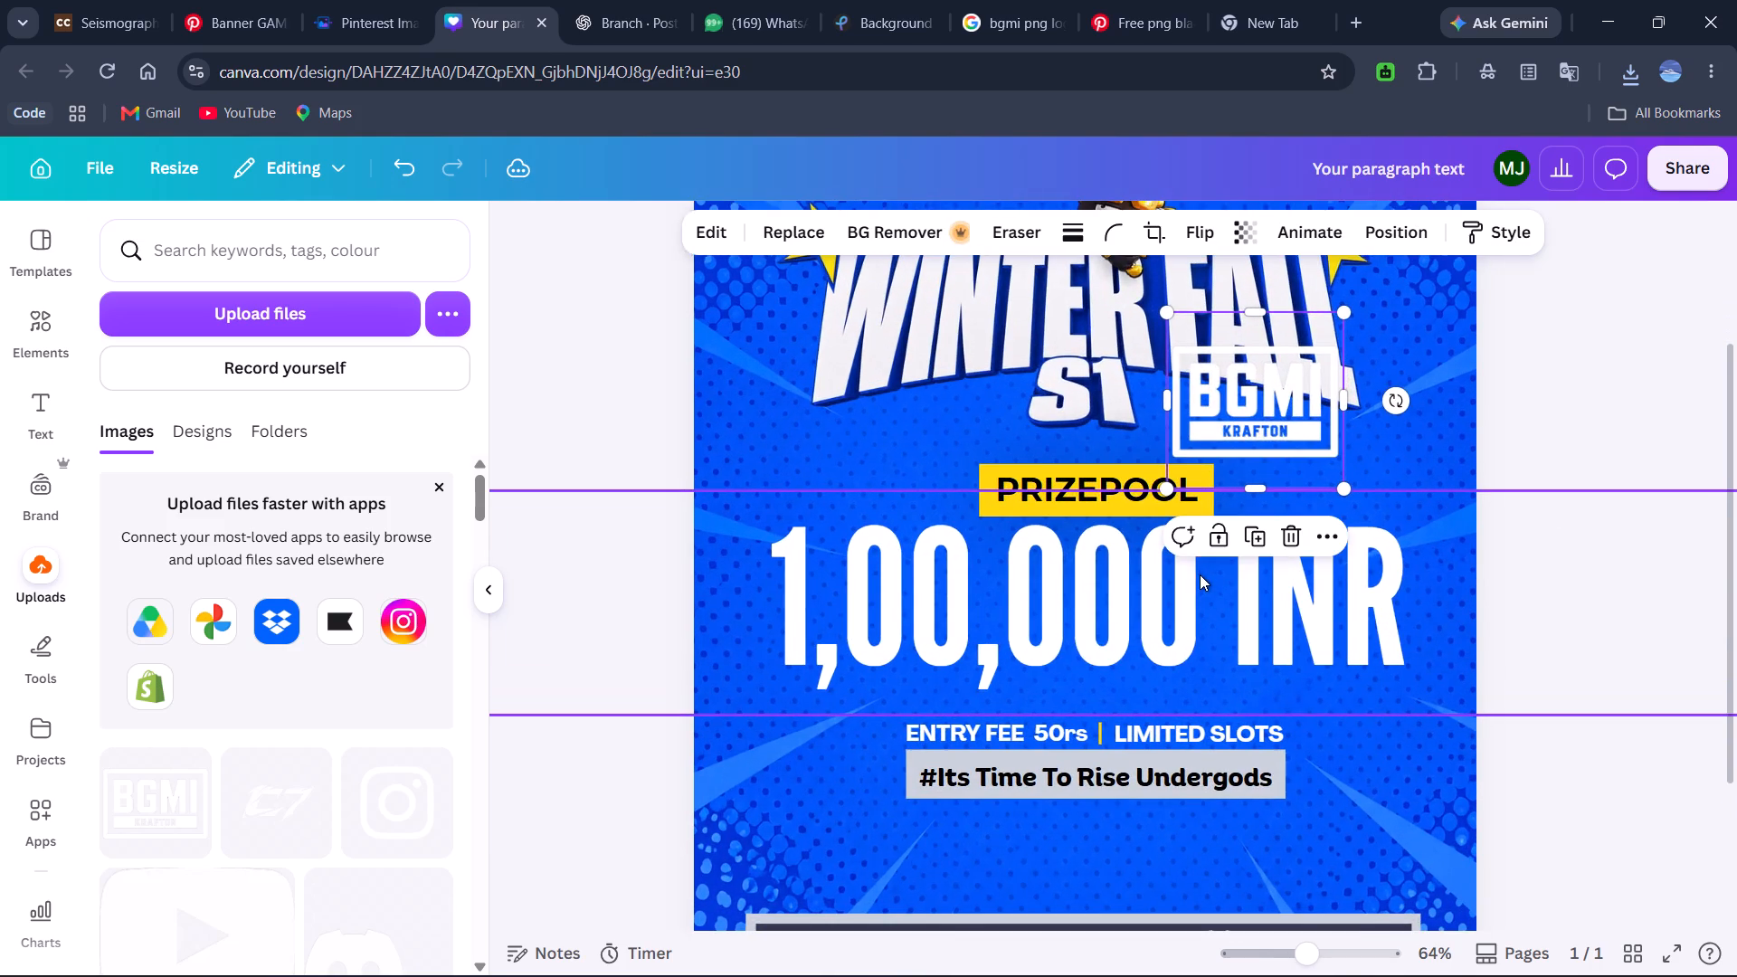
scroll(1200, 574, up, 1)
drag(1267, 591, 1382, 323)
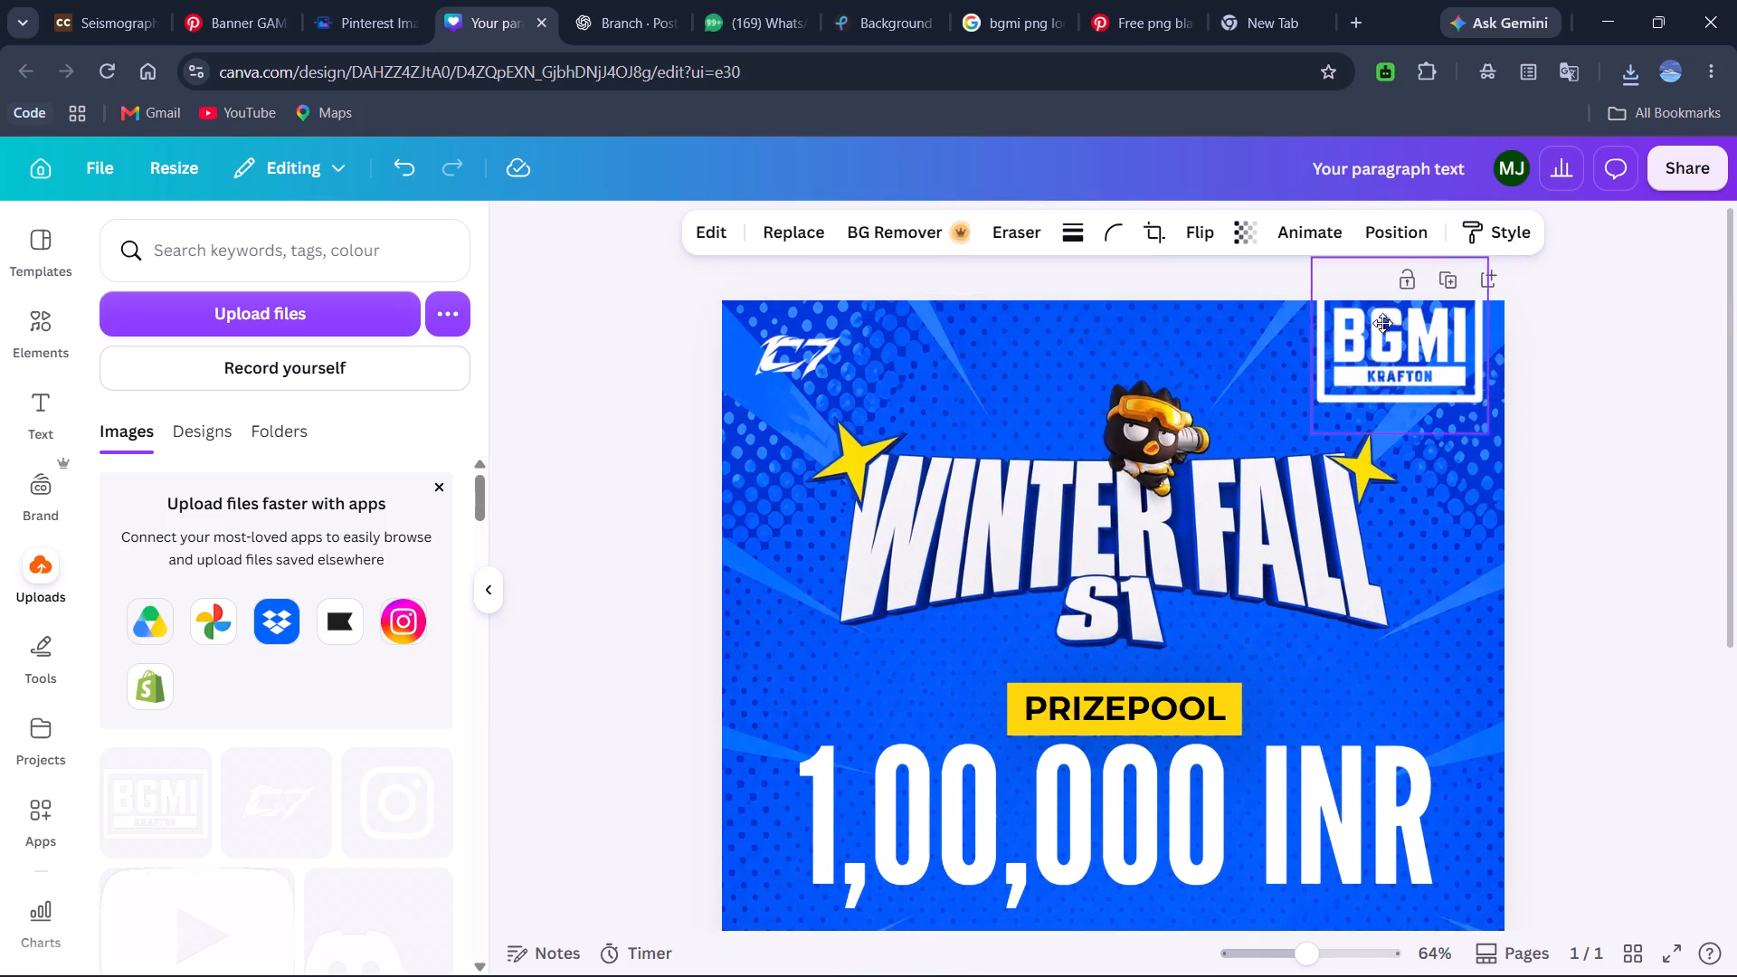
drag(1382, 323, 1390, 347)
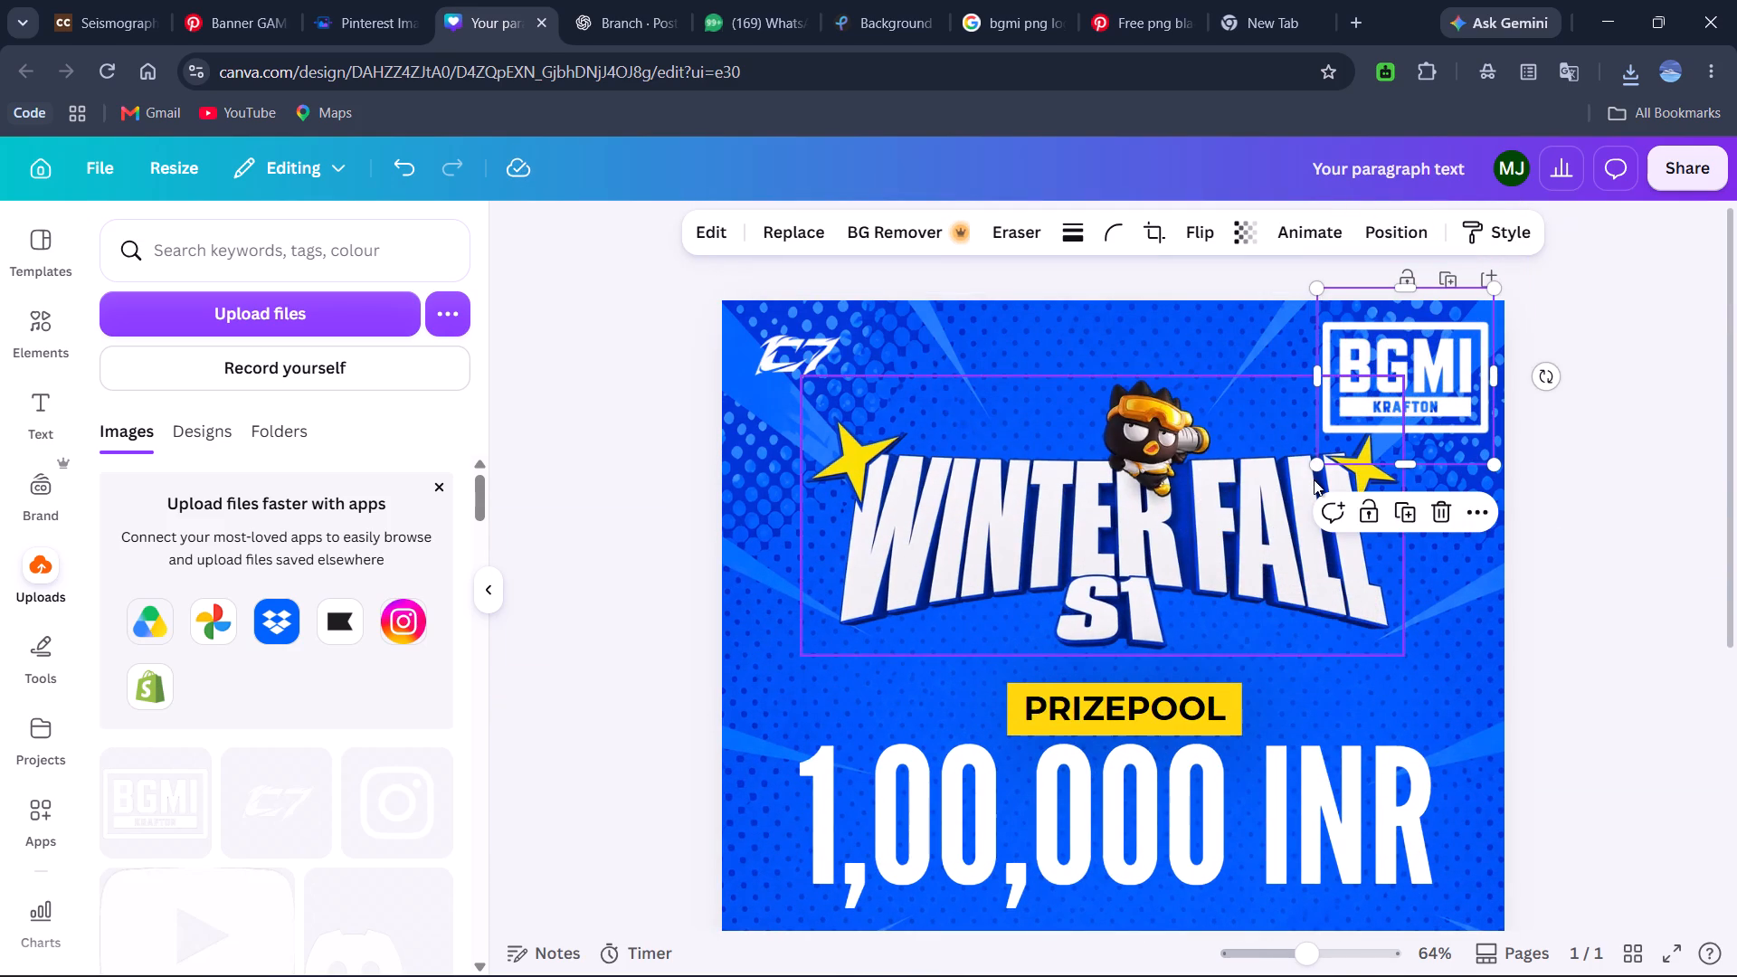
Shrink the BGMI logo further and align it level with the C7 logo in the poster's top-right corner.
drag(1315, 467, 1410, 405)
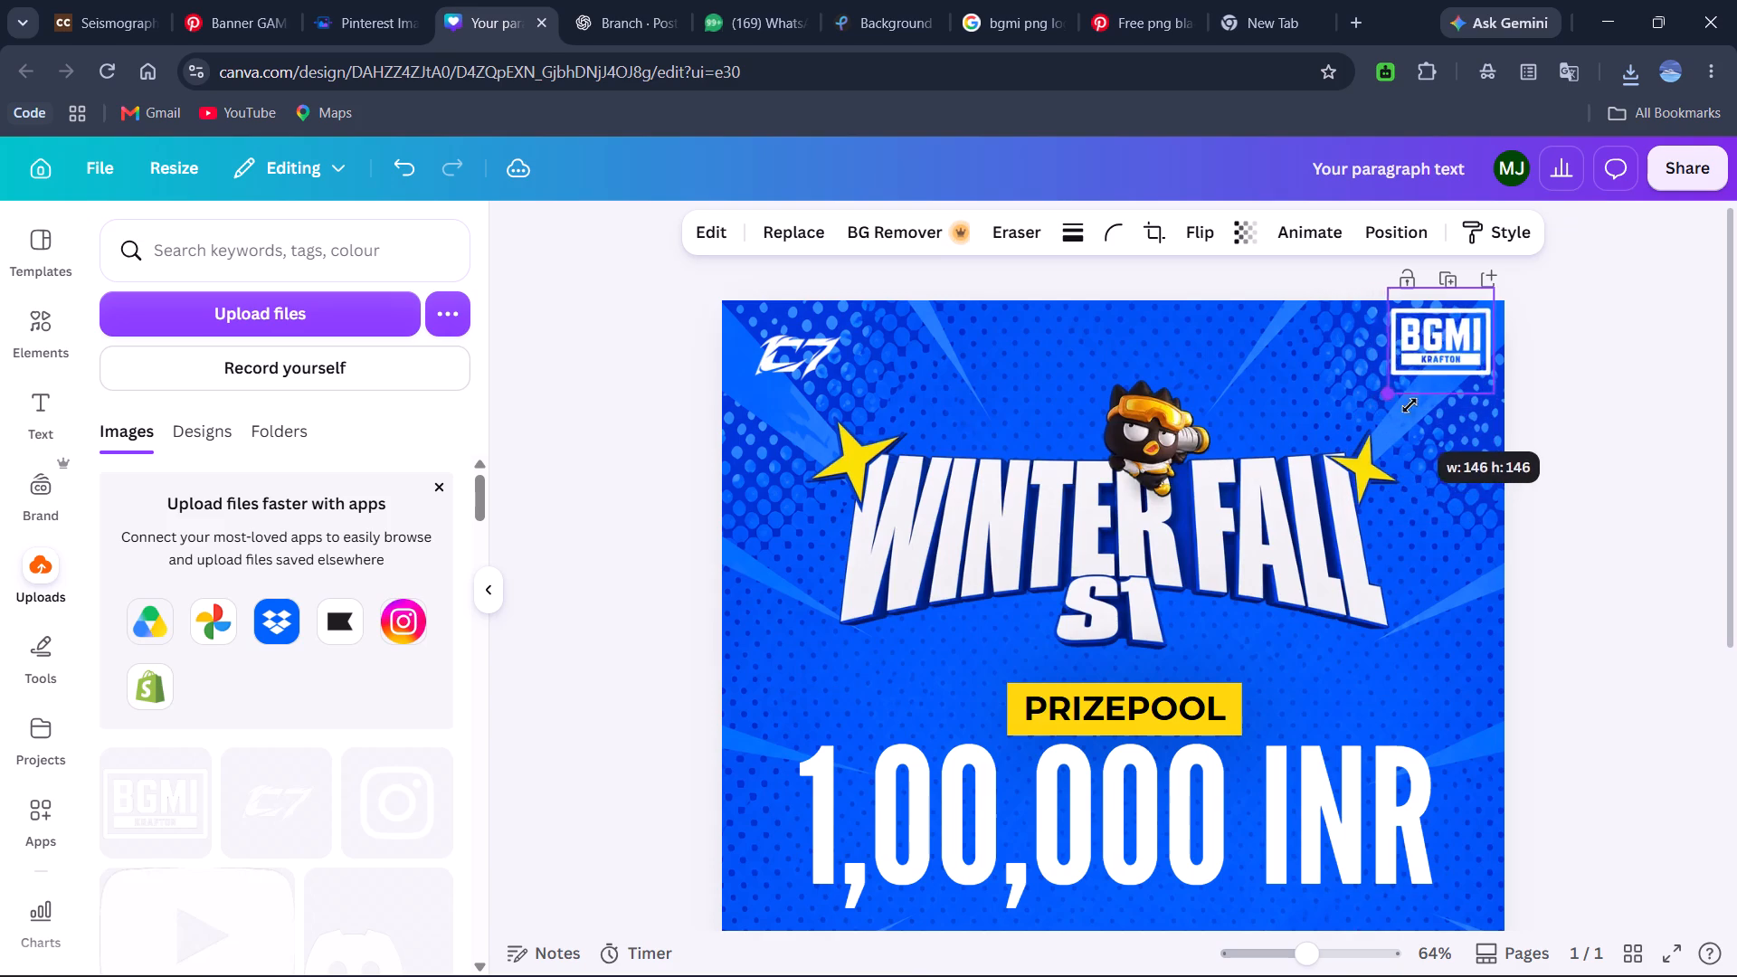
drag(1410, 405, 1436, 394)
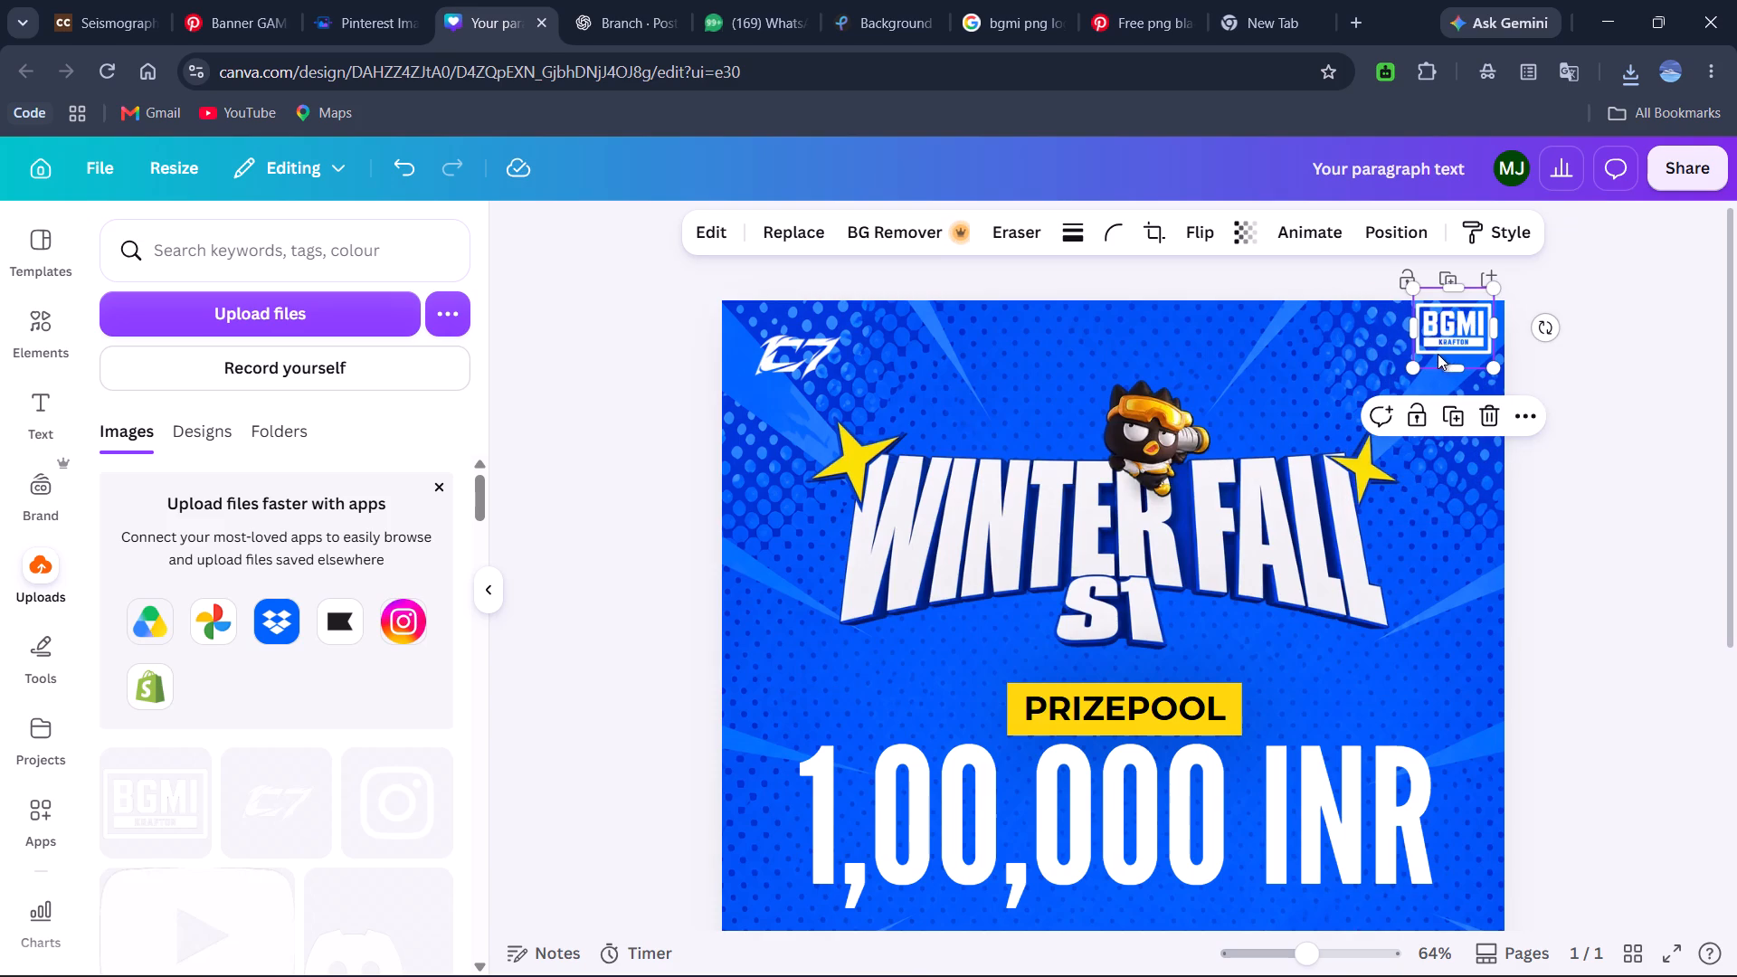
drag(1439, 343, 1439, 356)
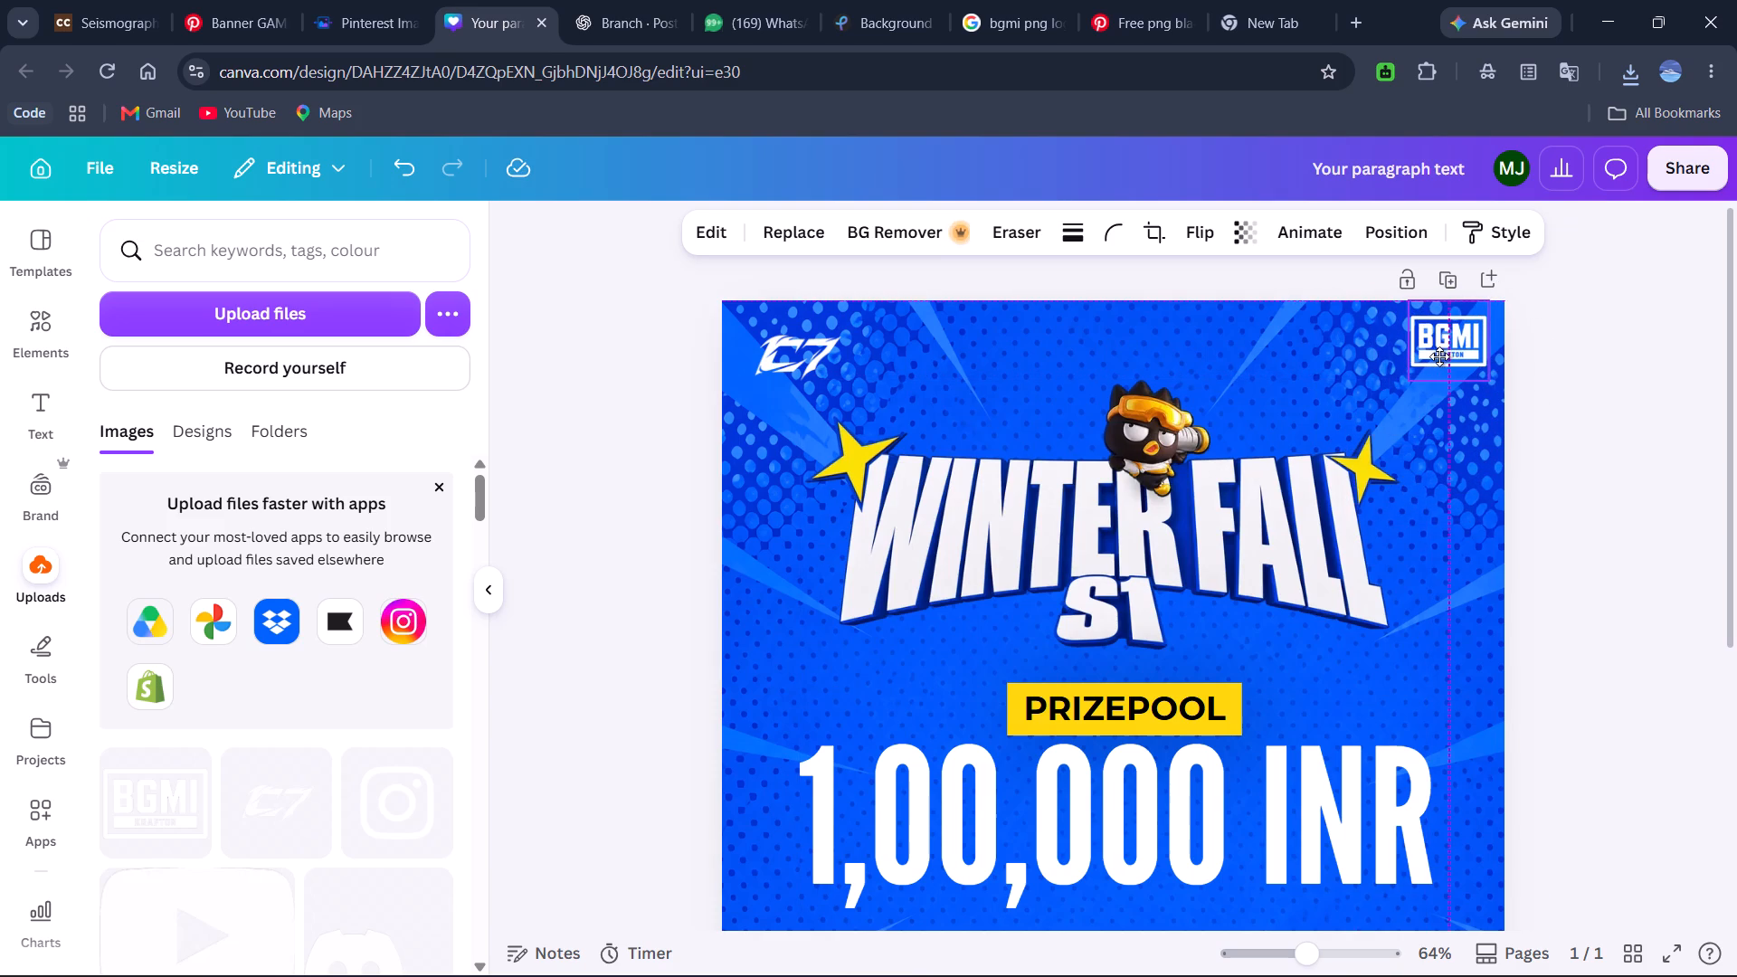
drag(1439, 356, 1438, 375)
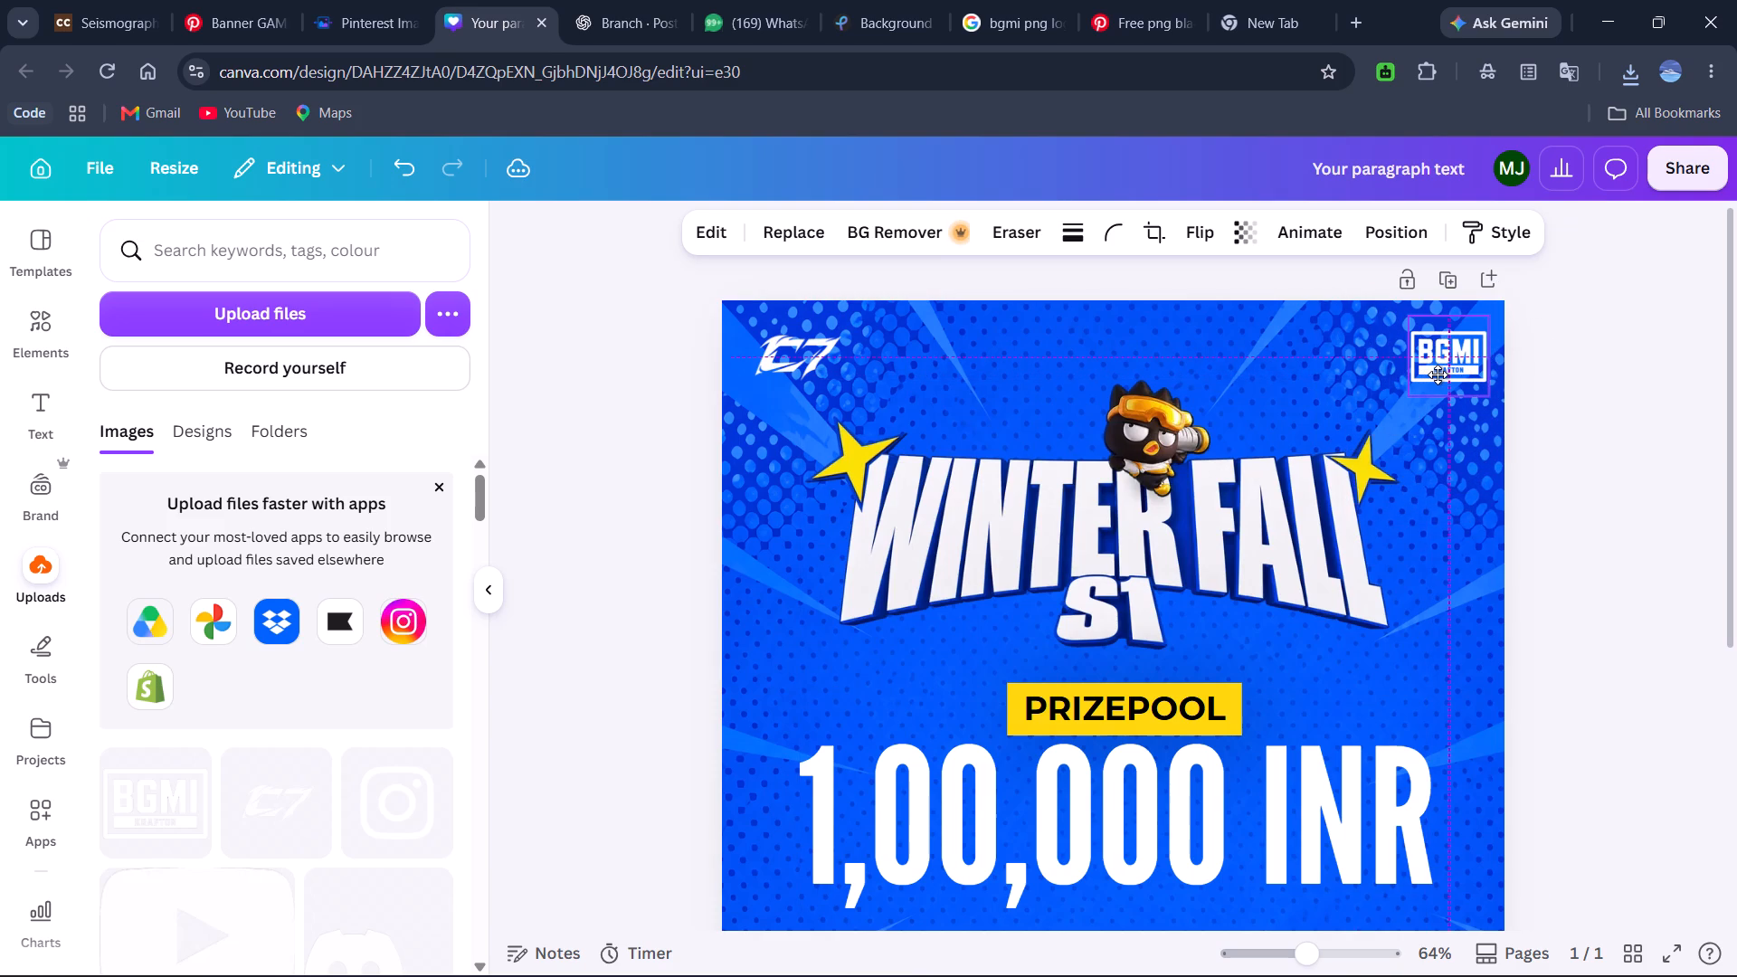
drag(1438, 375, 1434, 375)
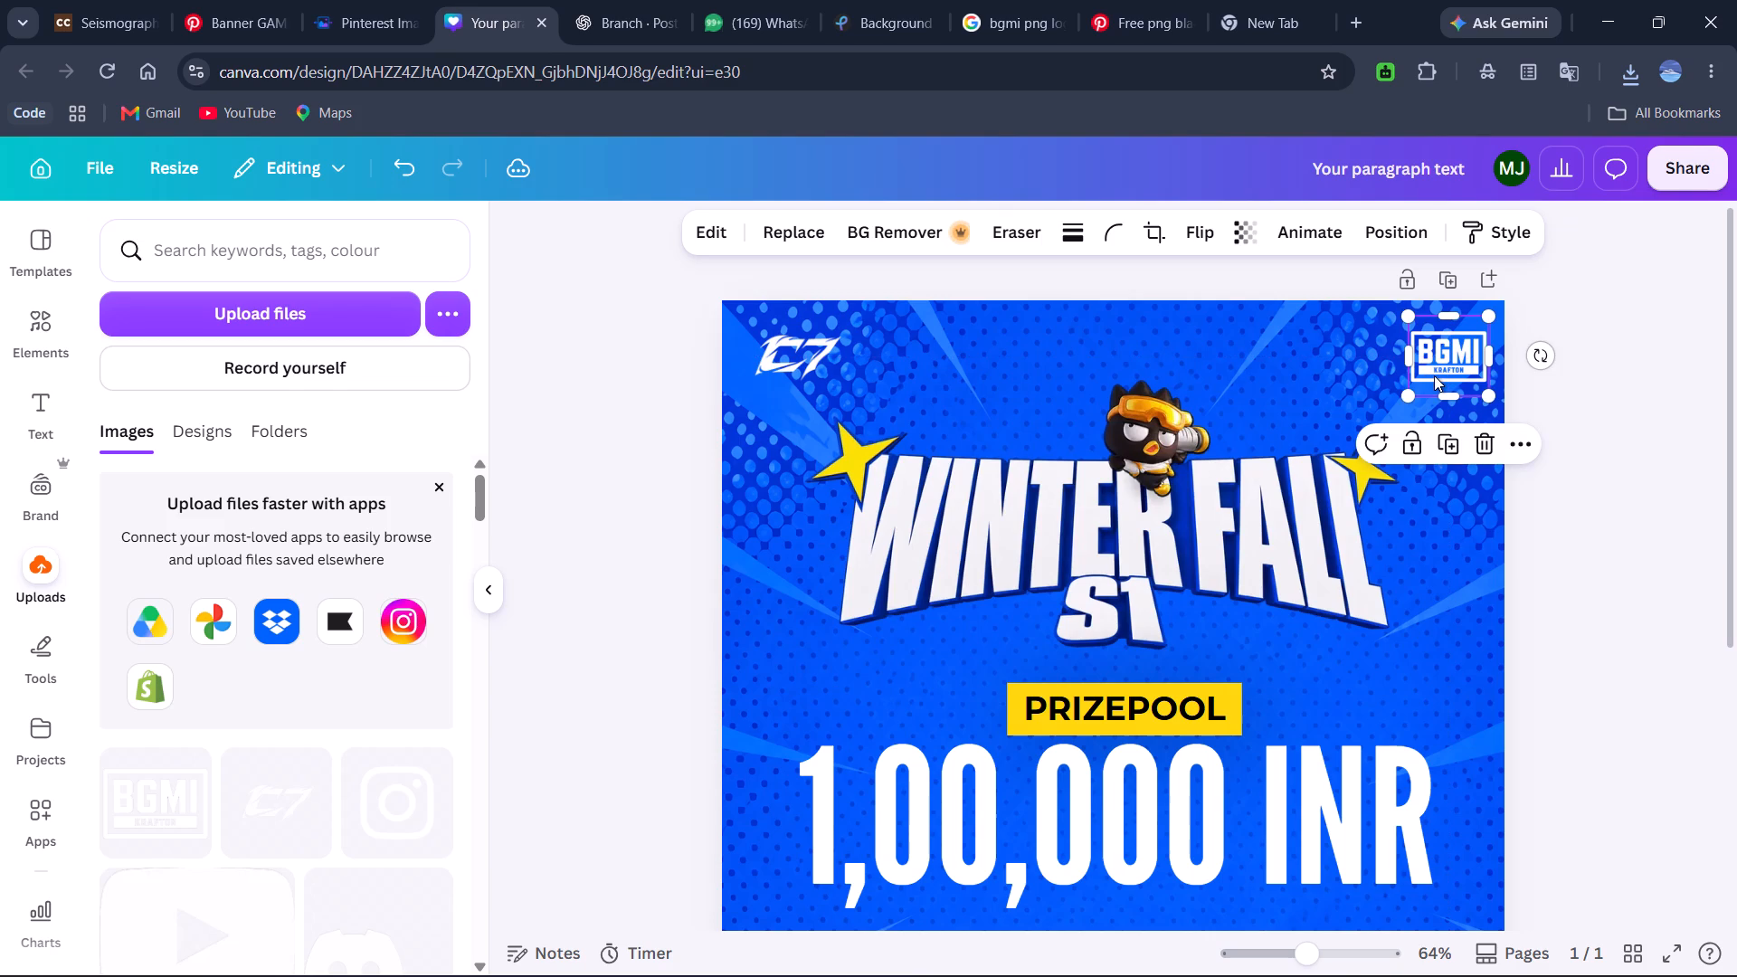
click(1580, 375)
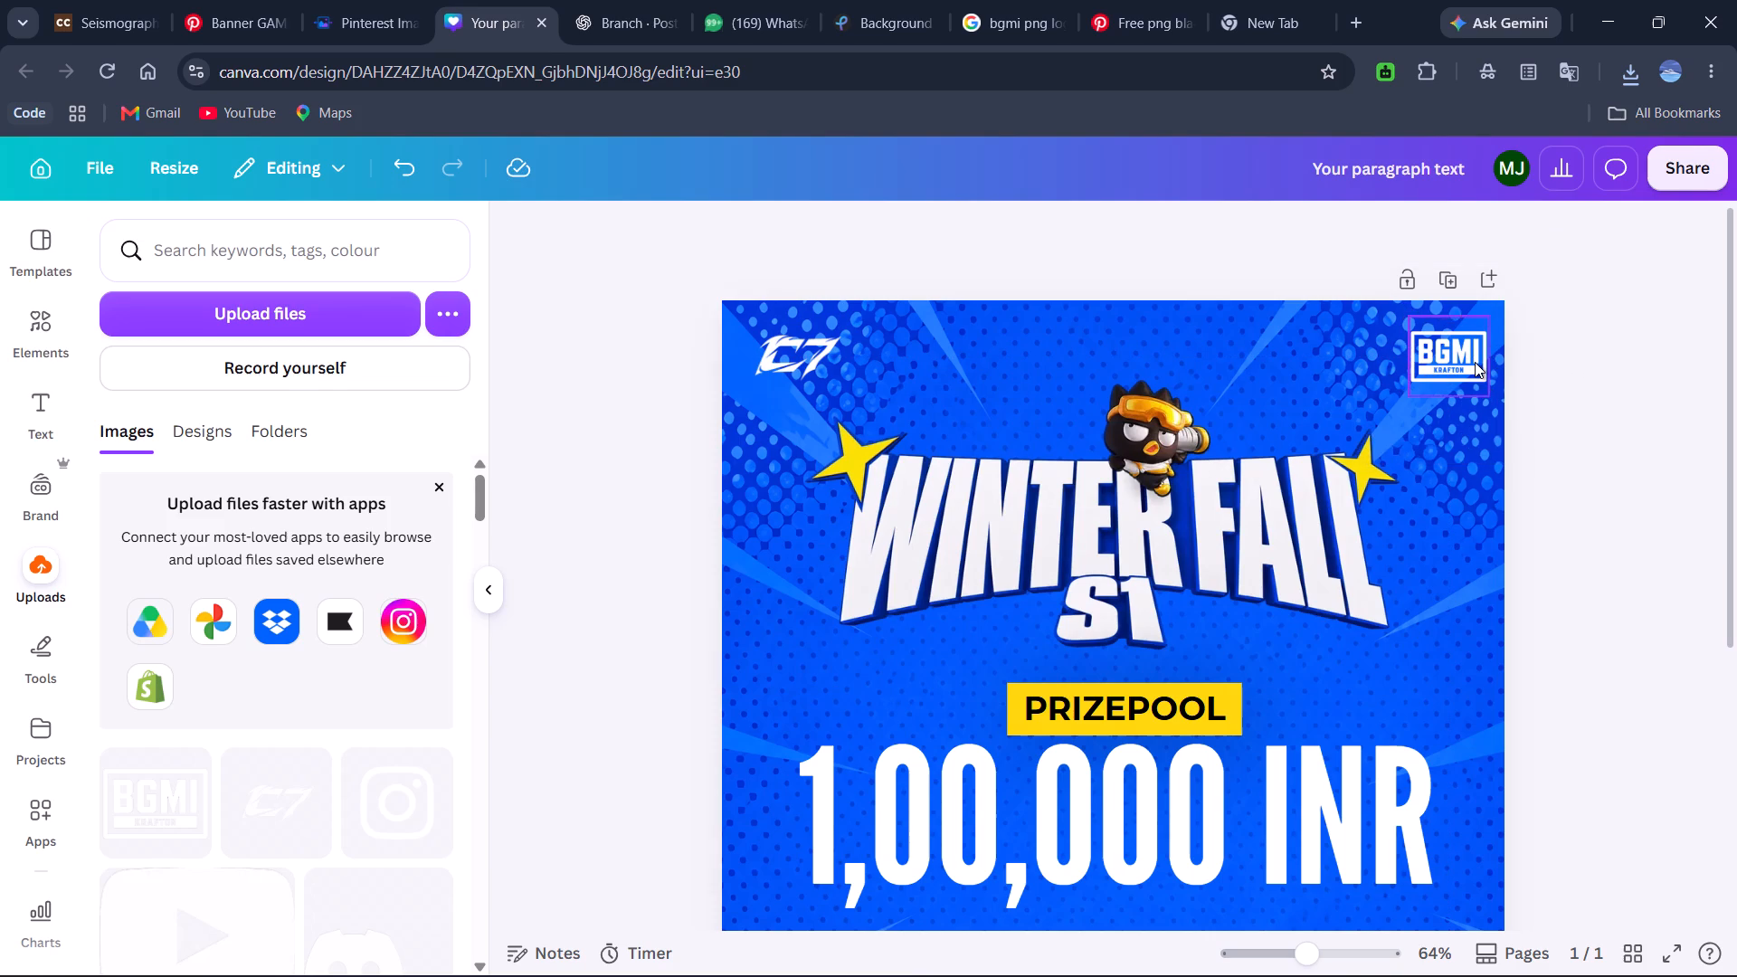
Nudge the BGMI logo slightly left, away from the poster's right edge.
click(1475, 362)
key(Left)
key(Left)
key(Left)
key(Left)
key(Left)
key(Left)
key(Left)
key(Left)
key(Left)
key(Left)
key(Left)
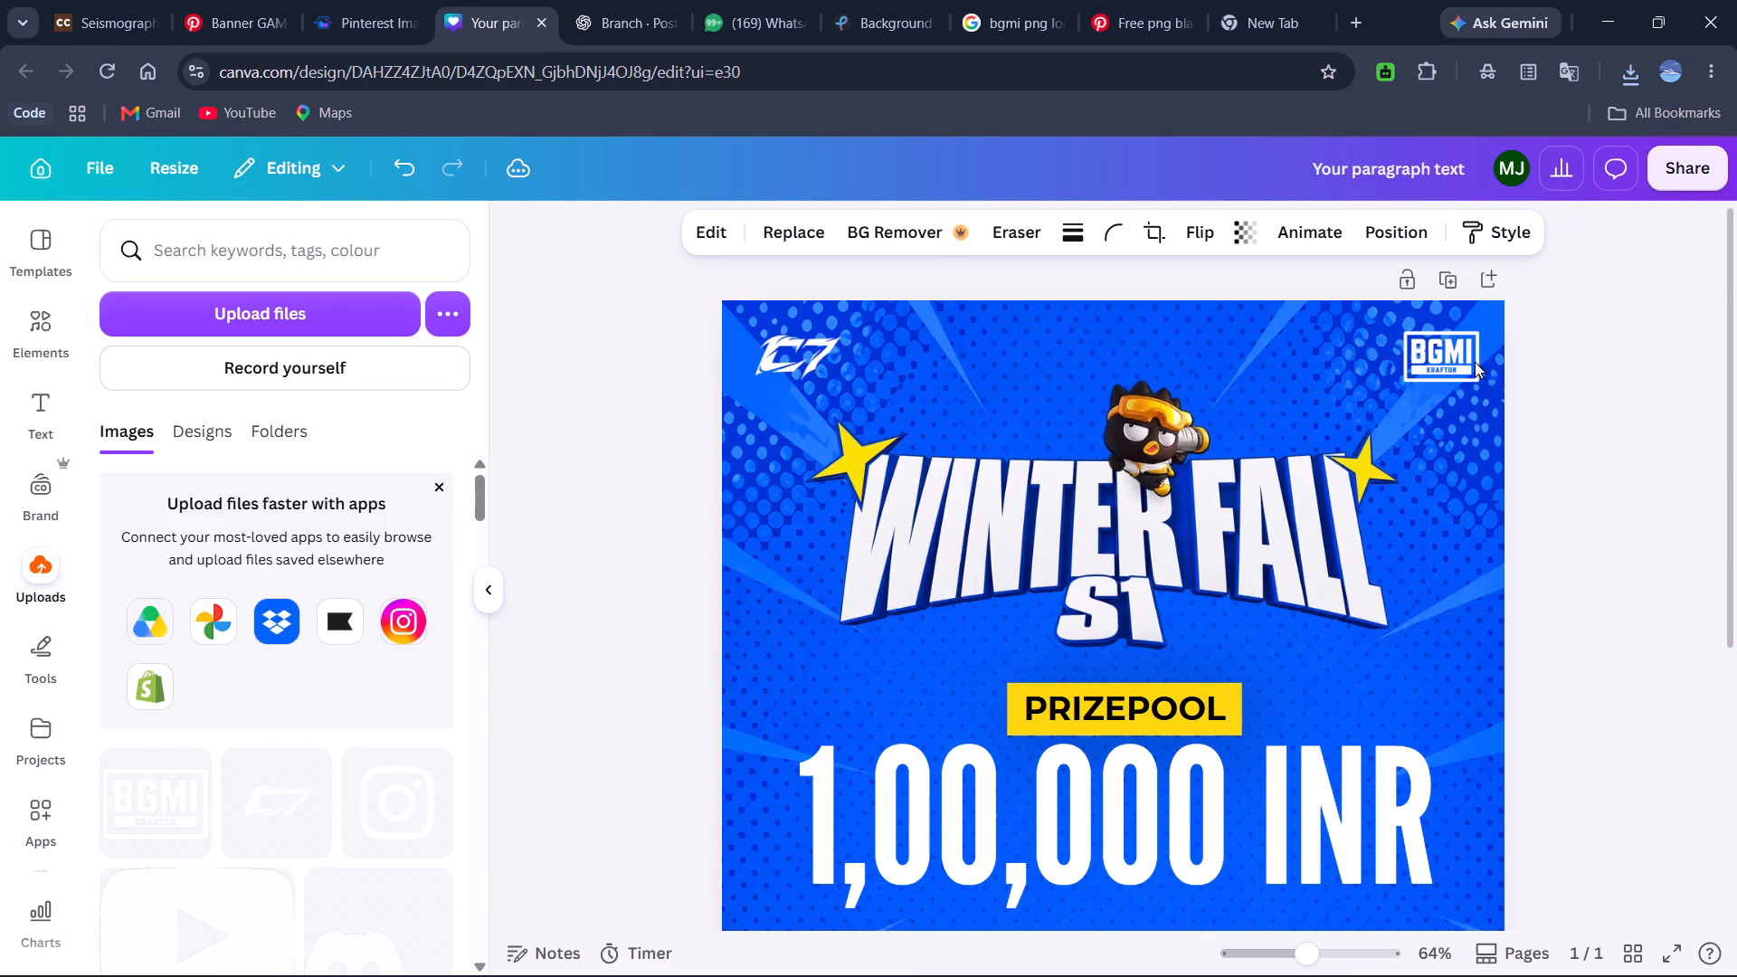
key(Left)
key(Left)
key(Left)
key(Left)
key(Left)
key(Left)
key(Left)
key(Left)
key(Left)
key(Left)
key(Left)
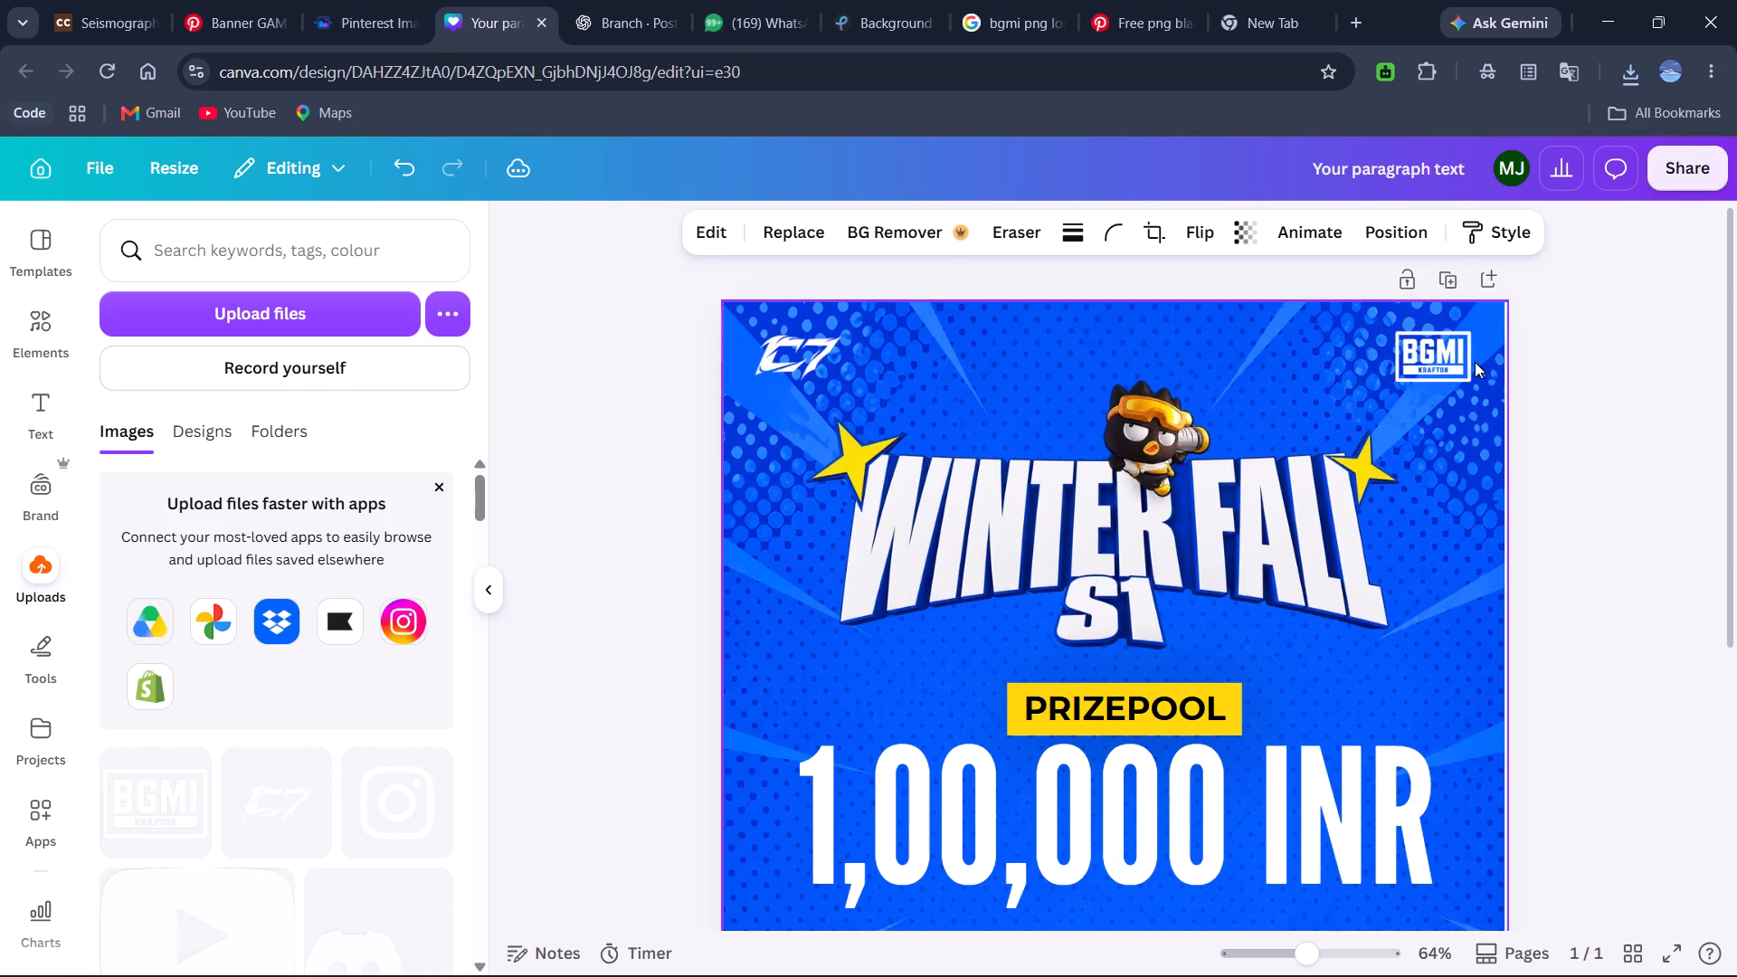
key(Left)
click(1582, 367)
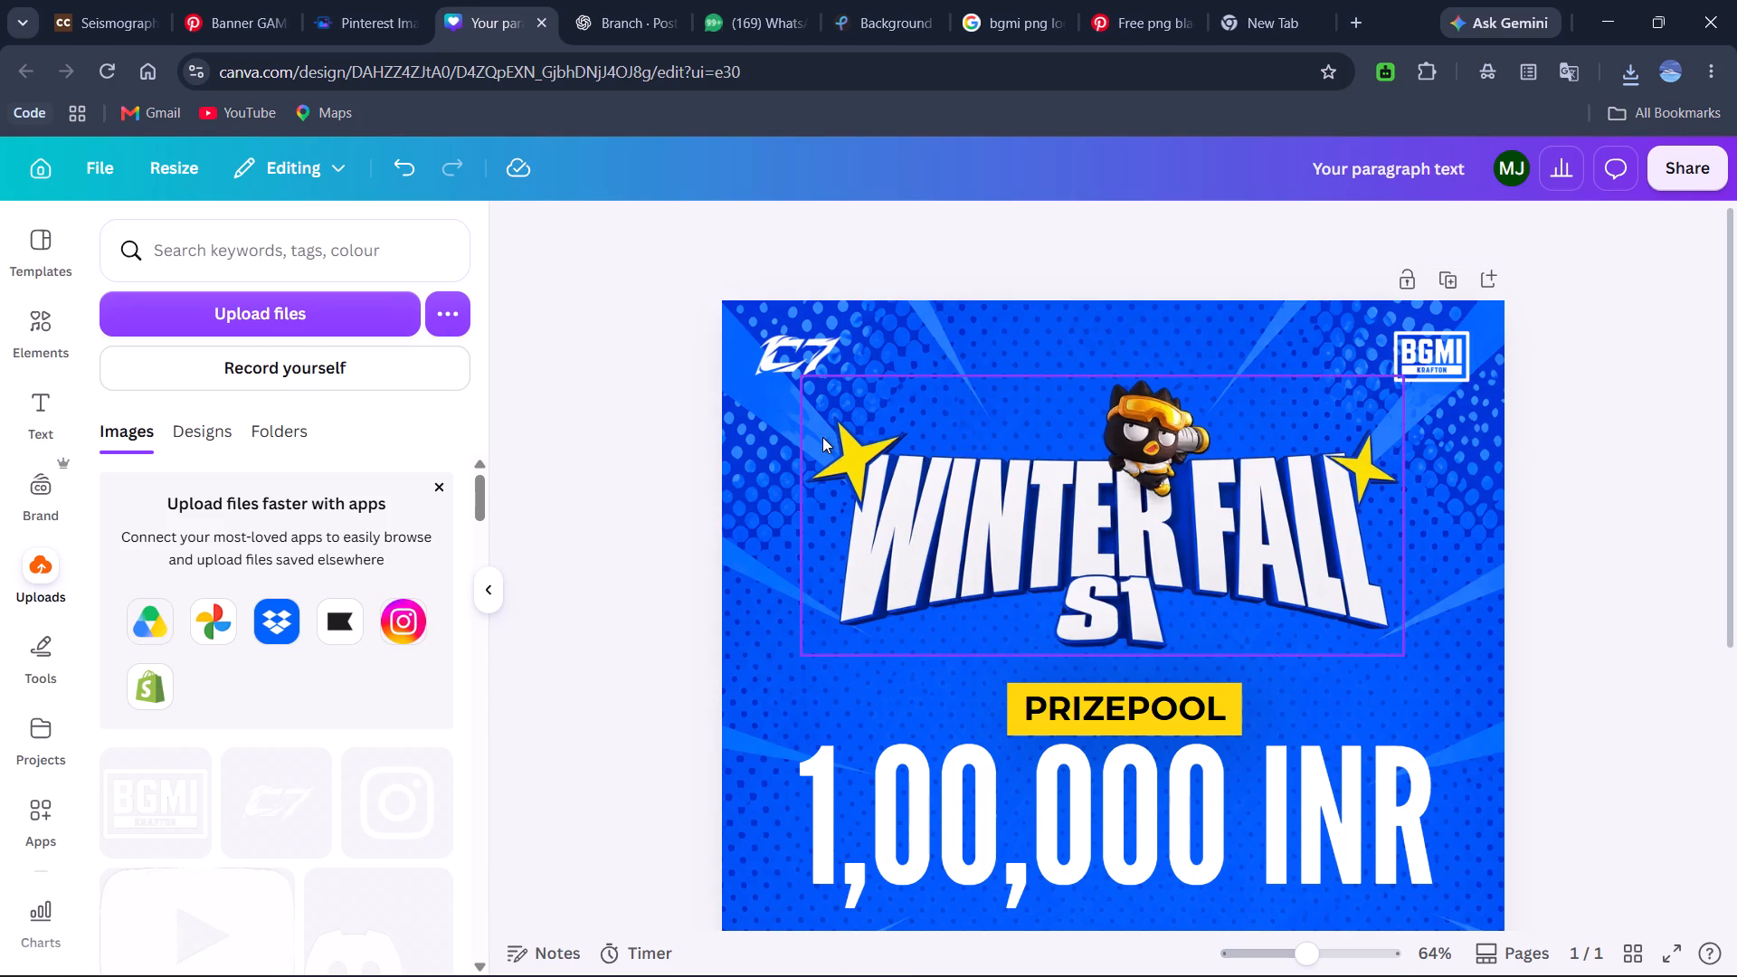
click(28, 326)
click(148, 415)
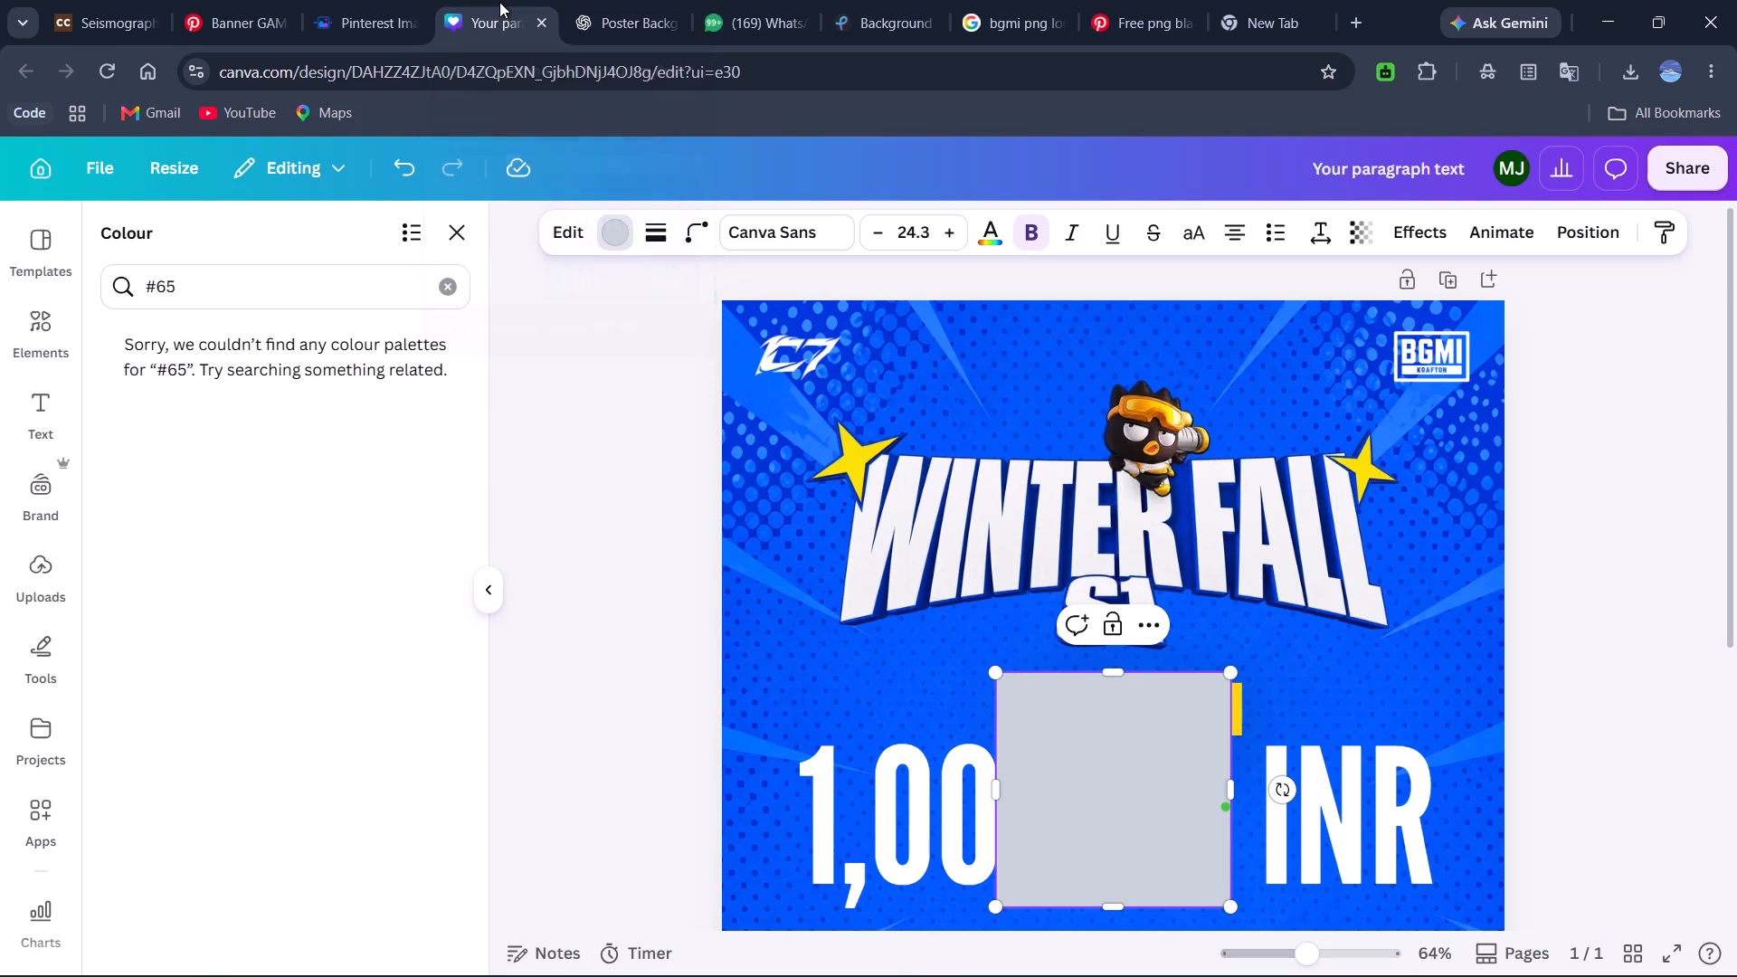
click(261, 285)
text(aeff)
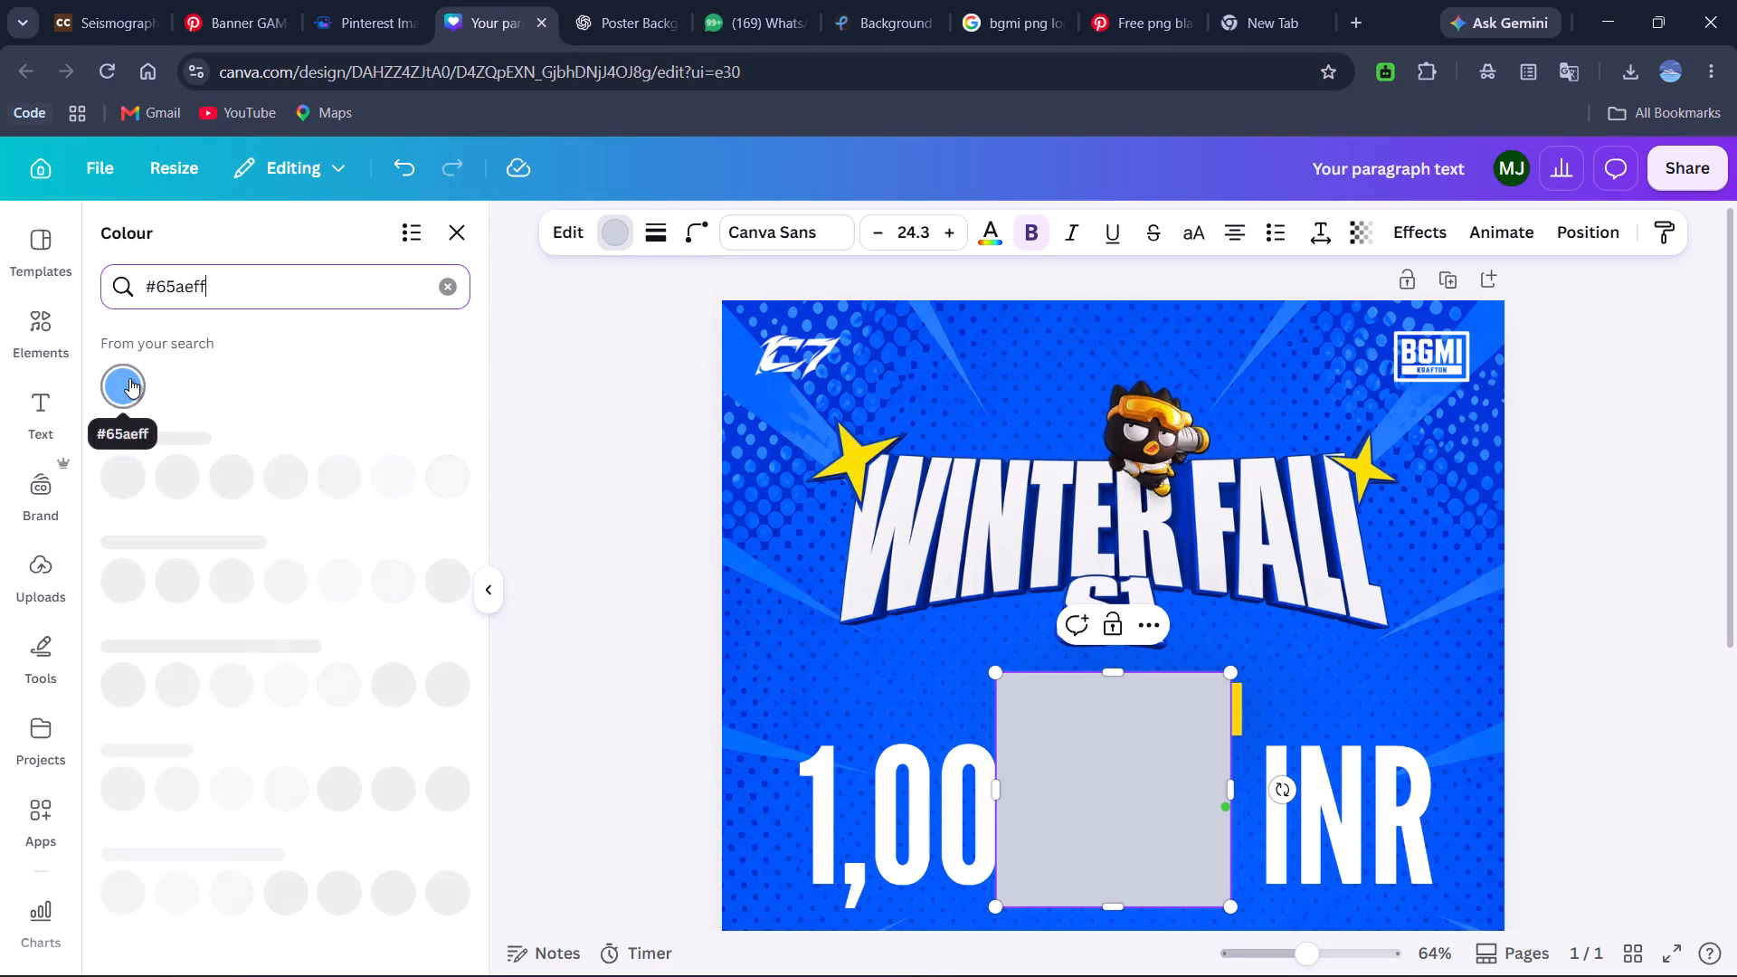
click(129, 378)
Move the sky-blue square up to the top of the poster, between the C7 and BGMI logos.
drag(1088, 781, 1035, 403)
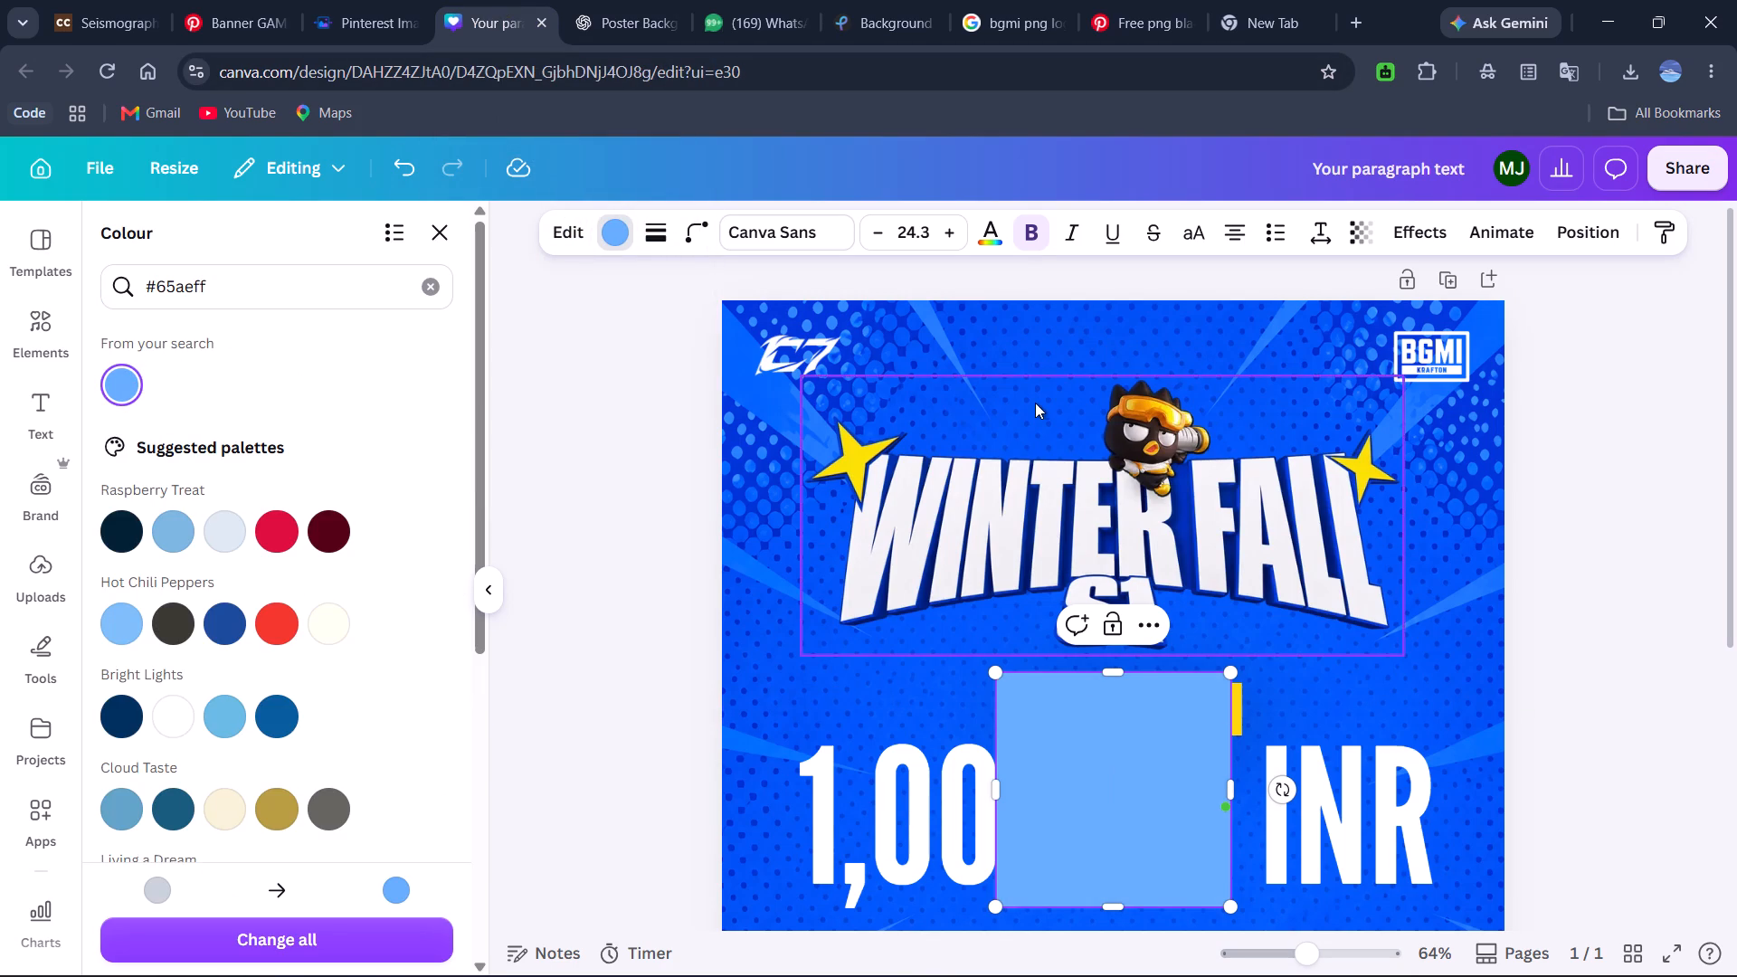
drag(1035, 403, 1035, 409)
click(1716, 652)
click(1138, 788)
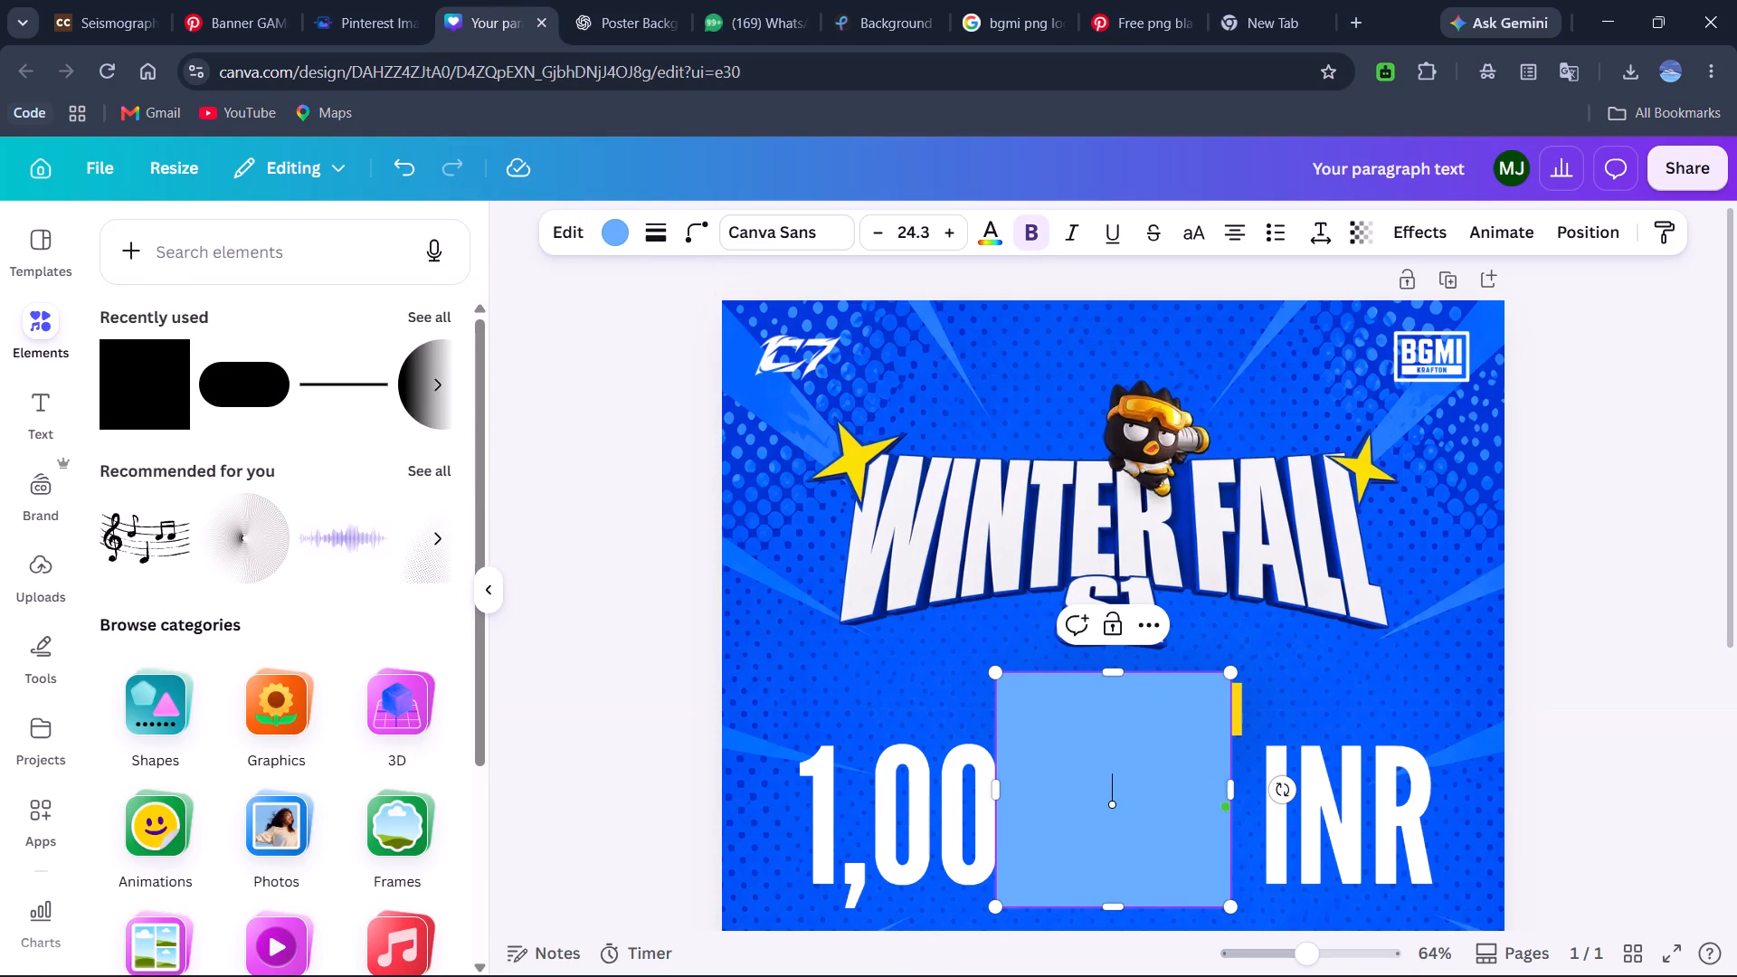
click(1455, 625)
click(1144, 756)
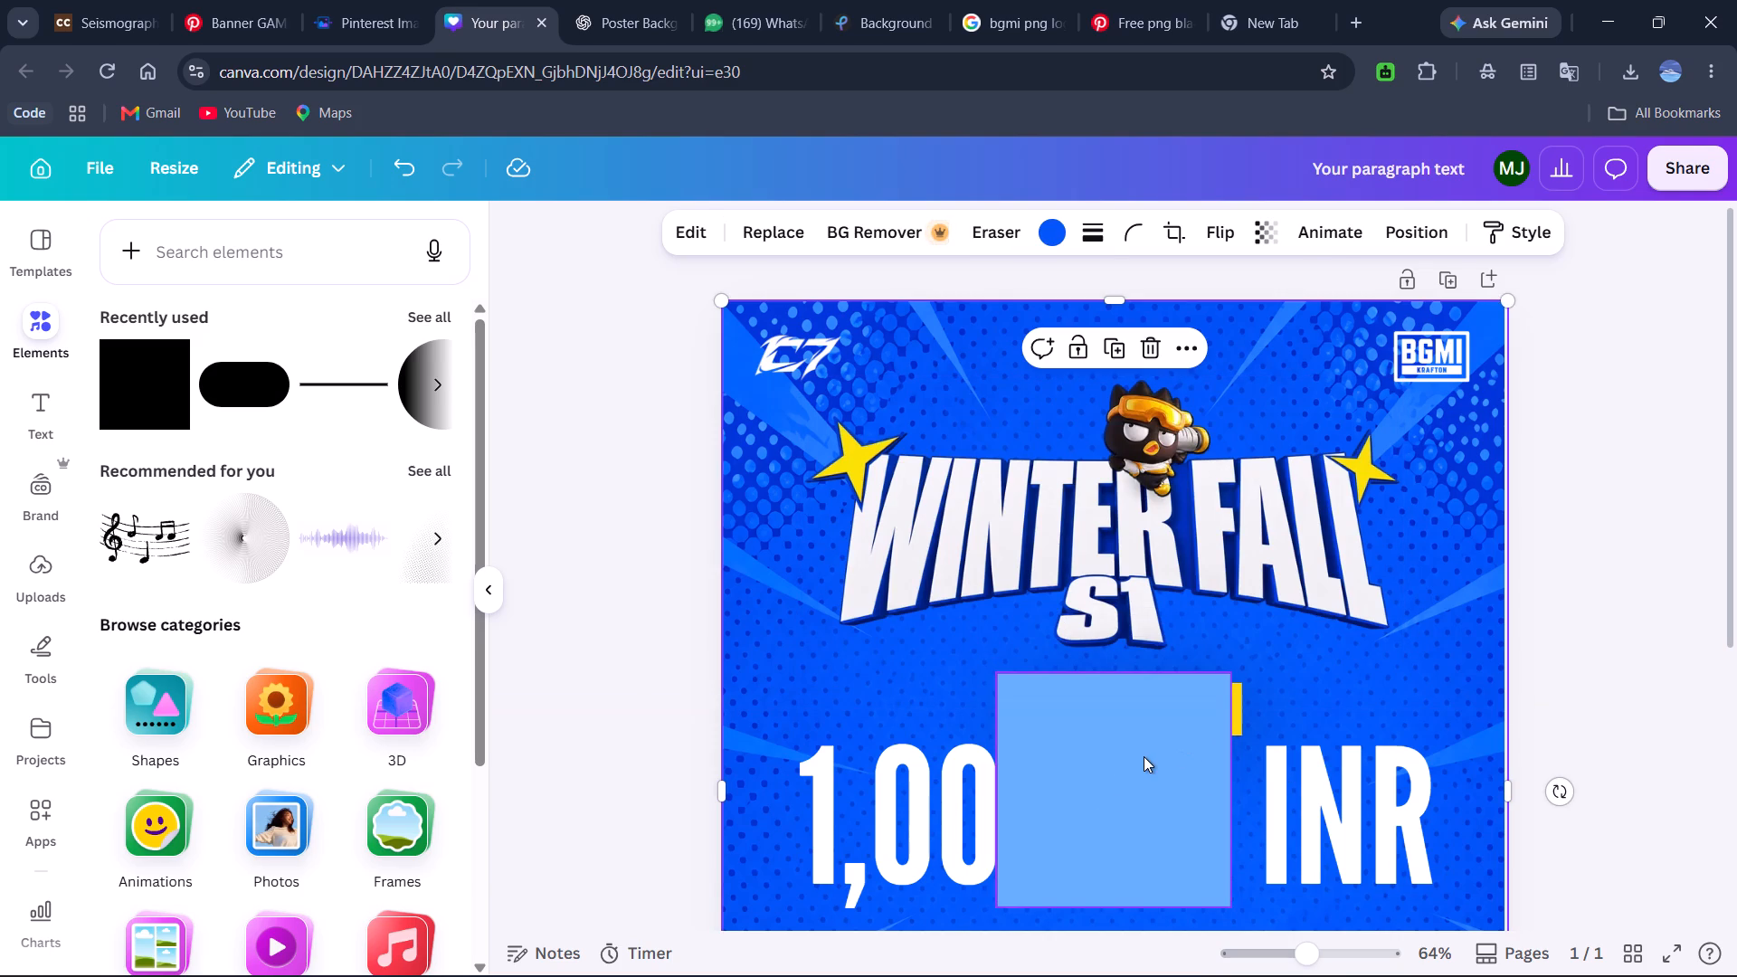
drag(1144, 756, 1064, 409)
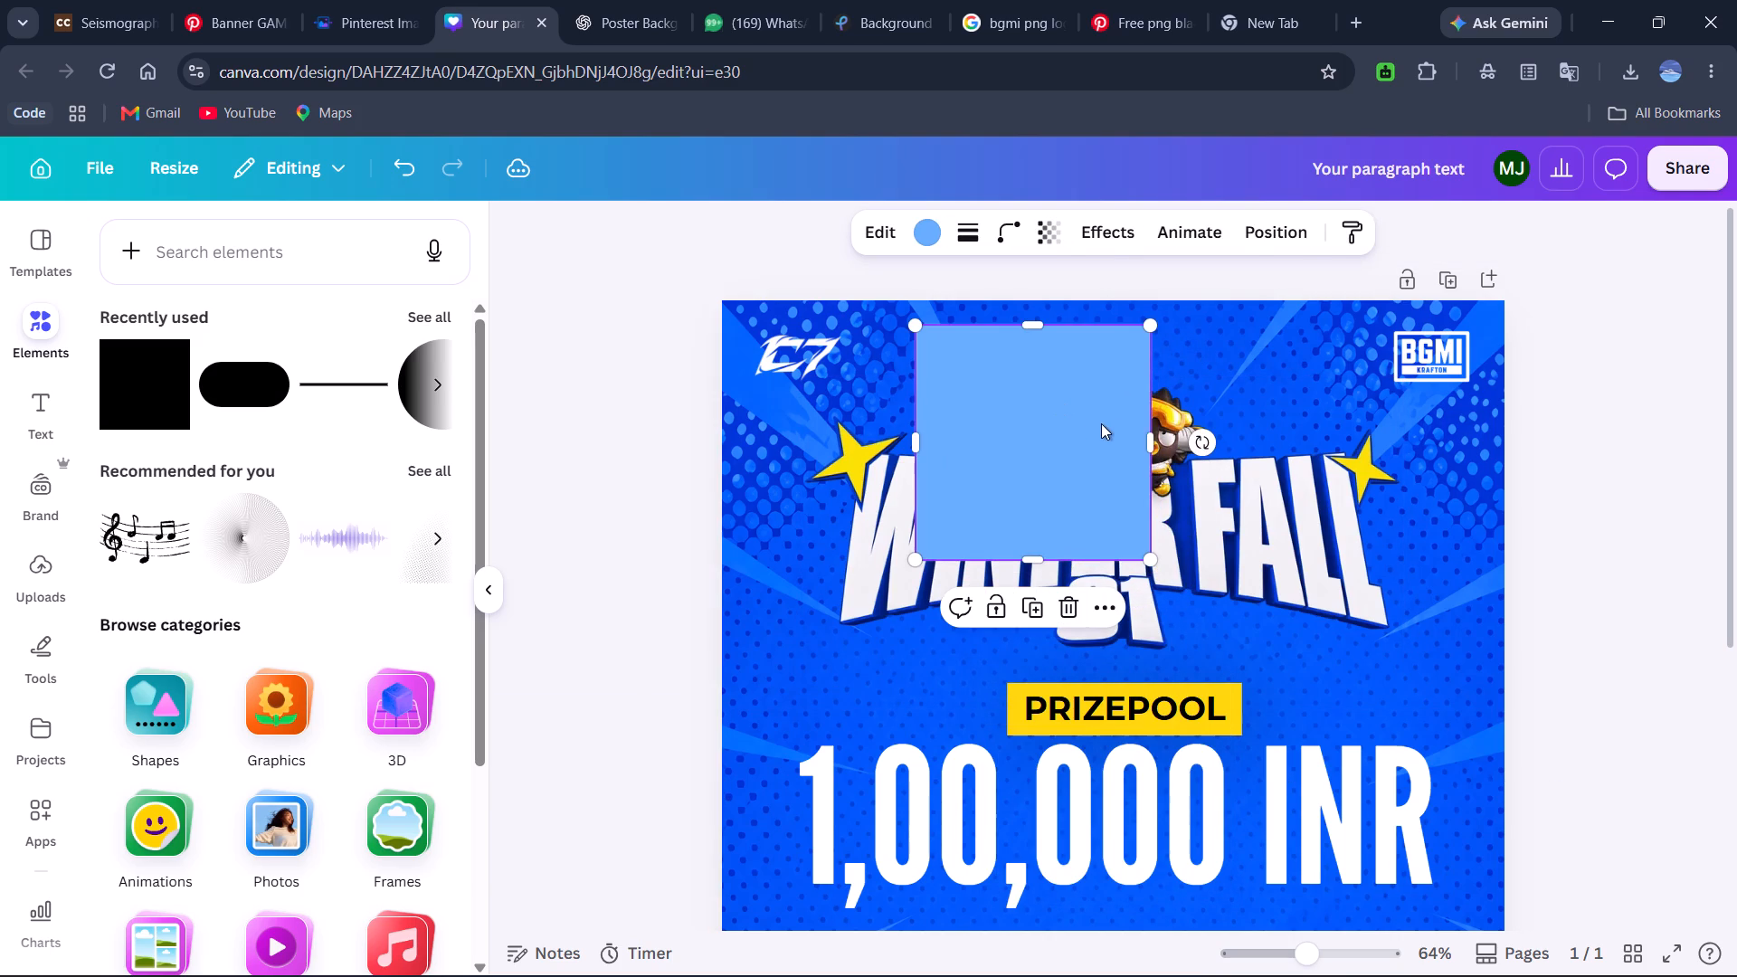
Reshape the sky-blue square into a thin bar about 500 wide and 60 high, centred between the two logos.
drag(1156, 437, 1286, 432)
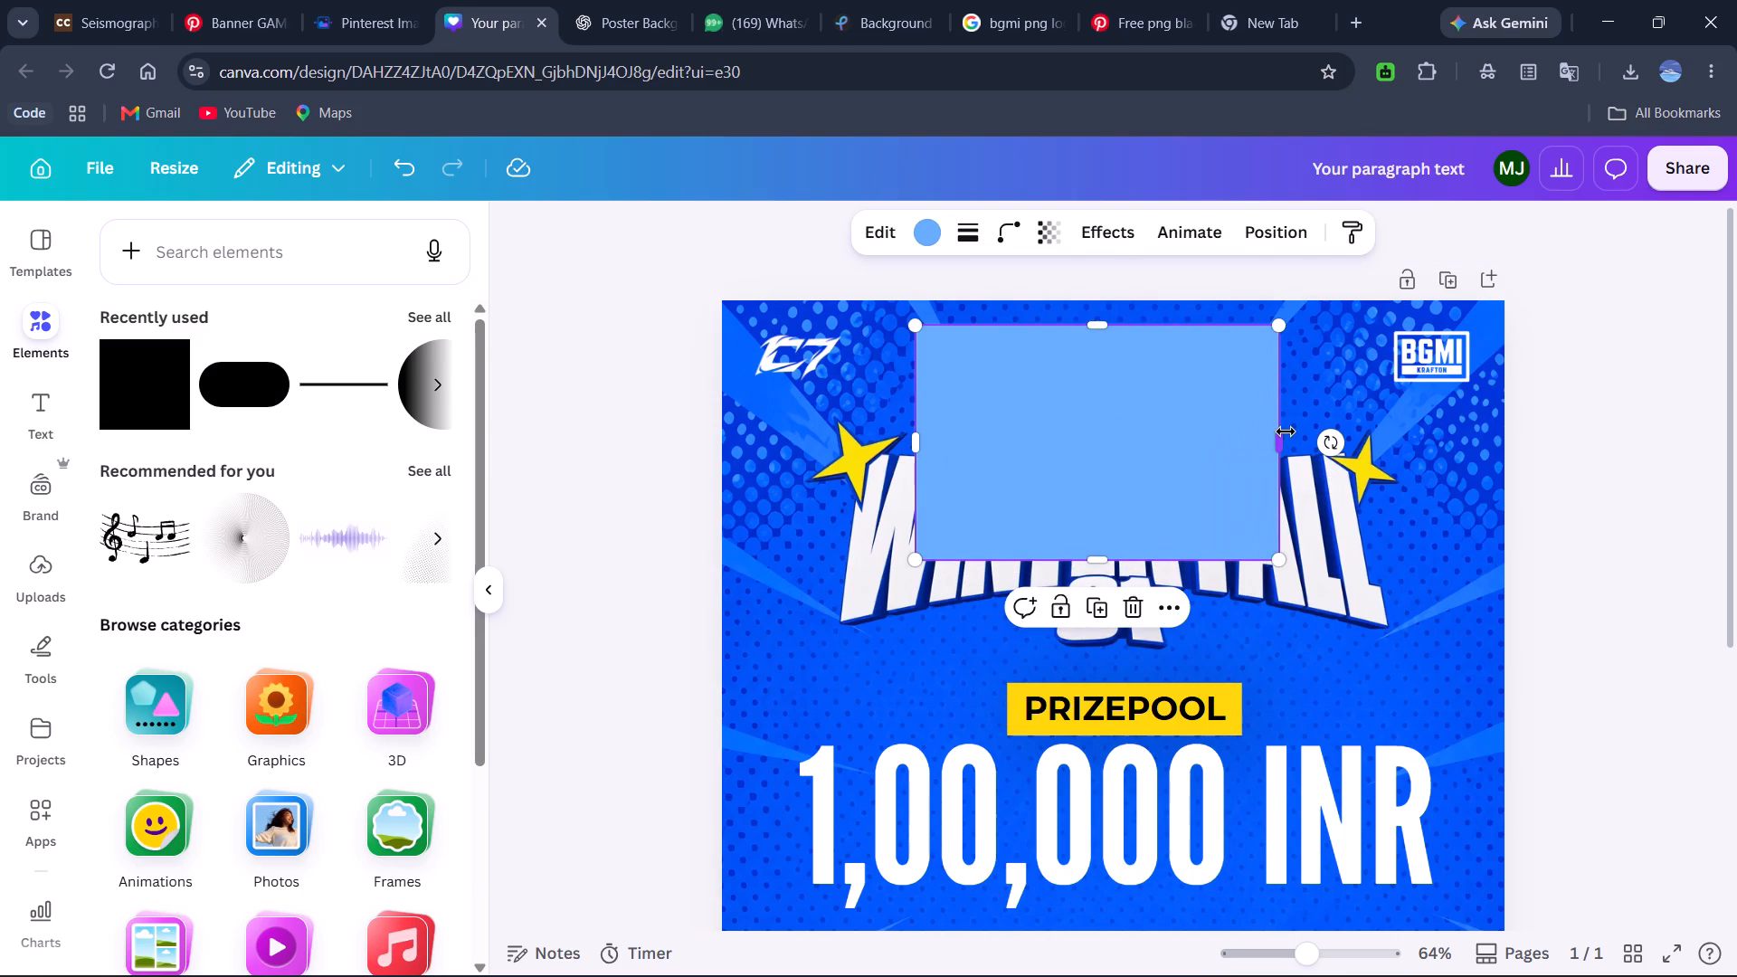
drag(1096, 564, 1133, 375)
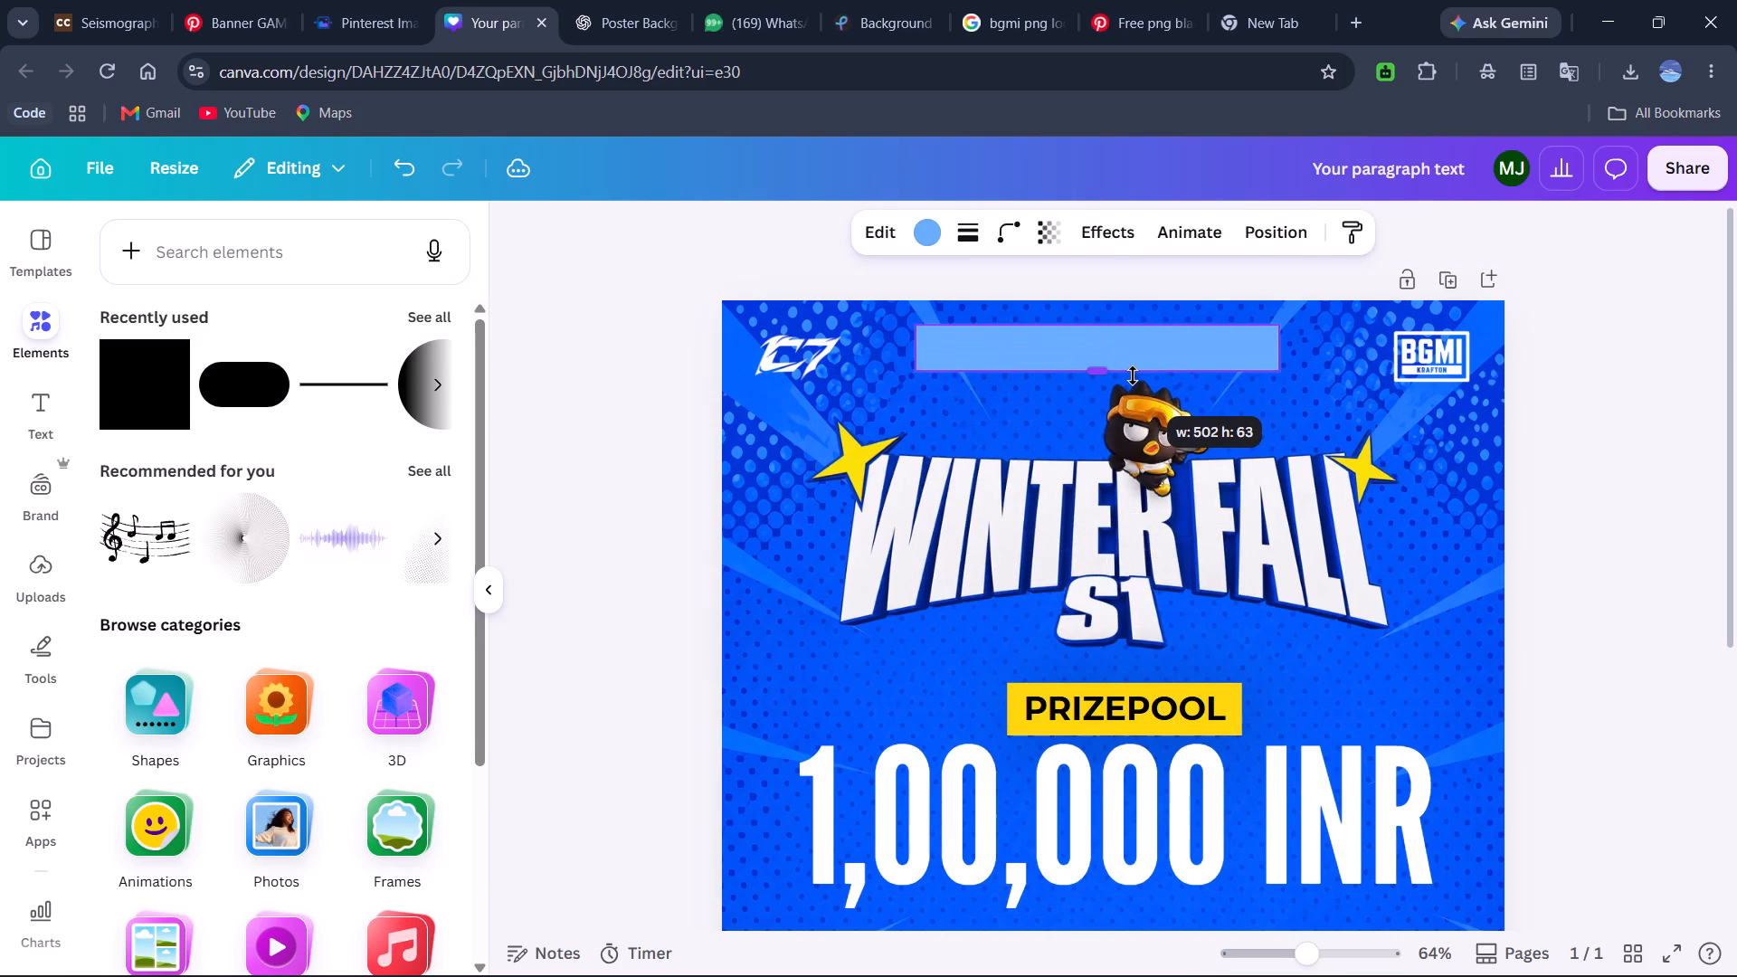
drag(1133, 375, 1133, 370)
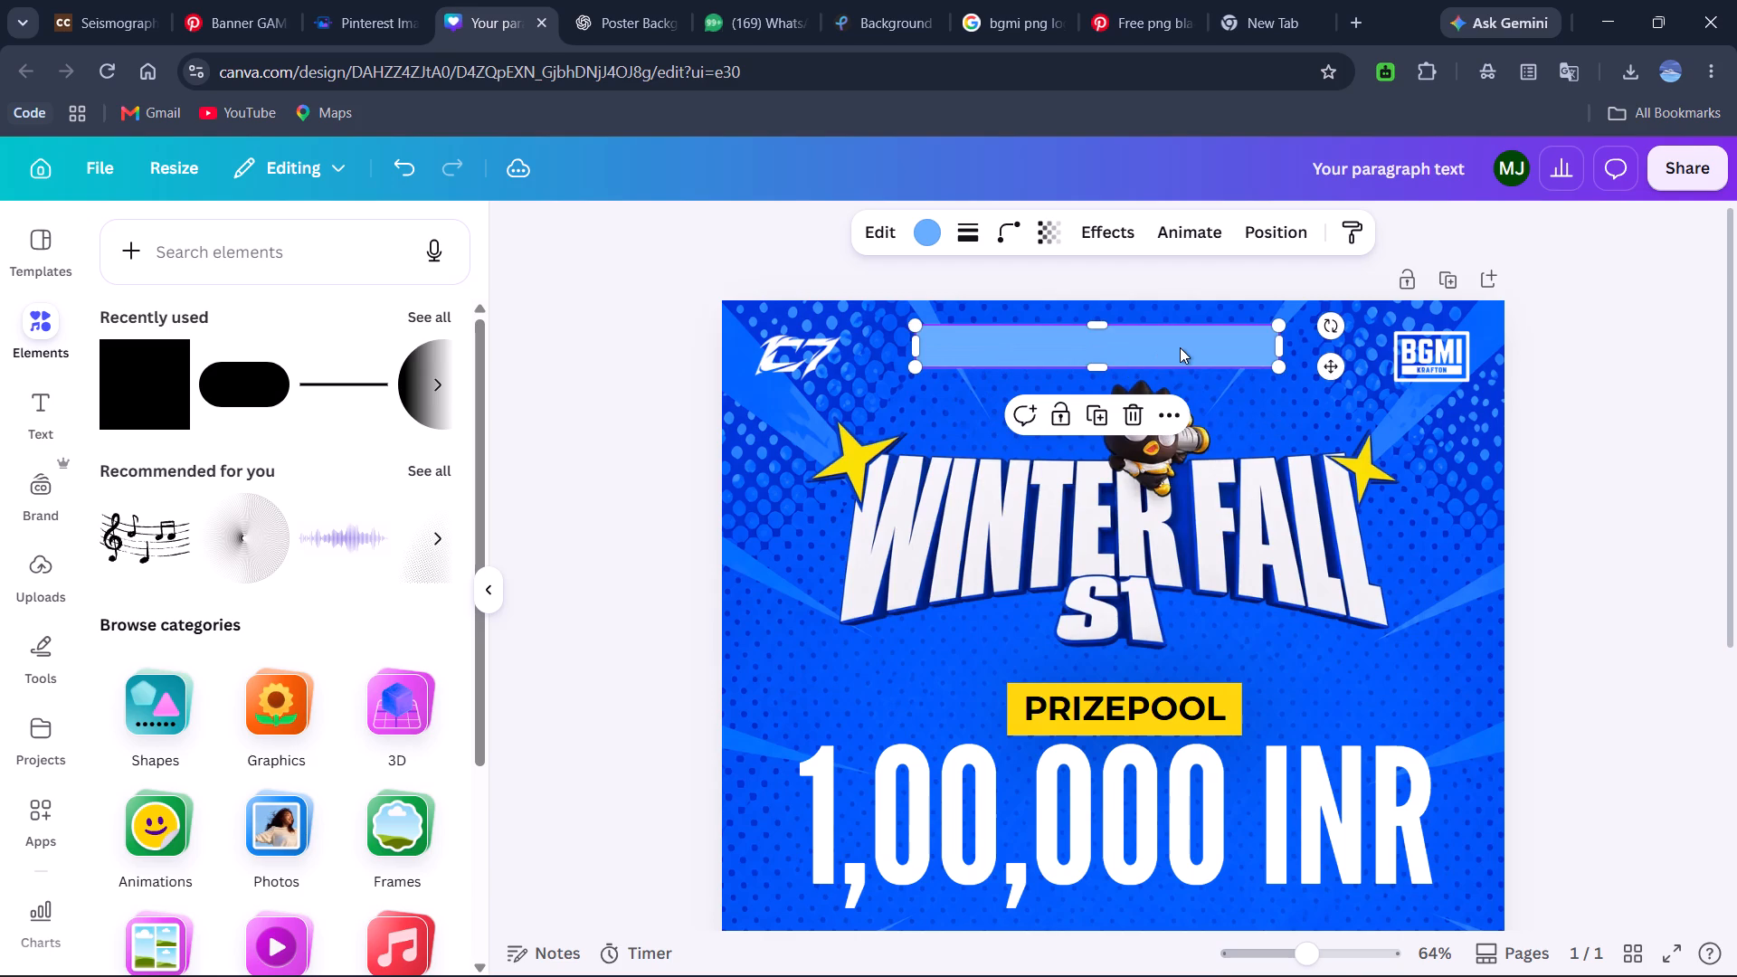
drag(1180, 347, 1199, 342)
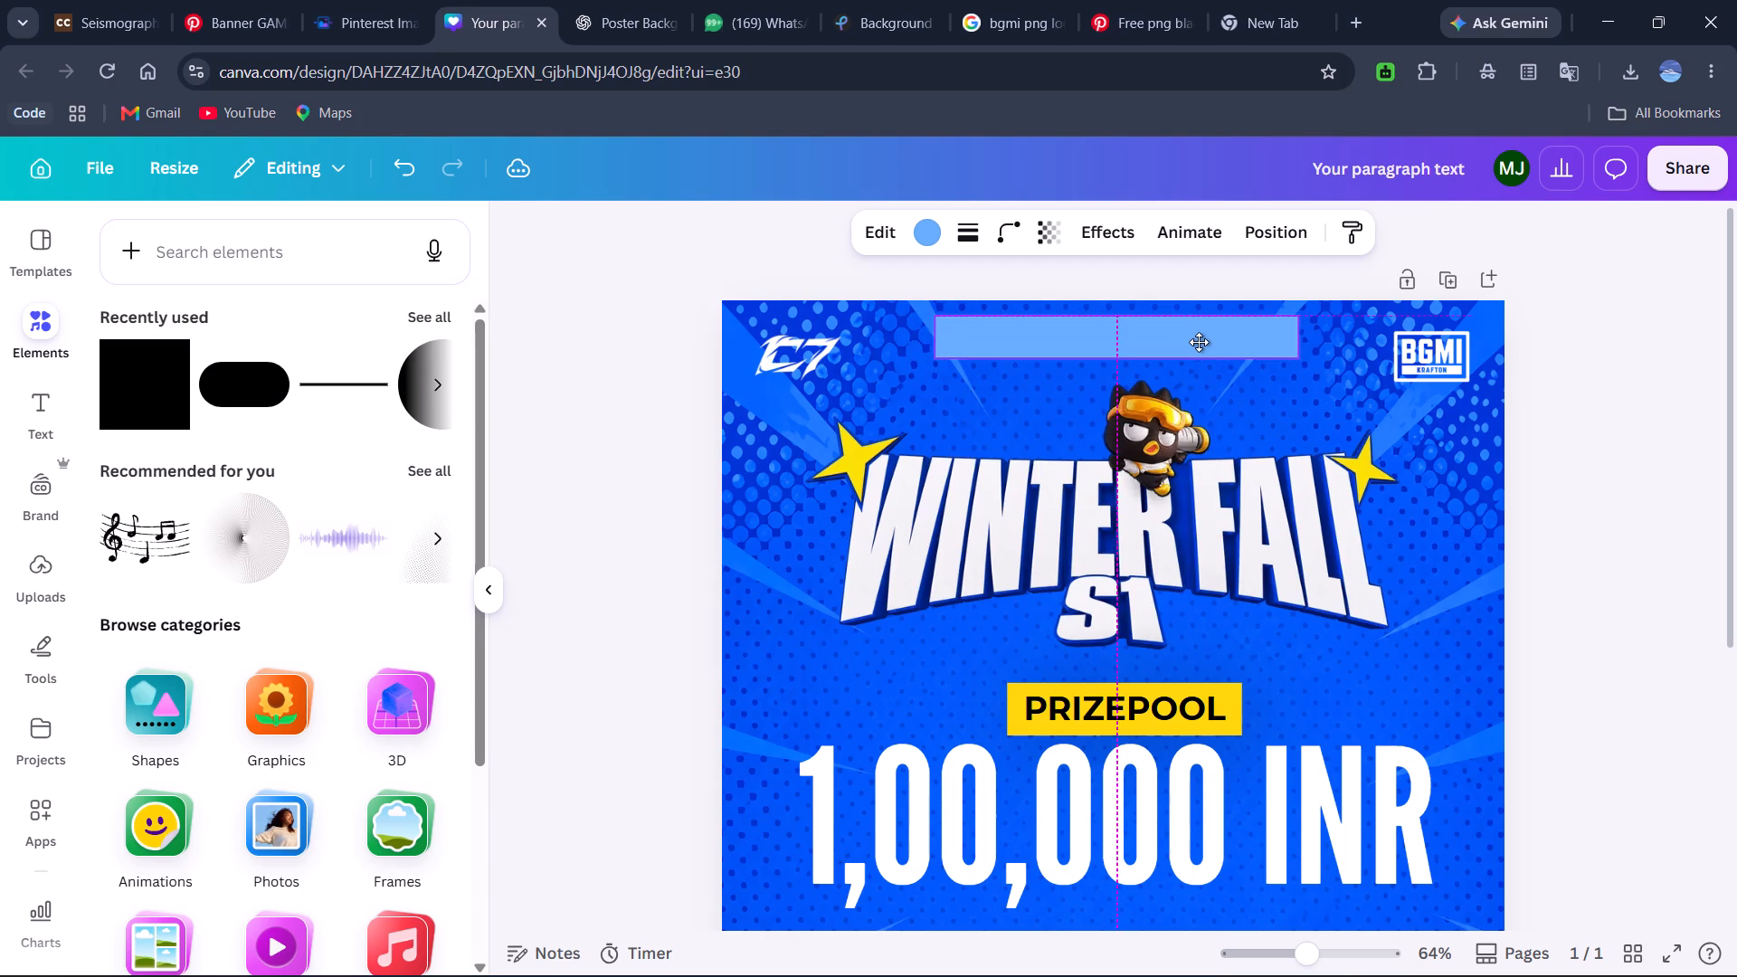
drag(1199, 342, 1204, 344)
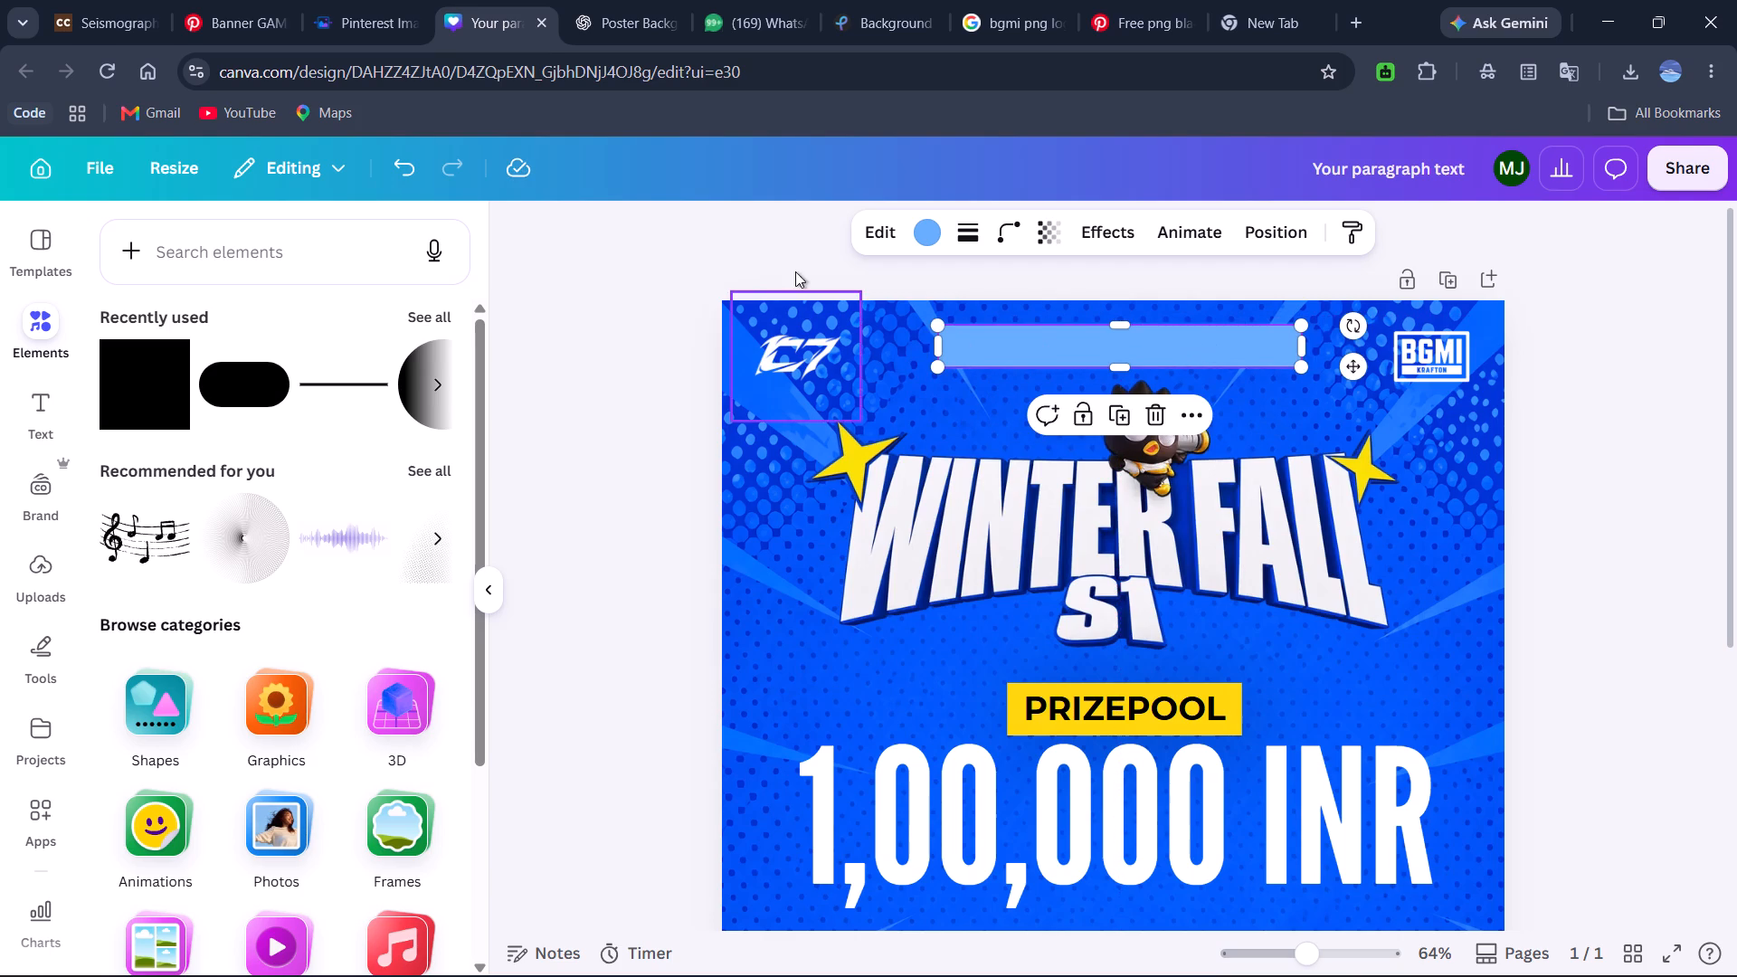
click(733, 248)
Add a text box and centre it on the sky-blue bar at the top of the poster.
click(36, 403)
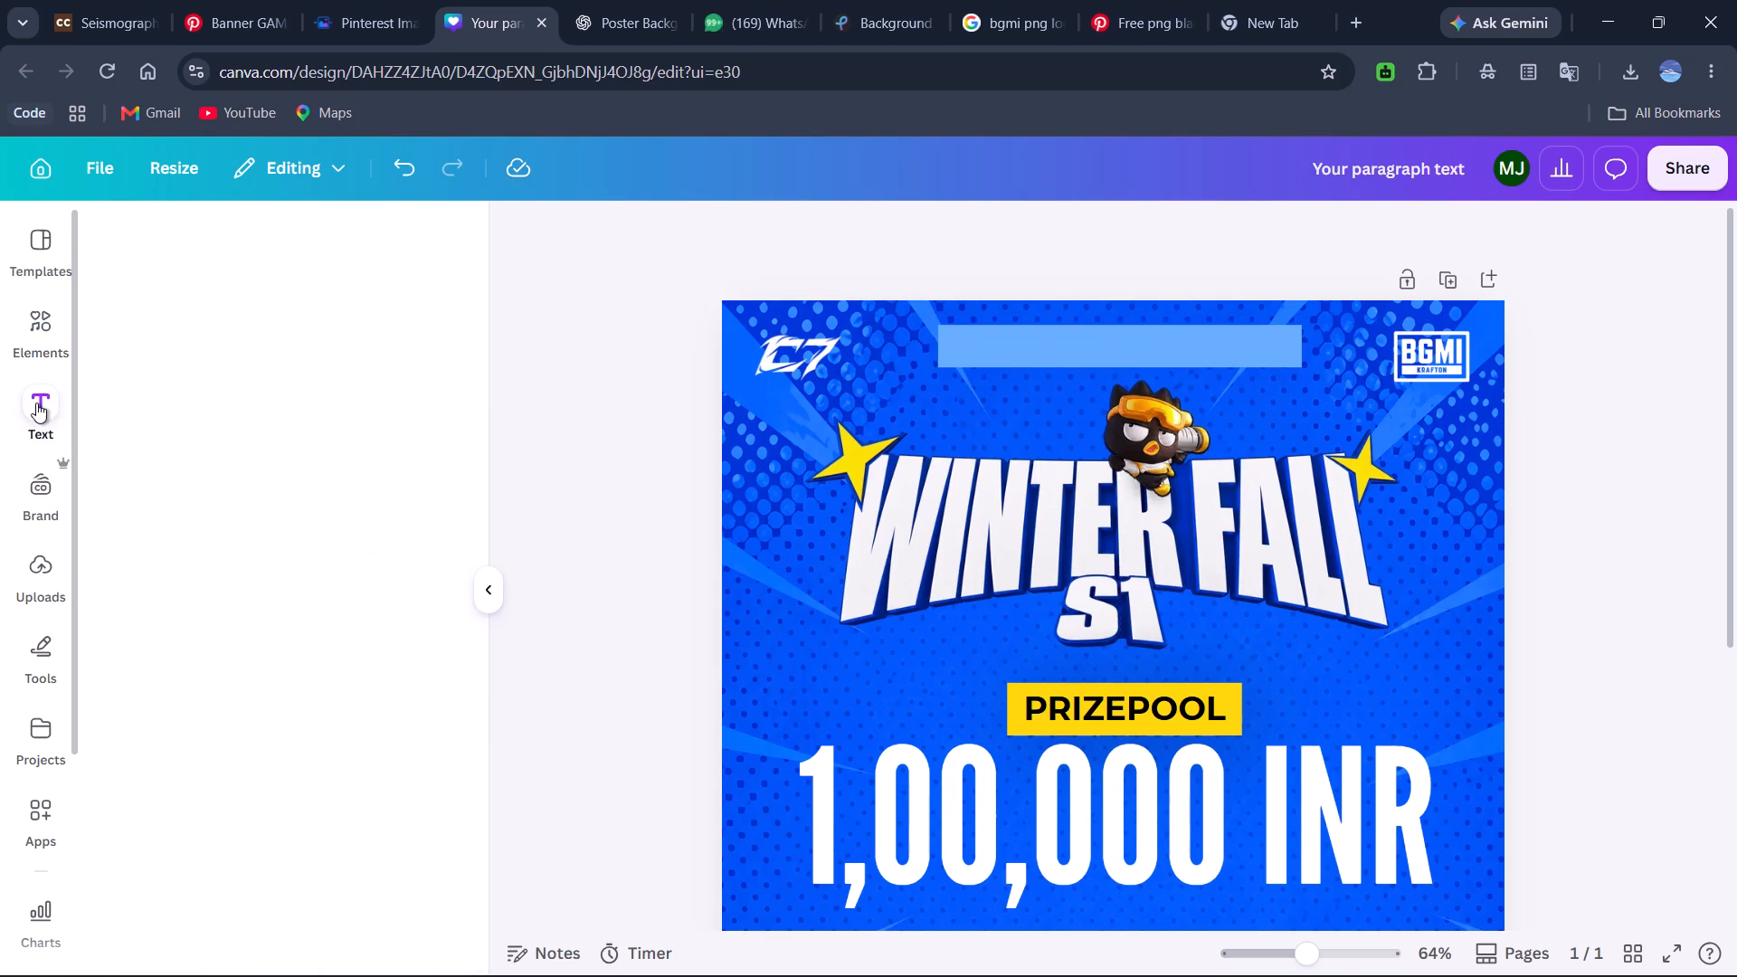
click(207, 327)
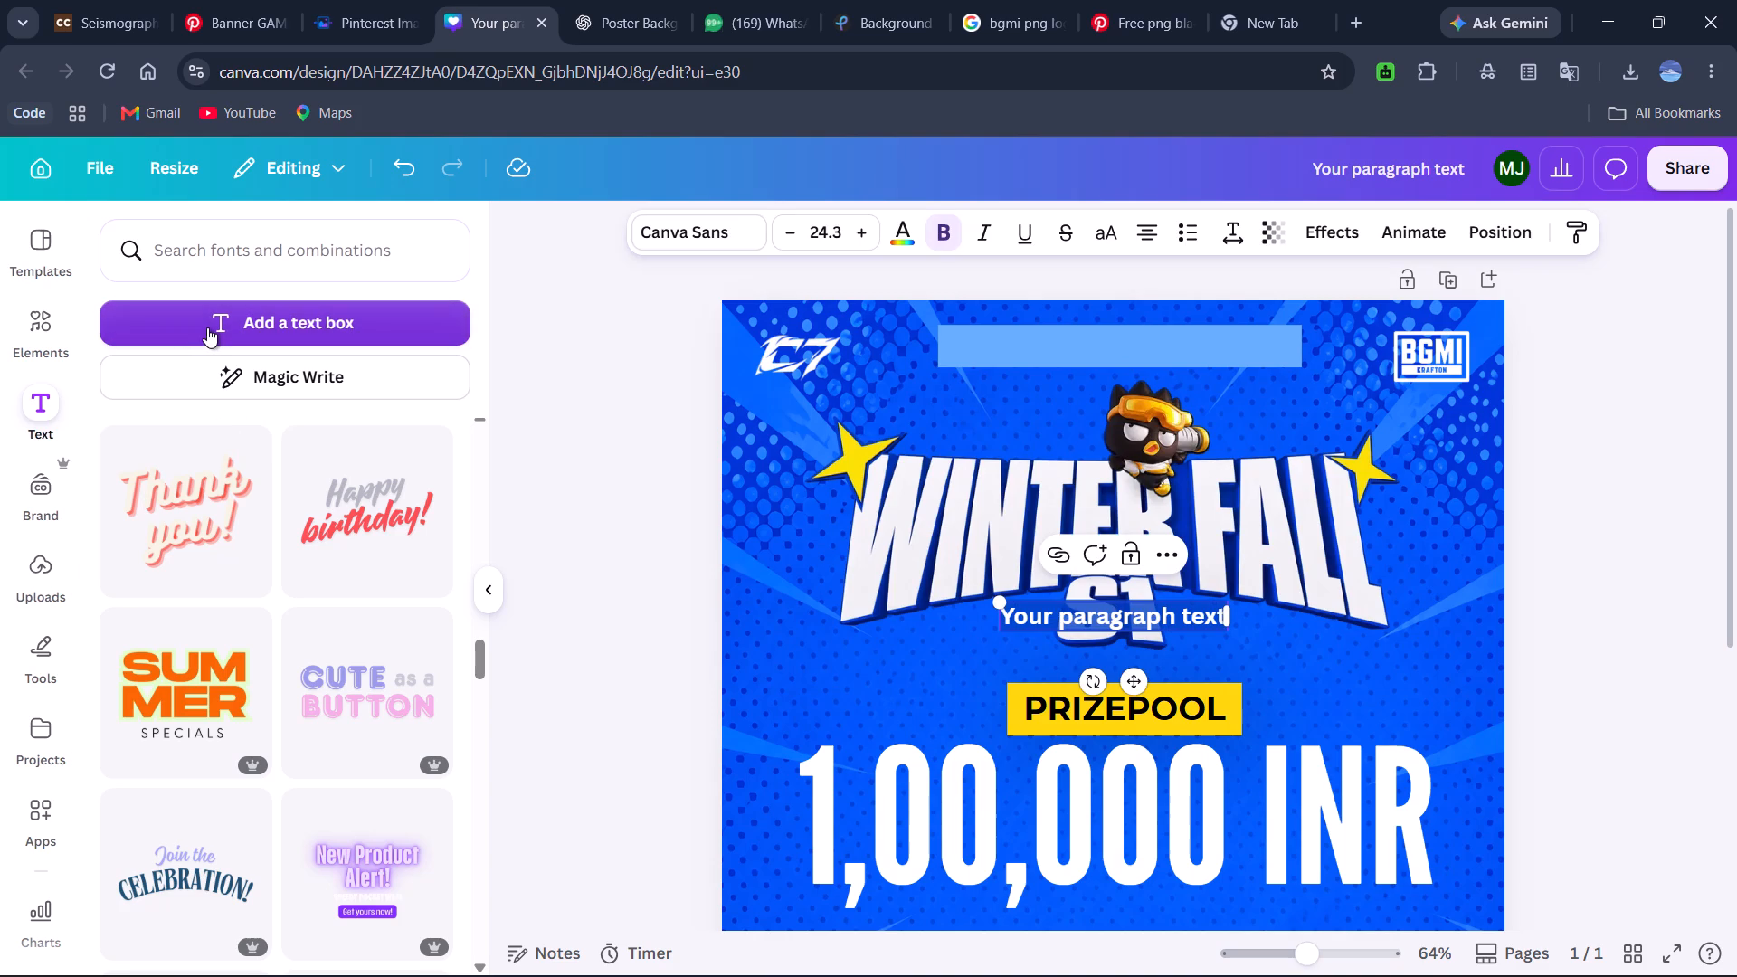
drag(1135, 685, 1152, 465)
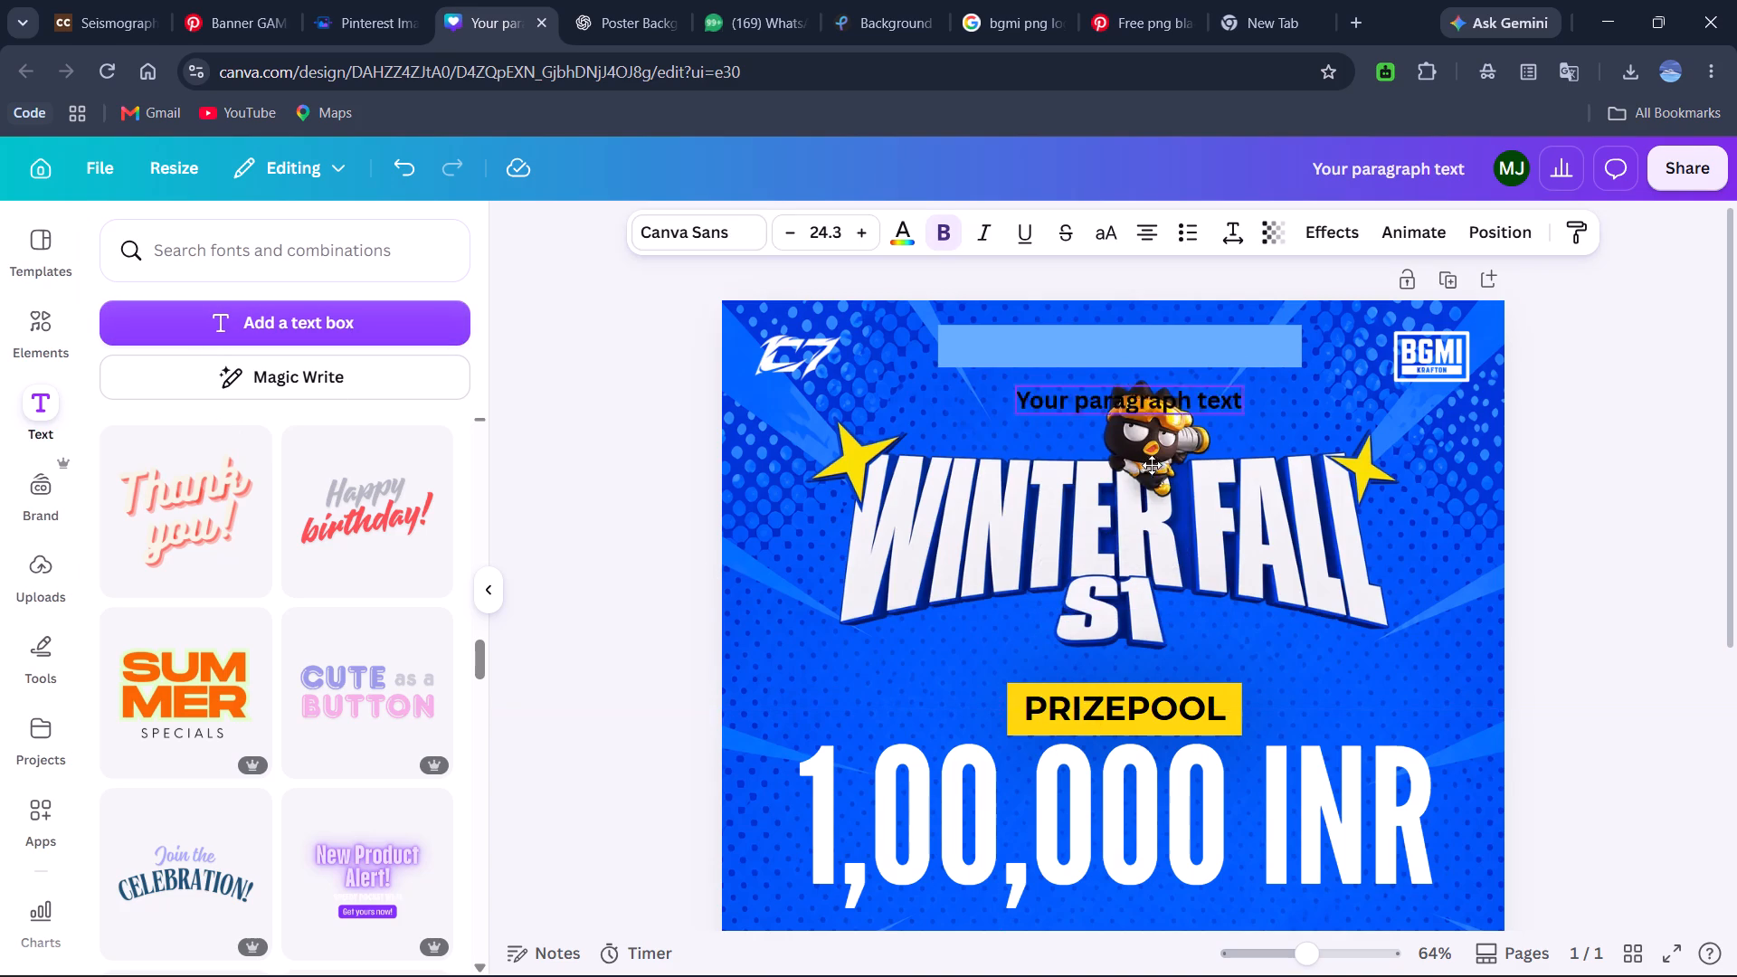
drag(1152, 465, 1141, 417)
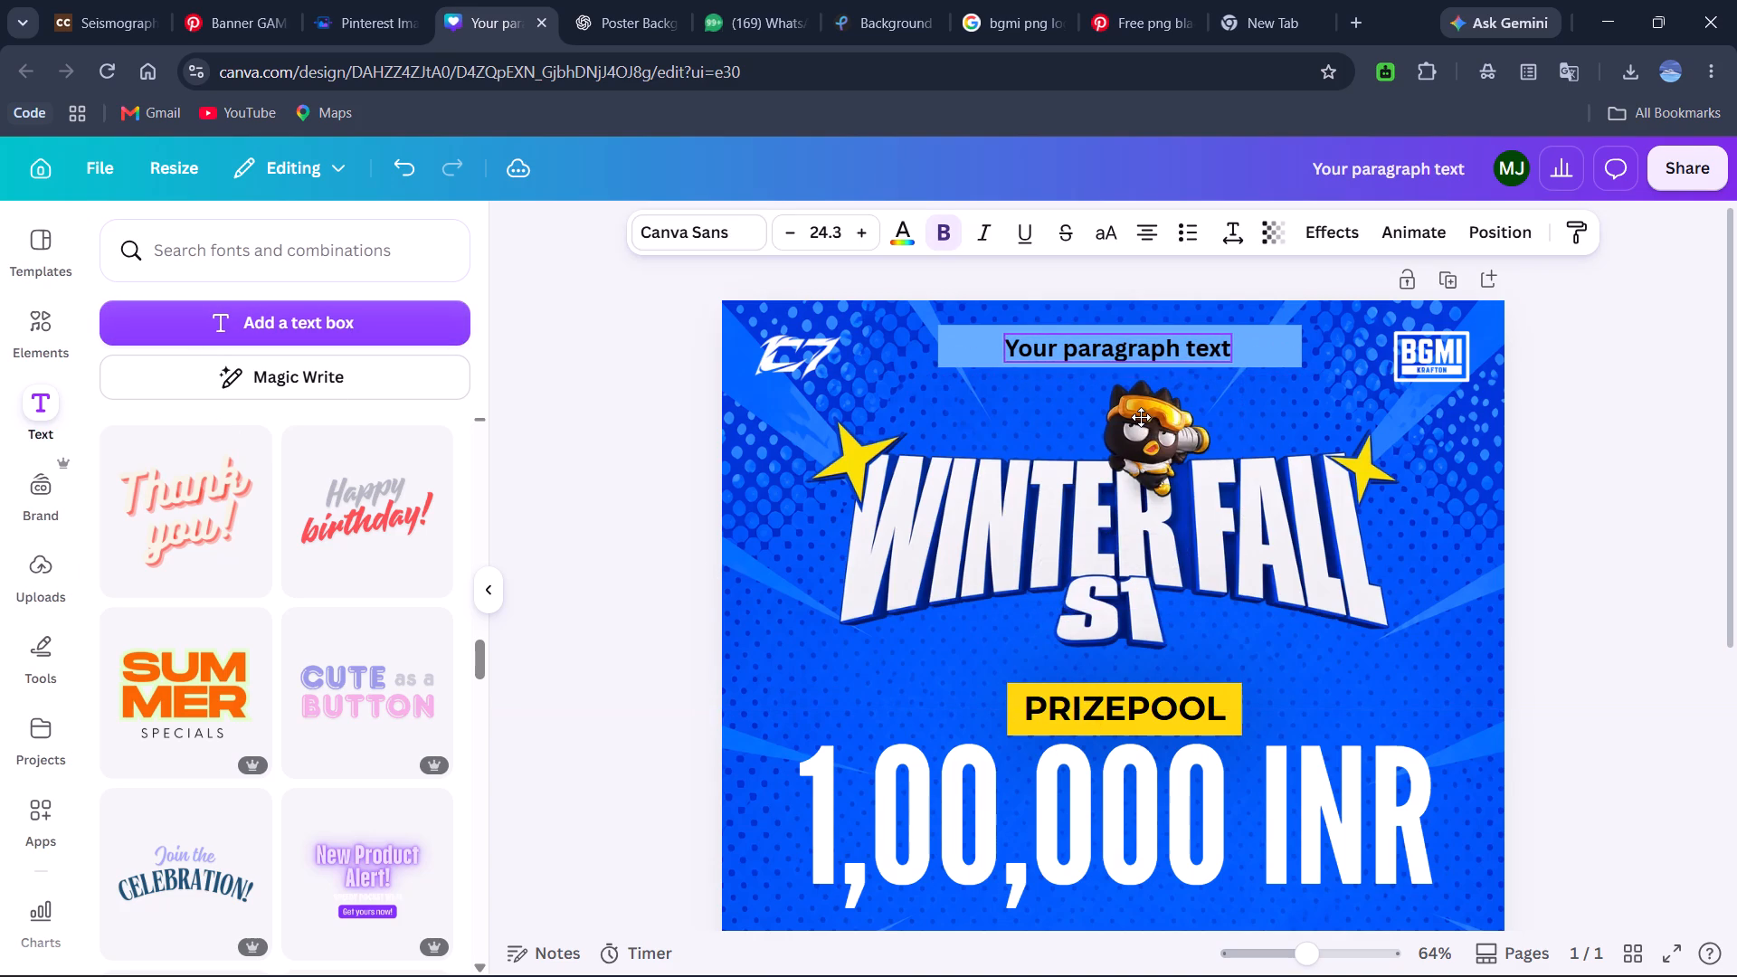
drag(1141, 417, 1141, 413)
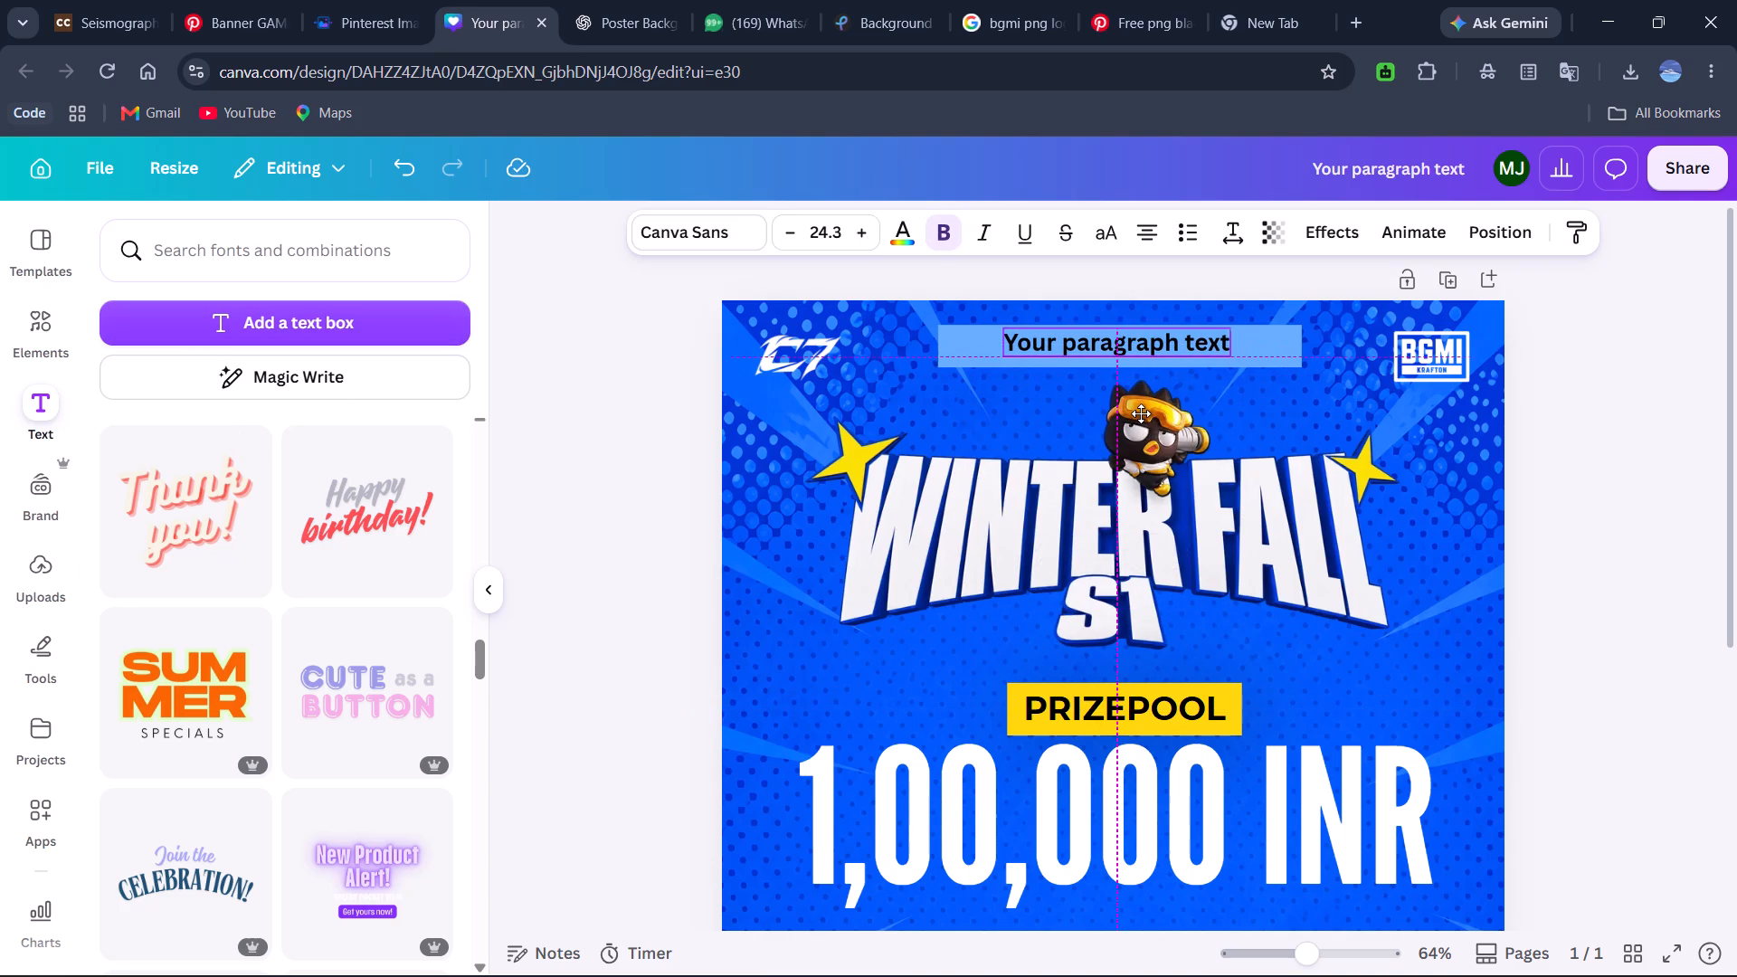
drag(1141, 413, 1141, 416)
Replace the placeholder text on the bar with PRESENTED BY COR7 ESPORT.
double_click(1124, 348)
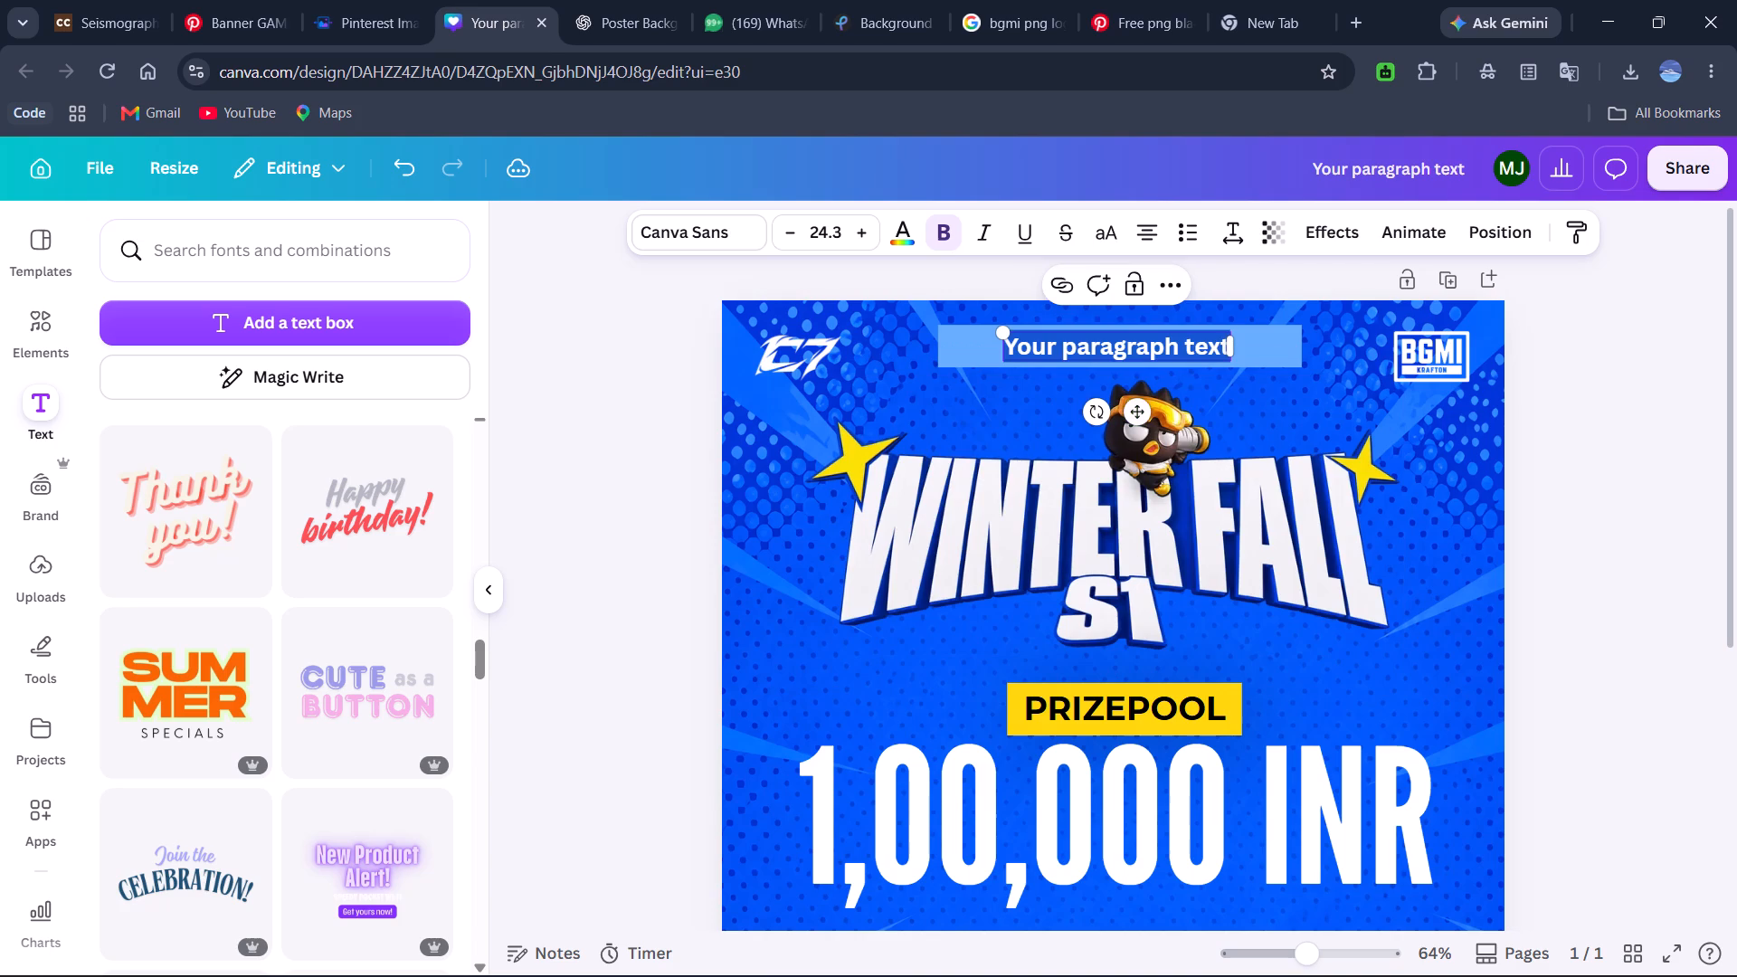
text(PRESENTED BY COR&)
key(space)
key(shift+BackSpace)
key(shift+BackSpace)
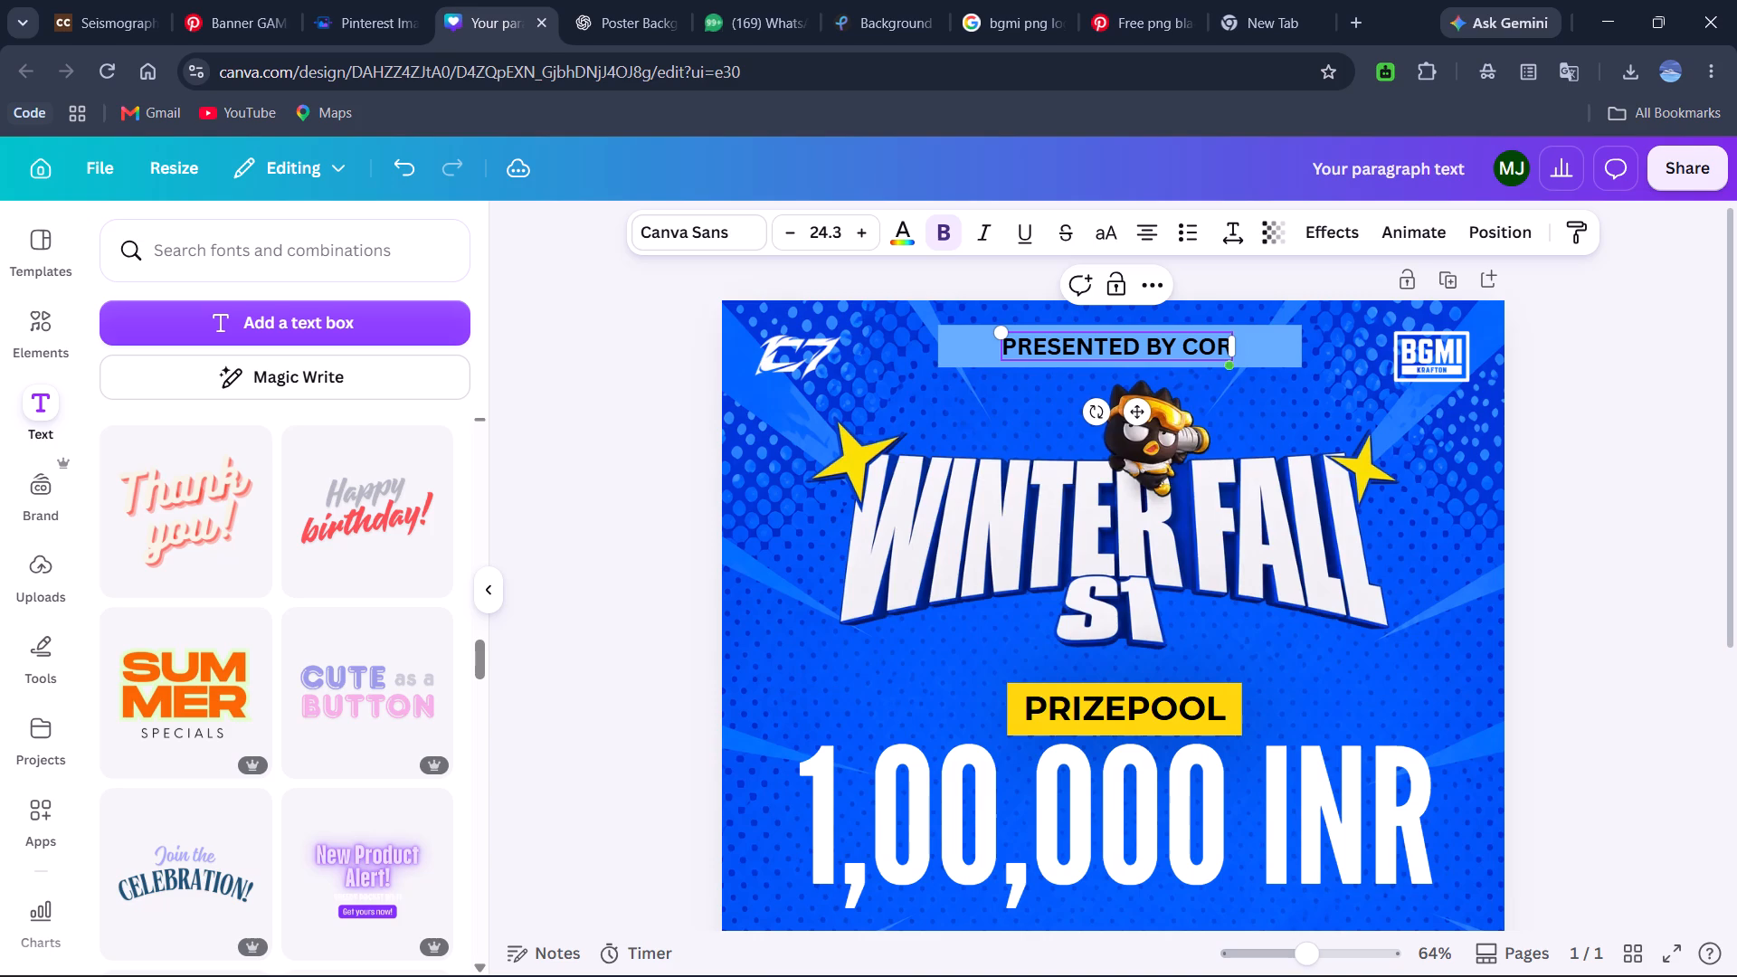
text(7)
key(space)
text(ESPORT)
click(1626, 451)
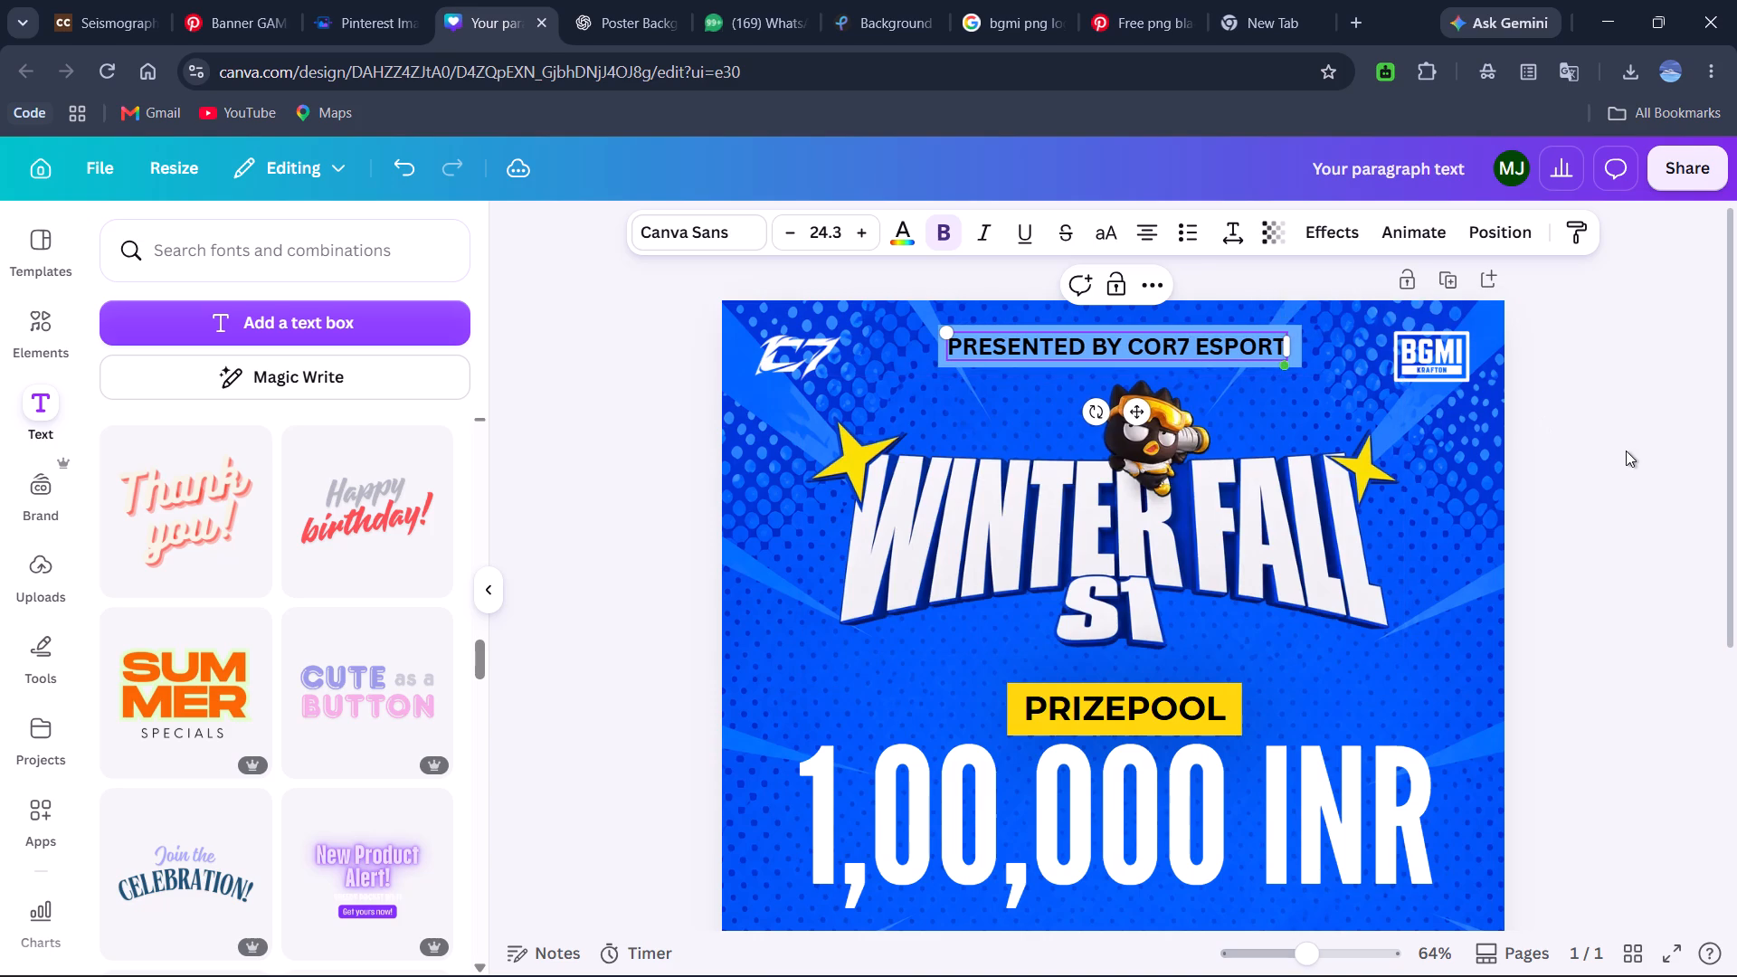
Nudge the PRESENTED BY COR7 ESPORT text slightly to the right on the bar.
click(1259, 350)
key(Right)
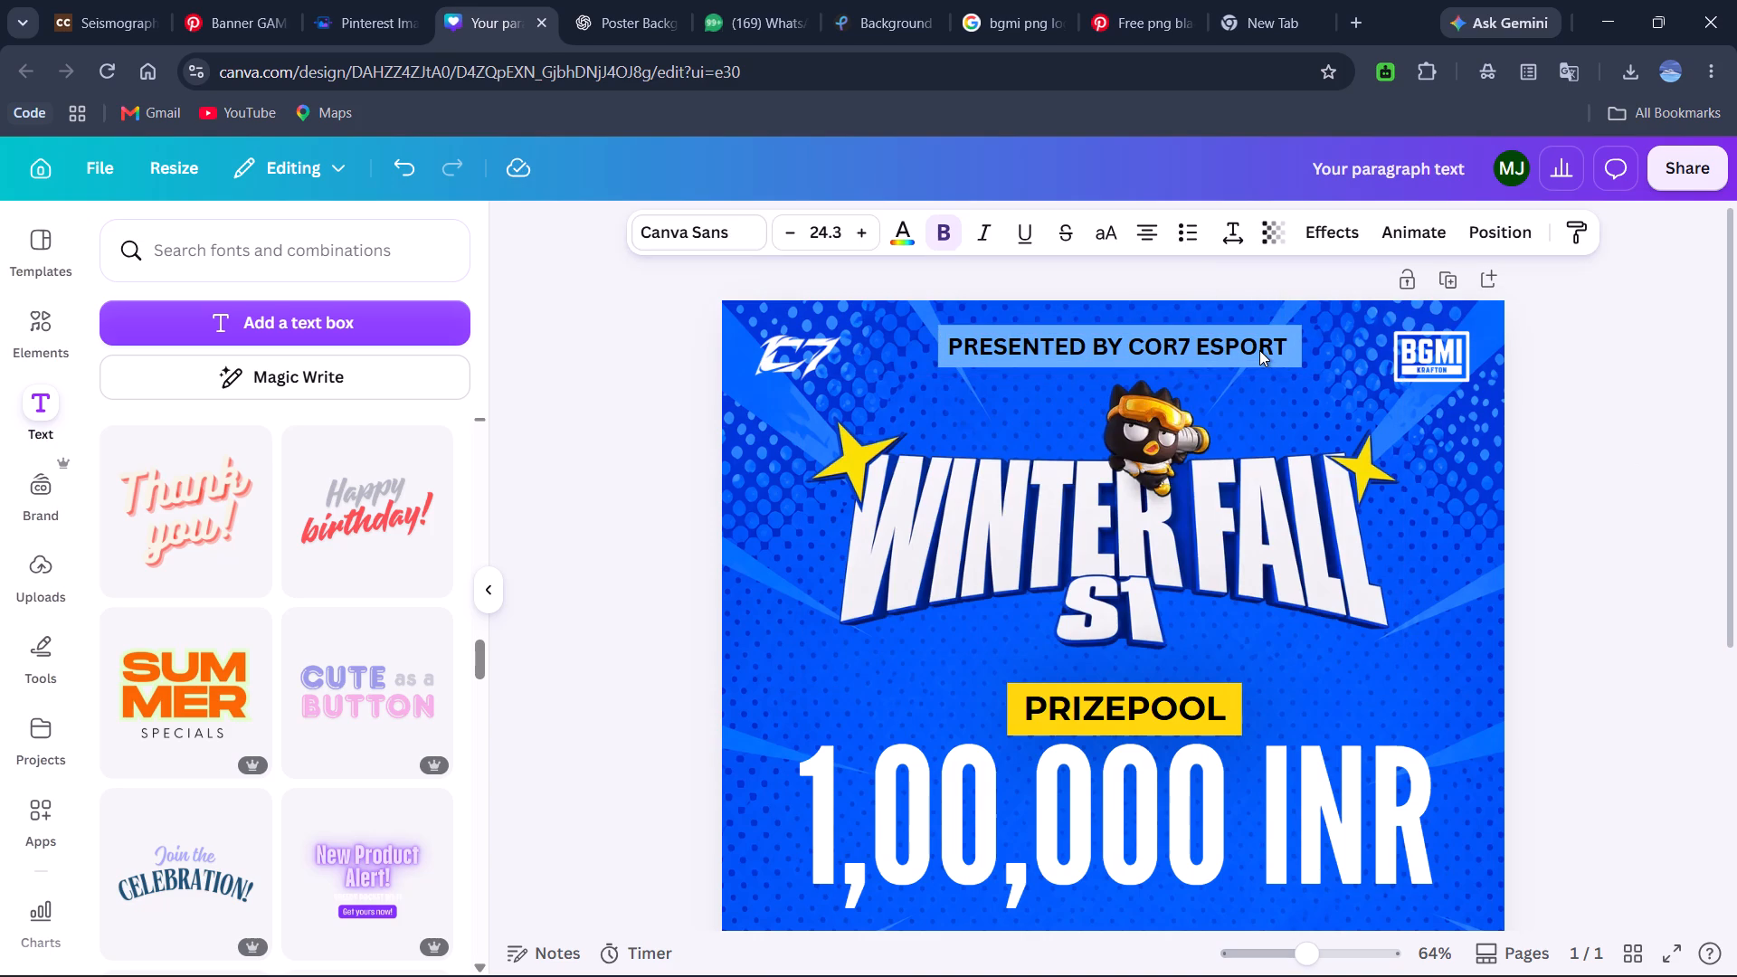
key(Right)
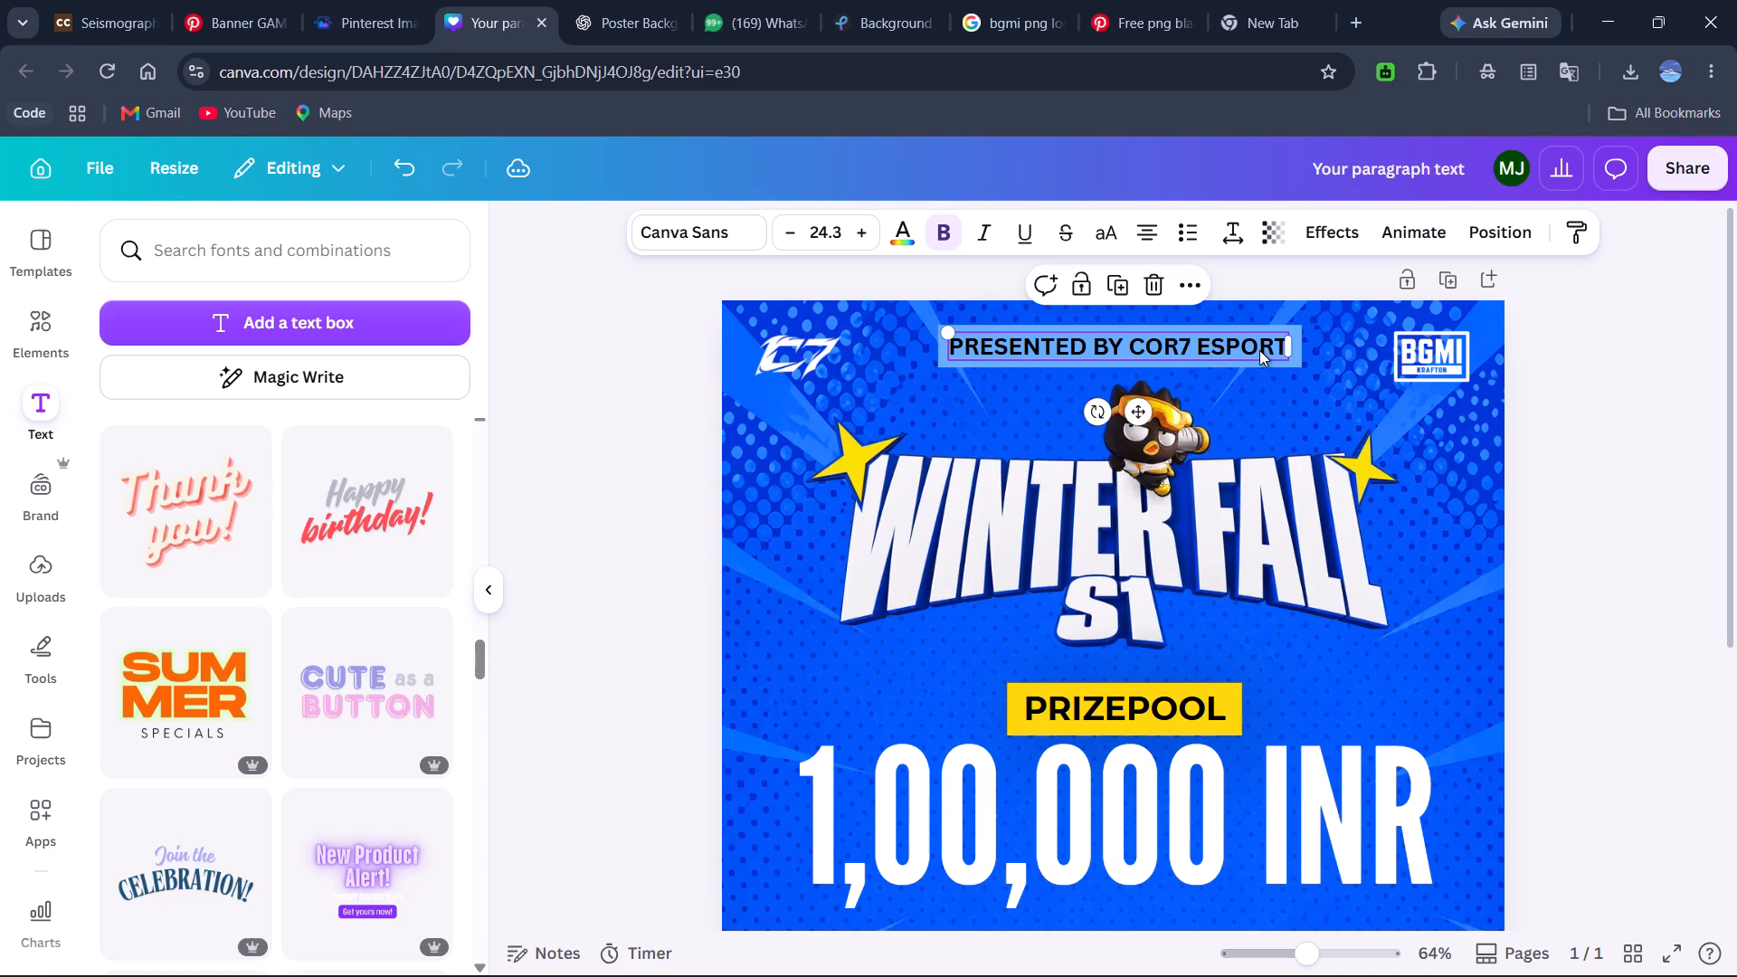
Change the font of the PRESENTED BY COR7 ESPORT text to Bank Gothic.
click(707, 242)
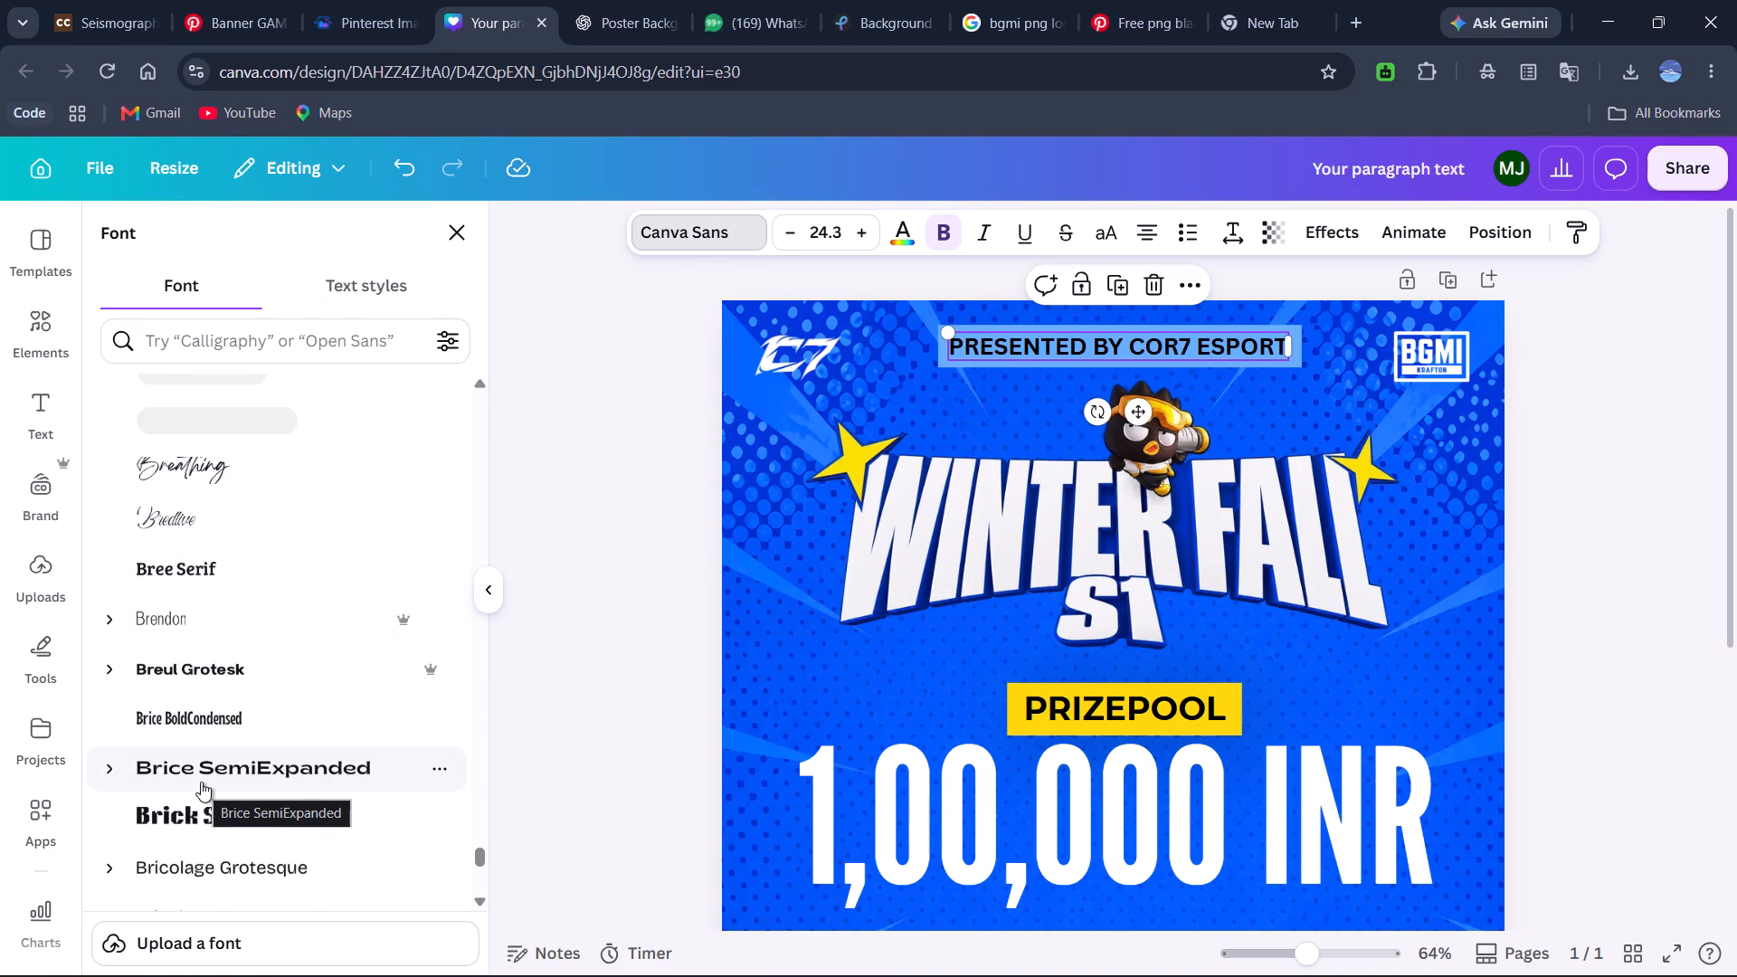
scroll(225, 742, up, 4)
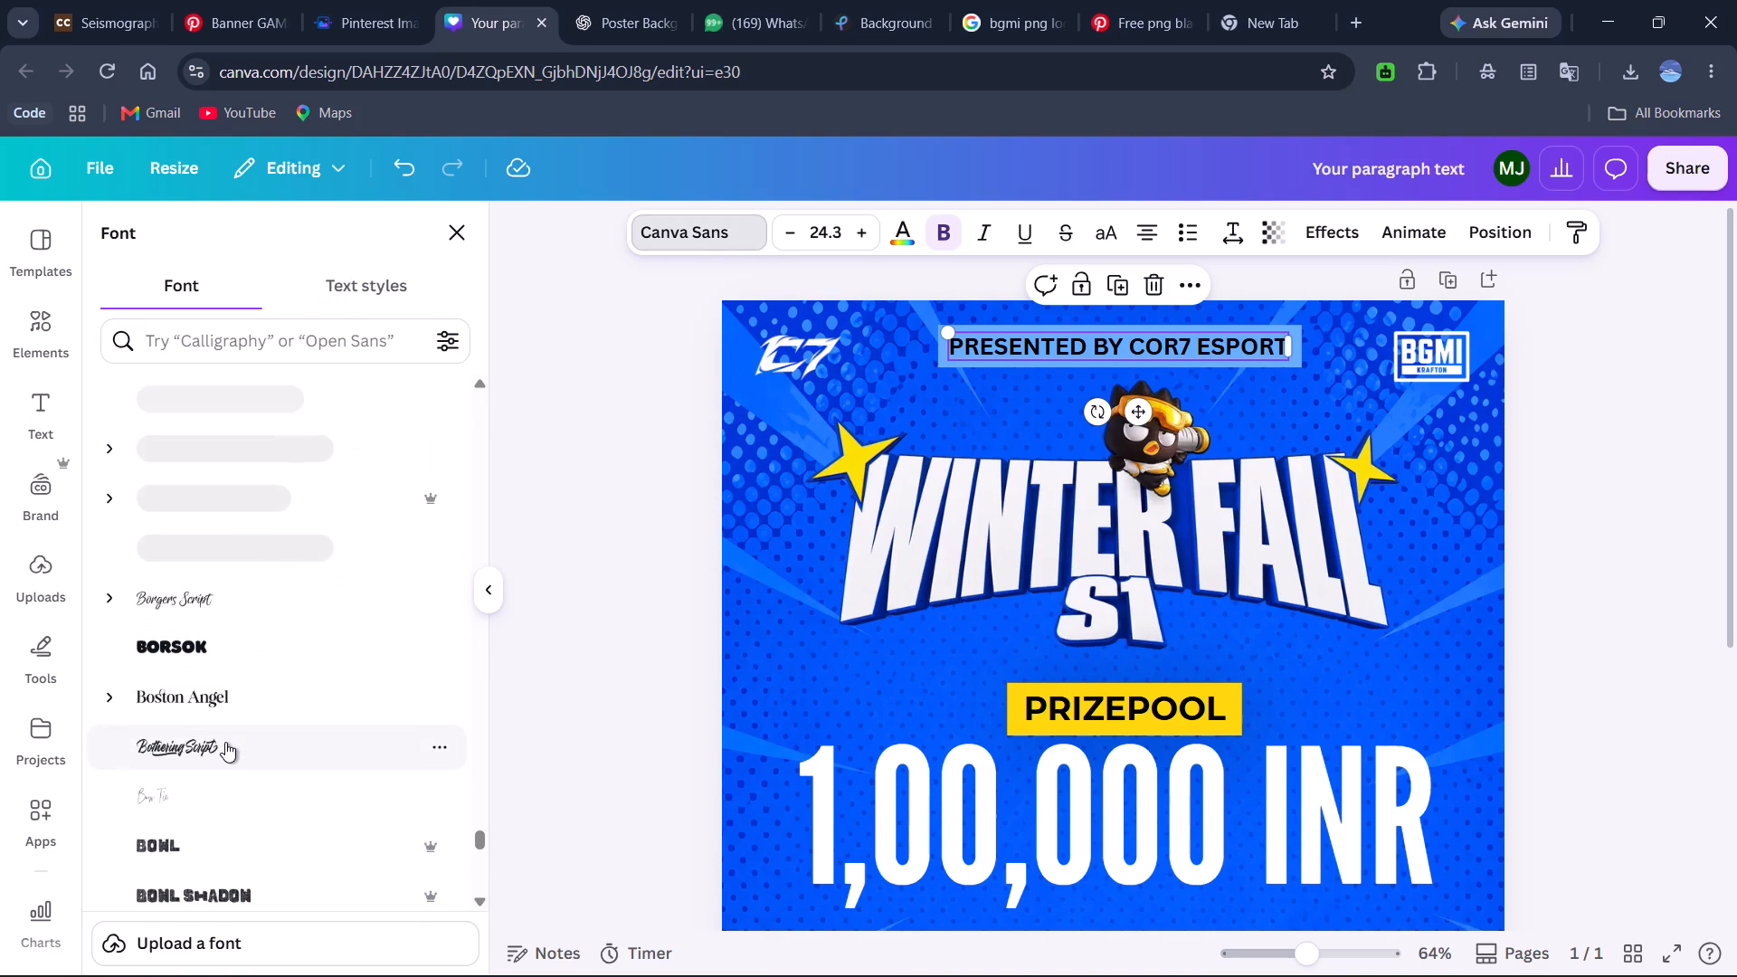
scroll(225, 742, up, 4)
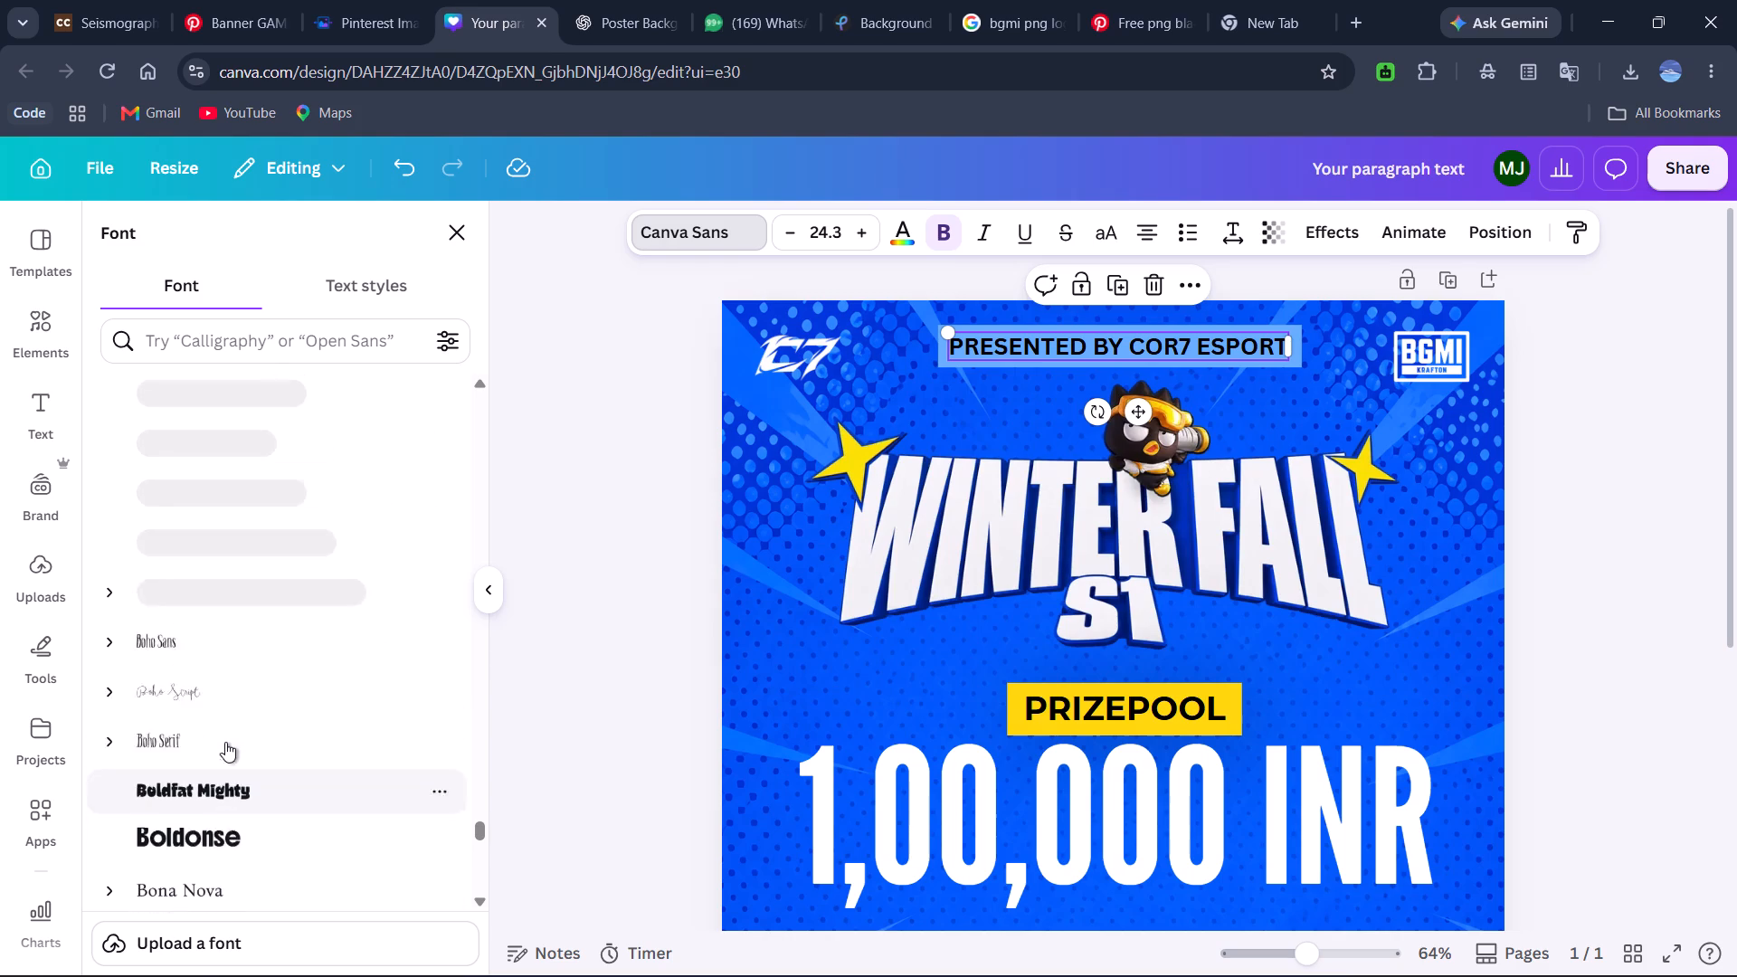
scroll(225, 742, up, 6)
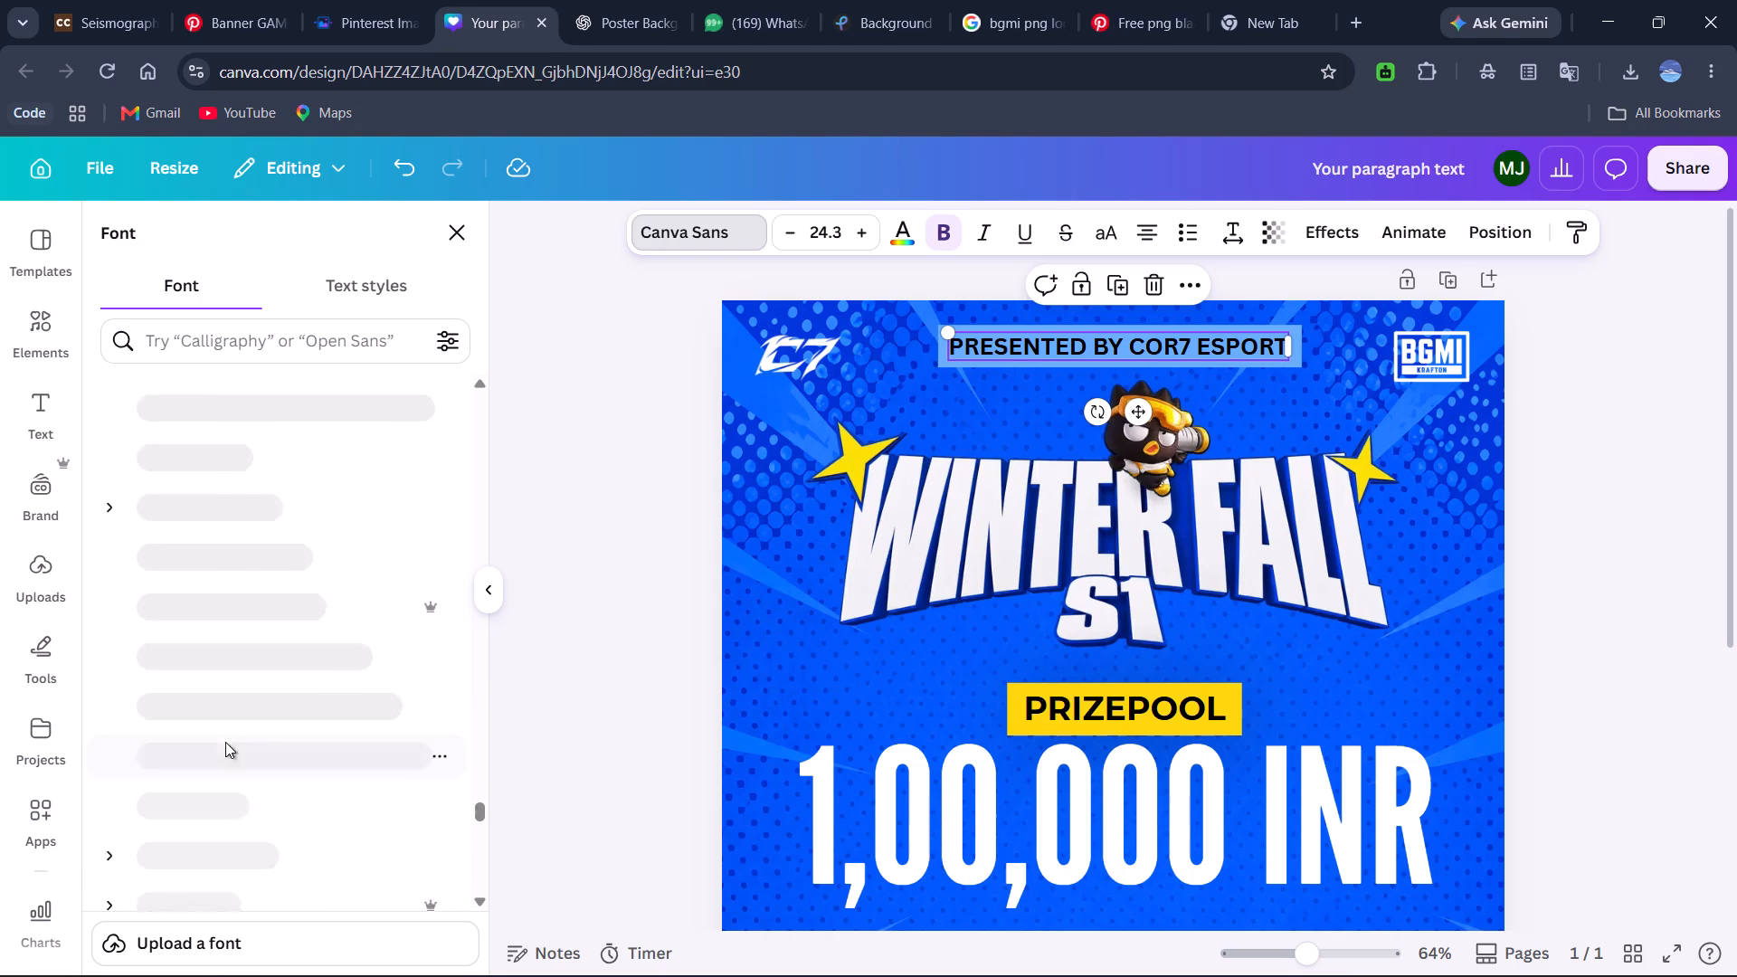
scroll(225, 742, up, 2)
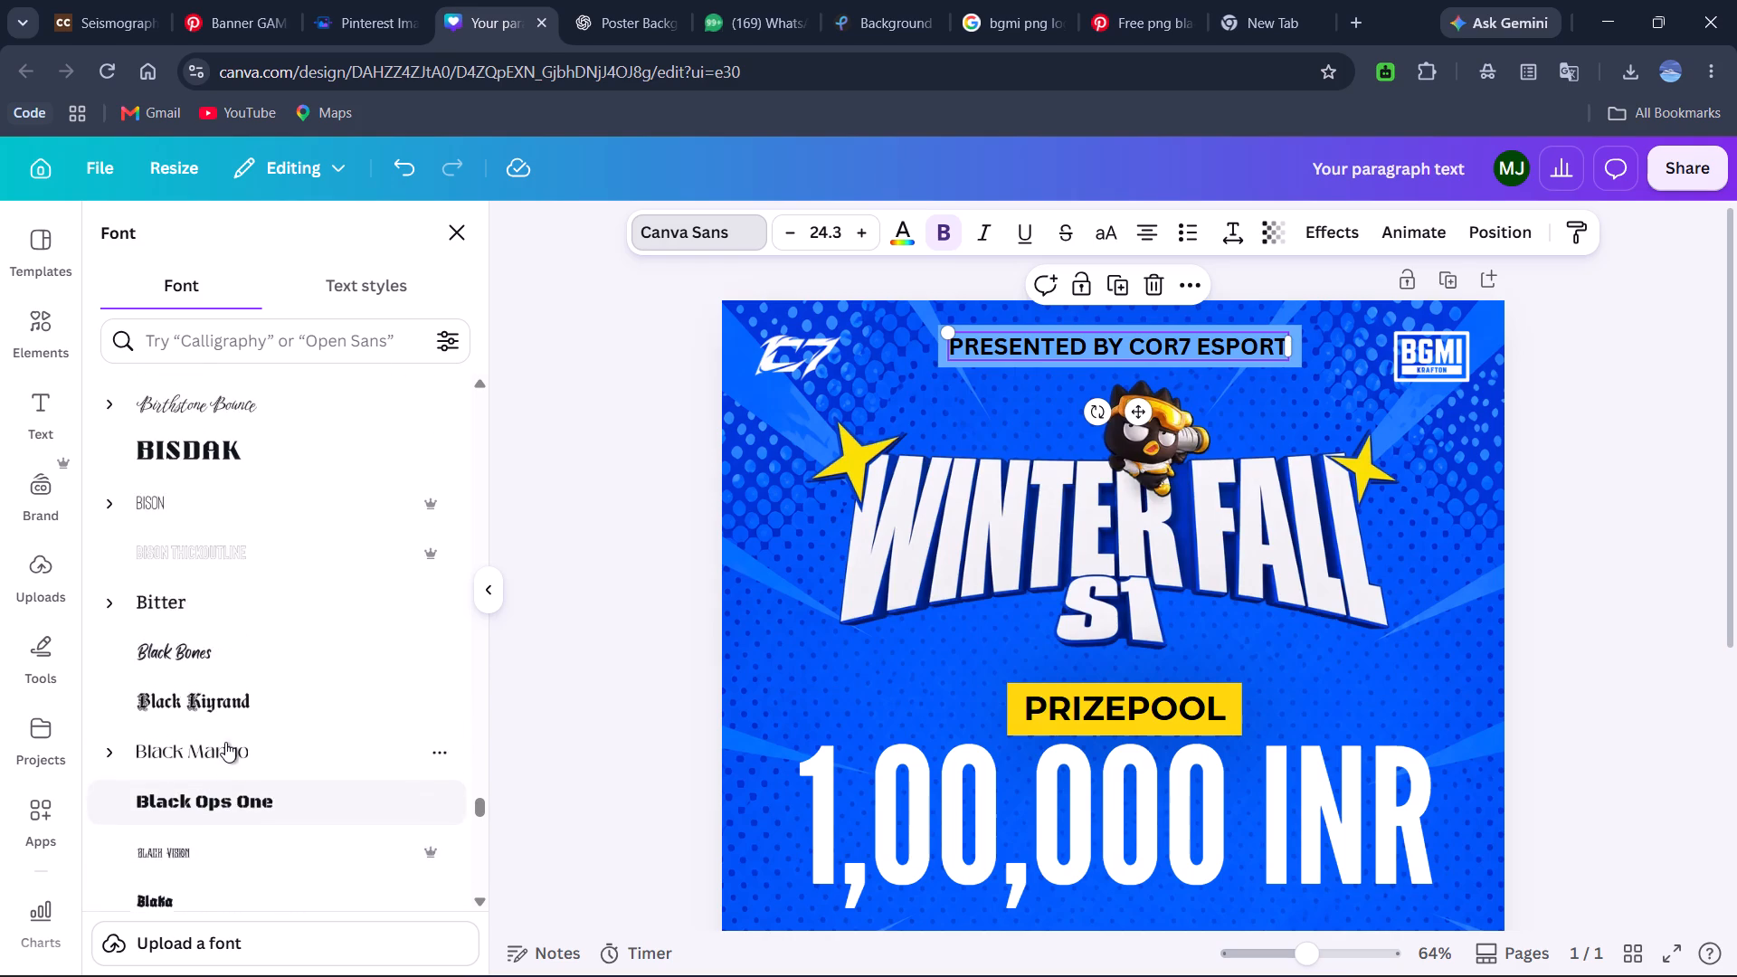
scroll(225, 742, up, 3)
scroll(225, 742, down, 1)
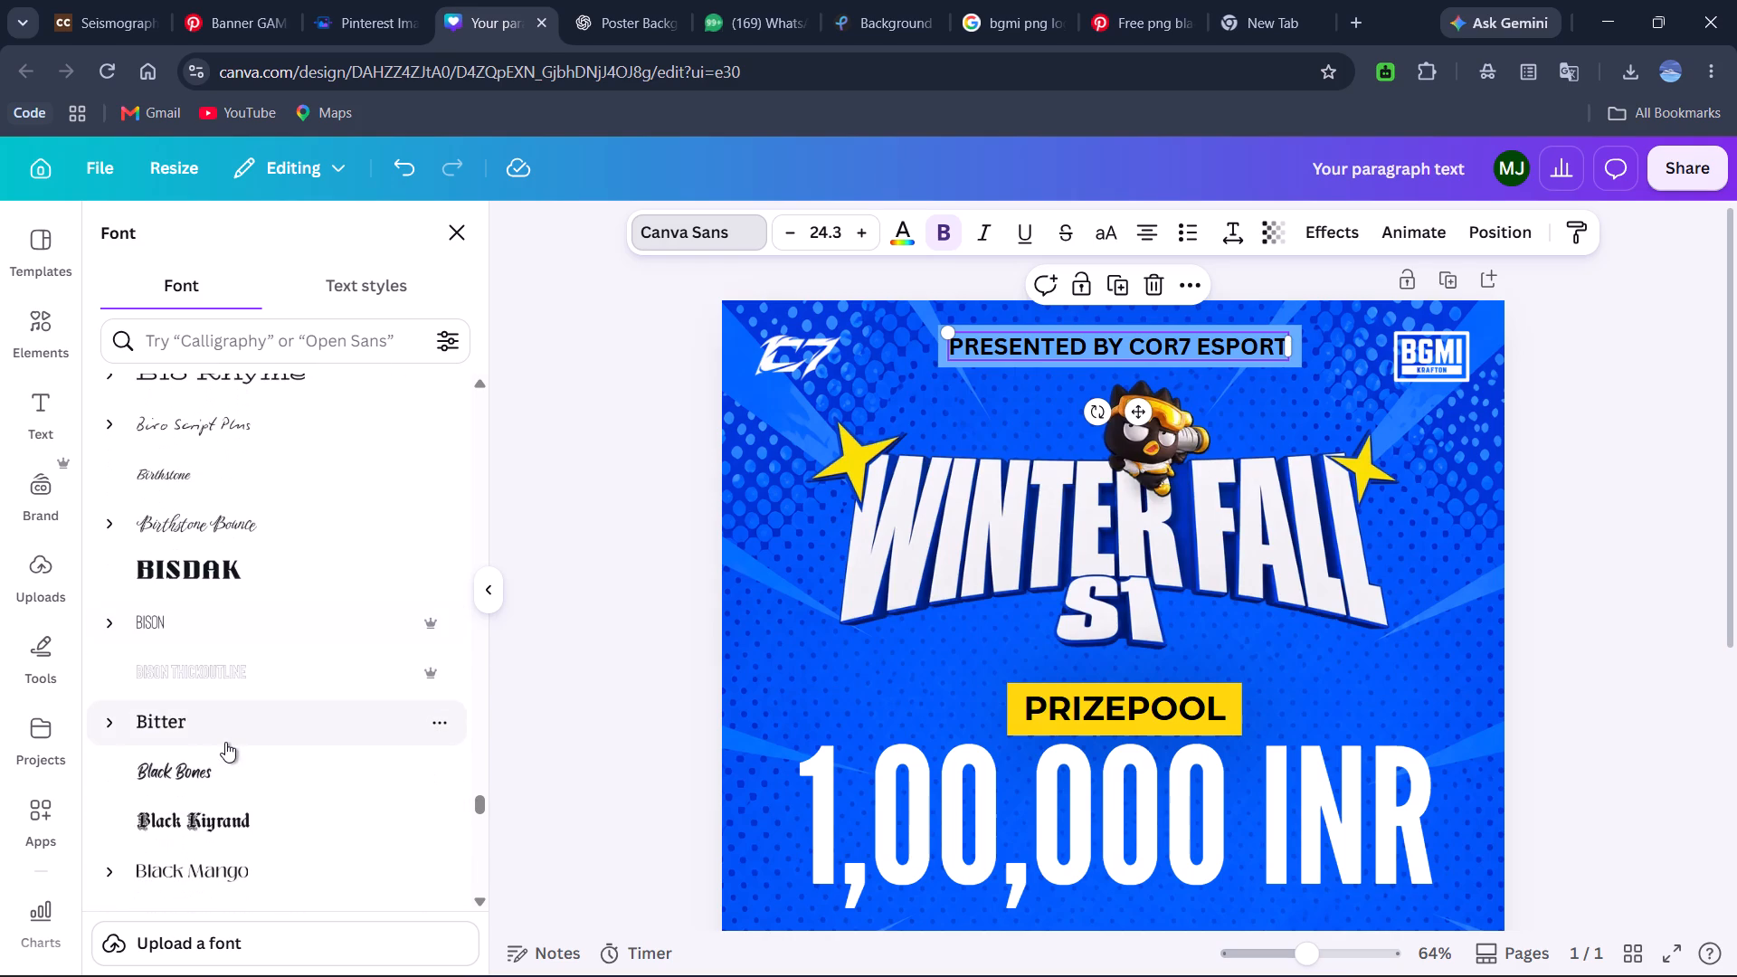
scroll(225, 742, up, 4)
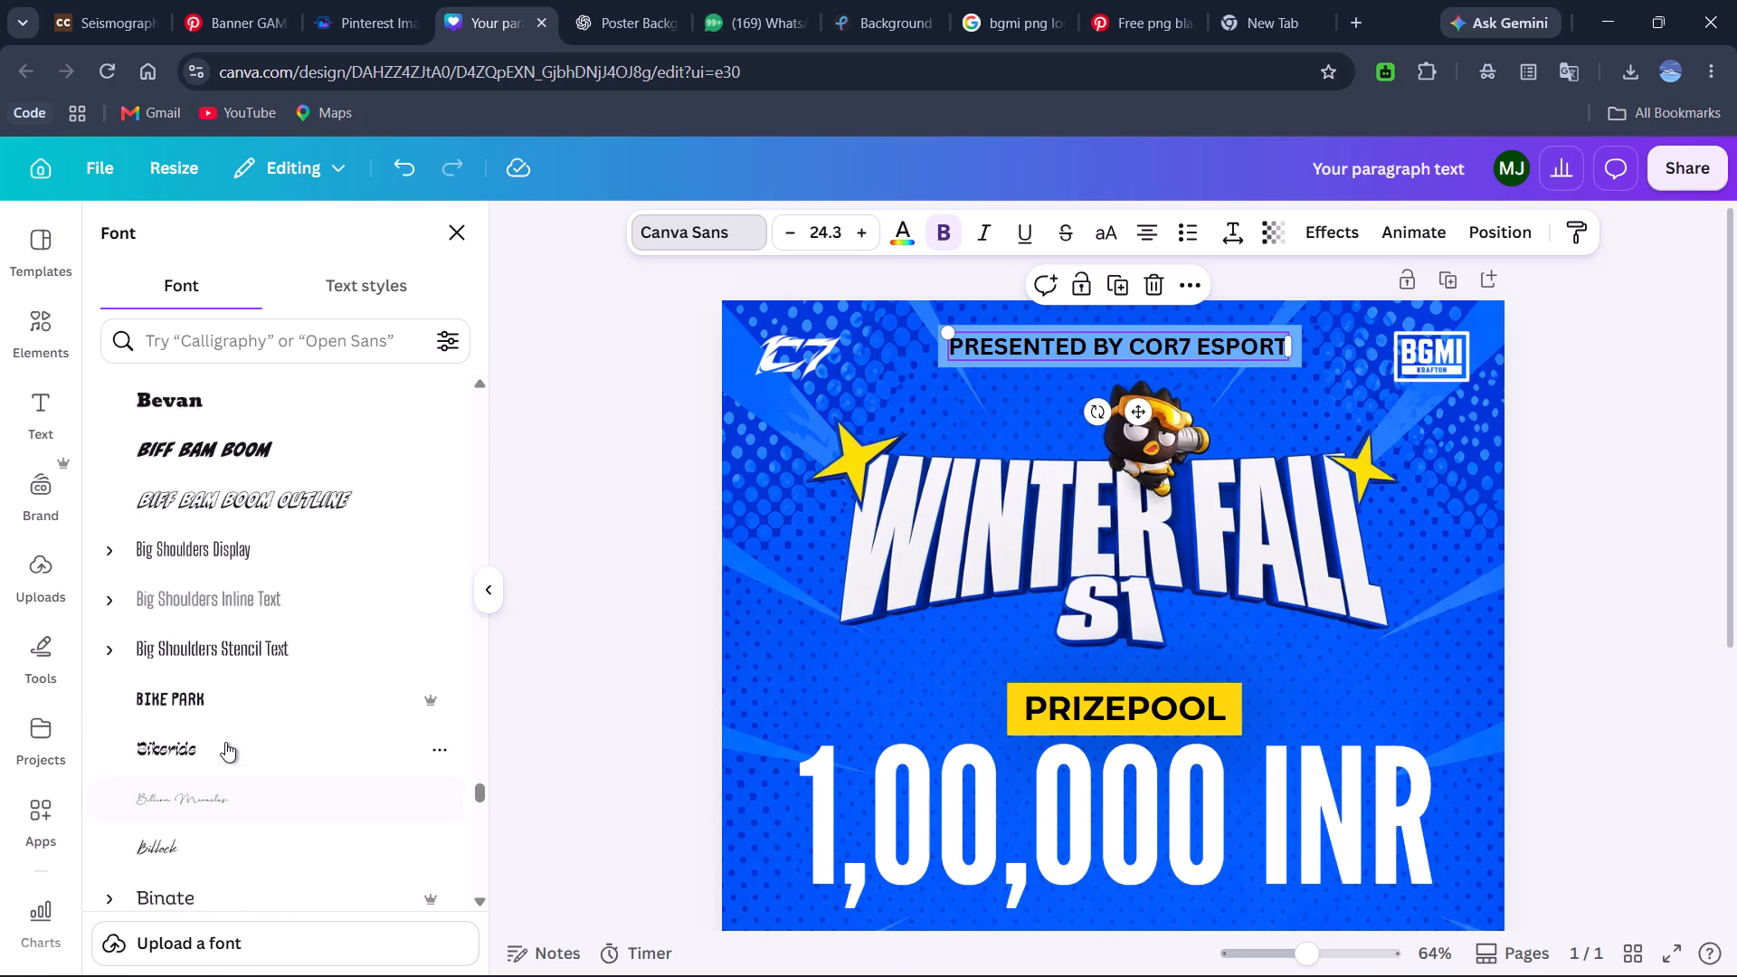
scroll(225, 742, up, 5)
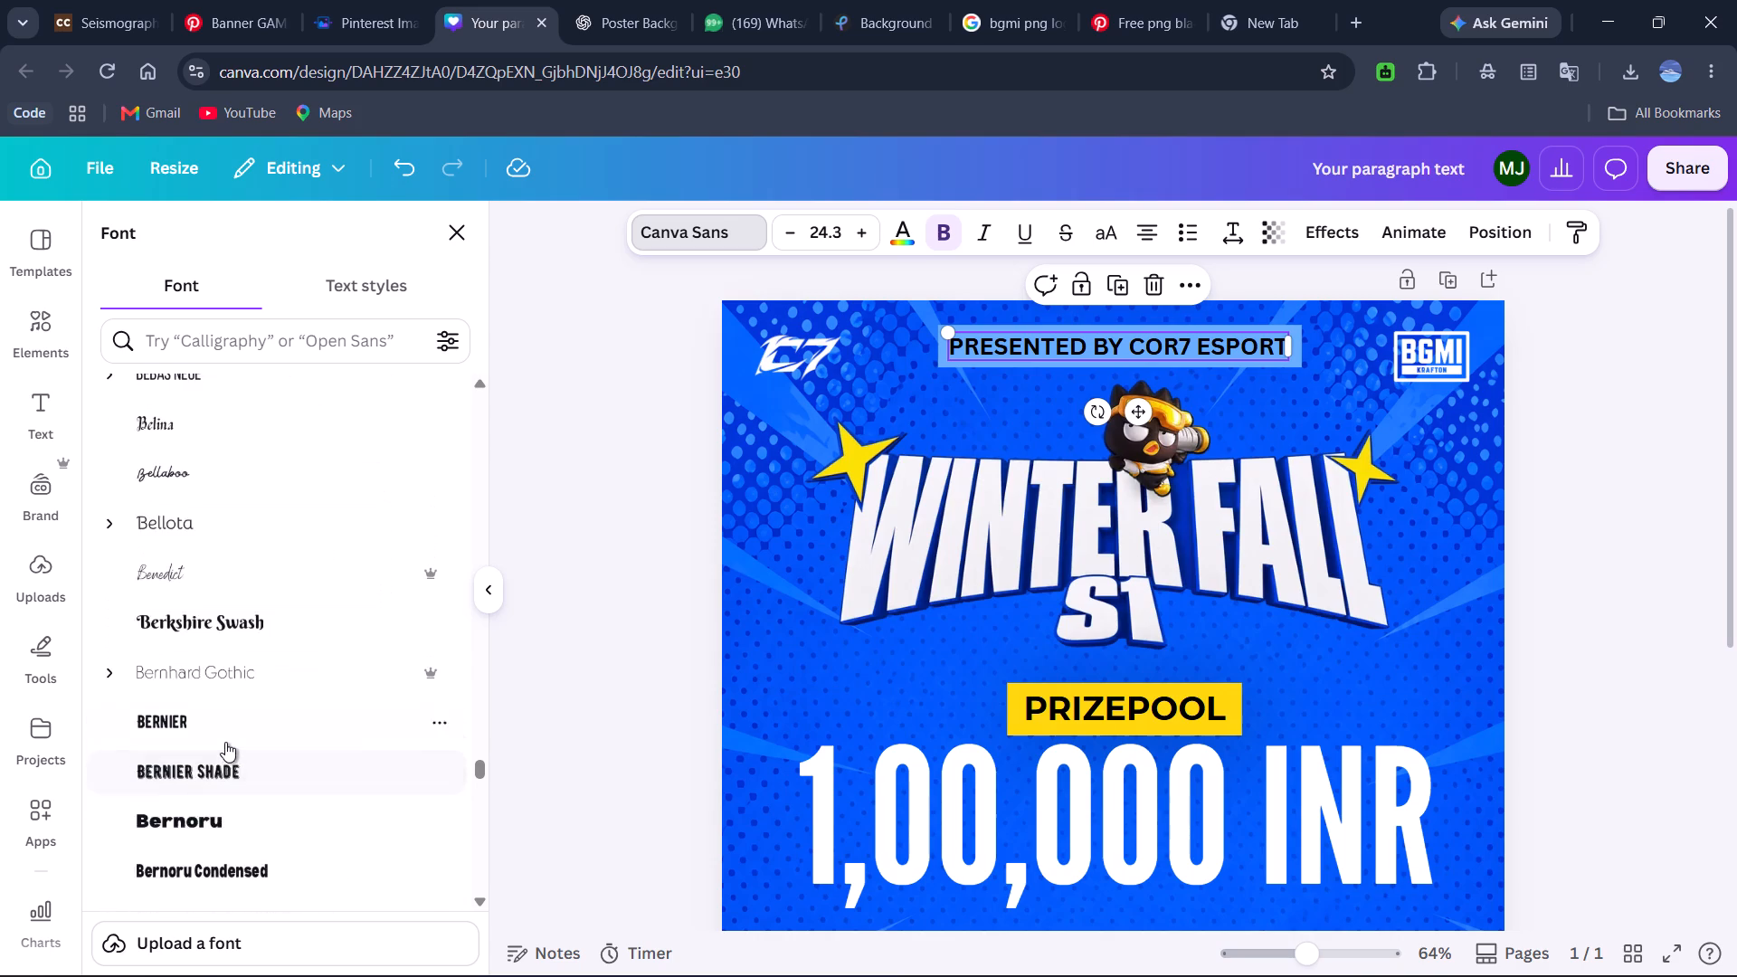
scroll(225, 742, up, 2)
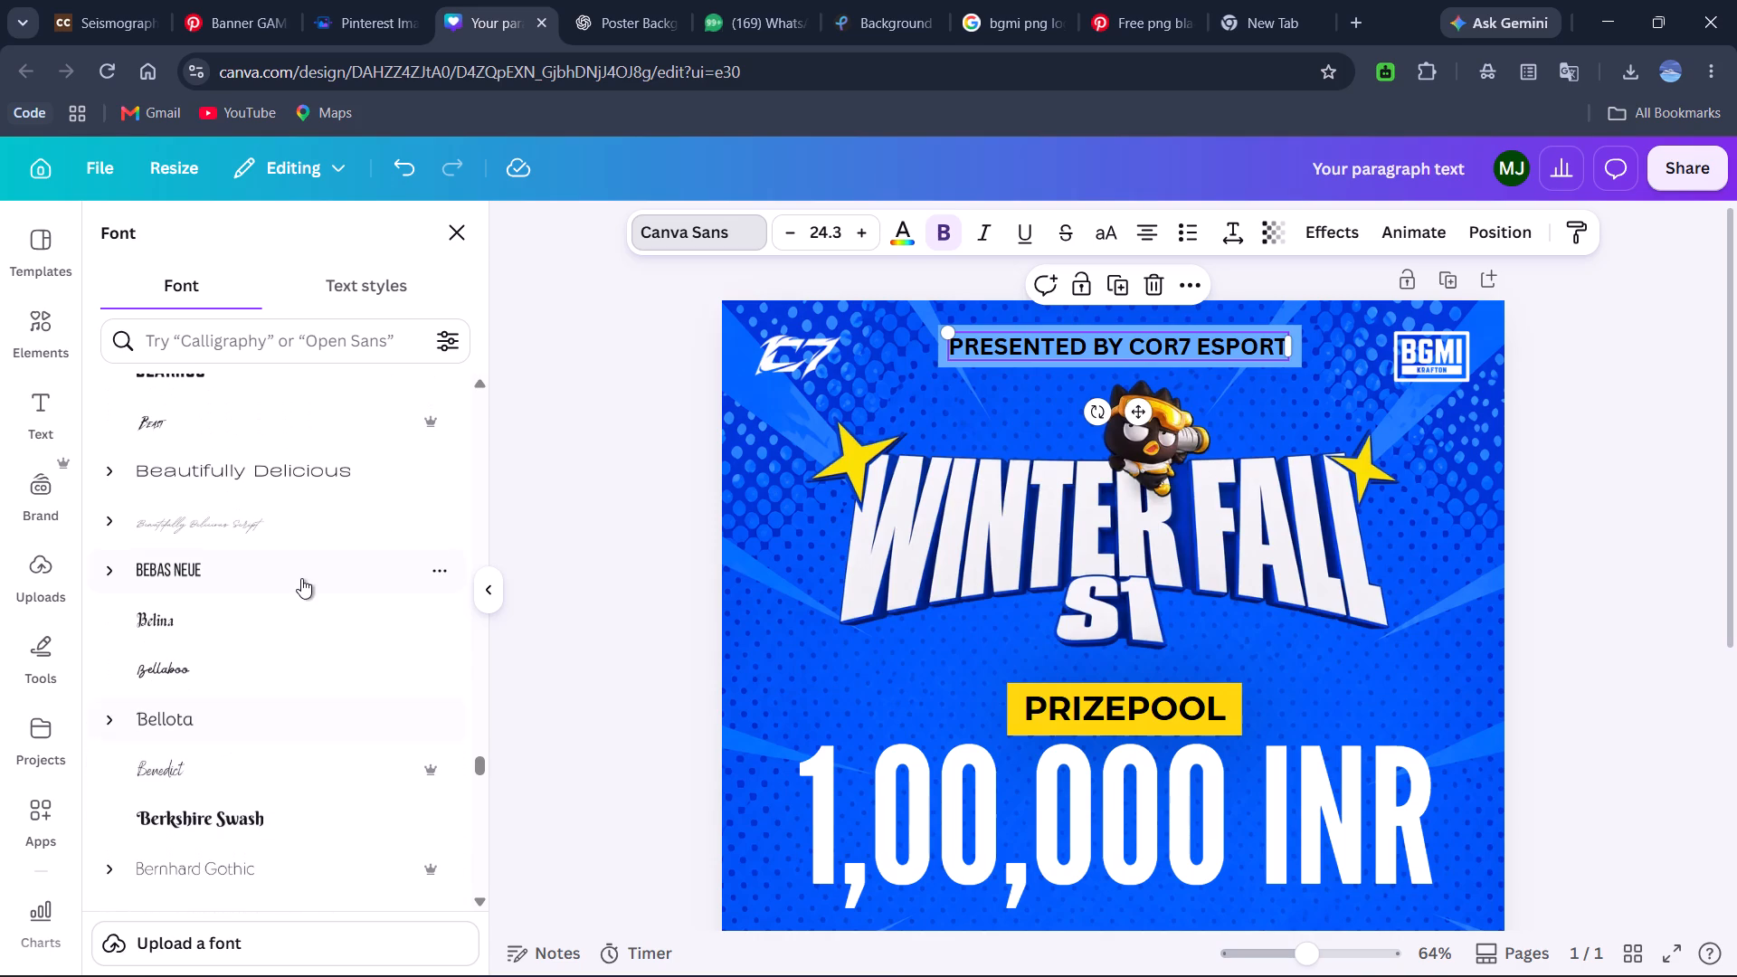
scroll(309, 573, up, 2)
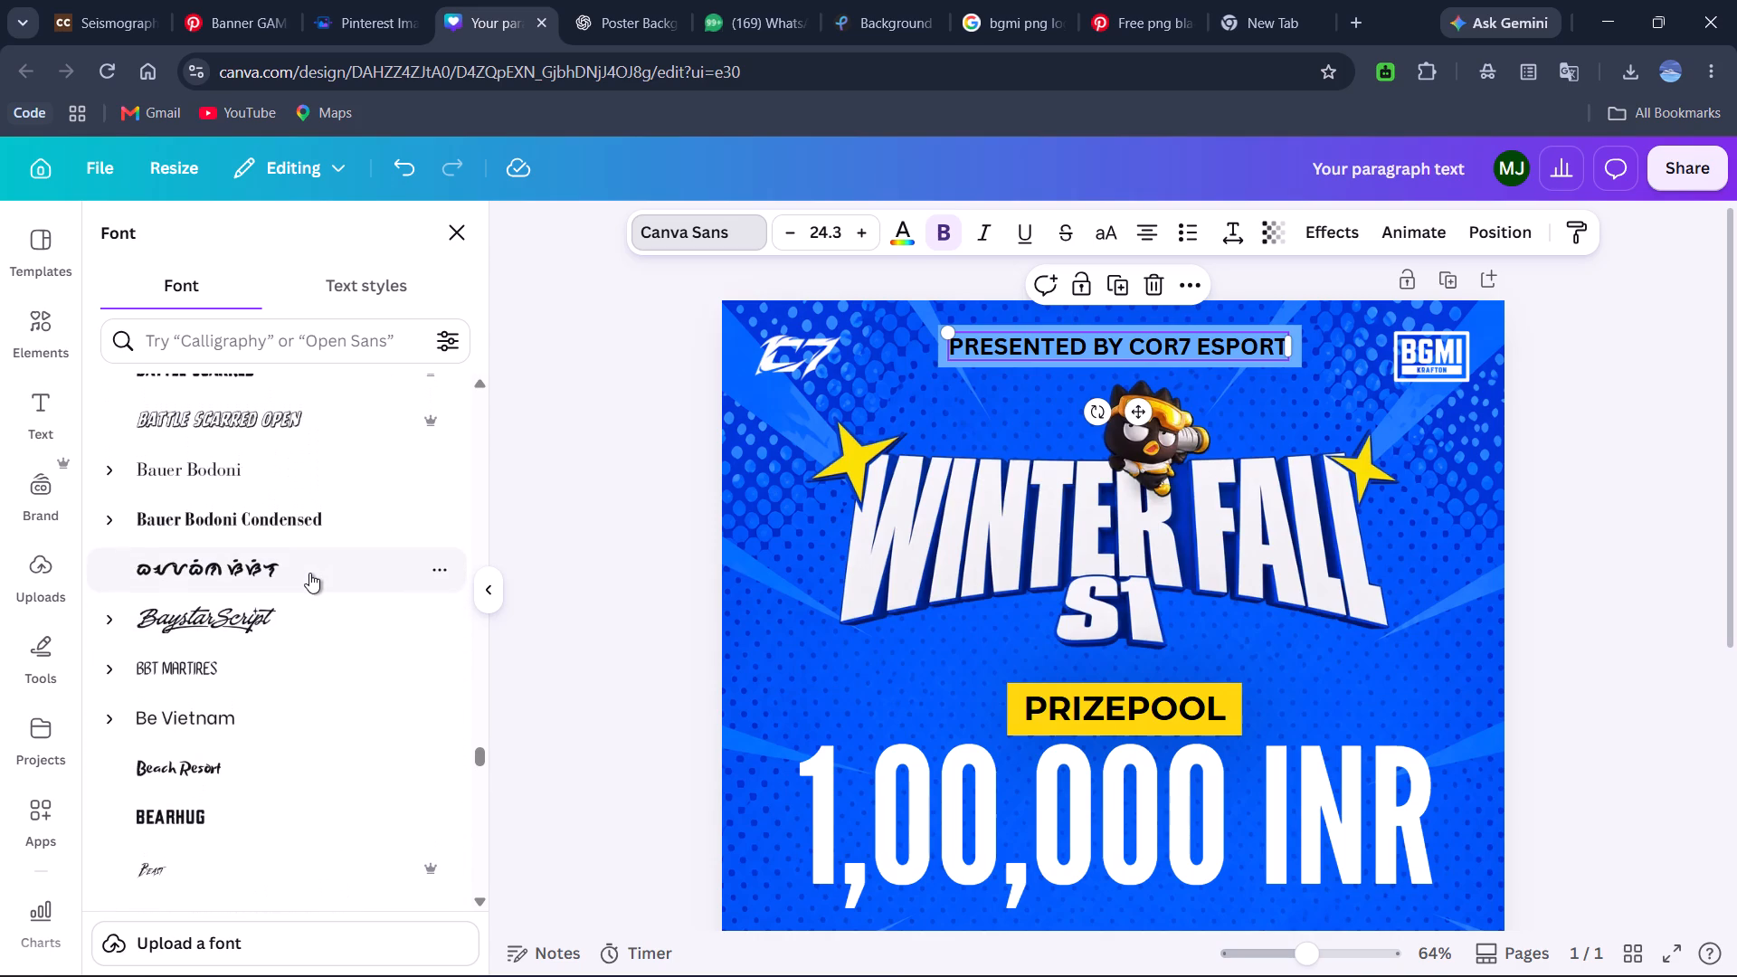
scroll(309, 573, up, 2)
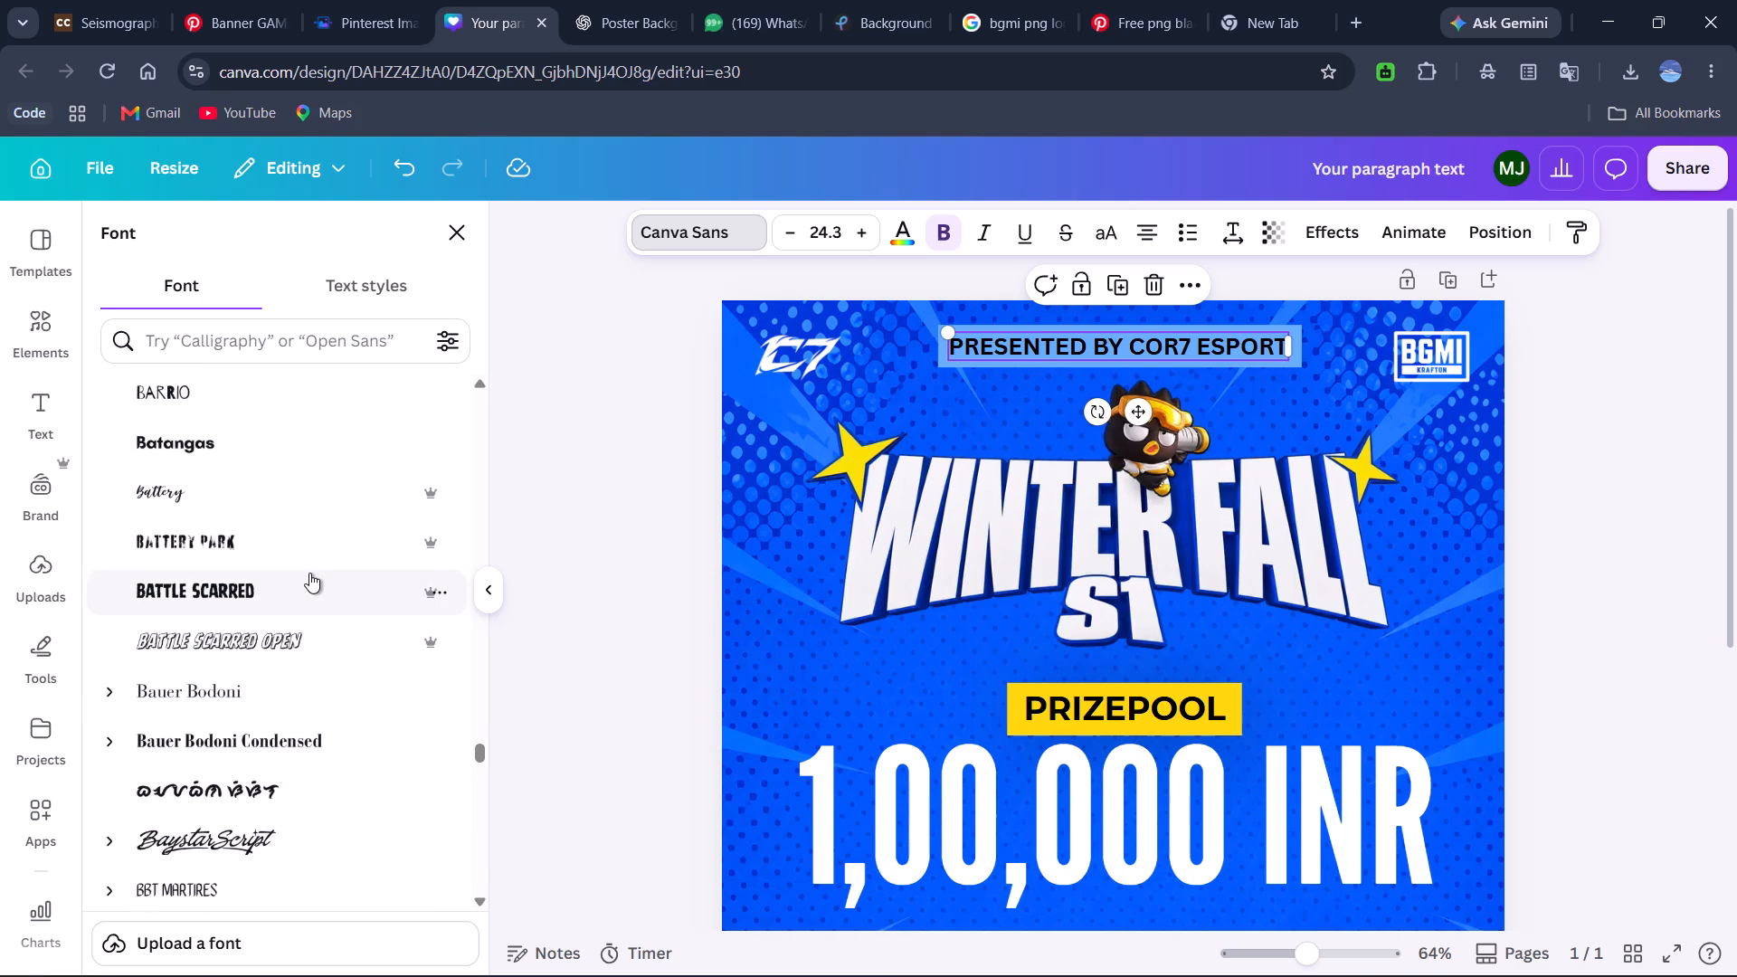
scroll(309, 573, up, 2)
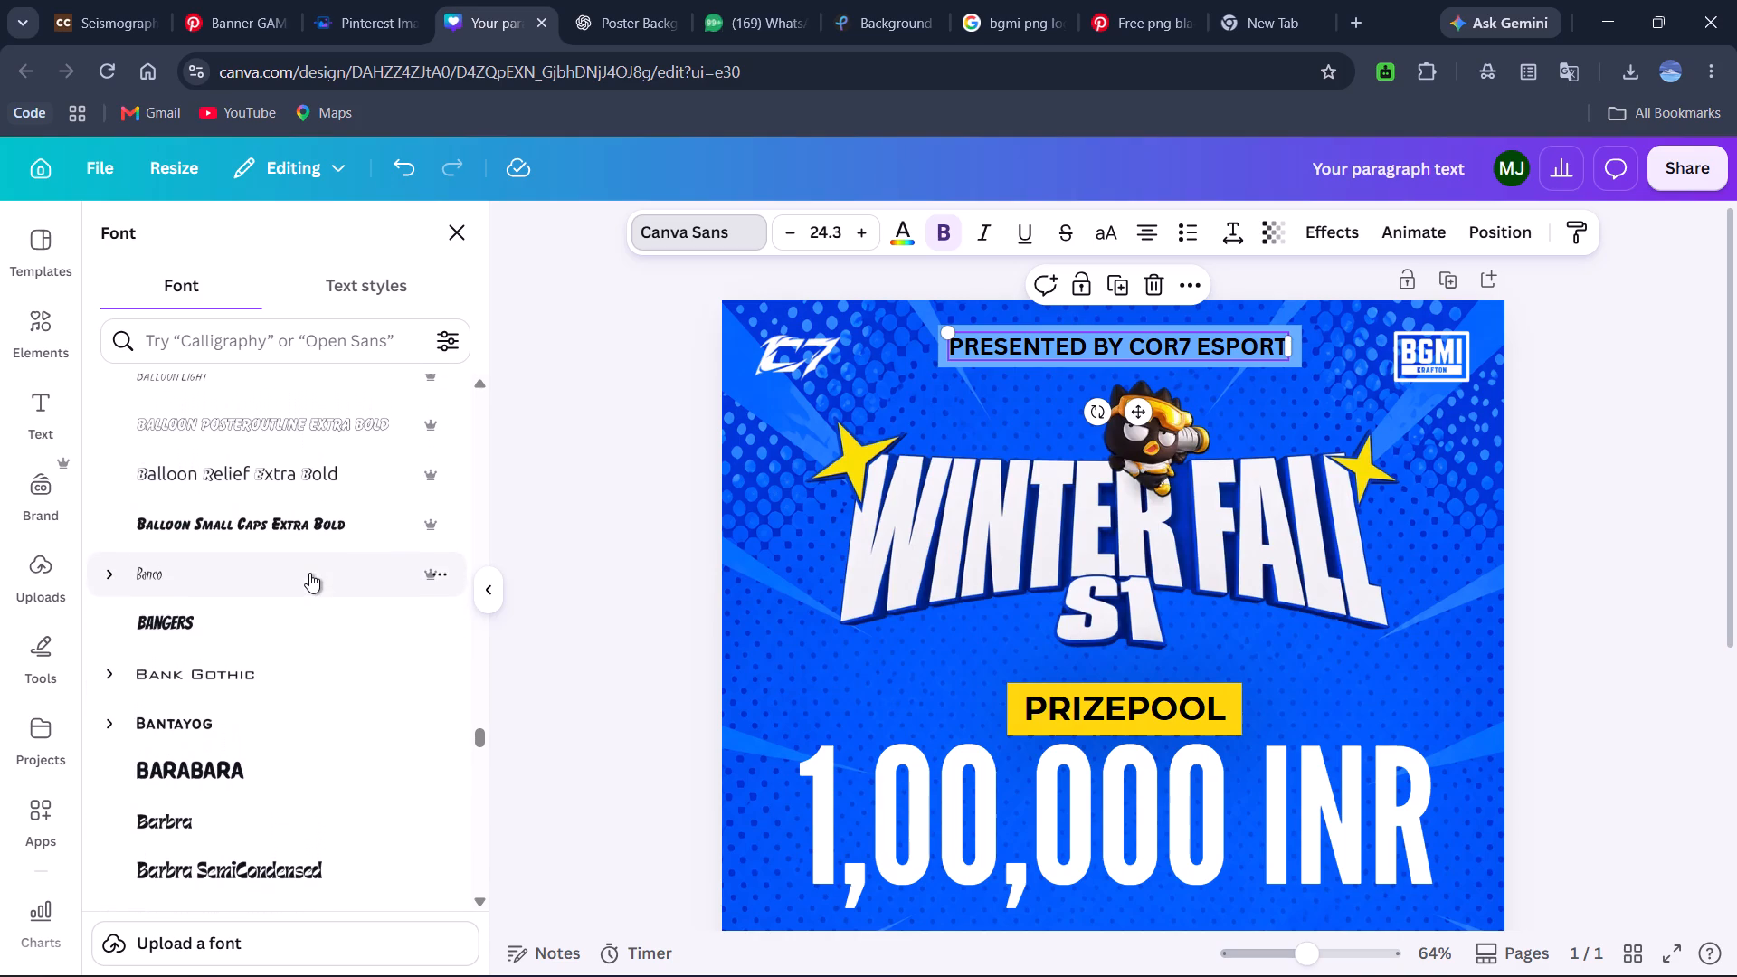
click(215, 669)
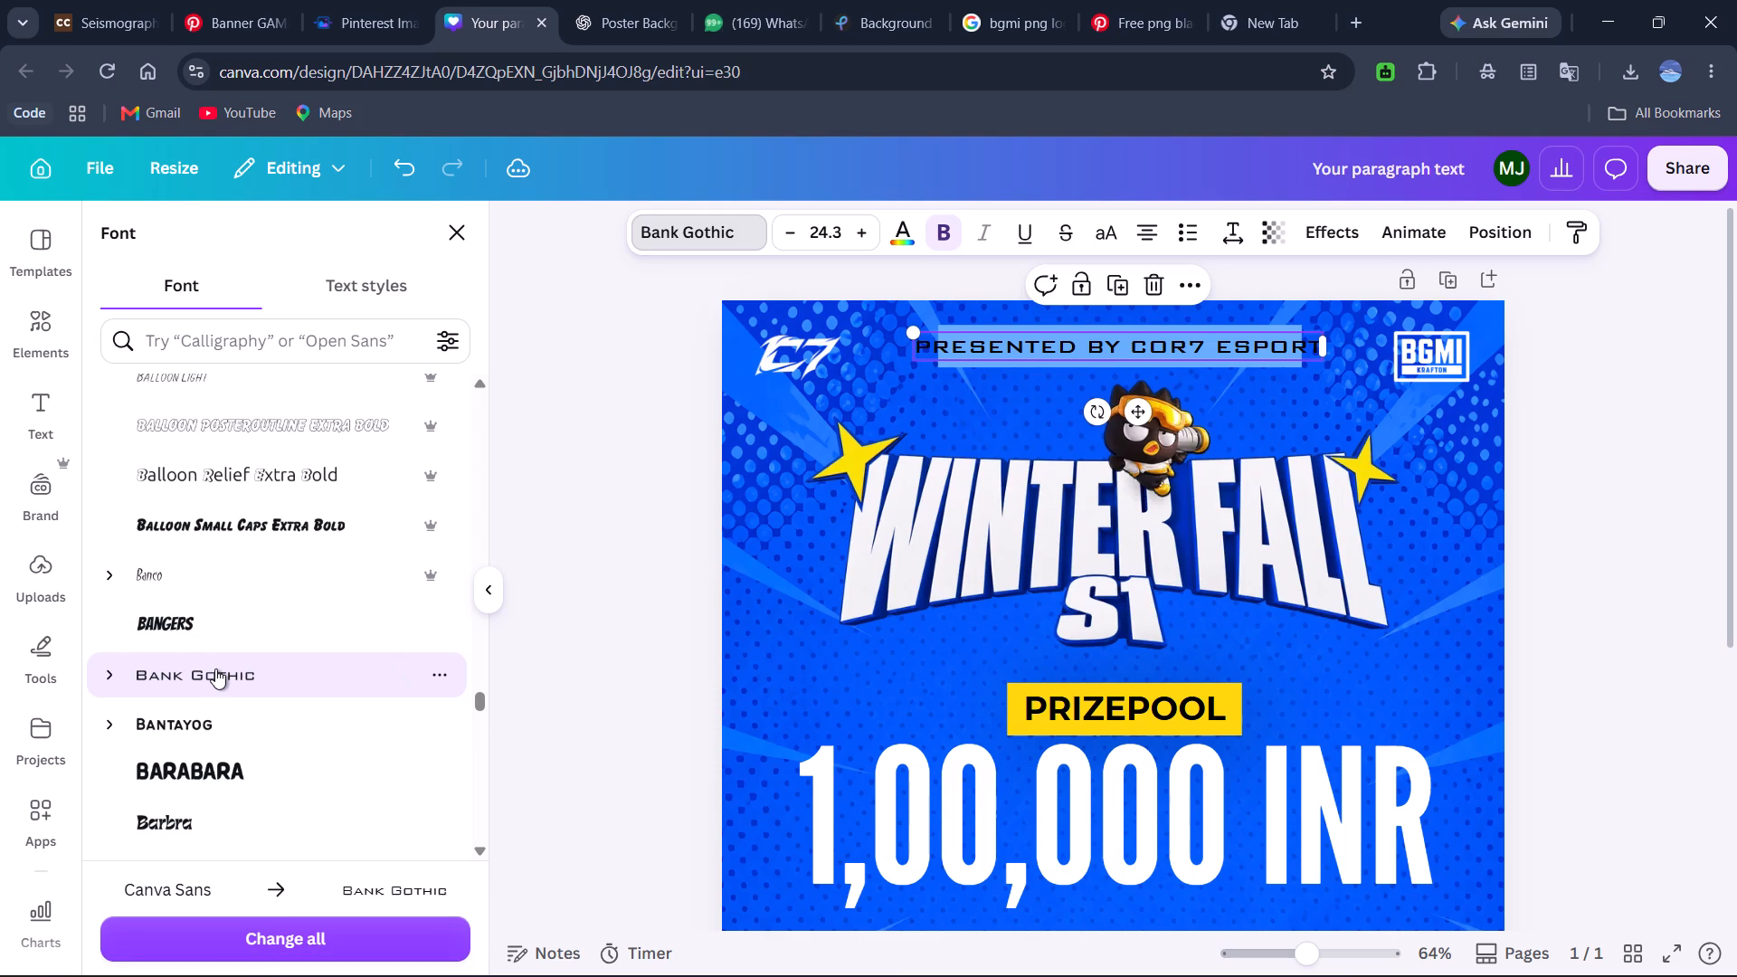
Change the font of the PRESENTED BY COR7 ESPORT text to Avenir.
scroll(215, 669, up, 2)
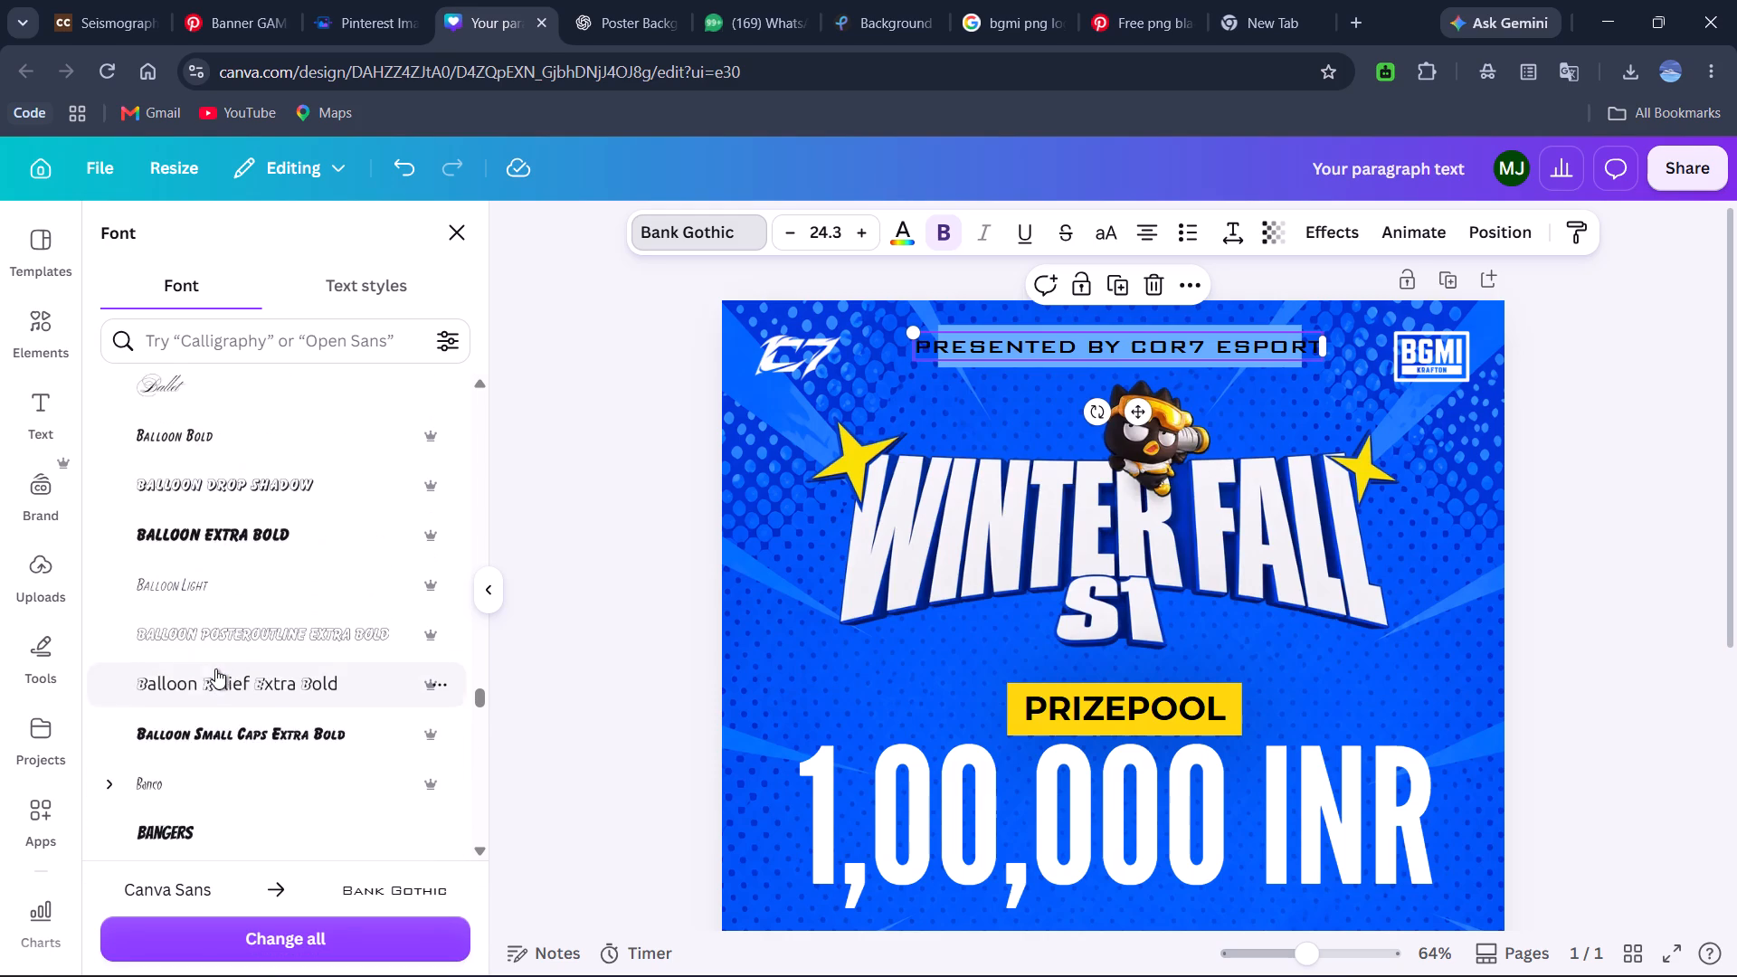
scroll(215, 669, up, 2)
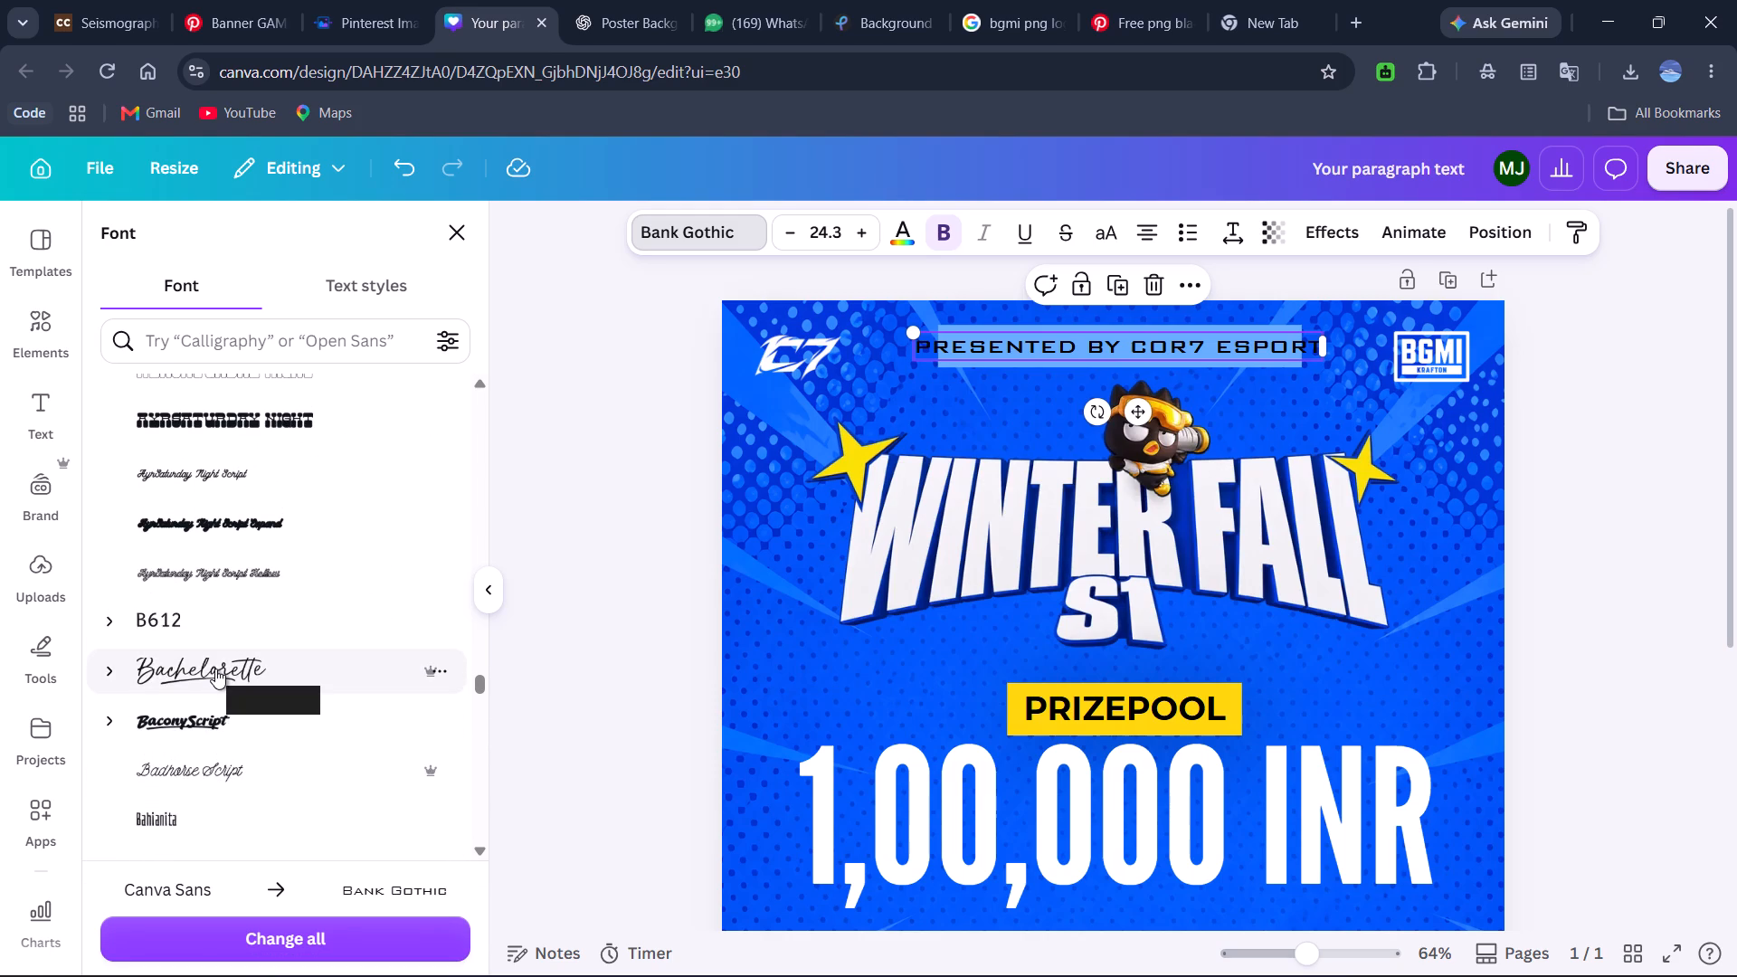
scroll(215, 669, up, 3)
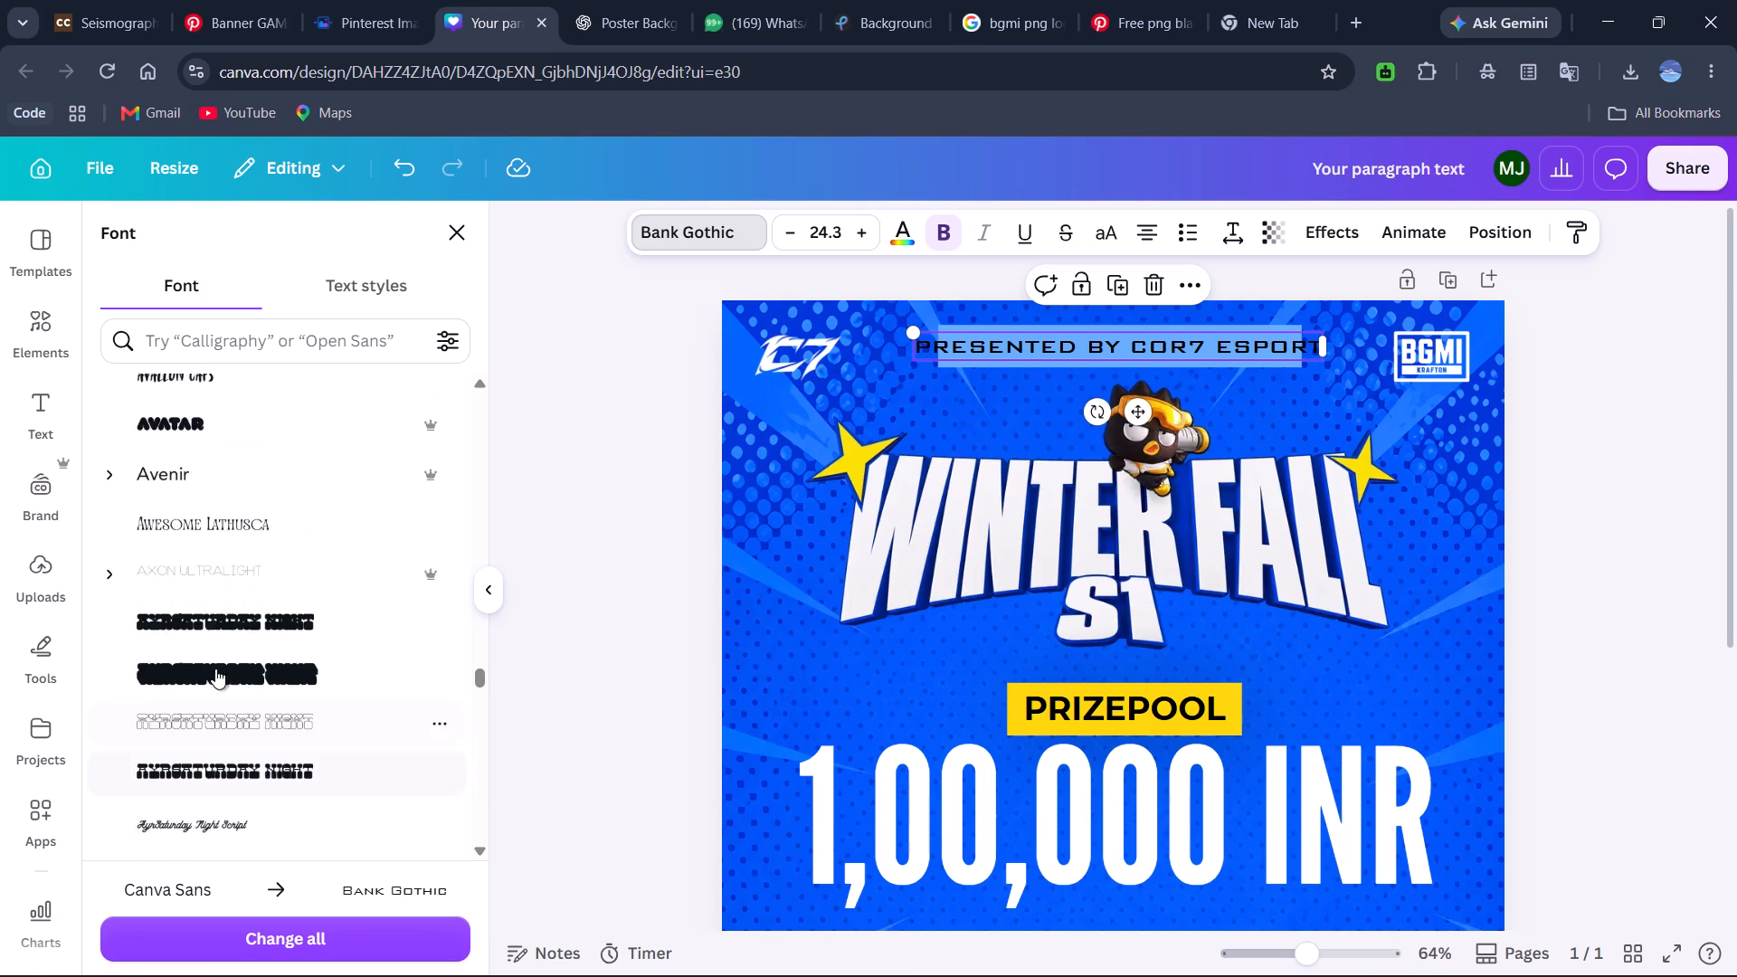
scroll(215, 669, up, 1)
click(266, 558)
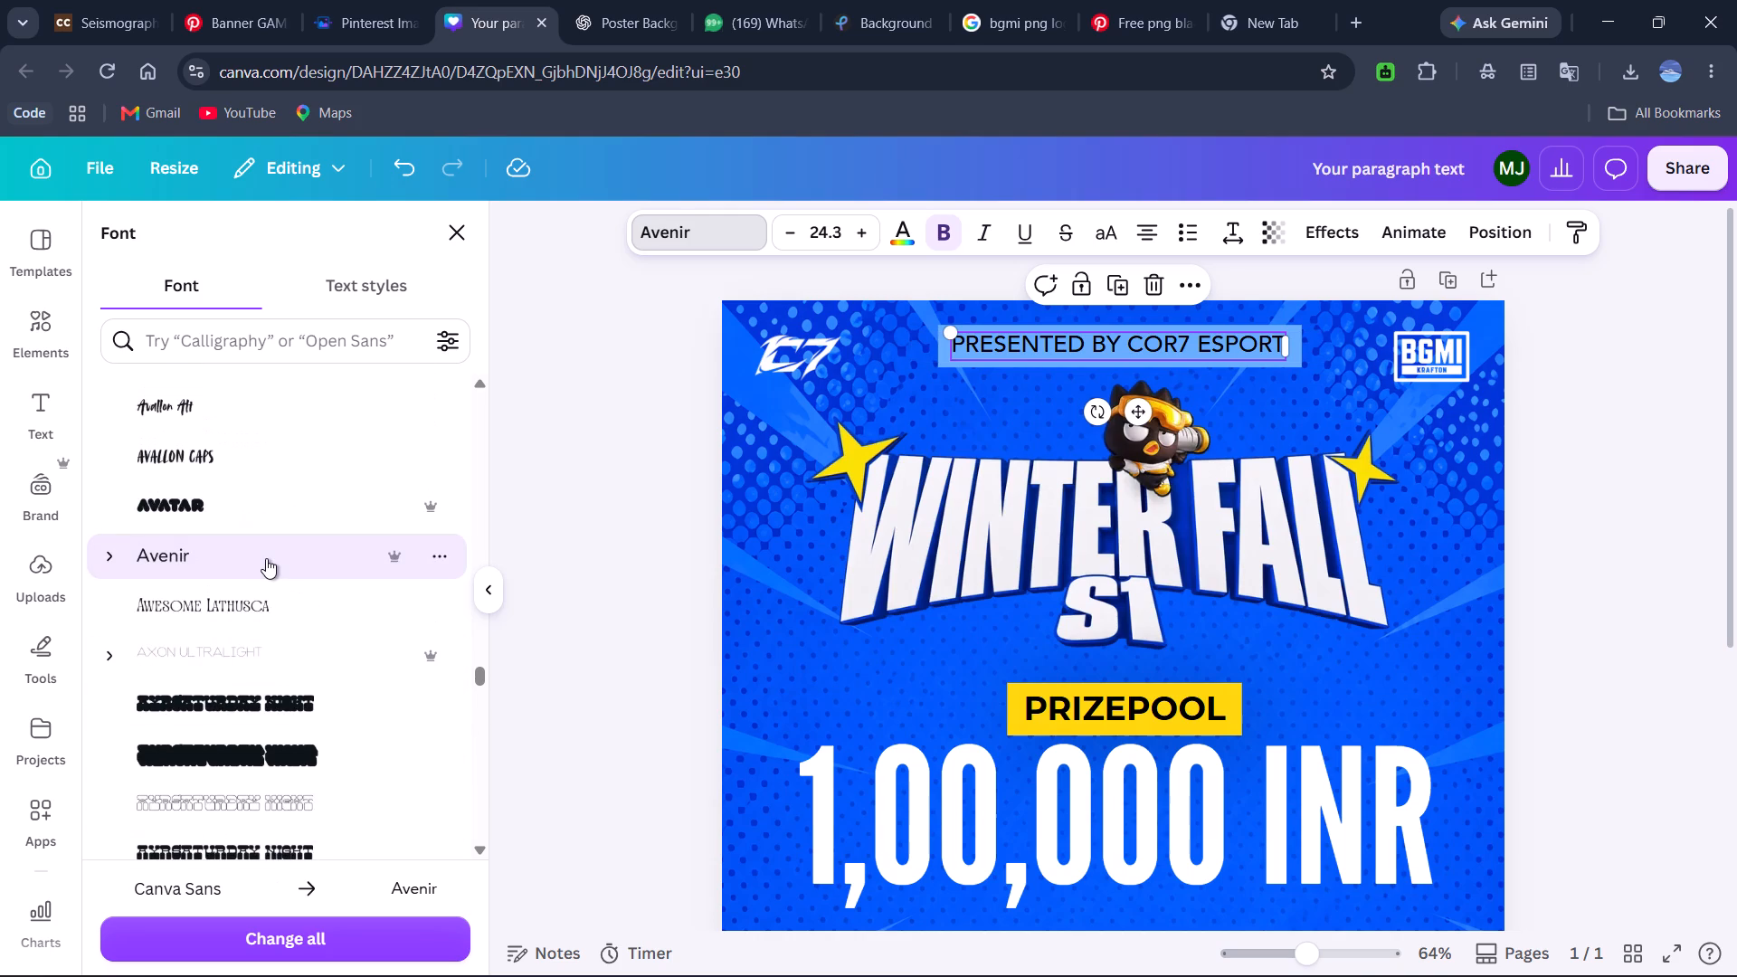
Make the PRESENTED BY COR7 ESPORT text bold, keeping the Avenir font.
click(931, 249)
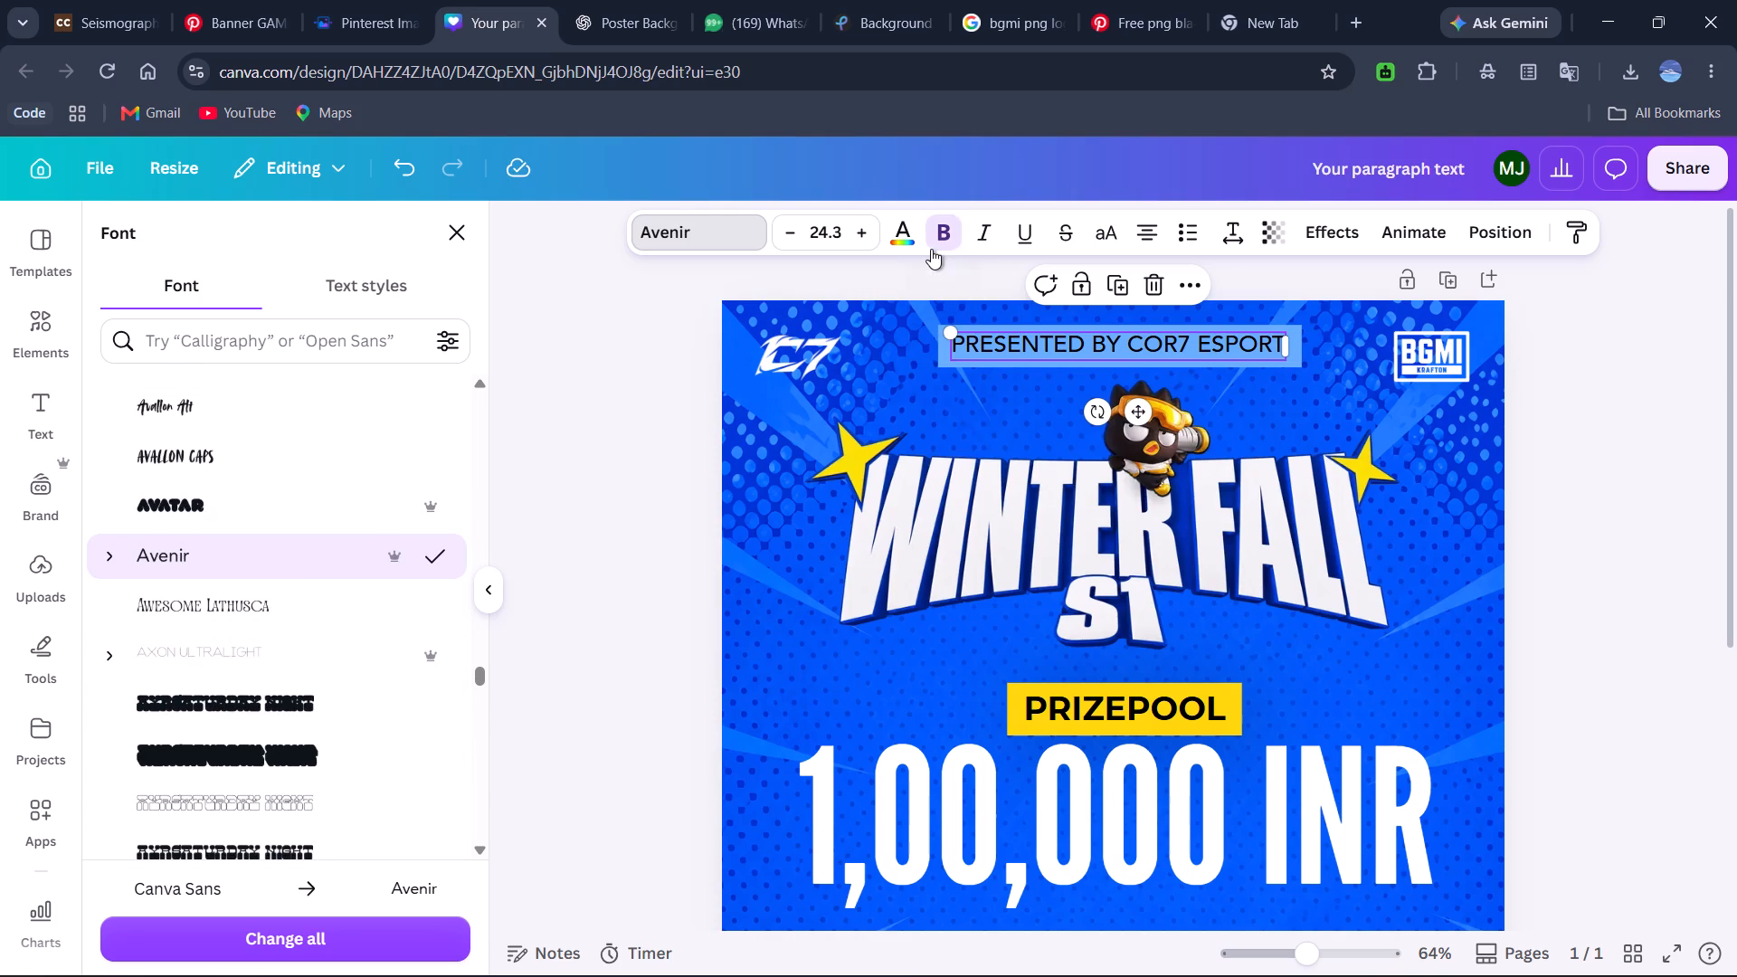
click(931, 249)
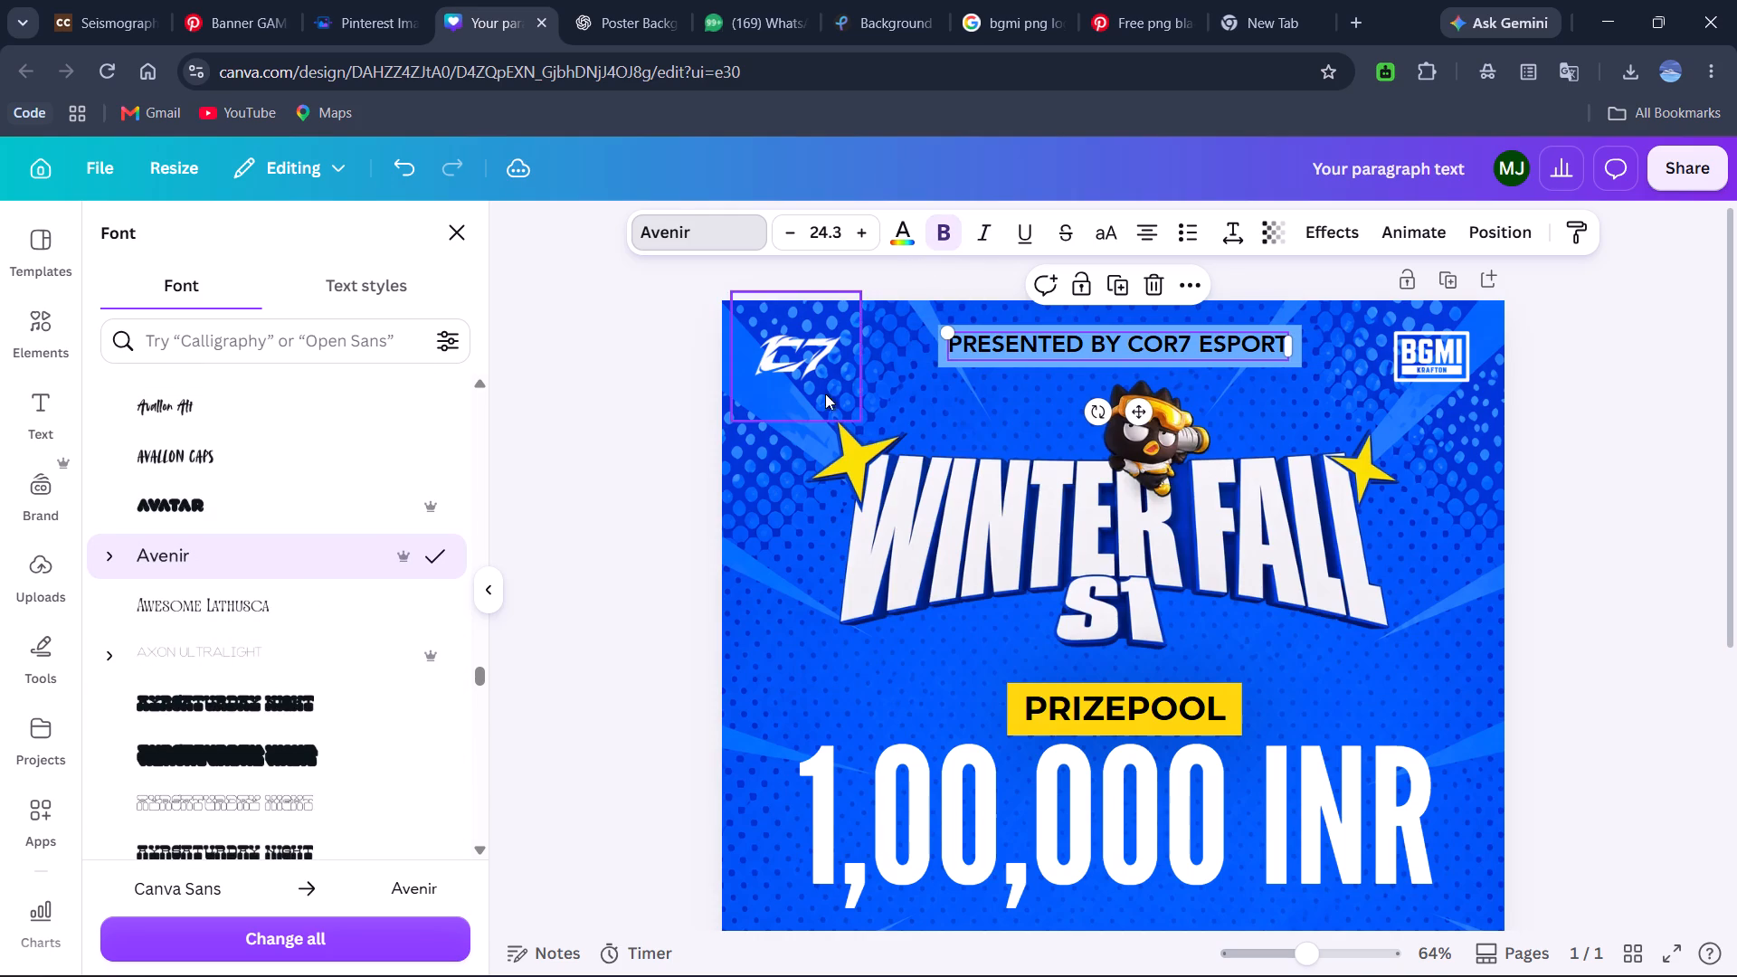
scroll(228, 598, up, 1)
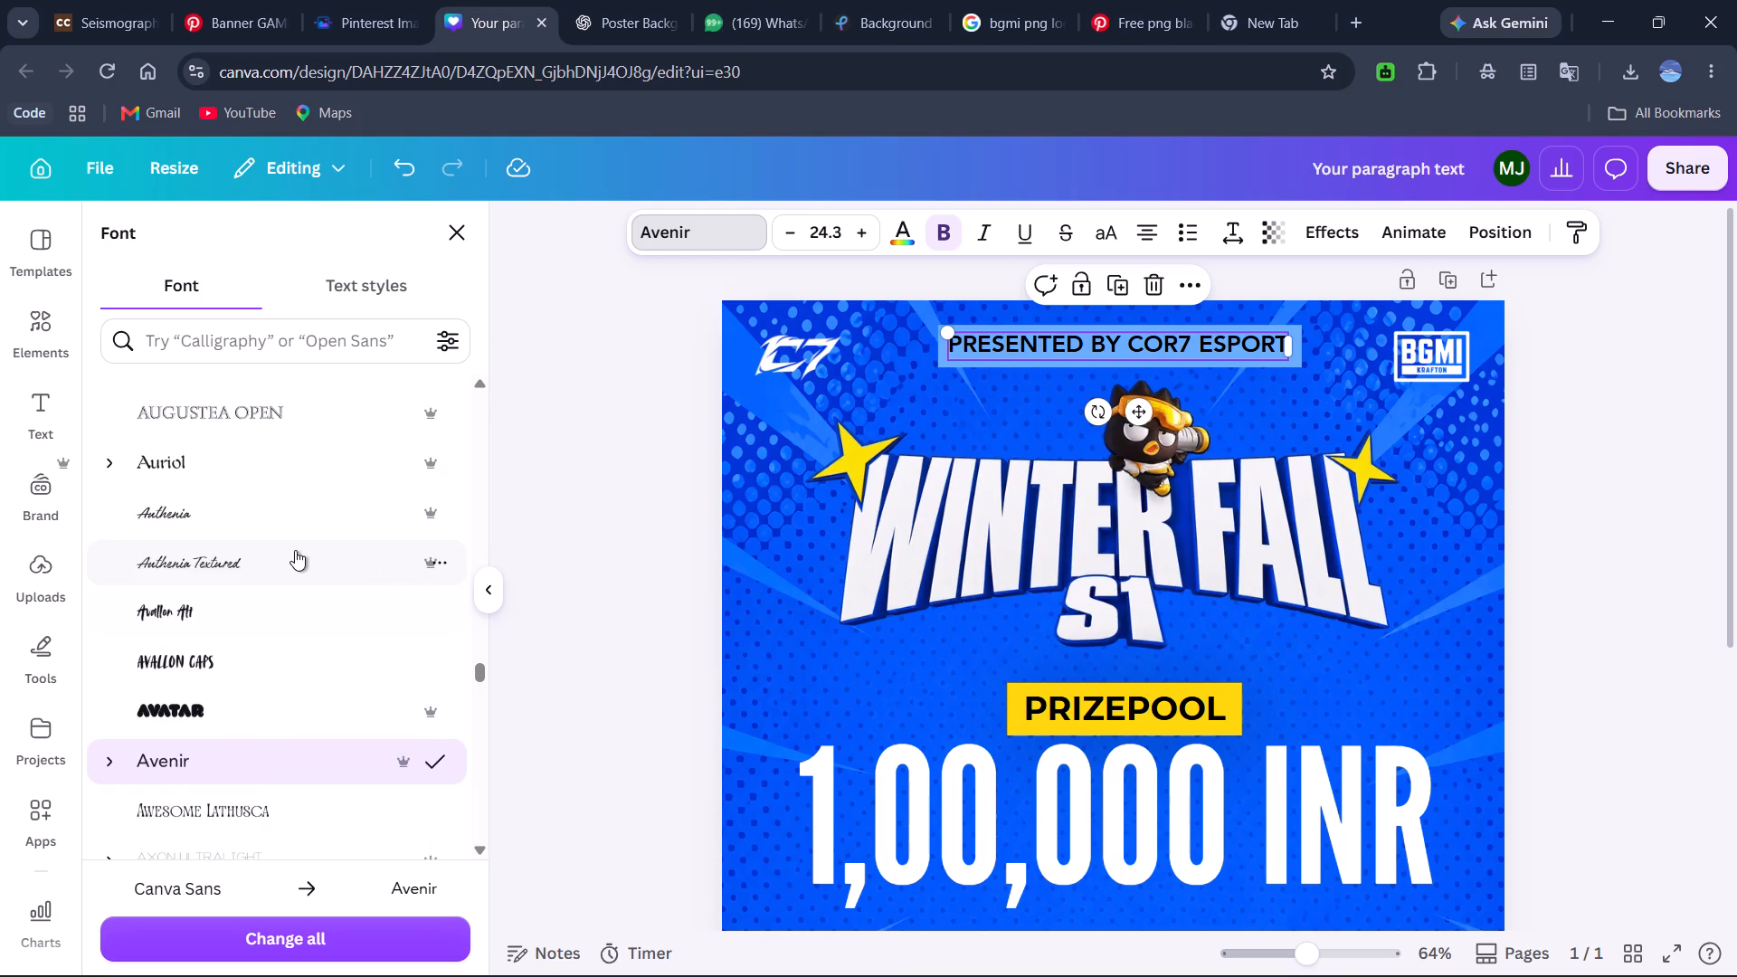
scroll(295, 550, up, 2)
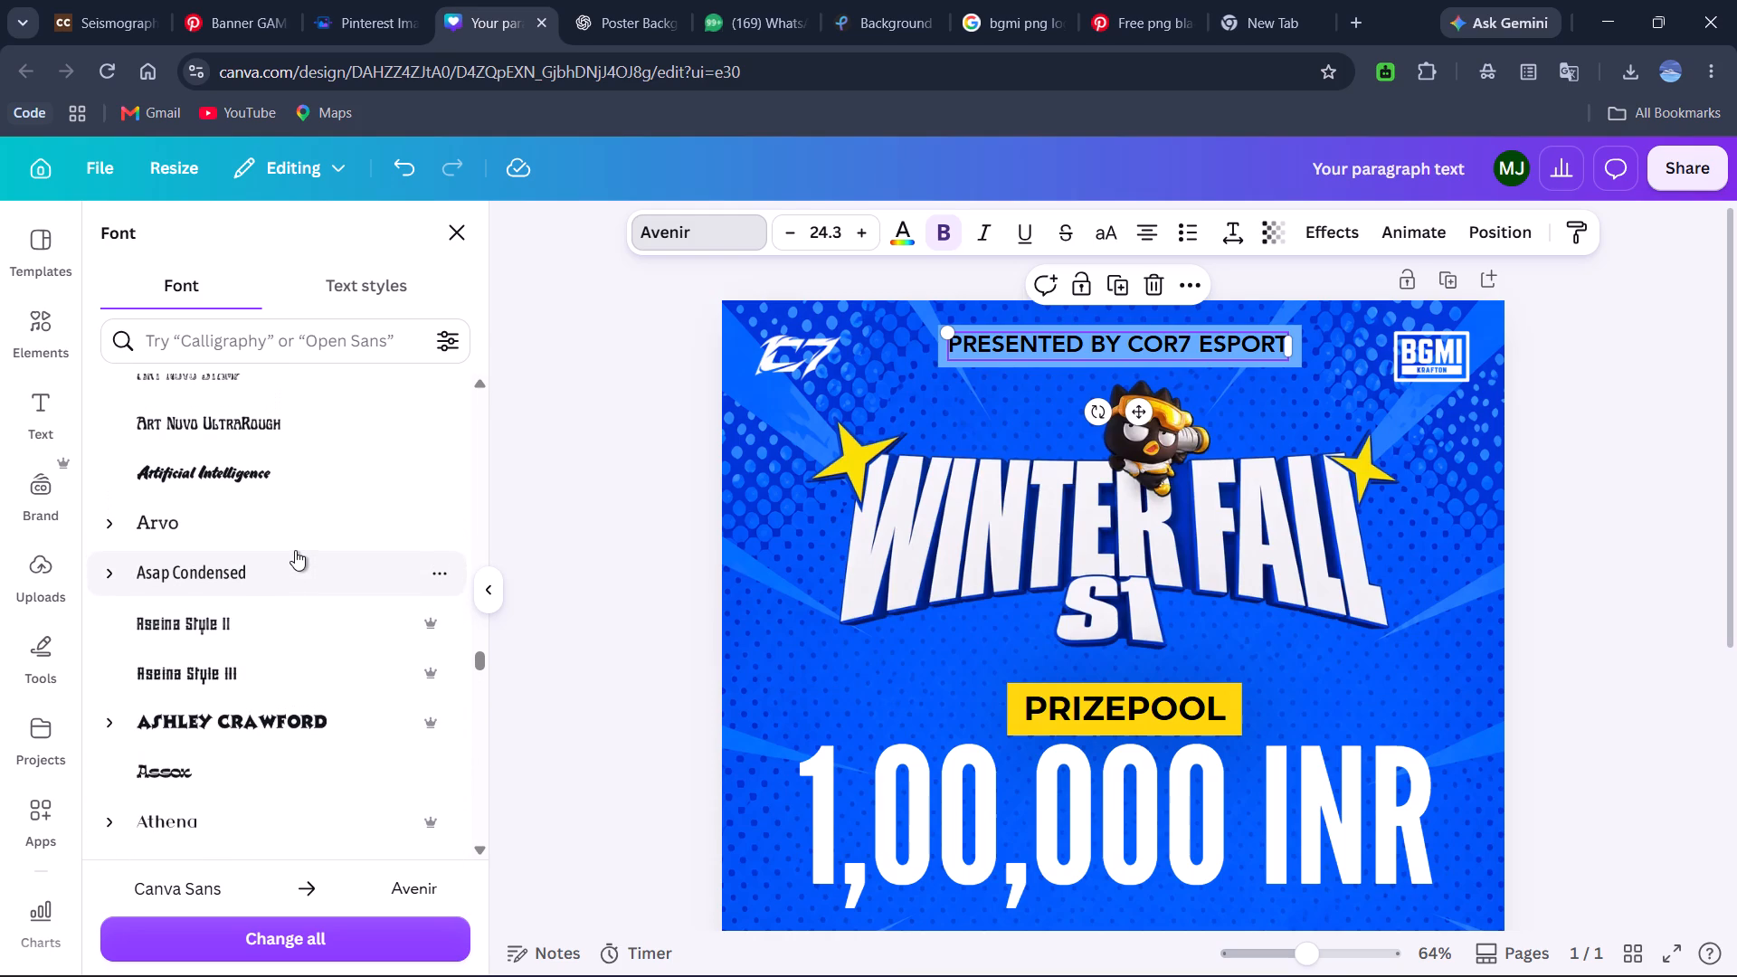
click(1605, 509)
click(1605, 509)
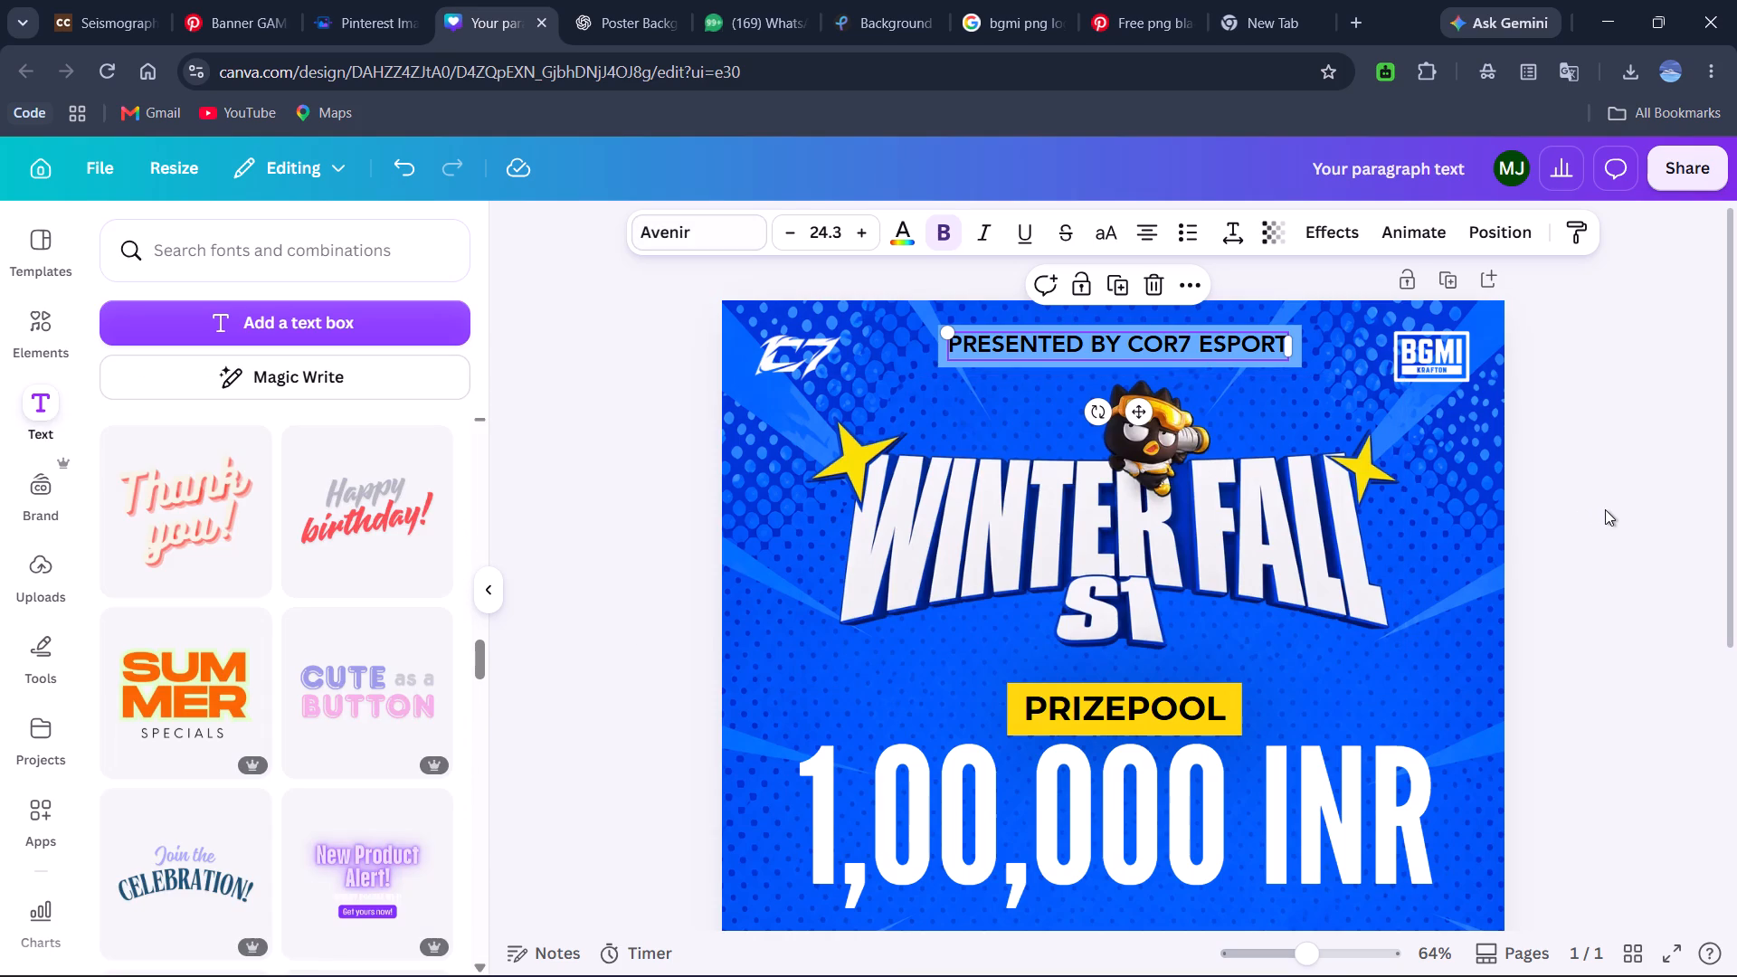
Reduce the height of the sky-blue bar behind the PRESENTED BY COR7 ESPORT text to about 48.
scroll(1220, 416, up, 1)
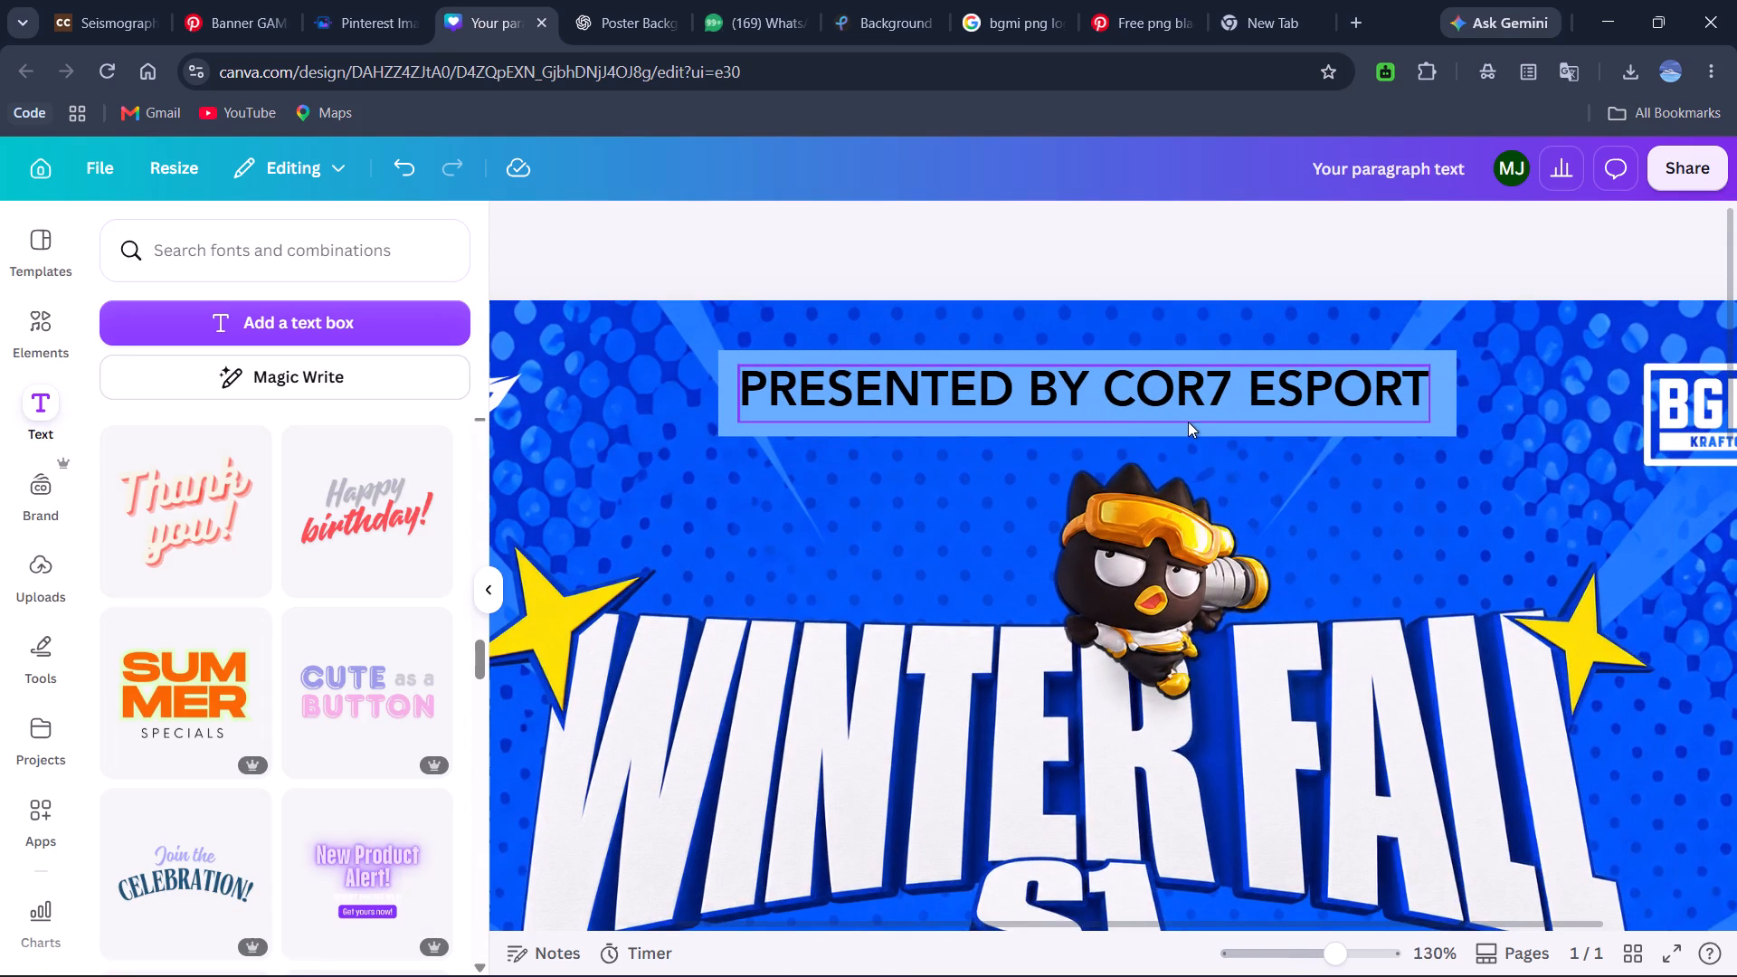
click(1180, 422)
click(1193, 431)
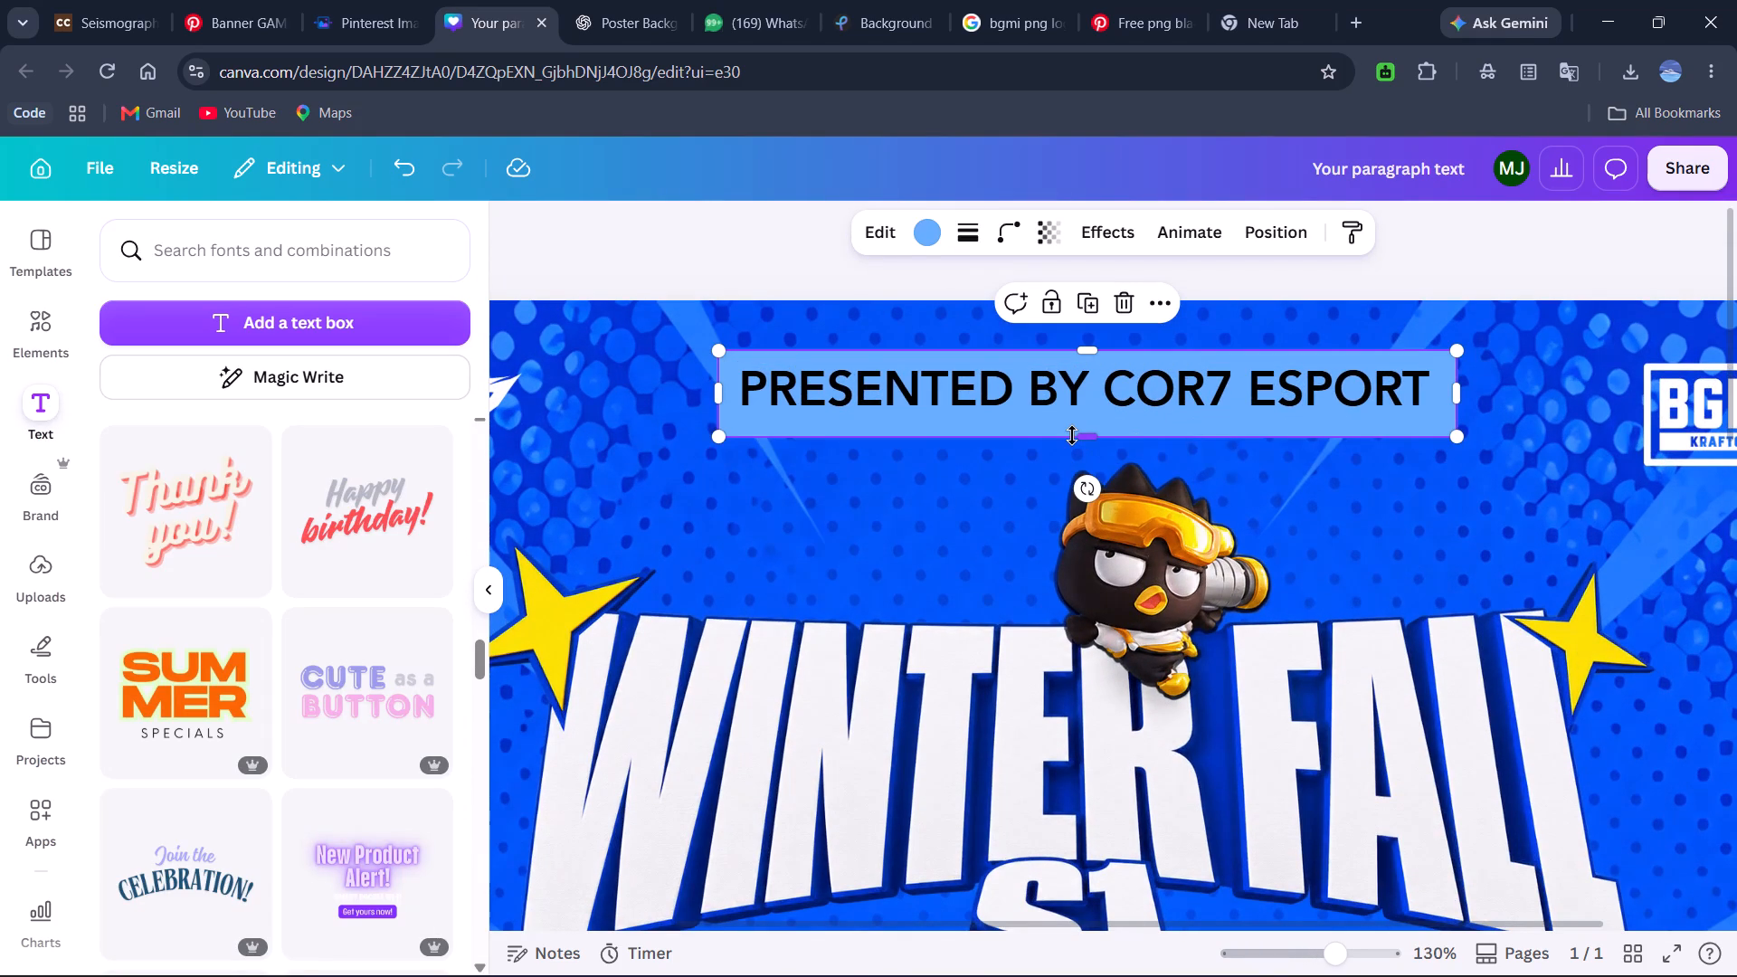
drag(1092, 434, 1095, 425)
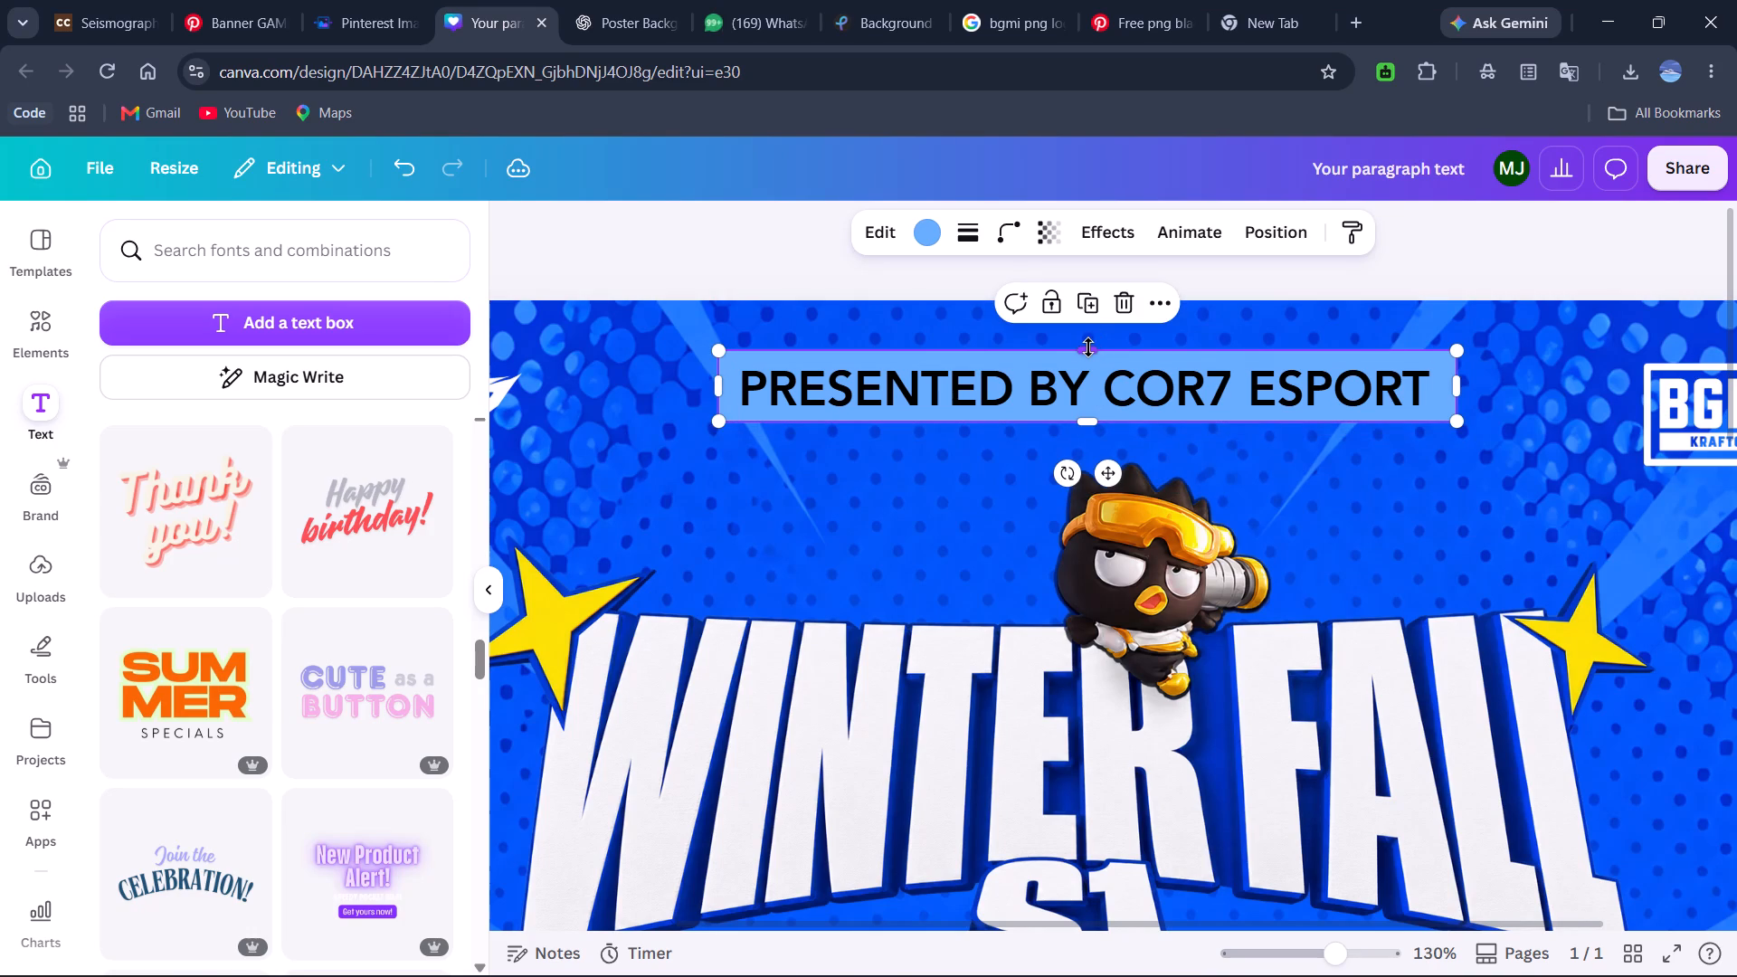
click(1088, 347)
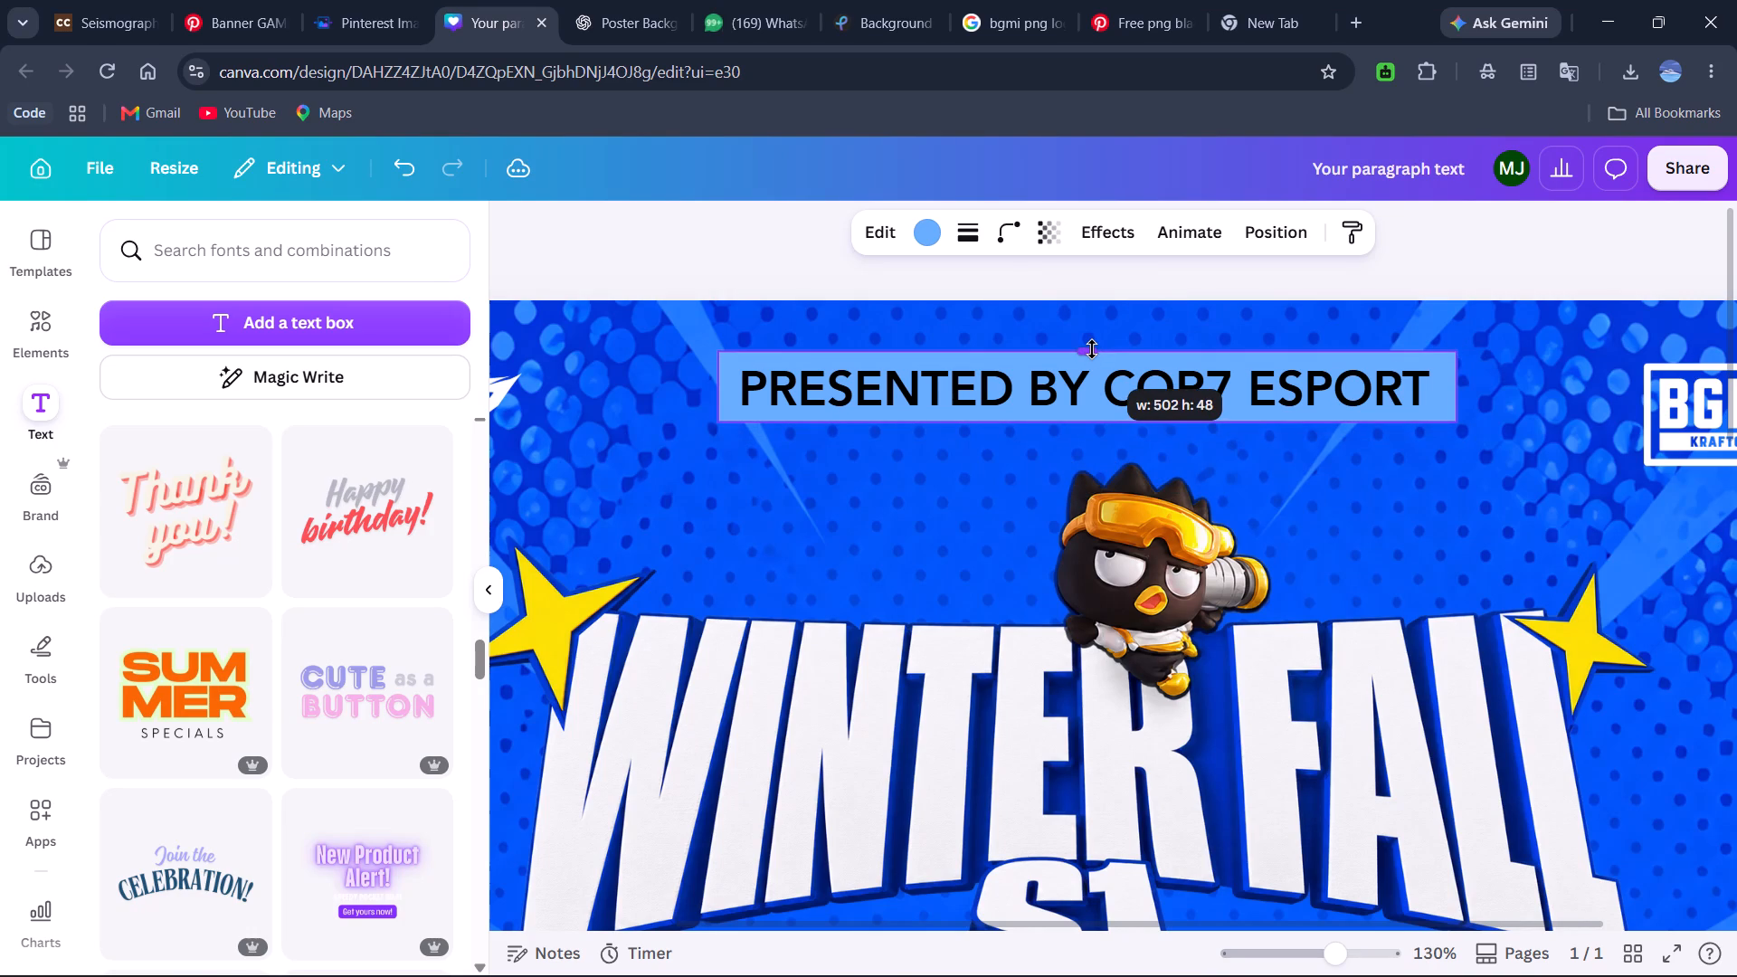
Widen the sky-blue bar at both ends to about 528, leaving even margins beside the text.
drag(1452, 377, 1471, 377)
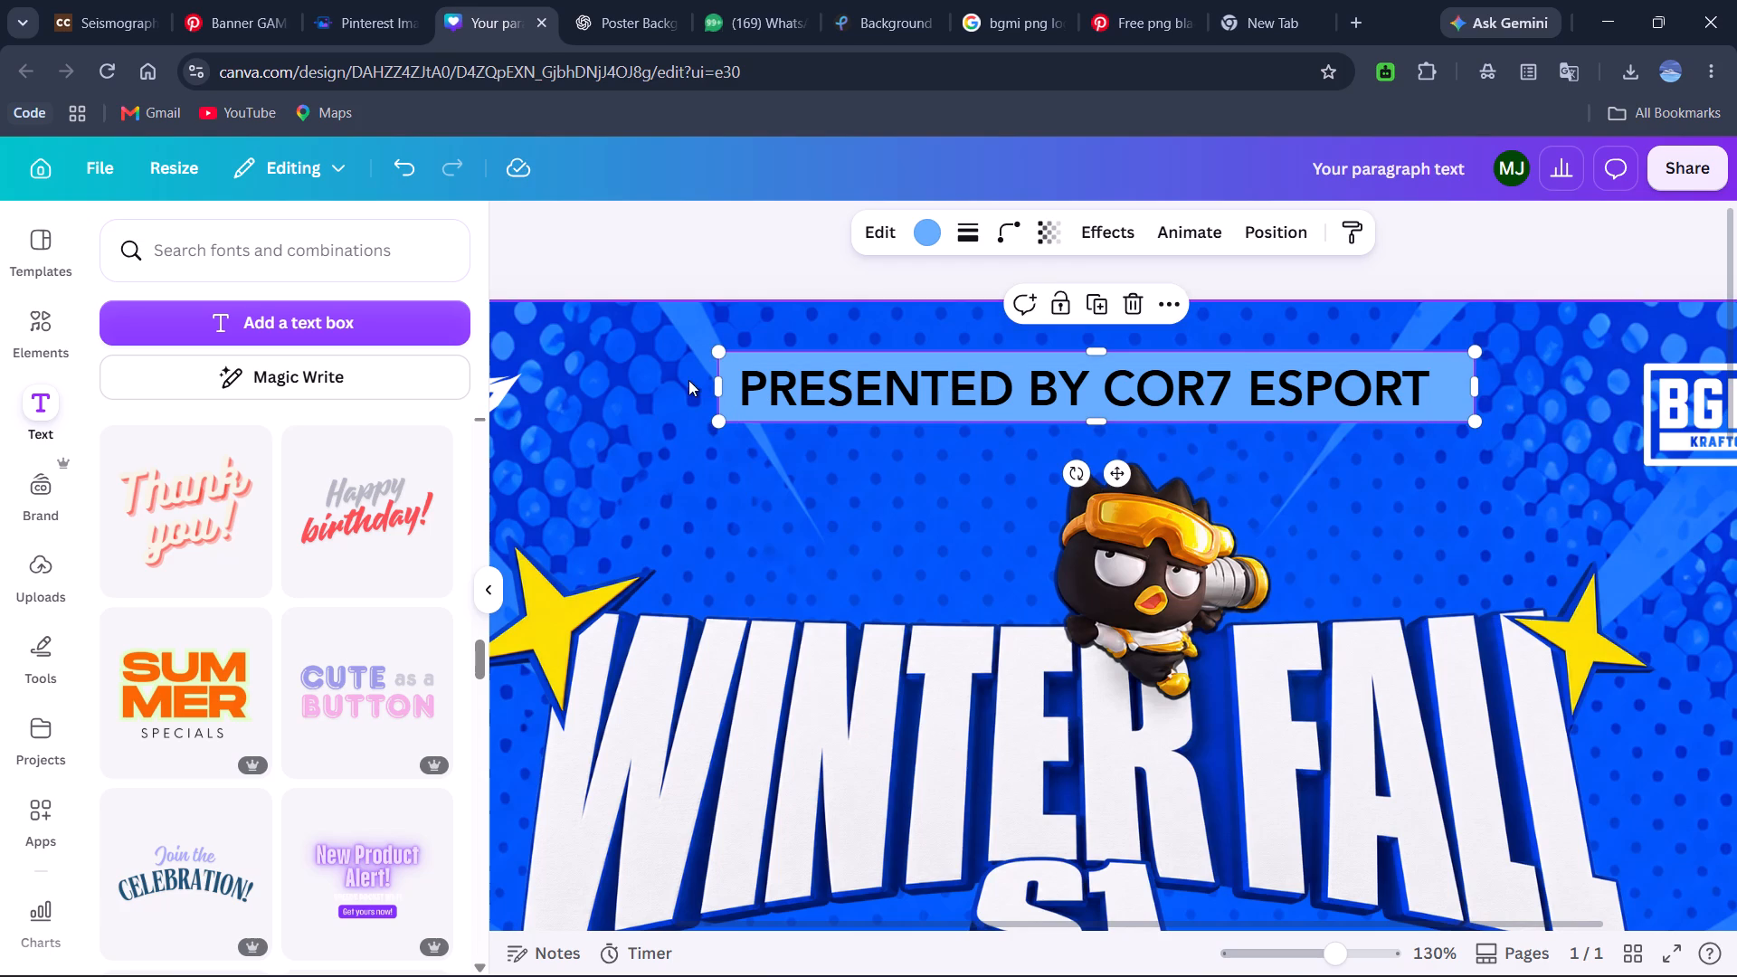
drag(717, 381, 696, 384)
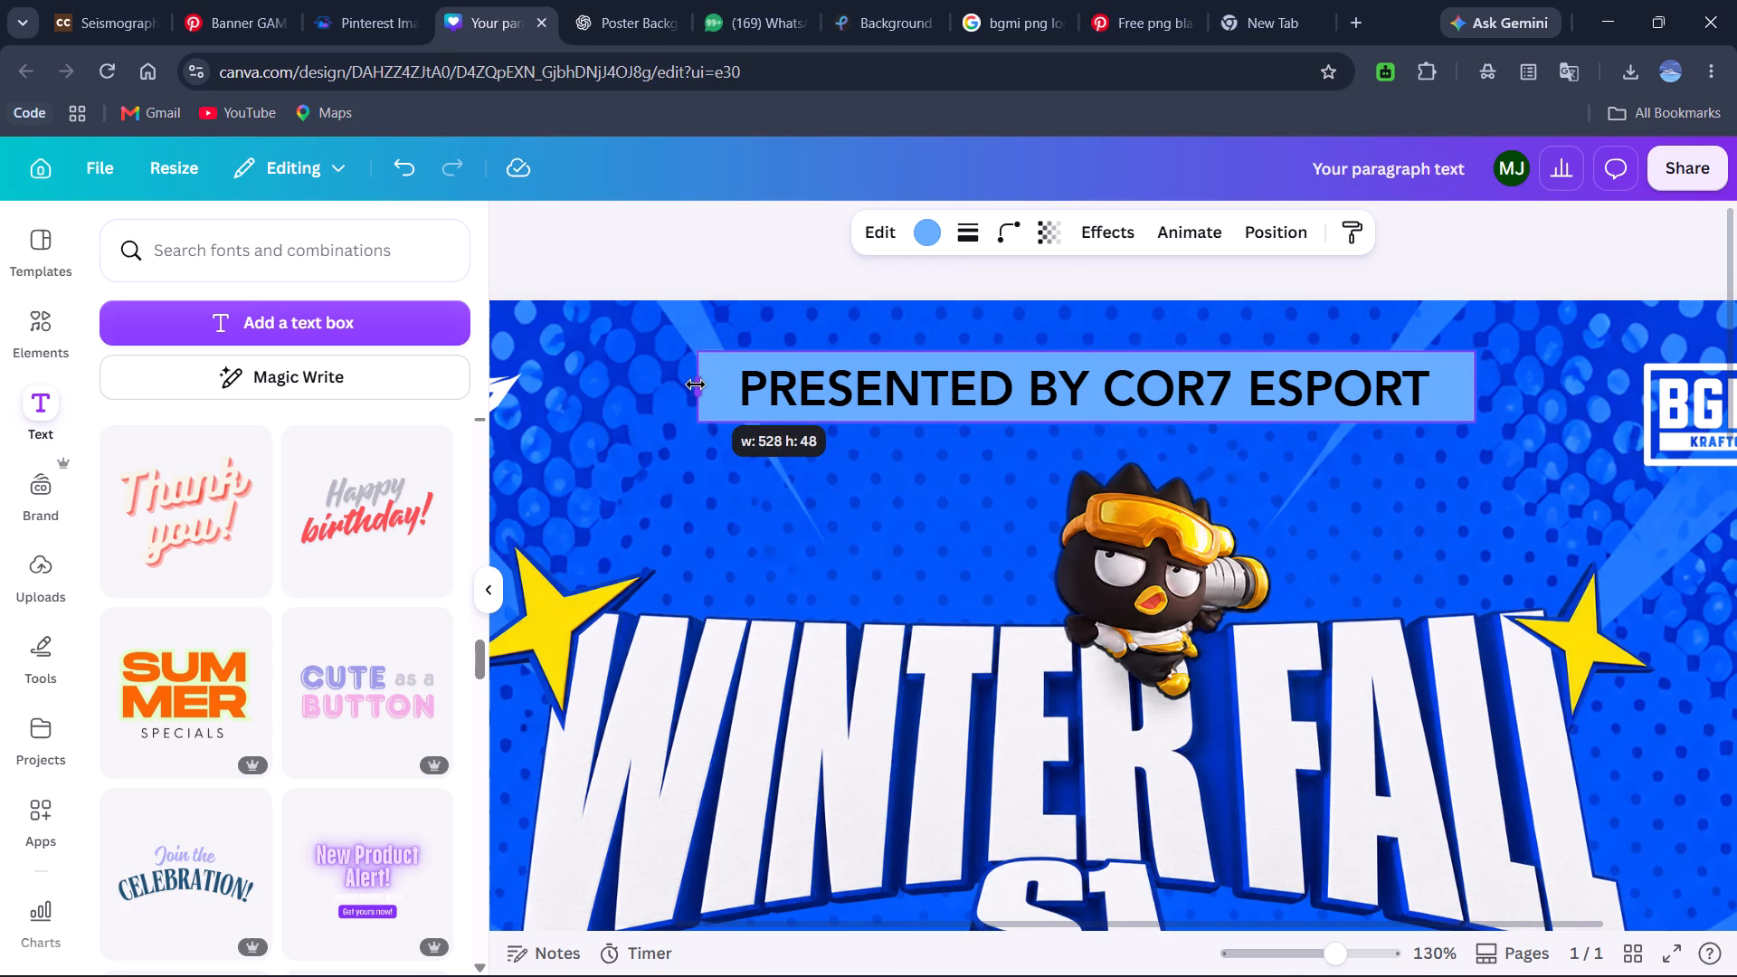
drag(696, 384, 698, 390)
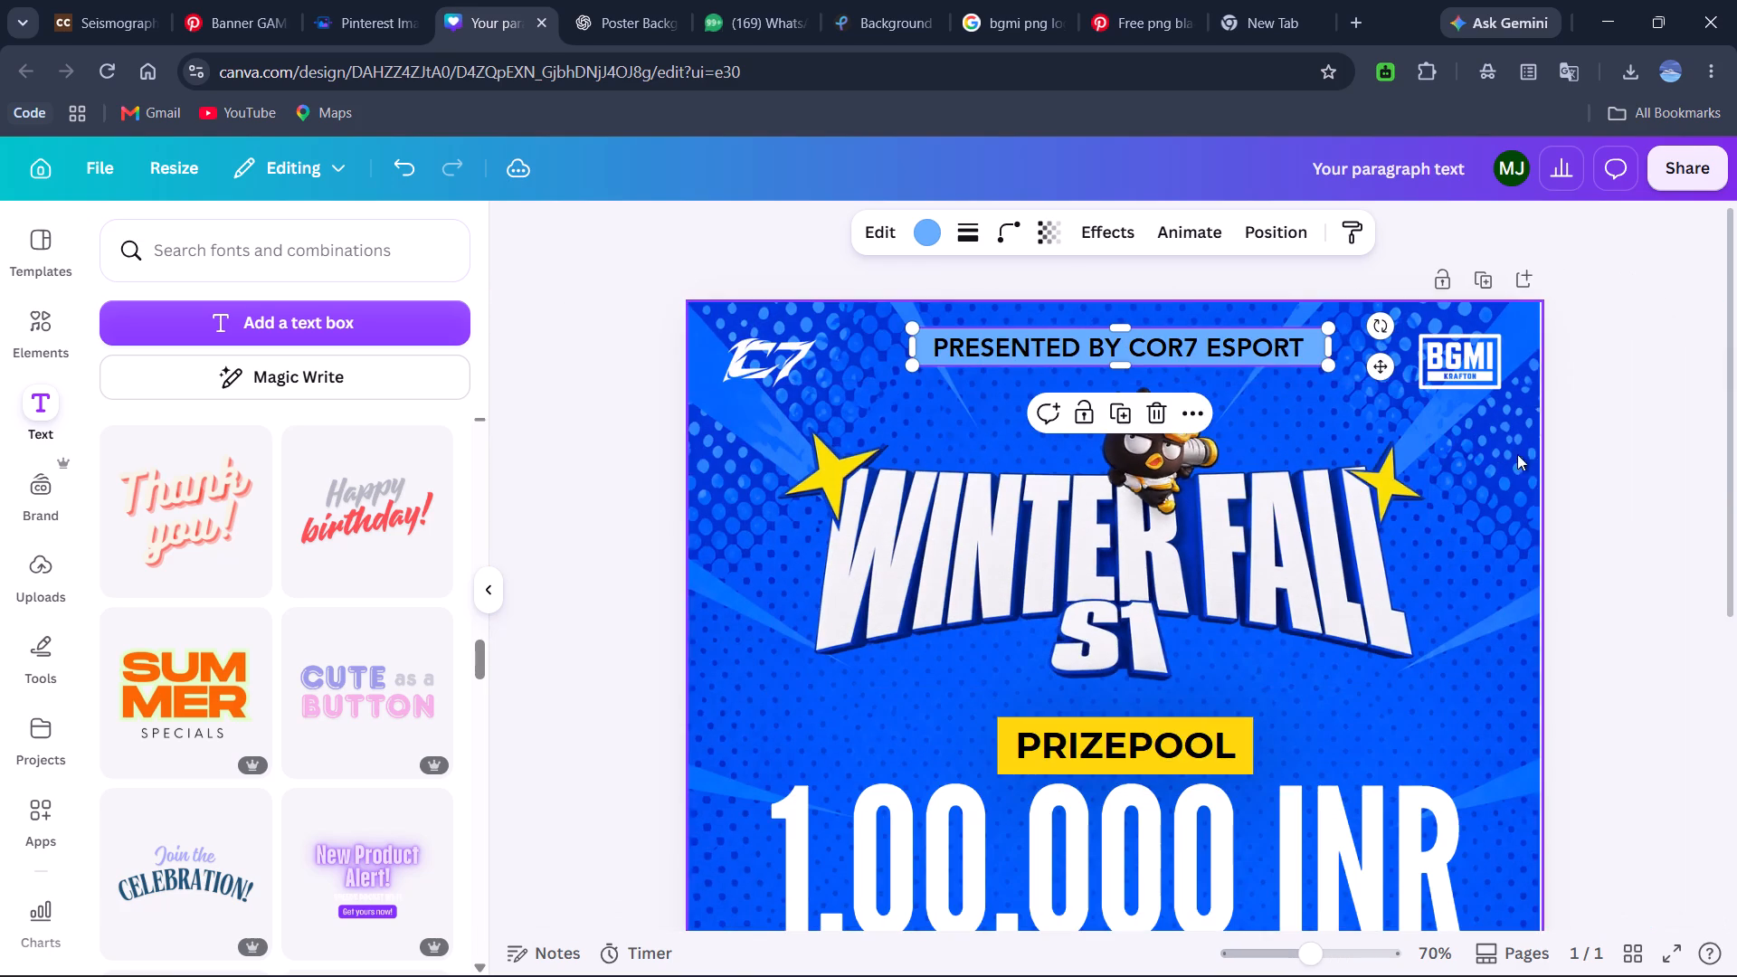
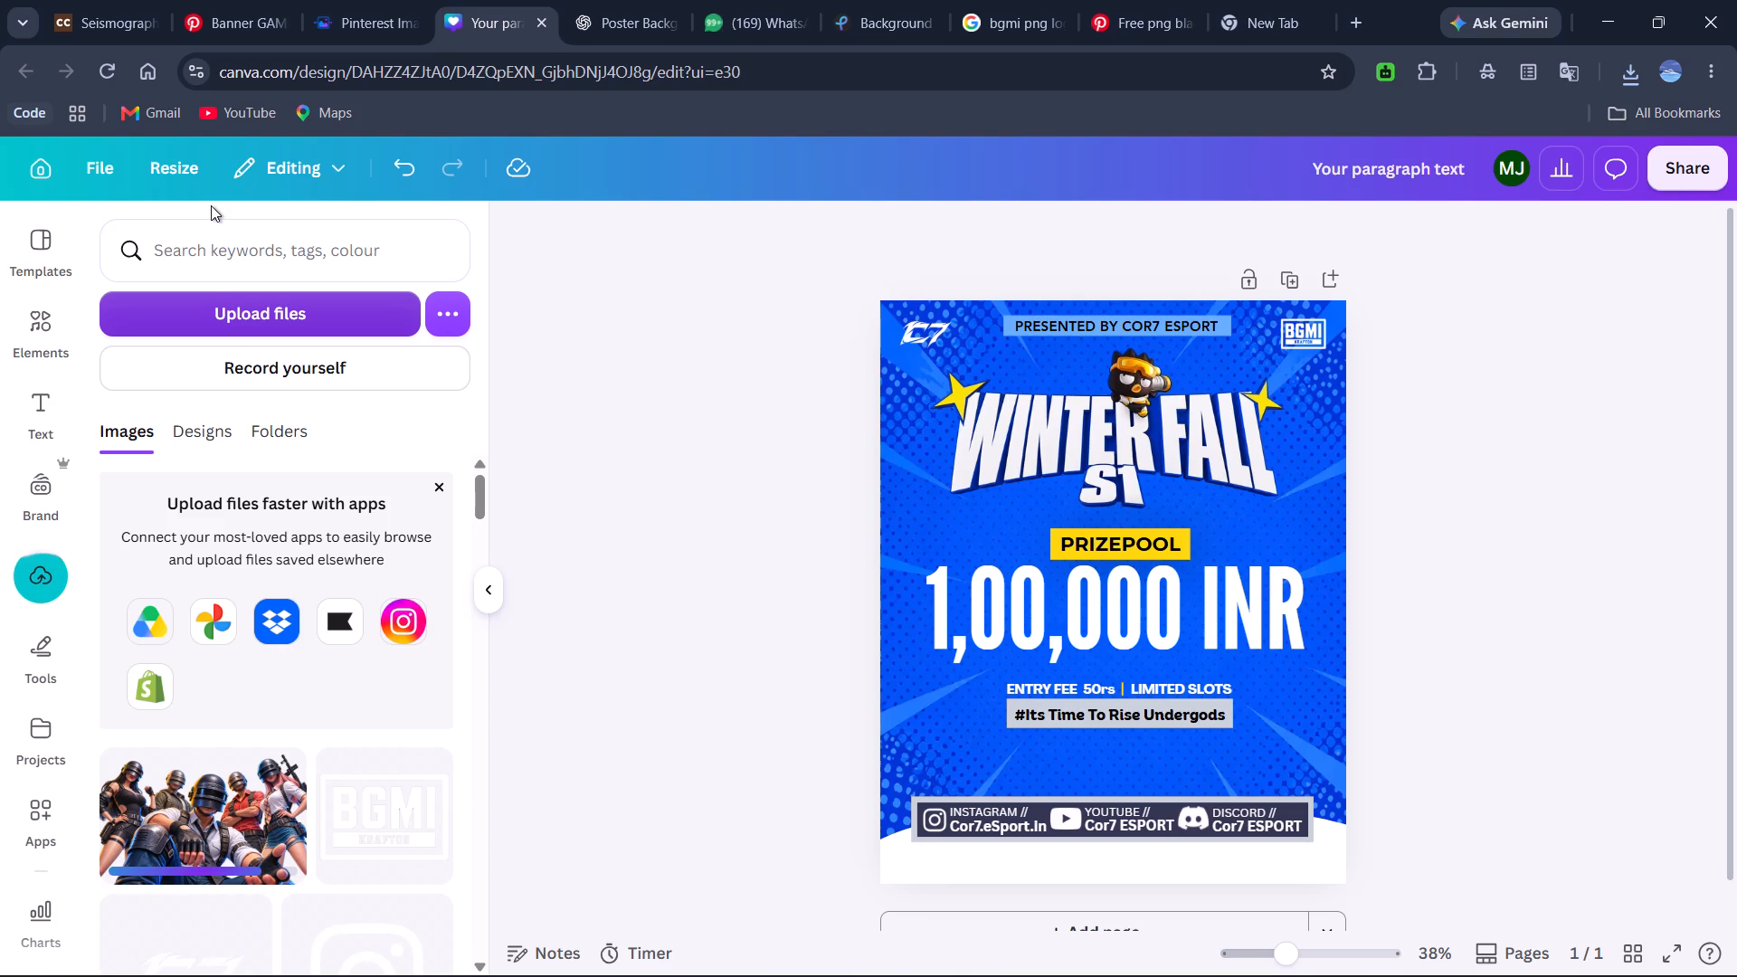
Add the uploaded squad image to the poster and bring it forward in front of the 1,00,000 INR text.
click(237, 830)
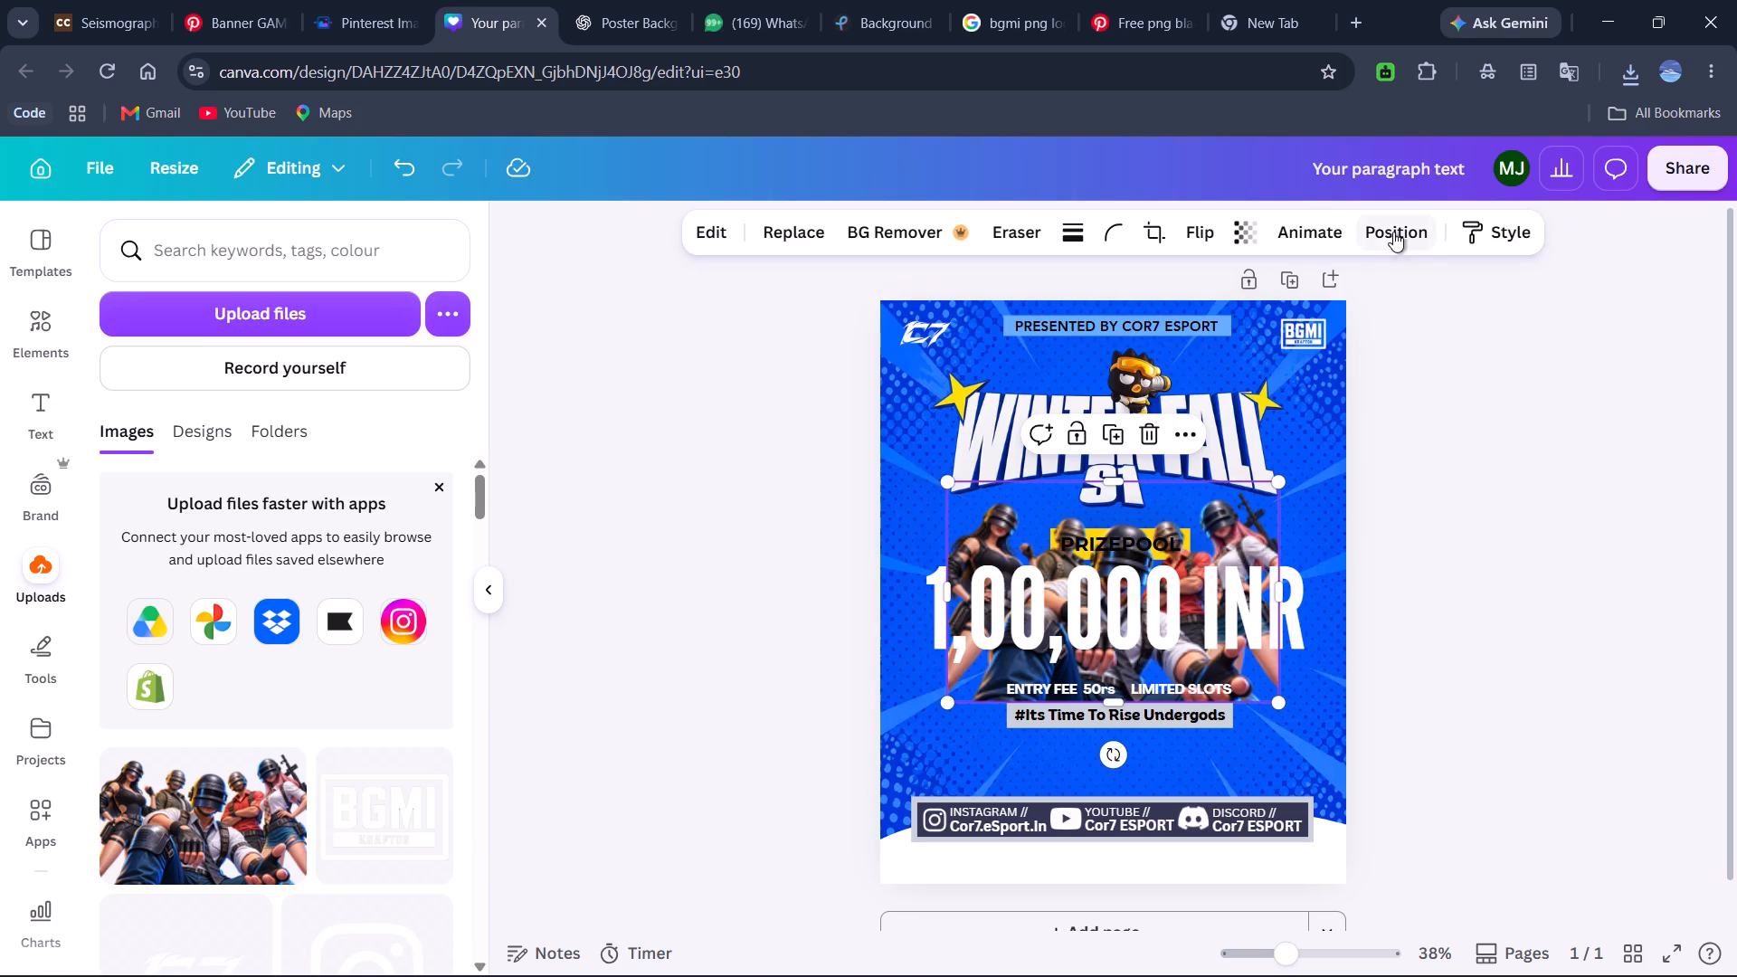
click(1391, 232)
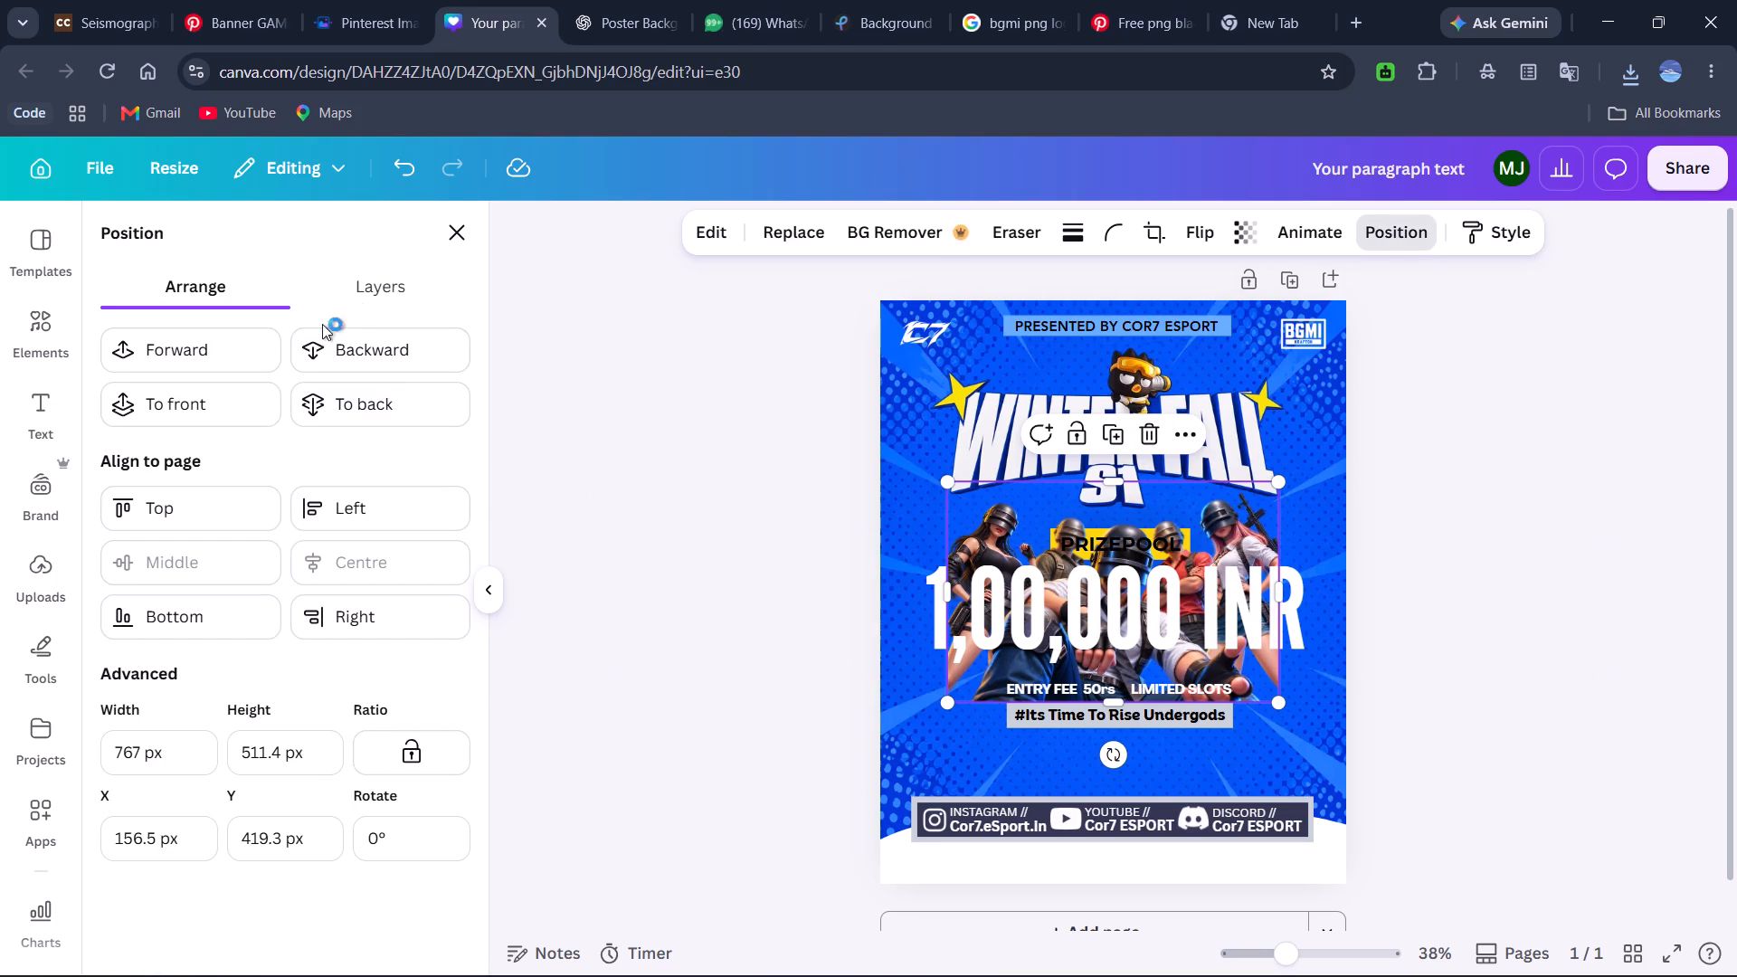
click(233, 345)
click(233, 345)
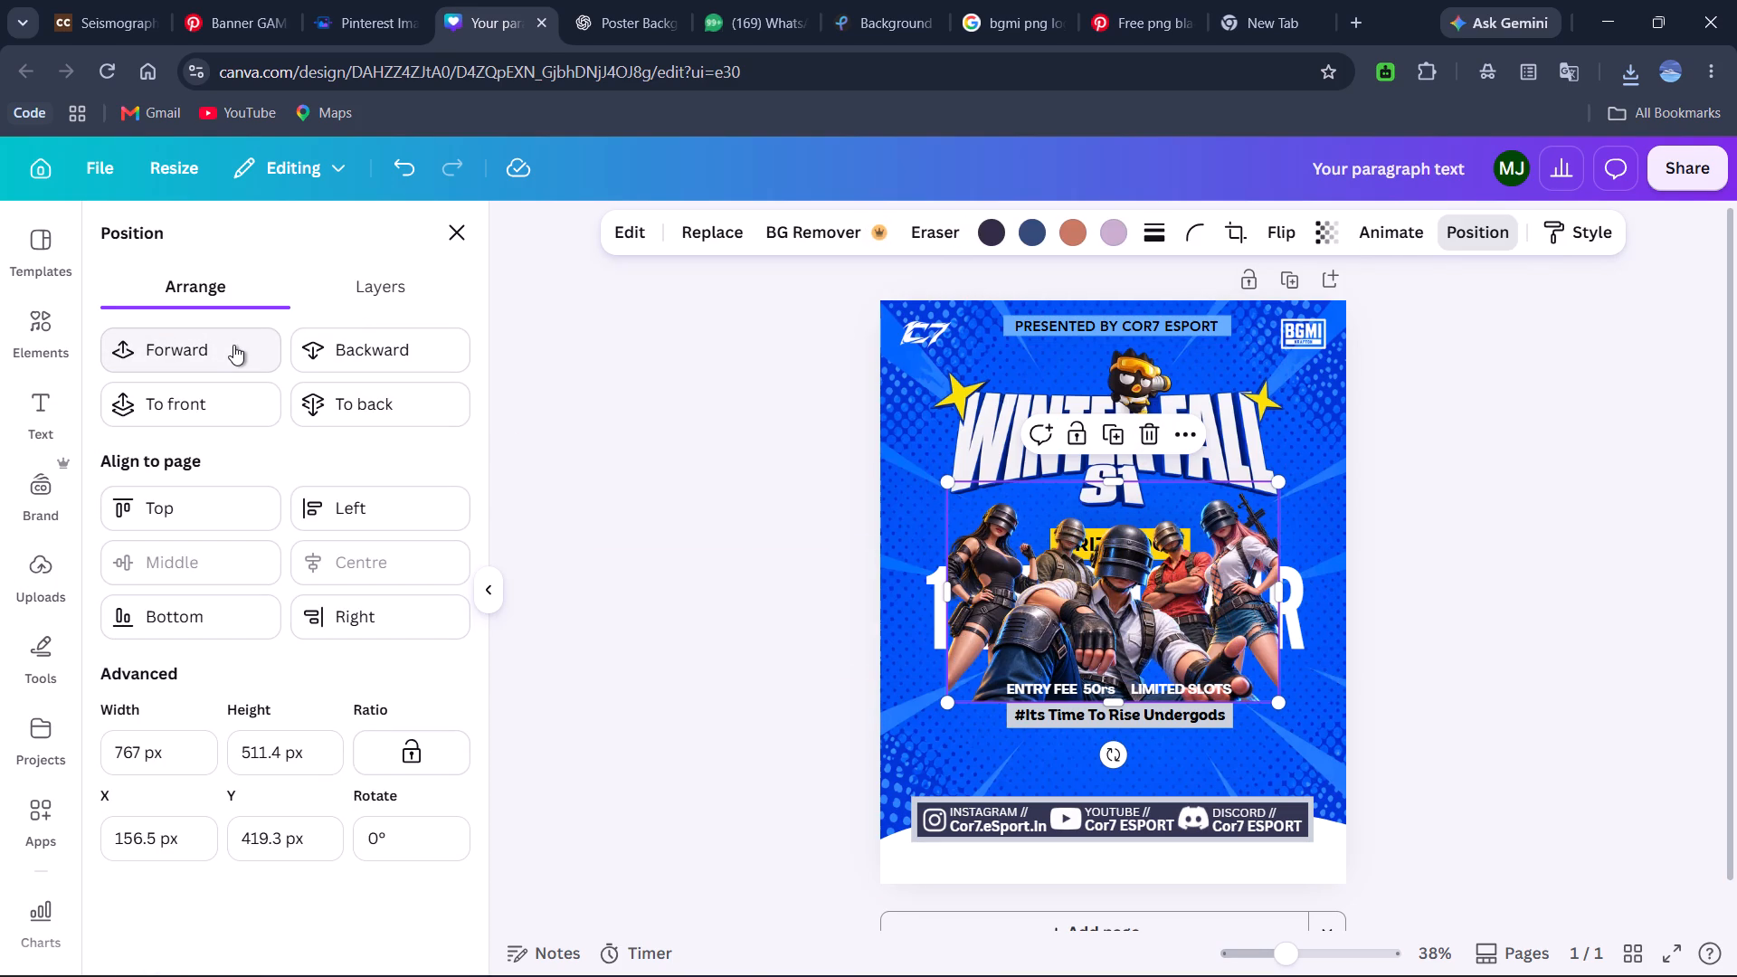
Move the squad image to the poster's lower half and enlarge it to the full page width, 1080 by 720 px.
drag(1033, 622, 1104, 745)
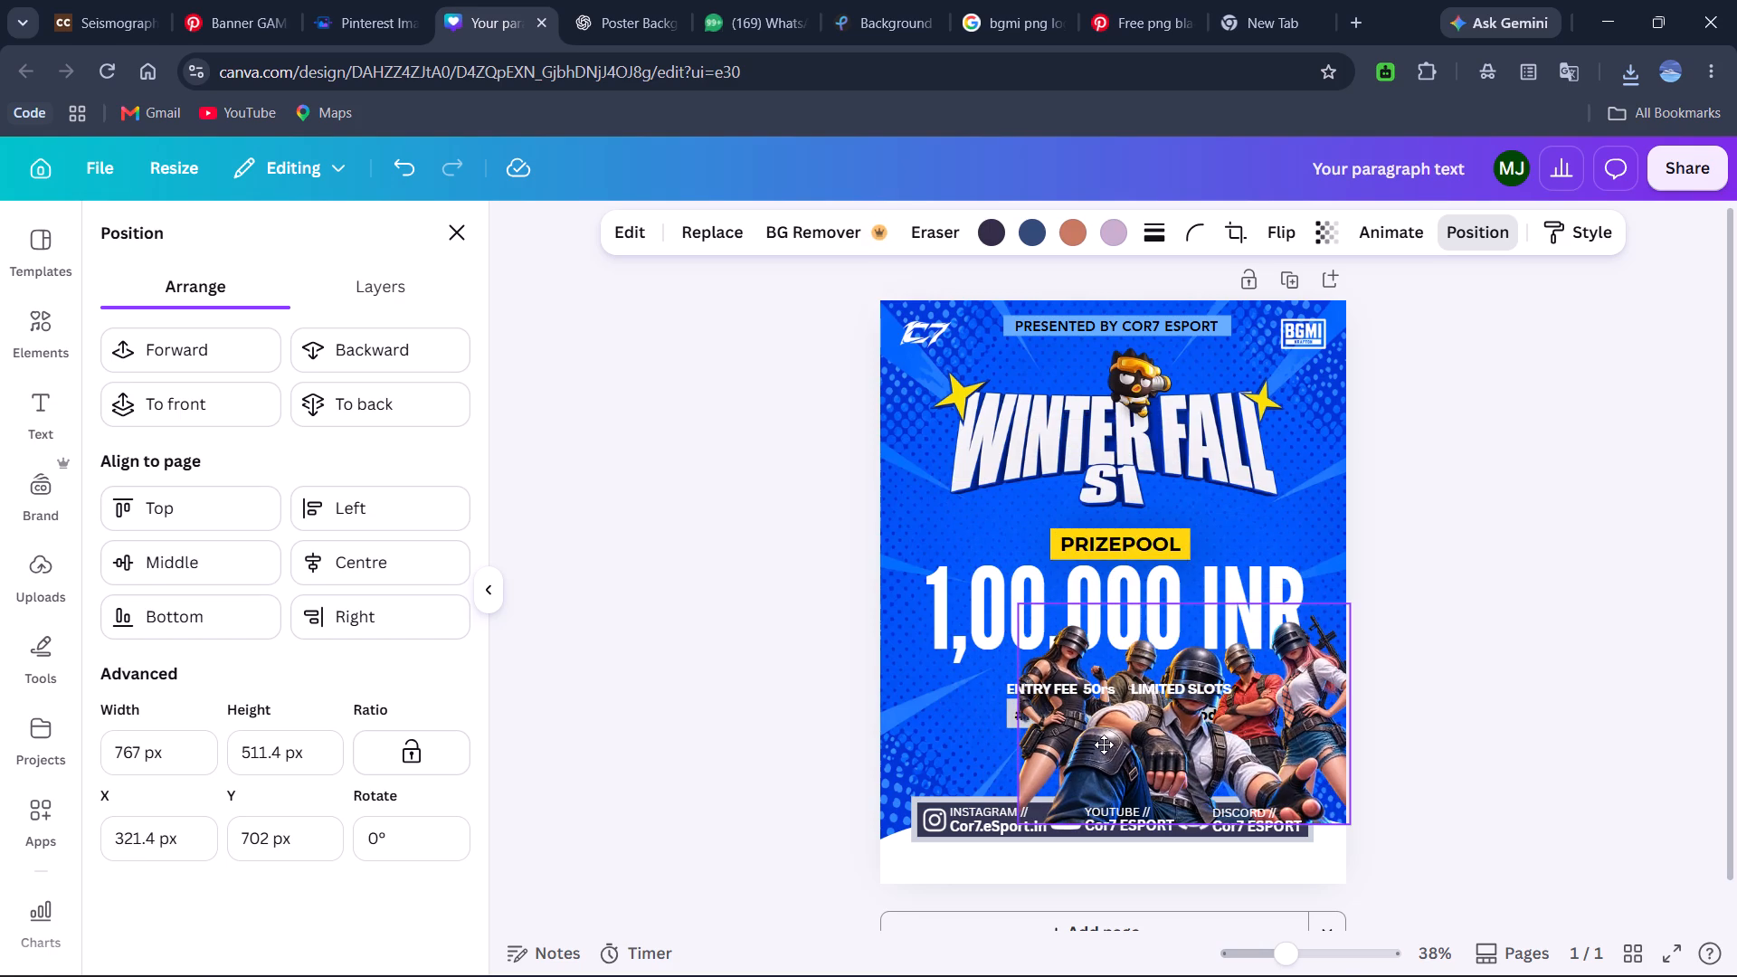
drag(1104, 745, 1098, 747)
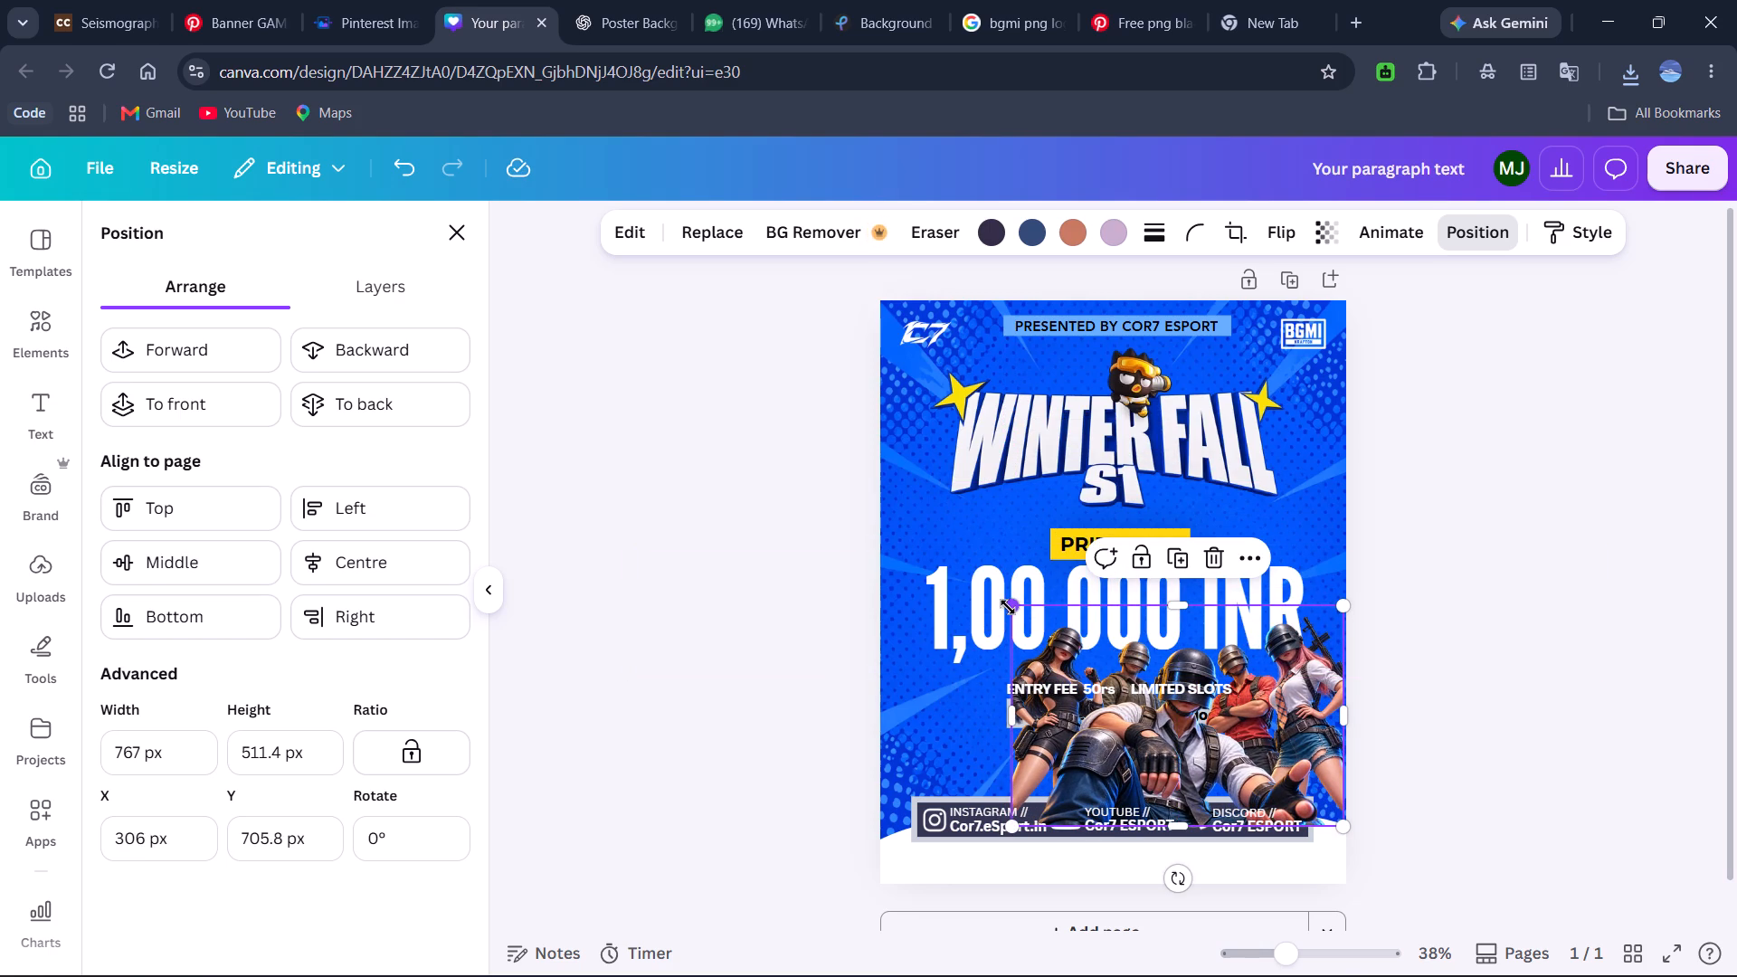
drag(1008, 607, 816, 611)
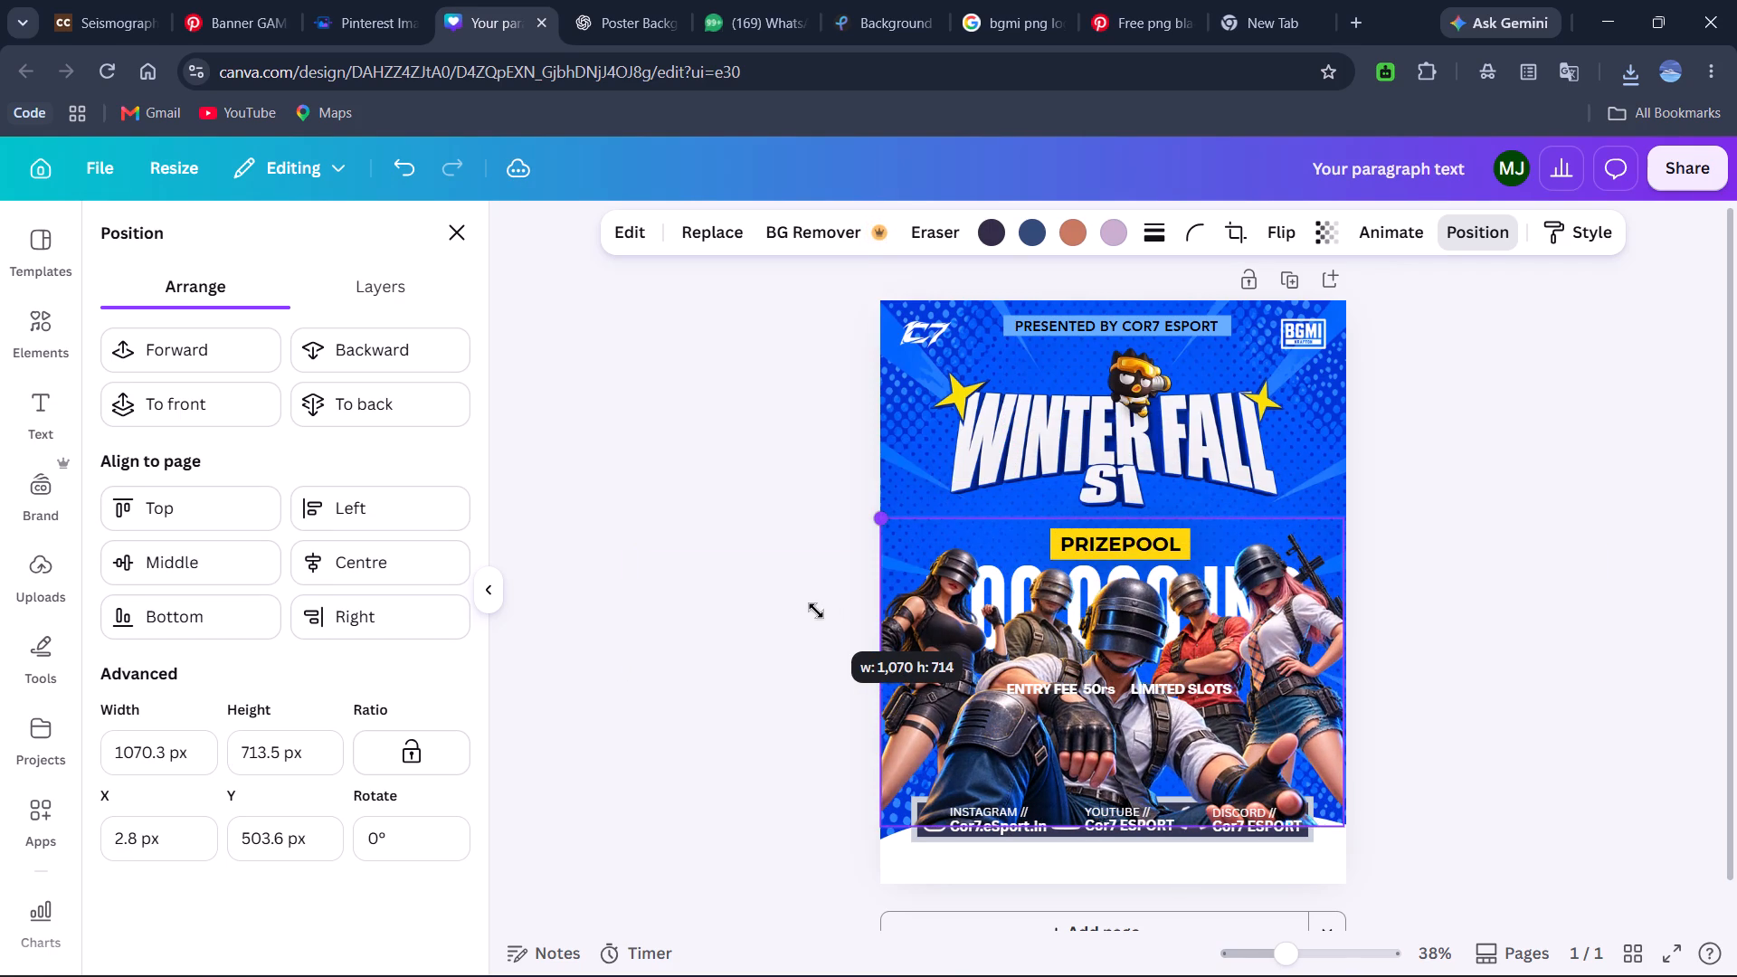
drag(816, 611, 811, 611)
click(1345, 521)
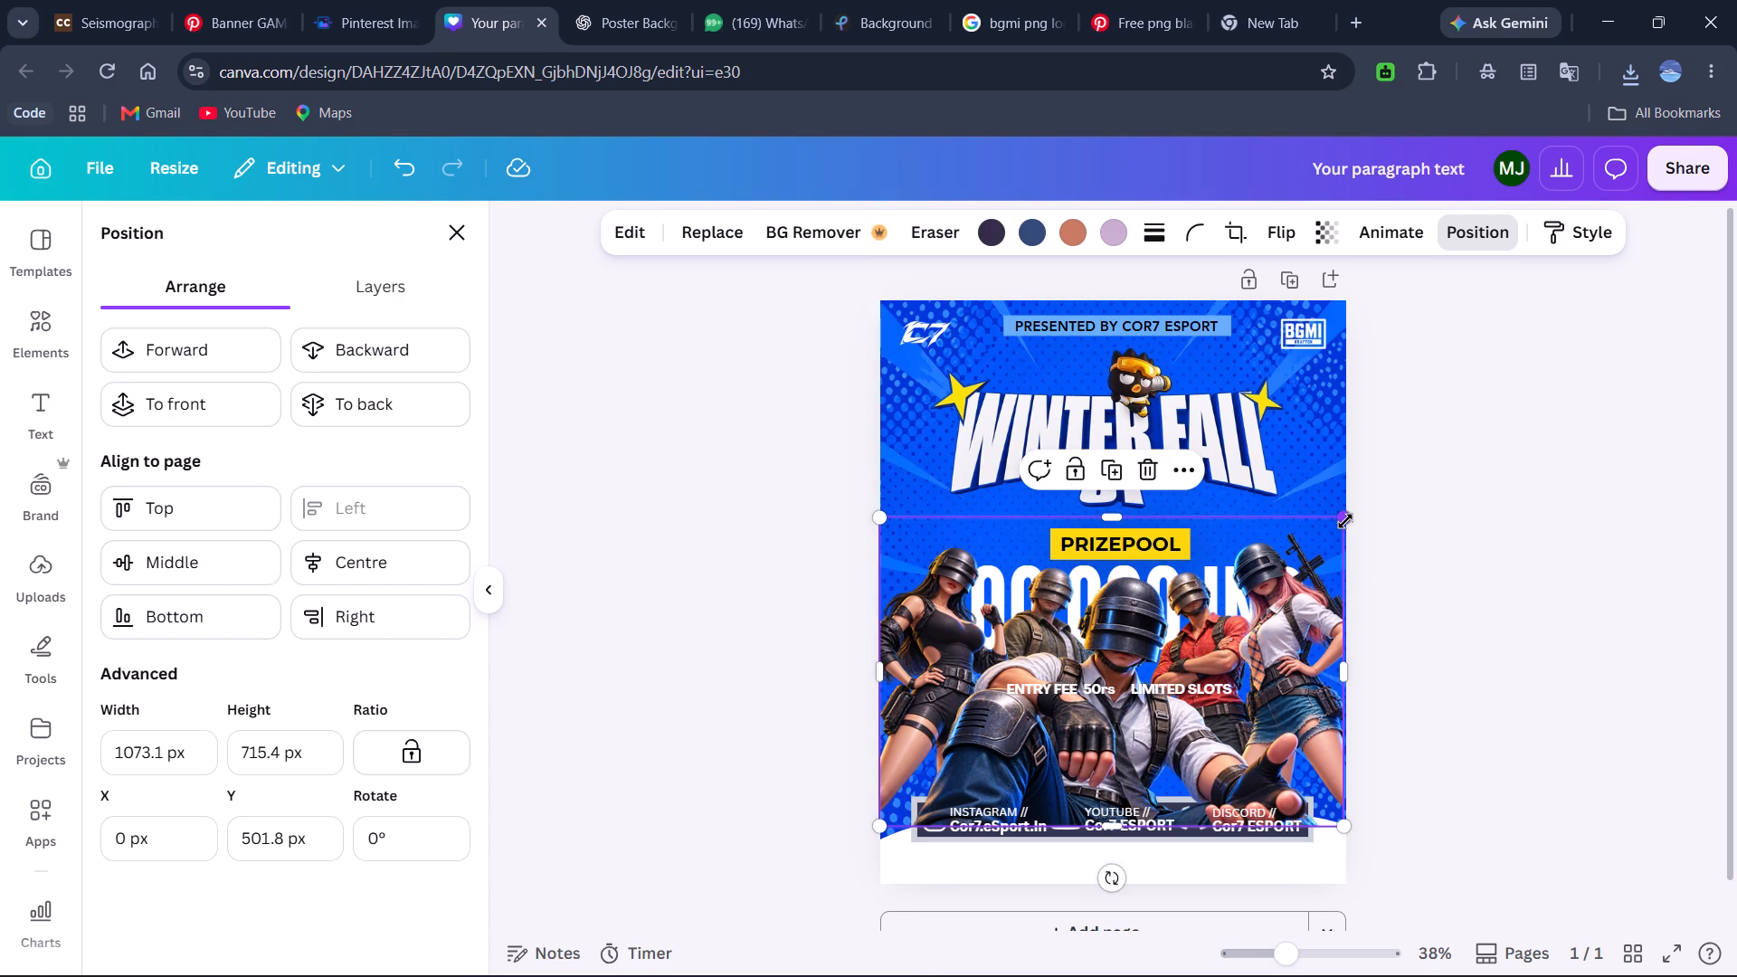
click(1480, 671)
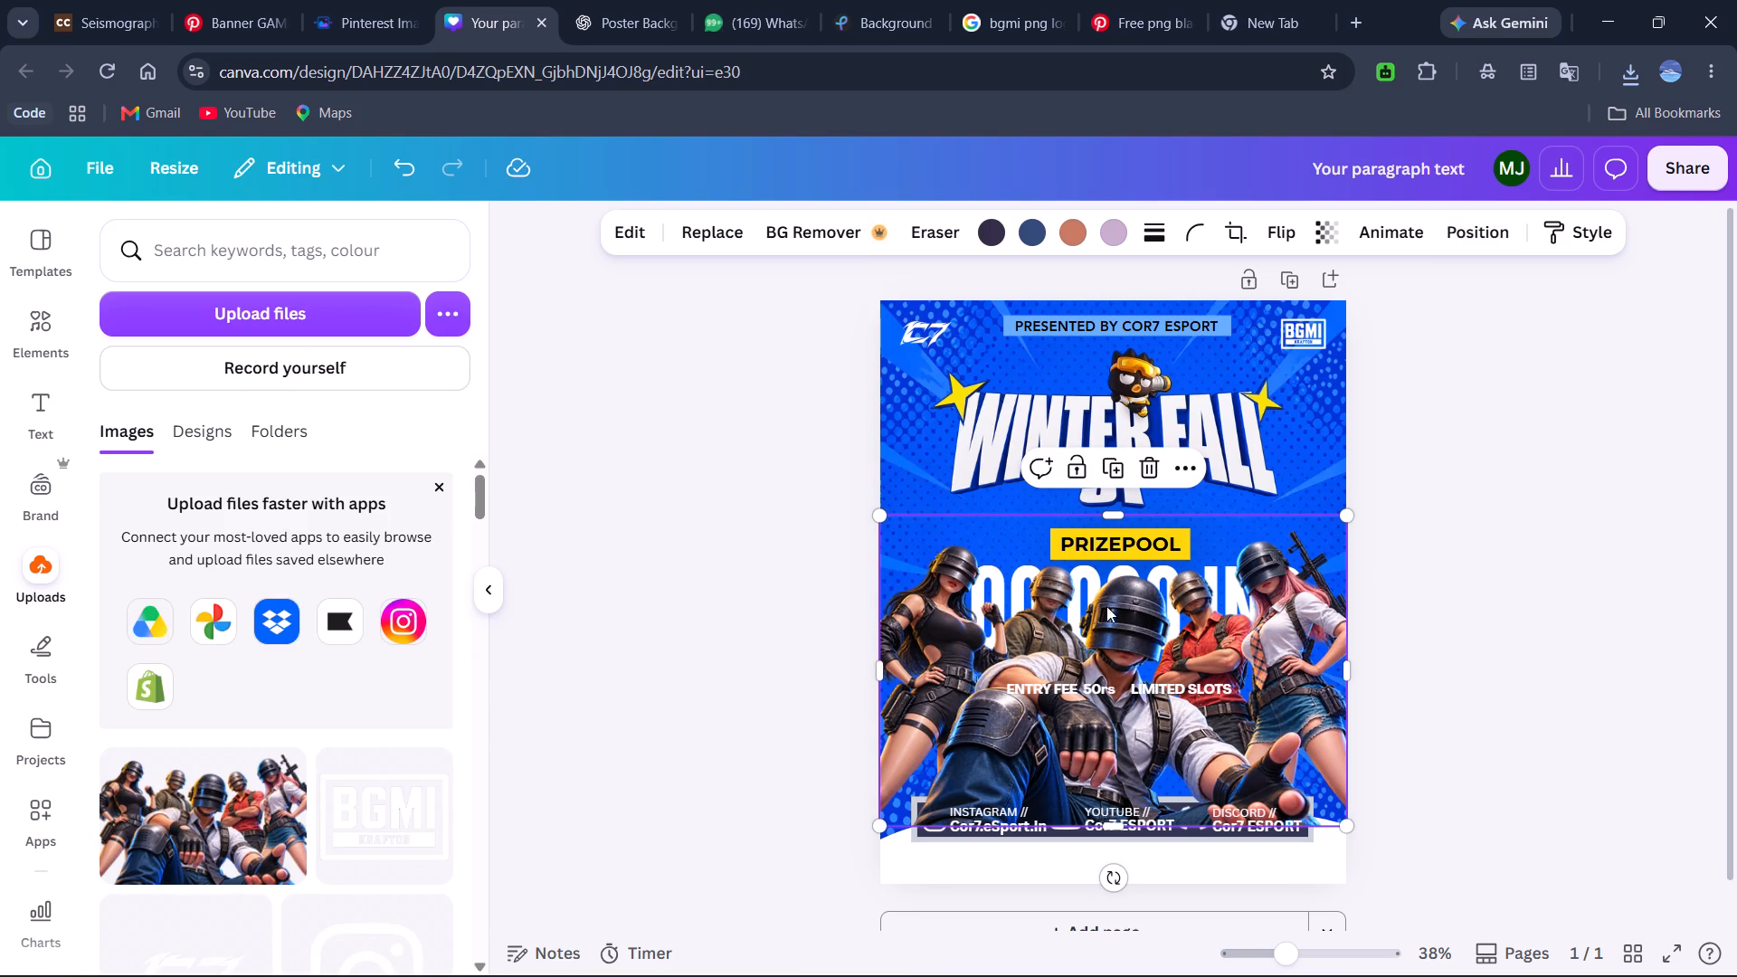
Examine the poster's layer order to see which elements lie above and below the squad image.
click(1455, 234)
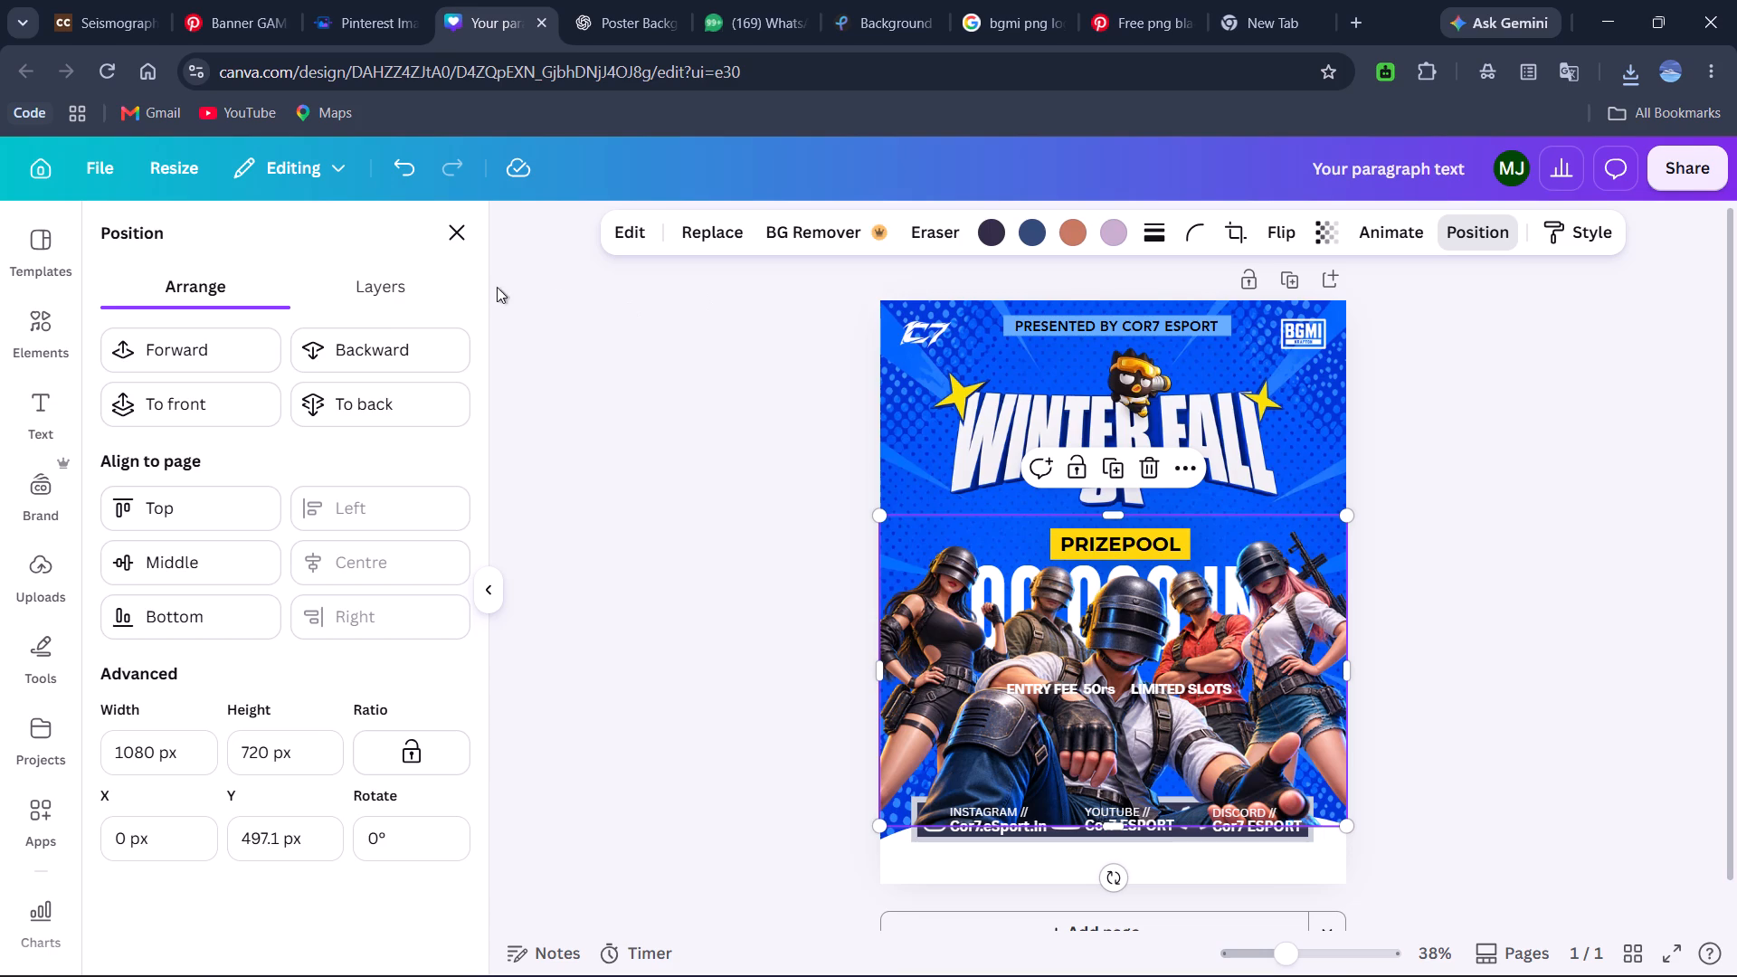
click(395, 285)
scroll(272, 604, down, 3)
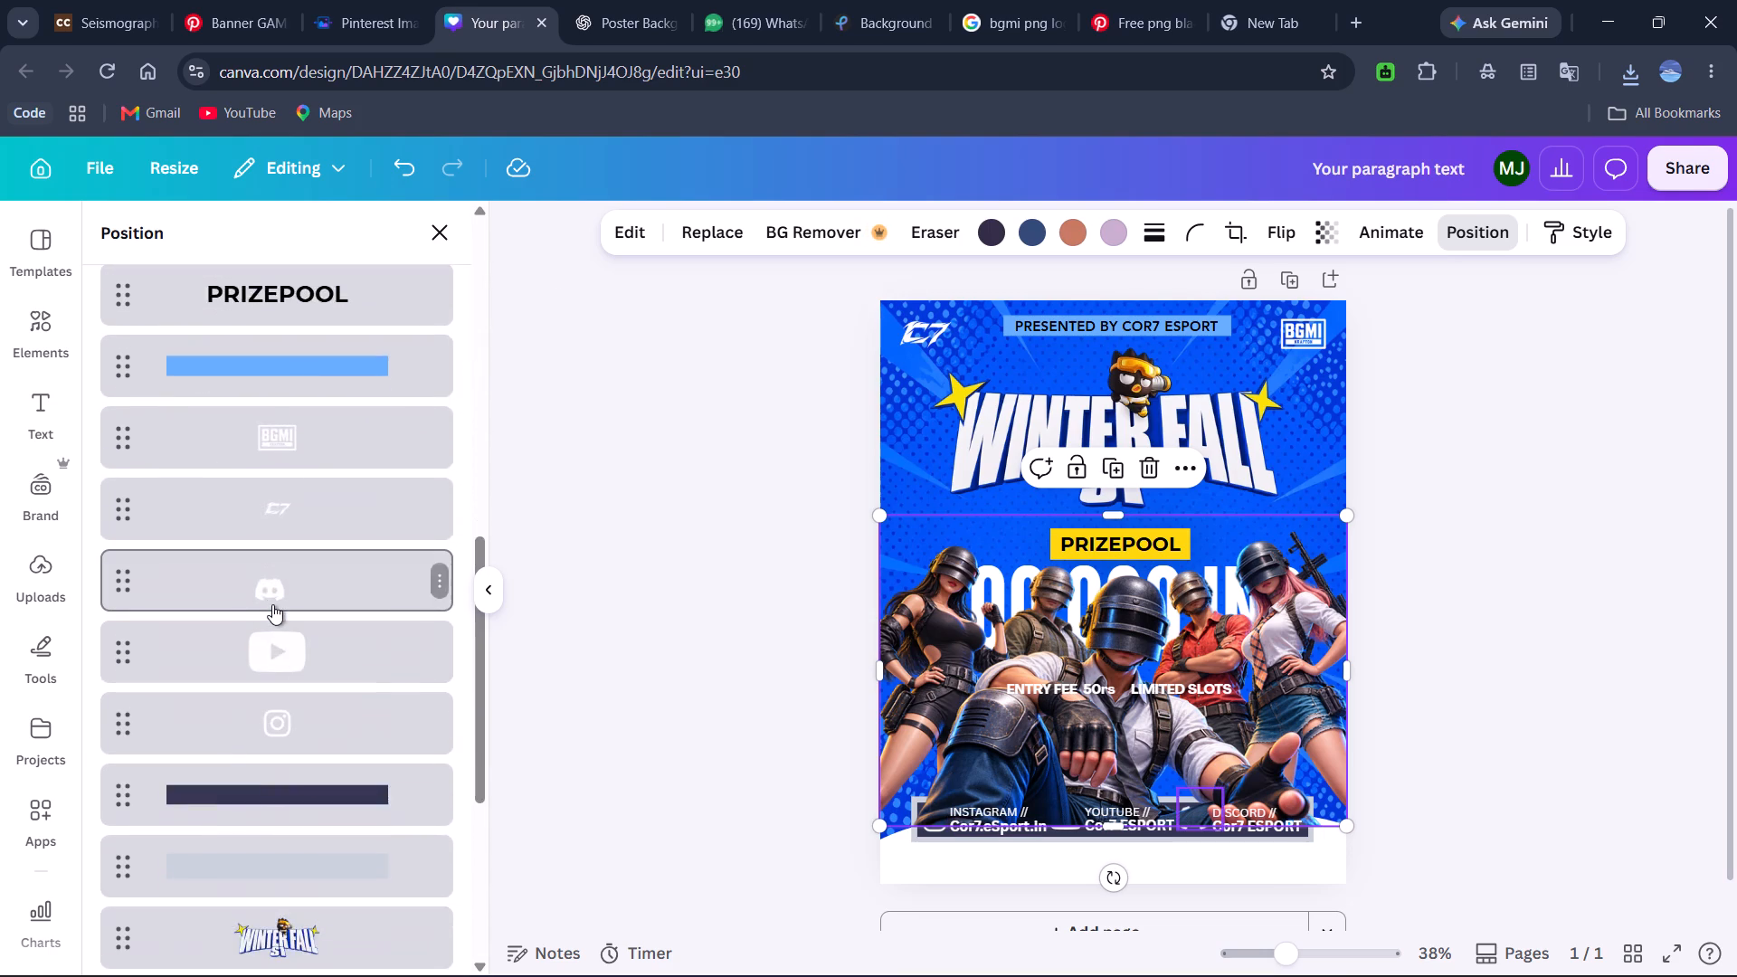
scroll(272, 604, down, 3)
scroll(272, 604, up, 4)
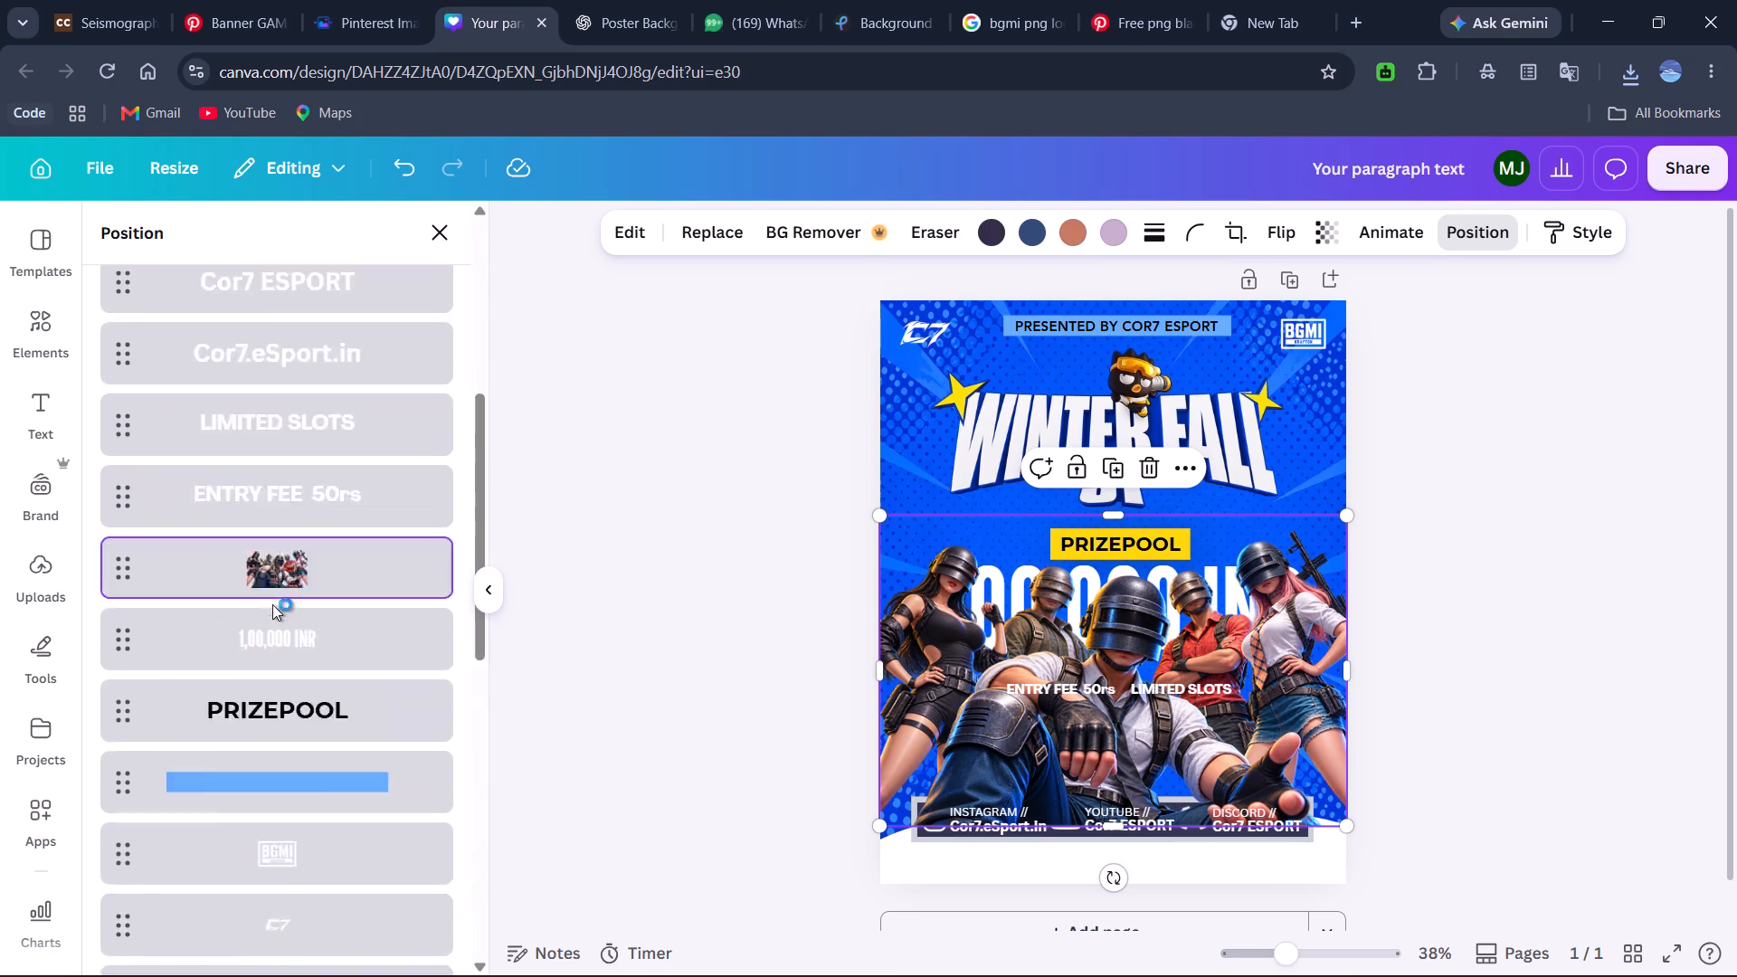
scroll(272, 604, up, 2)
scroll(272, 604, down, 5)
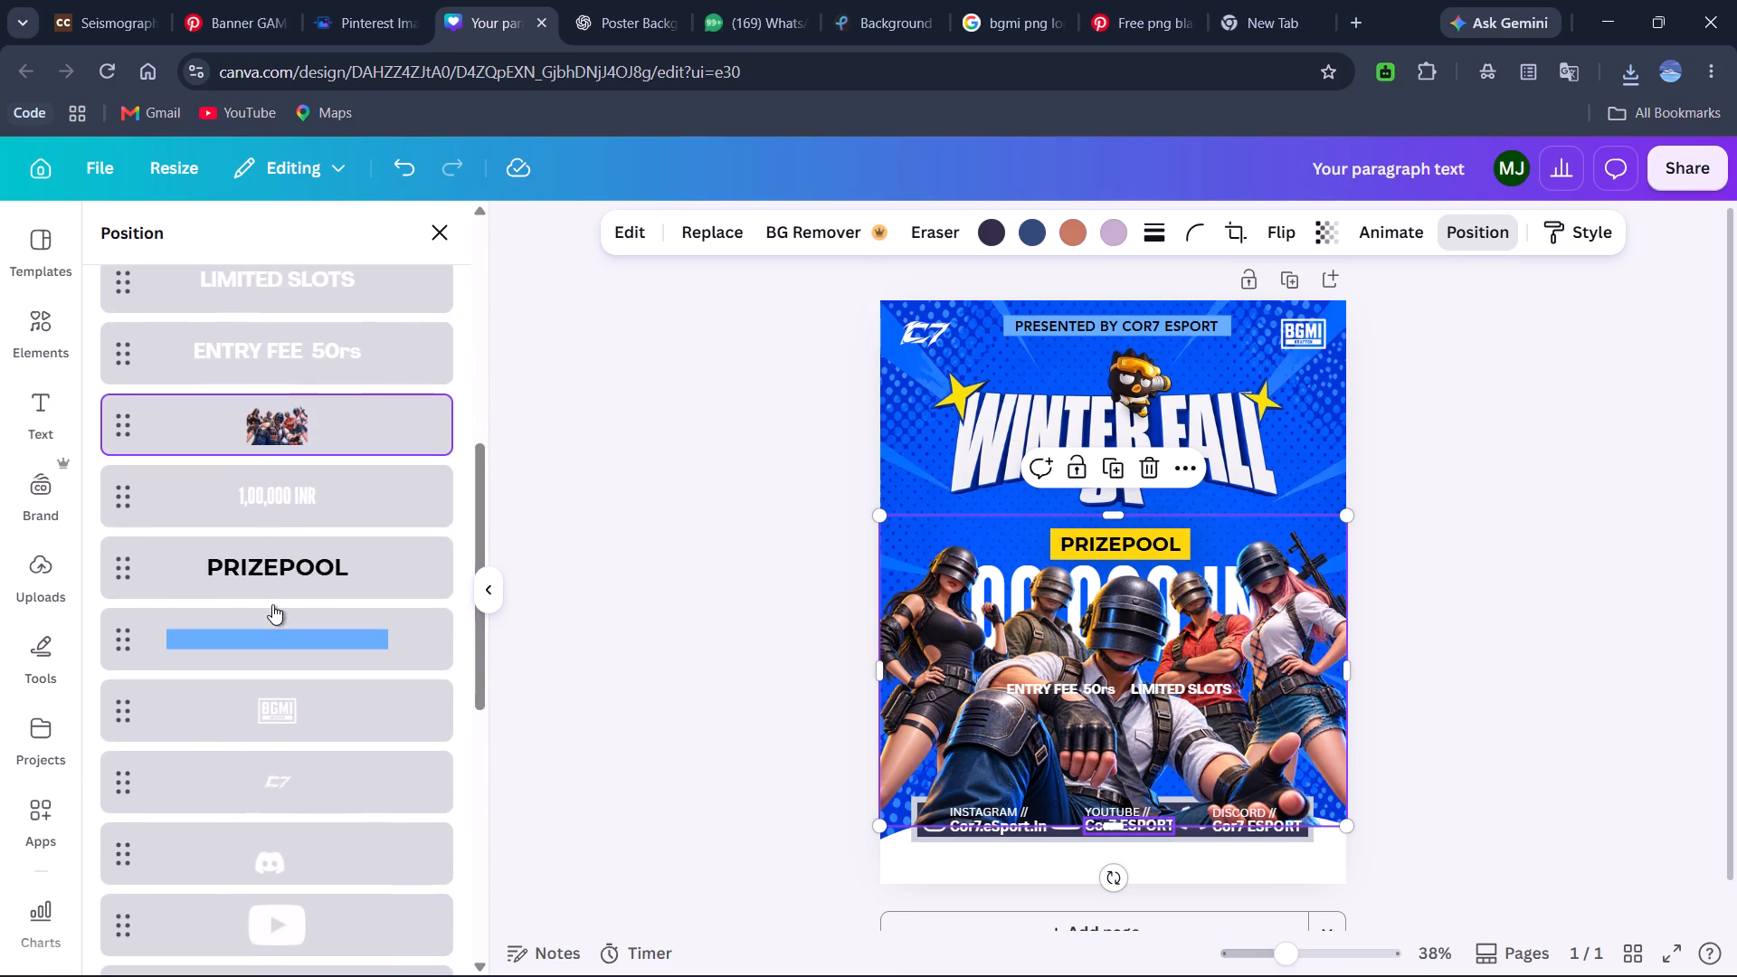
scroll(272, 604, down, 4)
scroll(272, 604, up, 5)
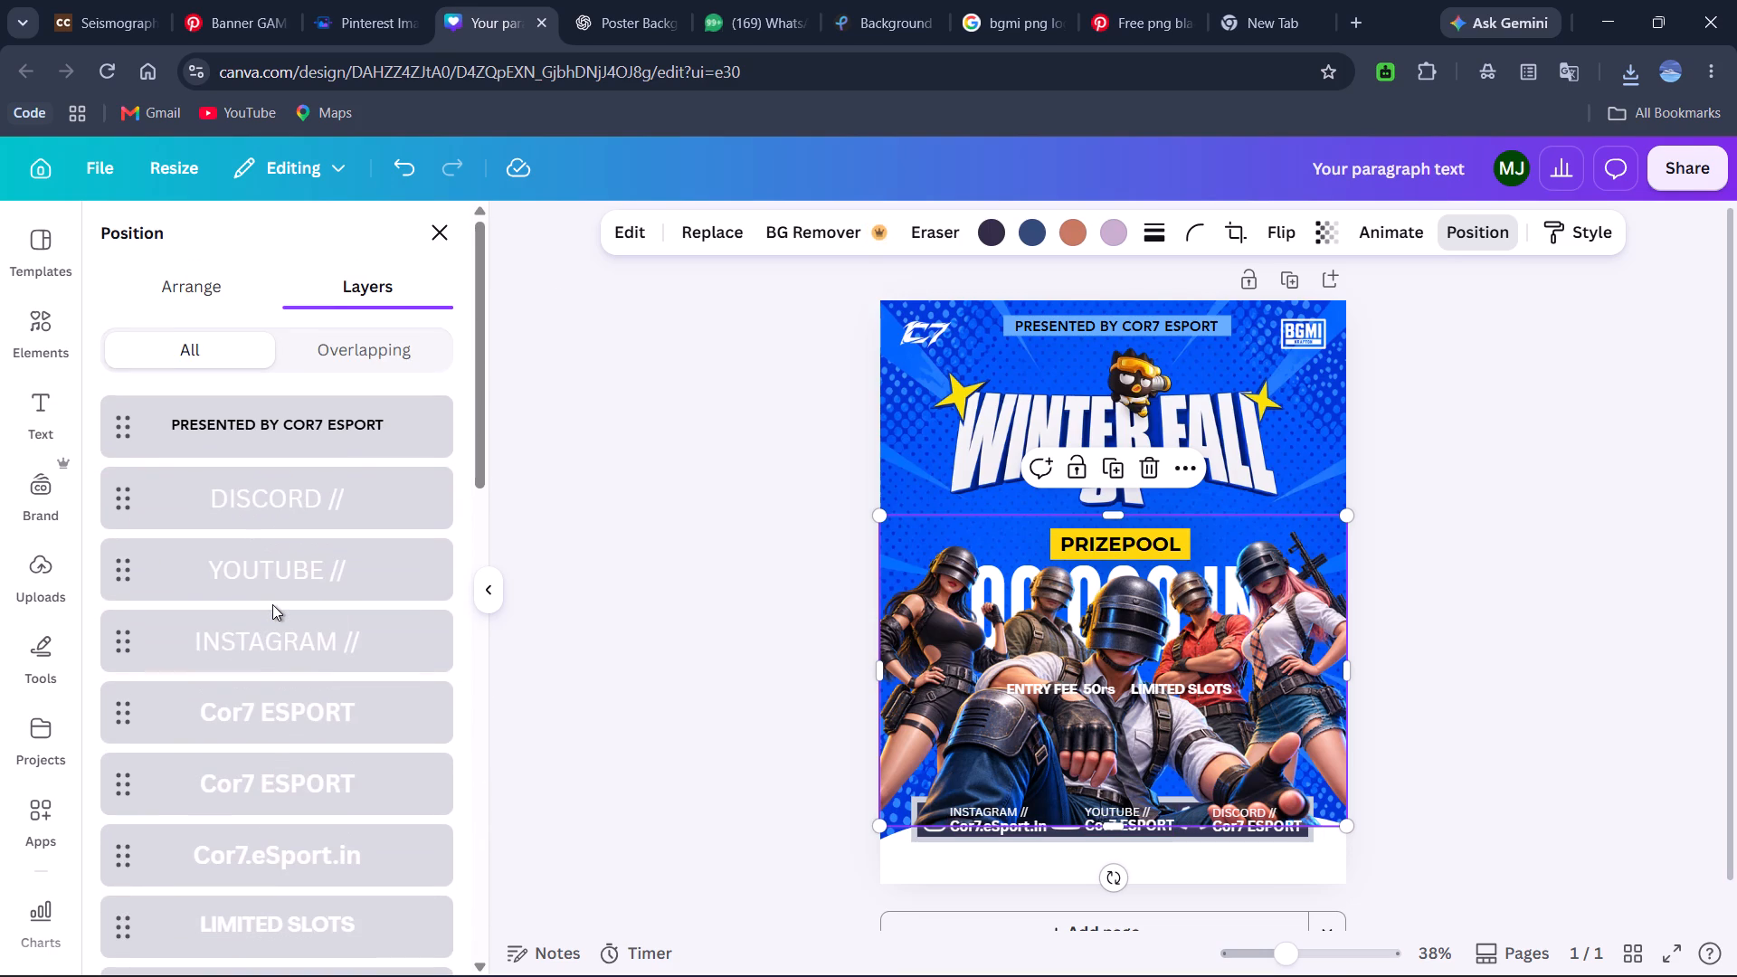
scroll(272, 604, down, 3)
scroll(272, 604, up, 2)
scroll(272, 604, down, 5)
scroll(272, 604, up, 2)
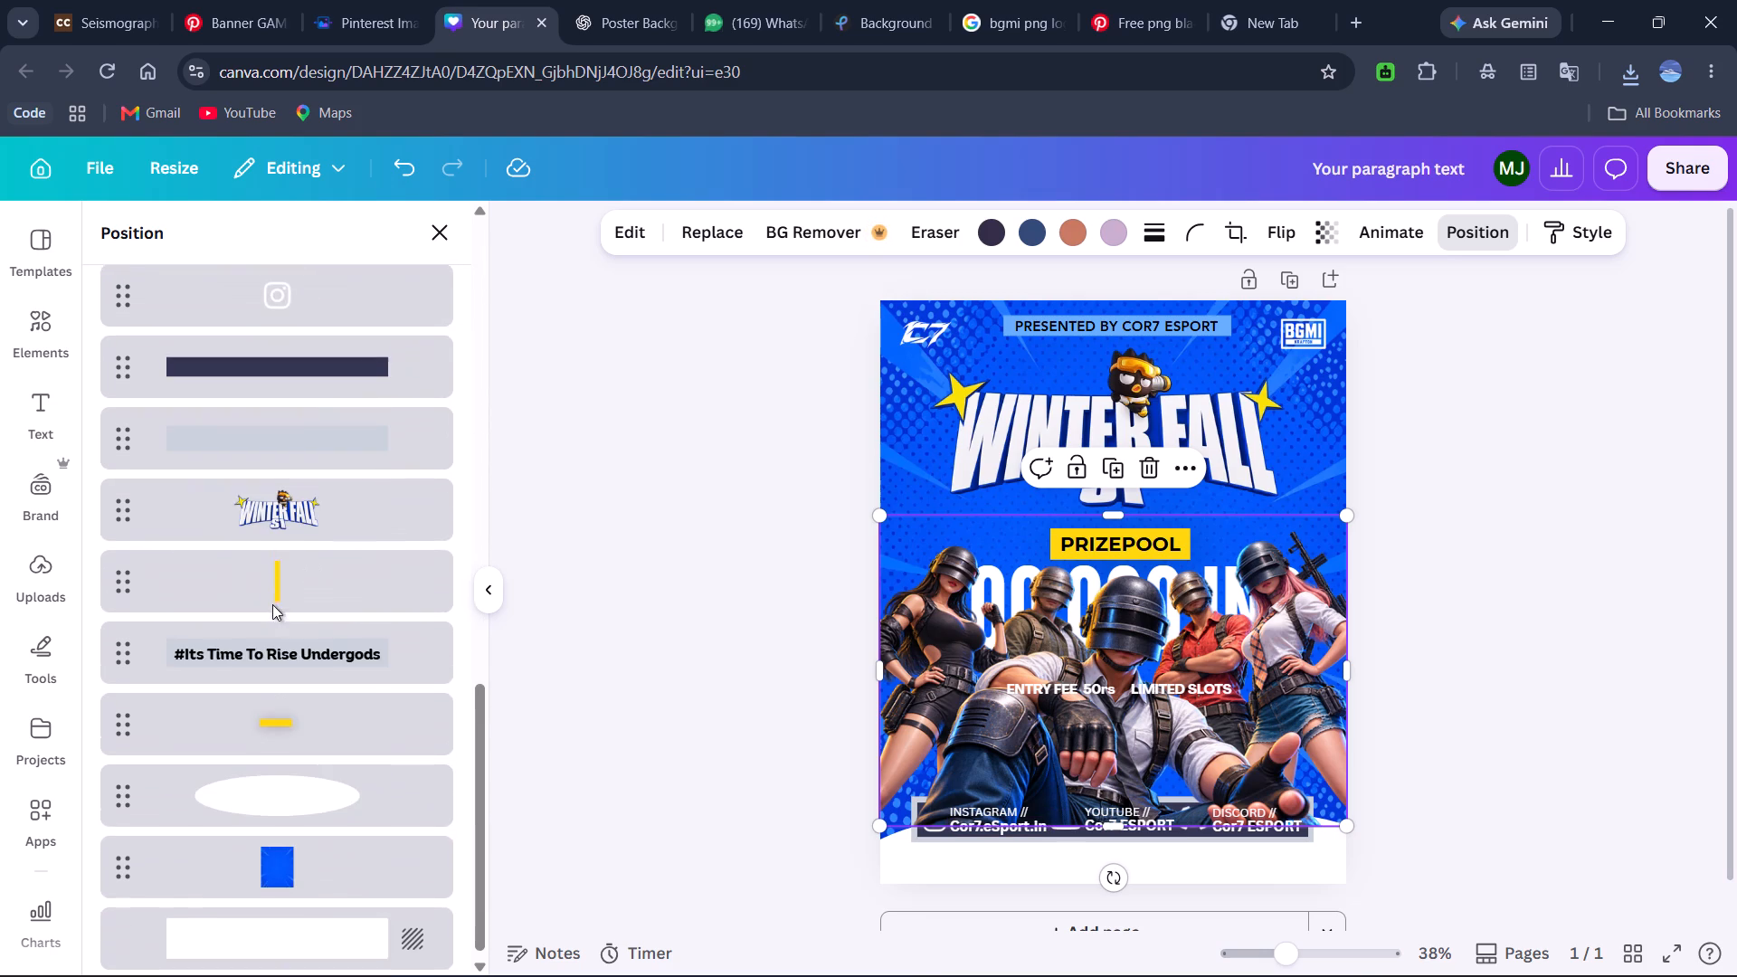
scroll(272, 604, up, 4)
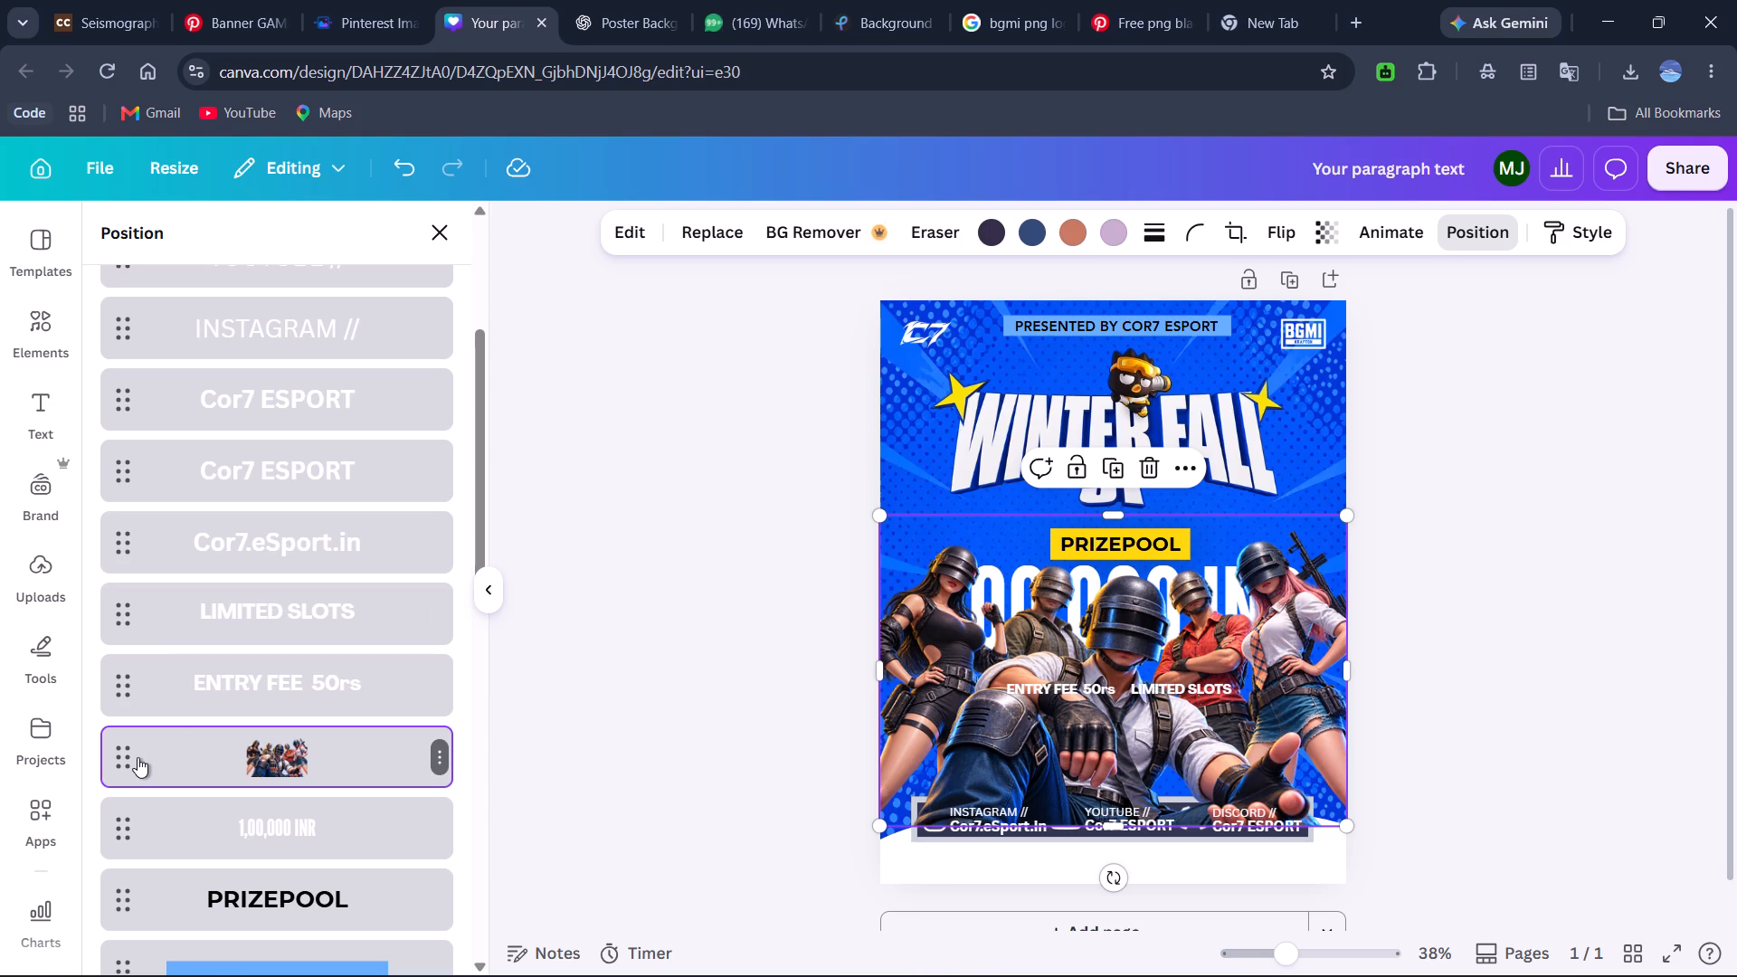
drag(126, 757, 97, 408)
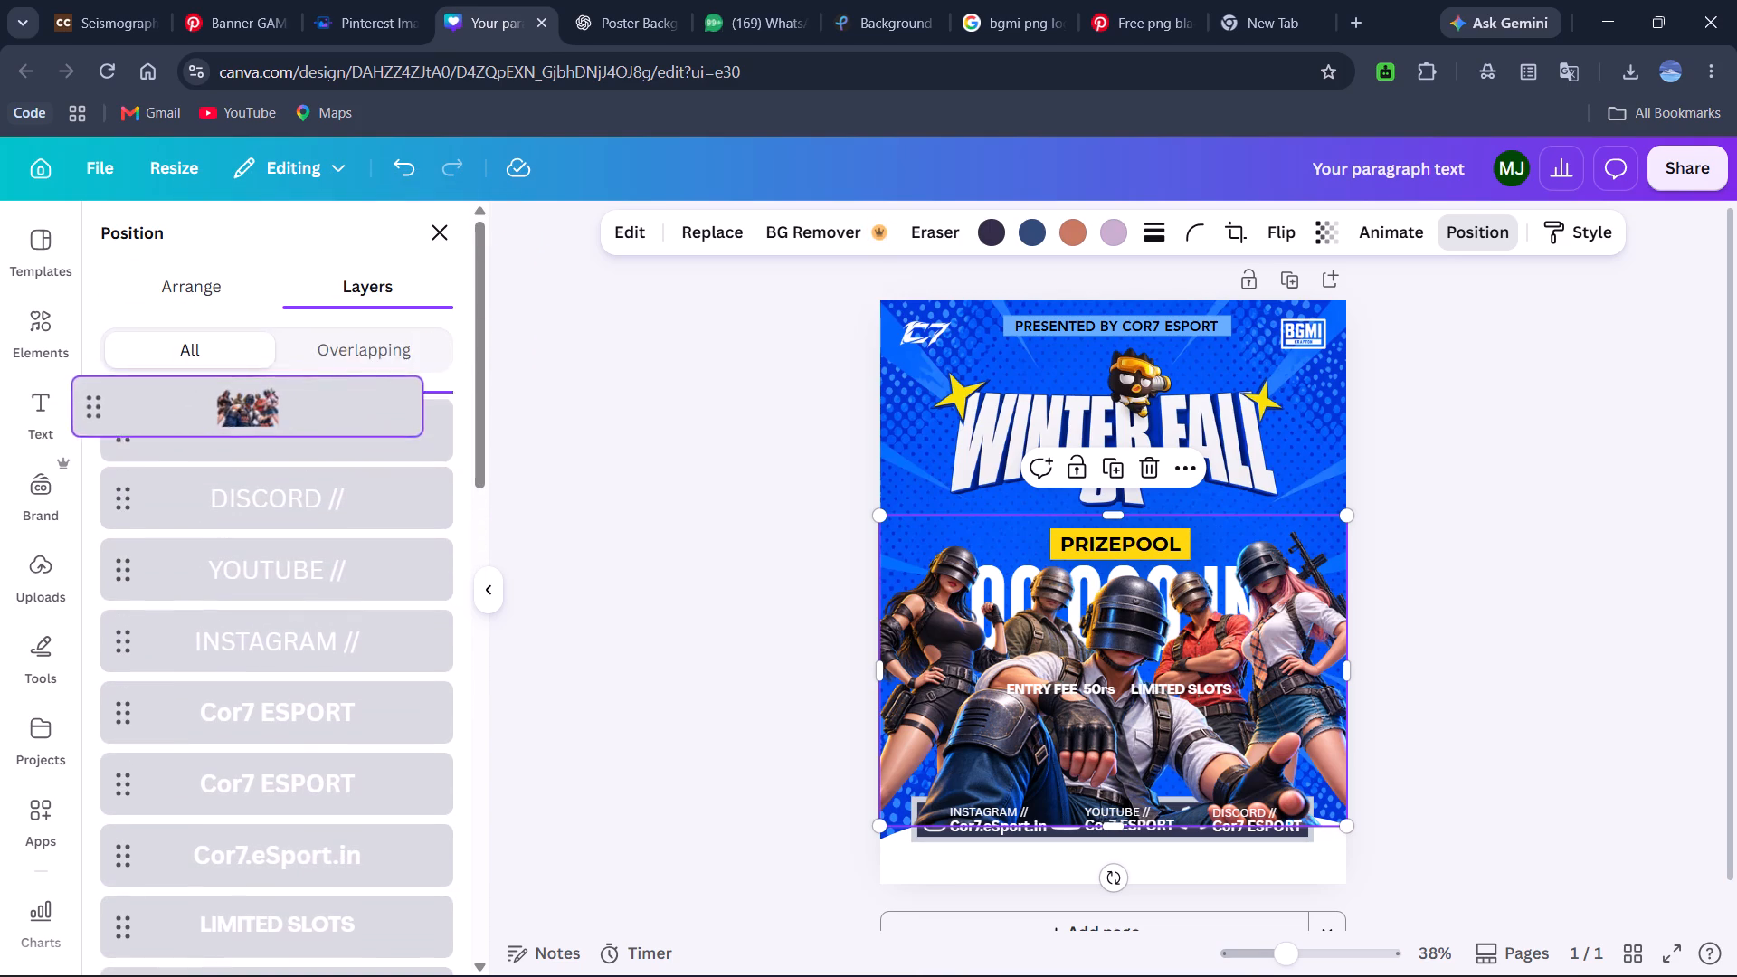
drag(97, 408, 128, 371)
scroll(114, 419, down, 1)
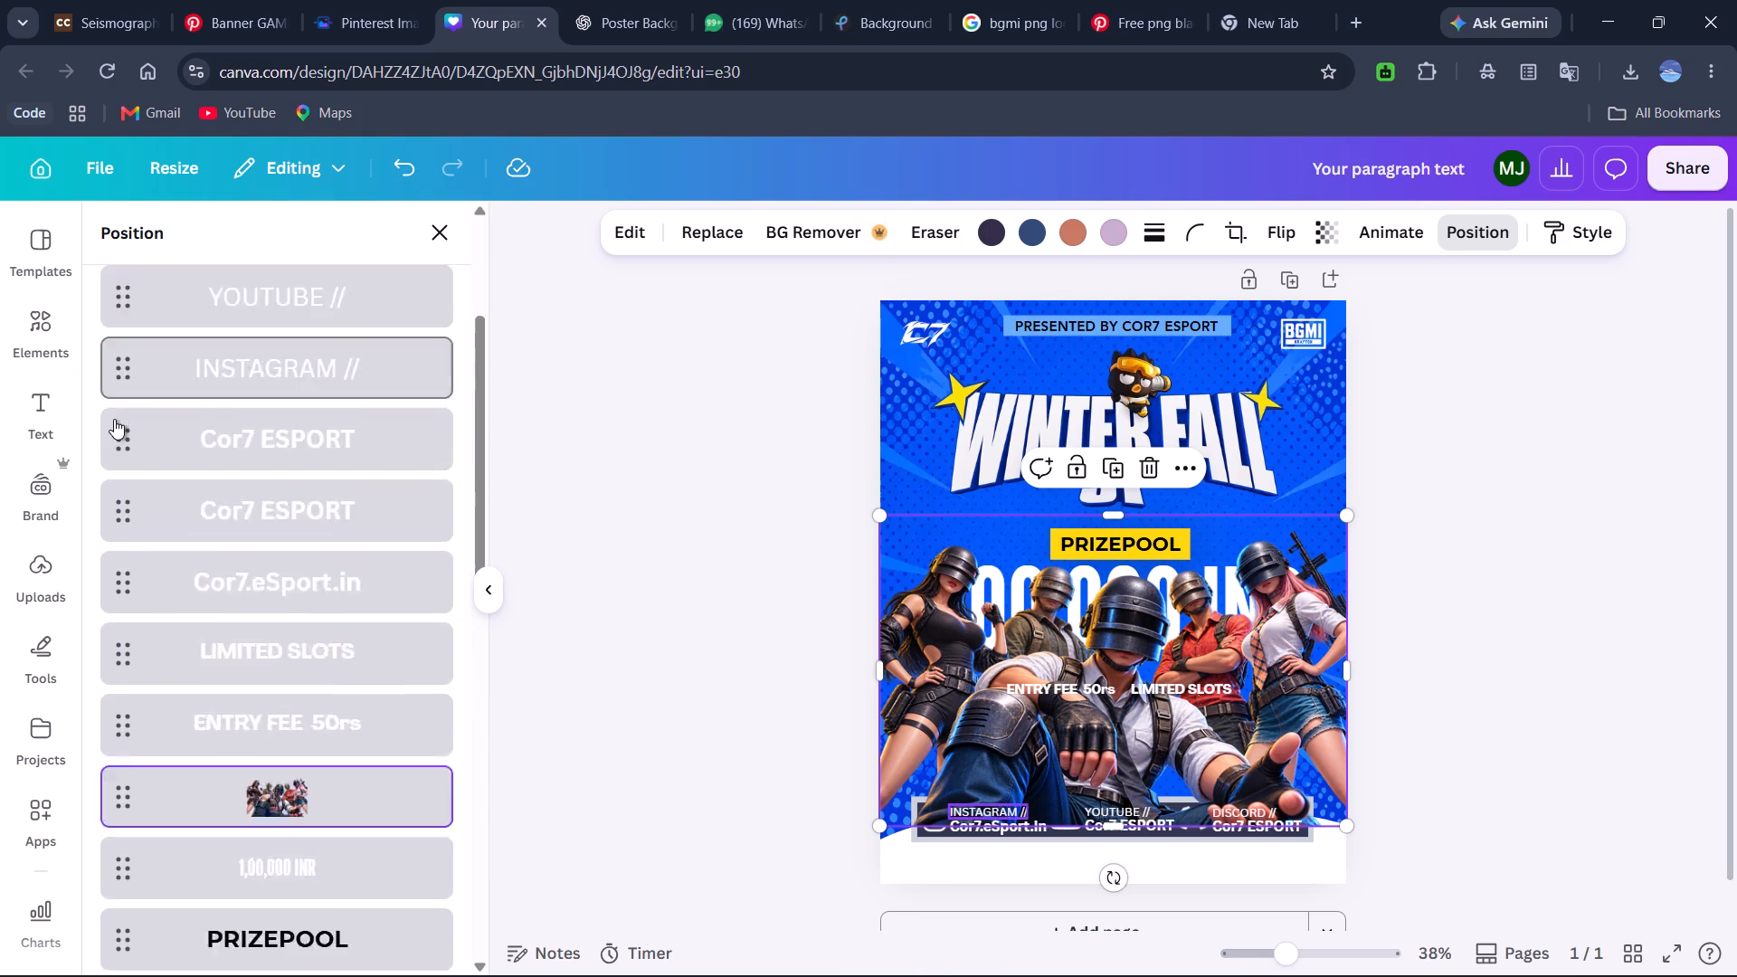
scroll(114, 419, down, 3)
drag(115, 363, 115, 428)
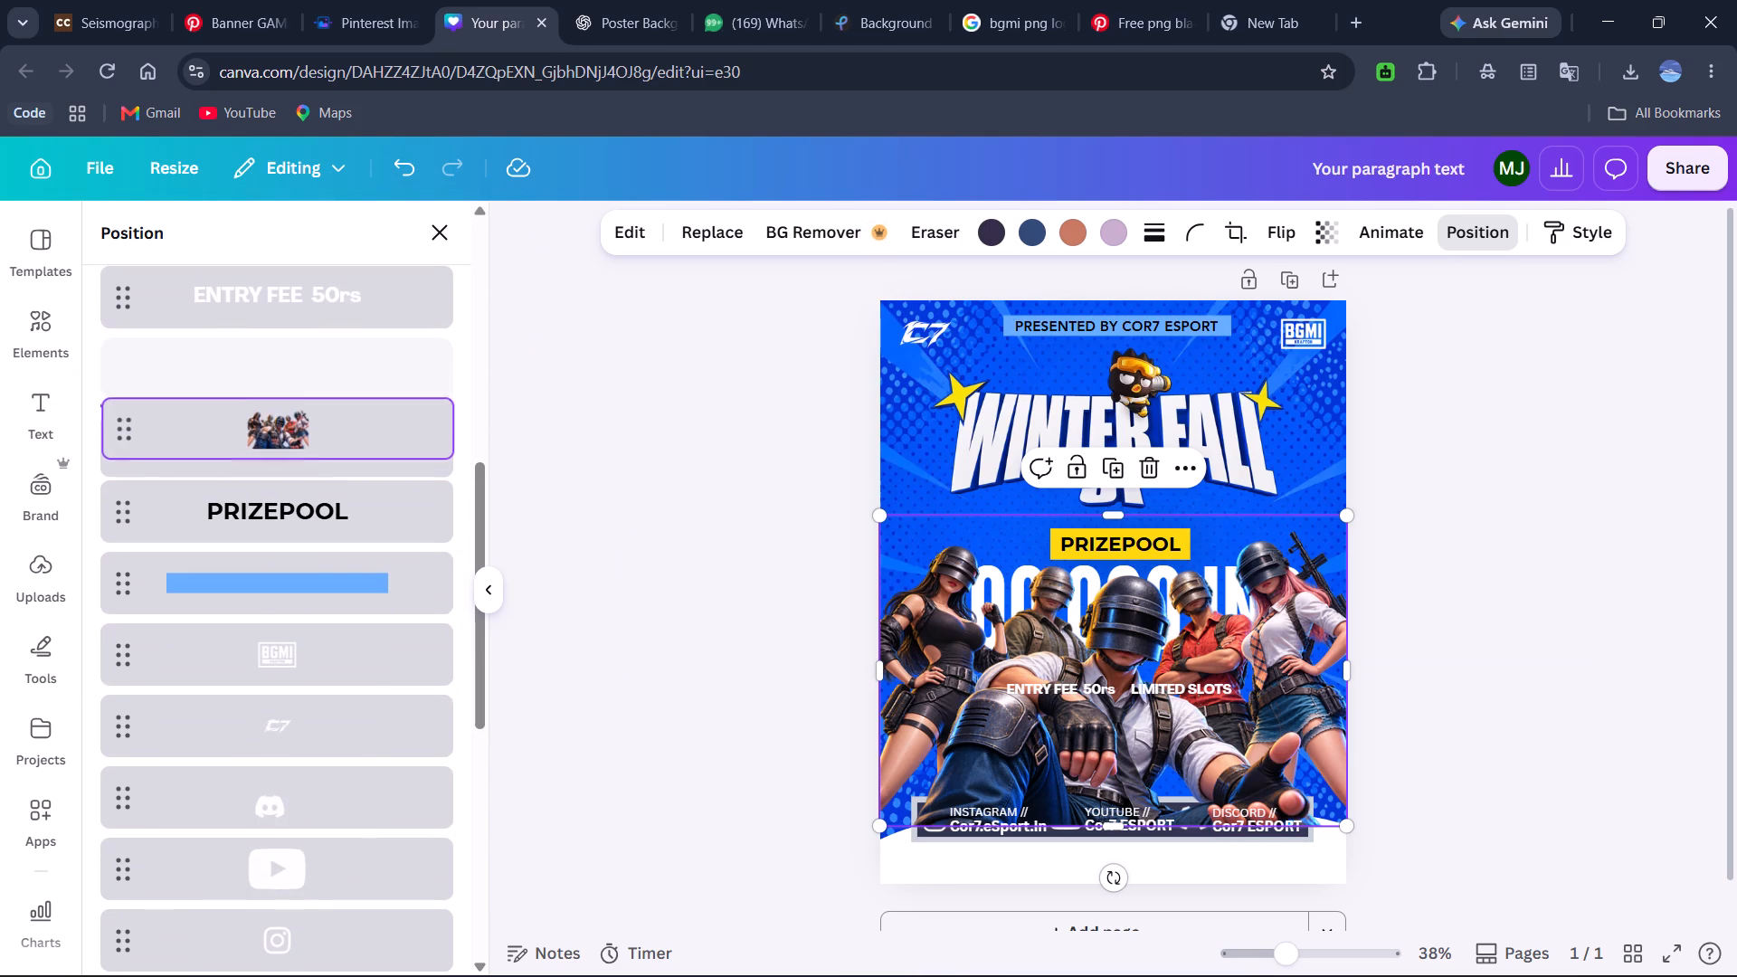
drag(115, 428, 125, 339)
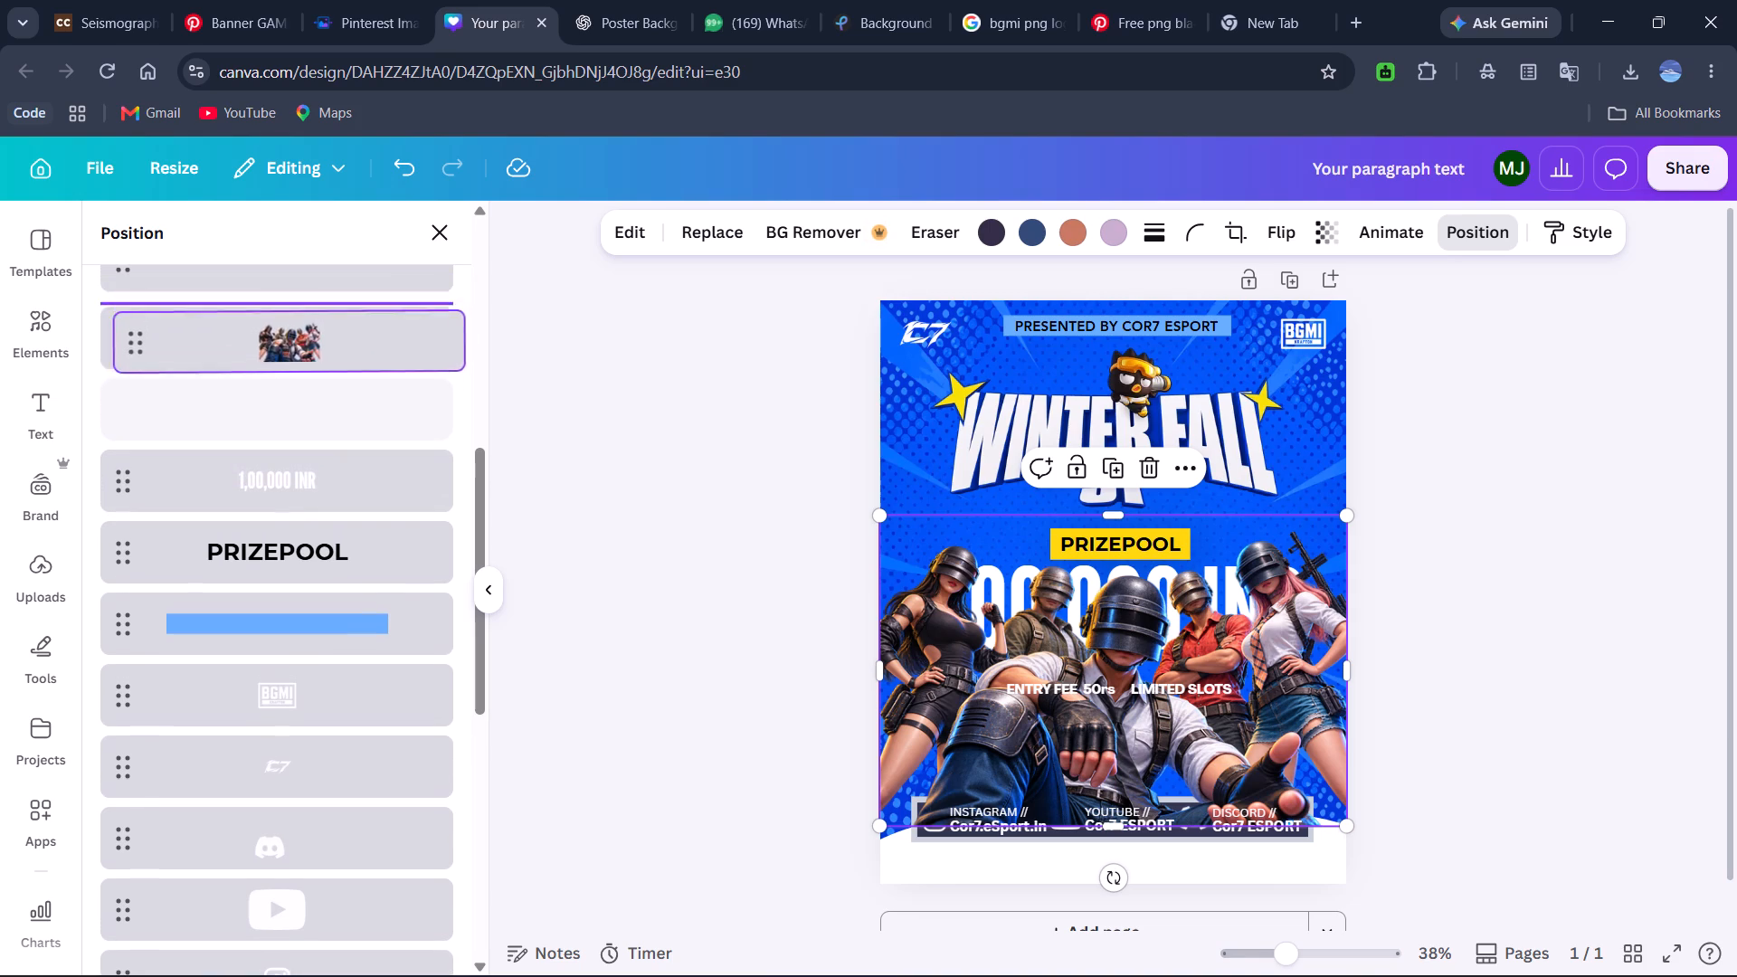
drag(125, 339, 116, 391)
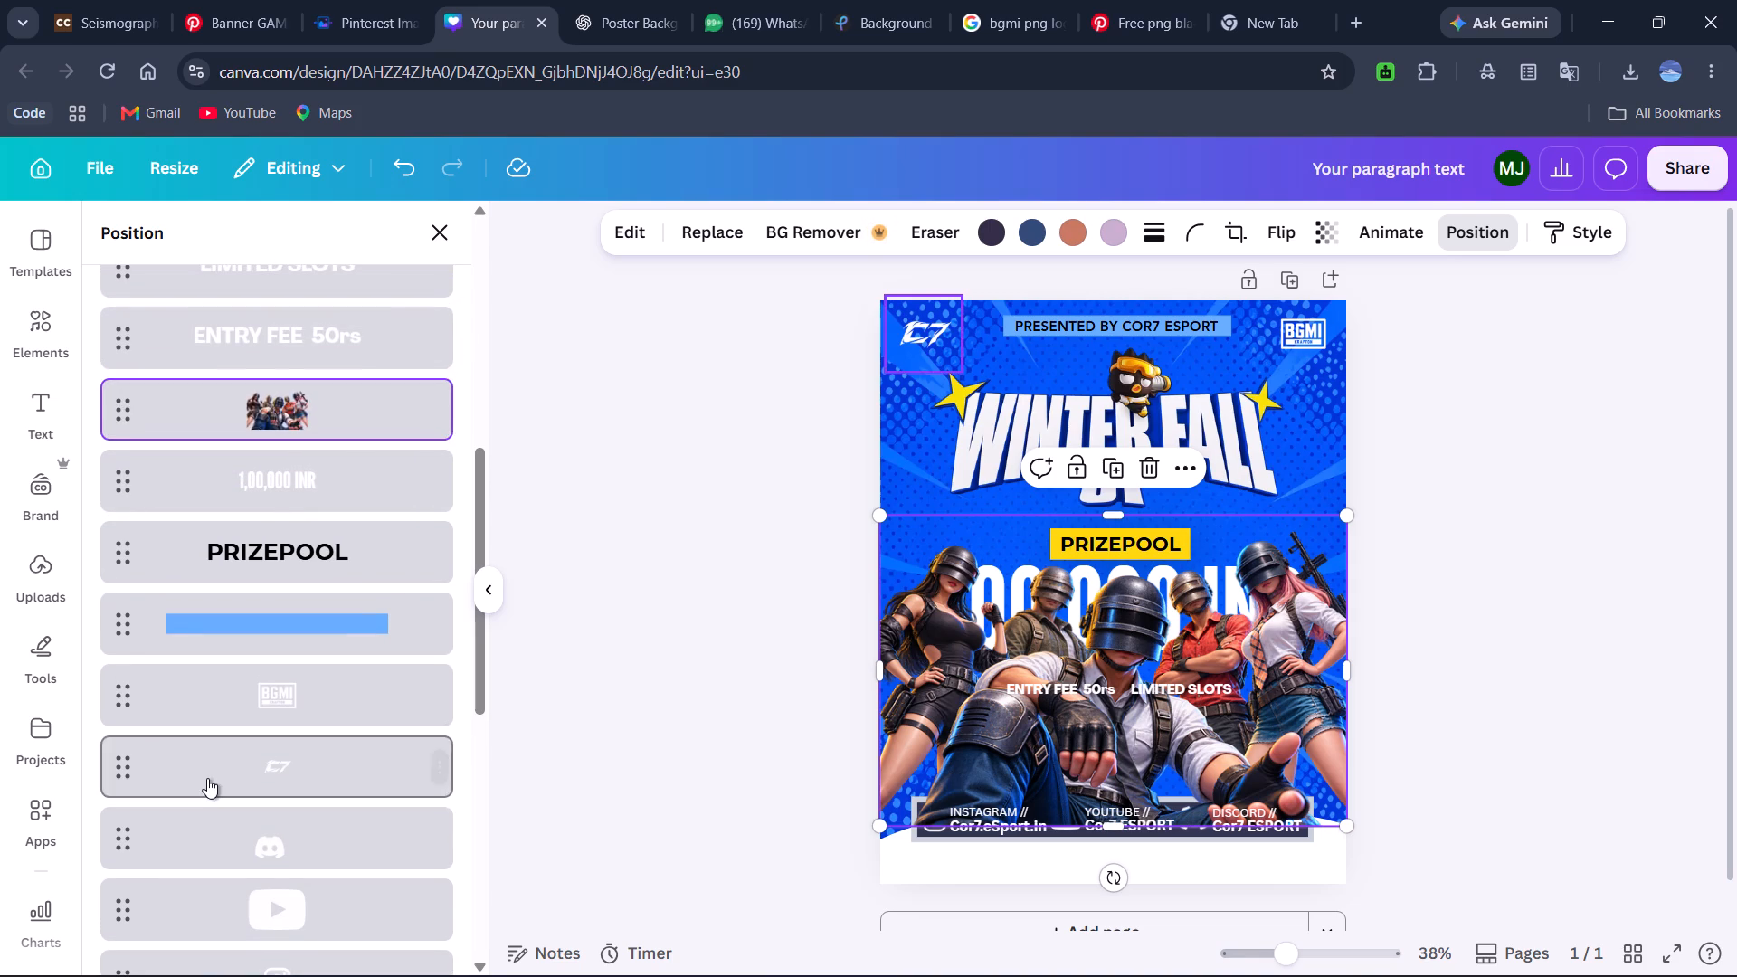
Raise the light grey footer bar and the dark navy footer bar above the squad image, keeping the light bar uppermost.
scroll(207, 778, down, 2)
scroll(207, 778, up, 1)
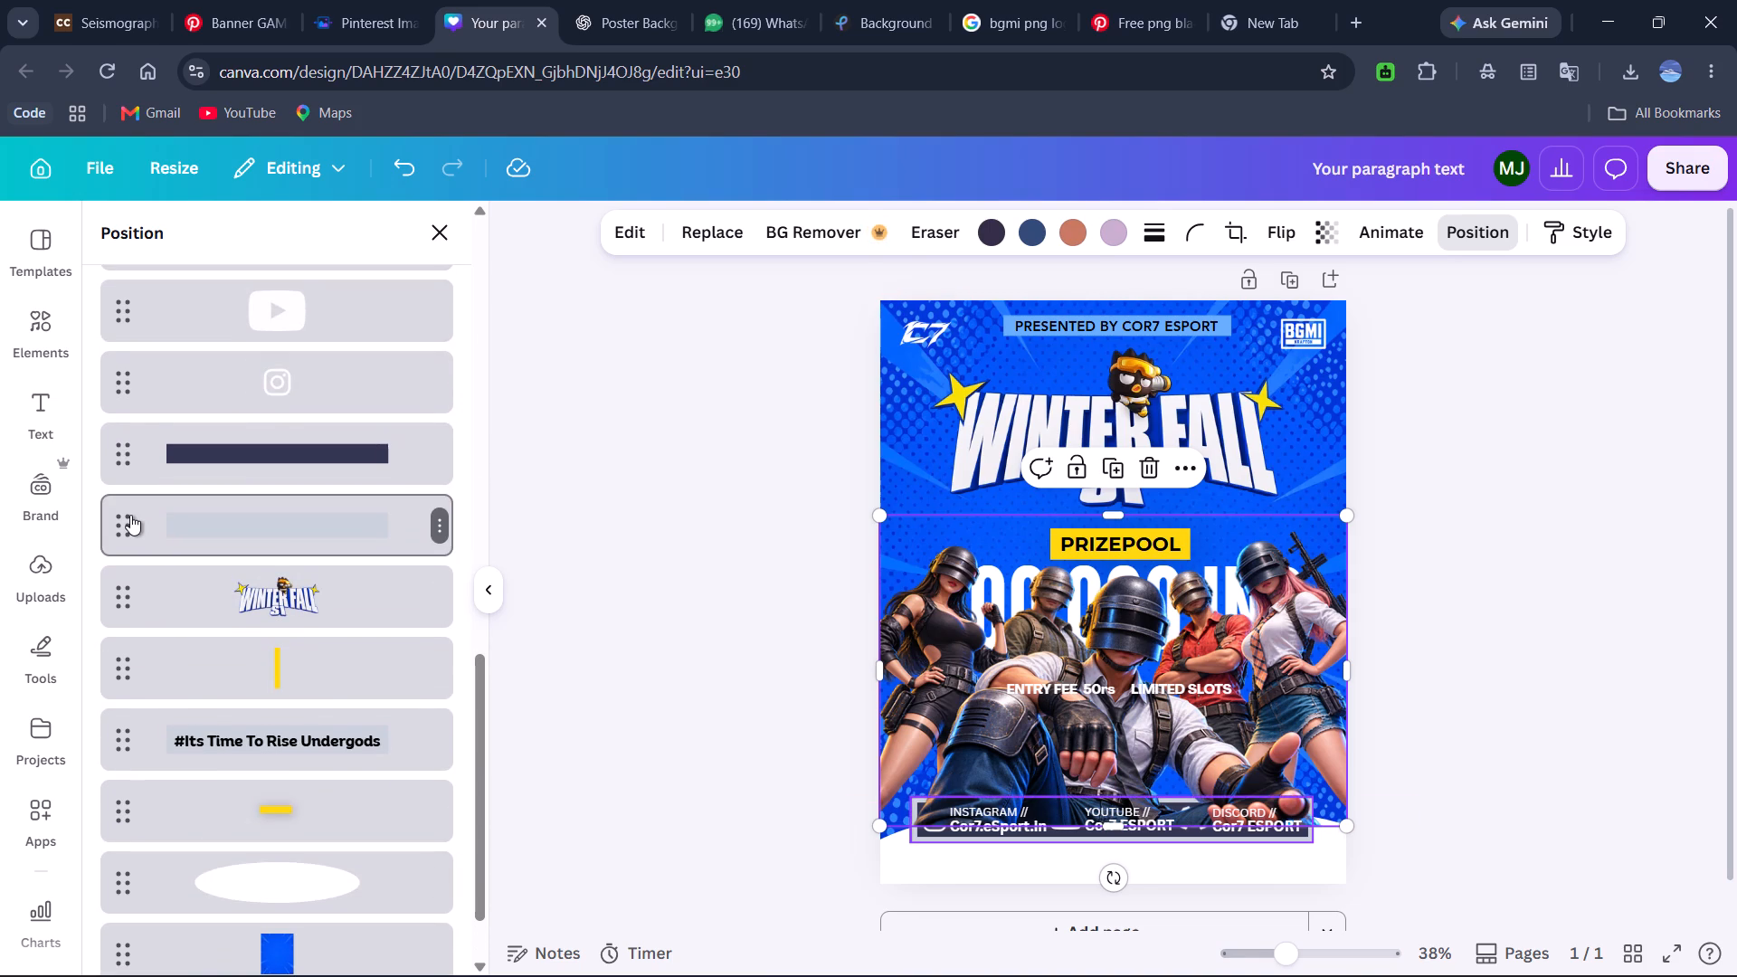
drag(130, 515, 157, 286)
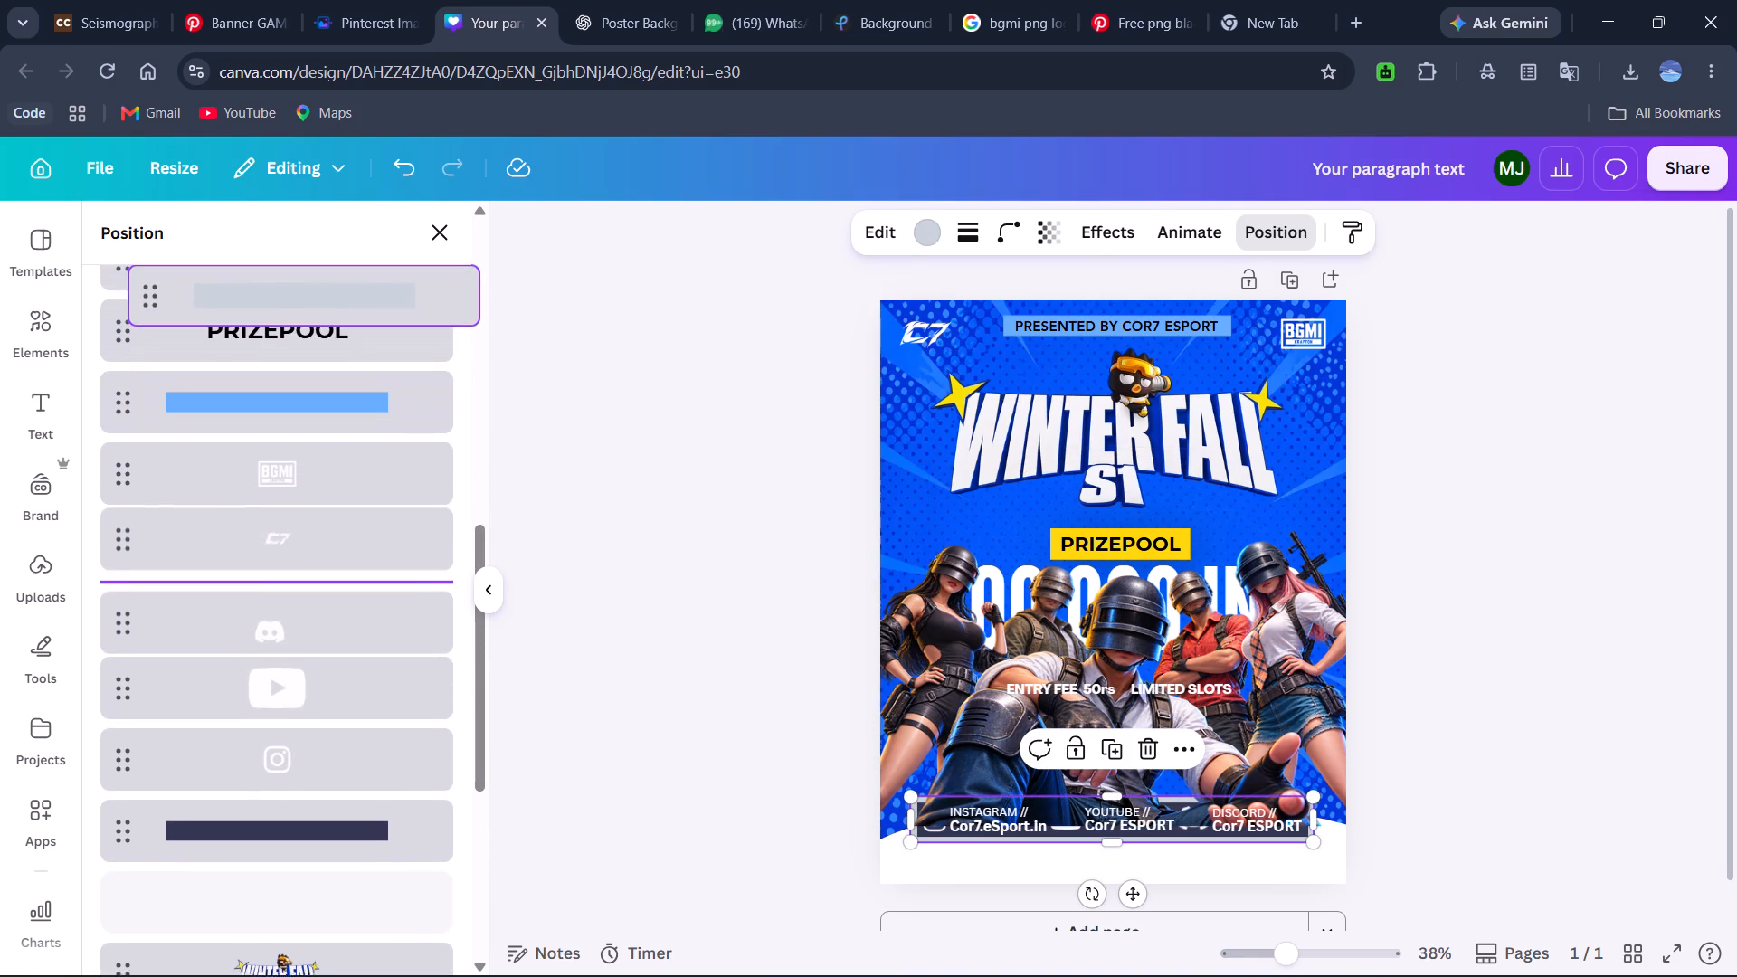
drag(157, 286, 117, 401)
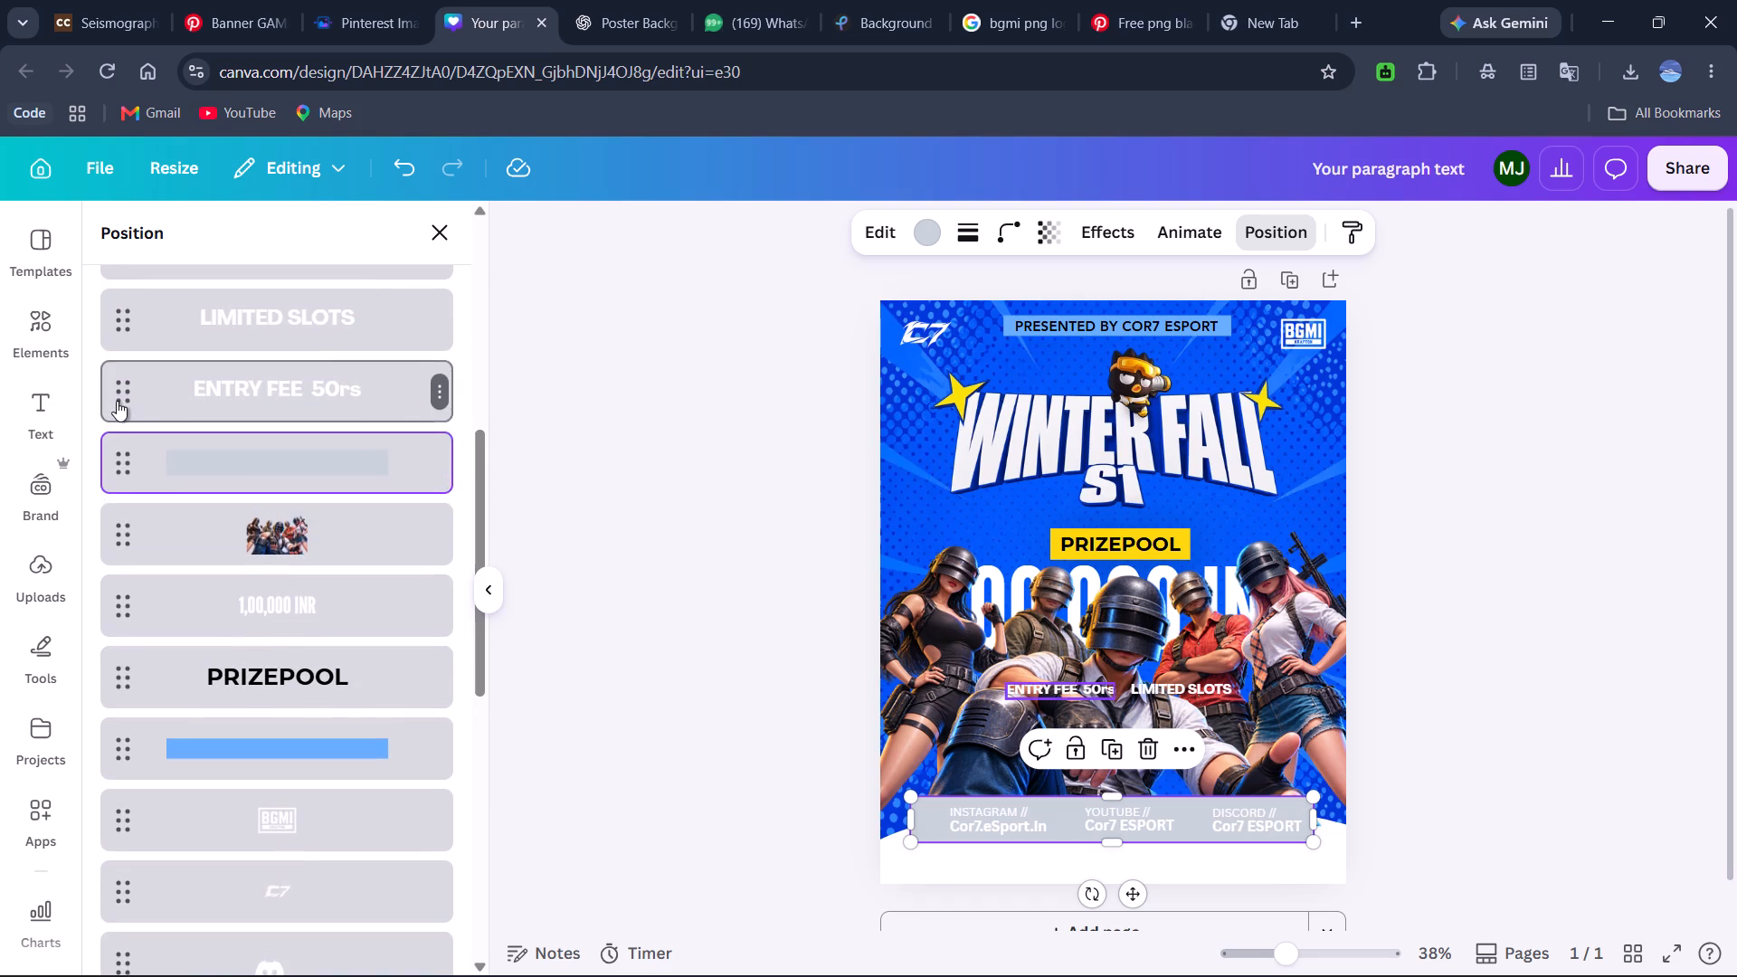
scroll(174, 496, down, 3)
drag(114, 423, 126, 593)
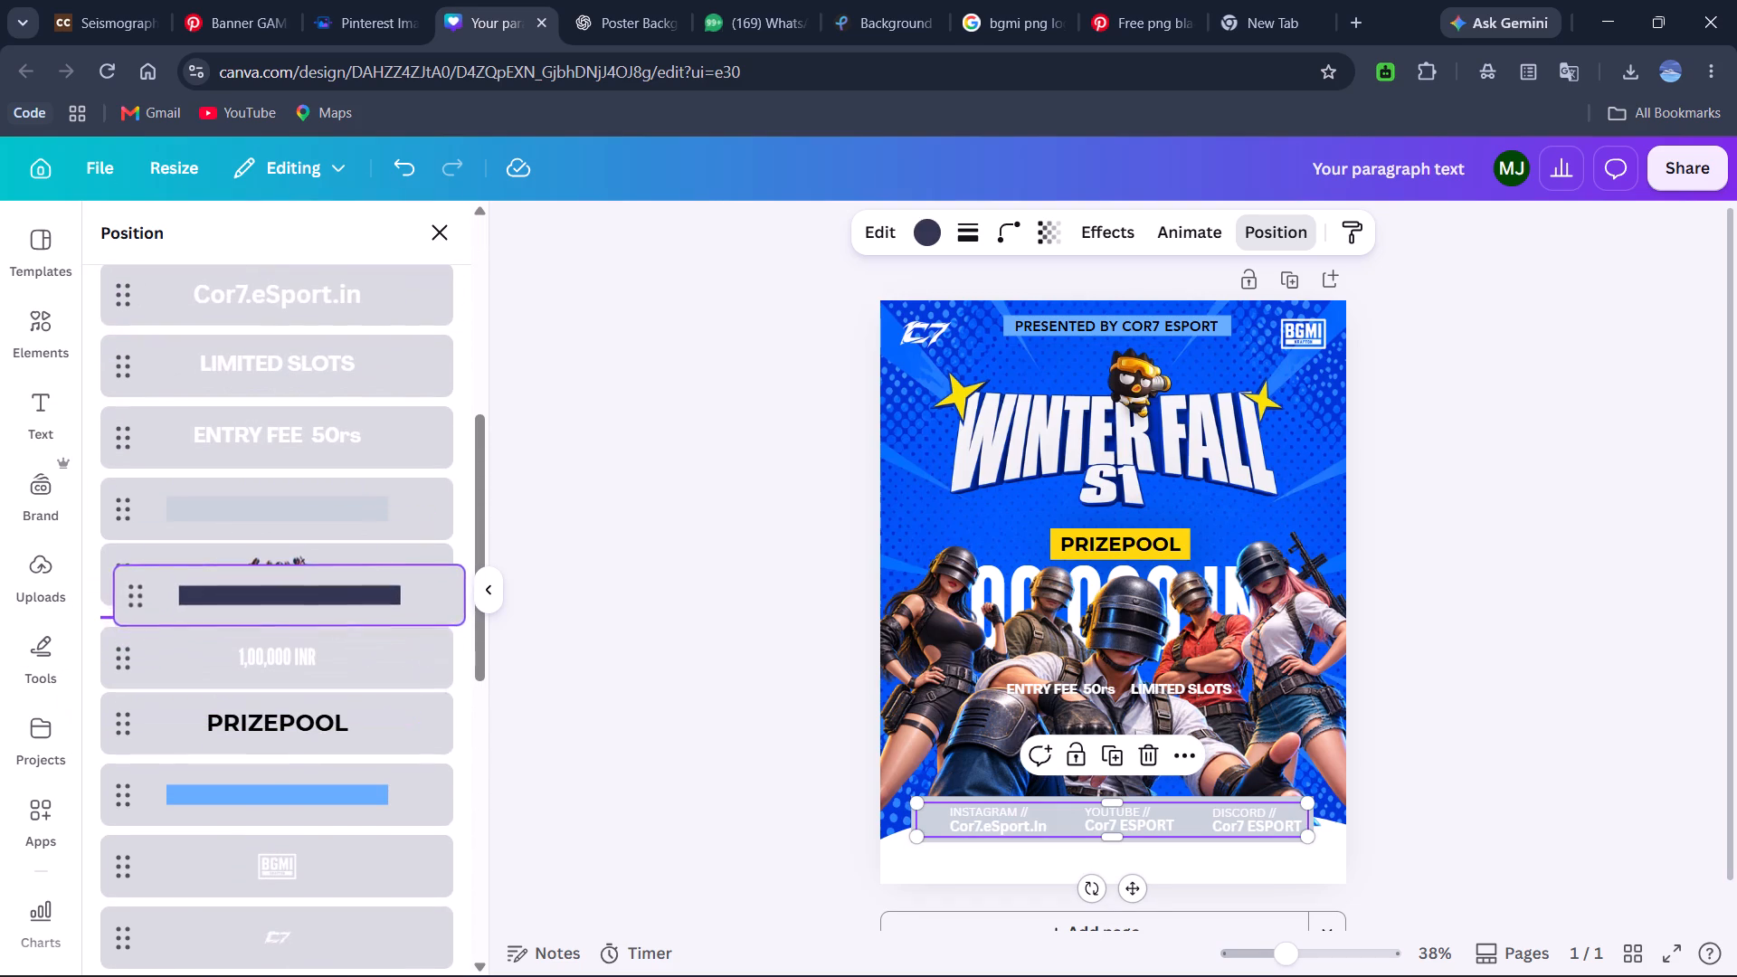
drag(126, 593, 122, 575)
Raise the Discord, YouTube and Instagram icons together to just below the ENTRY FEE 50rs text, above both footer bars.
scroll(201, 741, down, 3)
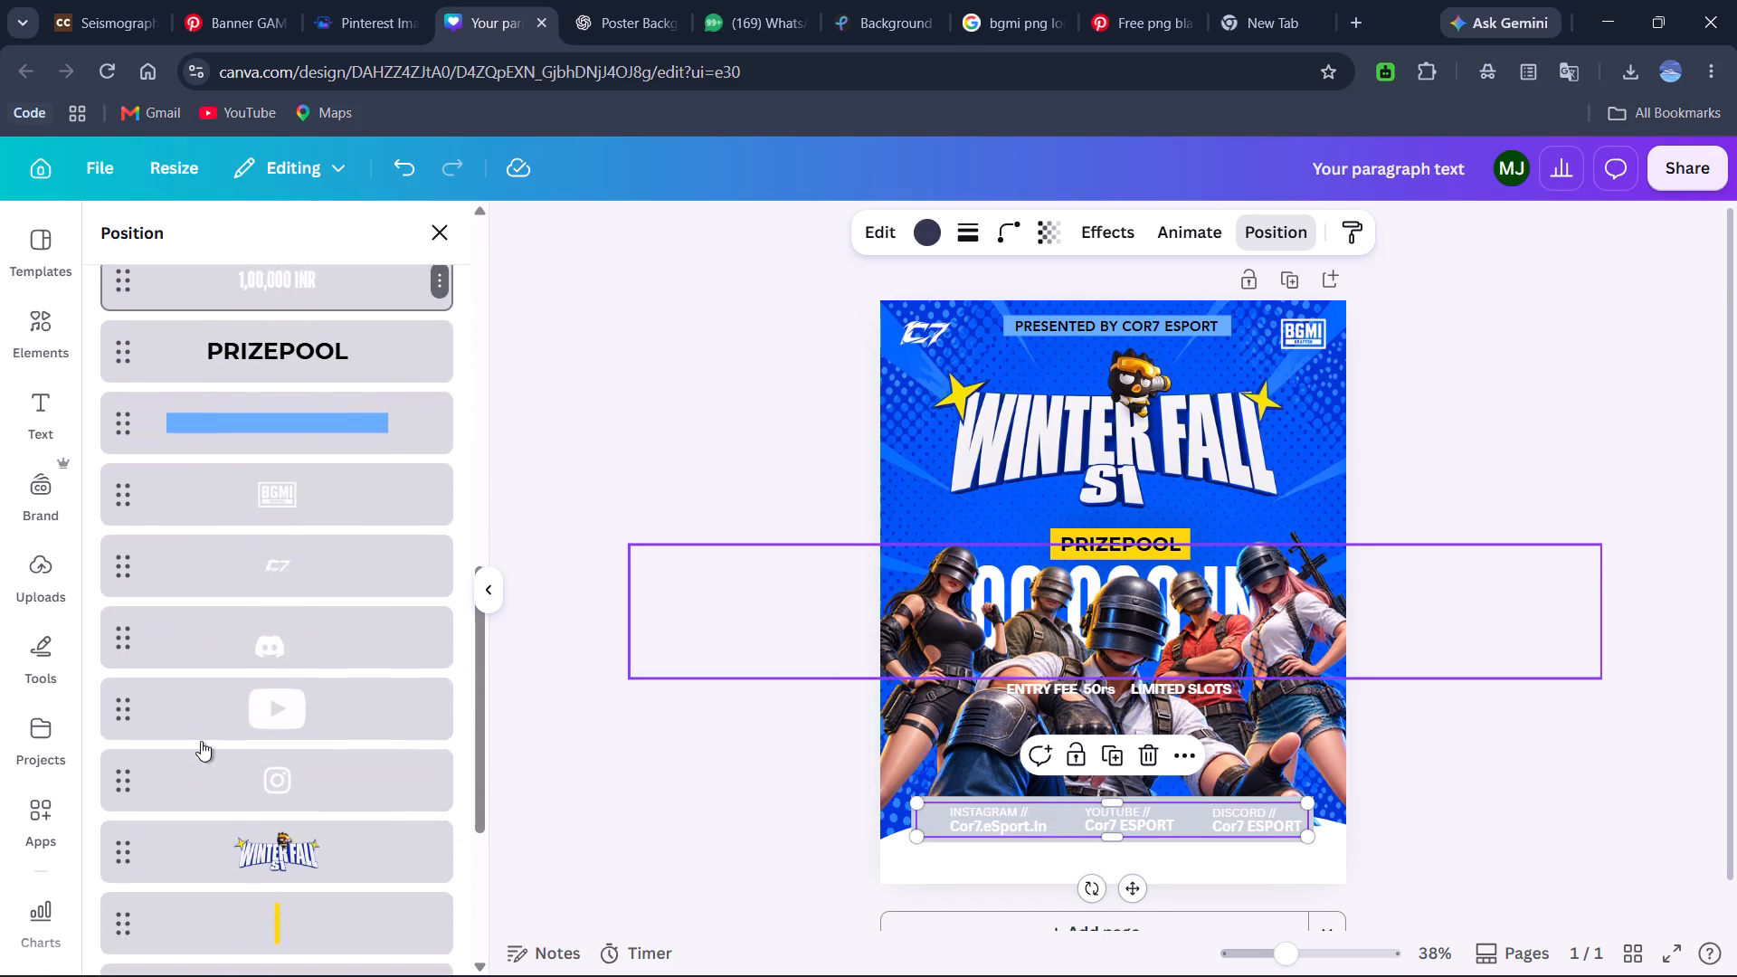
scroll(201, 741, down, 1)
click(147, 740)
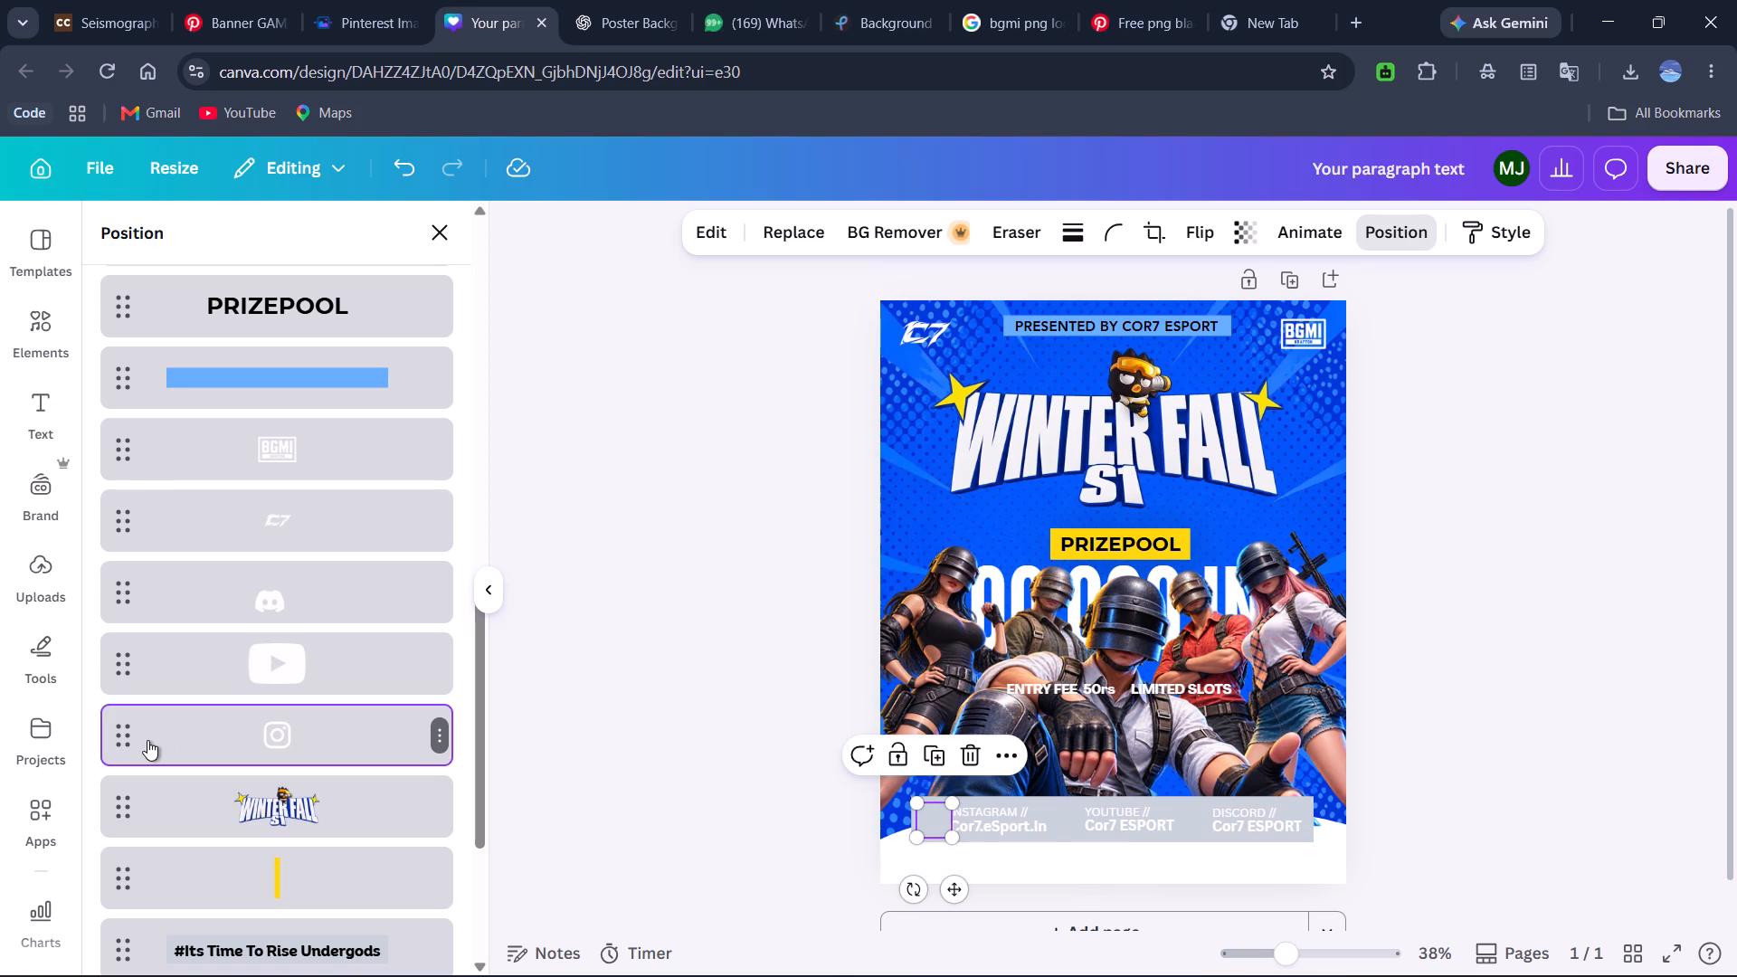
shift+click(199, 584)
drag(199, 585, 253, 250)
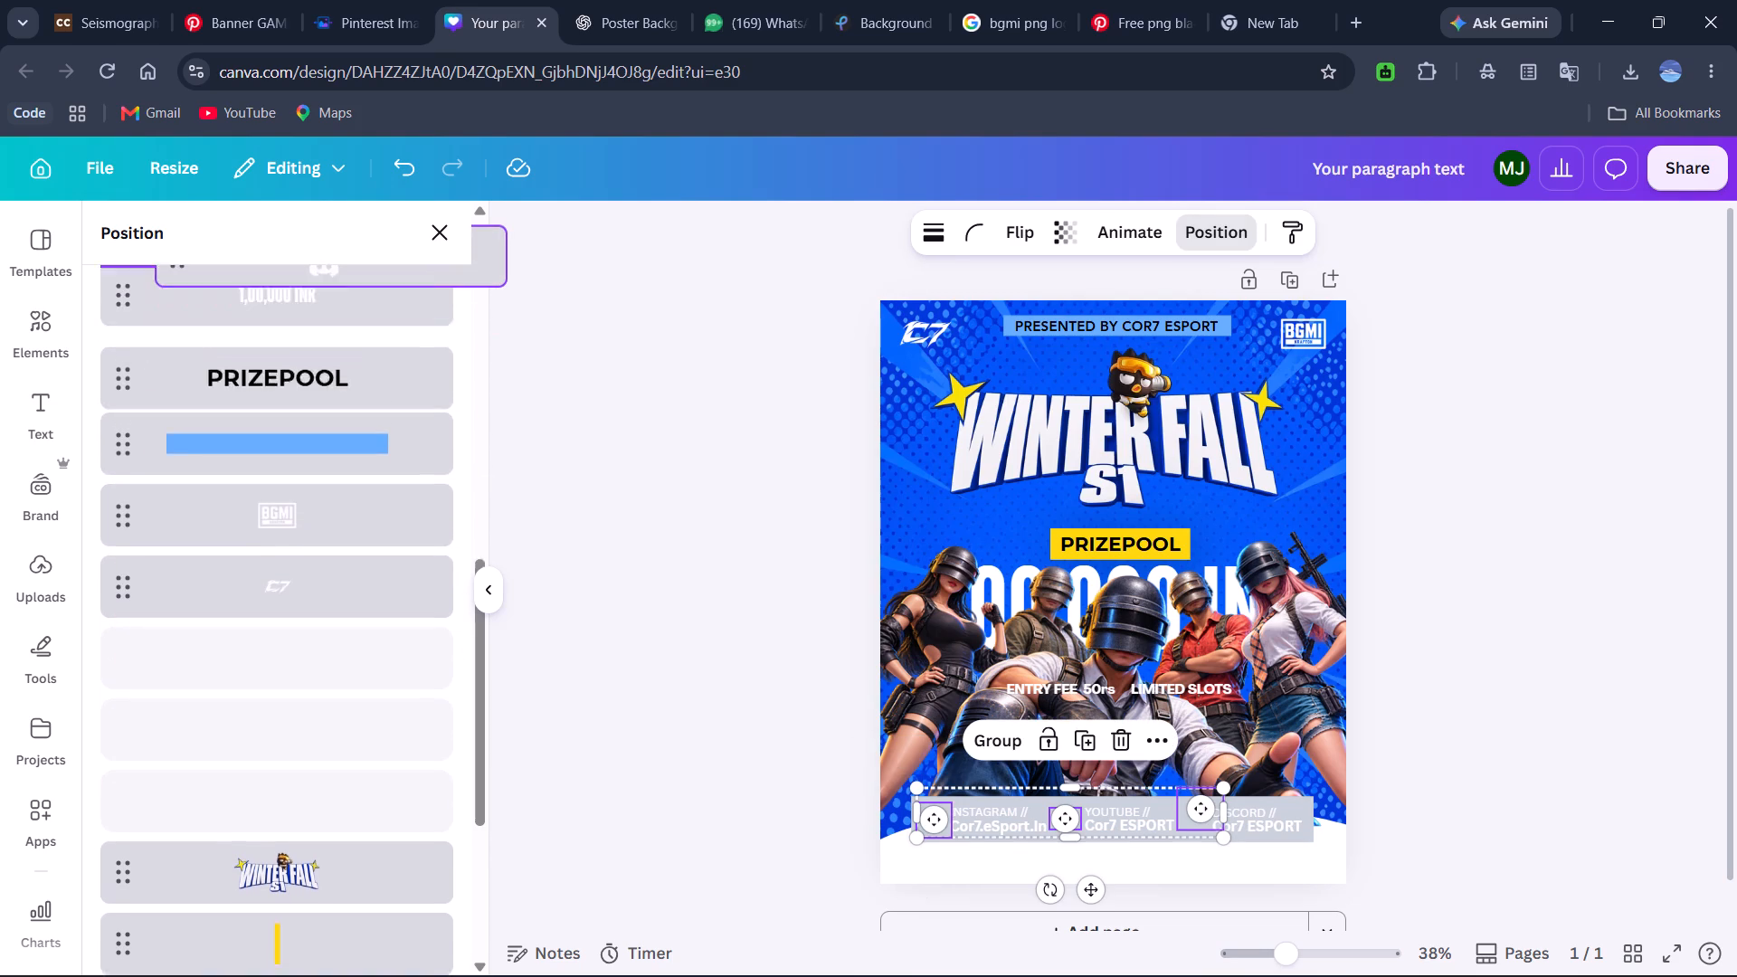
drag(253, 250, 192, 464)
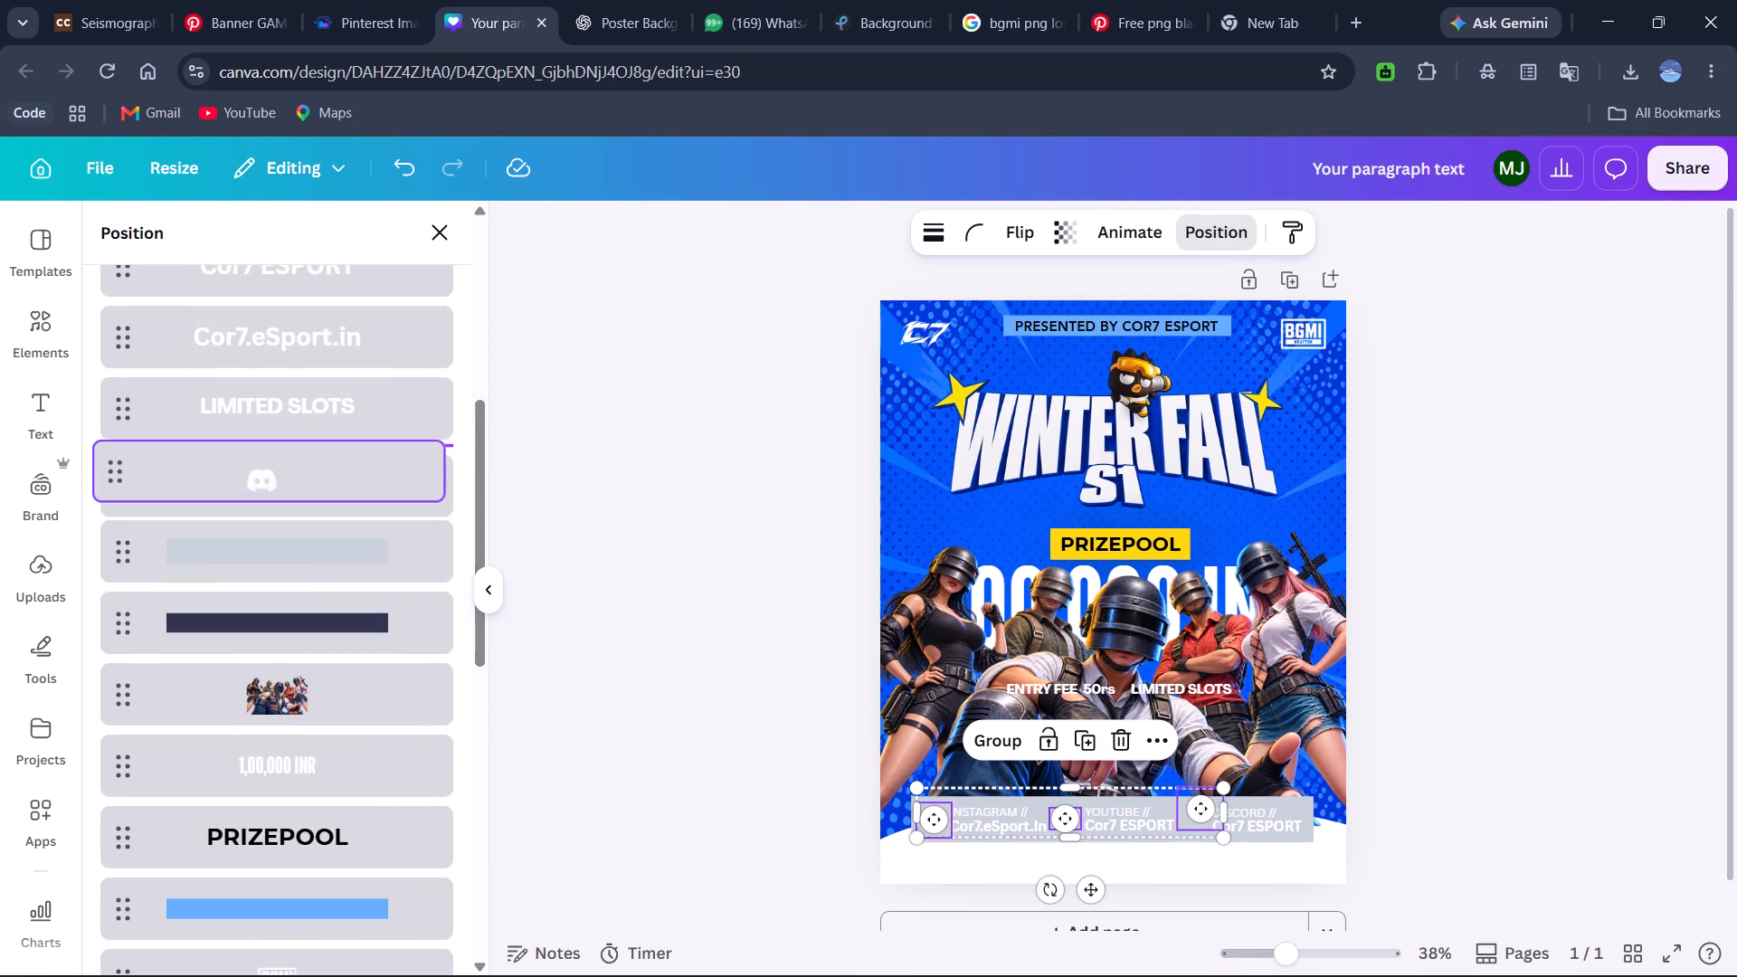
drag(192, 464, 200, 505)
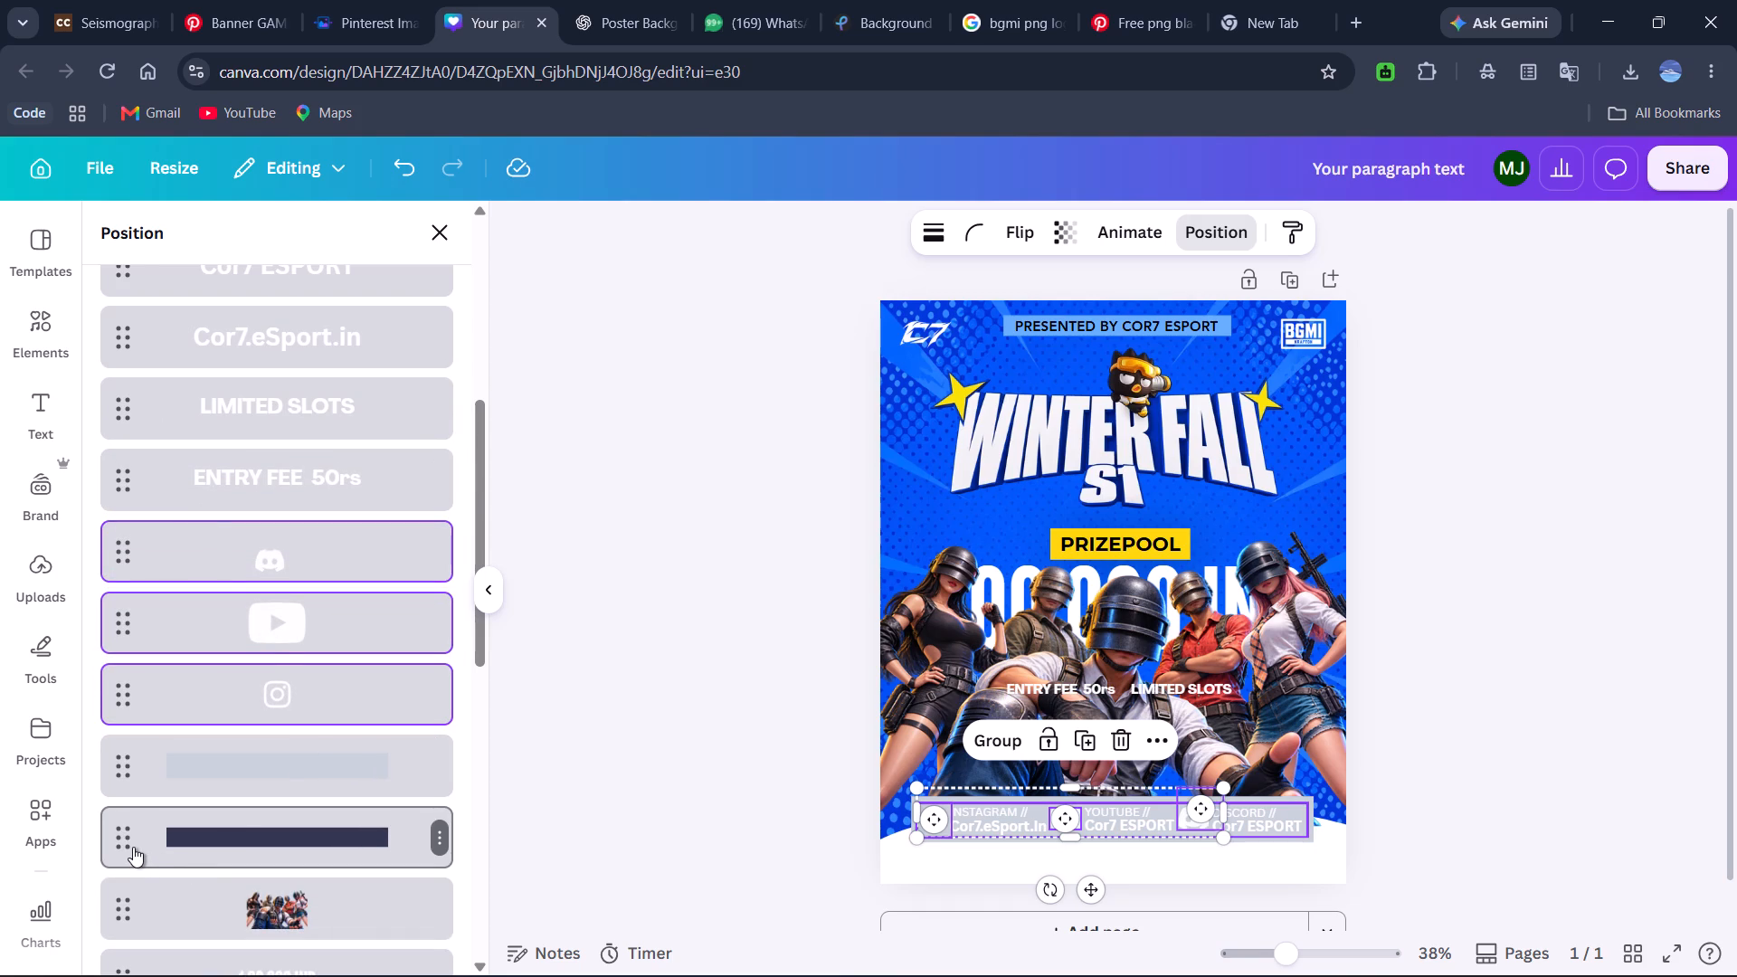
Bring the dark navy footer bar in front of the light grey bar, beneath the social icons, and deselect it.
drag(128, 844, 135, 780)
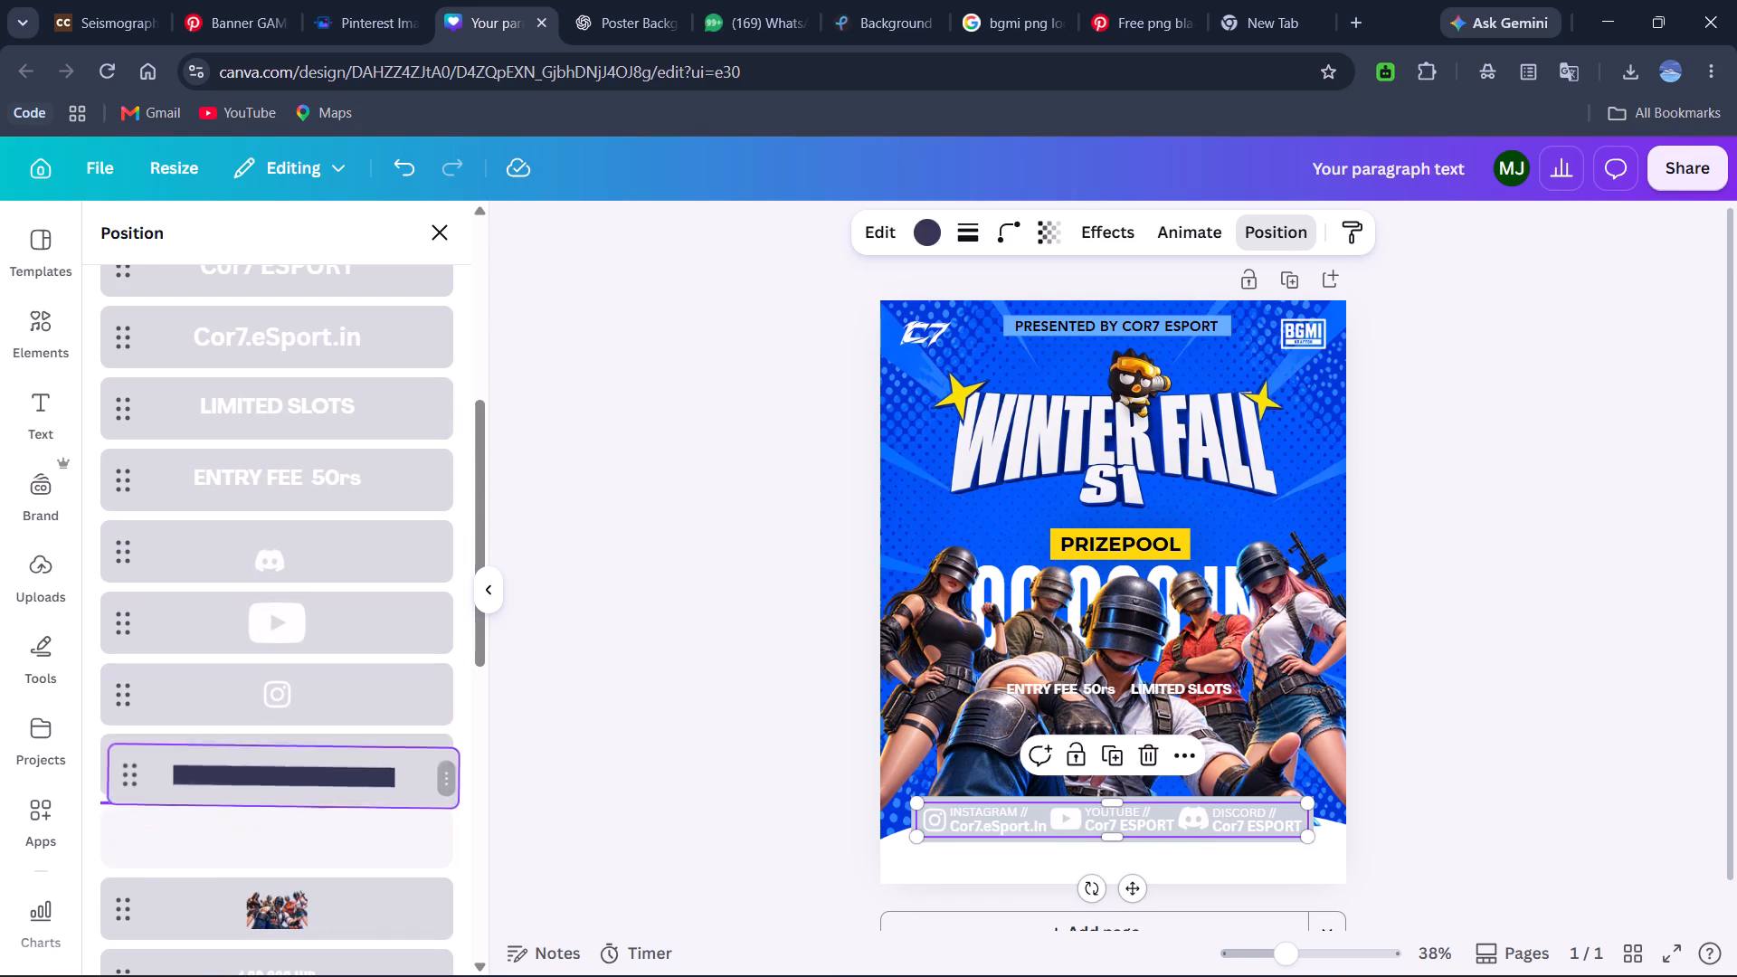
drag(135, 780, 135, 767)
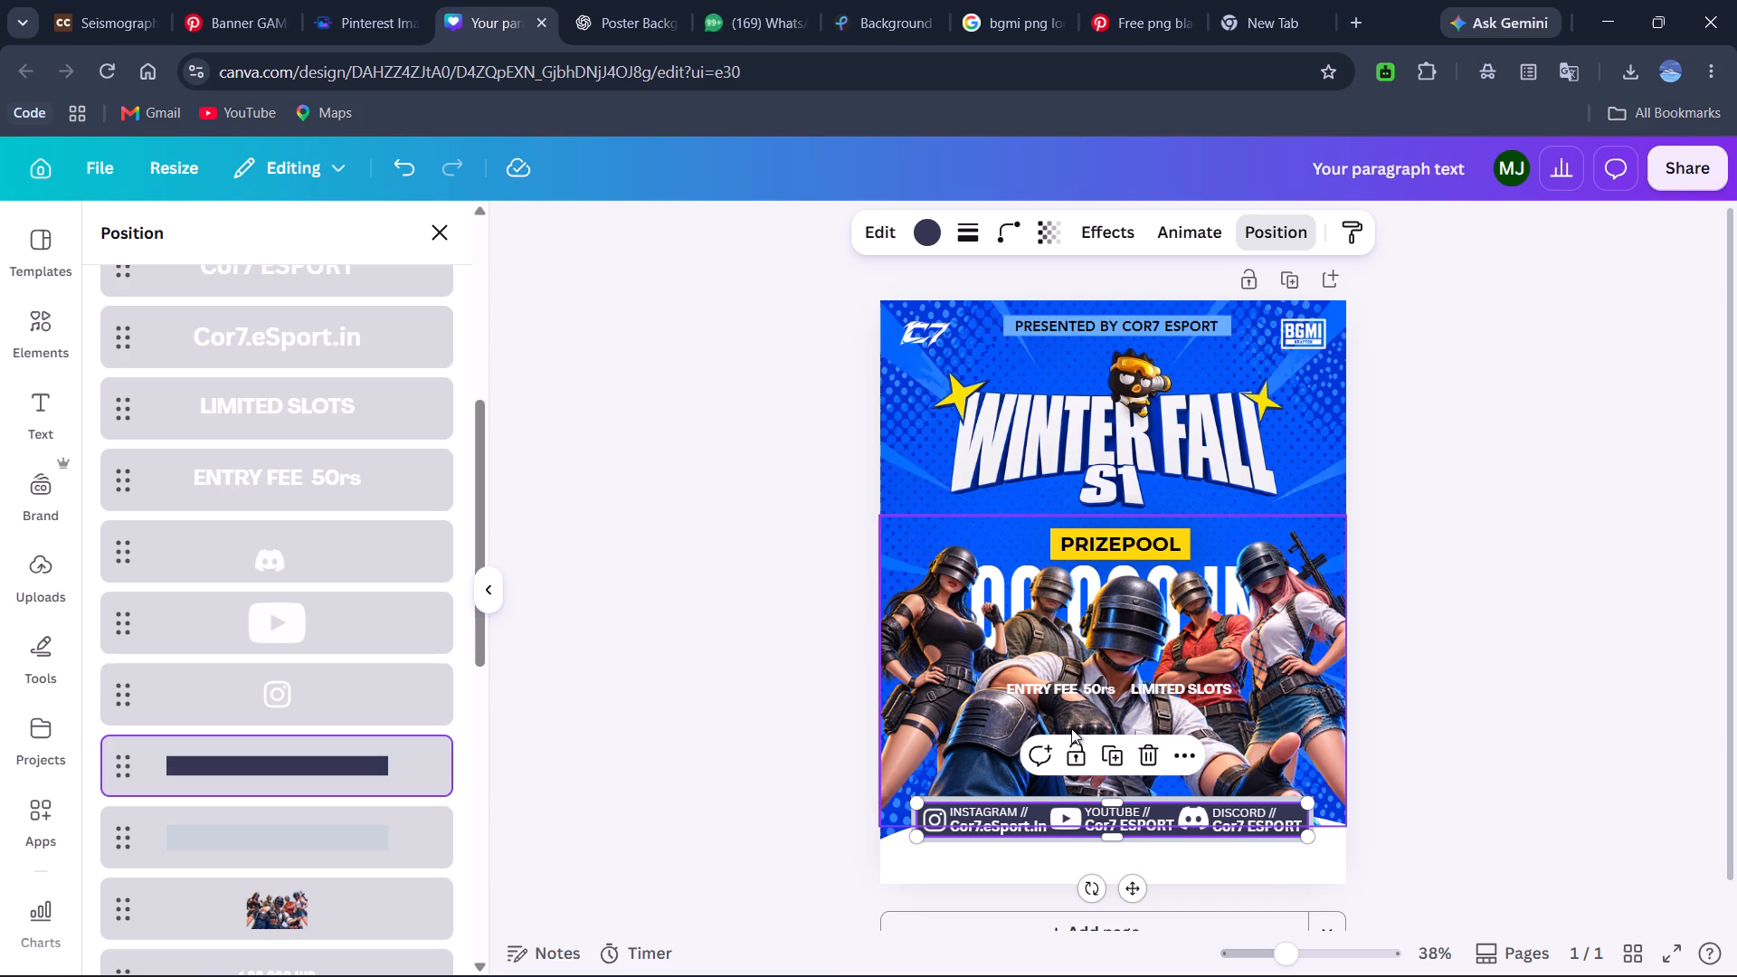
click(1388, 747)
click(1388, 747)
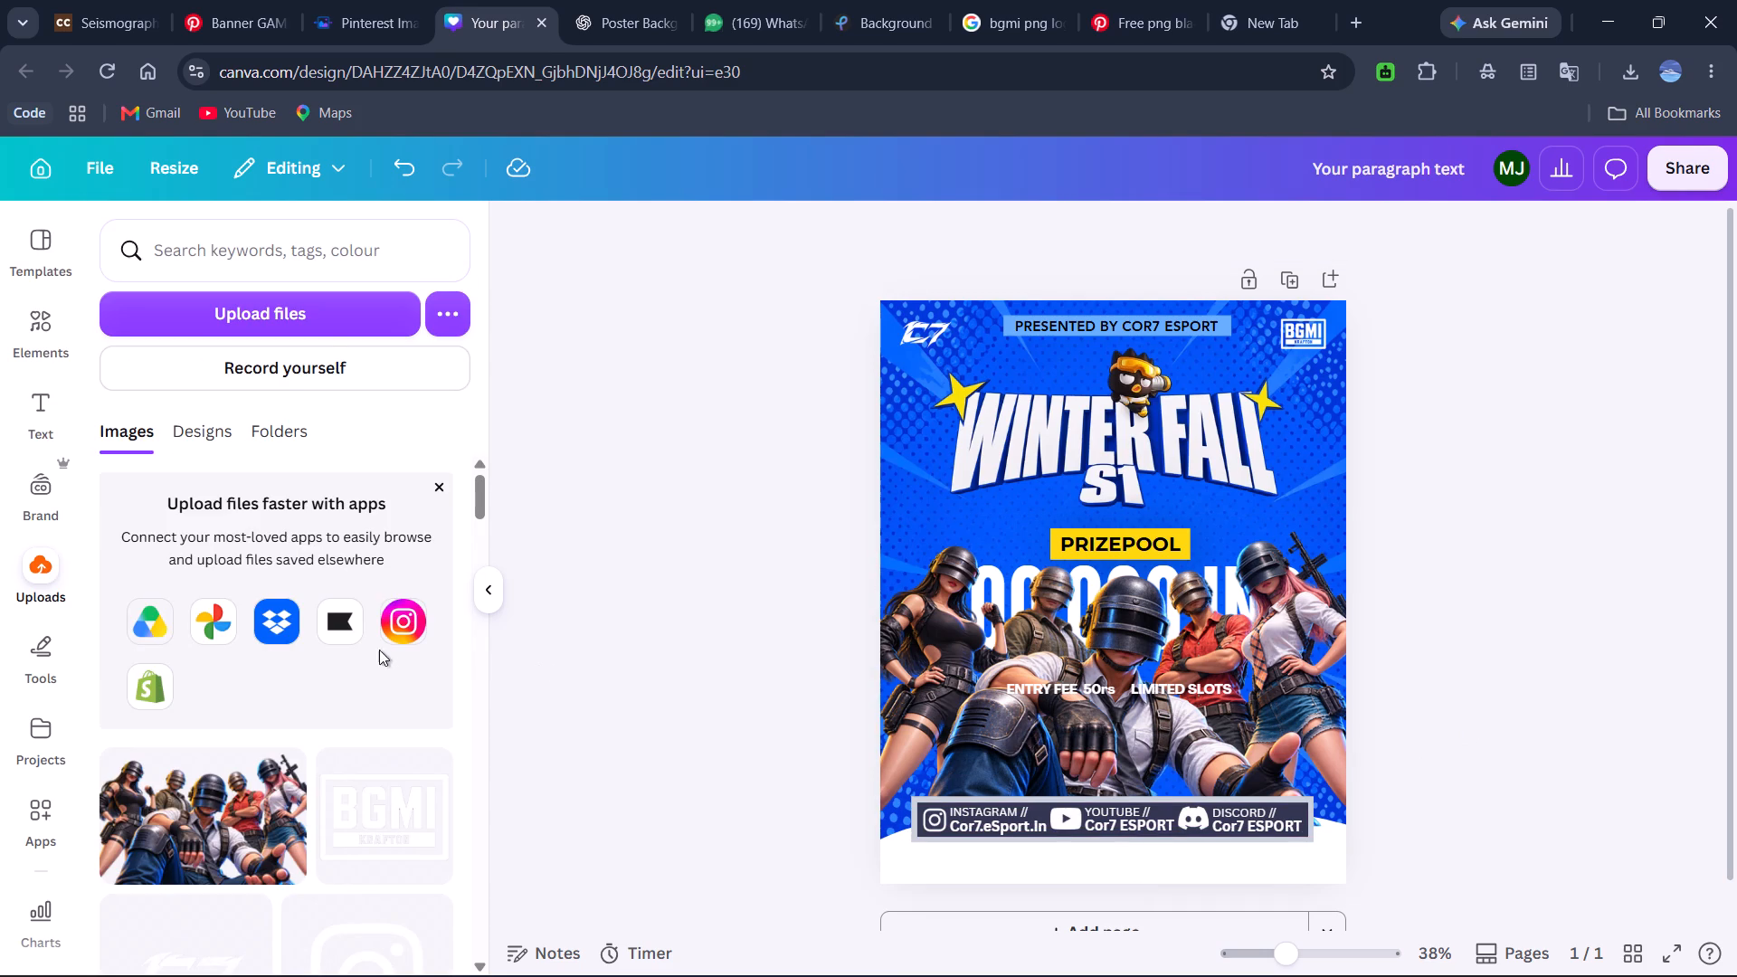
Move the #Its Time To Rise Undergods layer above the squad image, directly below the ENTRY FEE 50rs layer.
click(1088, 720)
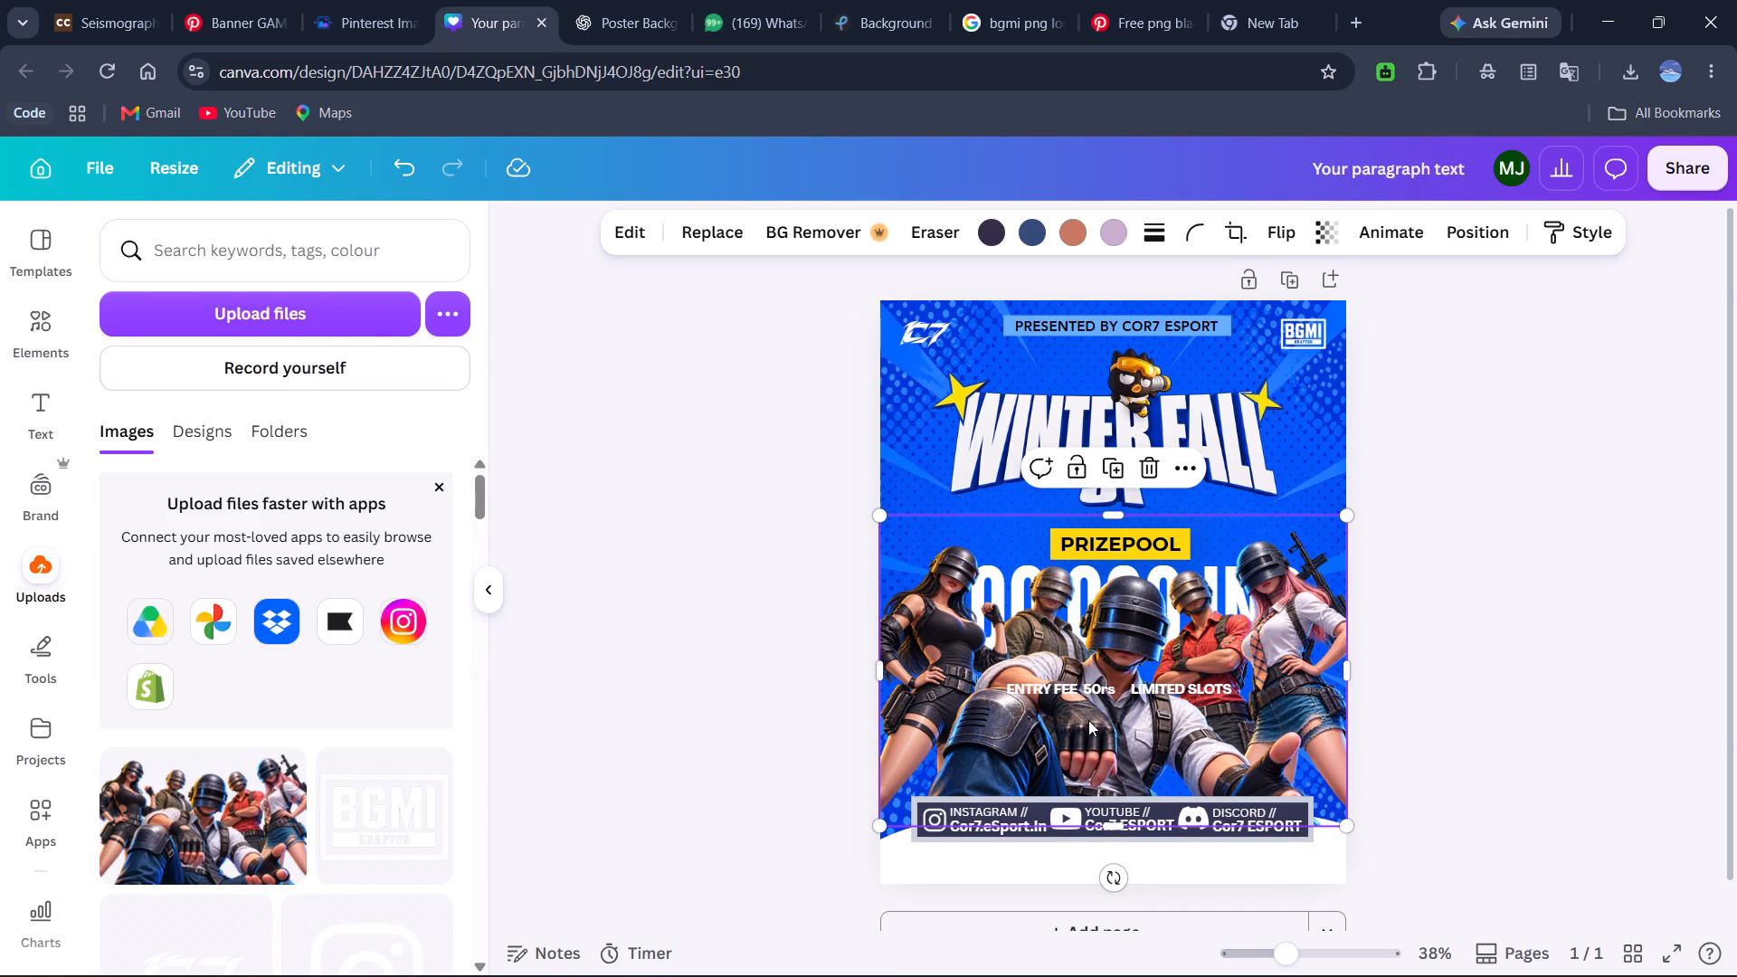
click(1486, 232)
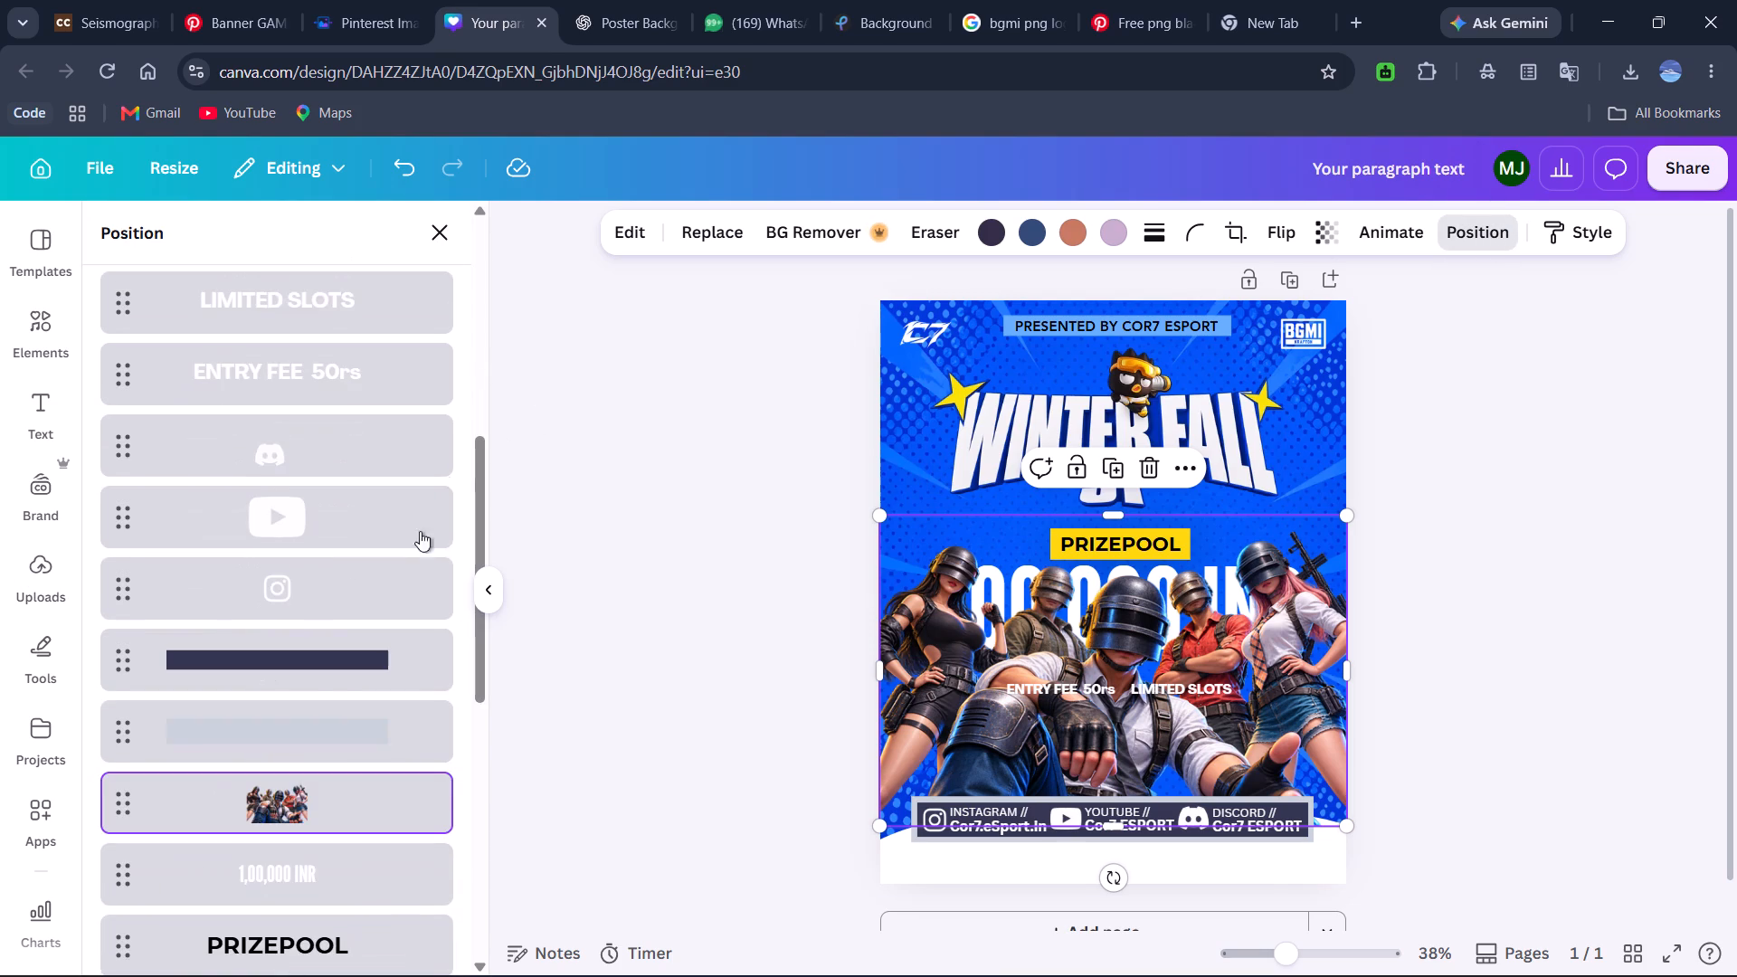
scroll(331, 694, down, 4)
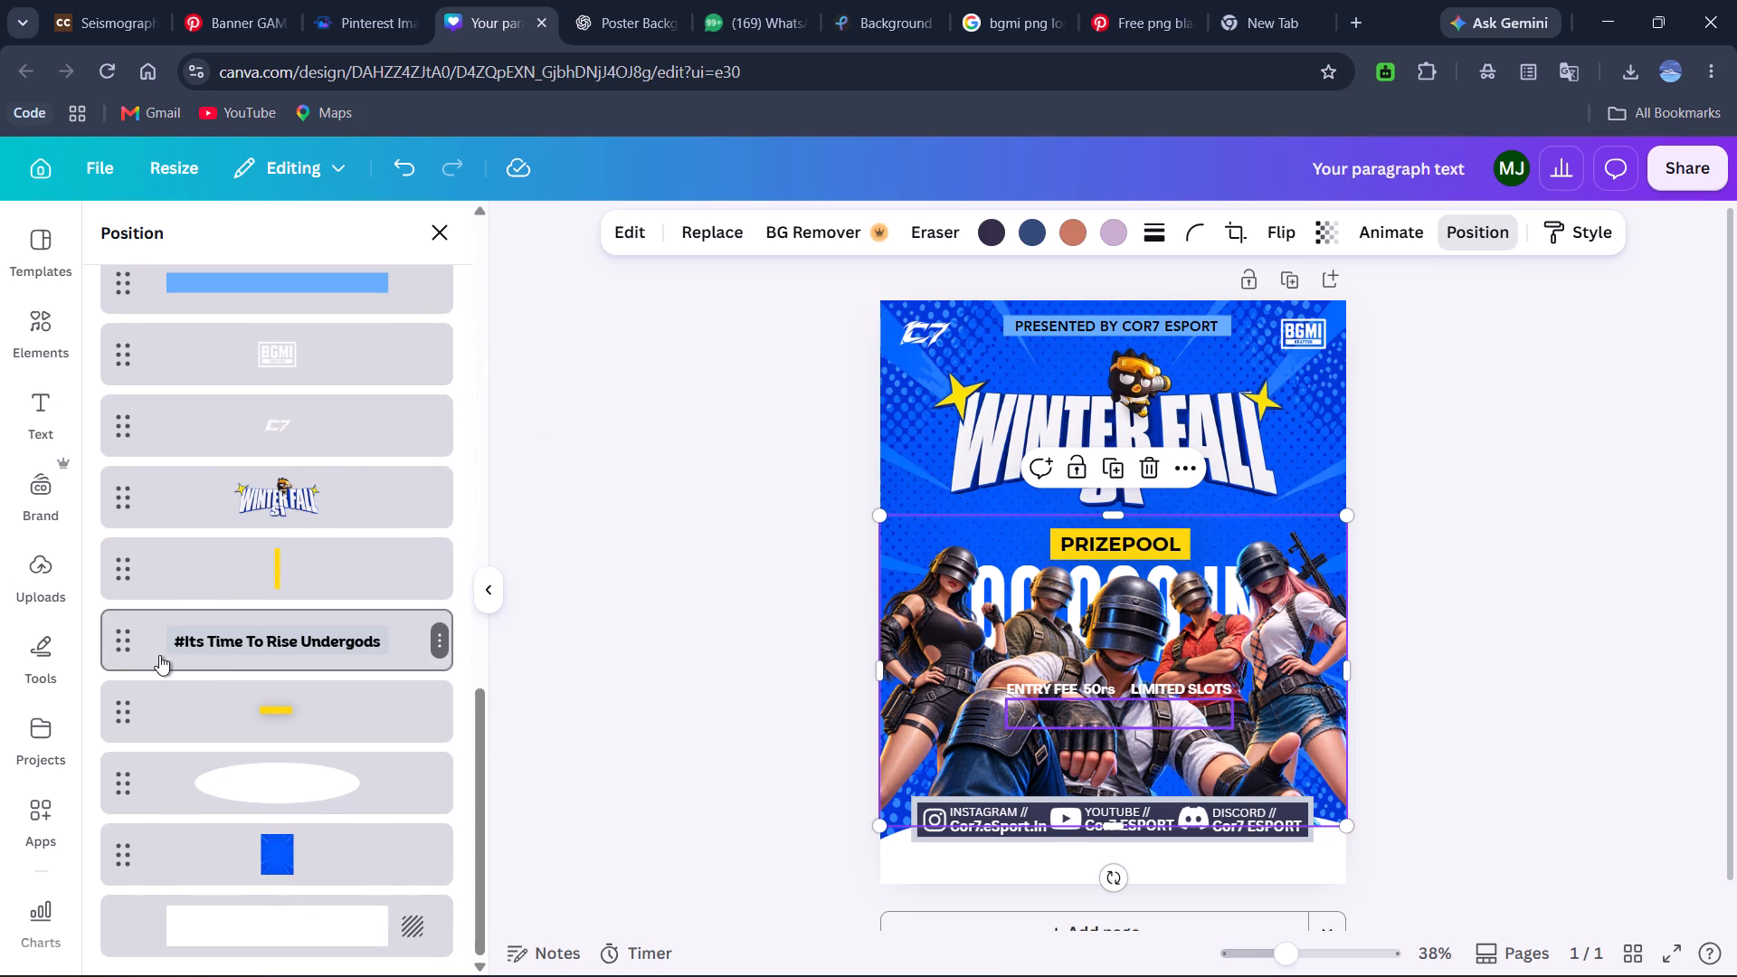
drag(128, 634, 141, 530)
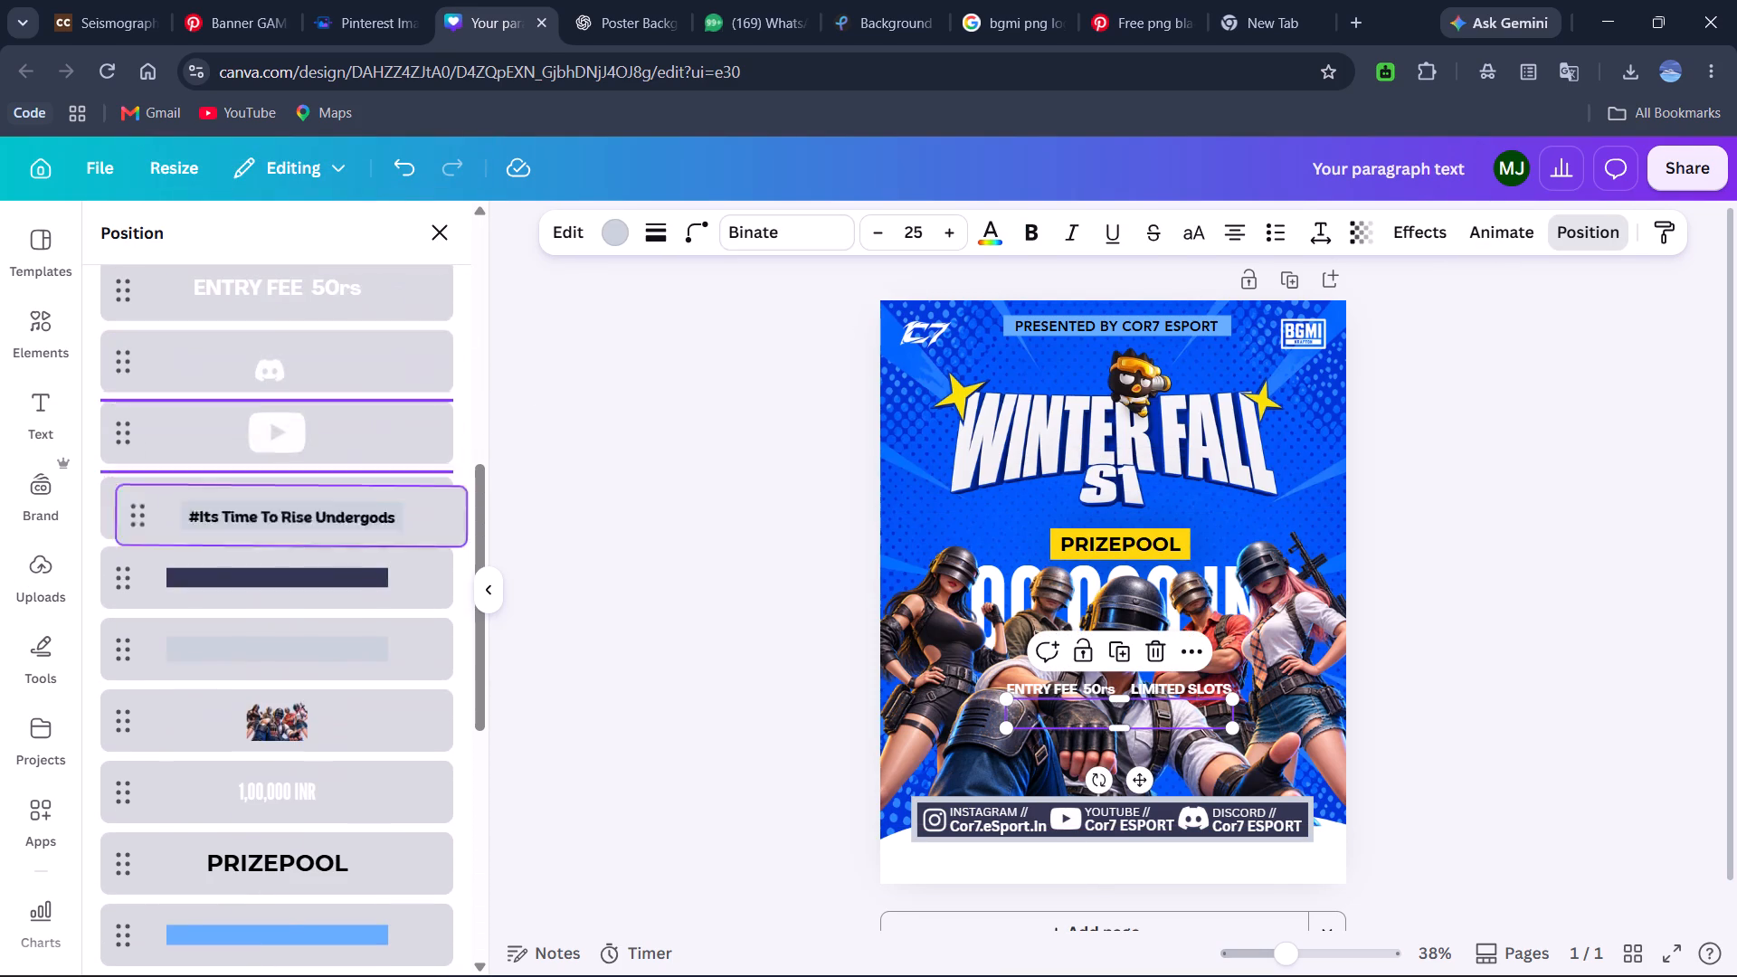
drag(141, 530, 132, 351)
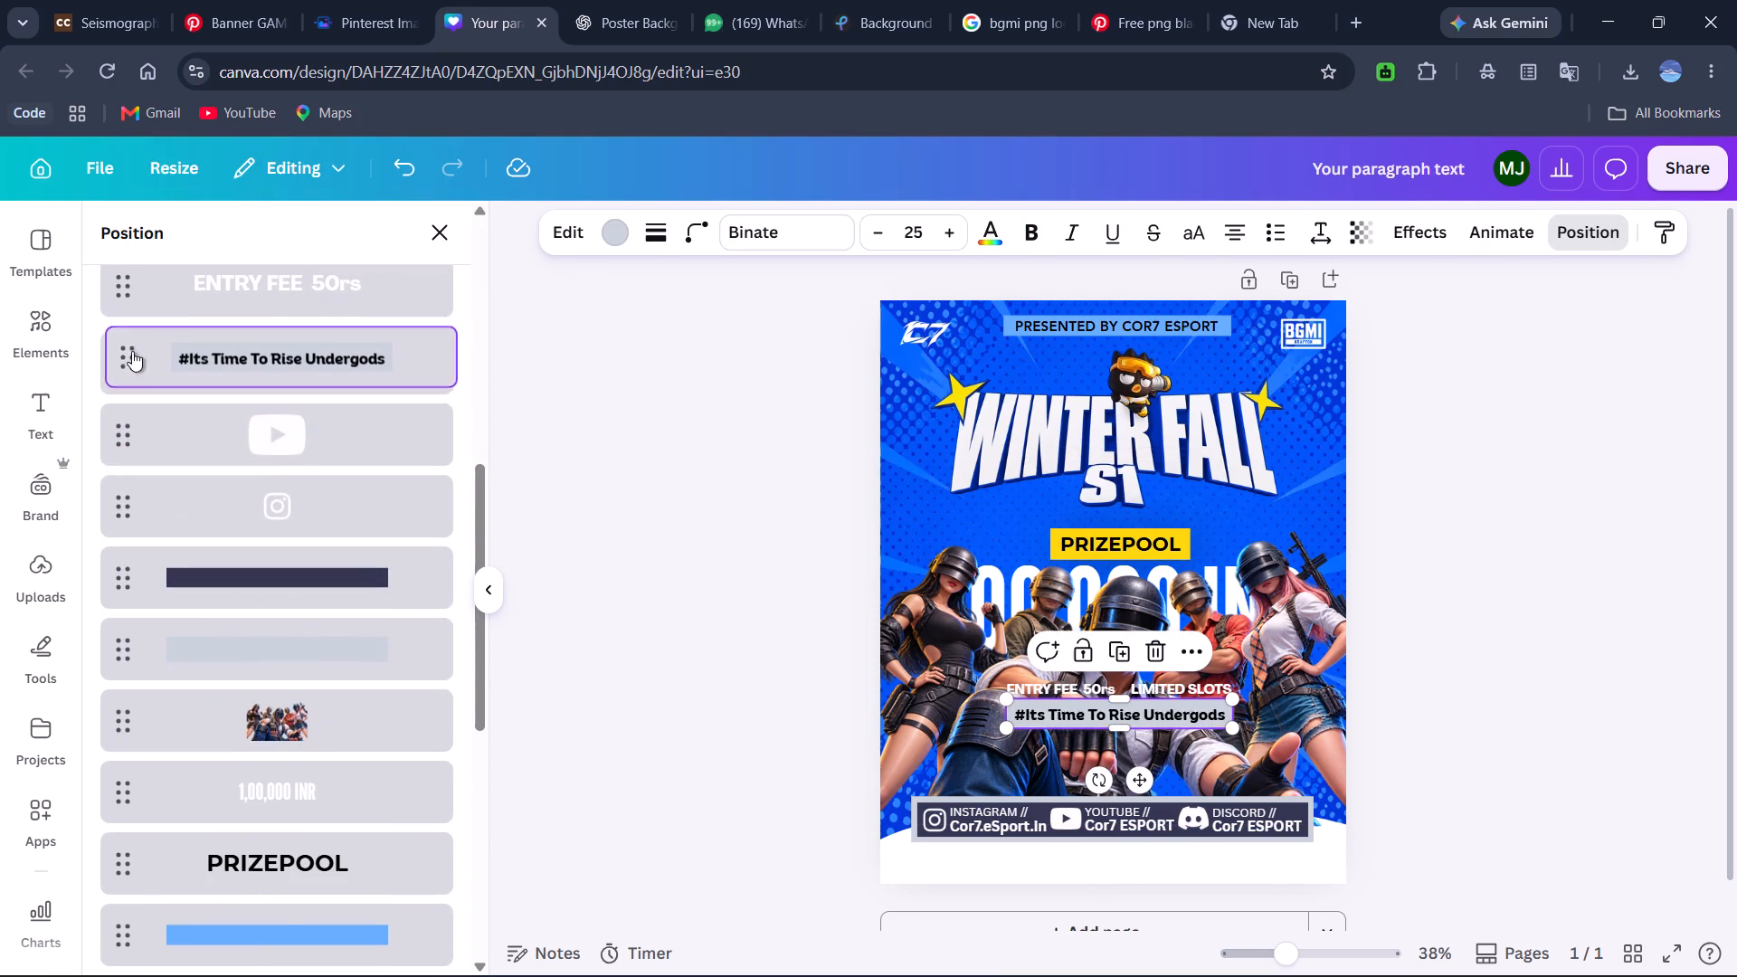
click(1530, 770)
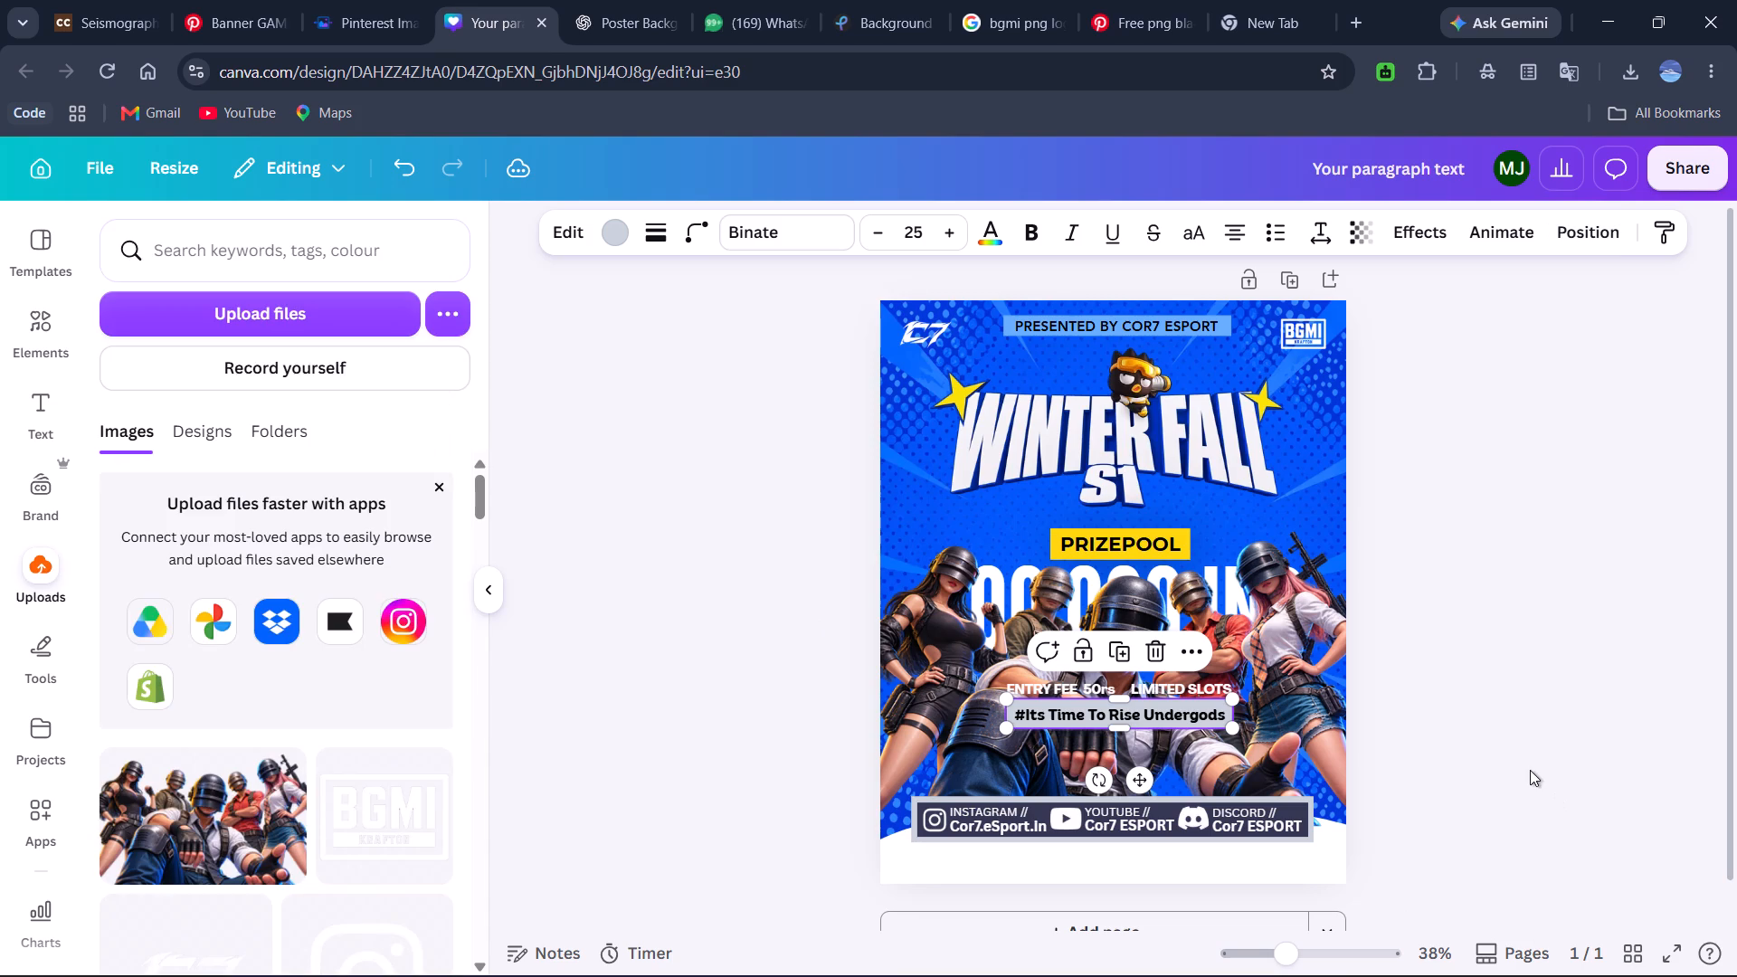
click(1530, 770)
Move the white ellipse layer above the squad image, directly below the light grey bar layer.
scroll(1530, 770, down, 2)
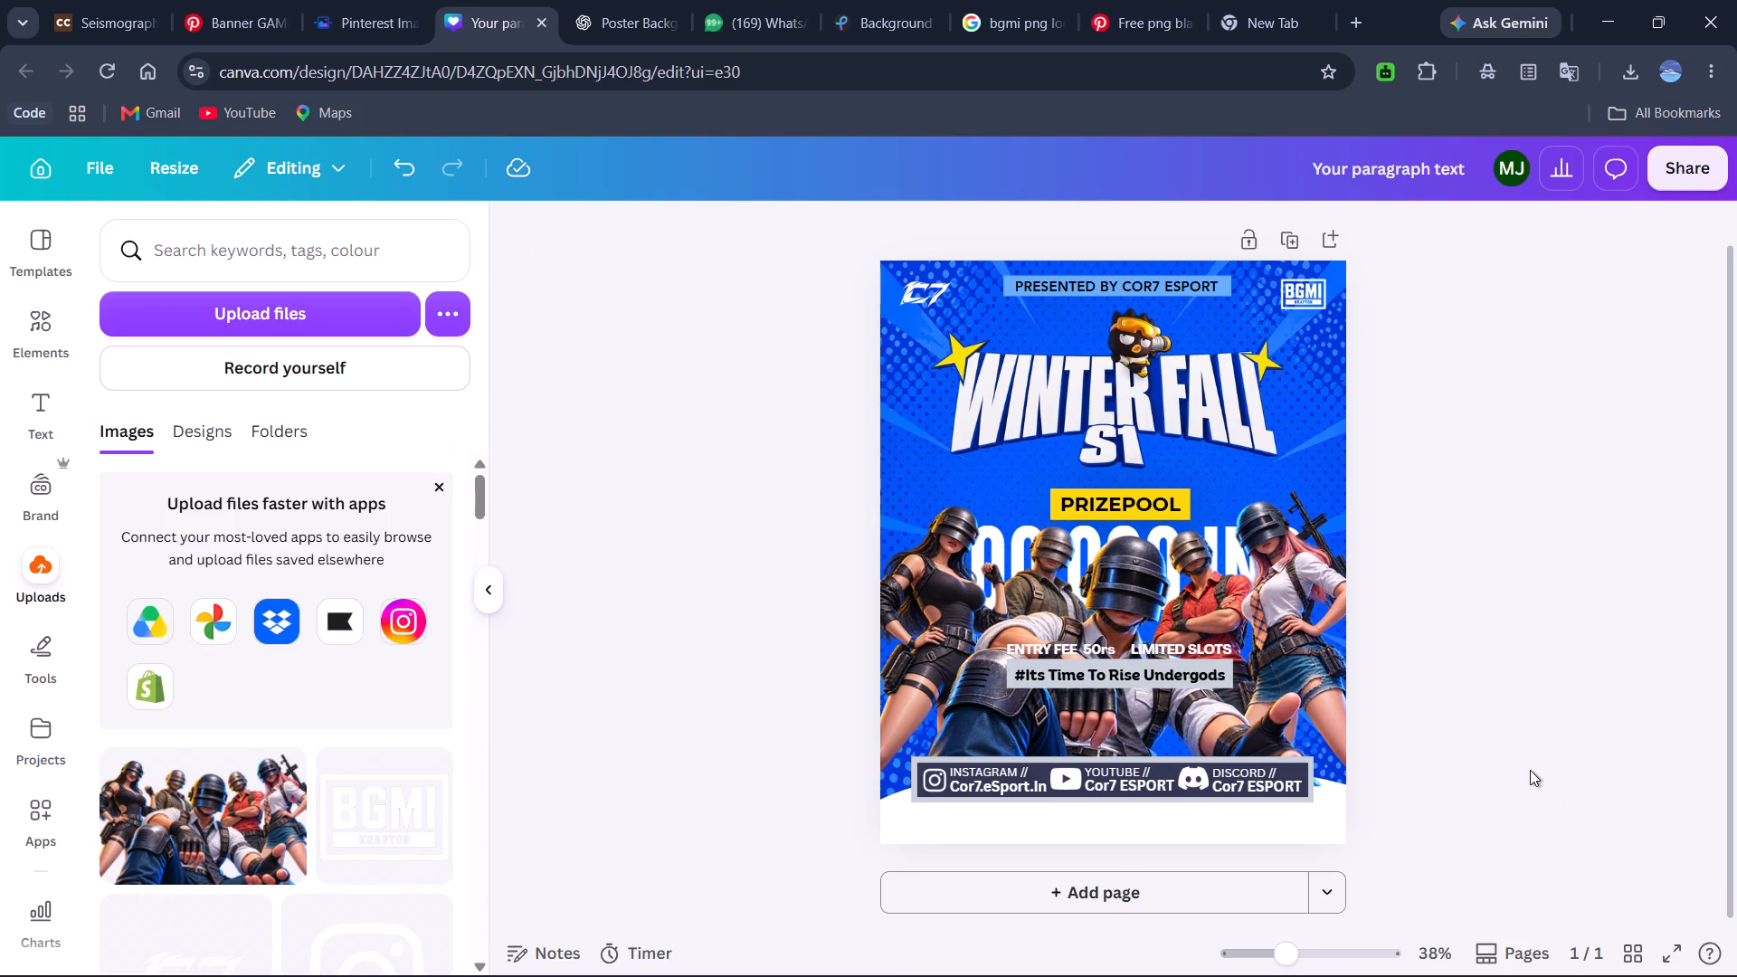
click(1267, 588)
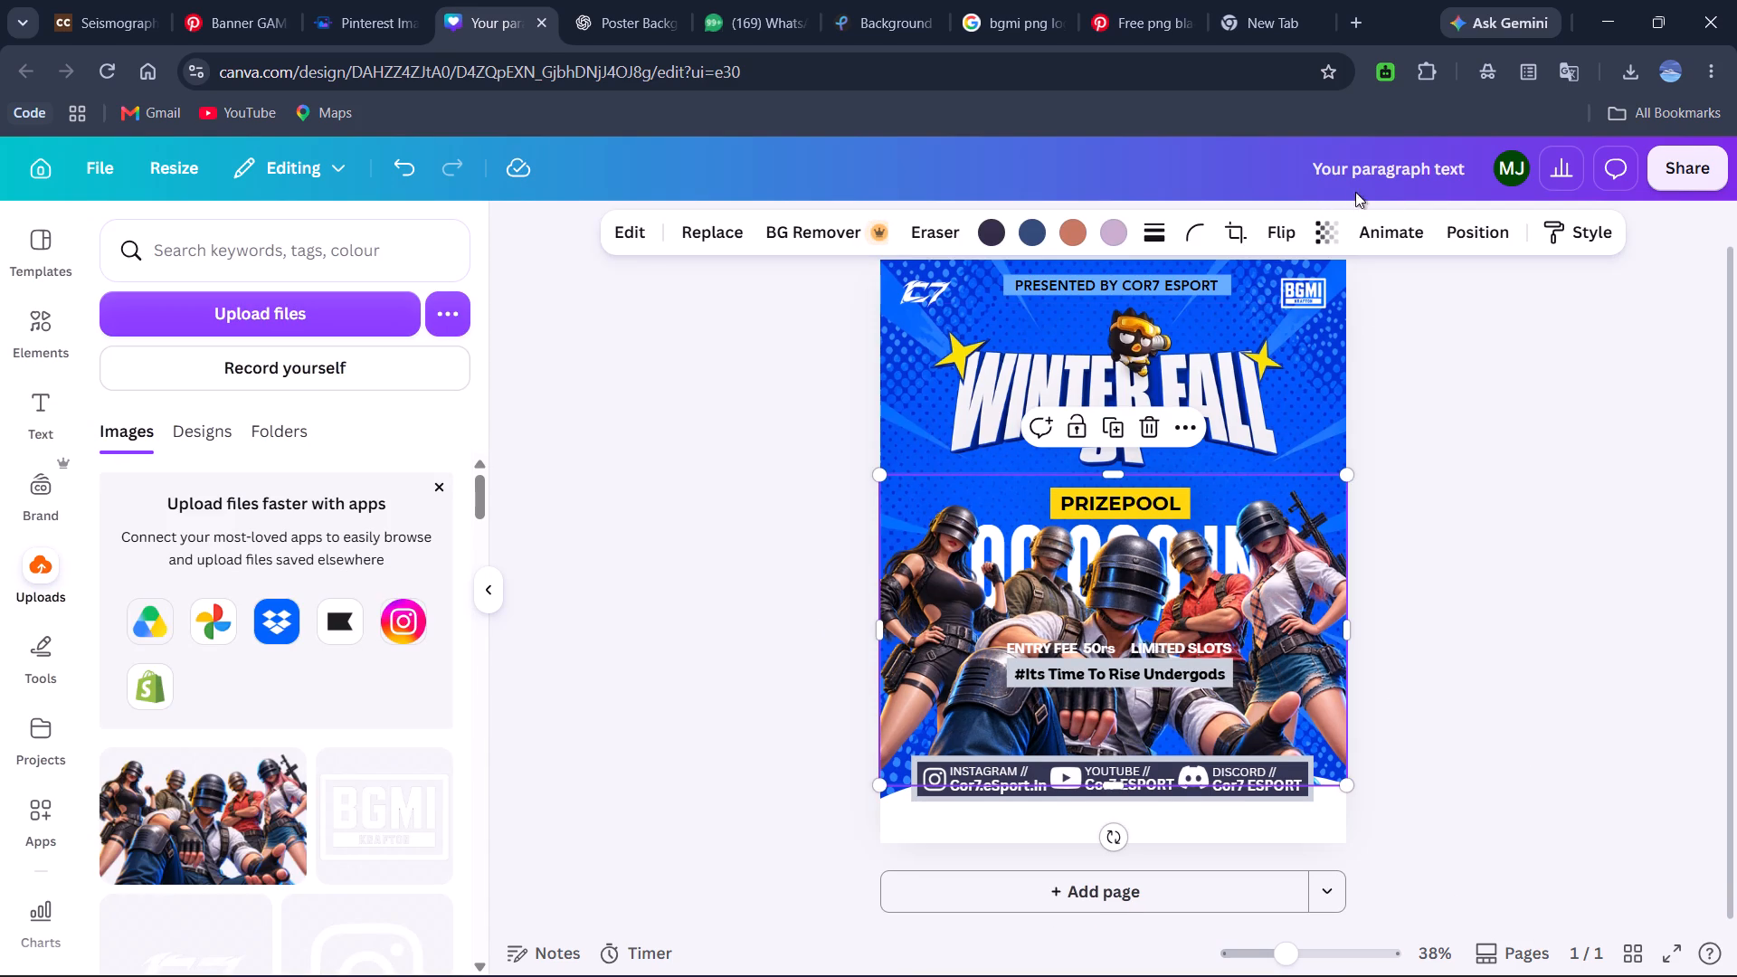
click(1453, 227)
scroll(679, 552, down, 3)
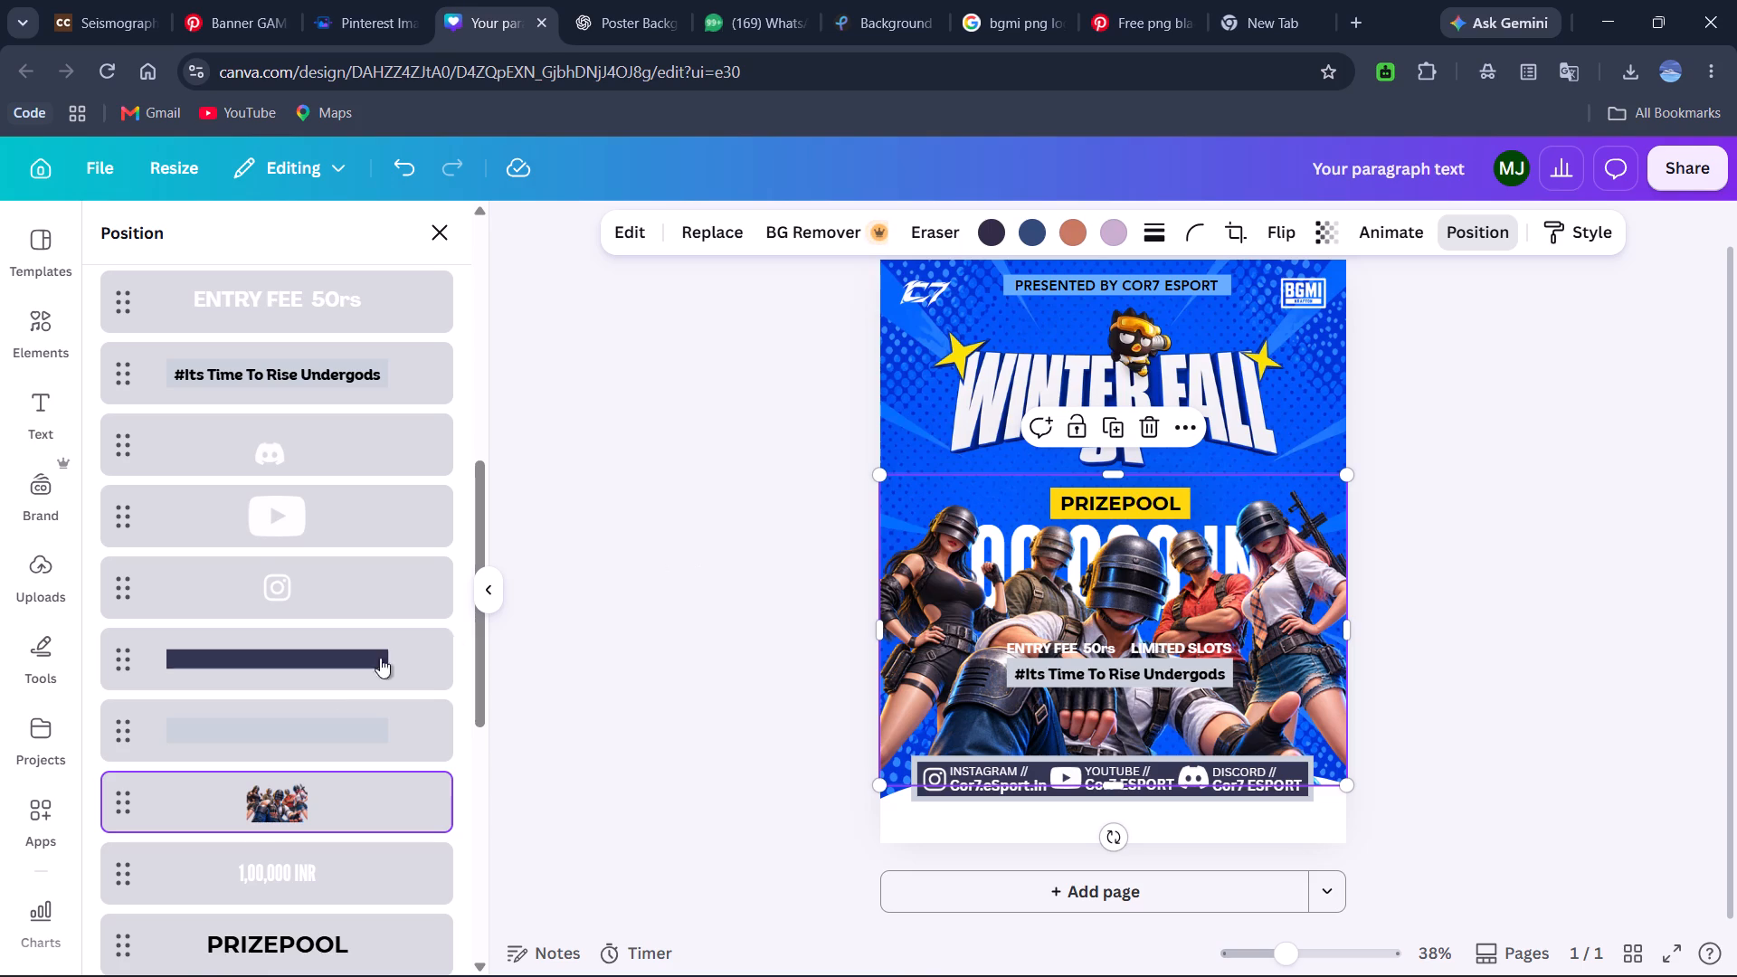
scroll(335, 685, down, 3)
drag(122, 781, 116, 484)
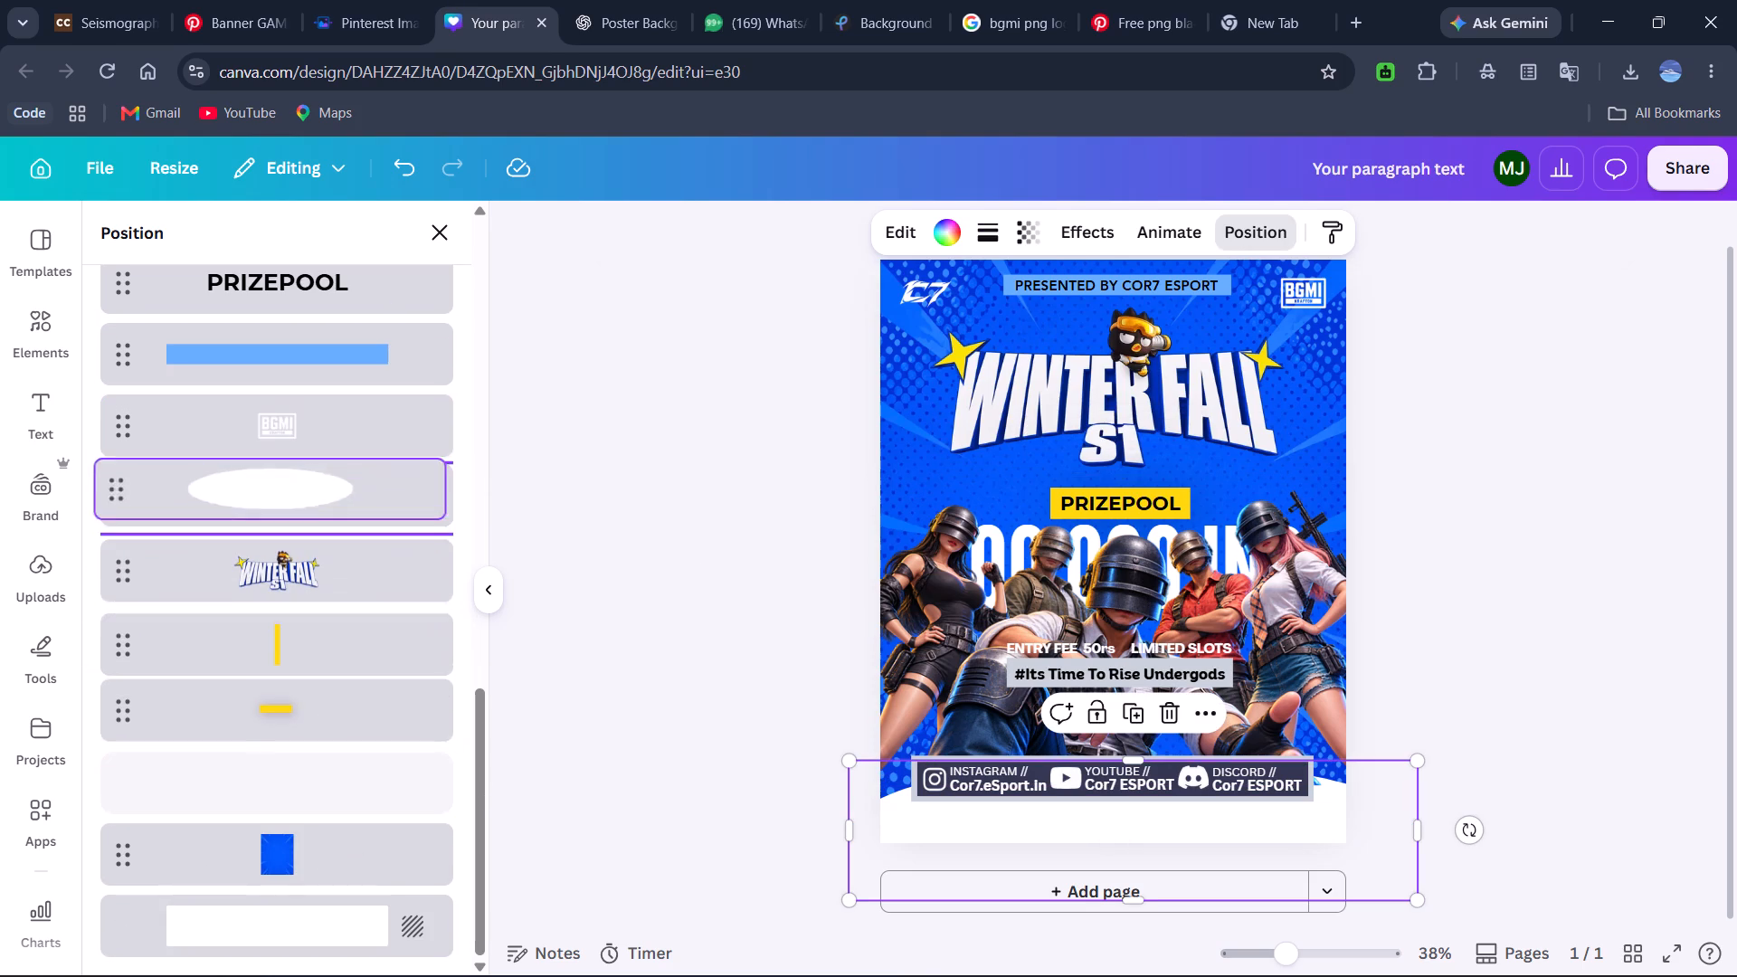
drag(116, 484, 135, 396)
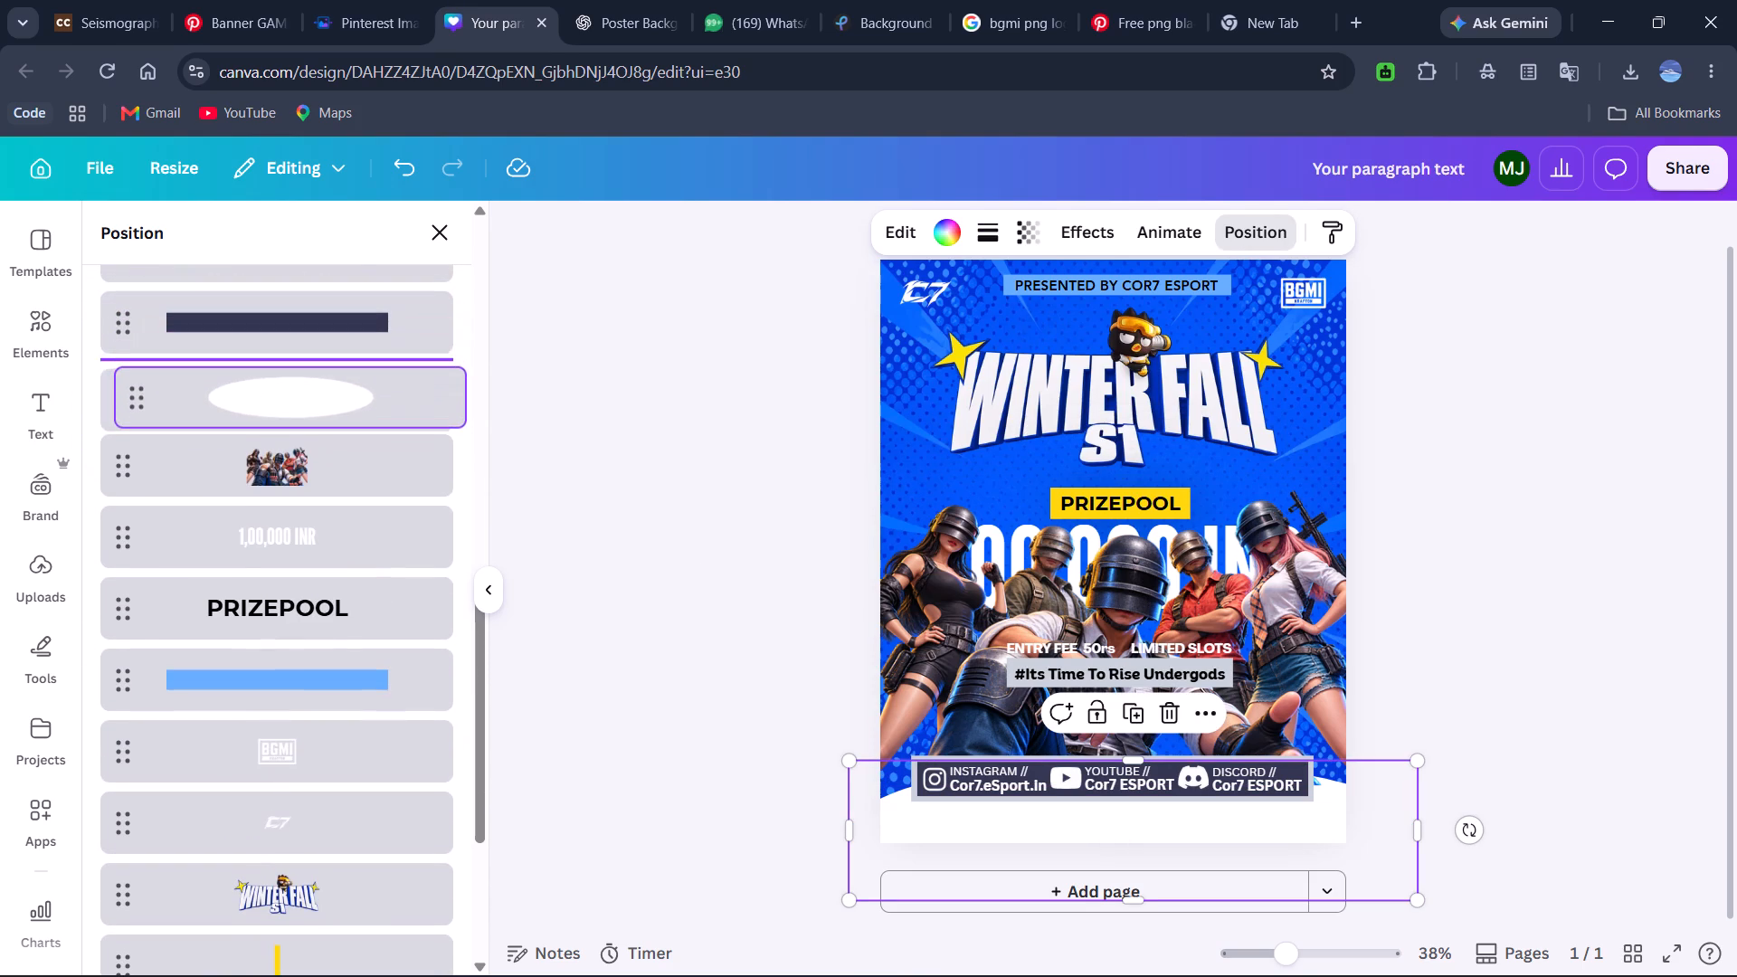
drag(135, 396, 127, 422)
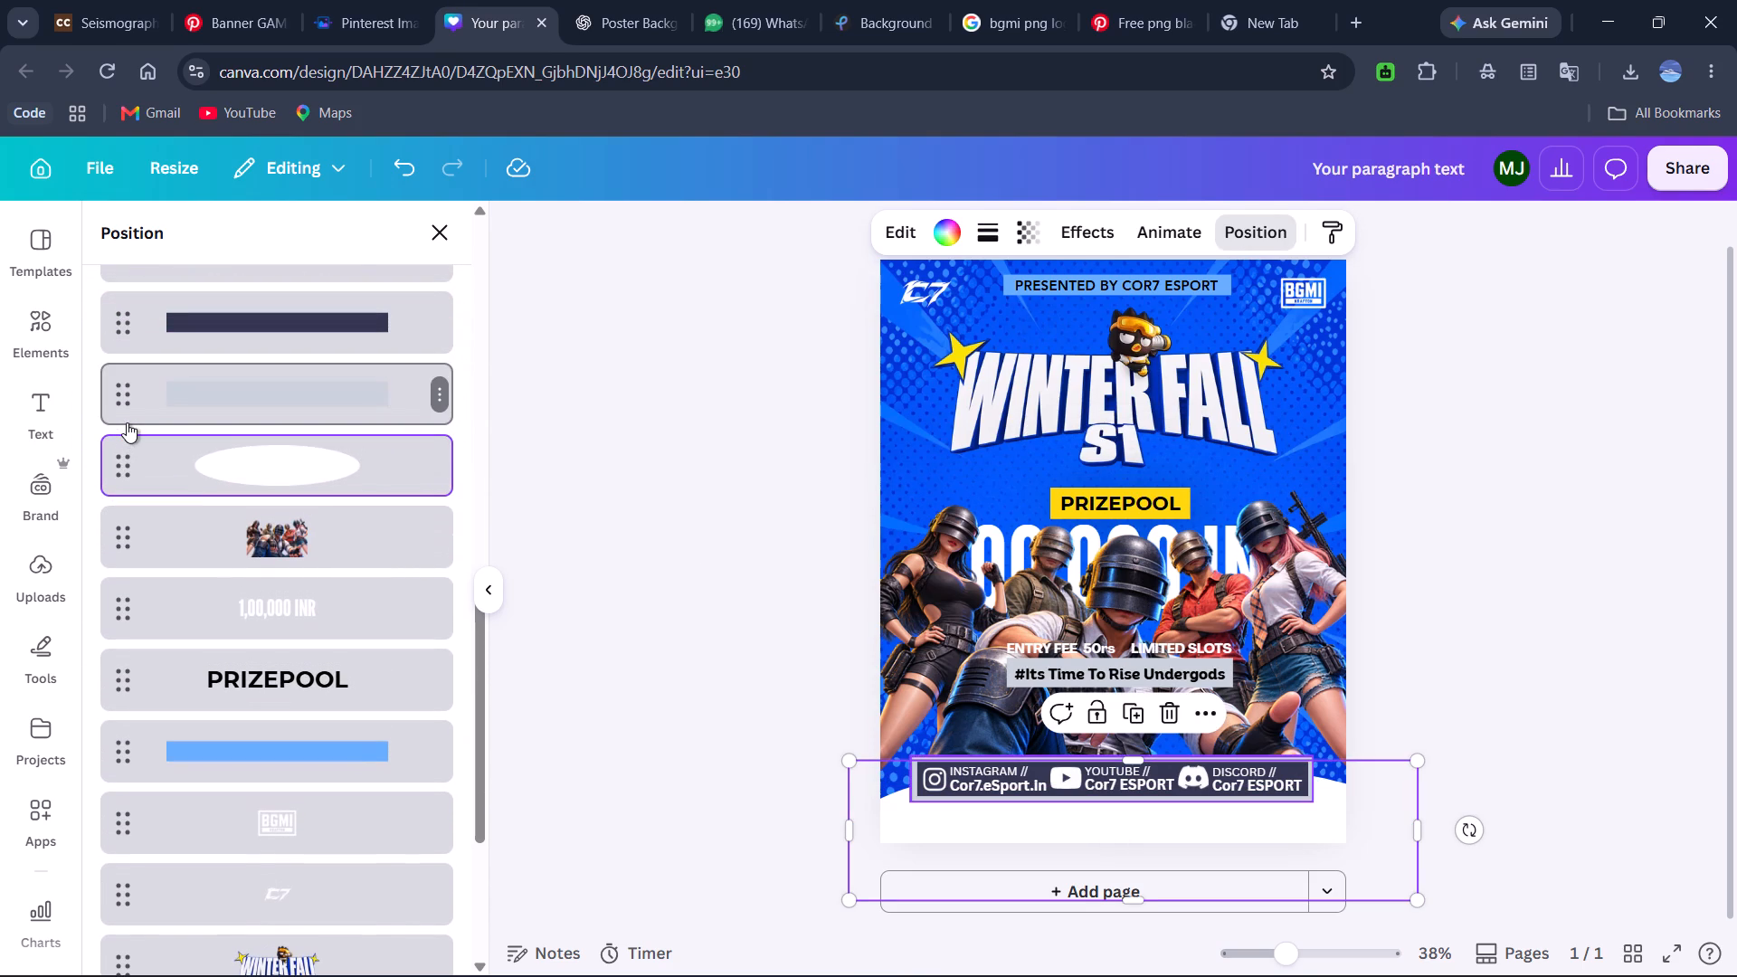
click(1432, 592)
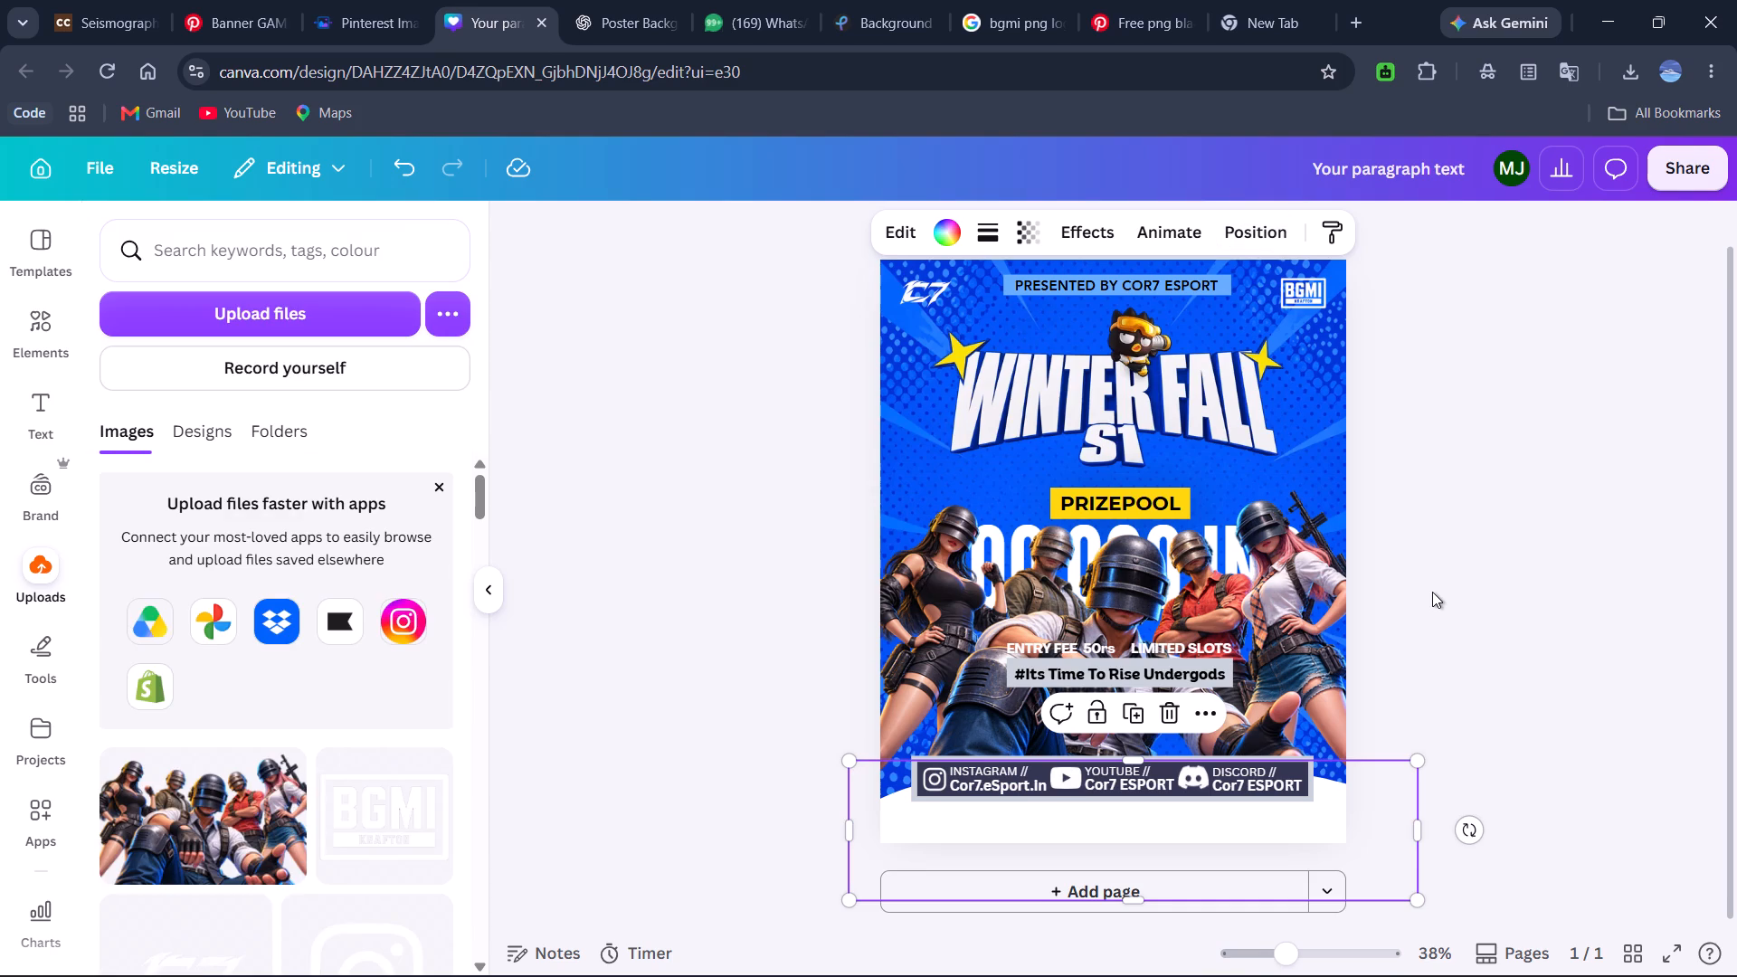
Shrink the WINTER FALL S1 logo to about half its size and centre it just below the PRESENTED BY COR7 ESPORT line.
scroll(1432, 592, up, 2)
click(1158, 384)
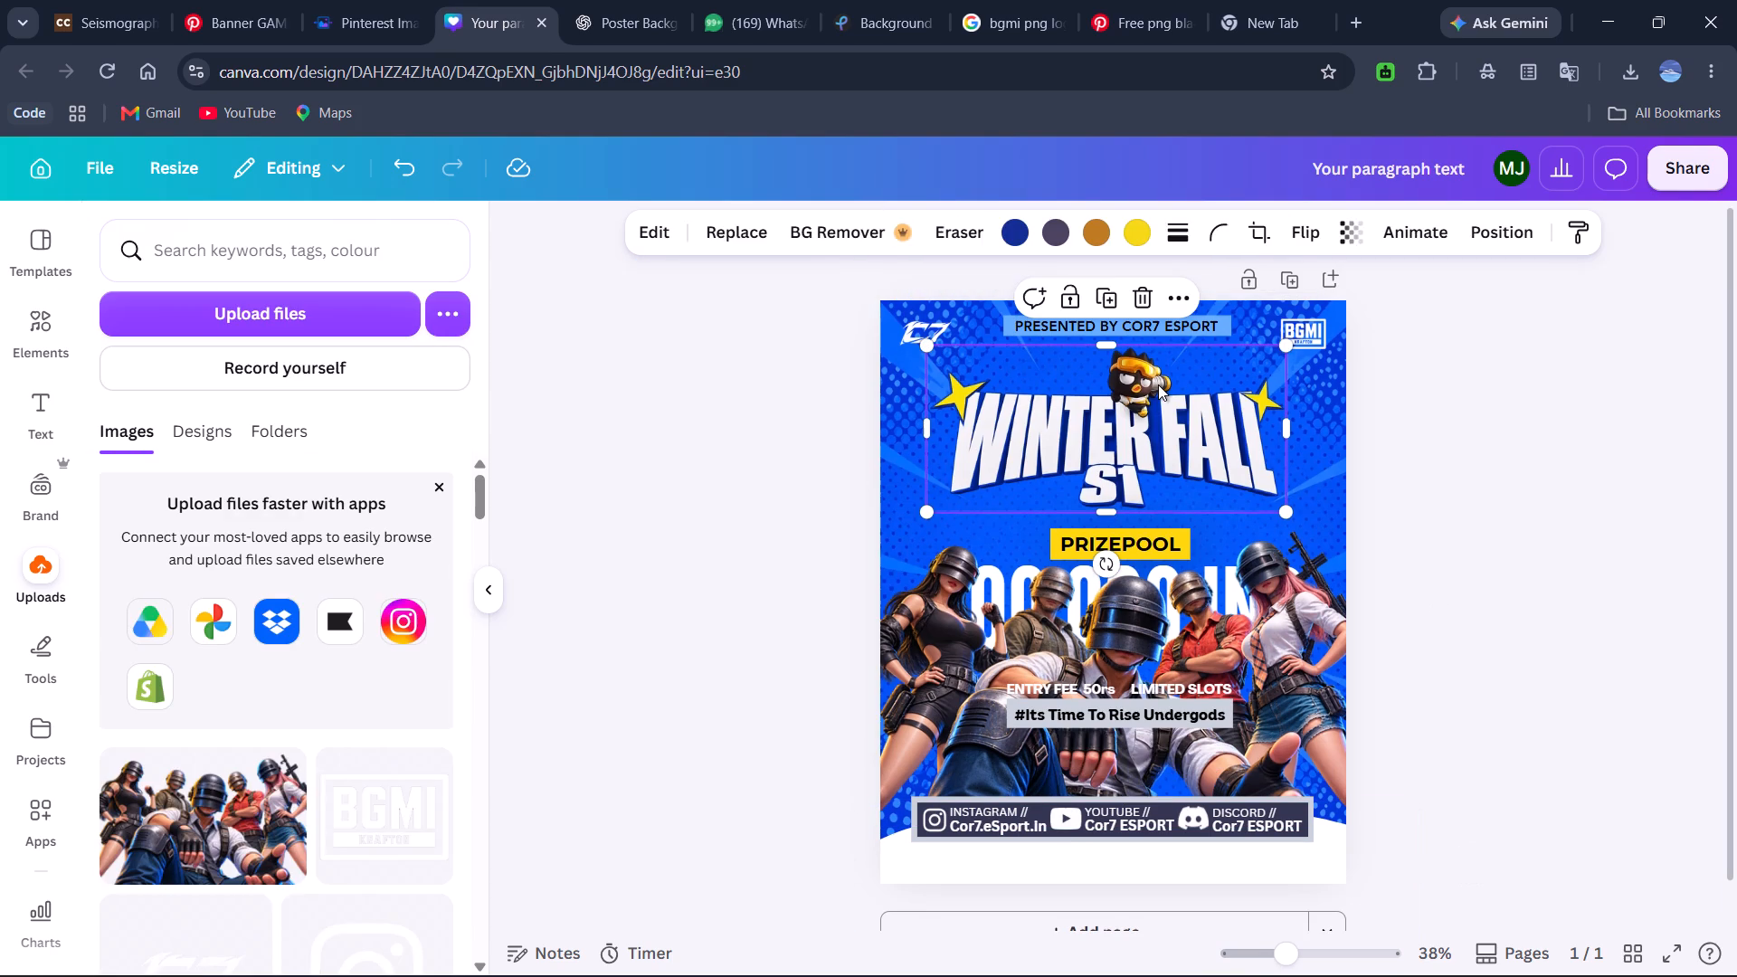
drag(933, 516, 1064, 419)
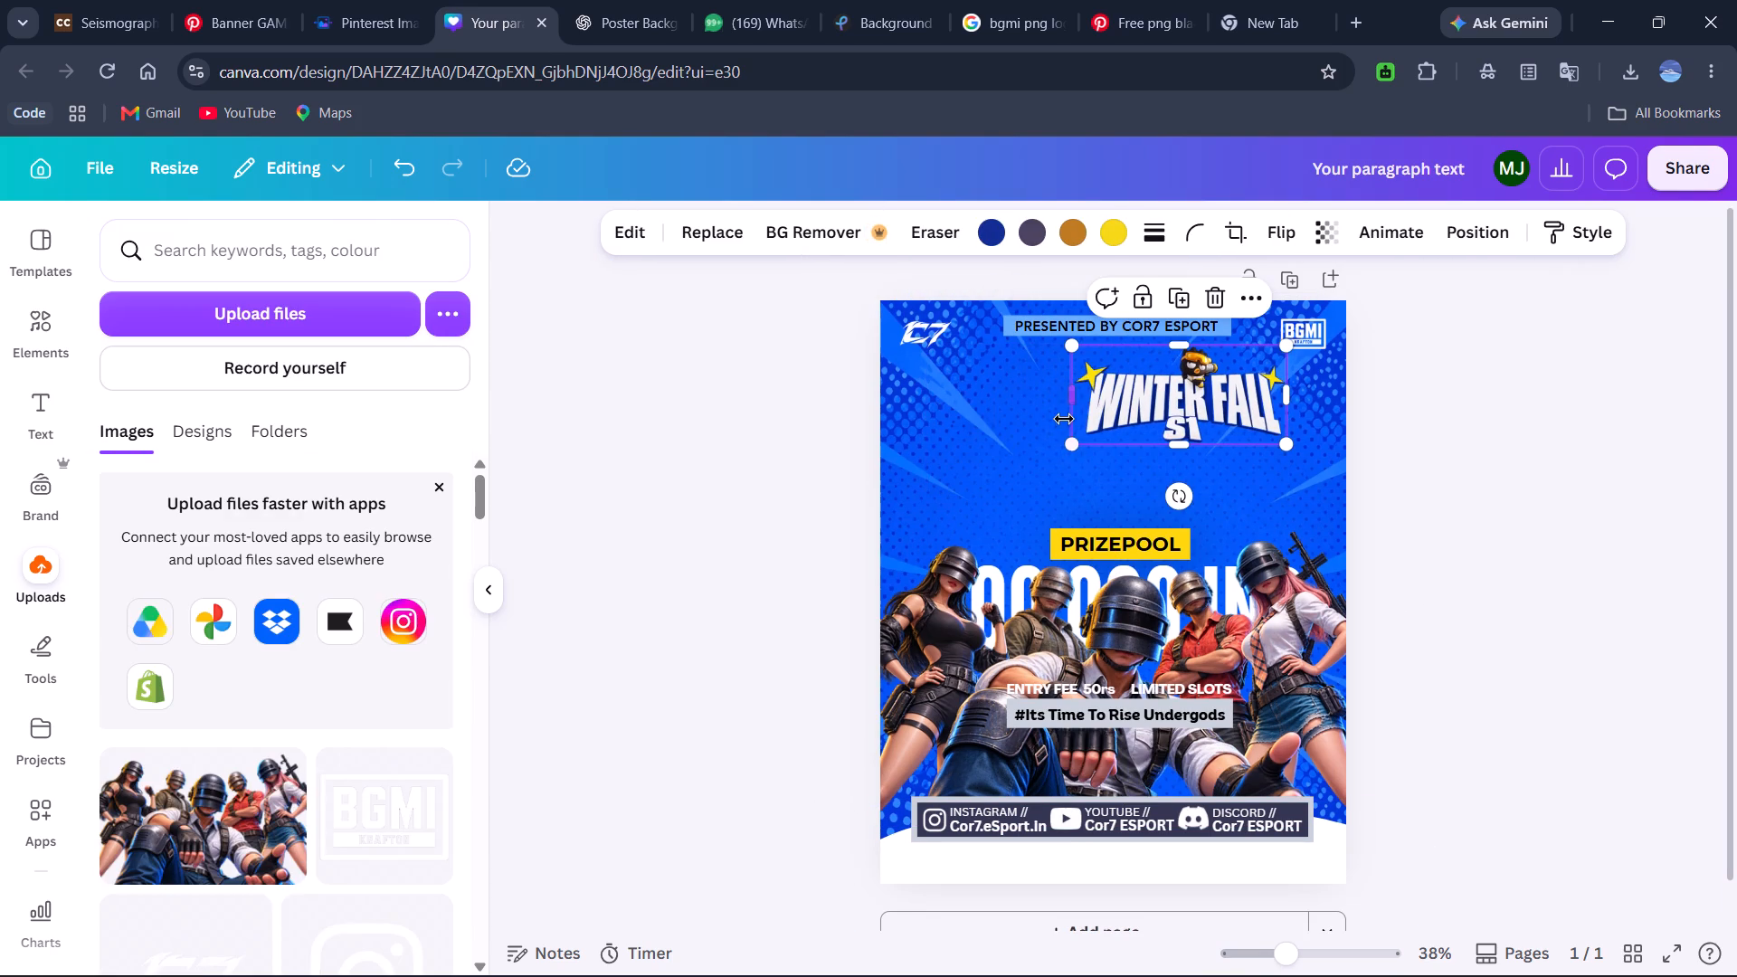
drag(1194, 400, 1135, 399)
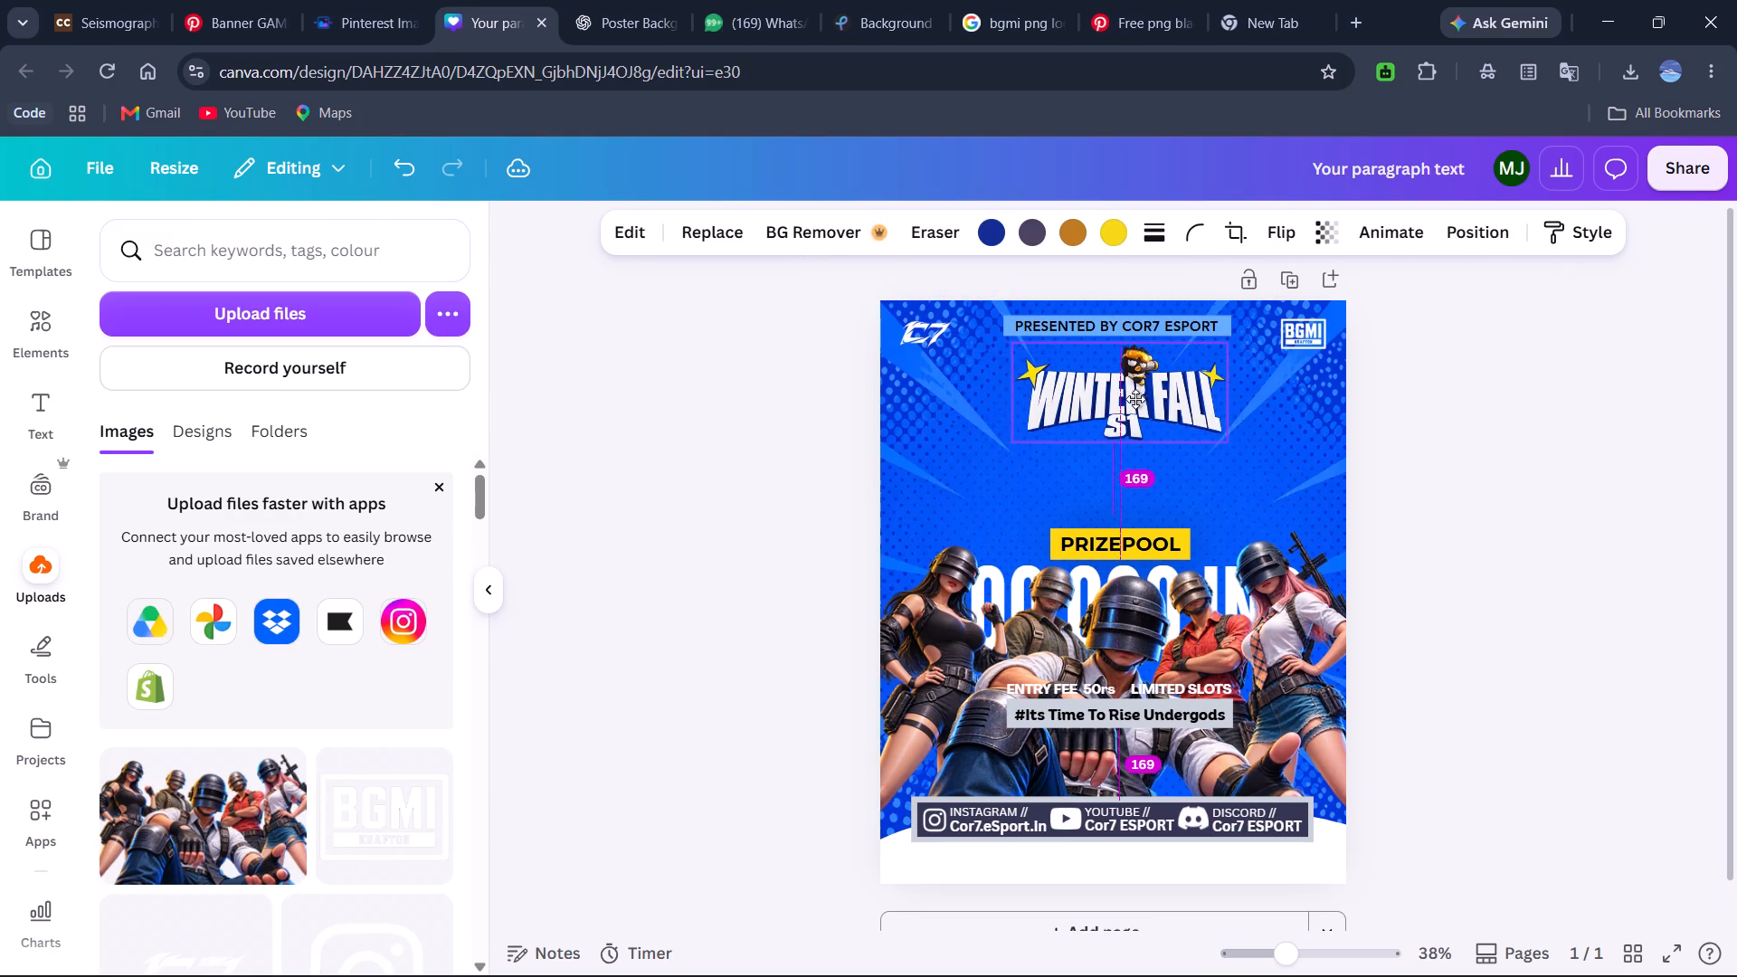
drag(1135, 399, 1122, 393)
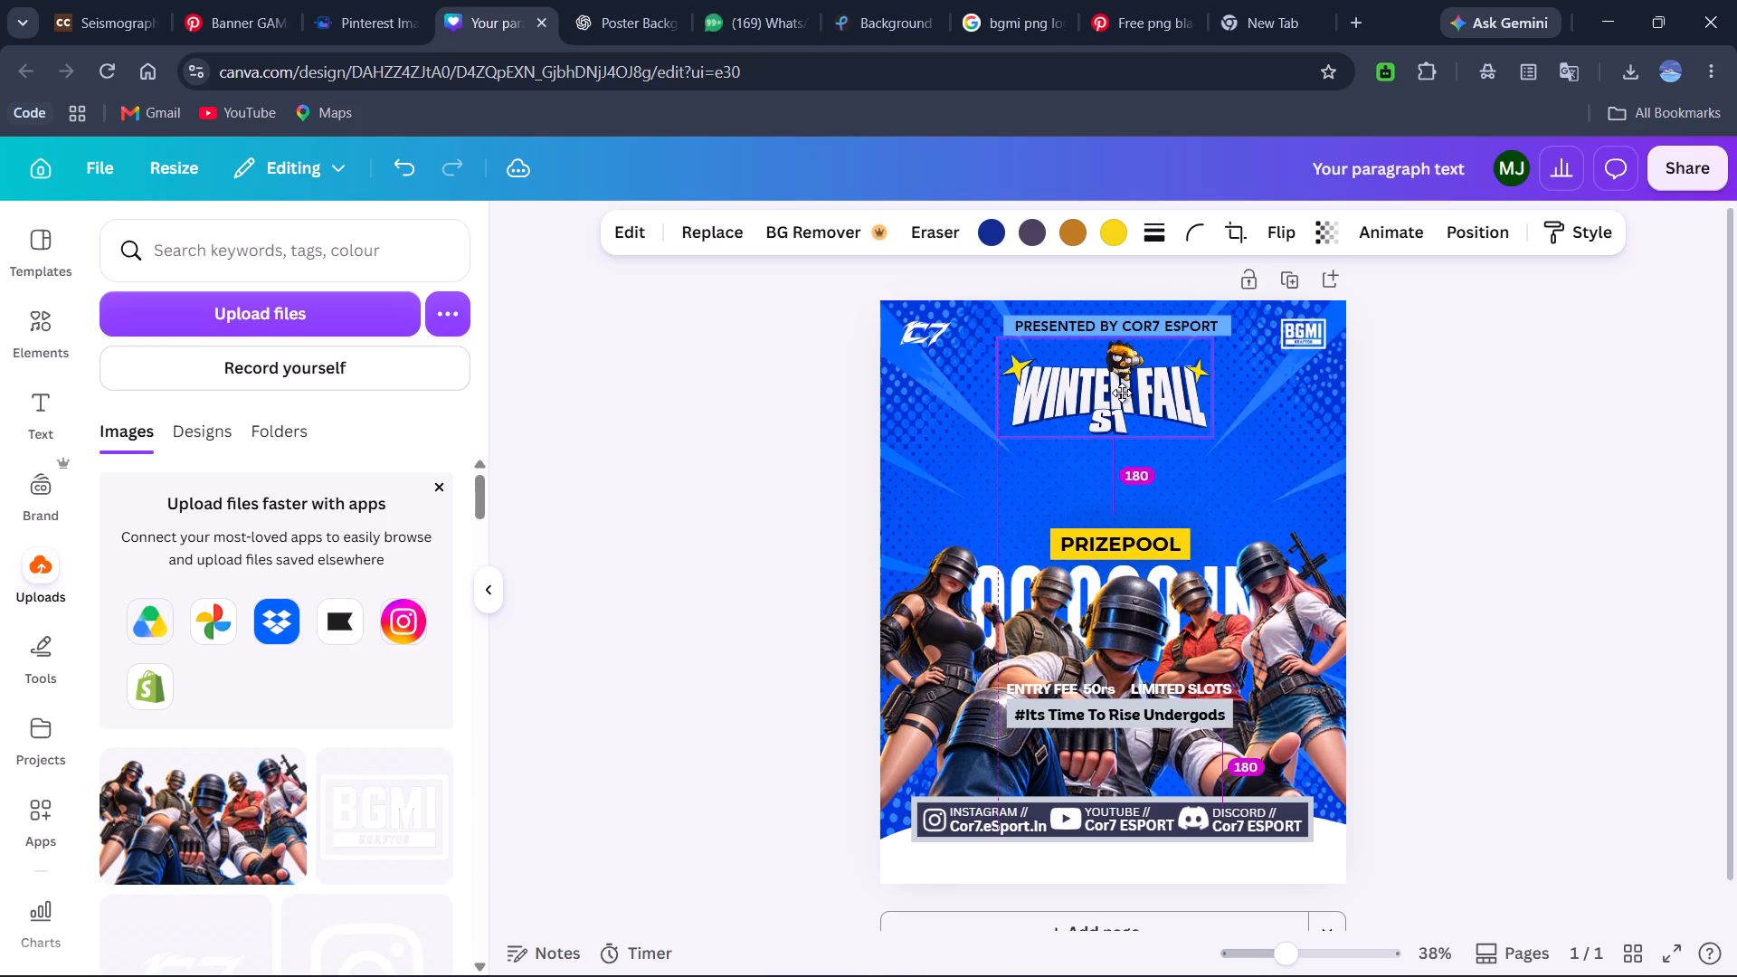
drag(1122, 393, 1140, 390)
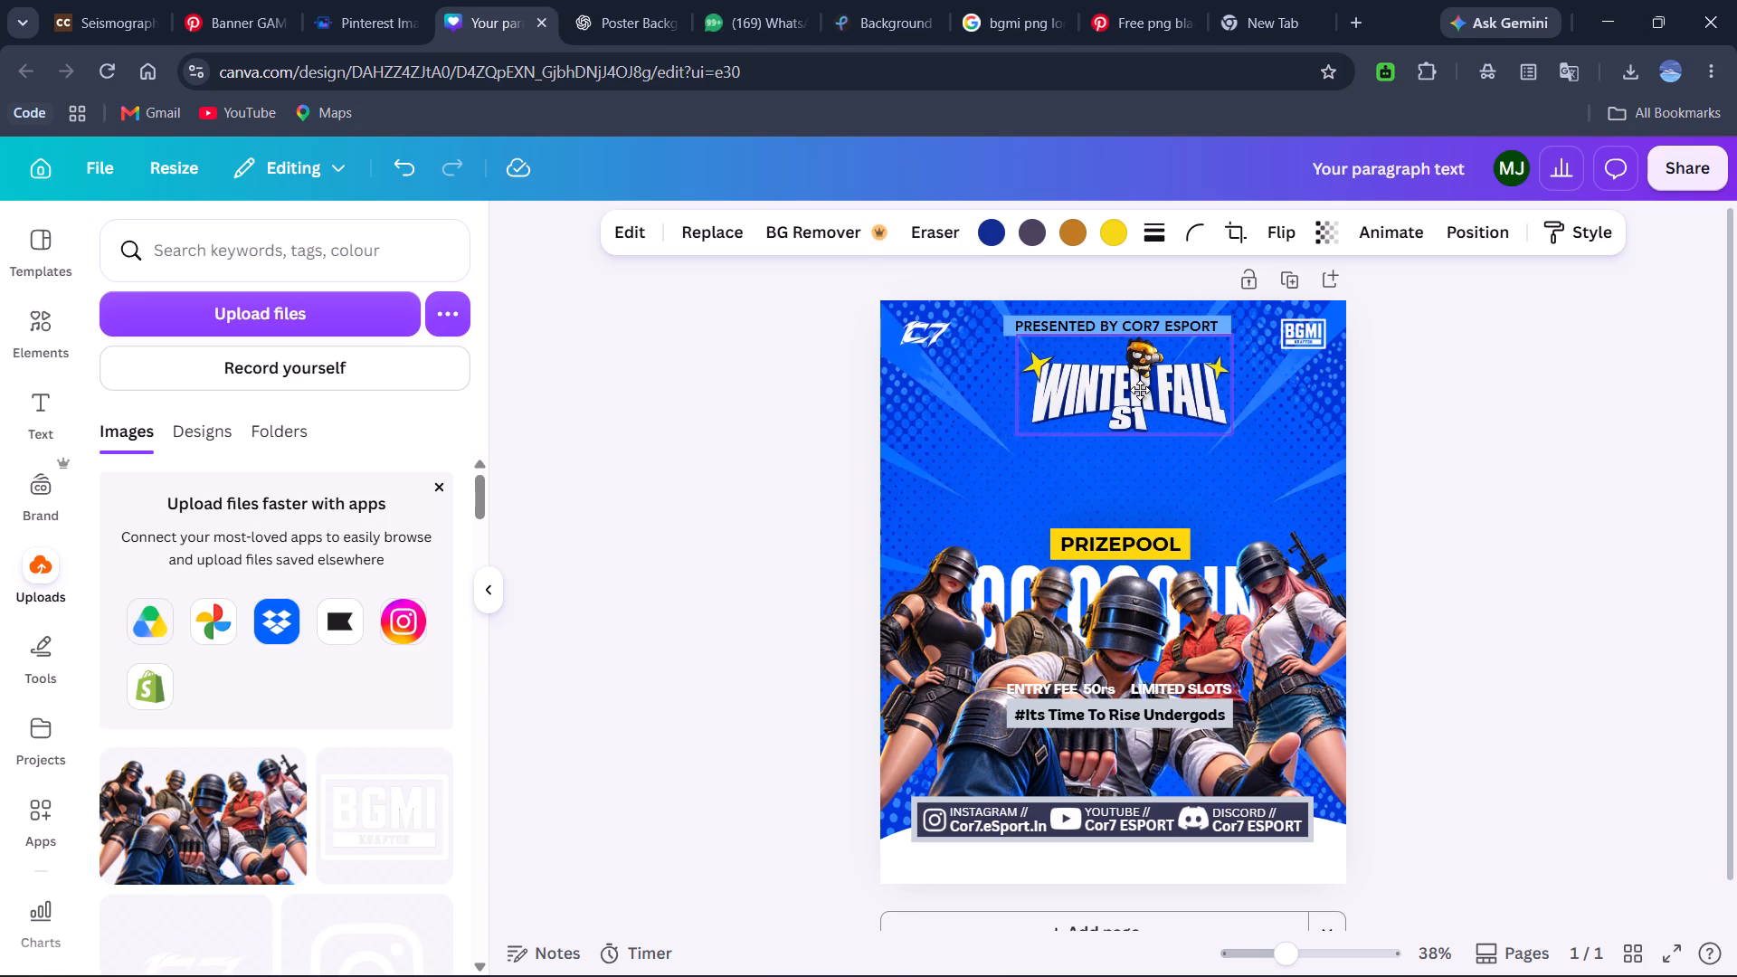
drag(1140, 390, 1132, 394)
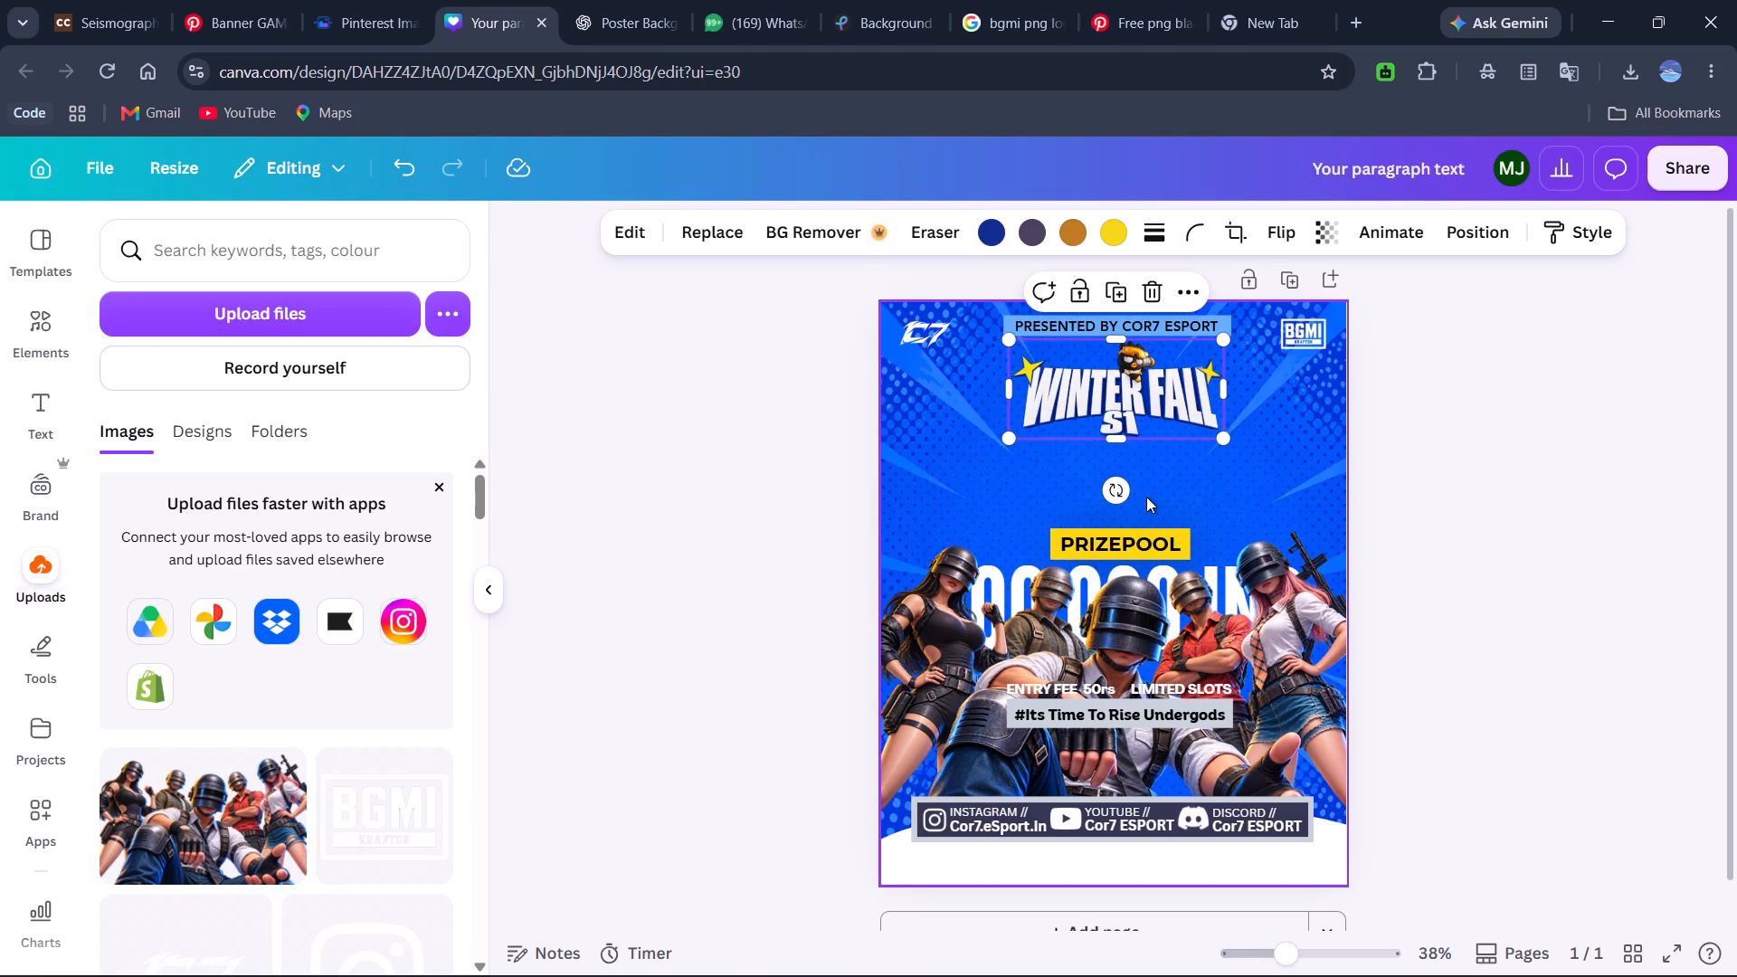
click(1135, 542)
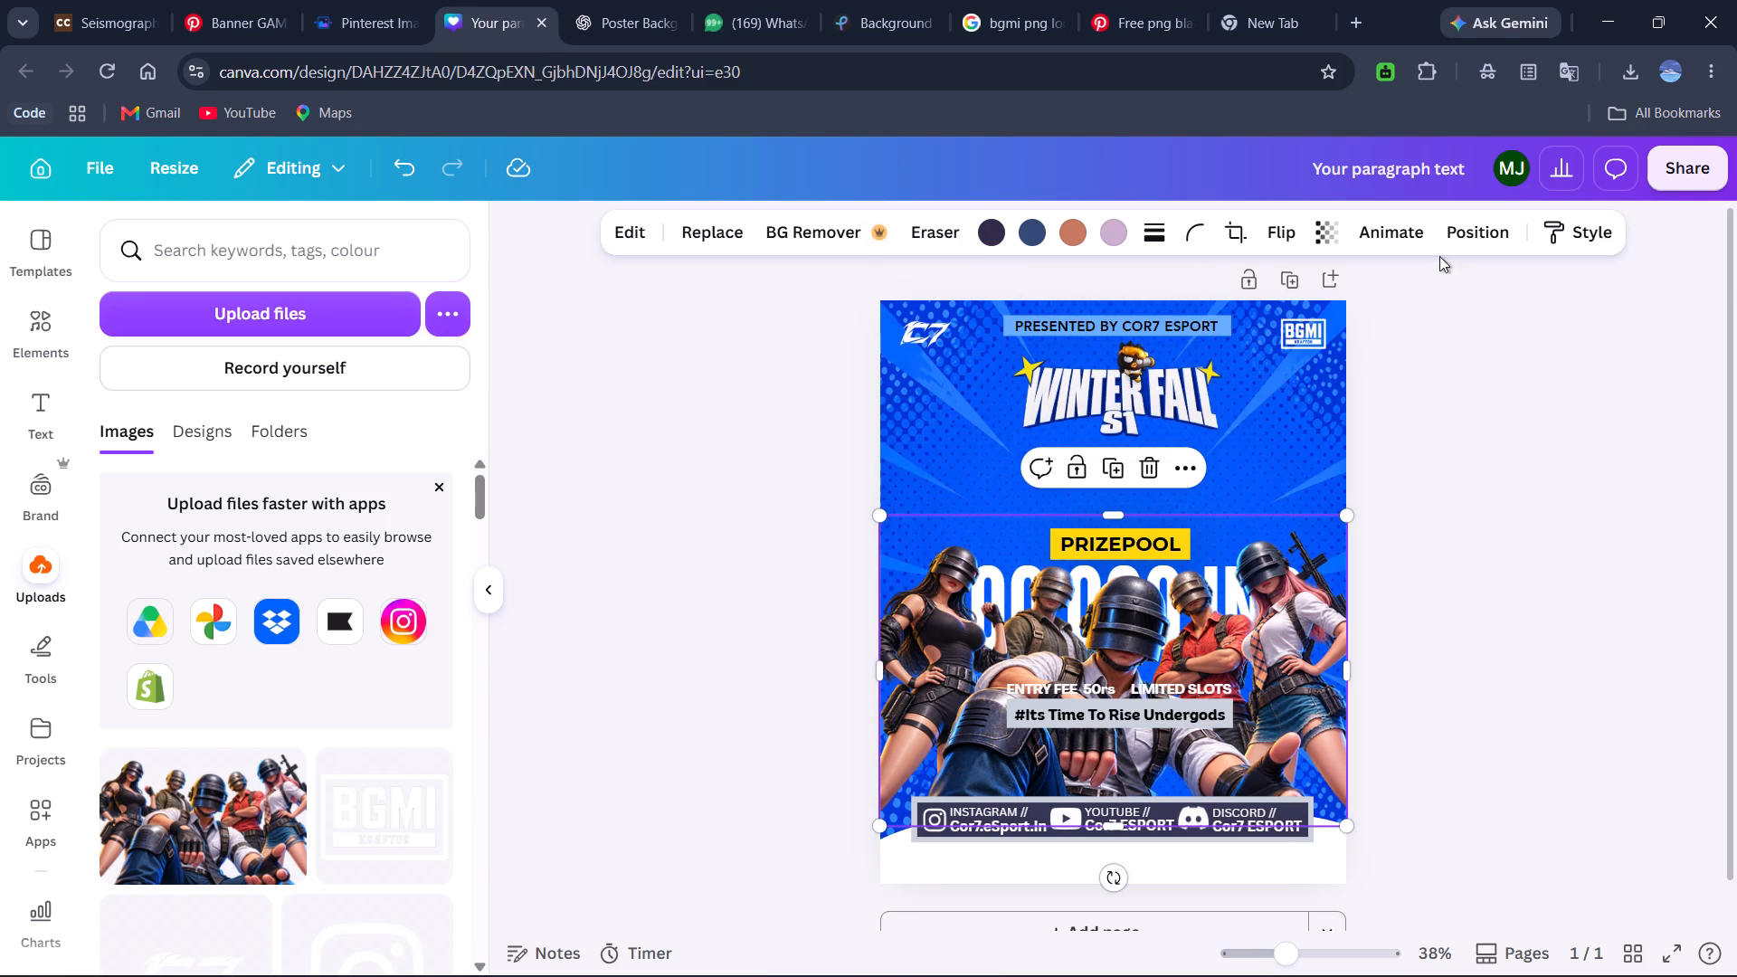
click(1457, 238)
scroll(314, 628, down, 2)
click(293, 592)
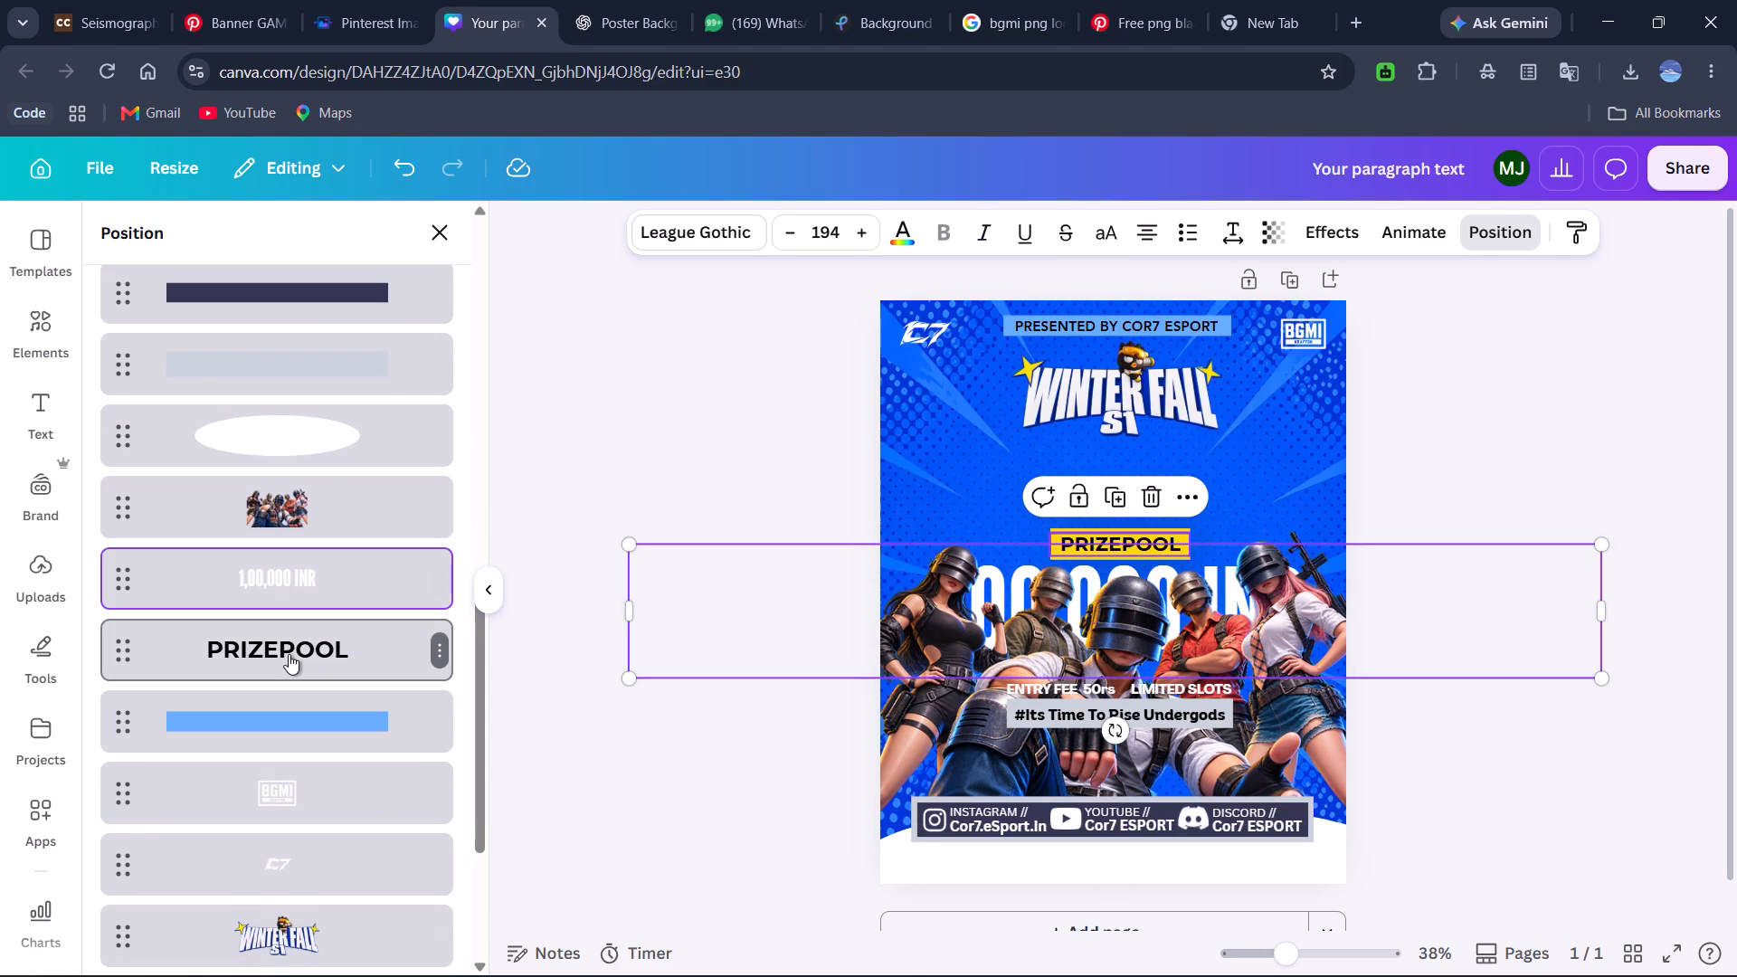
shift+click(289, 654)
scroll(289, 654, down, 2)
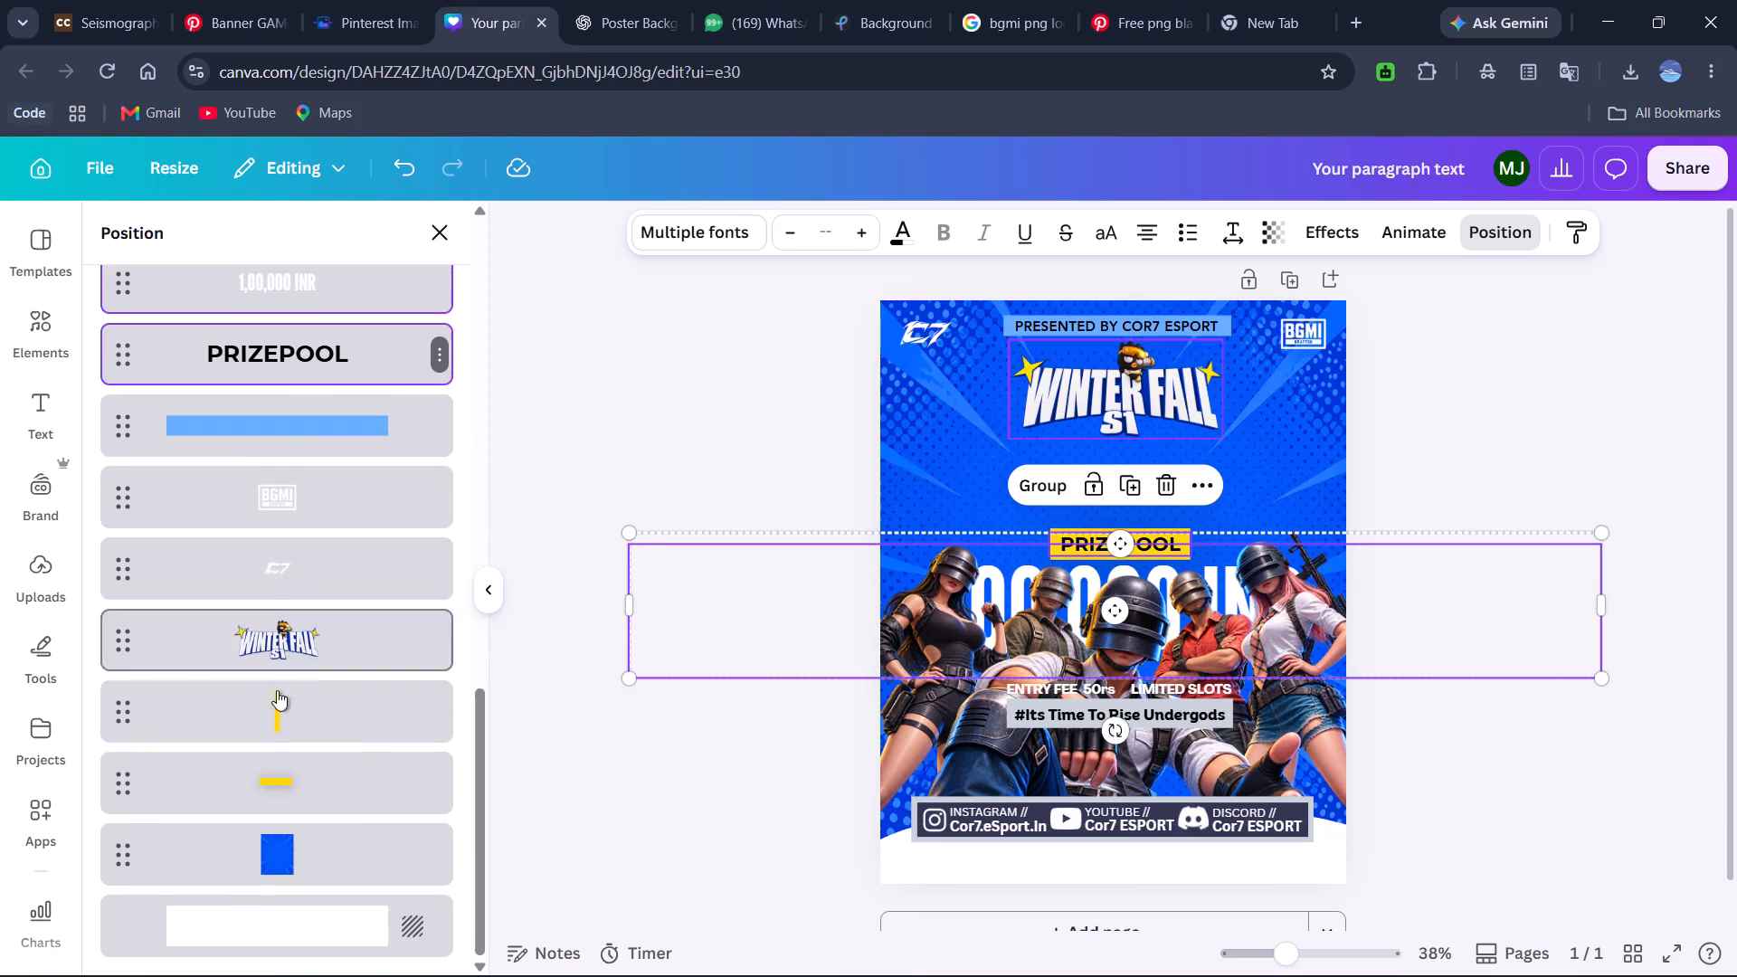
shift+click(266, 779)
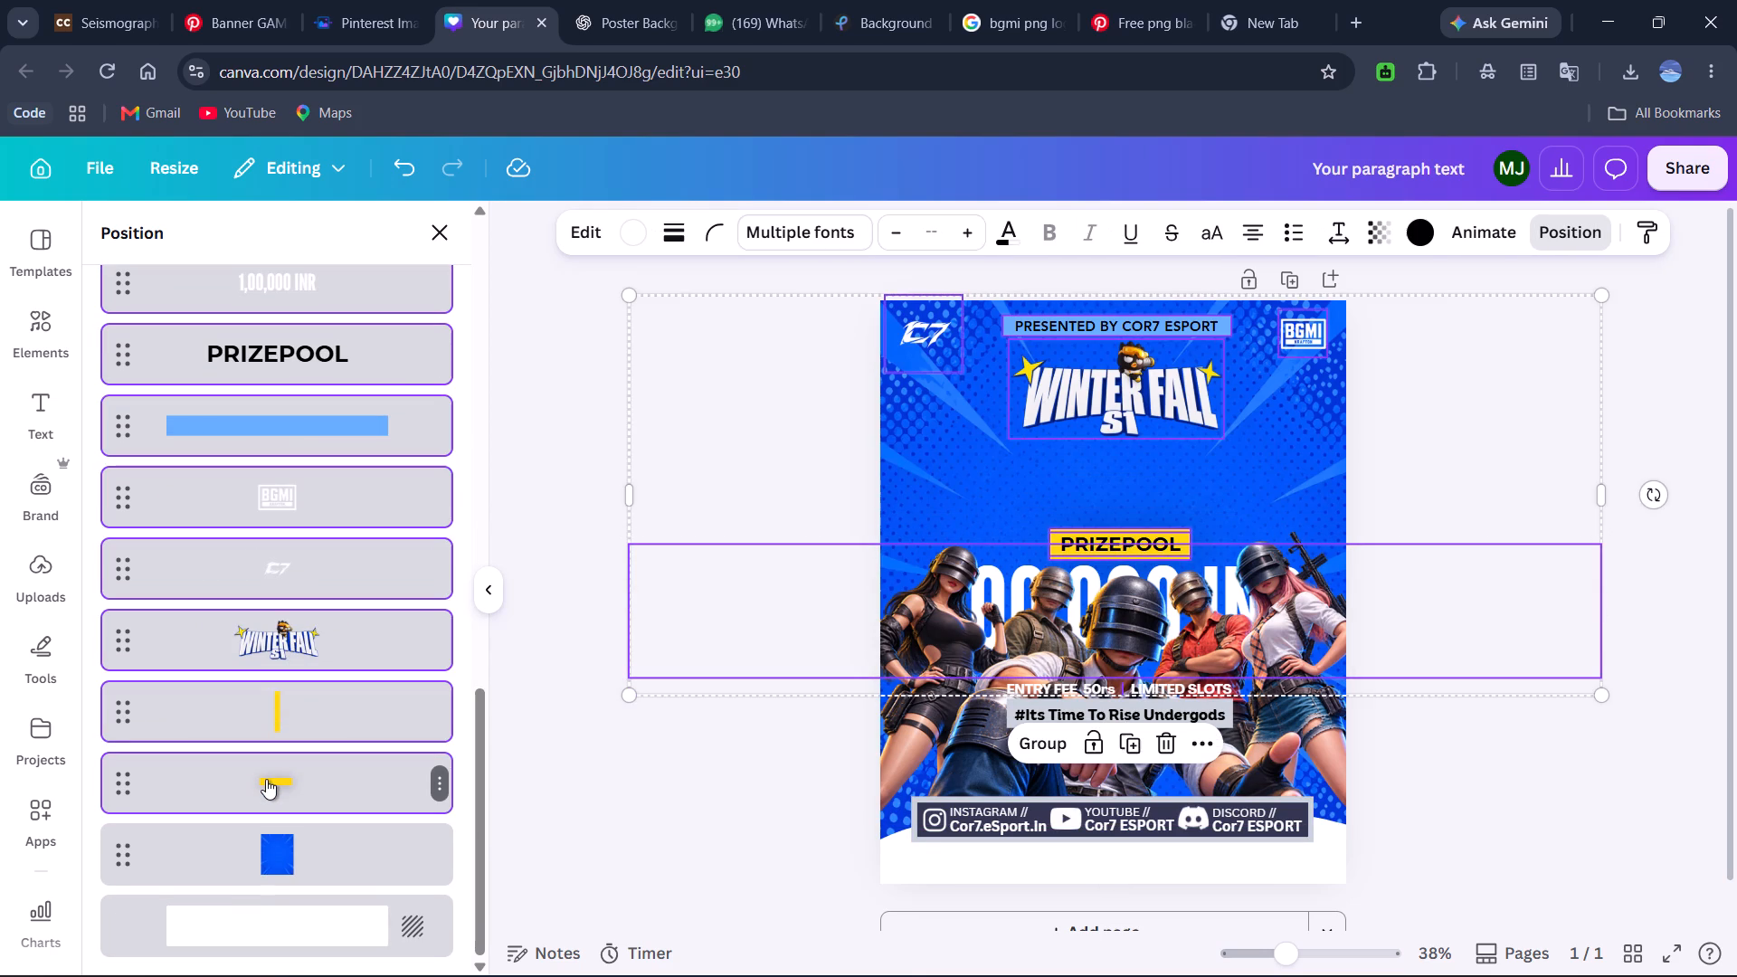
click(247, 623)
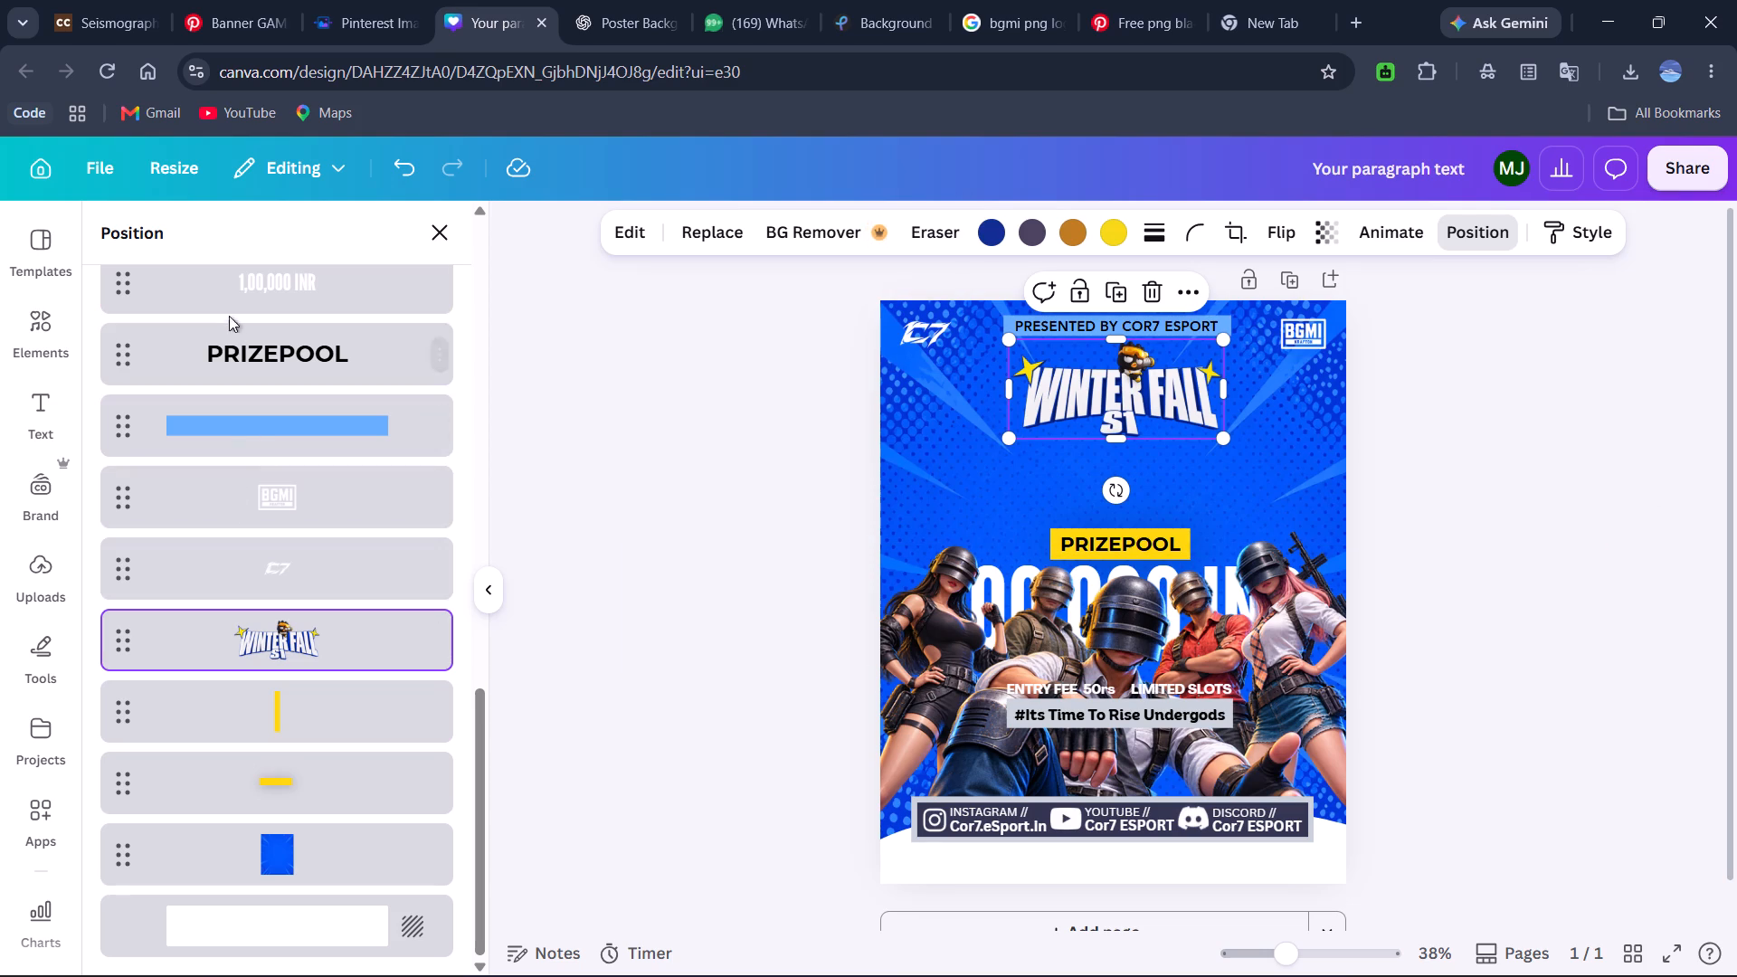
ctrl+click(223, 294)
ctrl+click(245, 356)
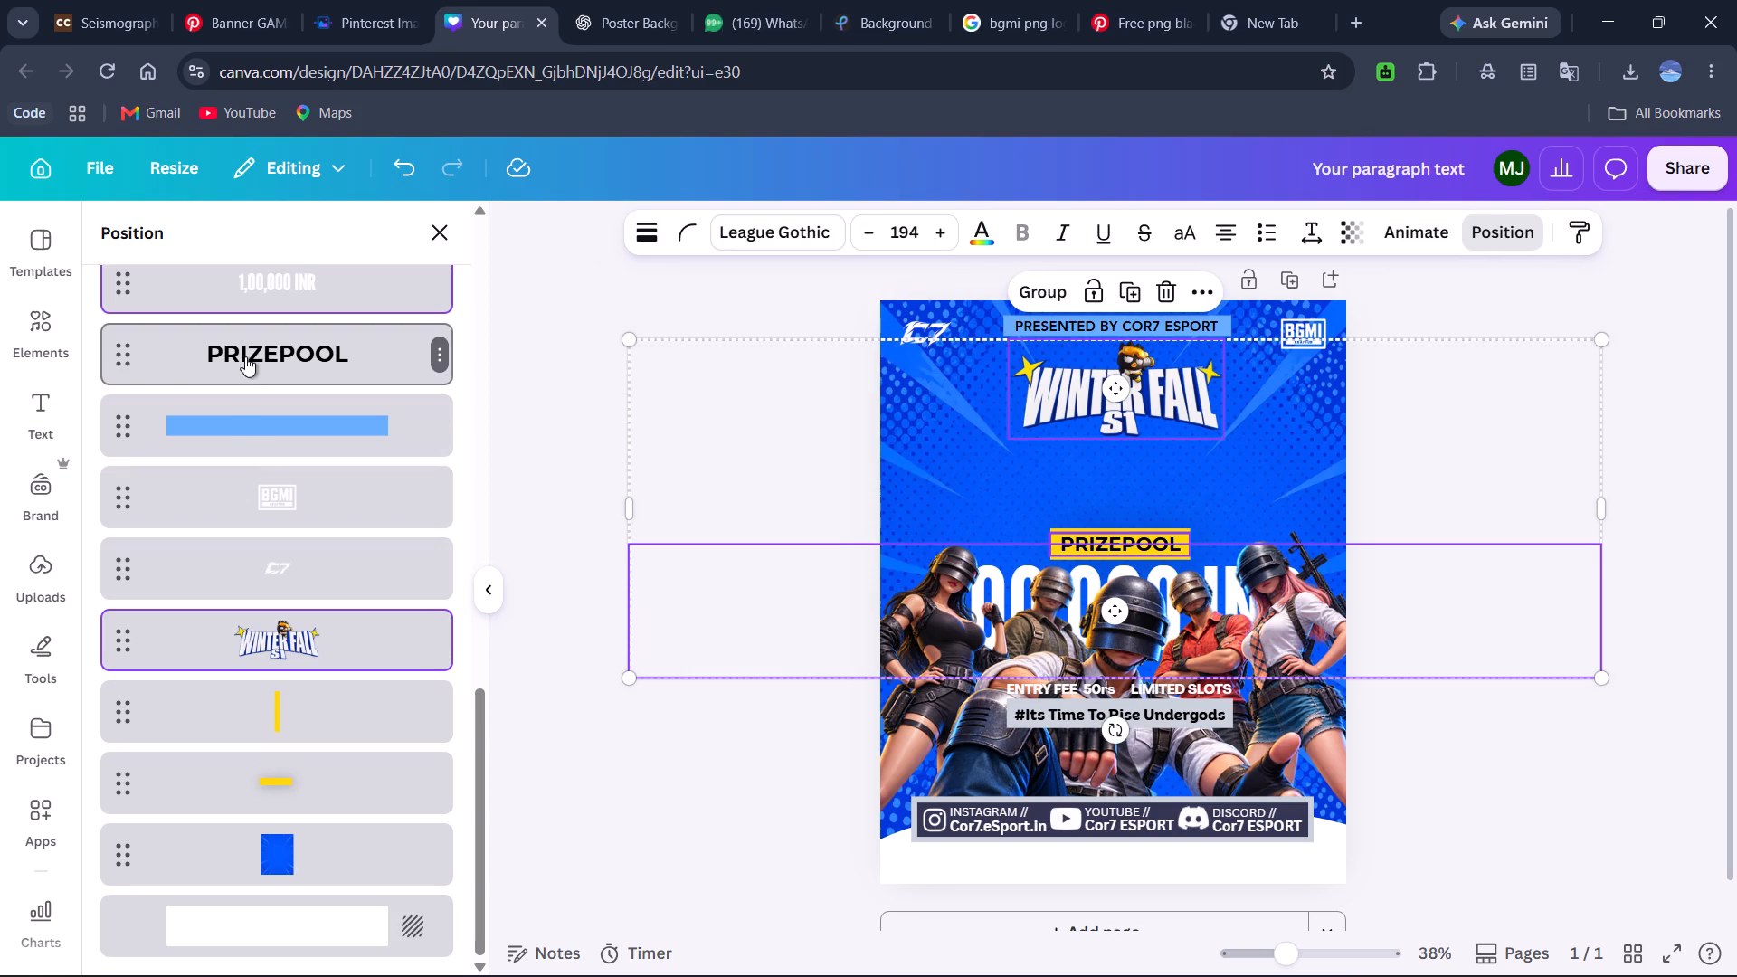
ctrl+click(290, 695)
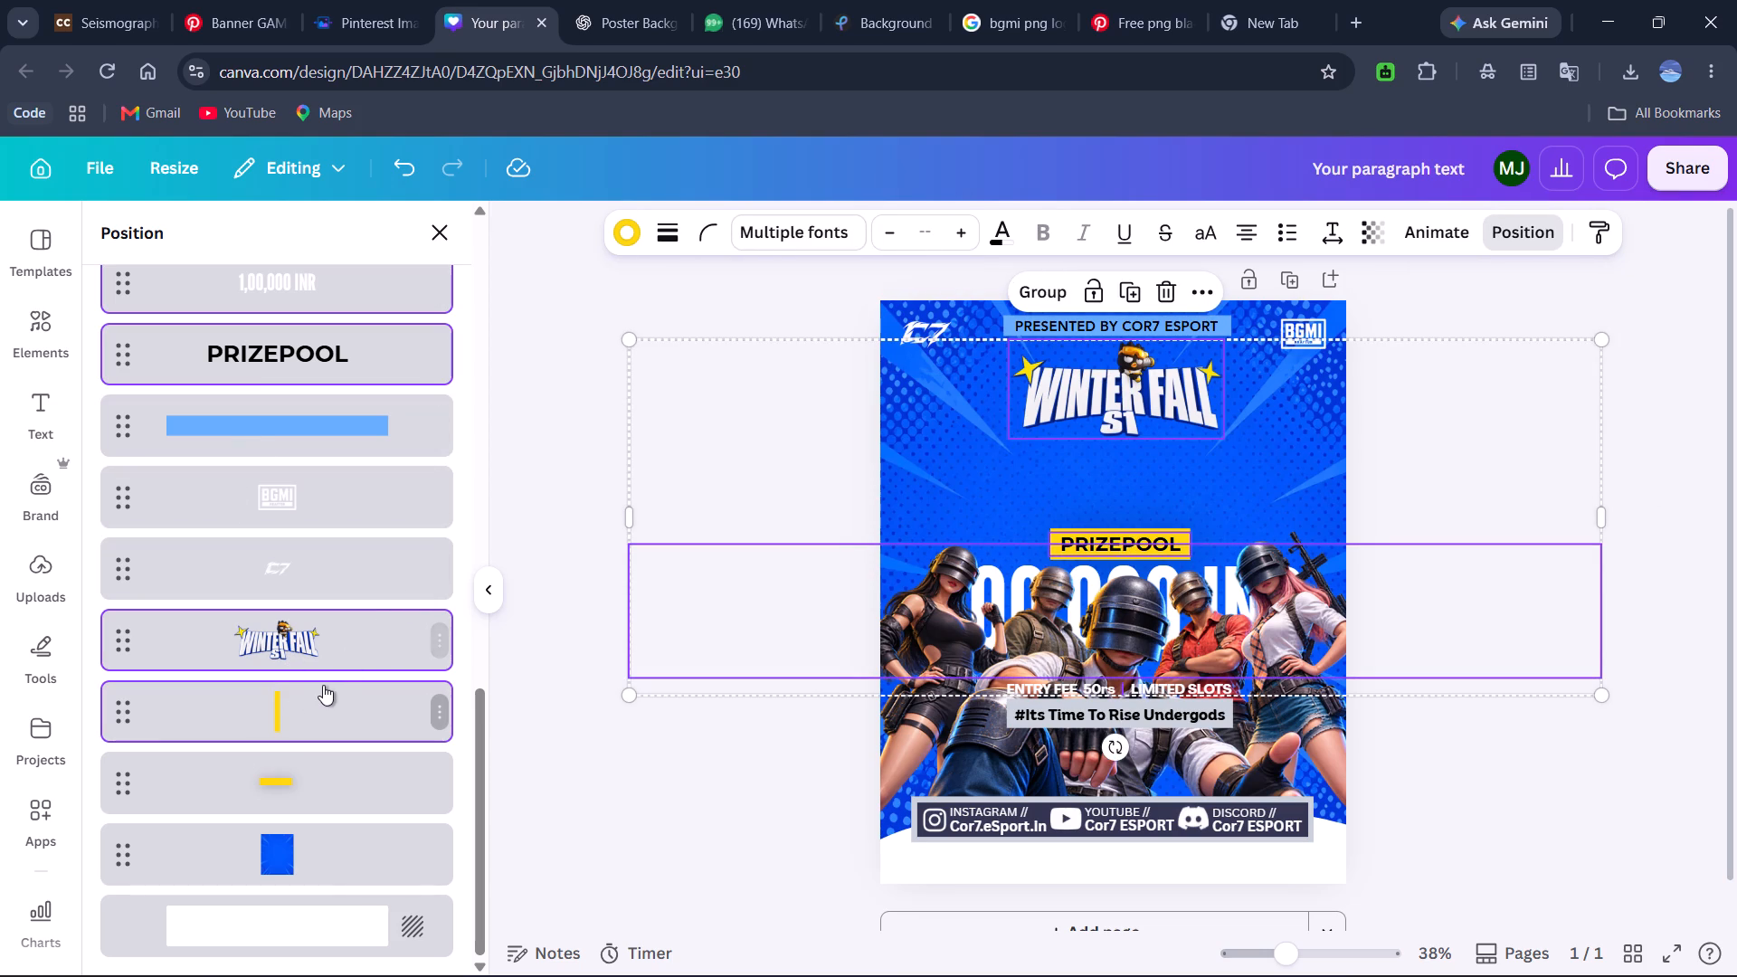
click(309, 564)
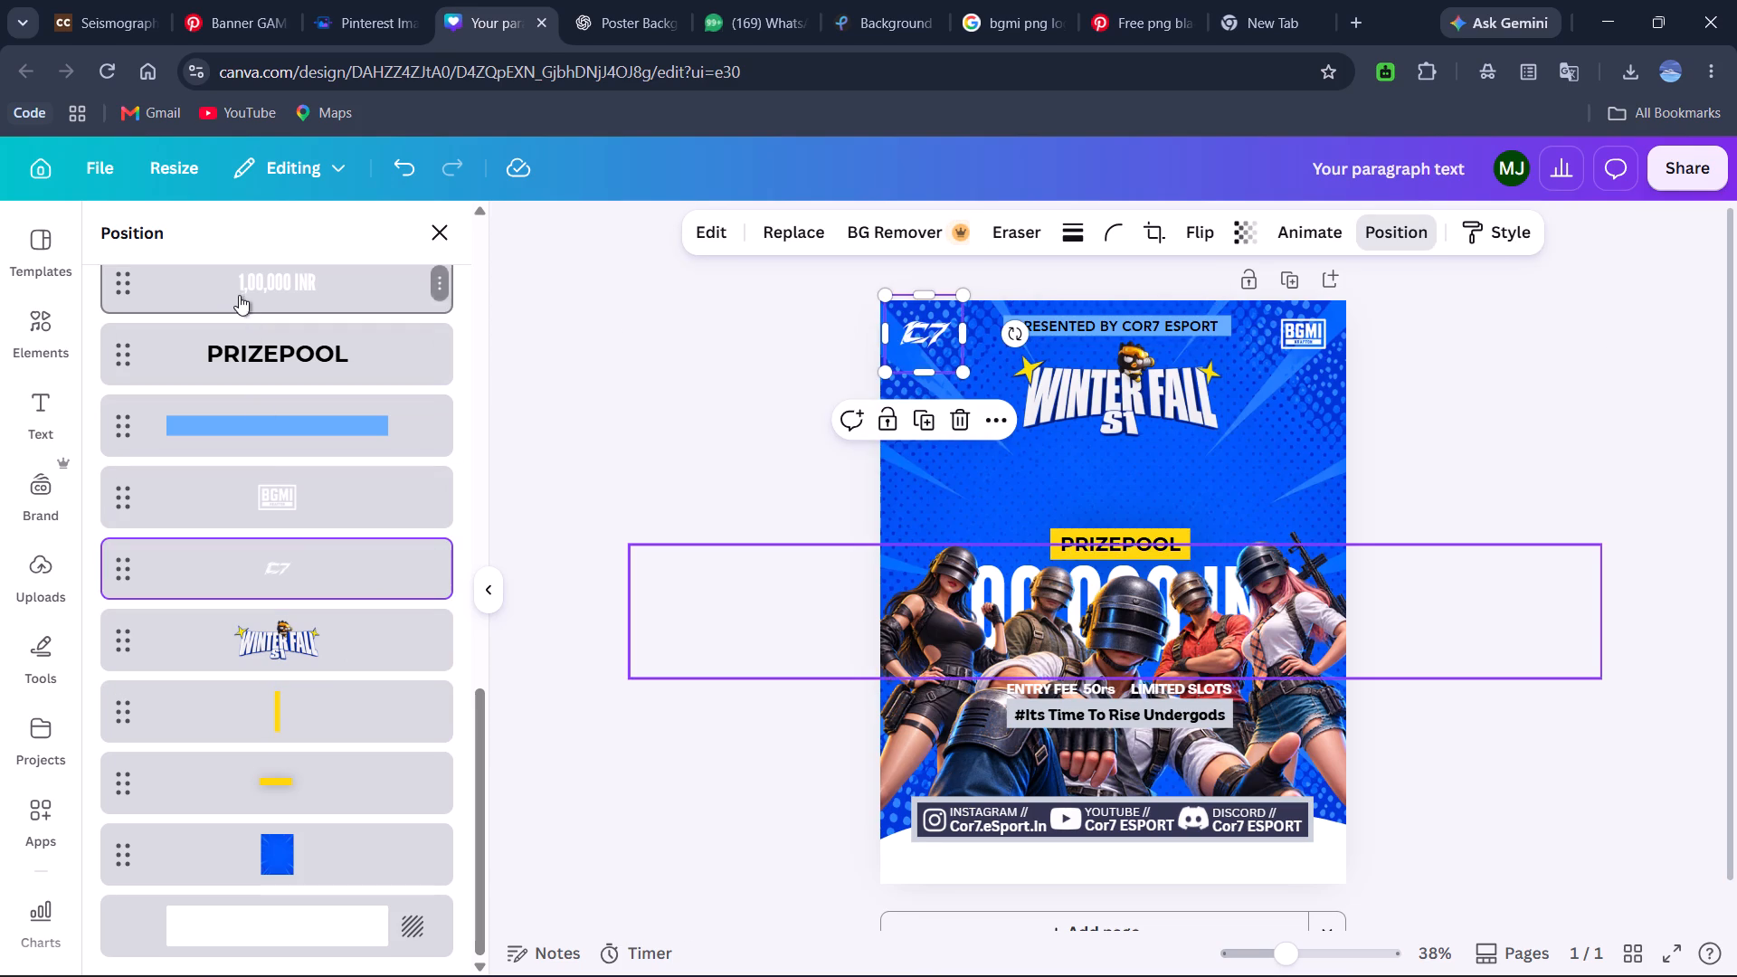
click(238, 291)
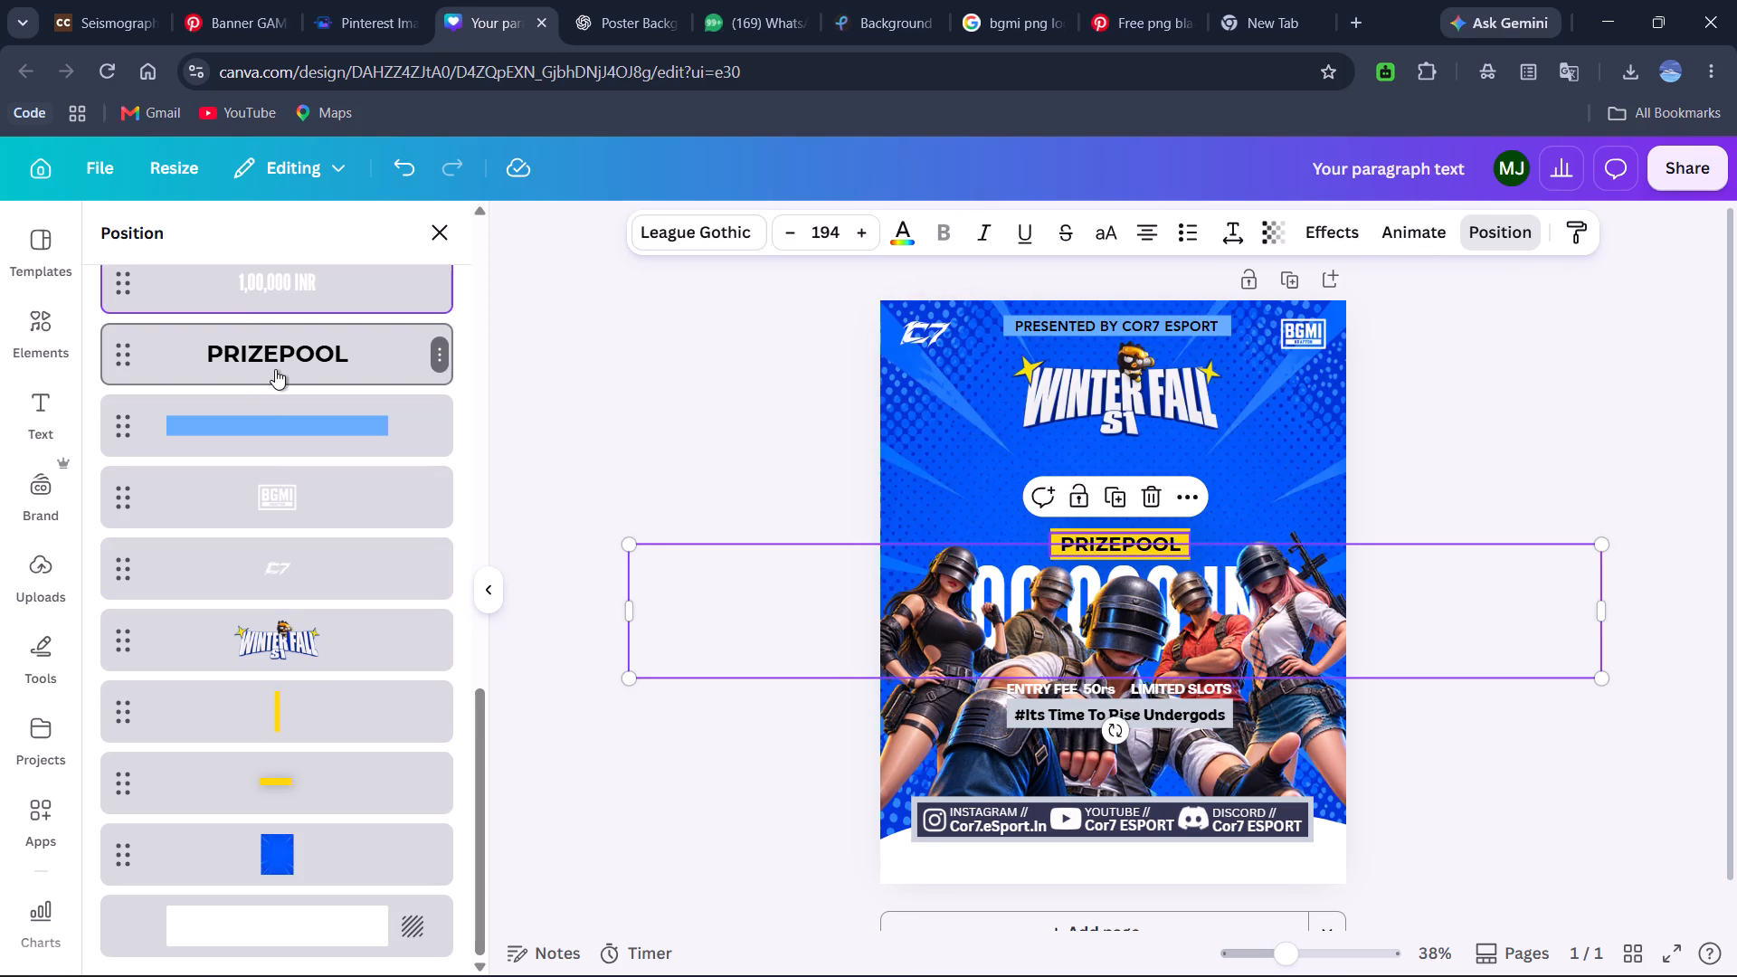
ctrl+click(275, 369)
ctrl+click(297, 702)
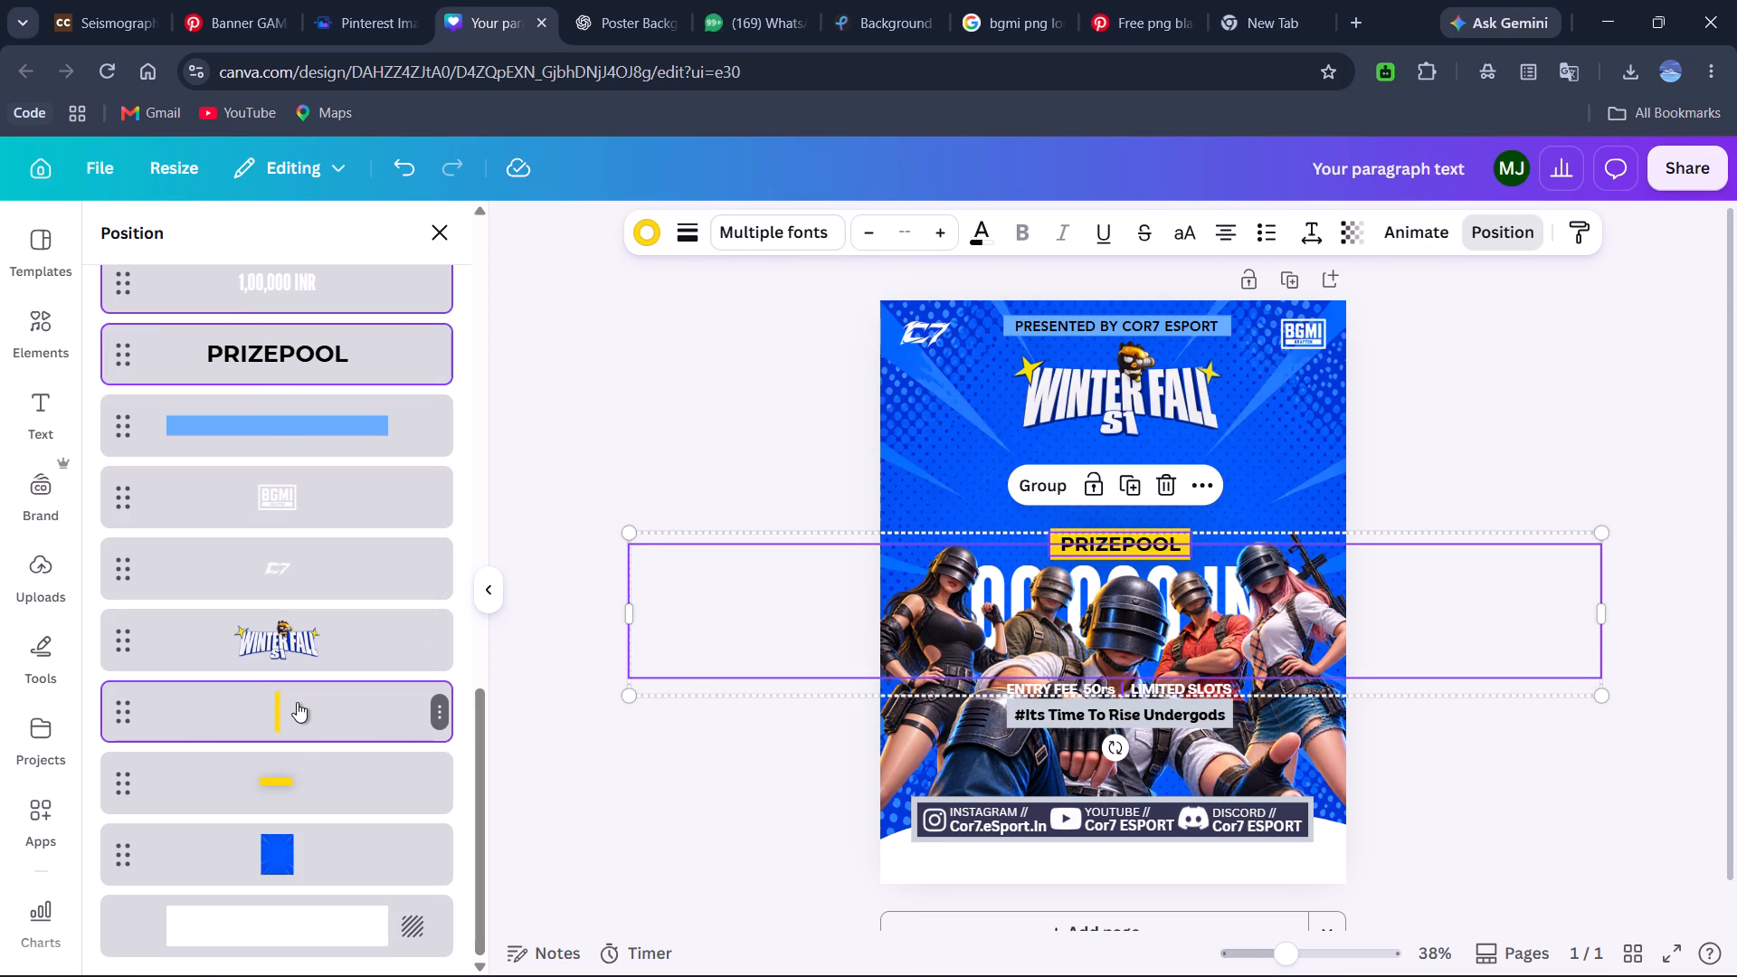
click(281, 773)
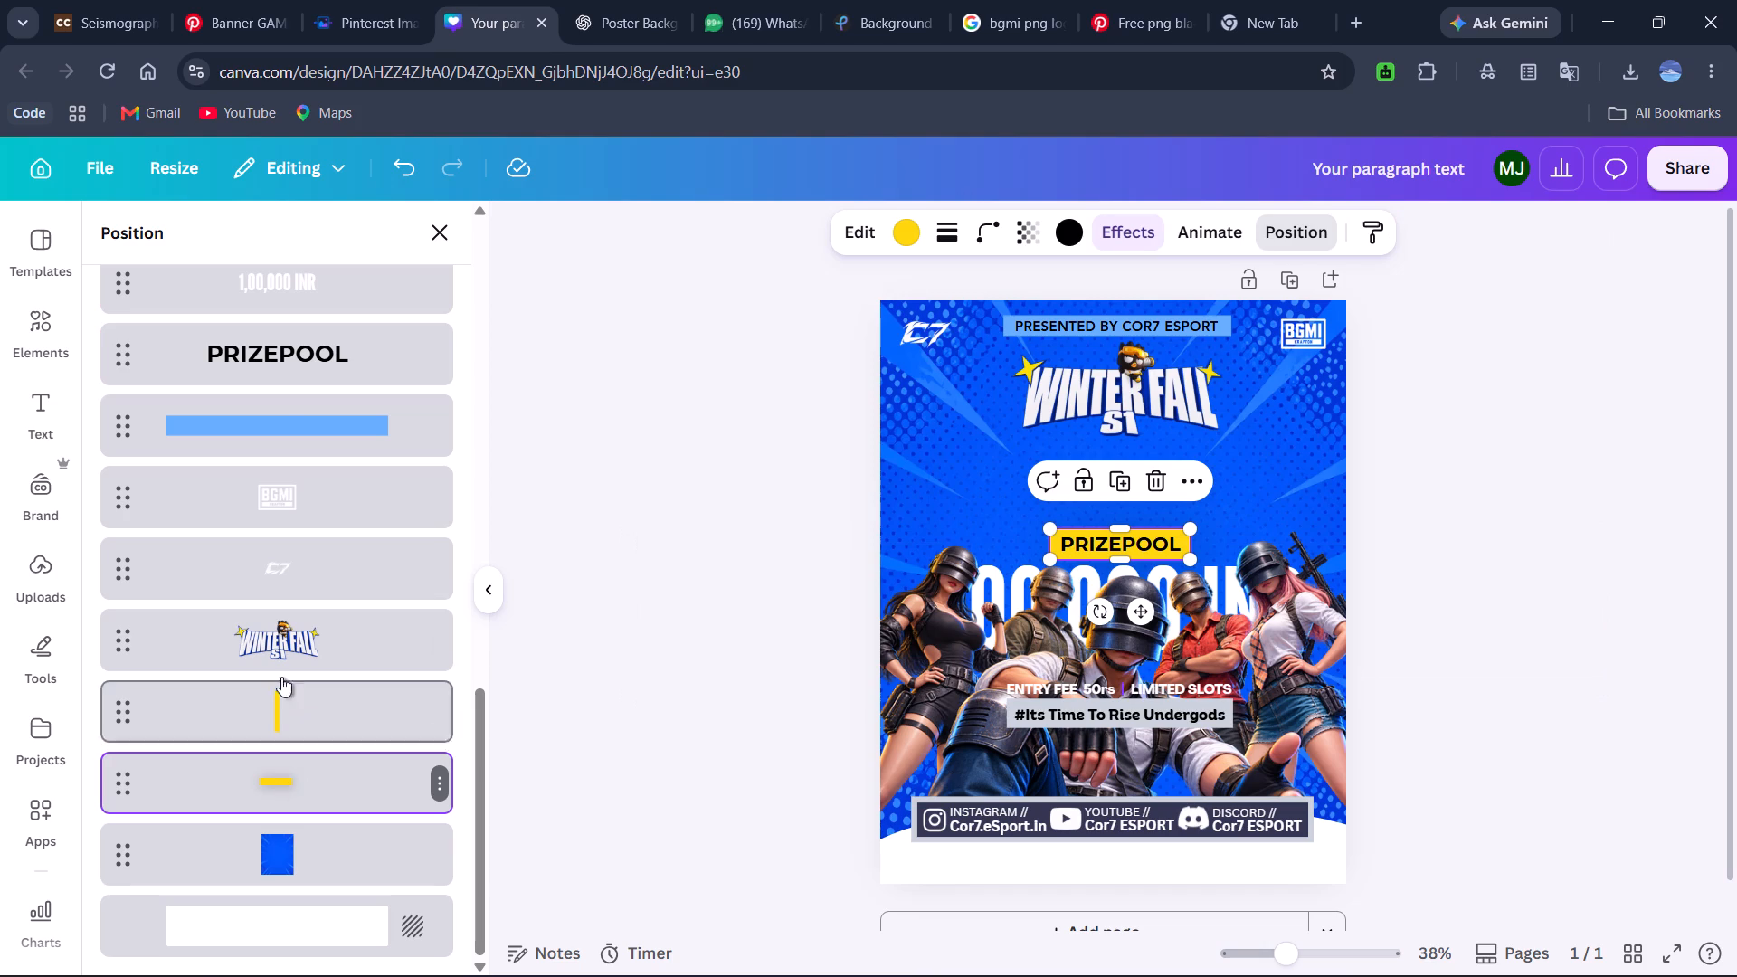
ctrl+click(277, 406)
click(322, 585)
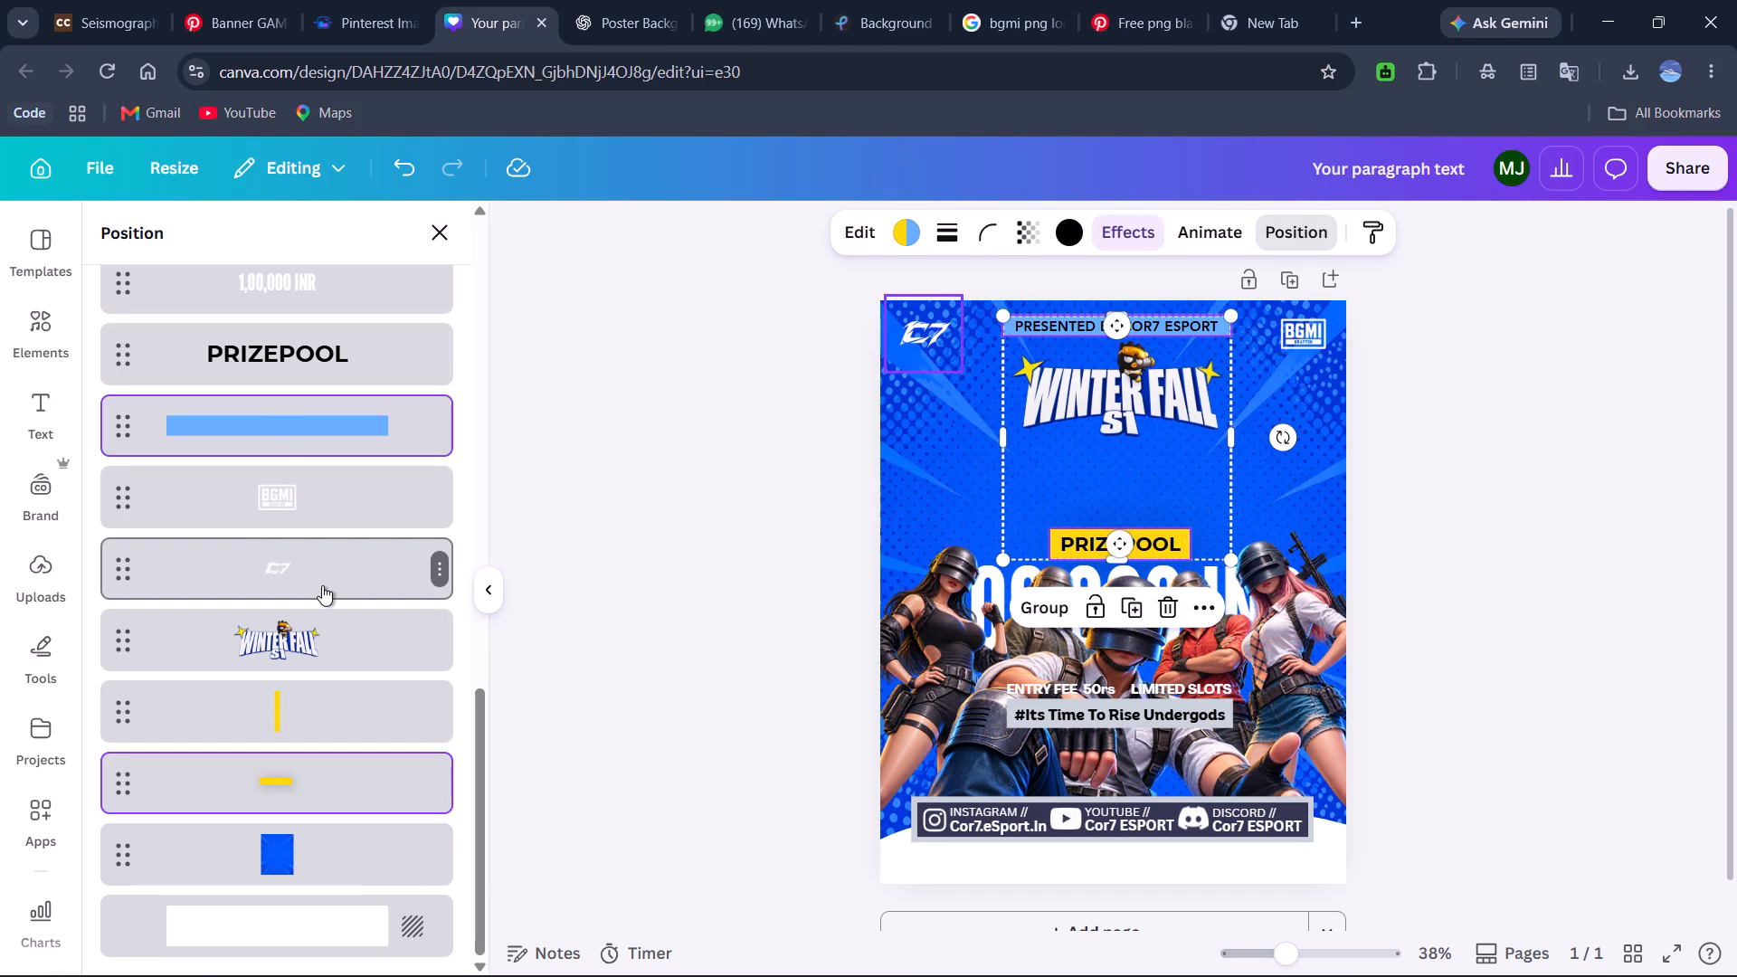
Move the PRIZEPOOL text, its yellow label and the 1,00,000 INR text up together, closer beneath the WINTER FALL S1 logo.
click(310, 772)
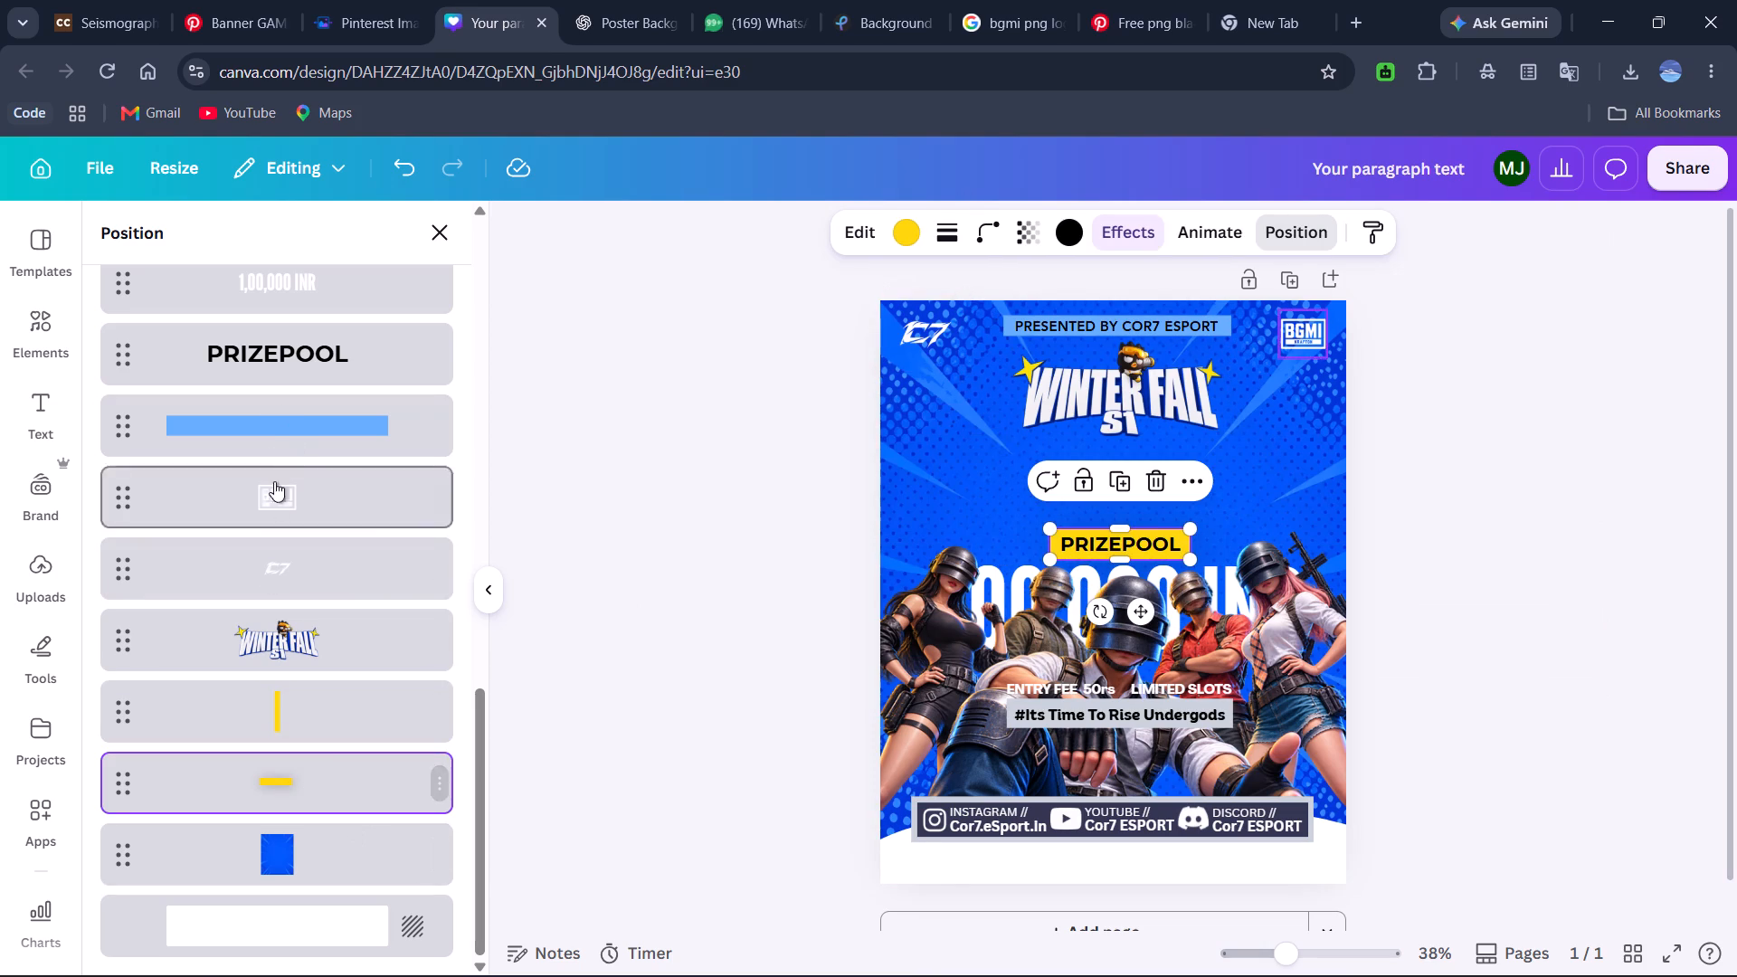
ctrl+click(306, 364)
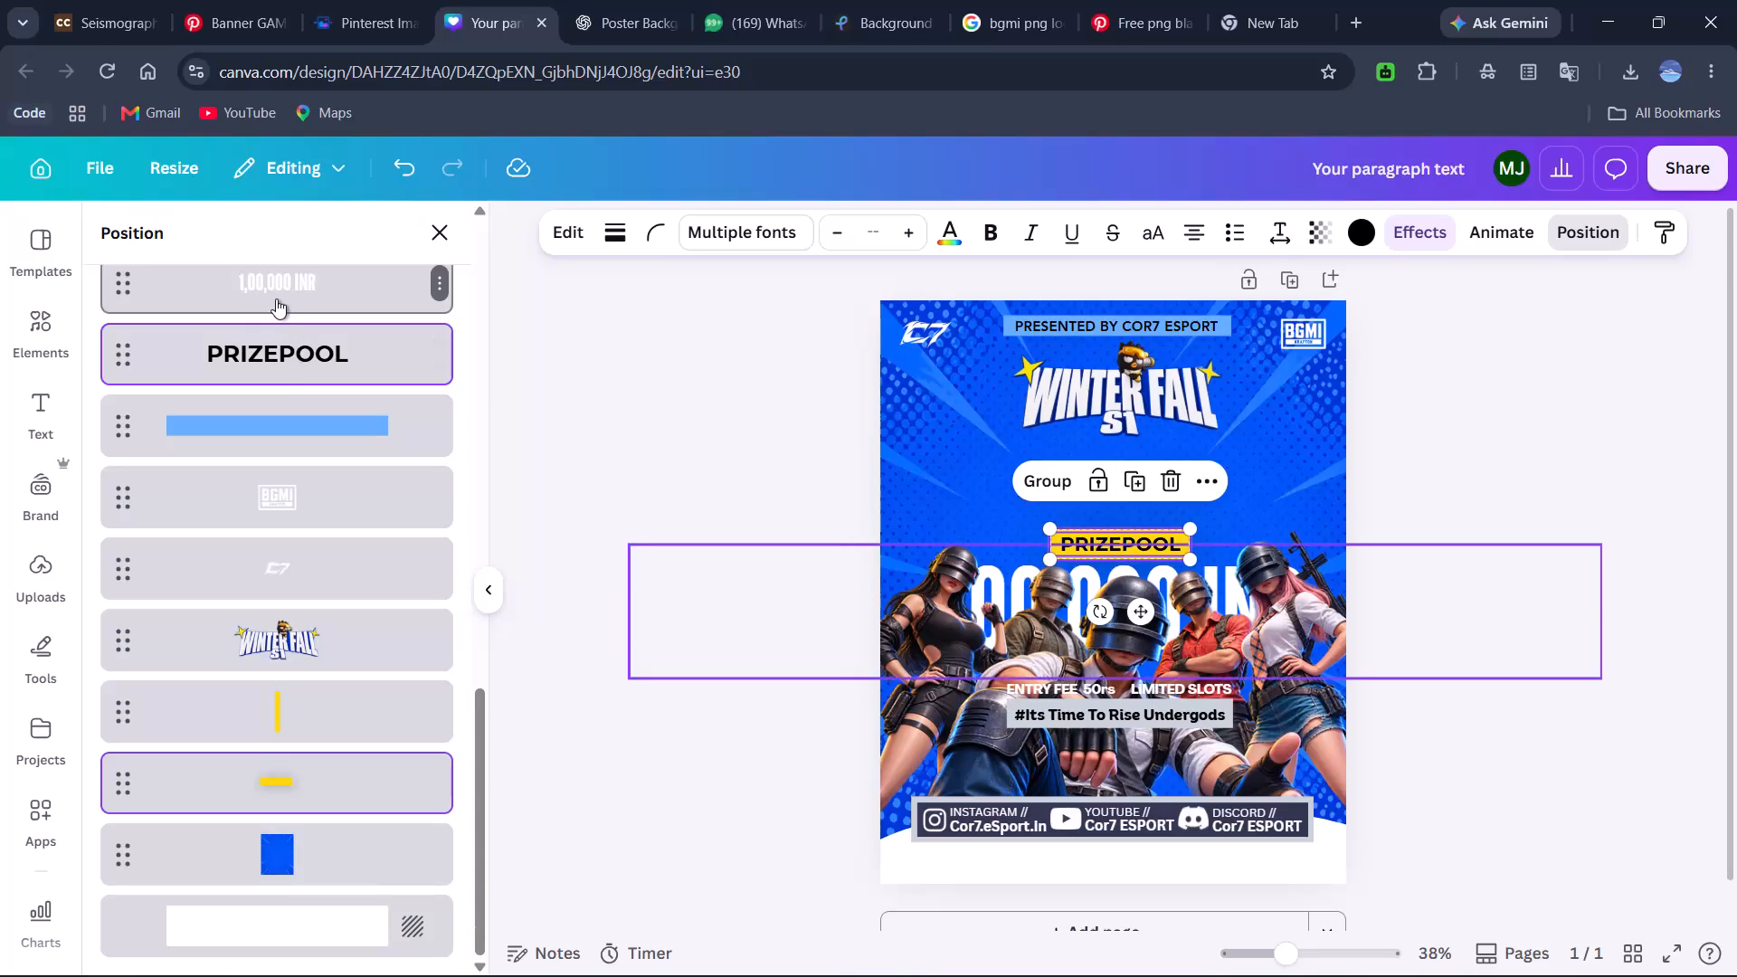
ctrl+click(276, 299)
drag(1466, 631, 1465, 561)
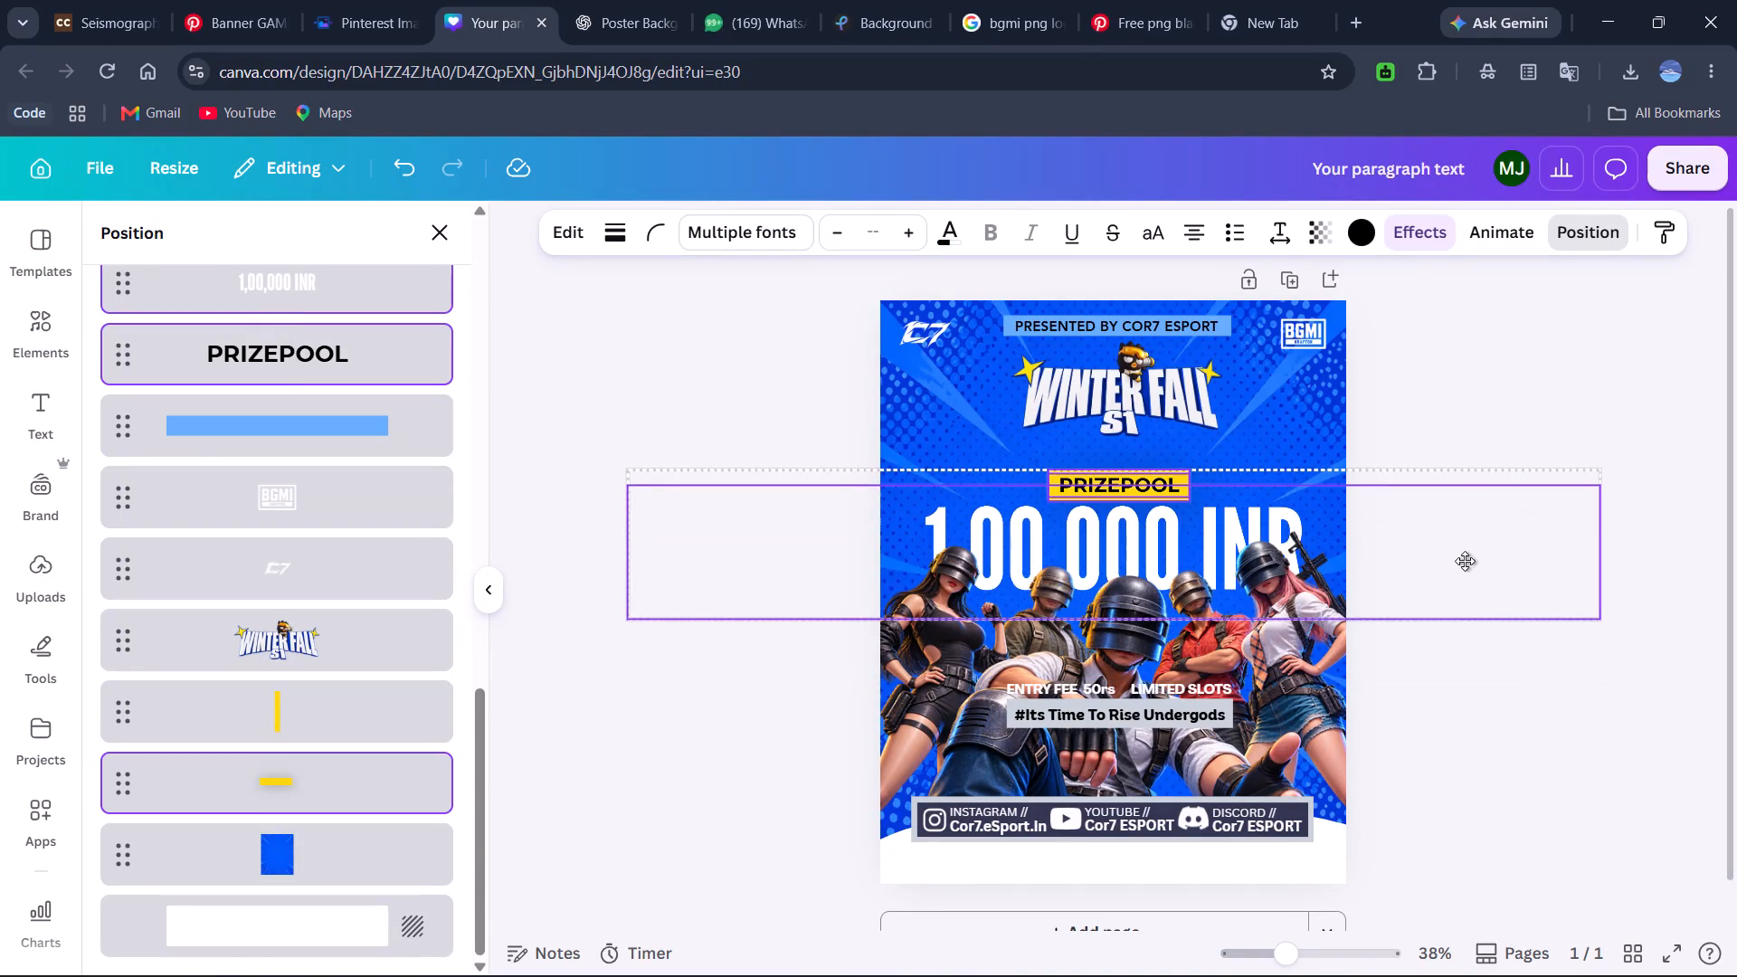
drag(1465, 561, 1459, 559)
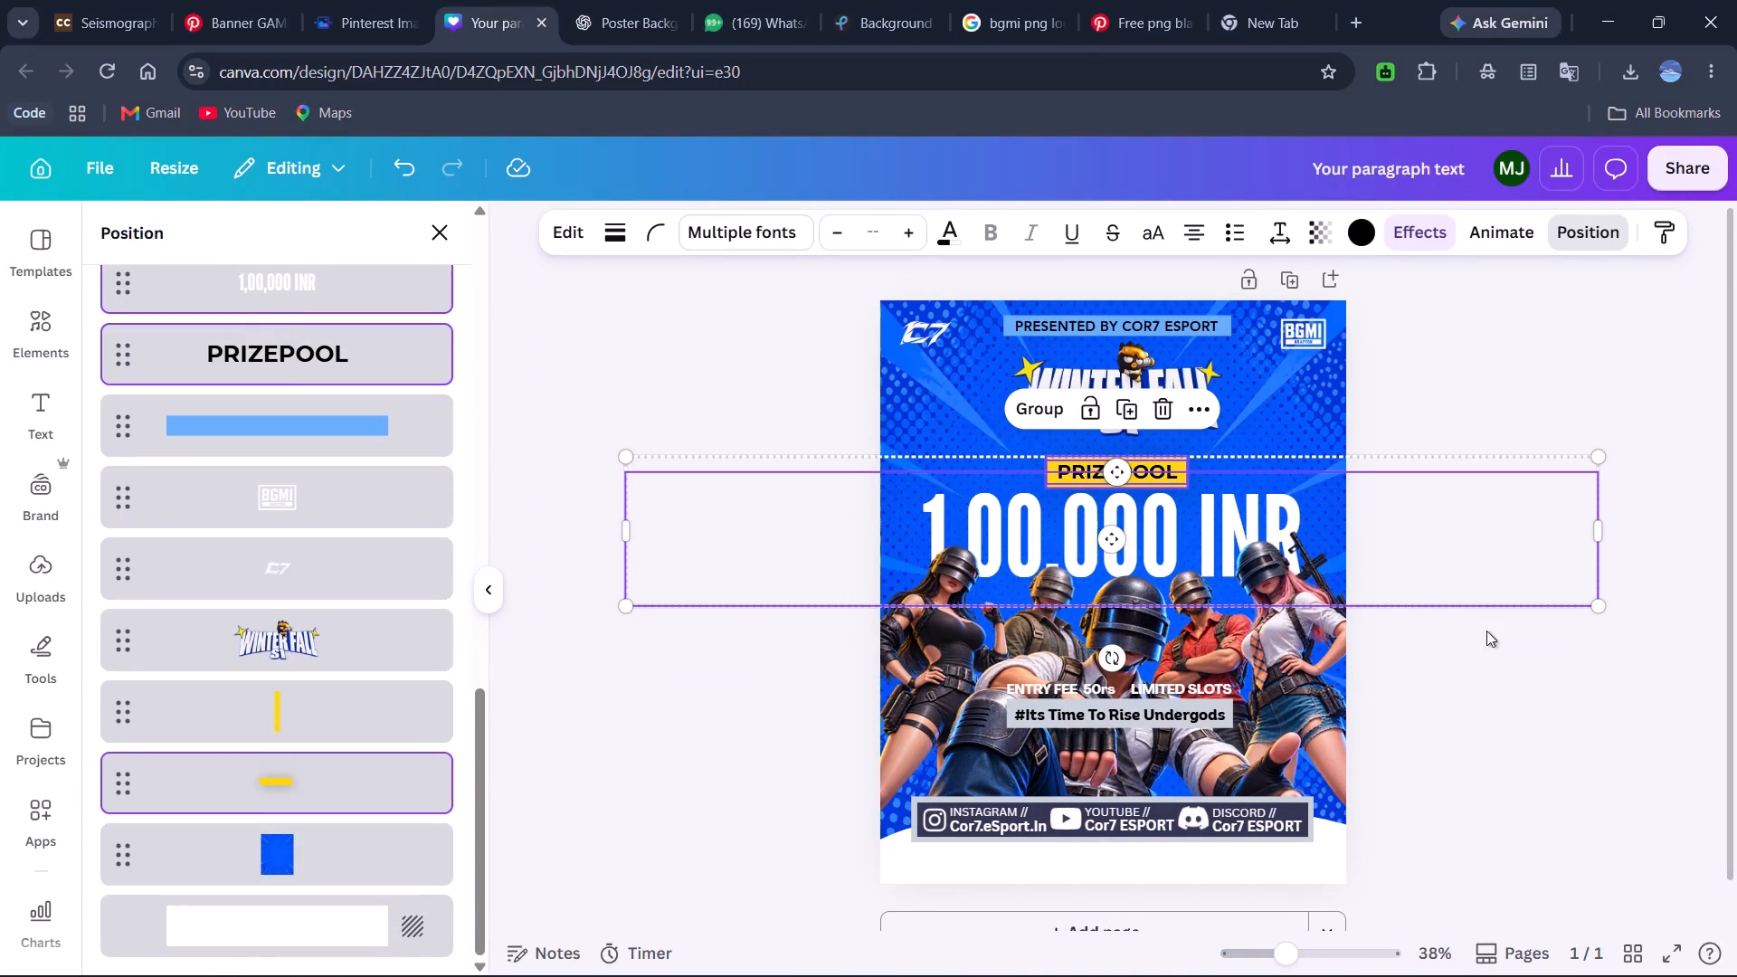
click(1561, 763)
click(1561, 763)
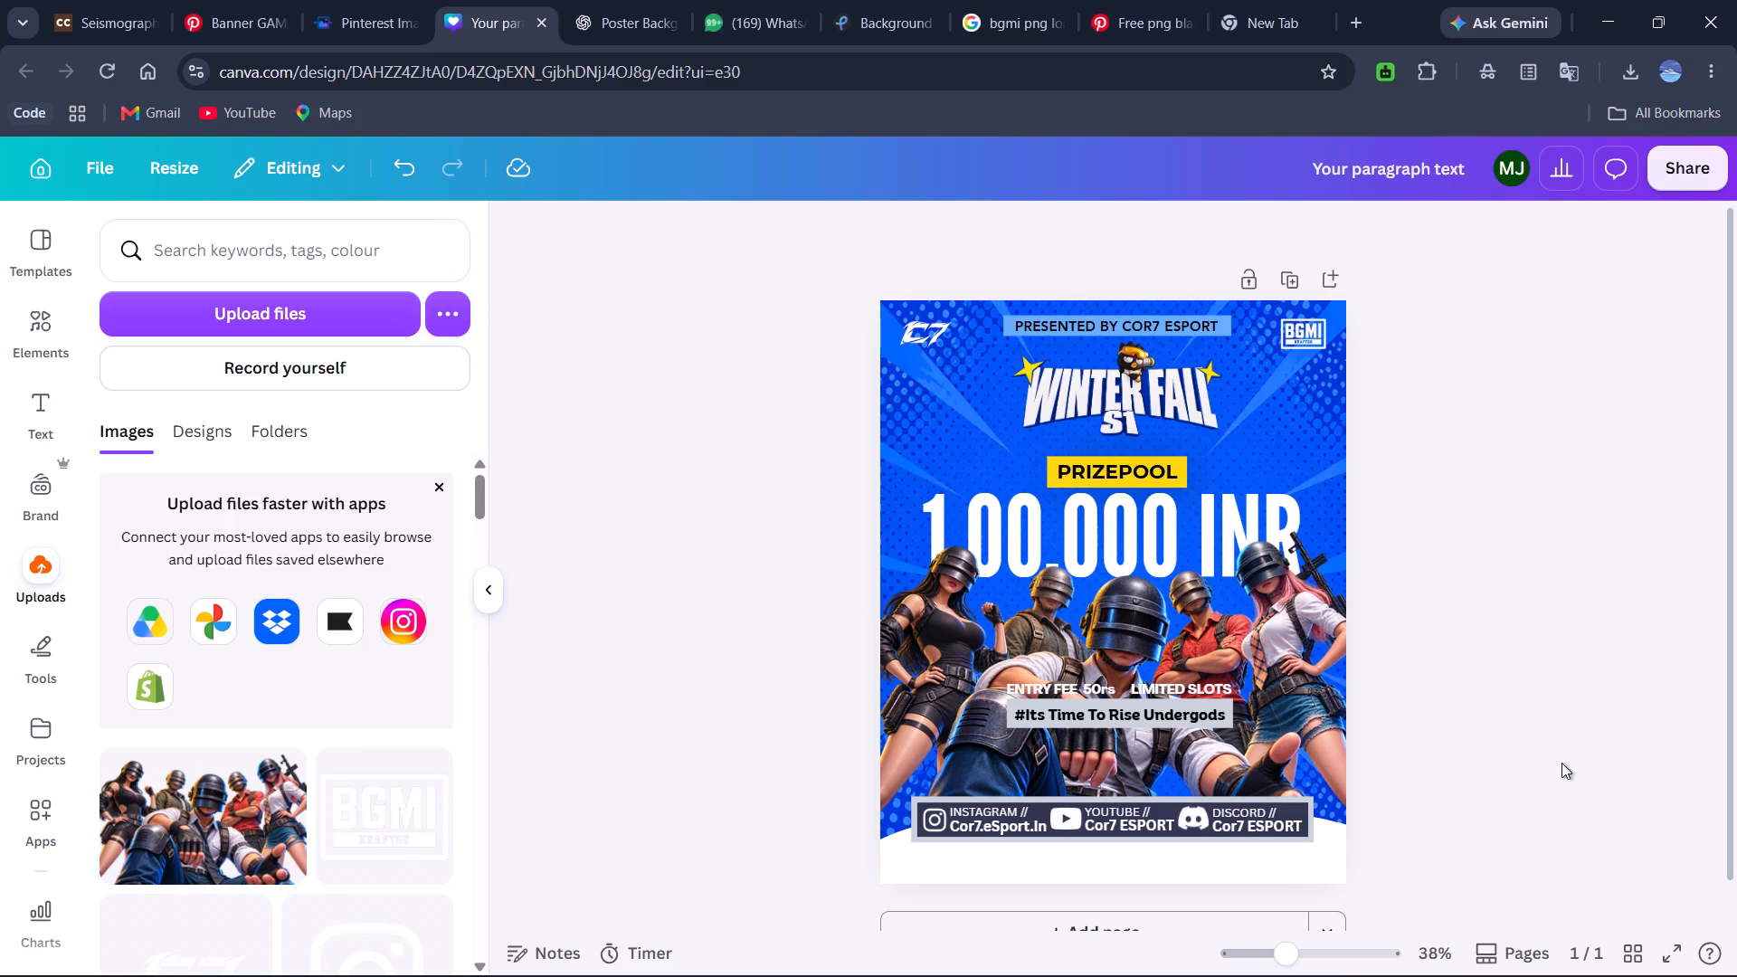
Examine the rearranged poster close up and as a whole, from the logo to the social media bar.
scroll(1191, 666, down, 1)
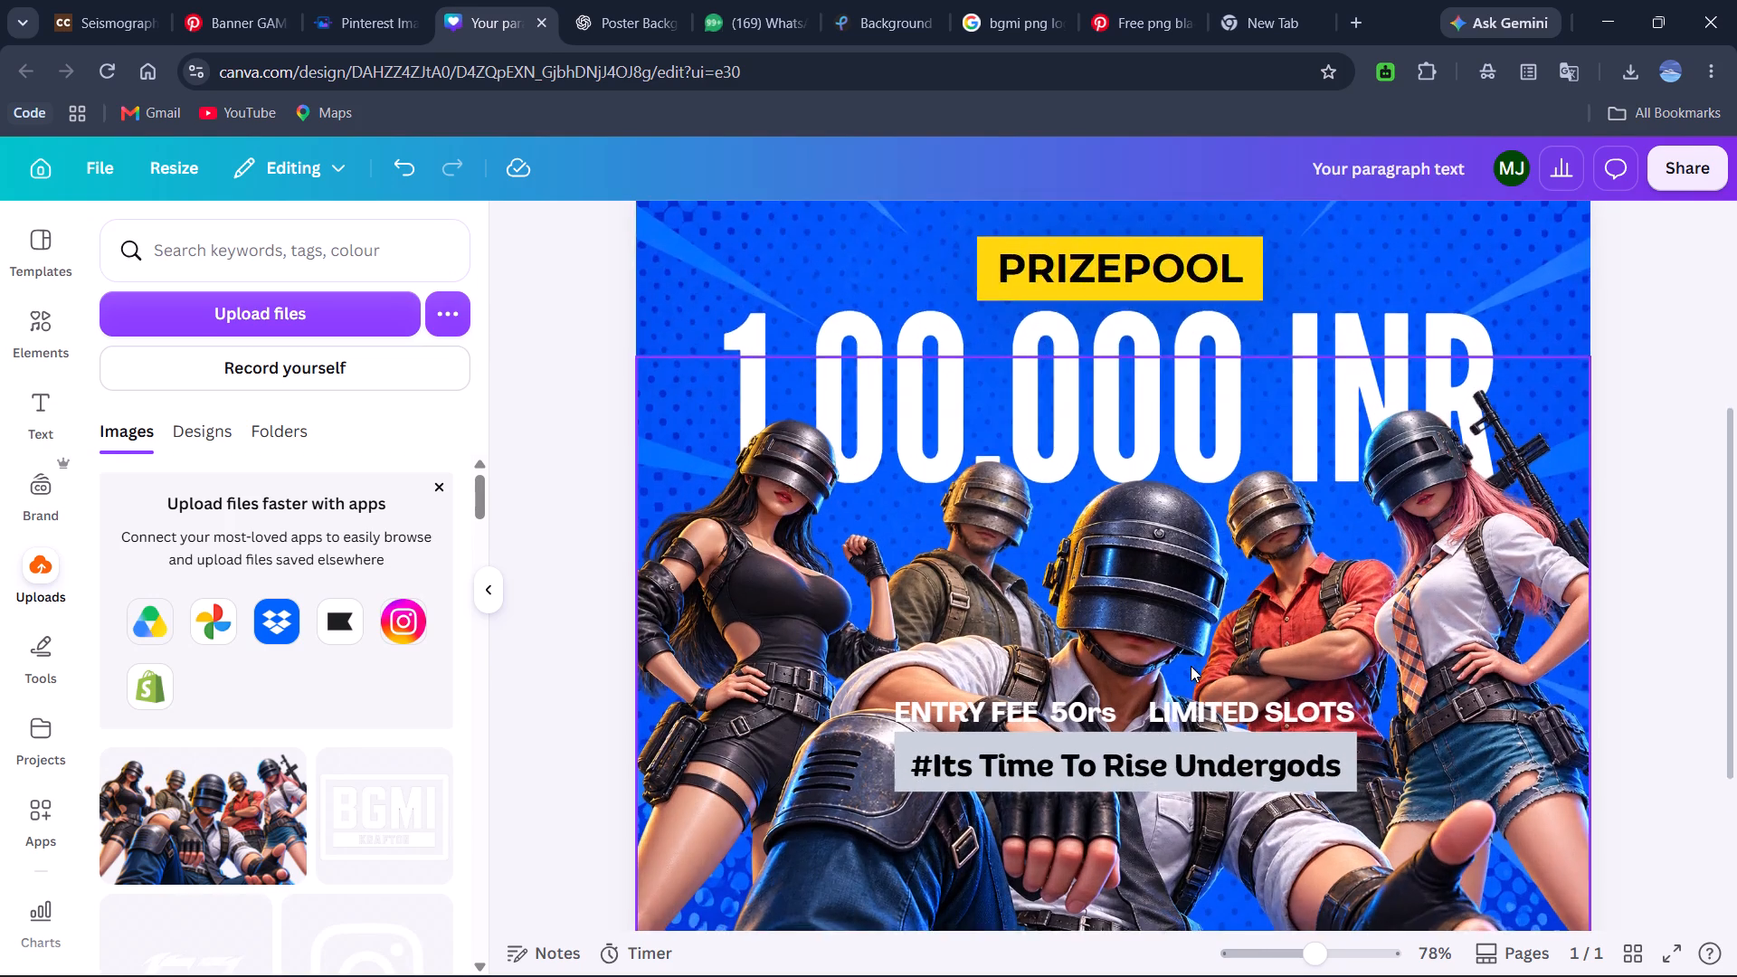
scroll(1191, 666, down, 1)
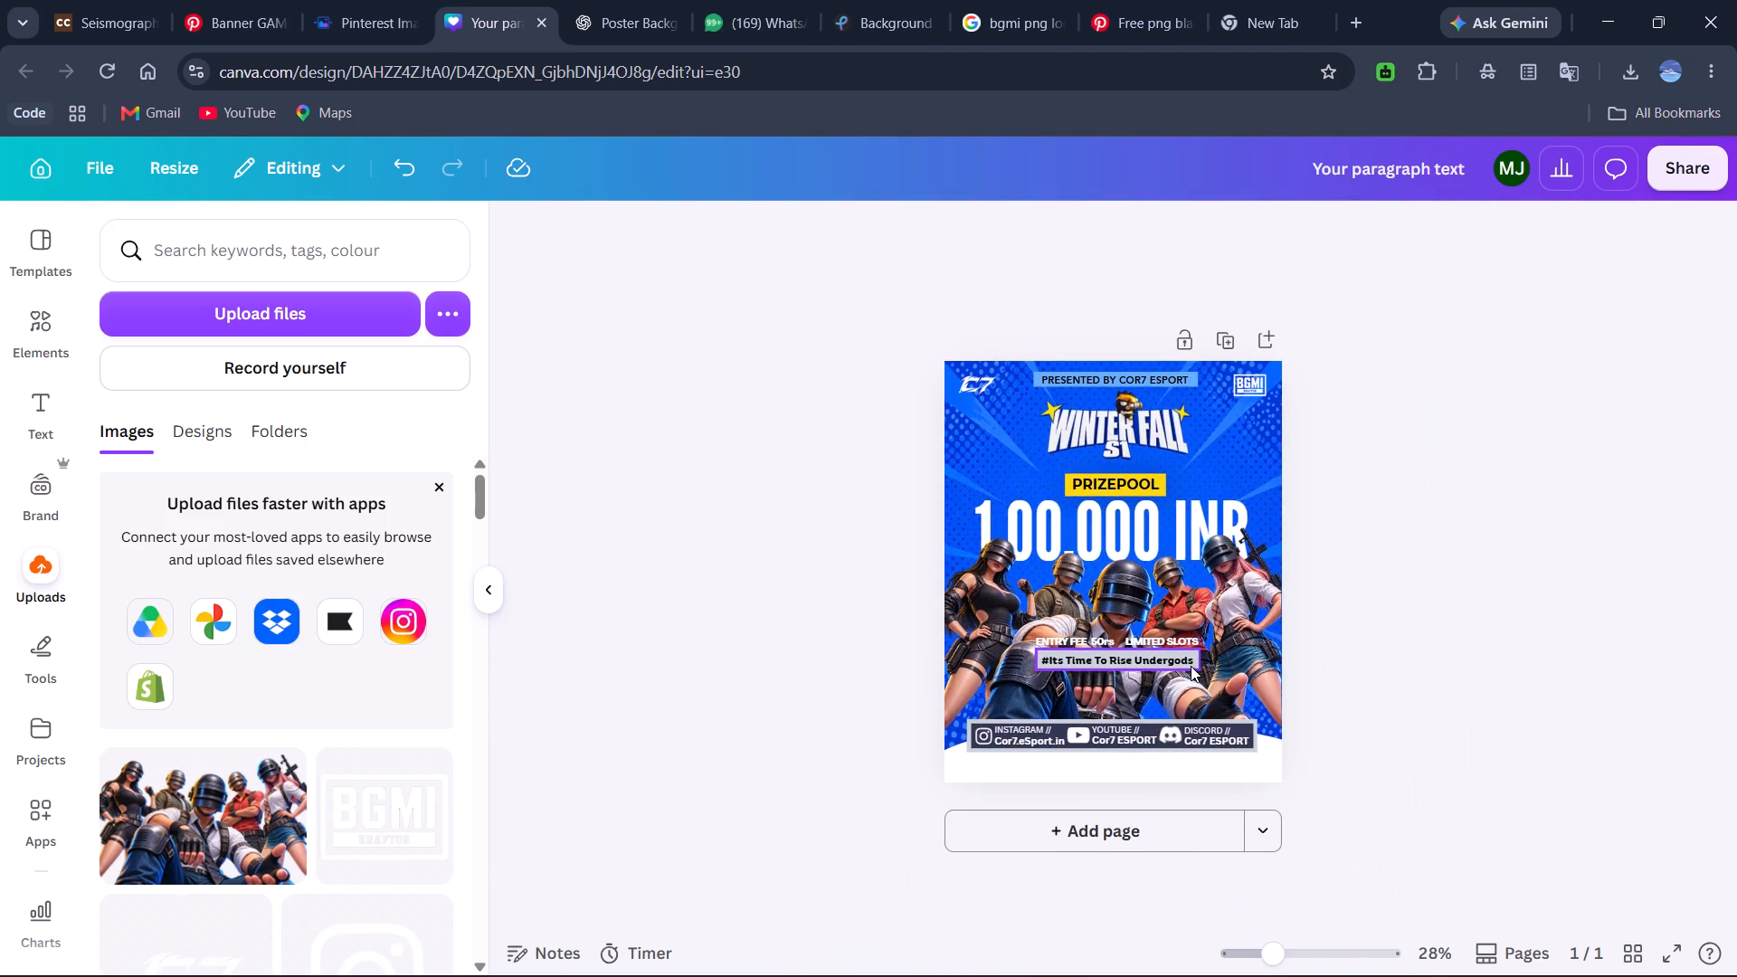
scroll(1191, 666, up, 1)
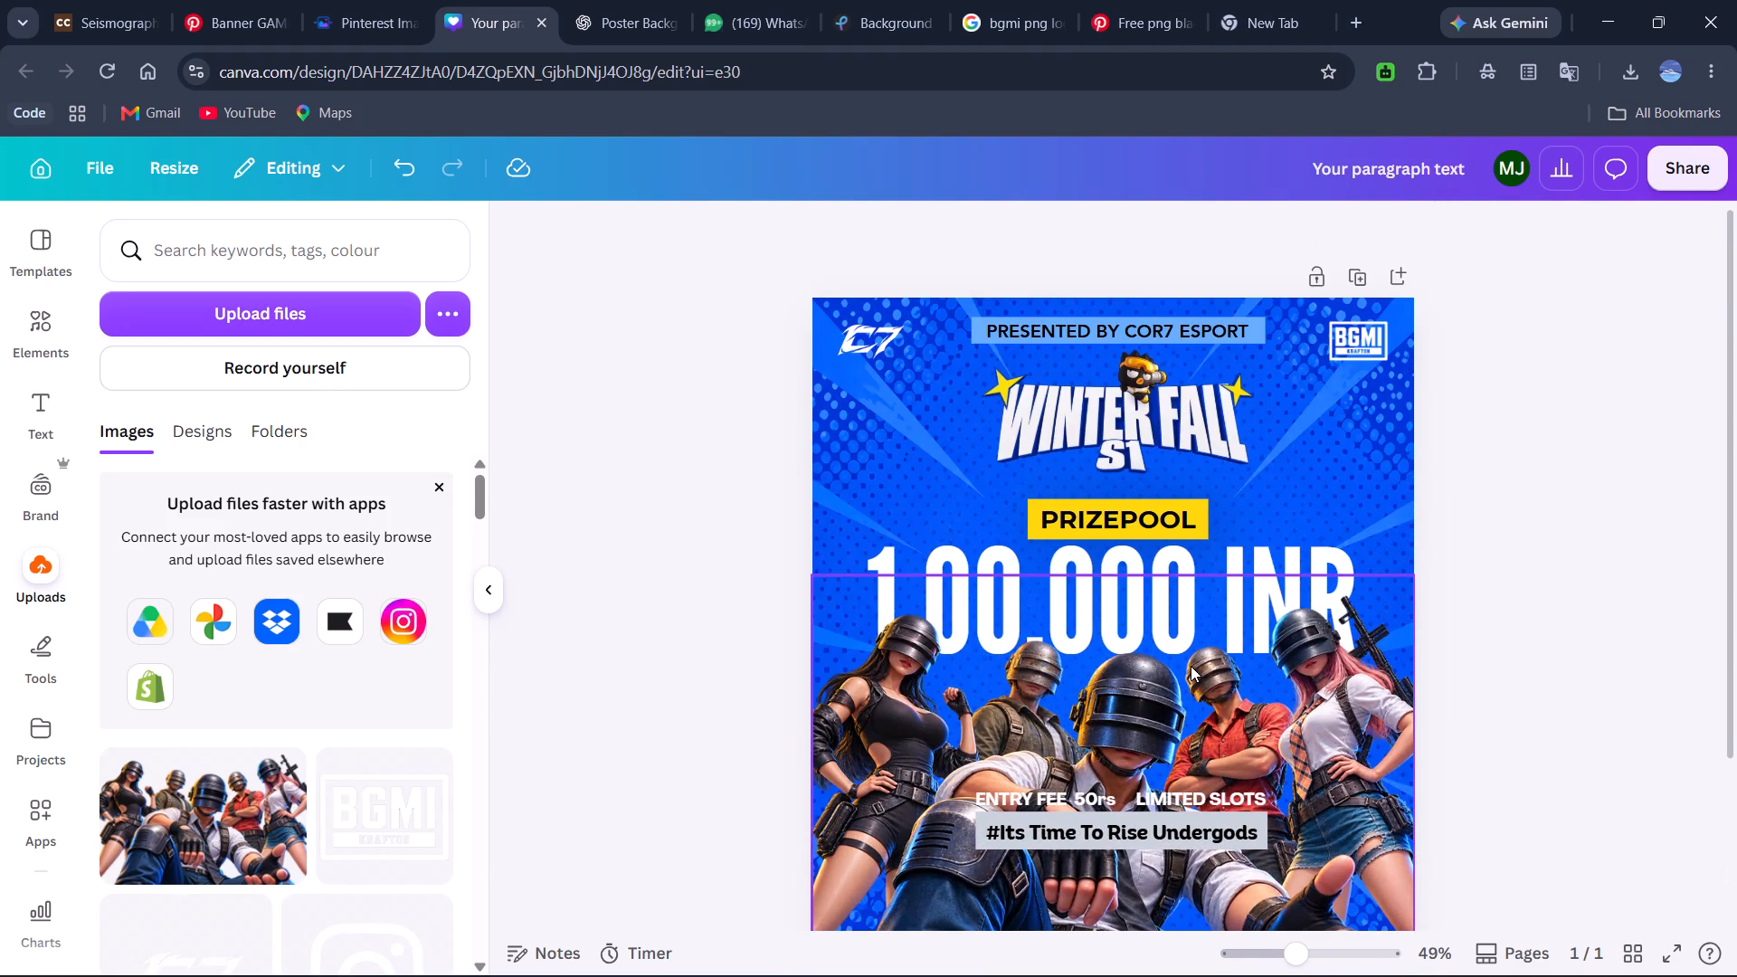
scroll(1282, 765, down, 1)
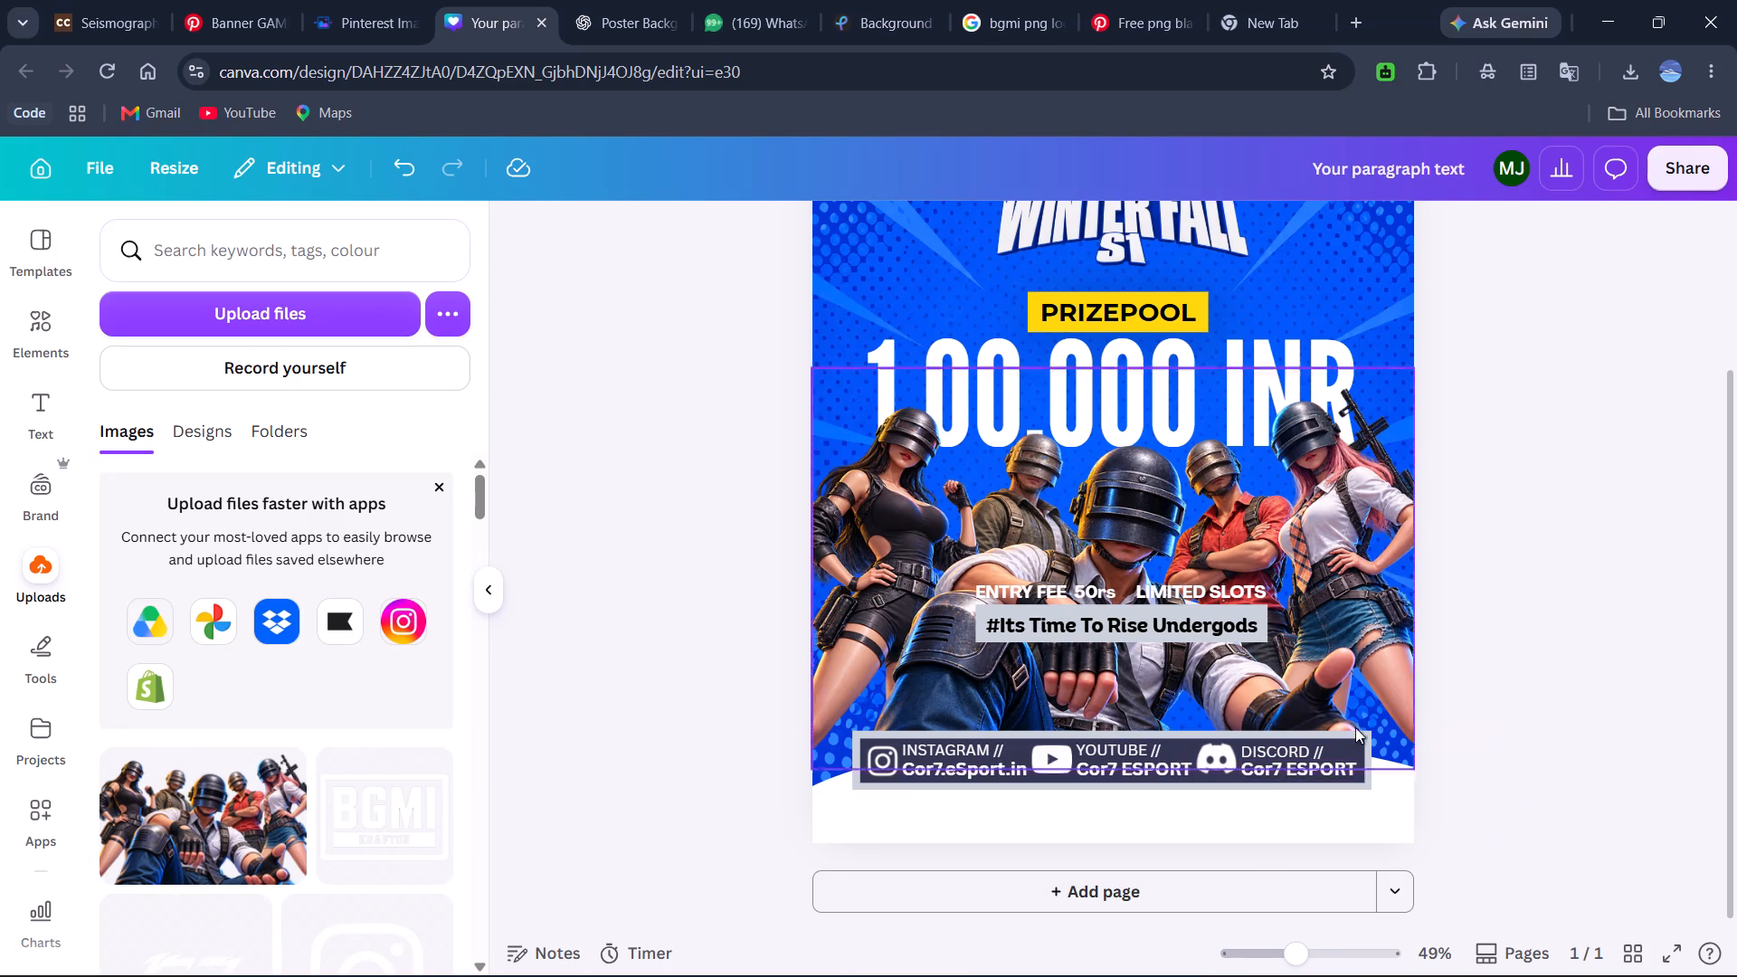
scroll(1144, 688, up, 2)
click(1497, 683)
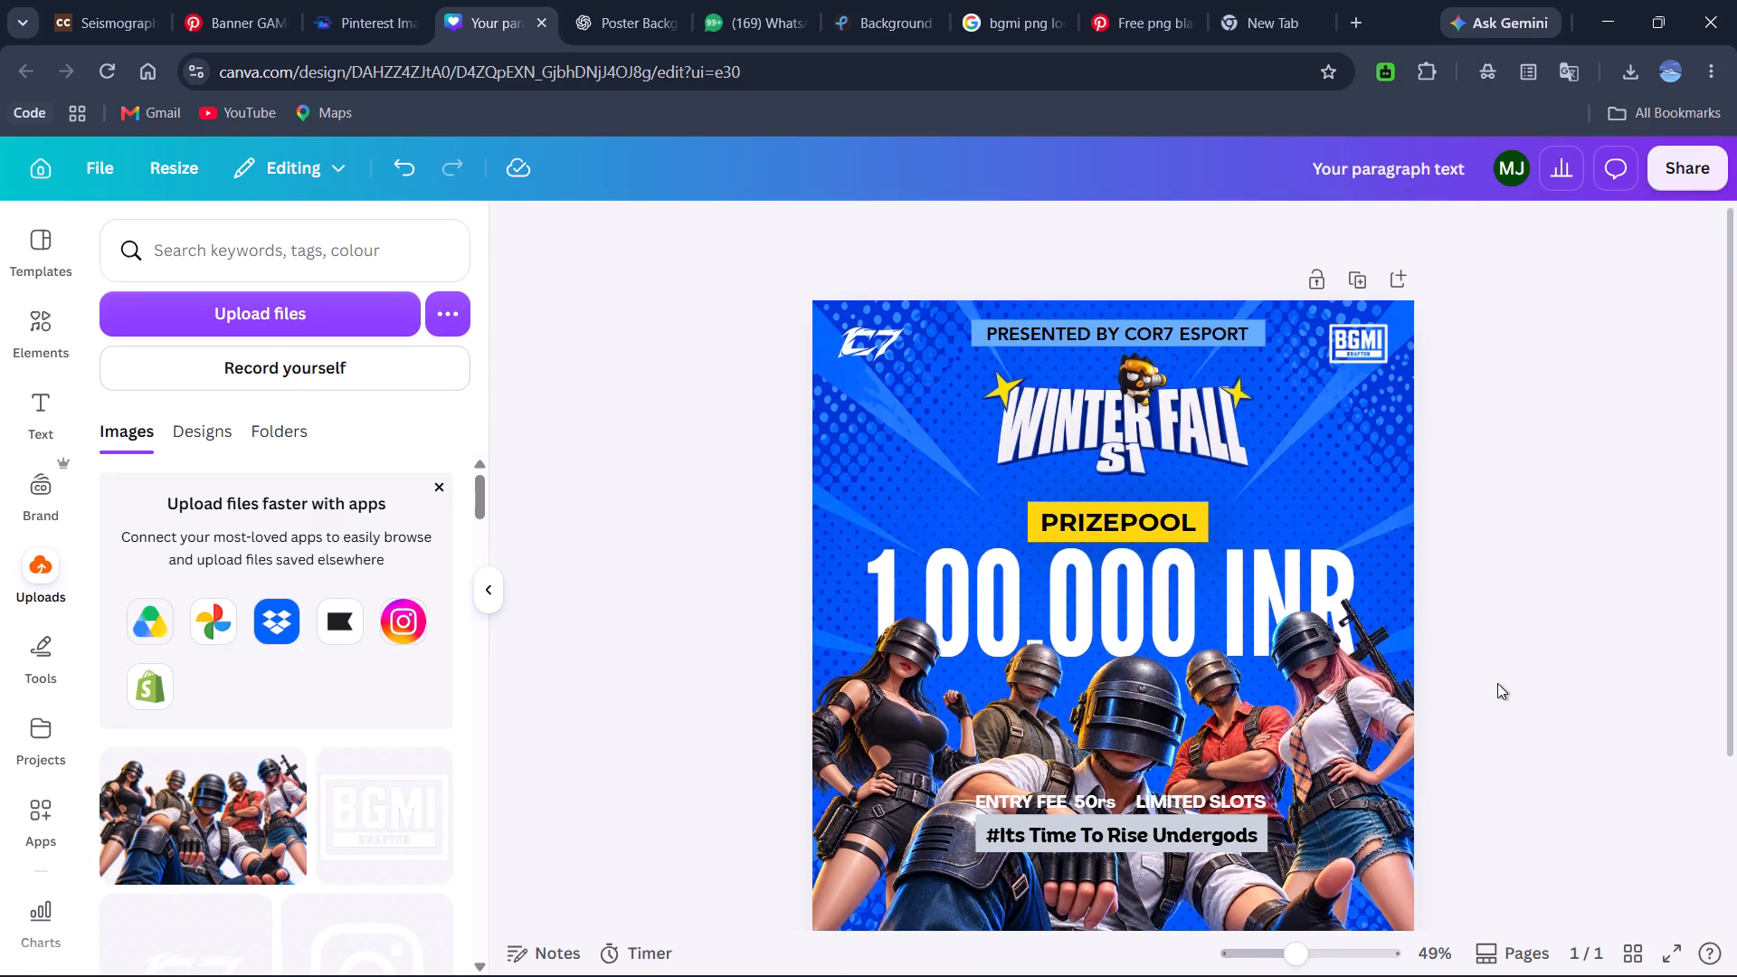
Examine the whole poster from the WINTER FALL S1 logo down to the social media bar.
scroll(1497, 683, down, 3)
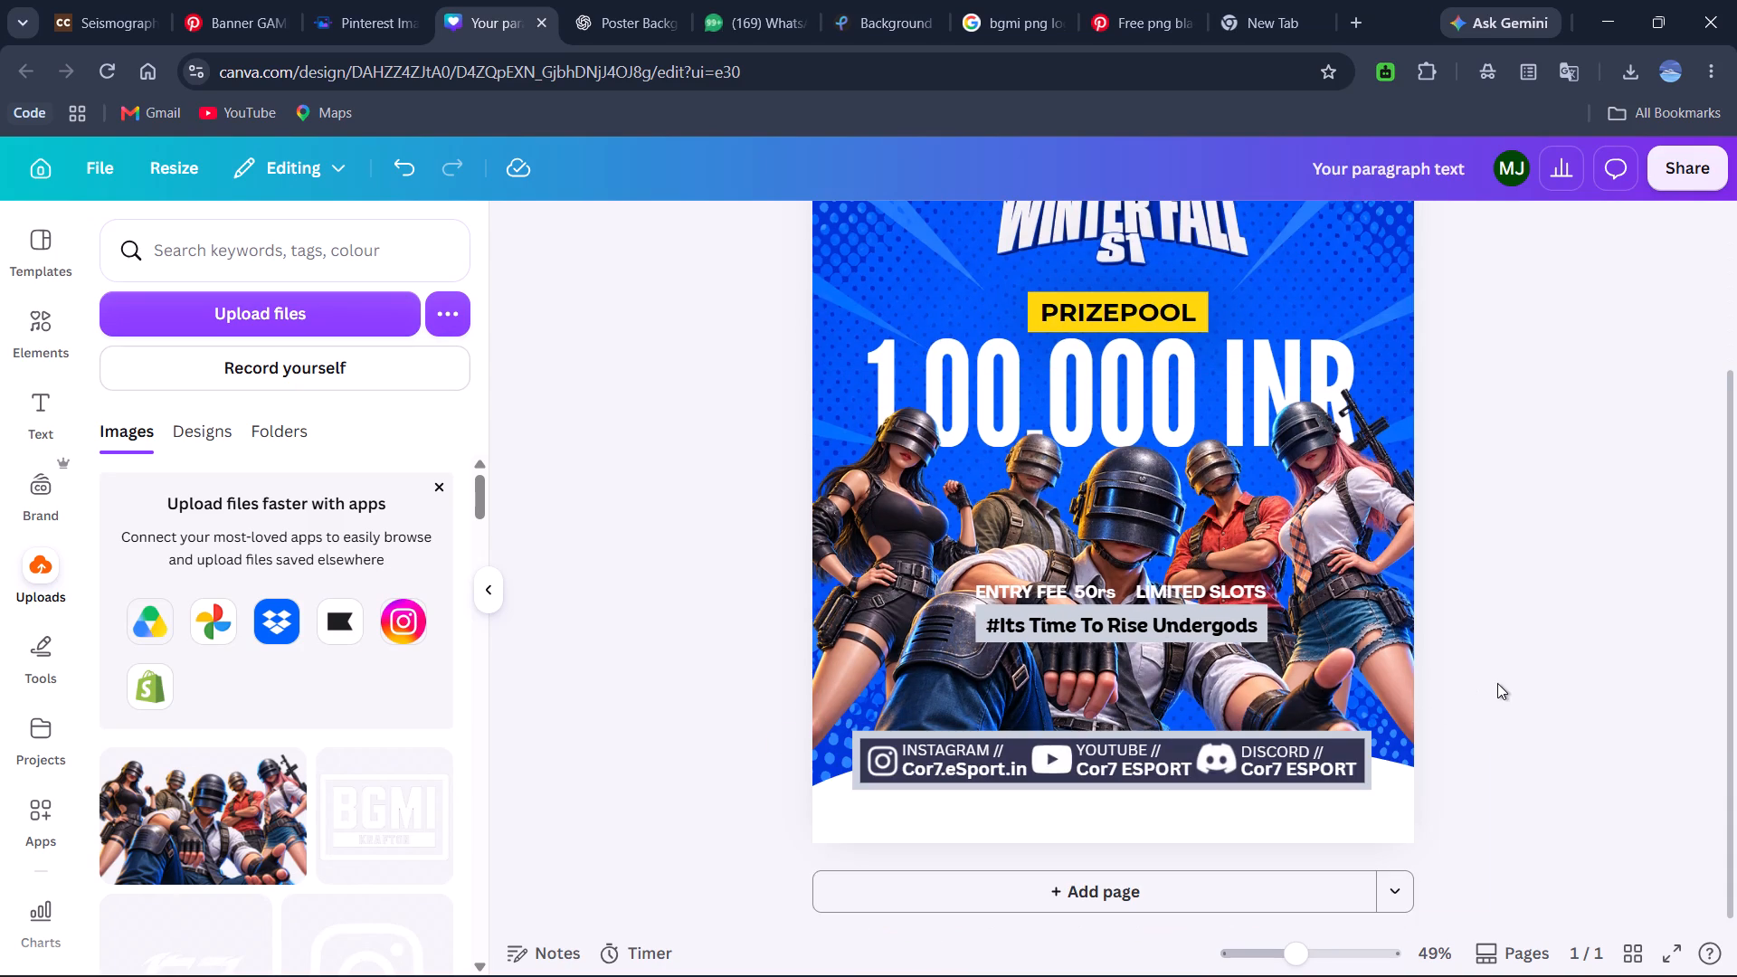
scroll(1497, 683, up, 1)
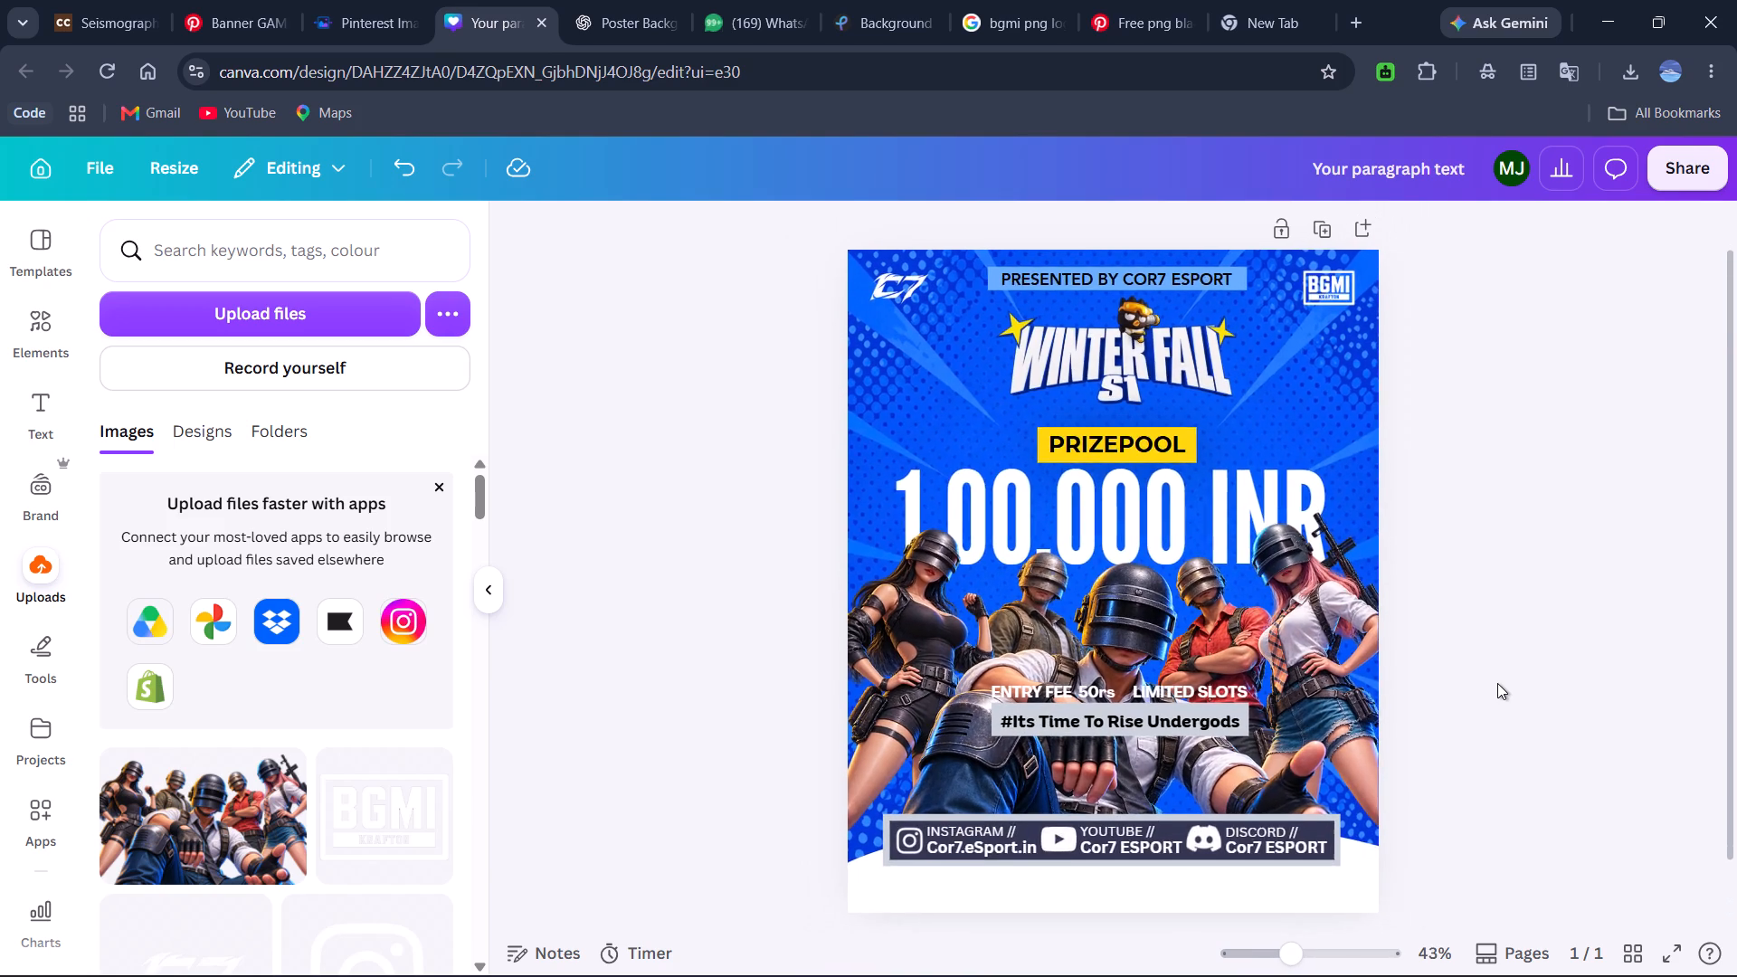
scroll(1497, 683, down, 1)
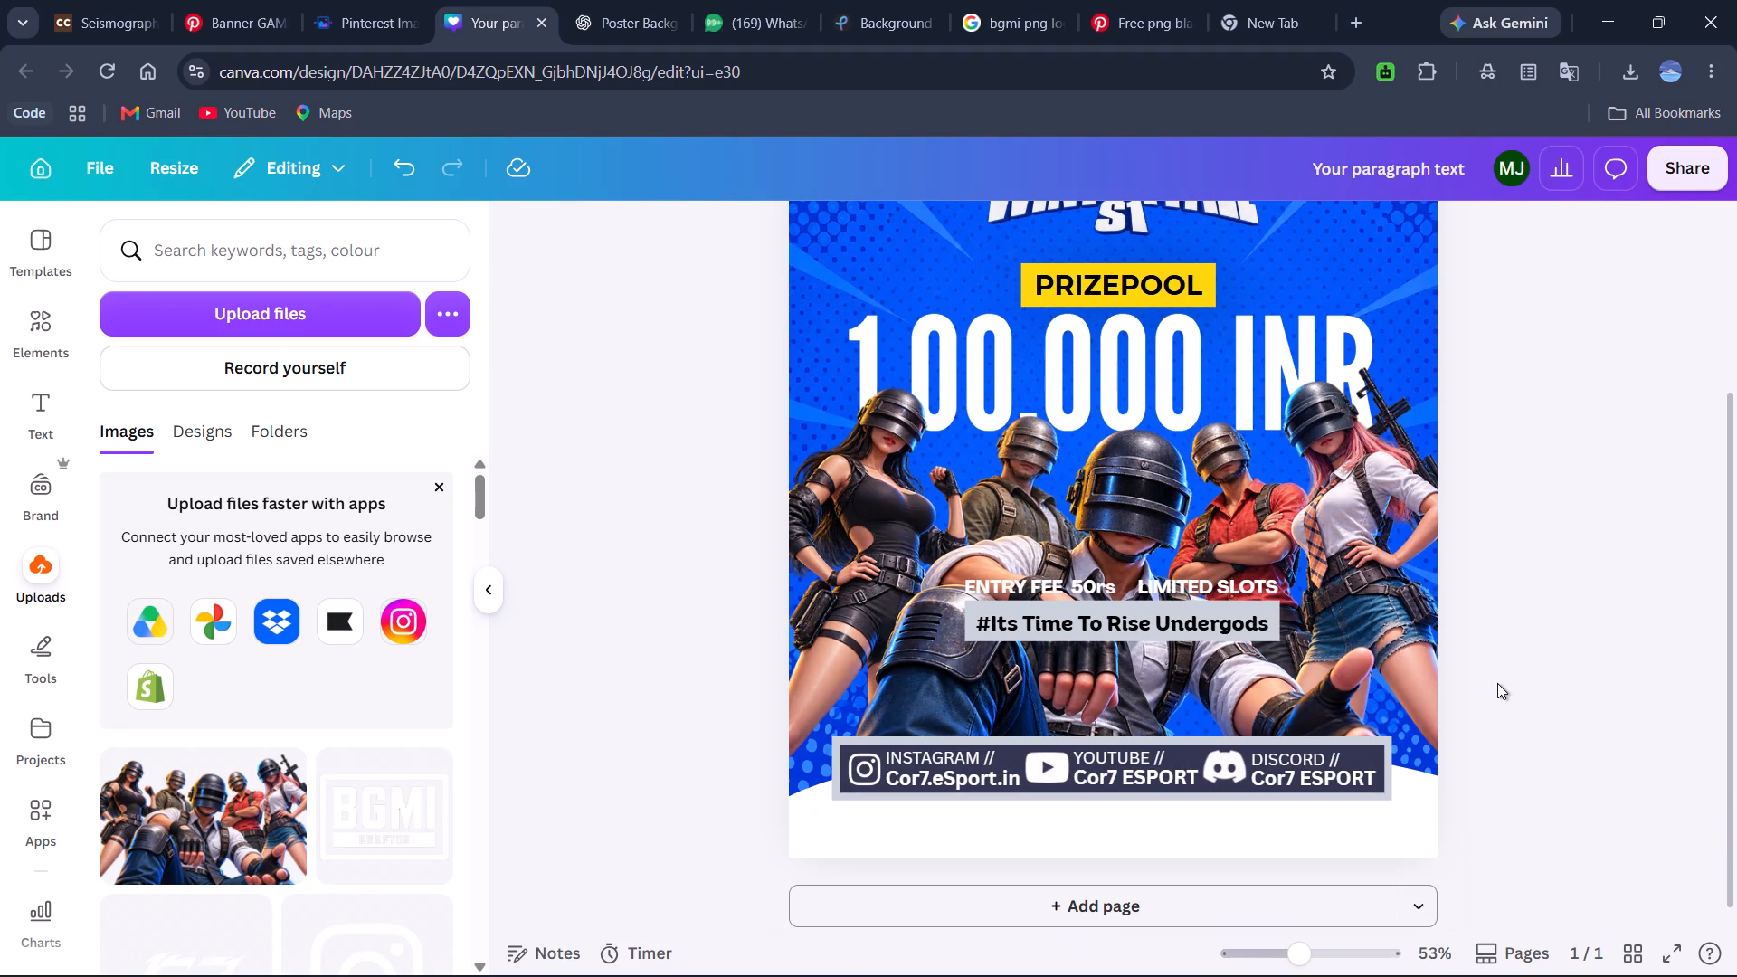
scroll(1497, 683, up, 1)
scroll(1497, 683, down, 1)
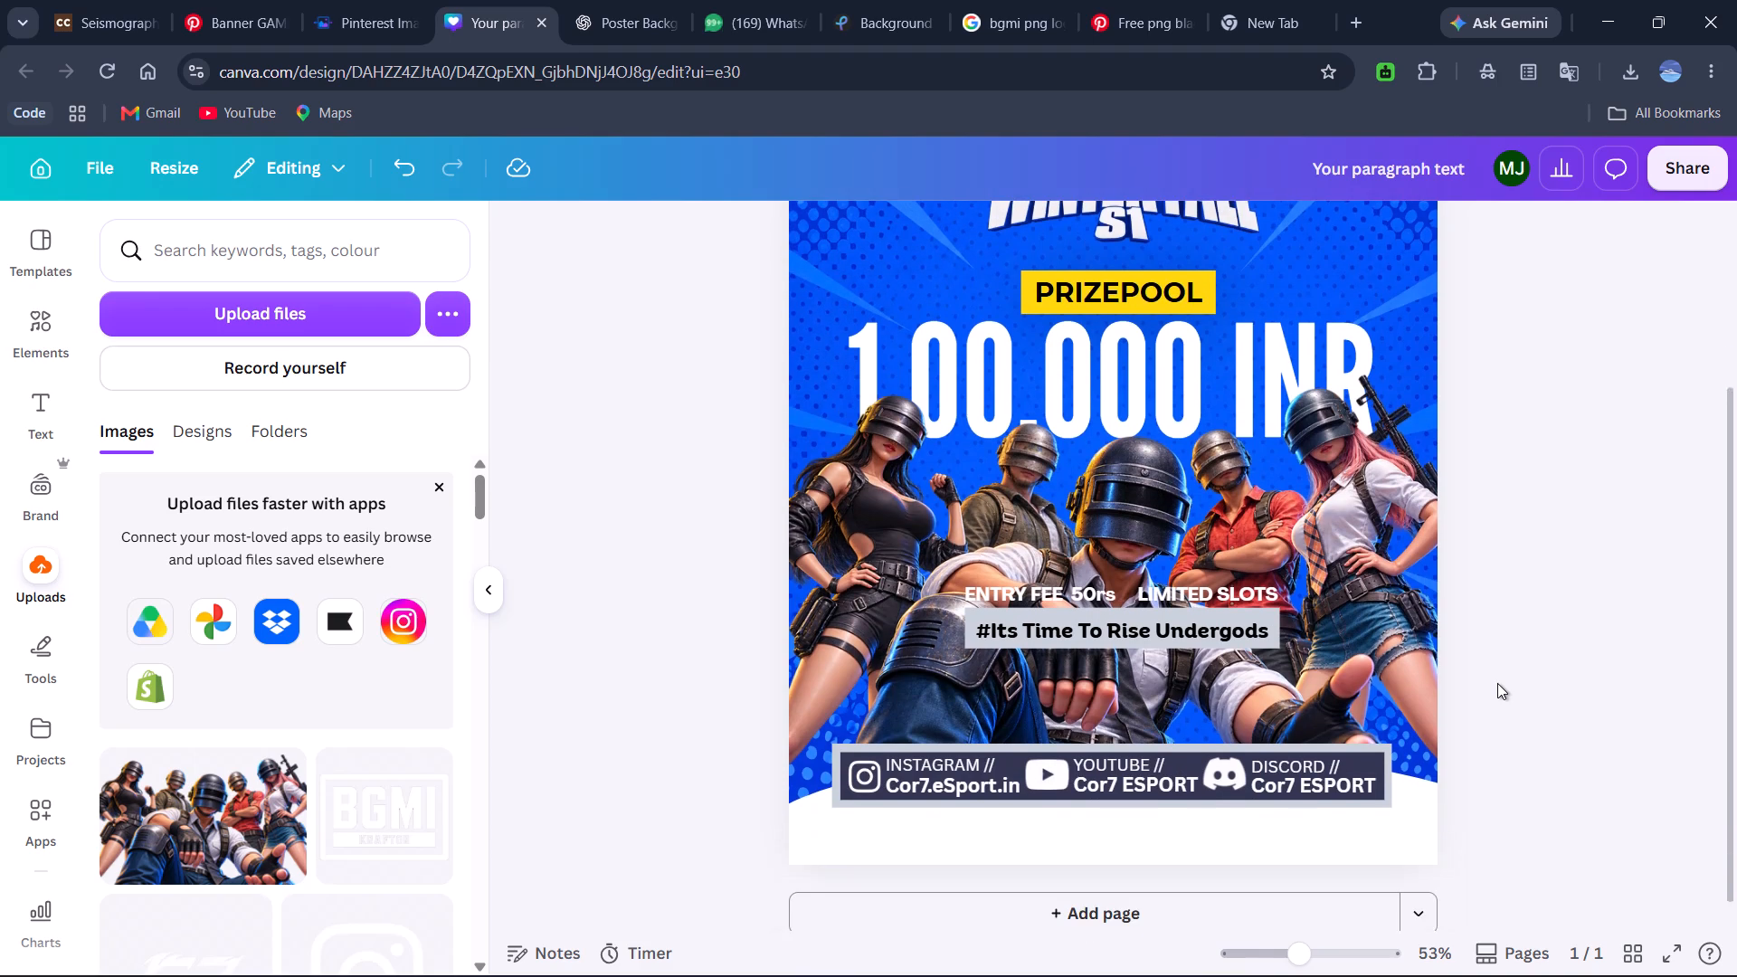
scroll(1497, 683, down, 1)
scroll(1497, 683, up, 1)
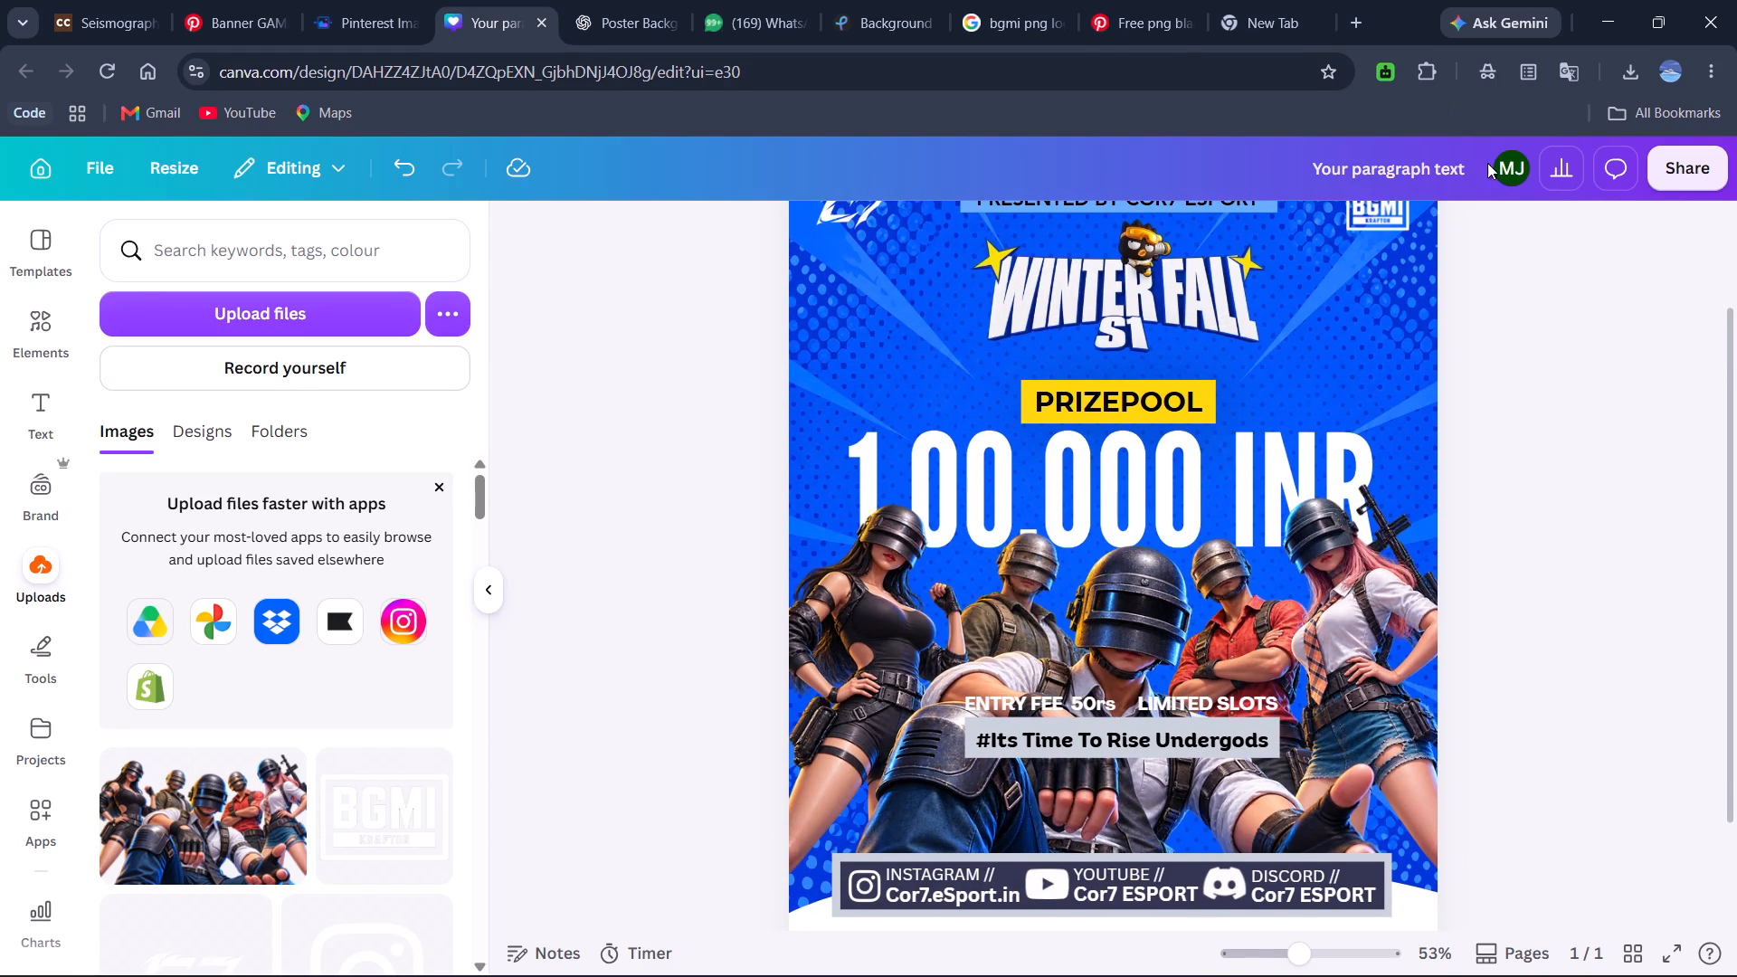
Move the yellow vertical divider line layer directly above the squad image layer, just below the white ellipse.
click(1194, 608)
click(1483, 222)
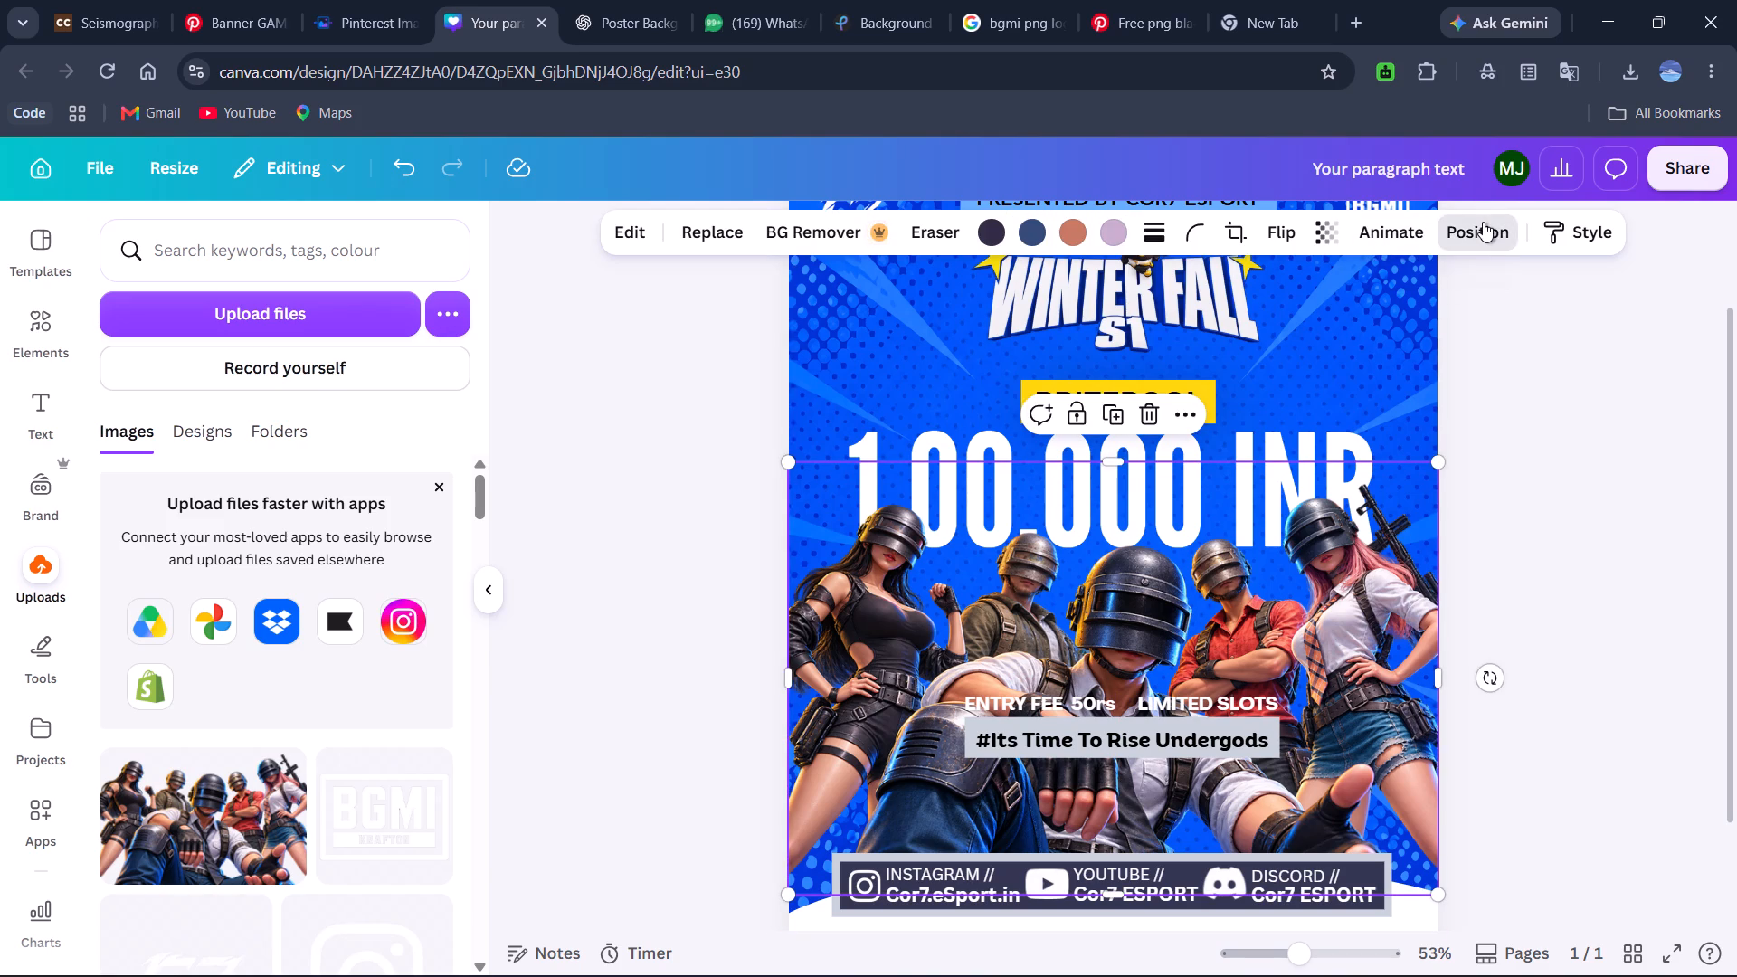
scroll(307, 835, down, 3)
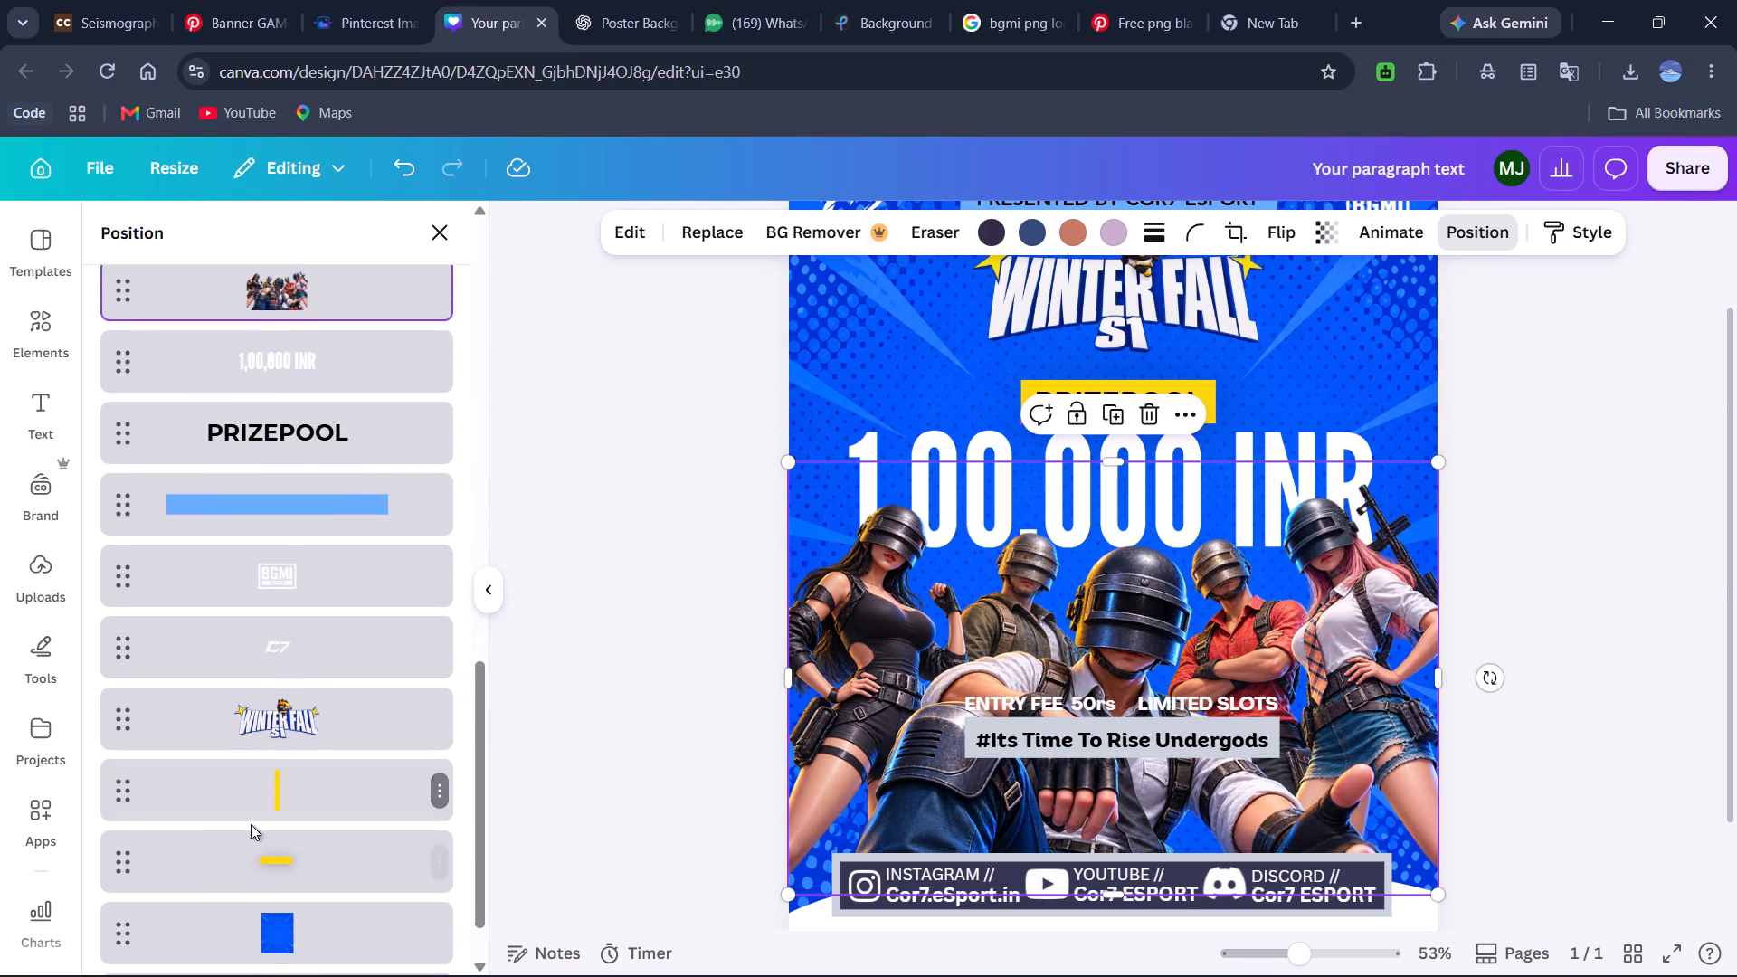
drag(120, 798, 114, 434)
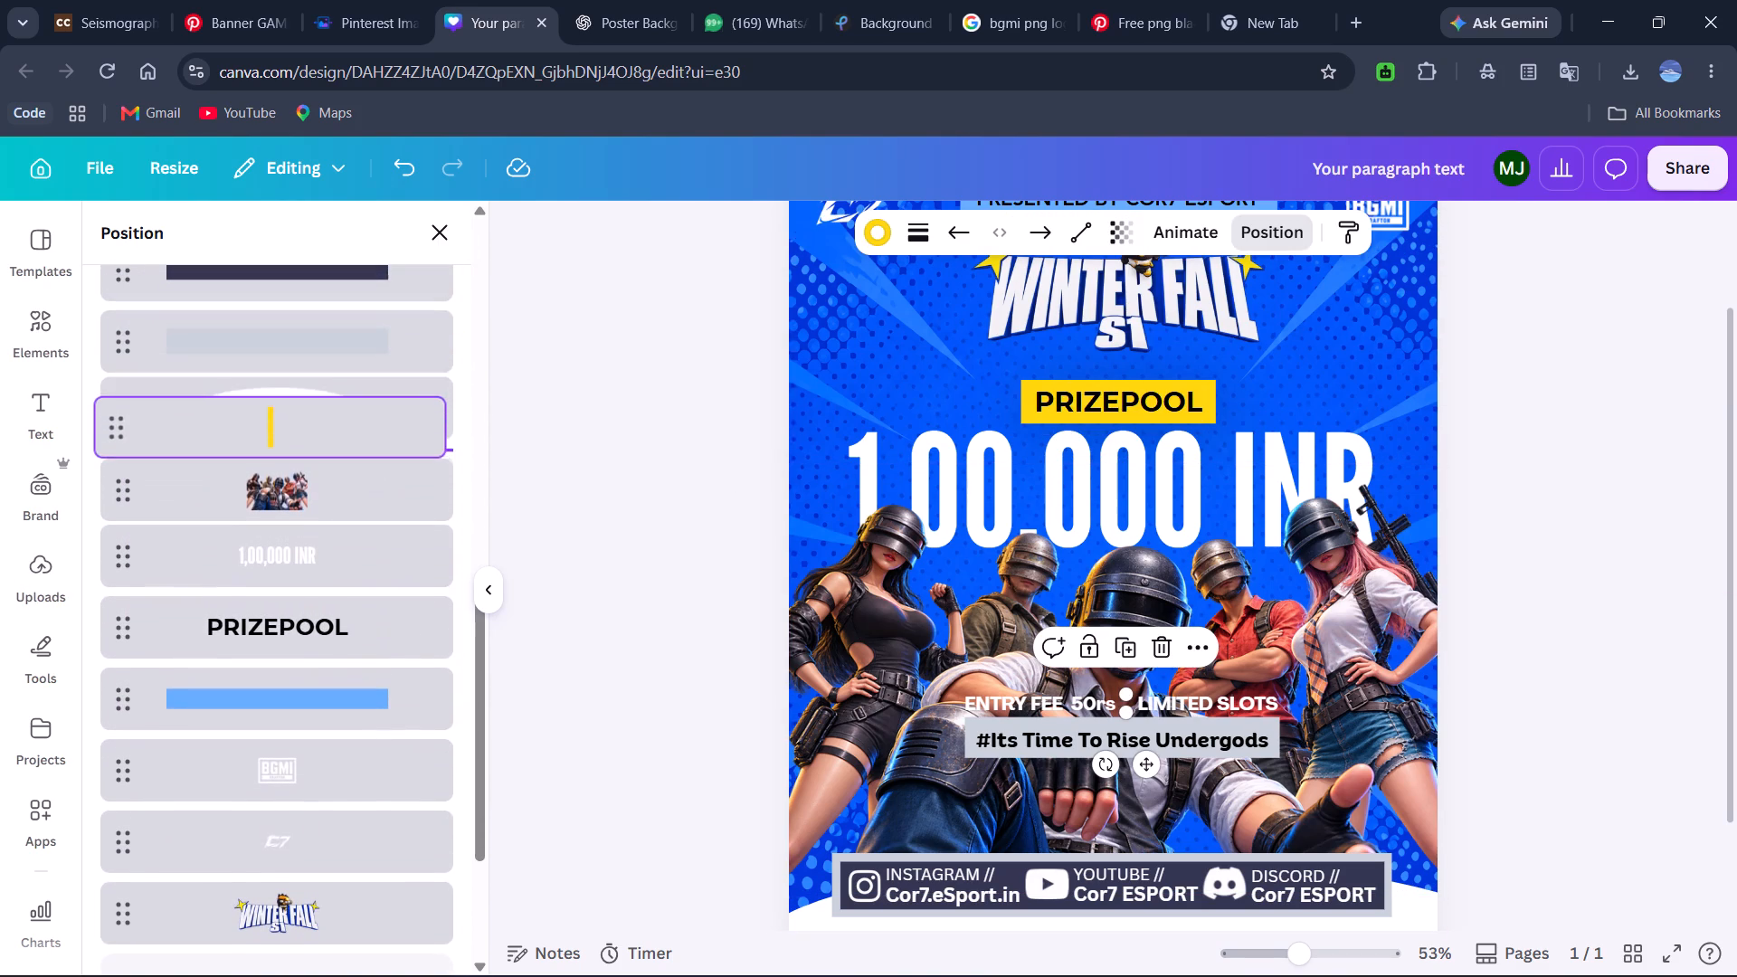
drag(114, 434, 114, 437)
click(1504, 660)
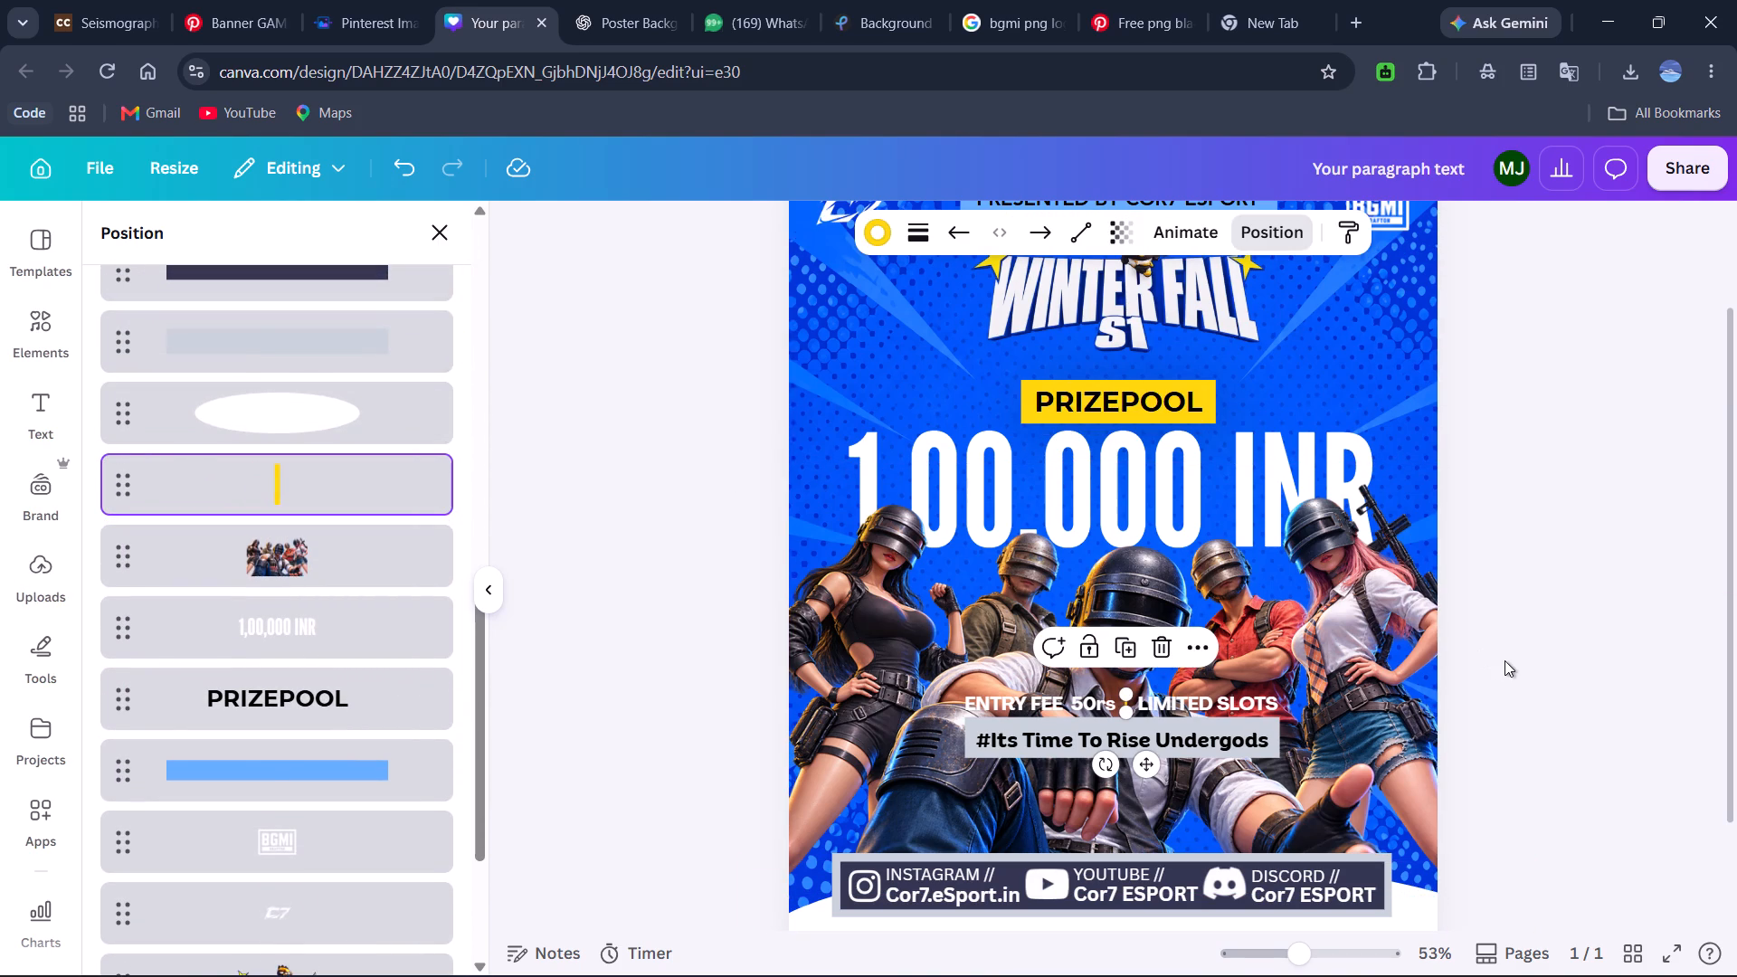
click(1504, 660)
Apply the Glow text effect to the 1,00,000 INR text.
scroll(1290, 712, left, 1)
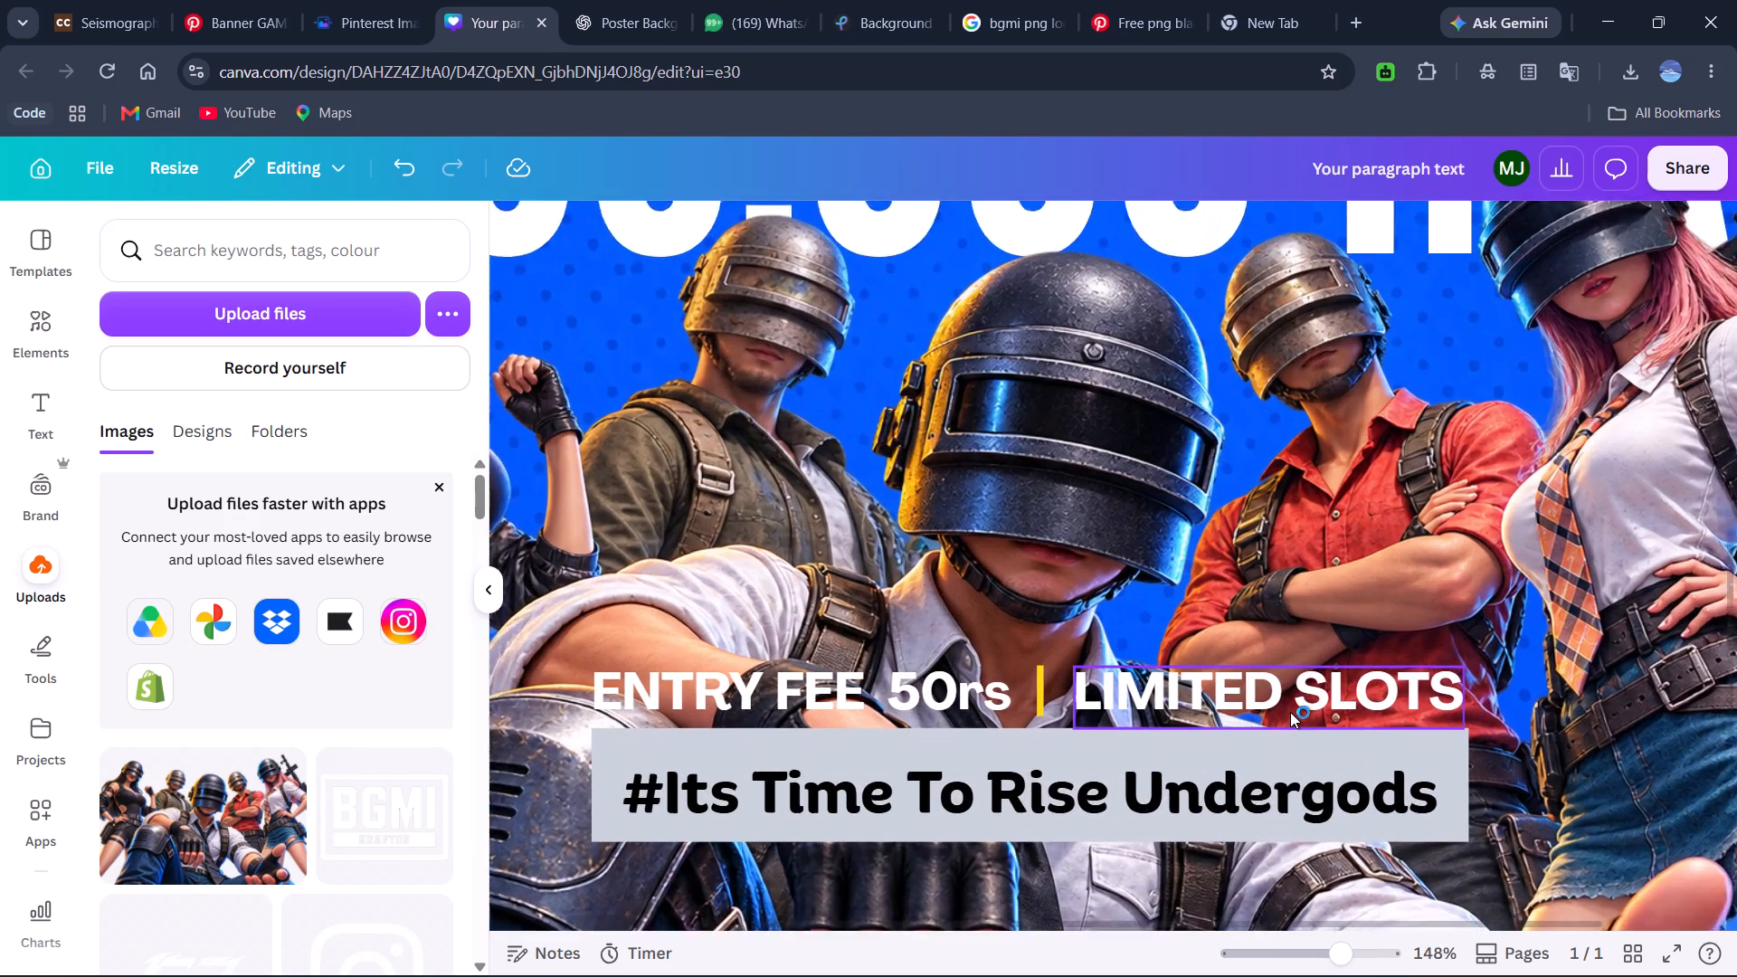
scroll(1290, 712, down, 1)
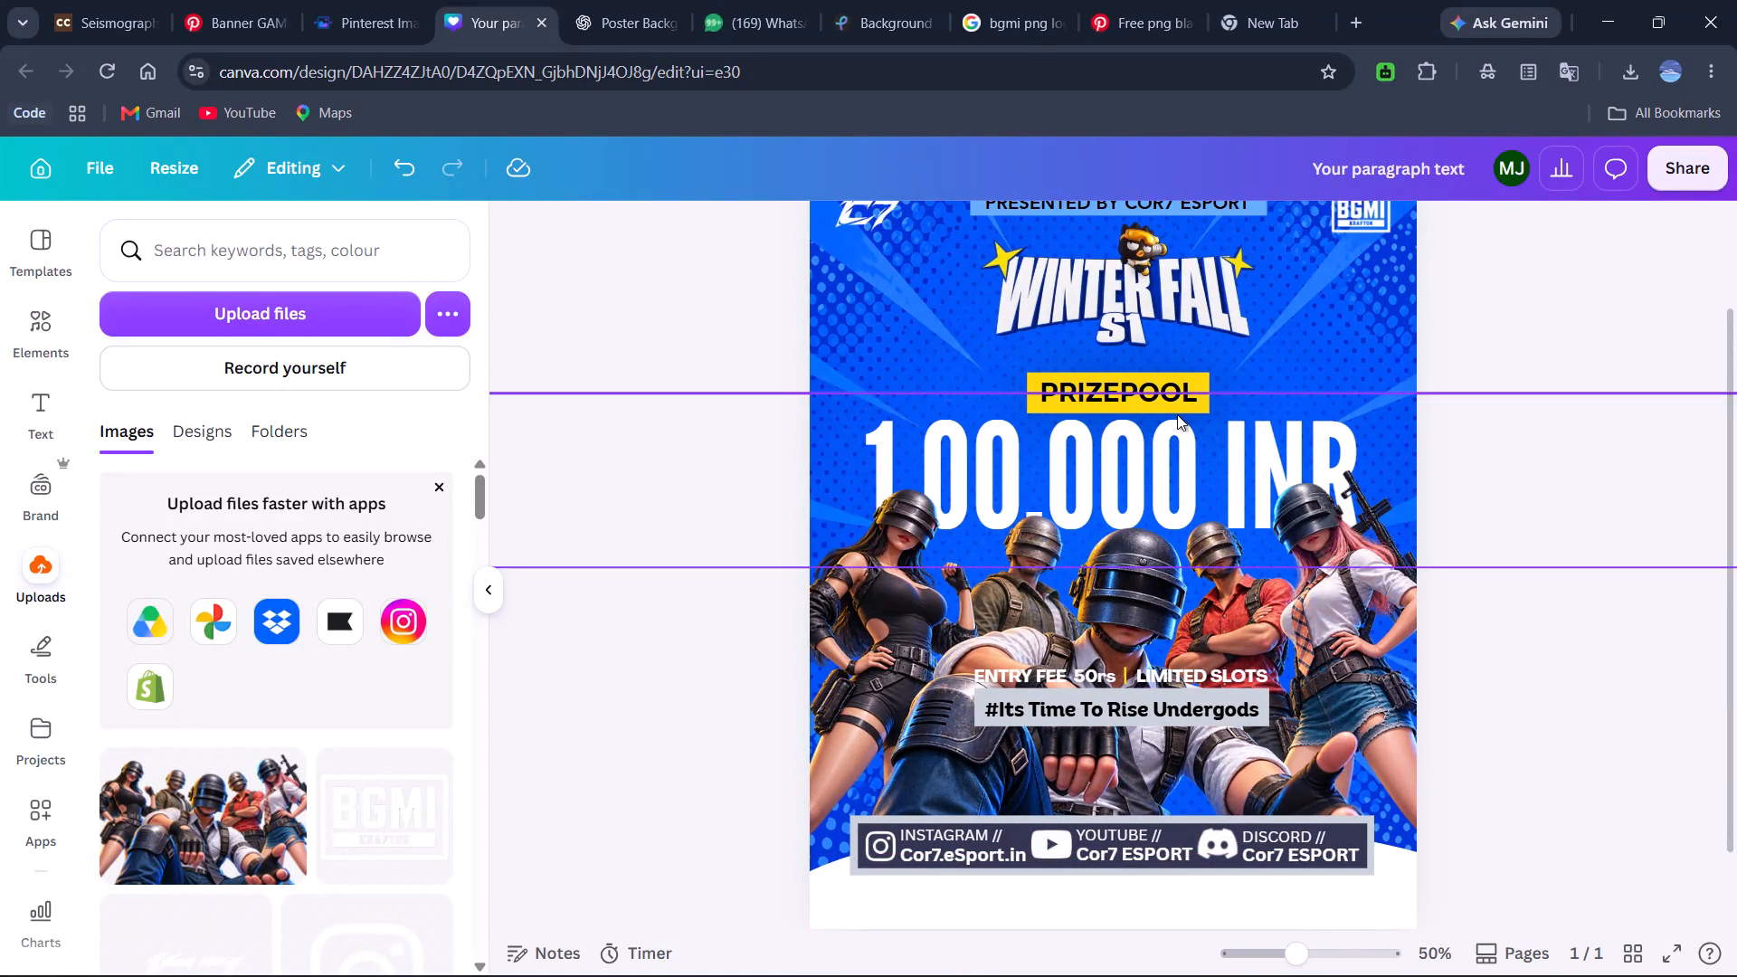
click(1130, 458)
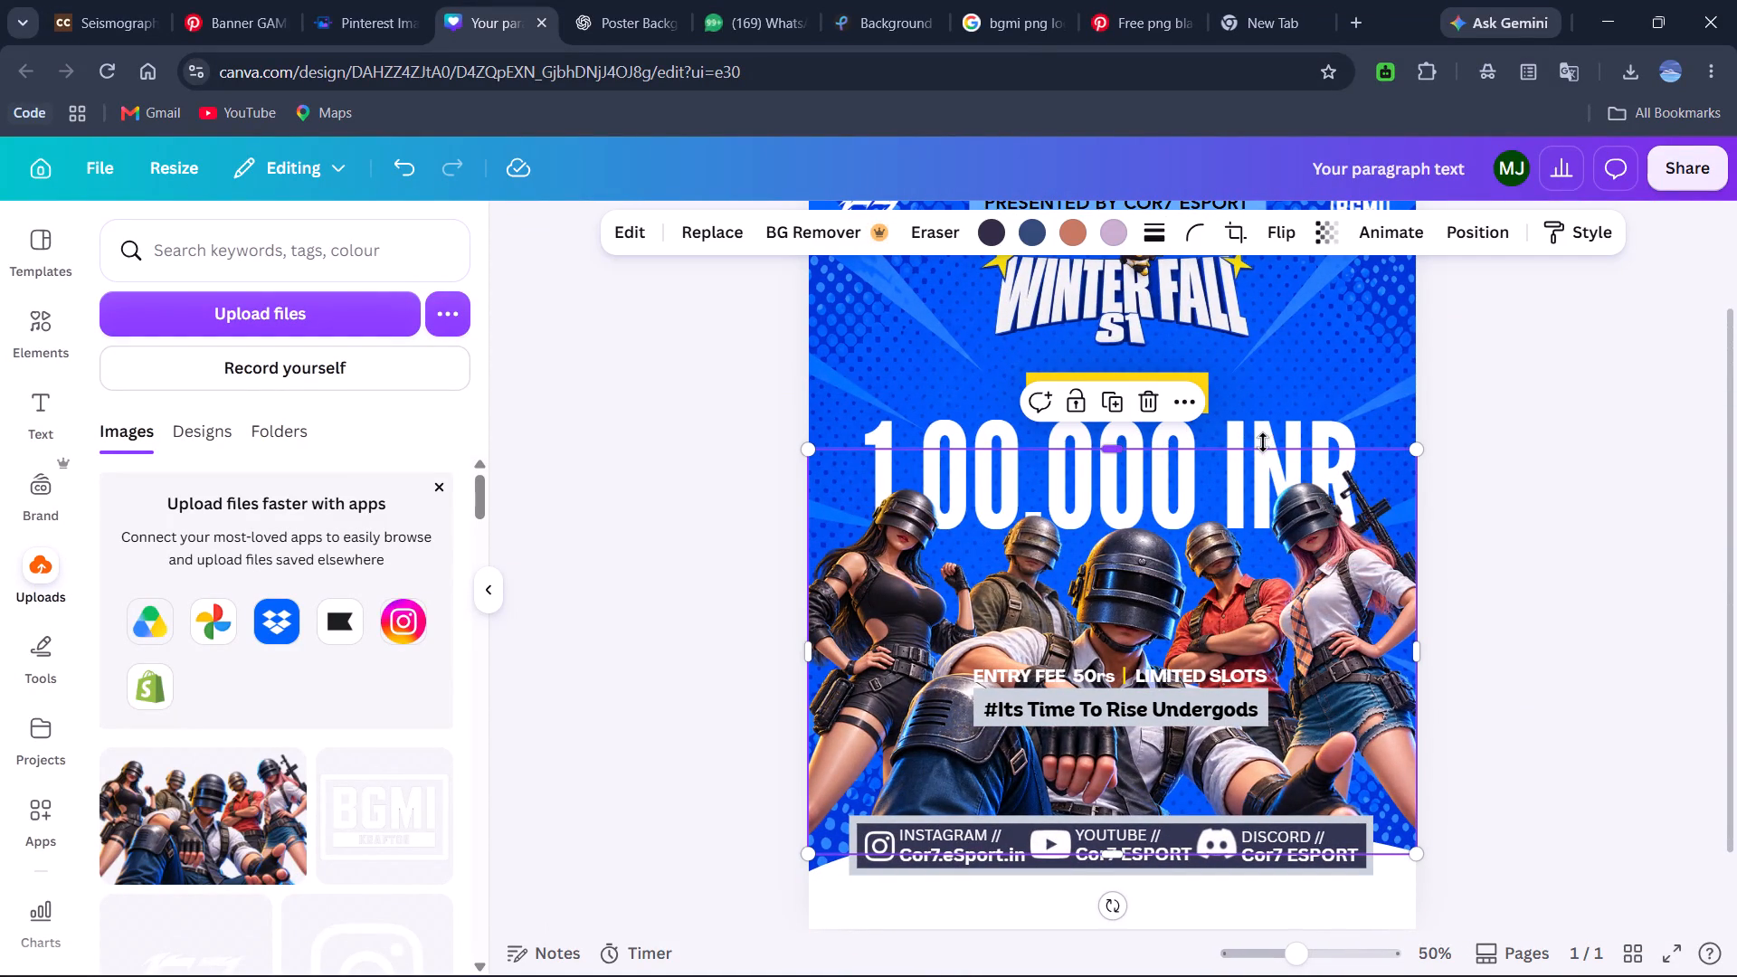
click(1286, 417)
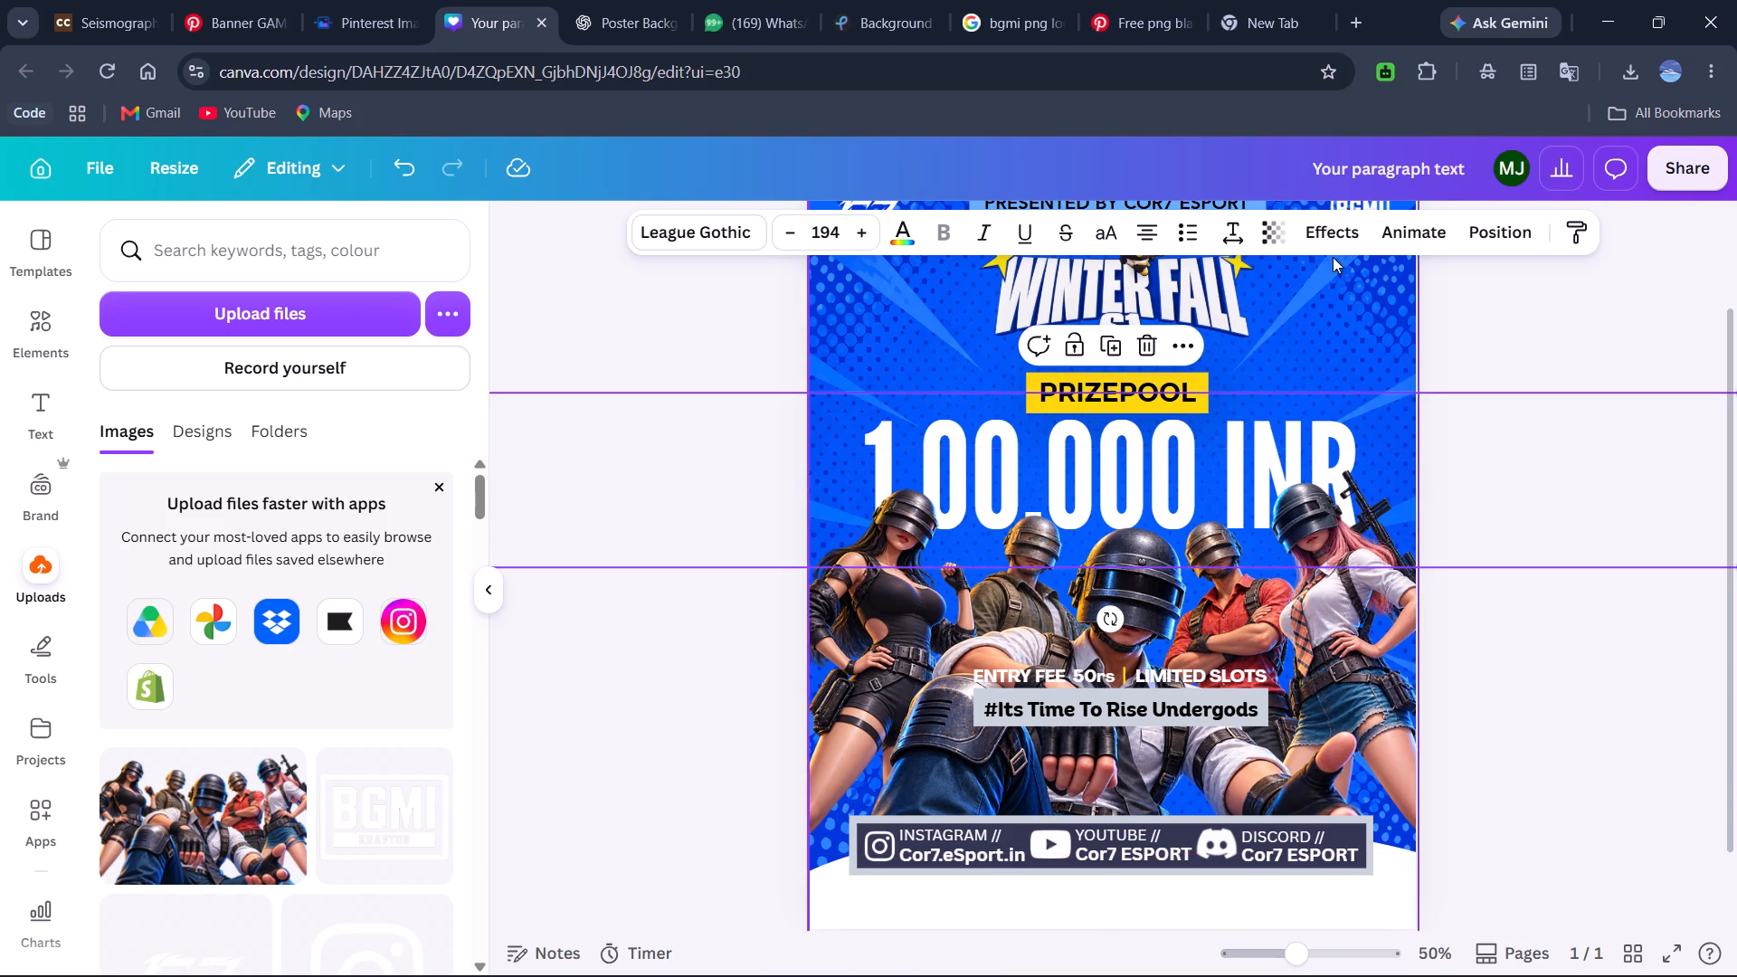
click(1325, 241)
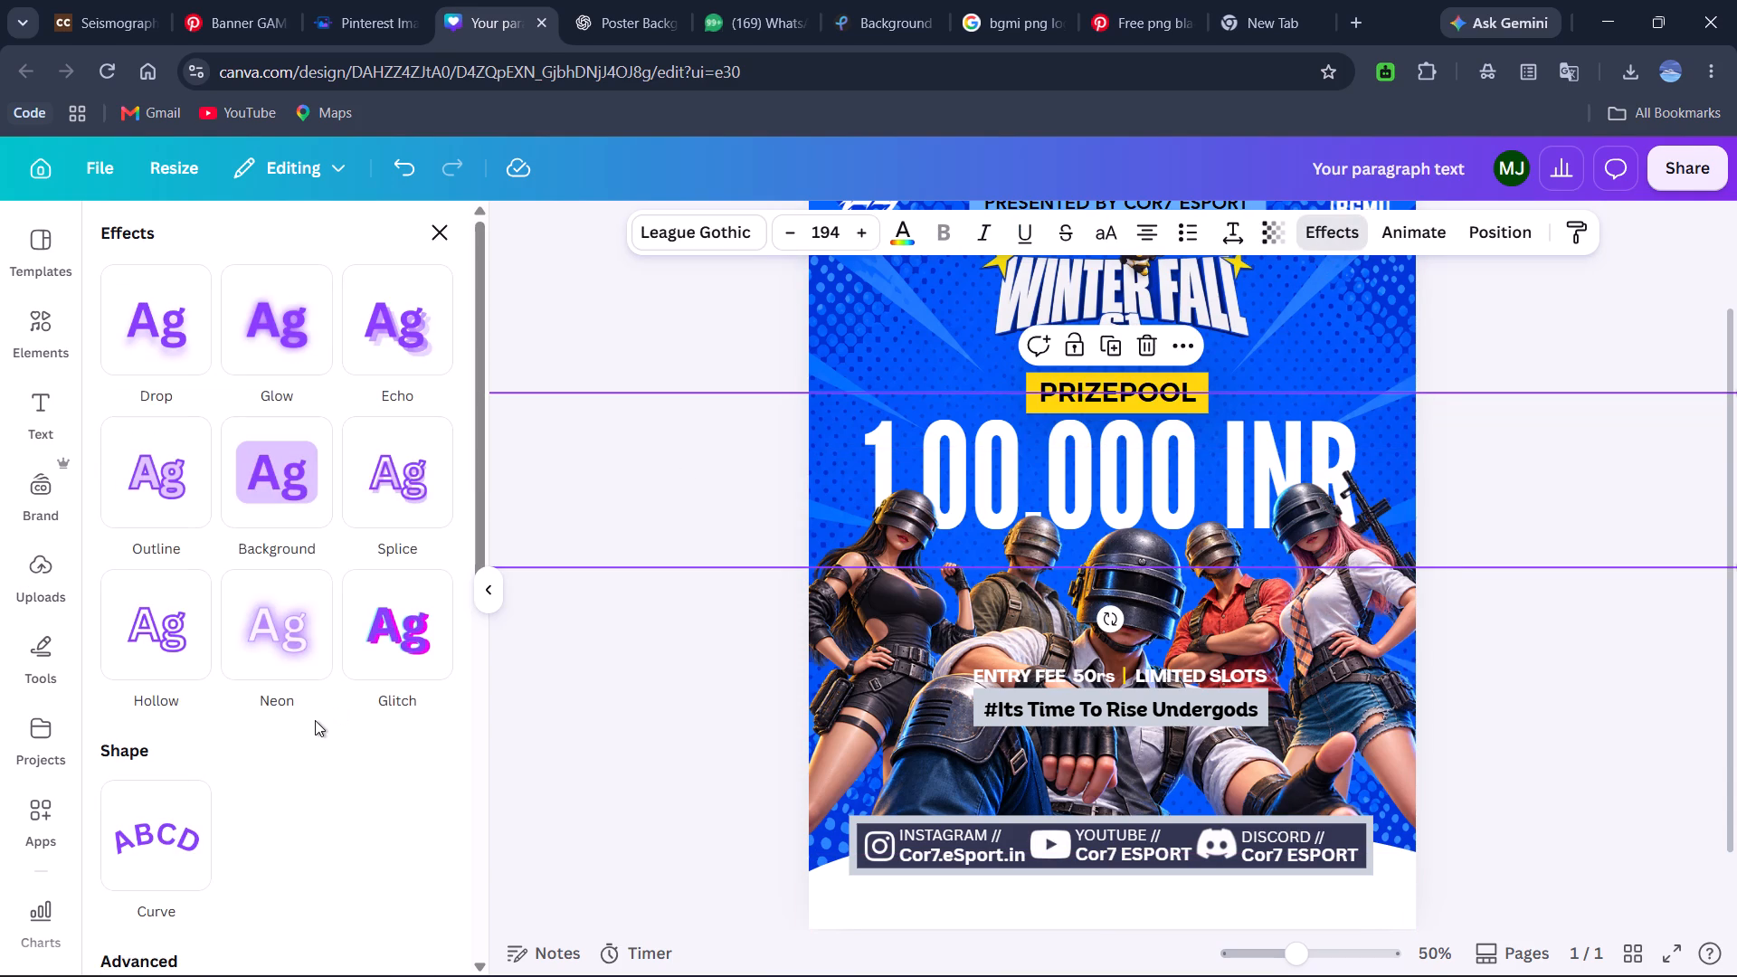
click(232, 350)
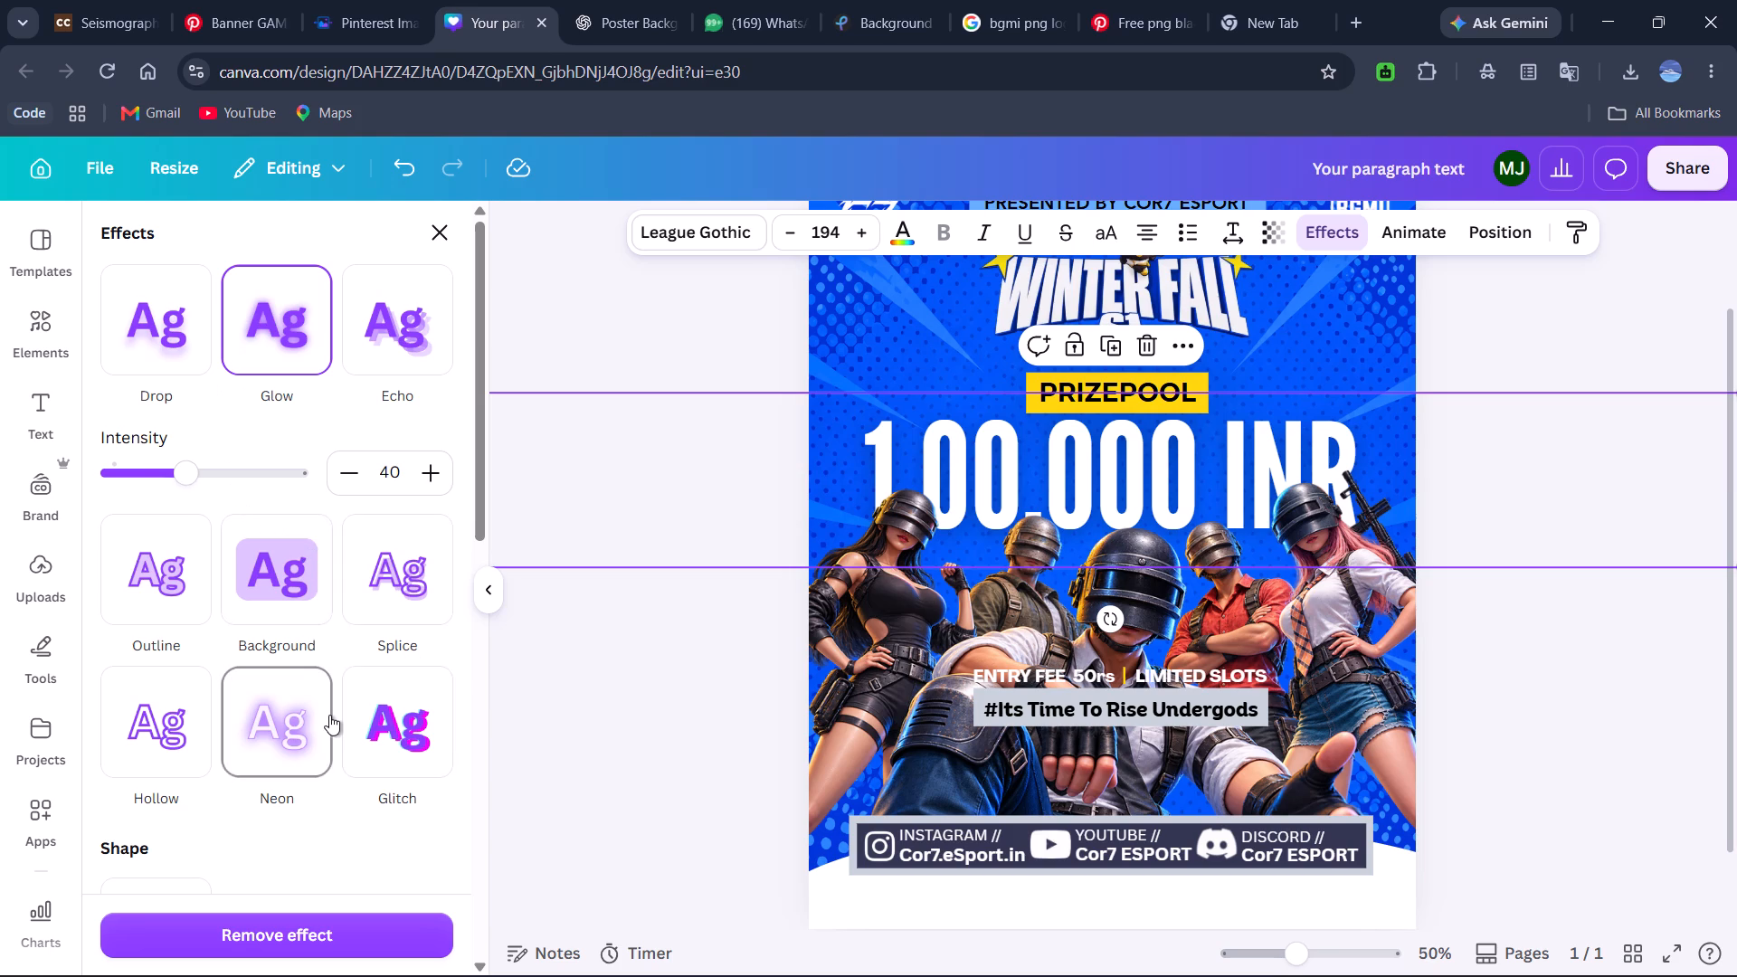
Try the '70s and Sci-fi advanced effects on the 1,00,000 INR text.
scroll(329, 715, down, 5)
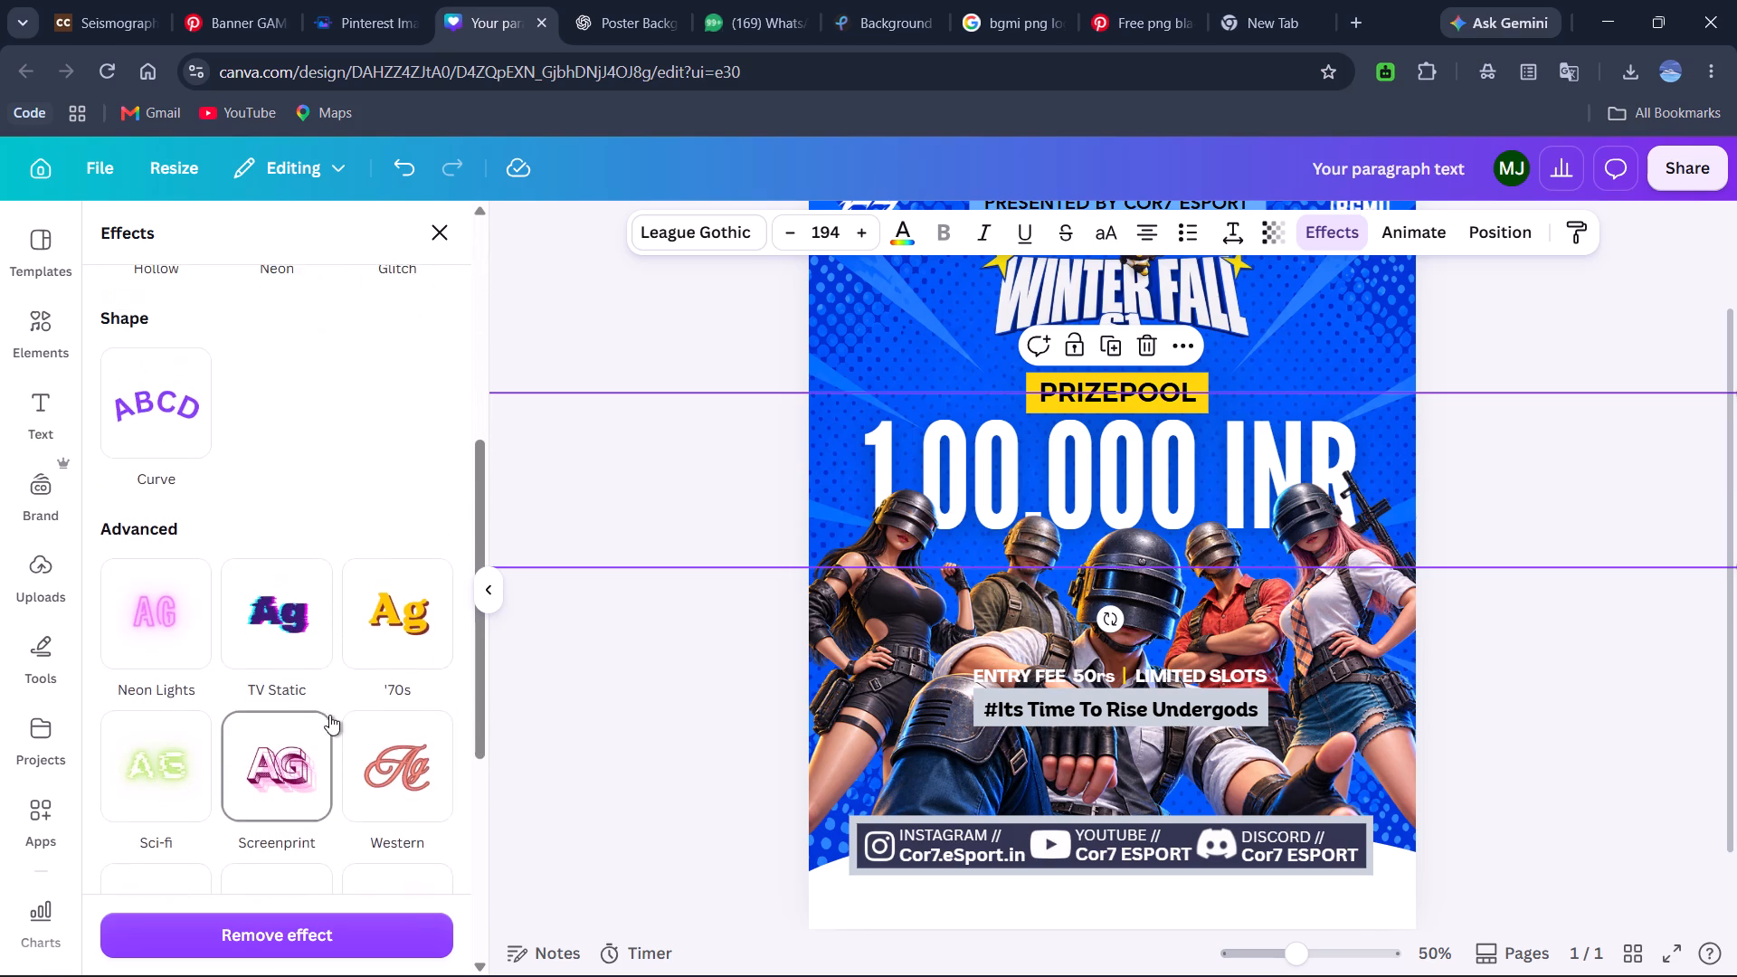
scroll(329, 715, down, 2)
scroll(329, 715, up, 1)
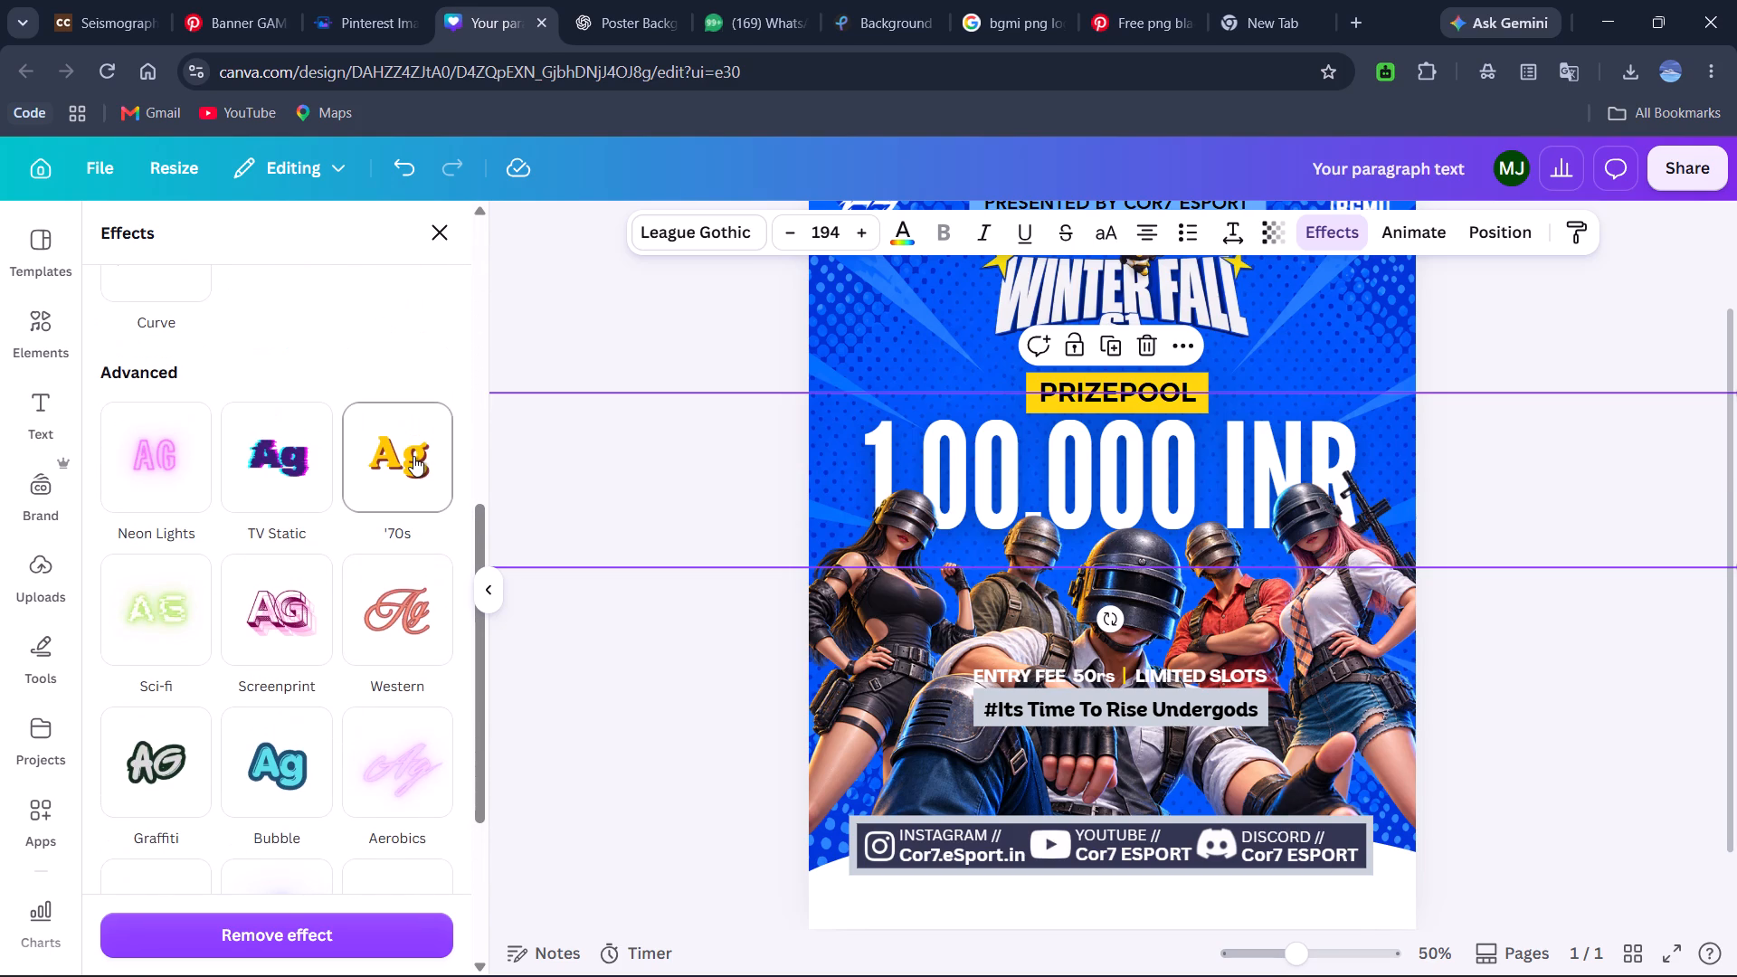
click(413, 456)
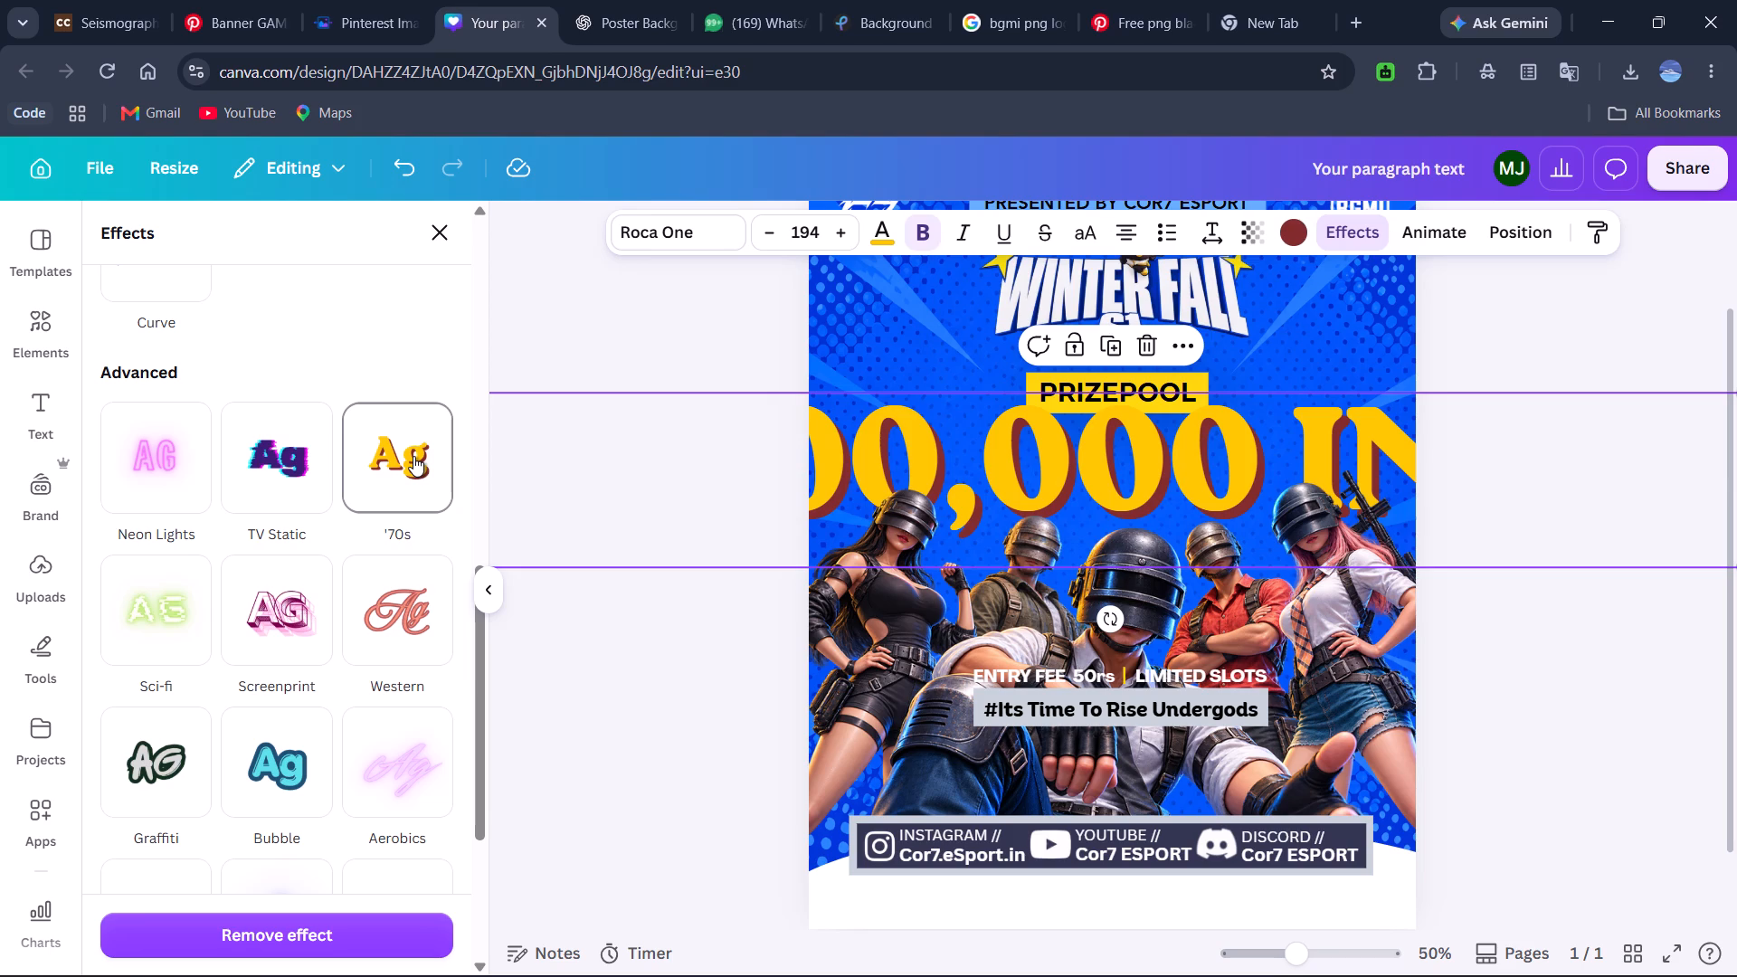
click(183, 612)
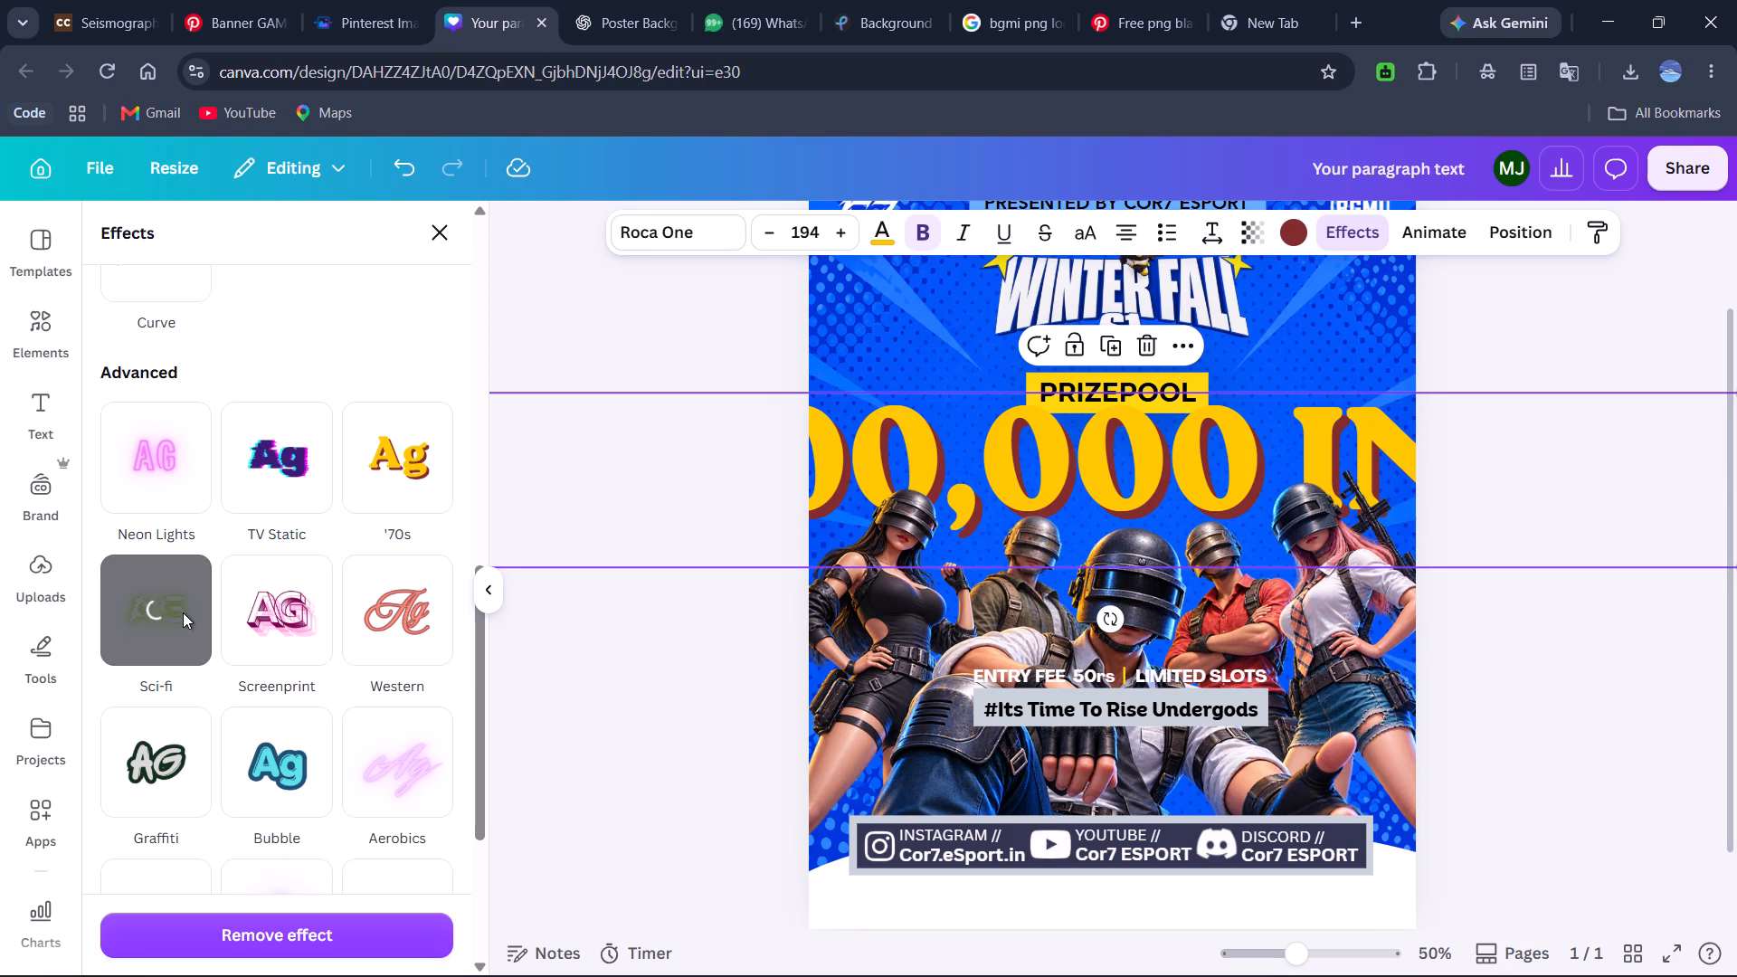
Look through the remaining text effects and effect apps, including the DepthText app description.
scroll(190, 667, down, 1)
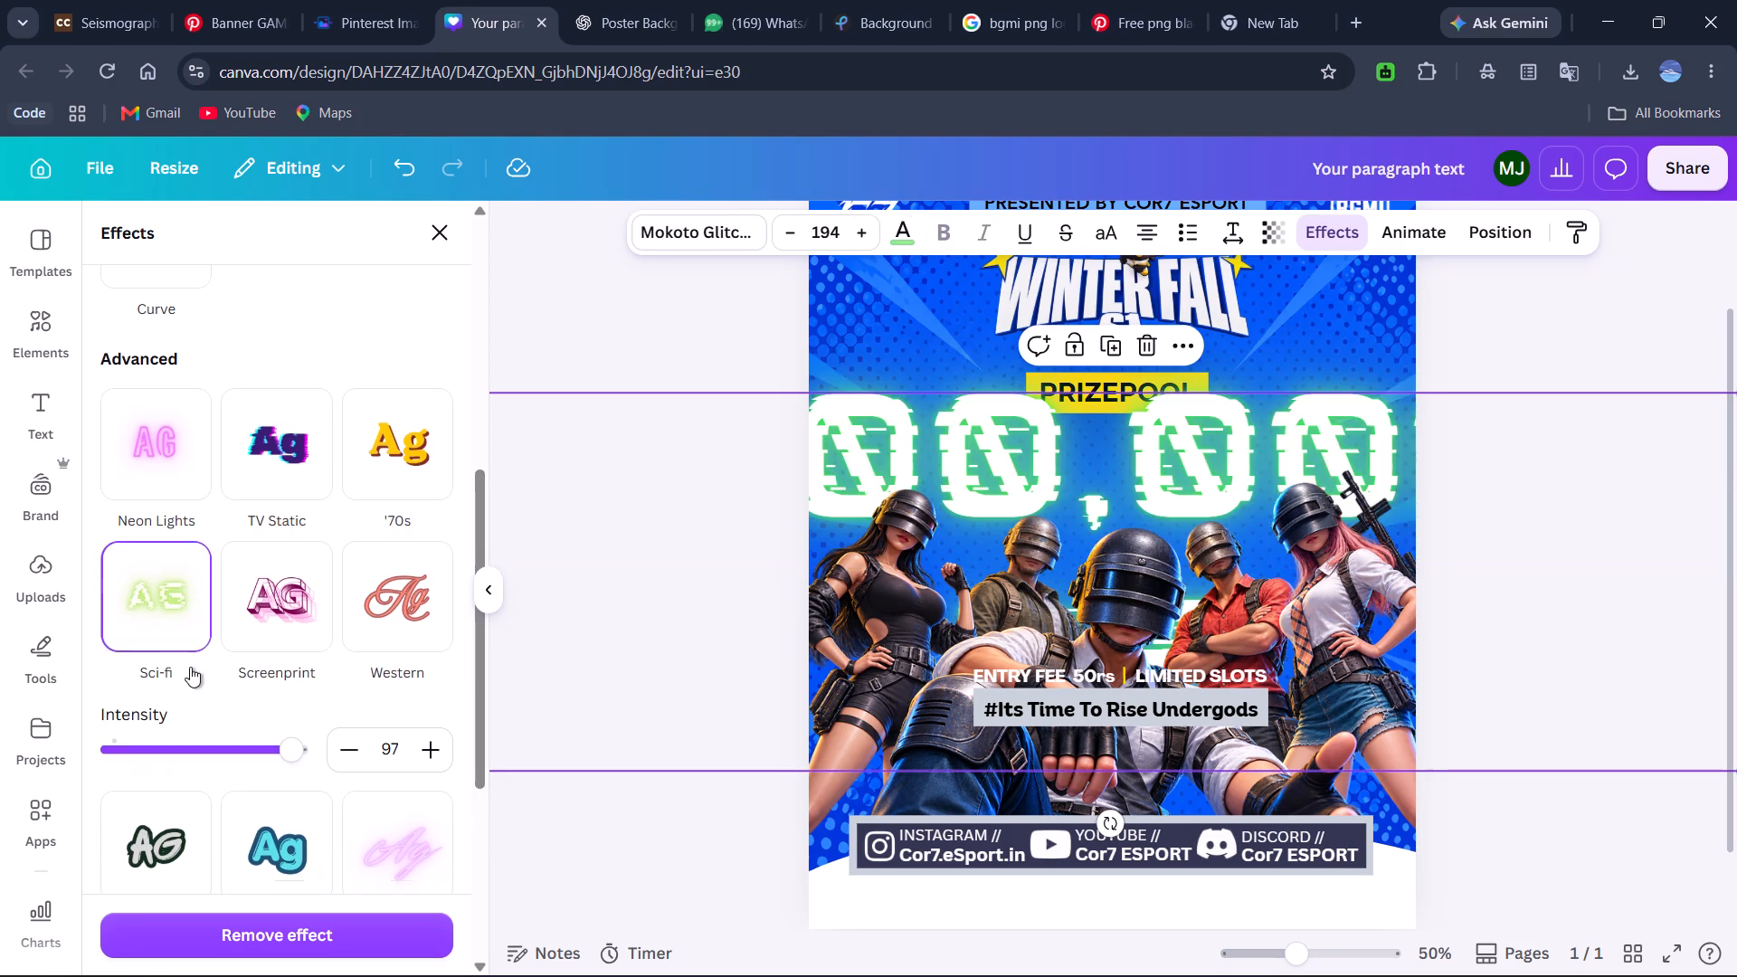
scroll(190, 667, down, 2)
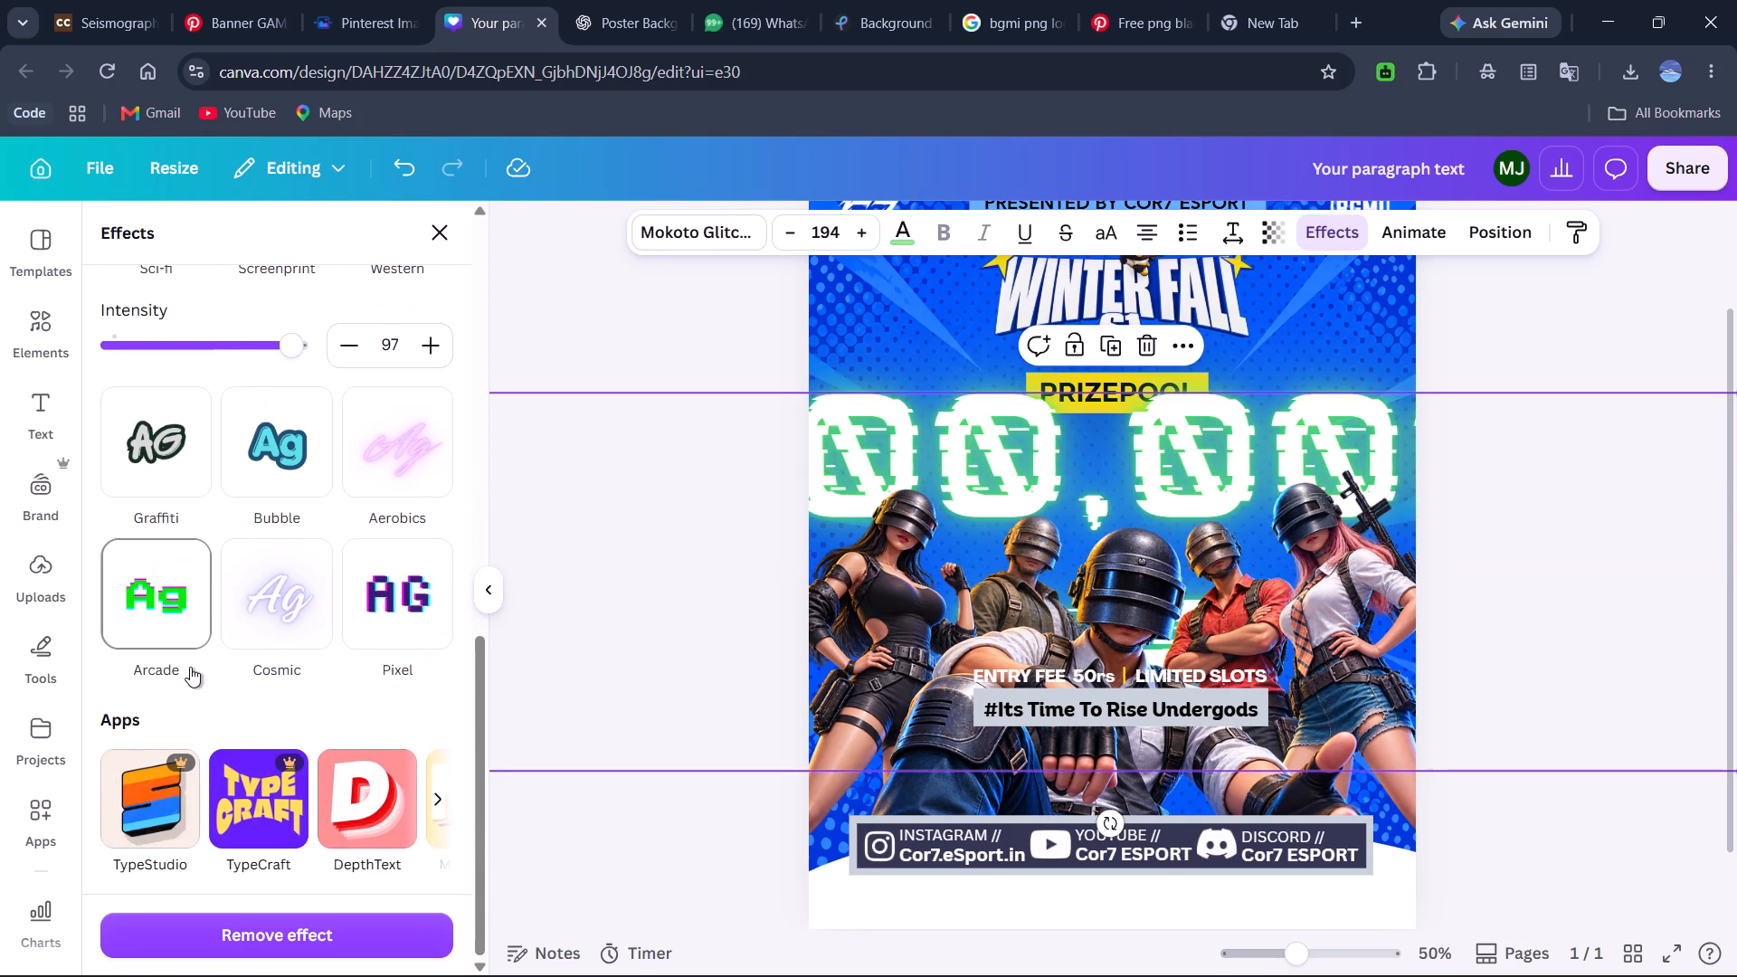
click(334, 787)
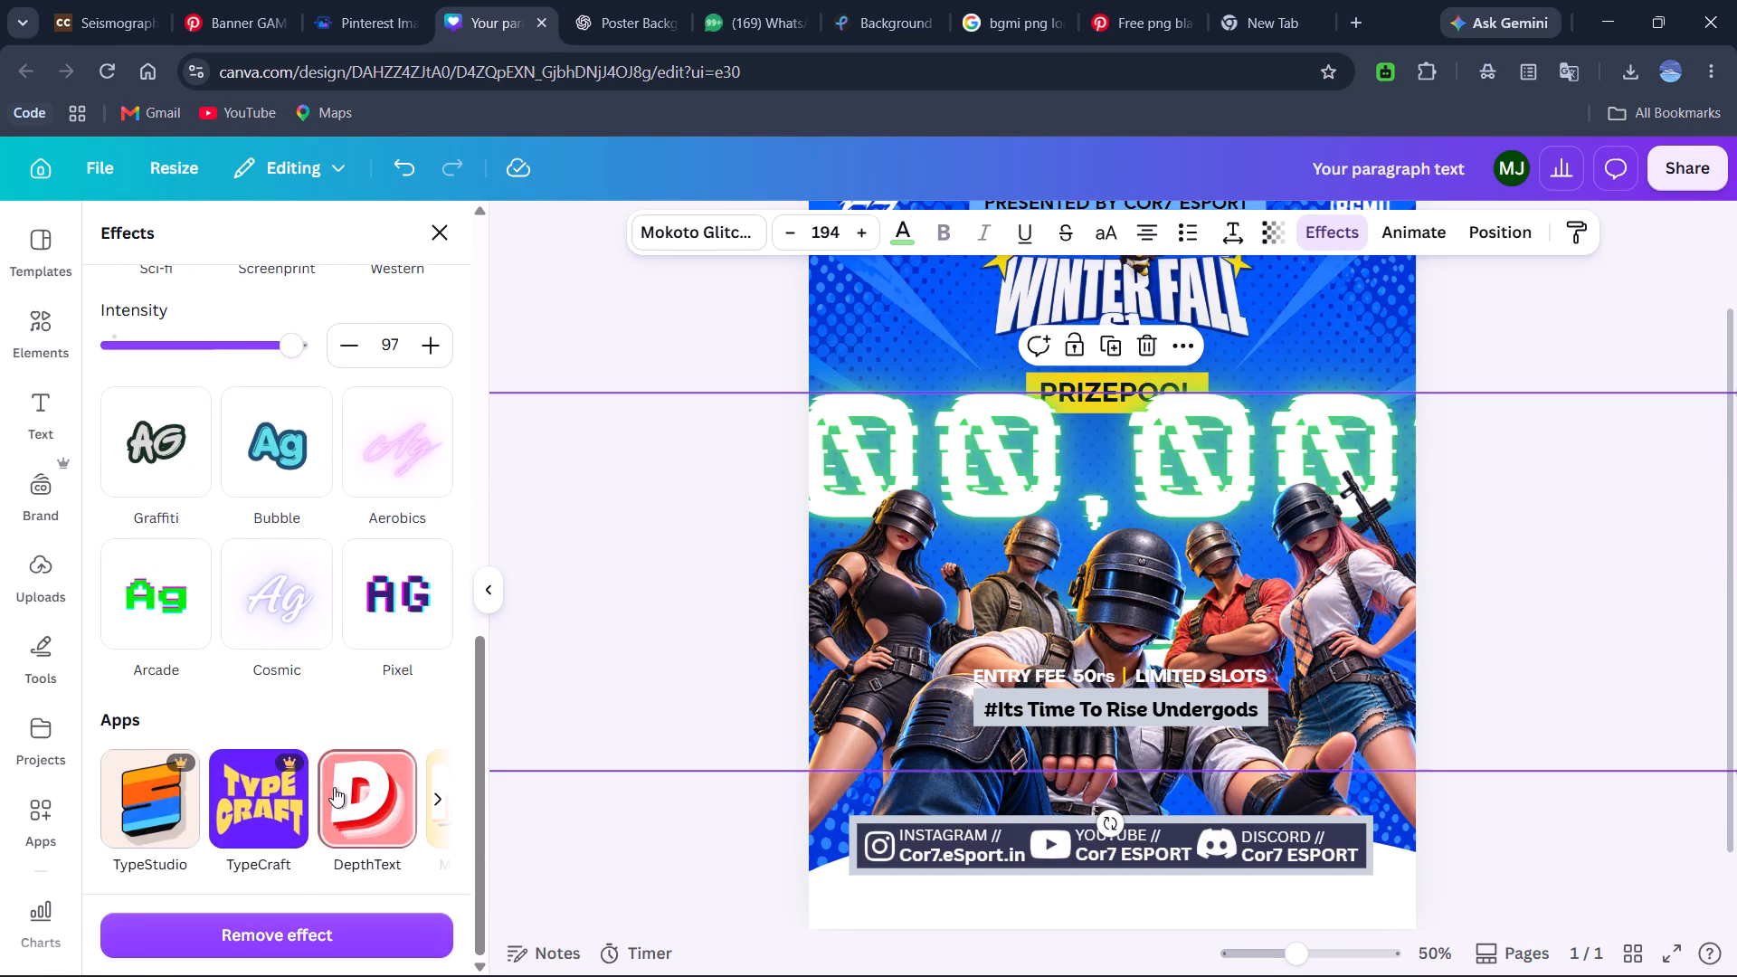
scroll(334, 787, down, 3)
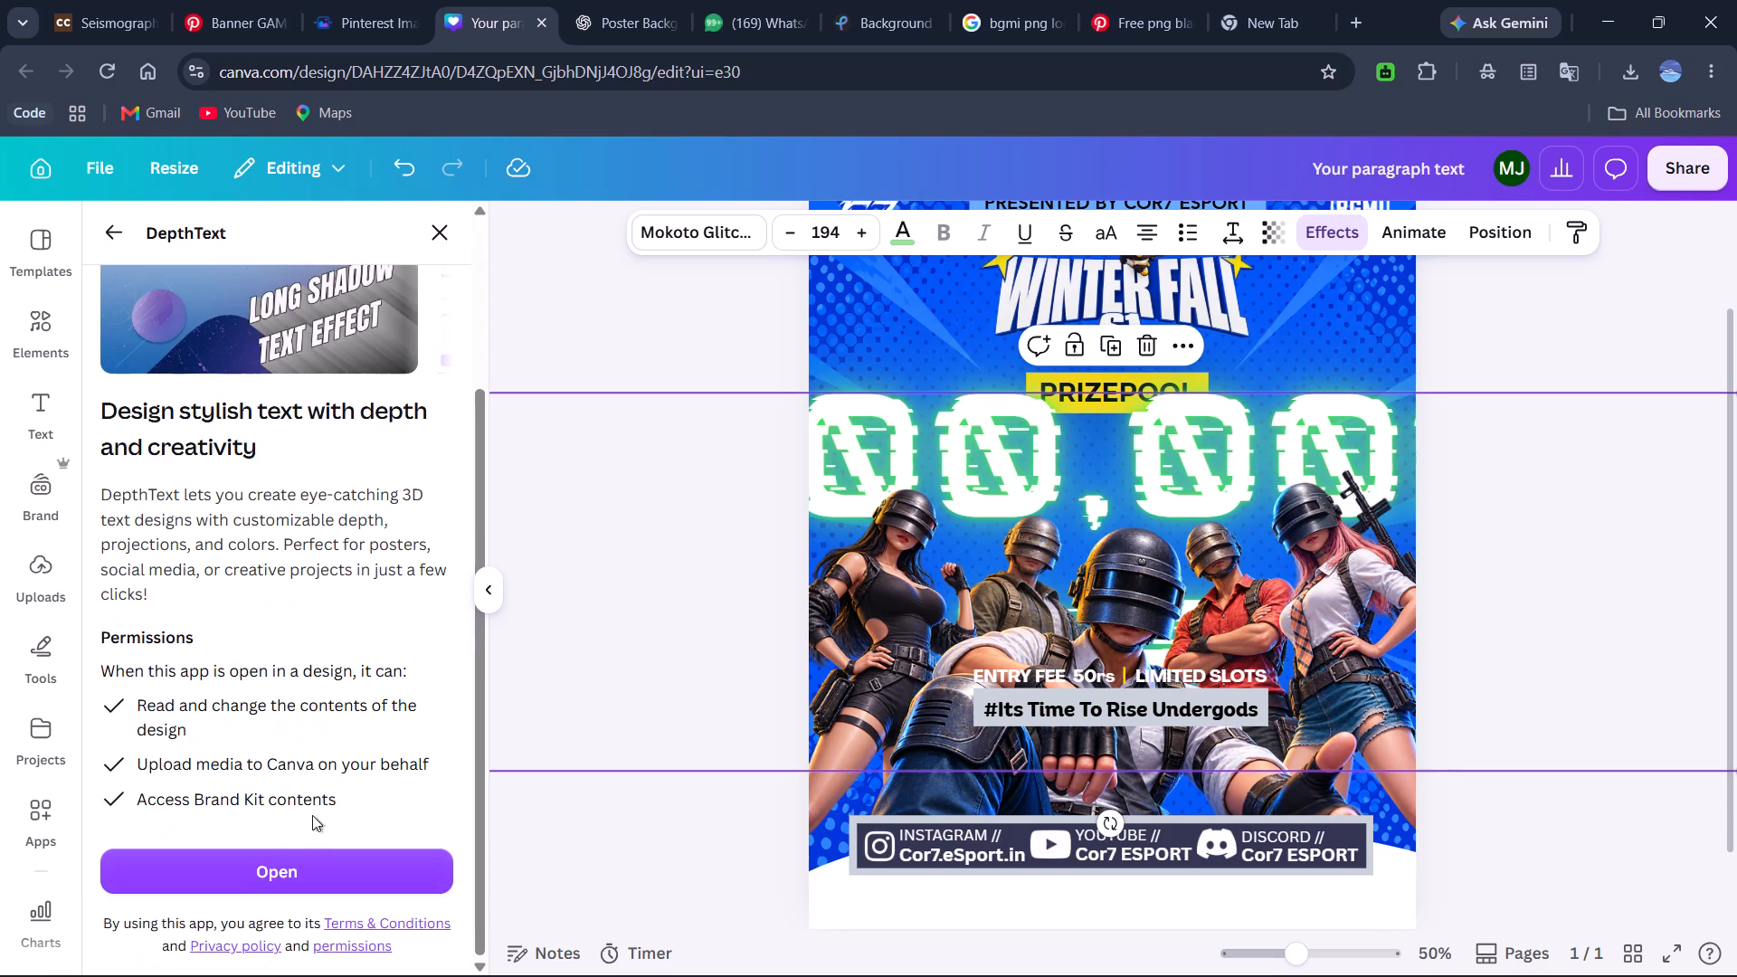
scroll(281, 823, up, 2)
click(105, 228)
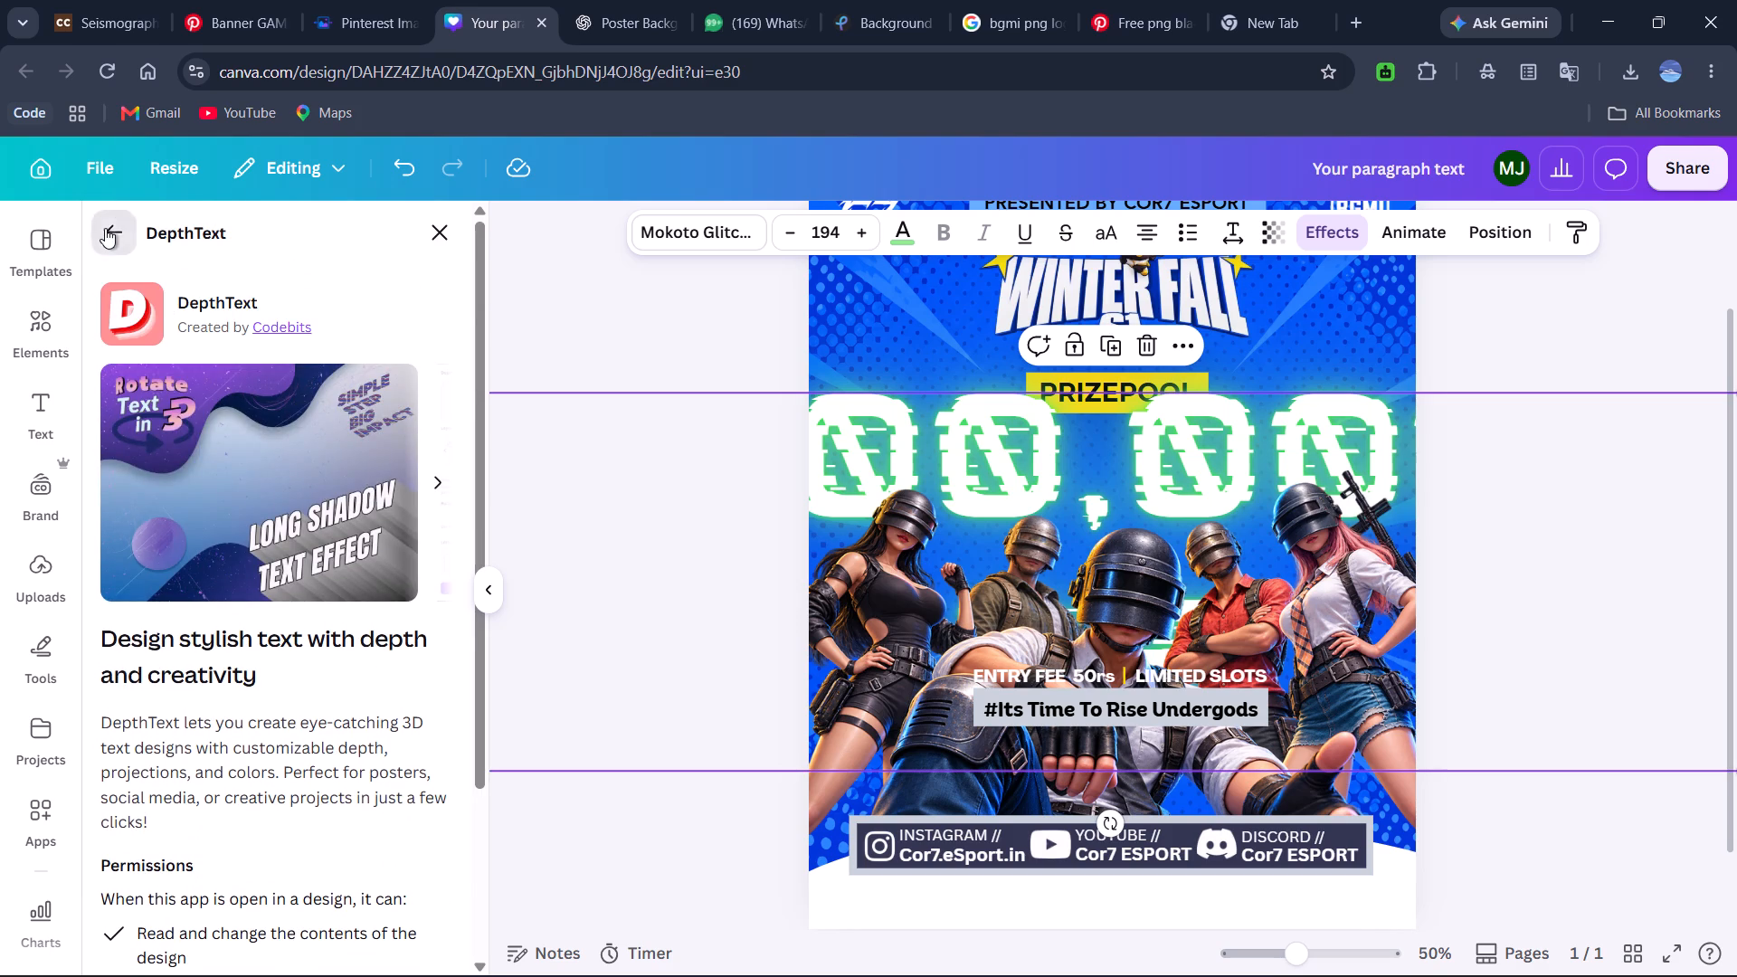
scroll(328, 691, down, 3)
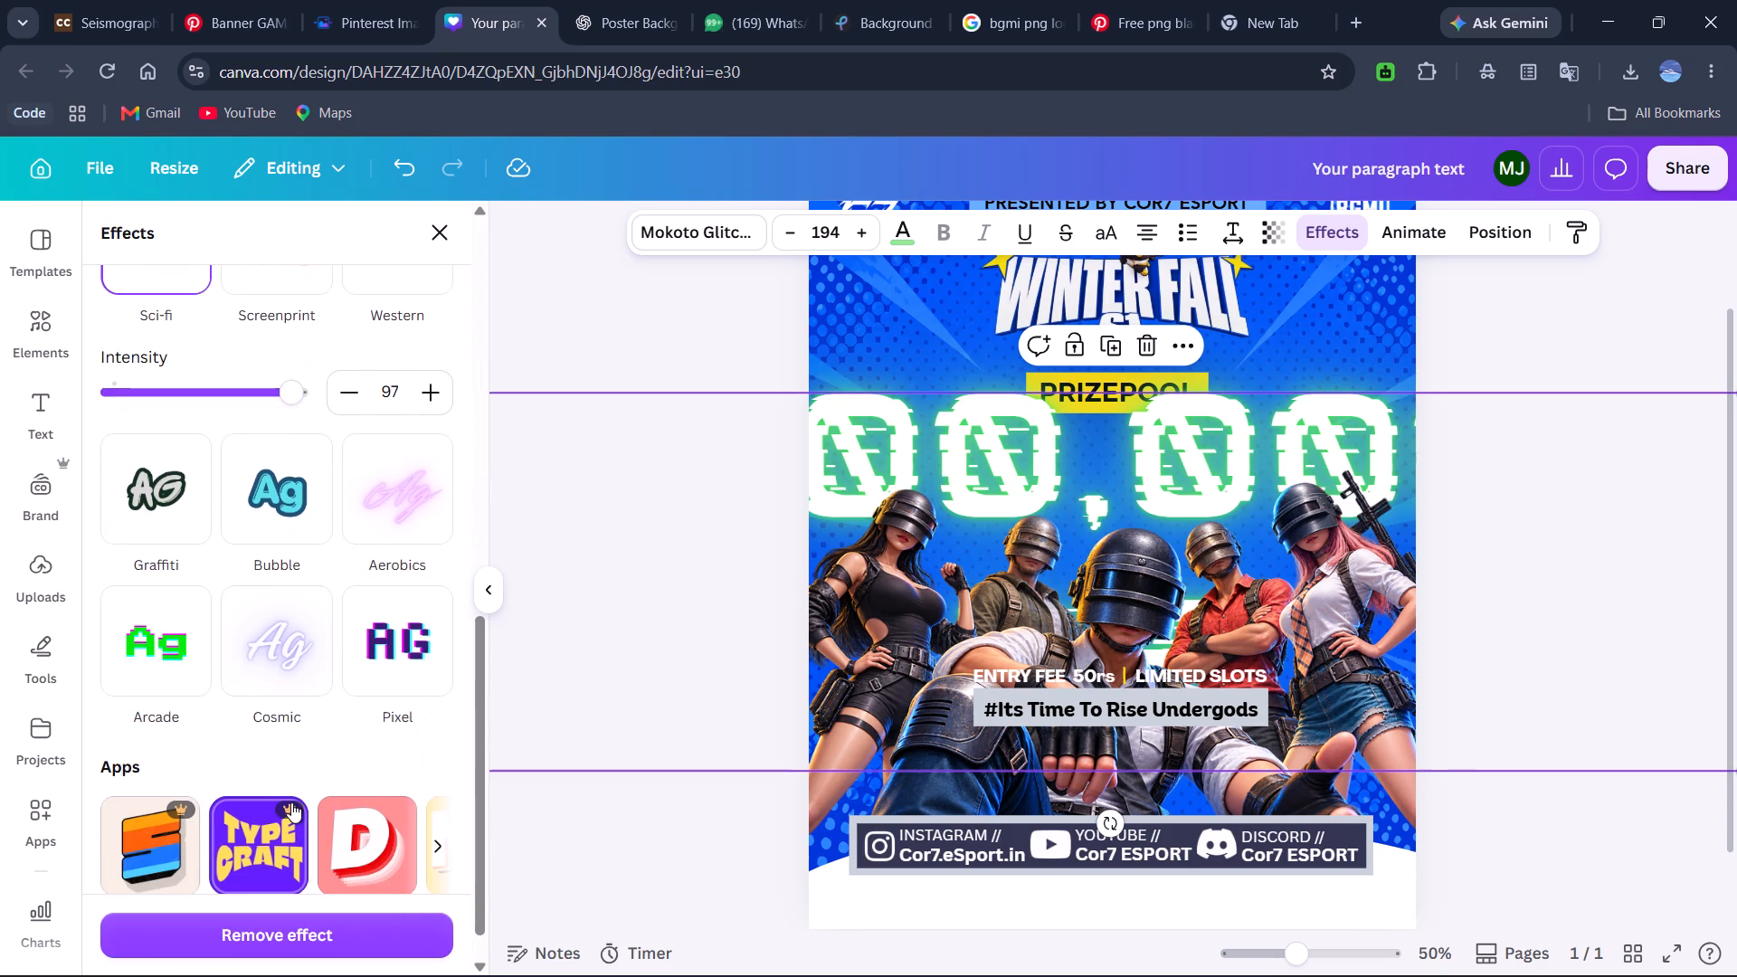
scroll(291, 802, left, 4)
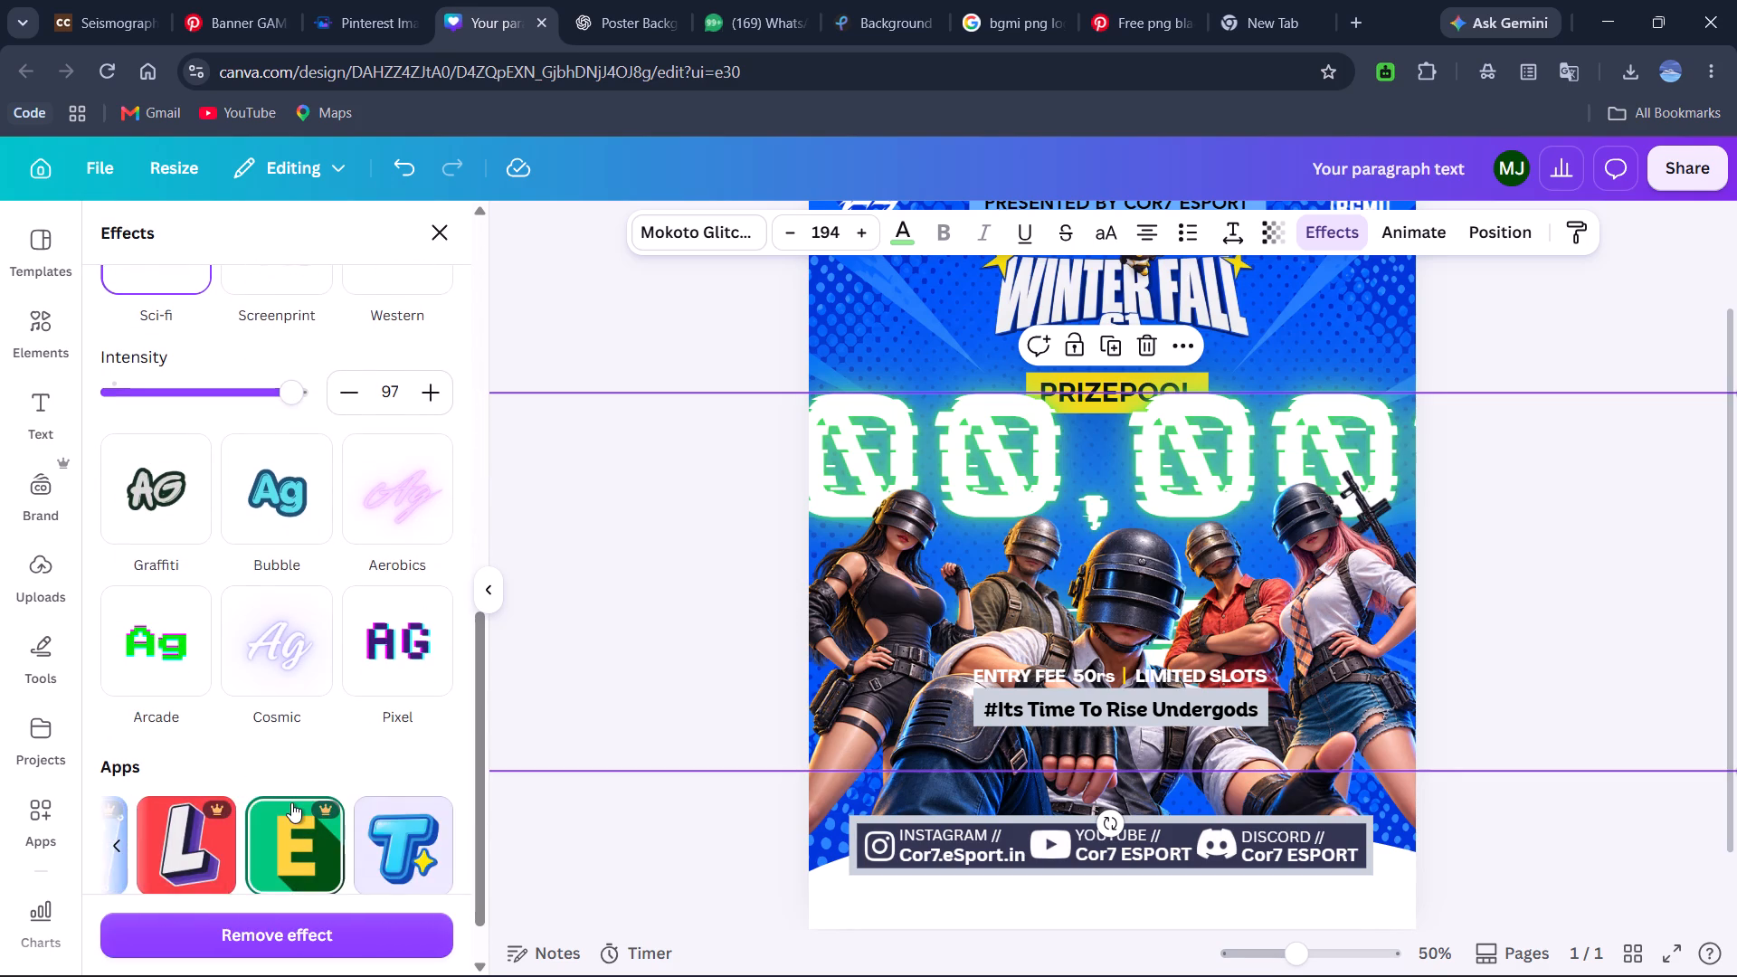
scroll(291, 802, right, 4)
scroll(221, 567, up, 2)
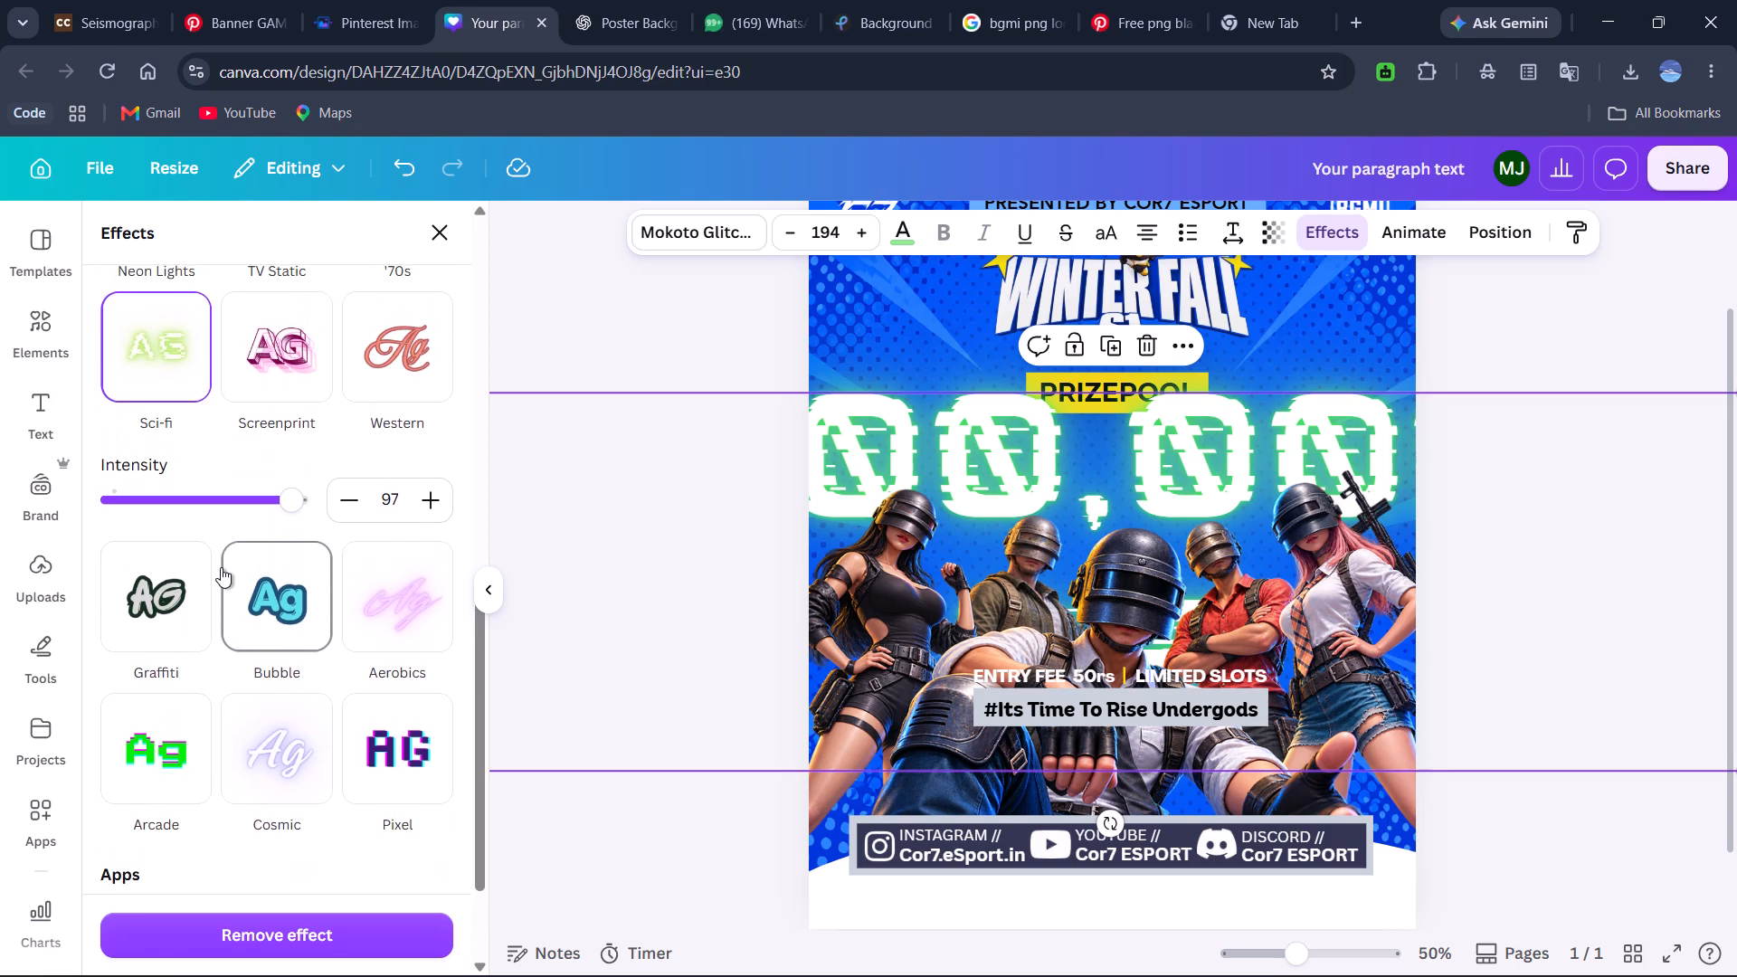
scroll(221, 567, up, 6)
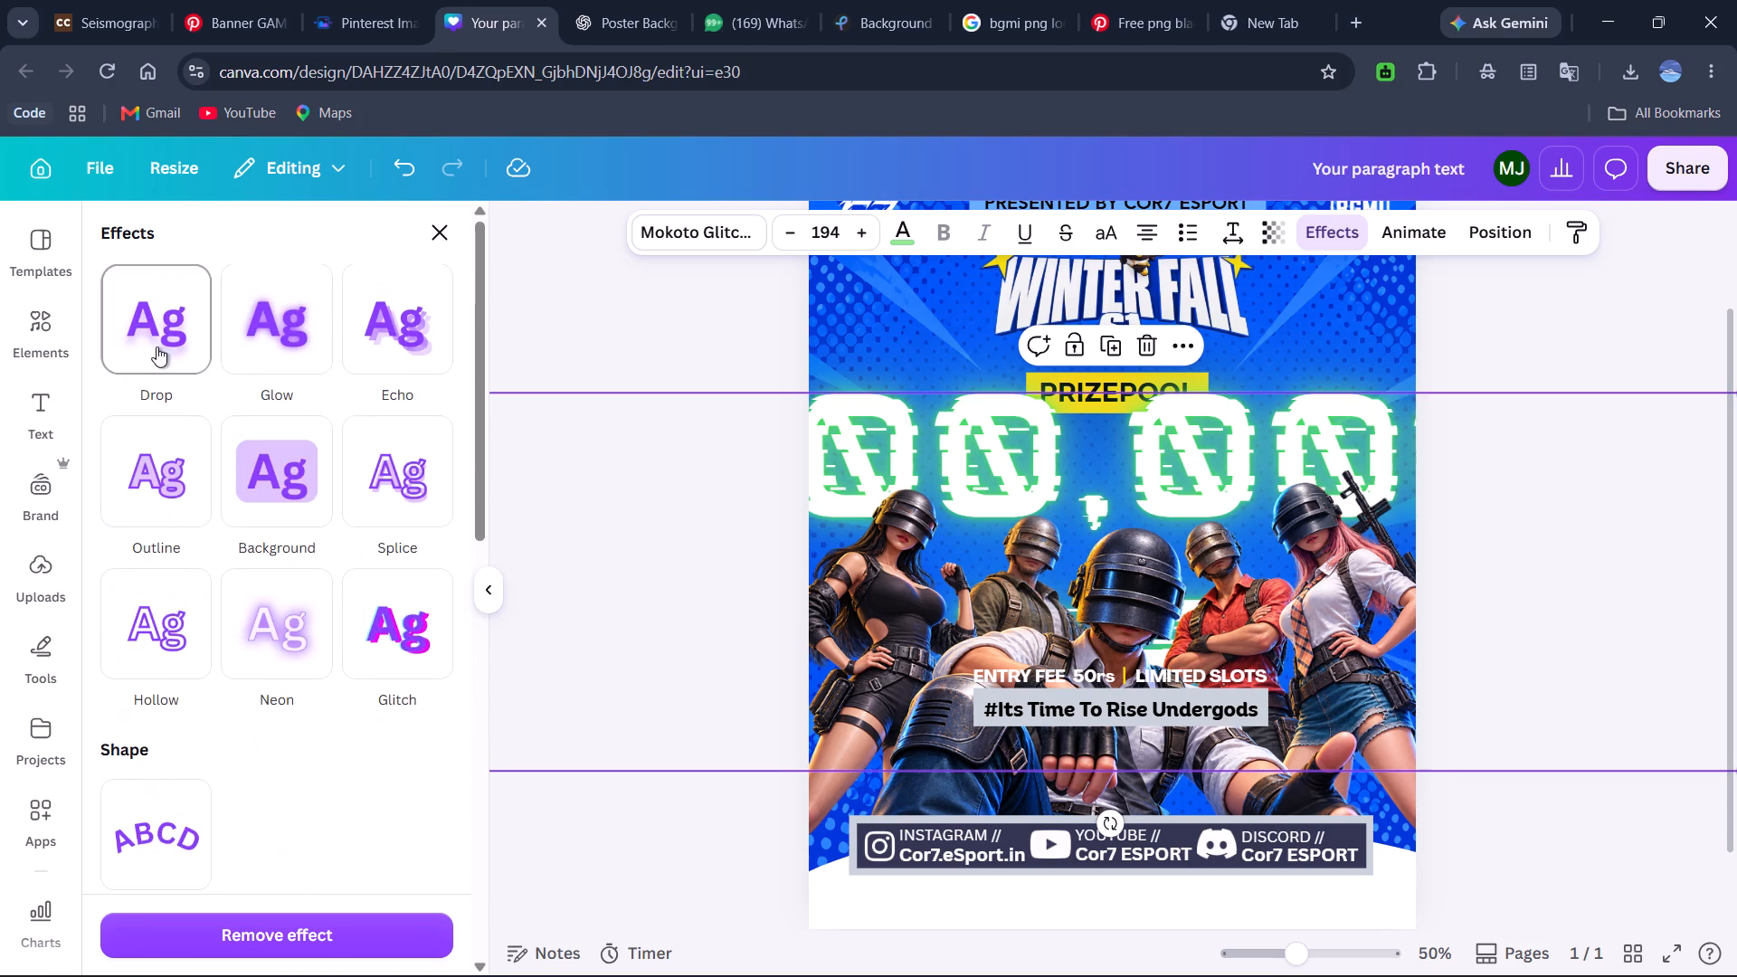
scroll(174, 526, down, 3)
scroll(164, 698, down, 2)
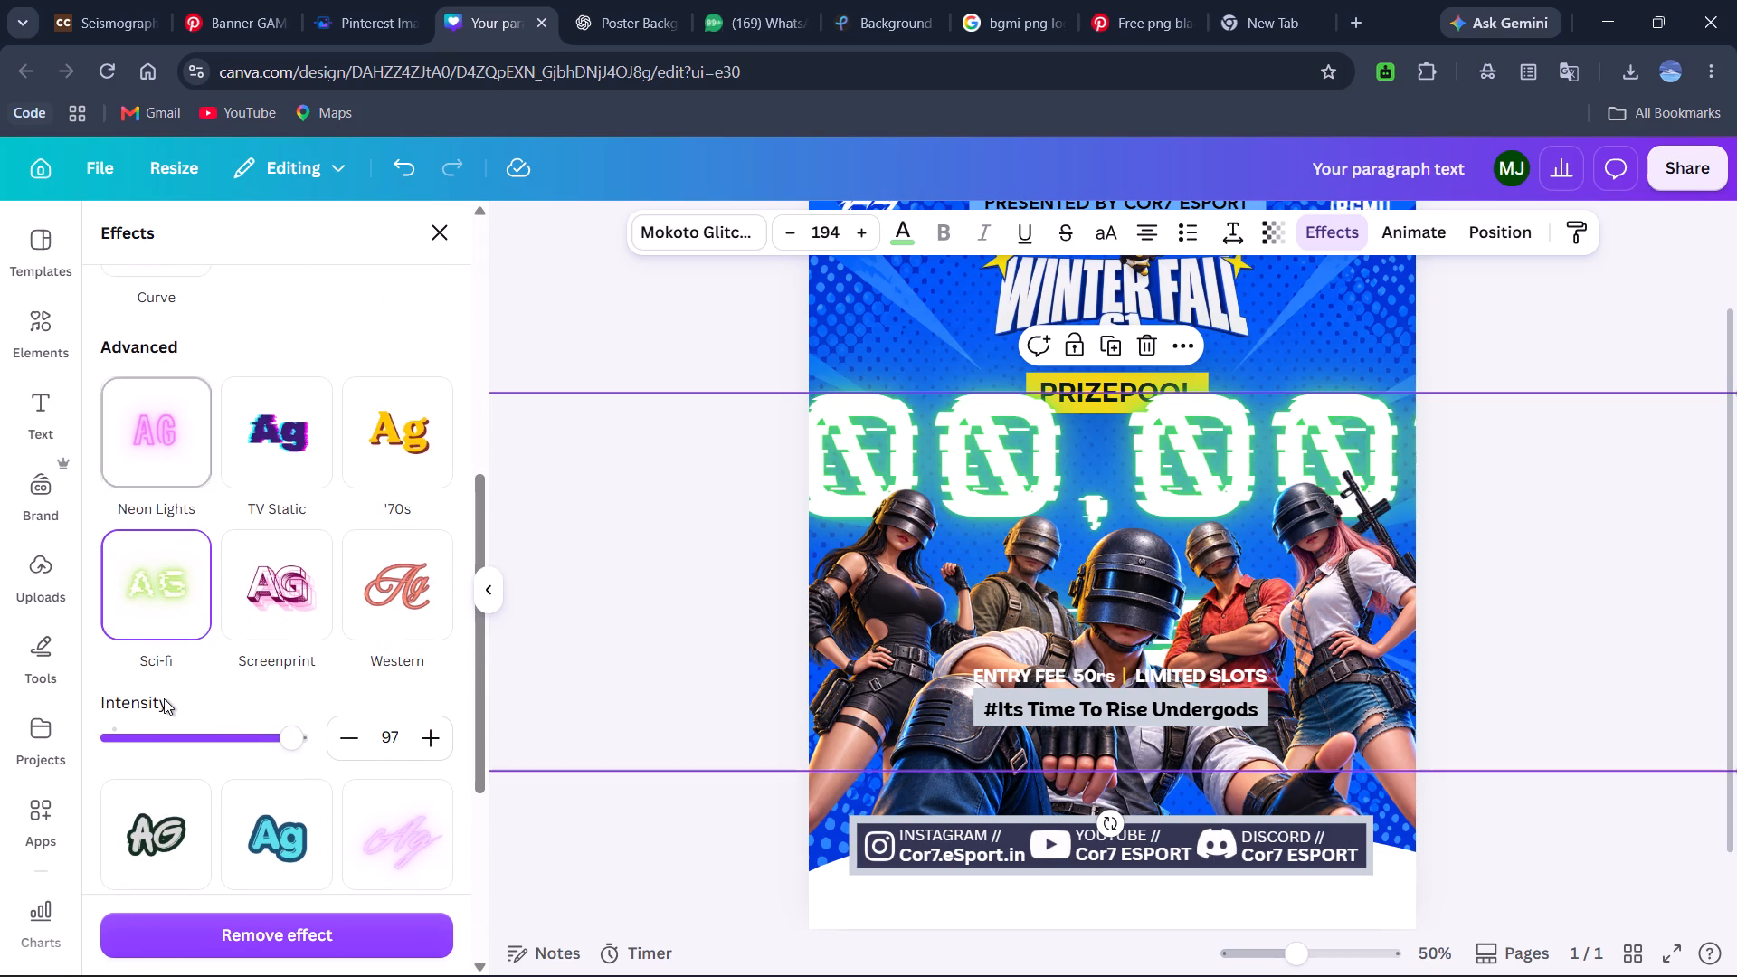
scroll(157, 580, up, 3)
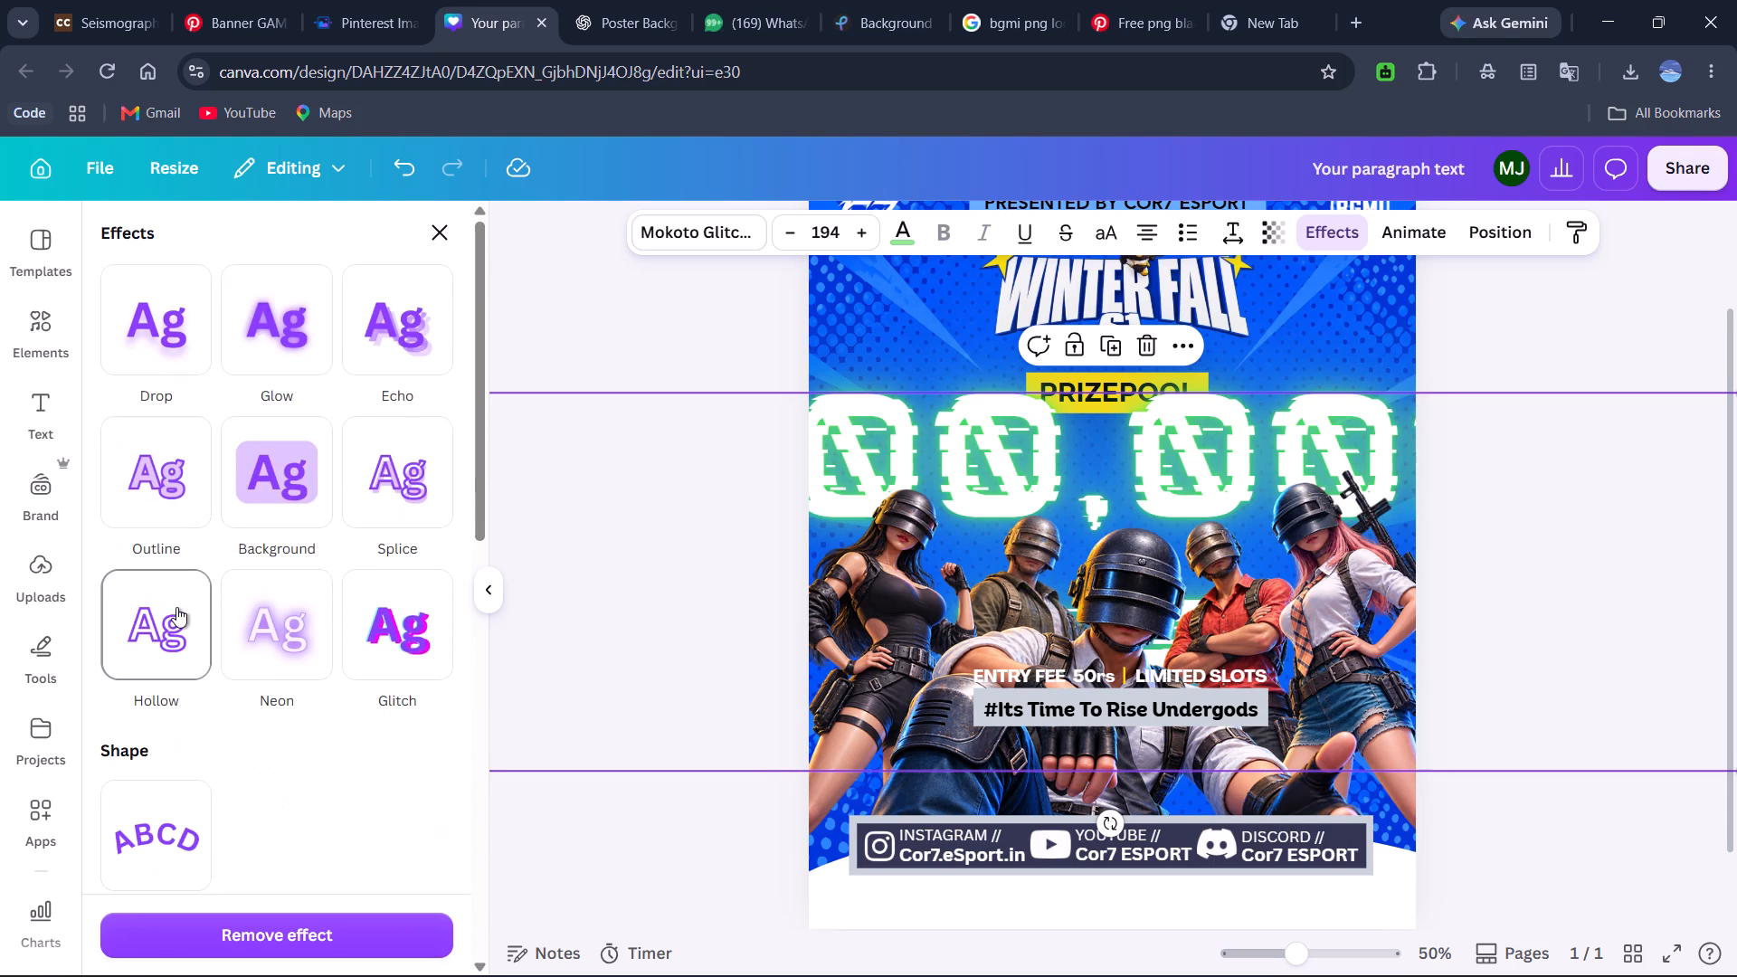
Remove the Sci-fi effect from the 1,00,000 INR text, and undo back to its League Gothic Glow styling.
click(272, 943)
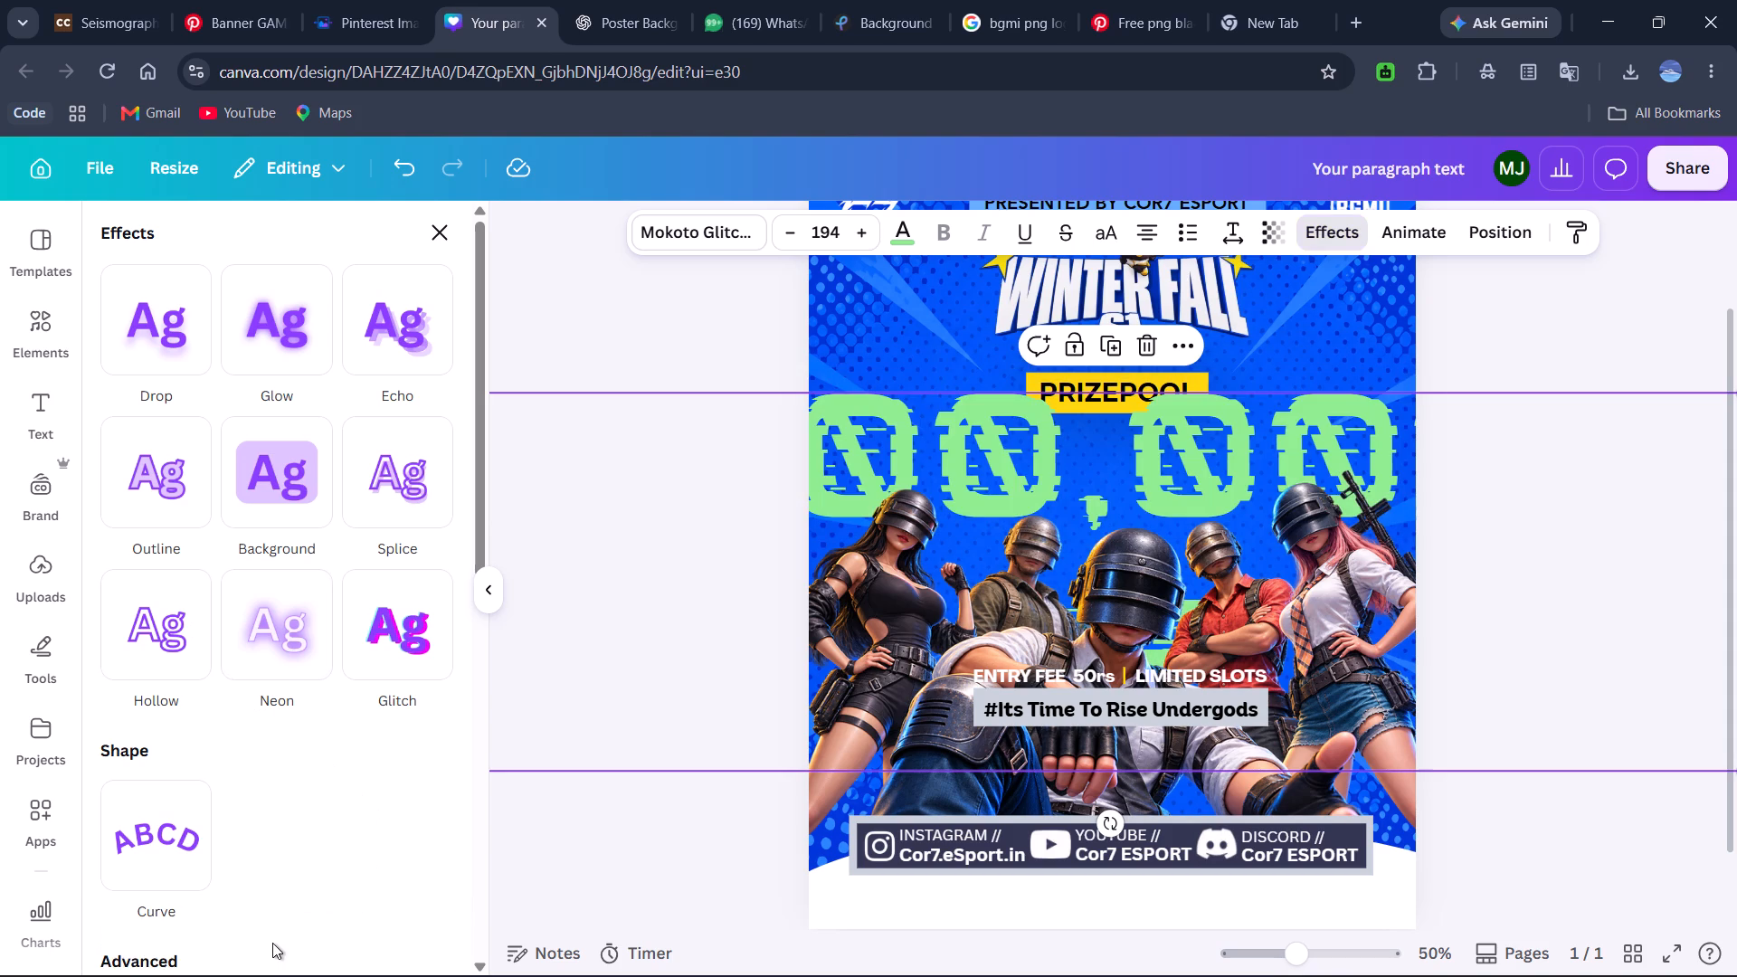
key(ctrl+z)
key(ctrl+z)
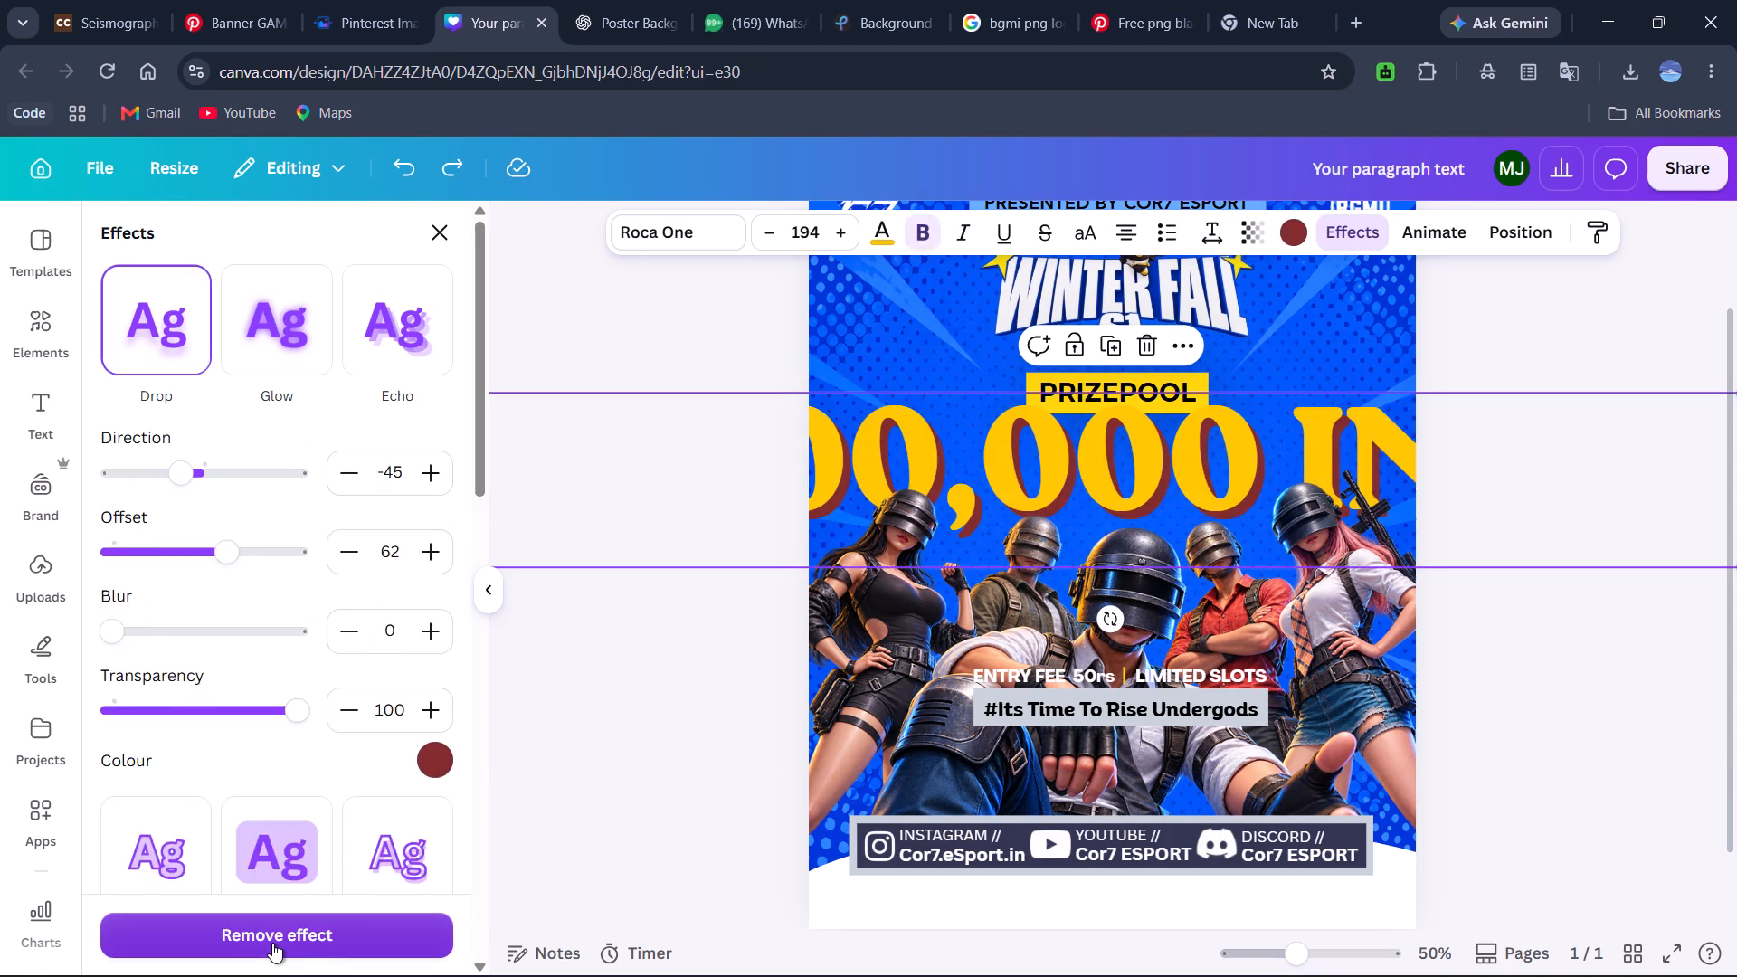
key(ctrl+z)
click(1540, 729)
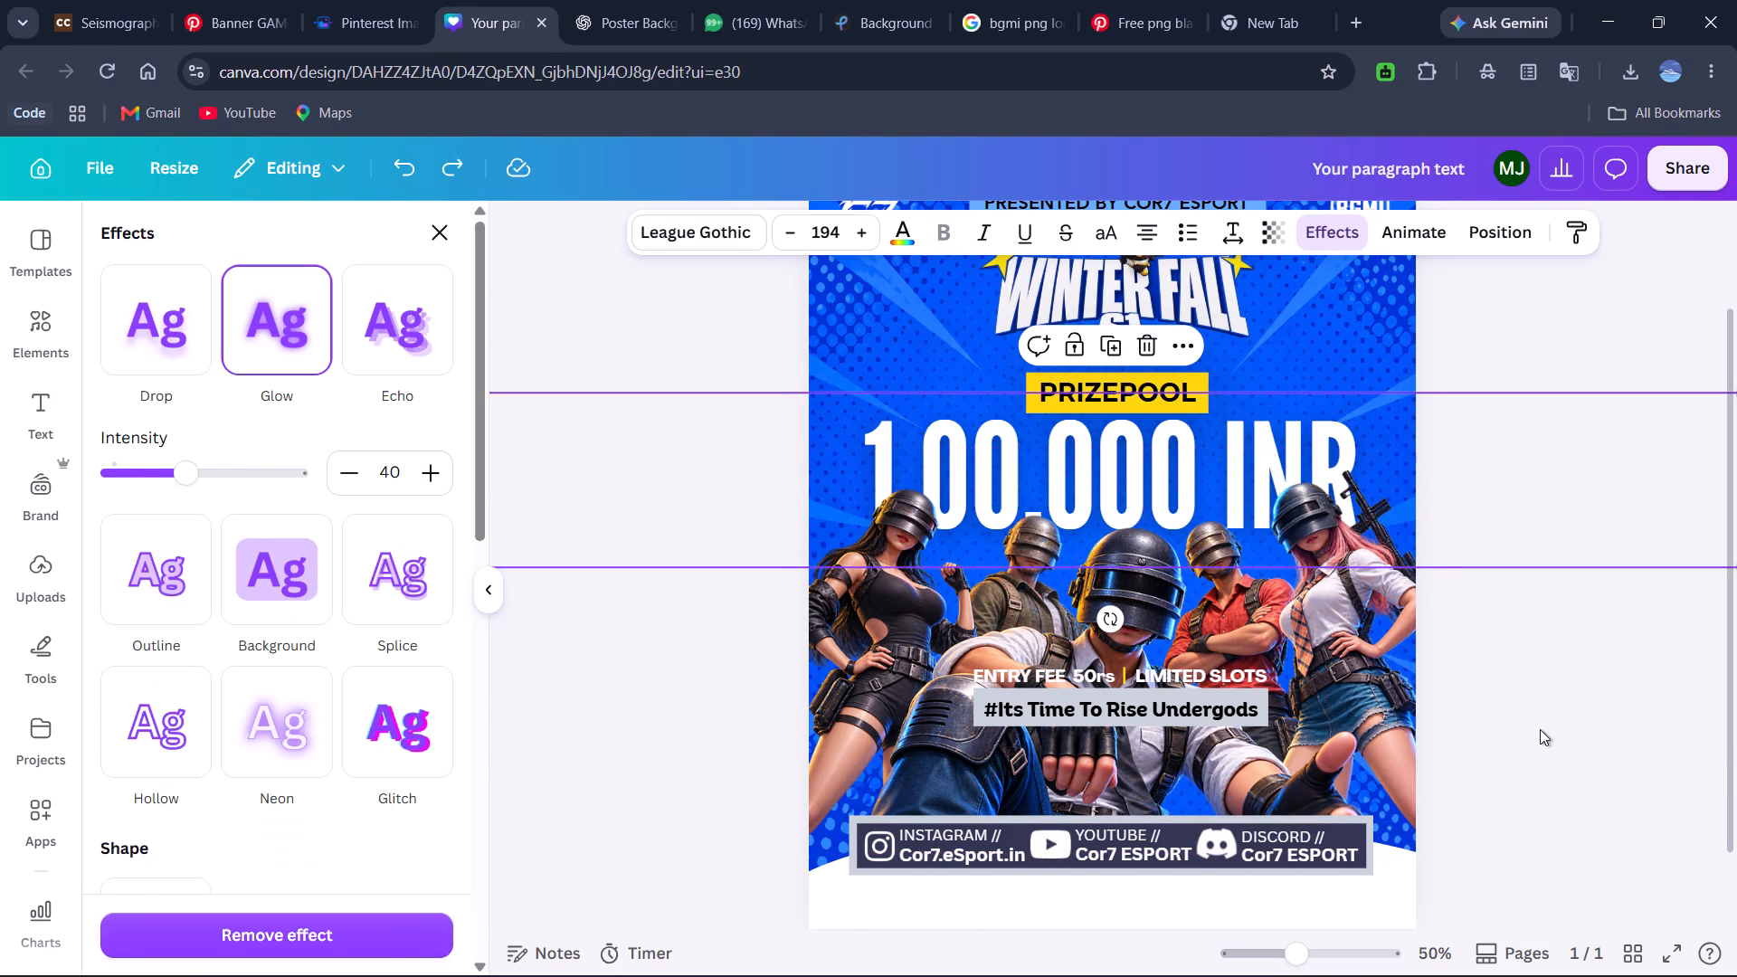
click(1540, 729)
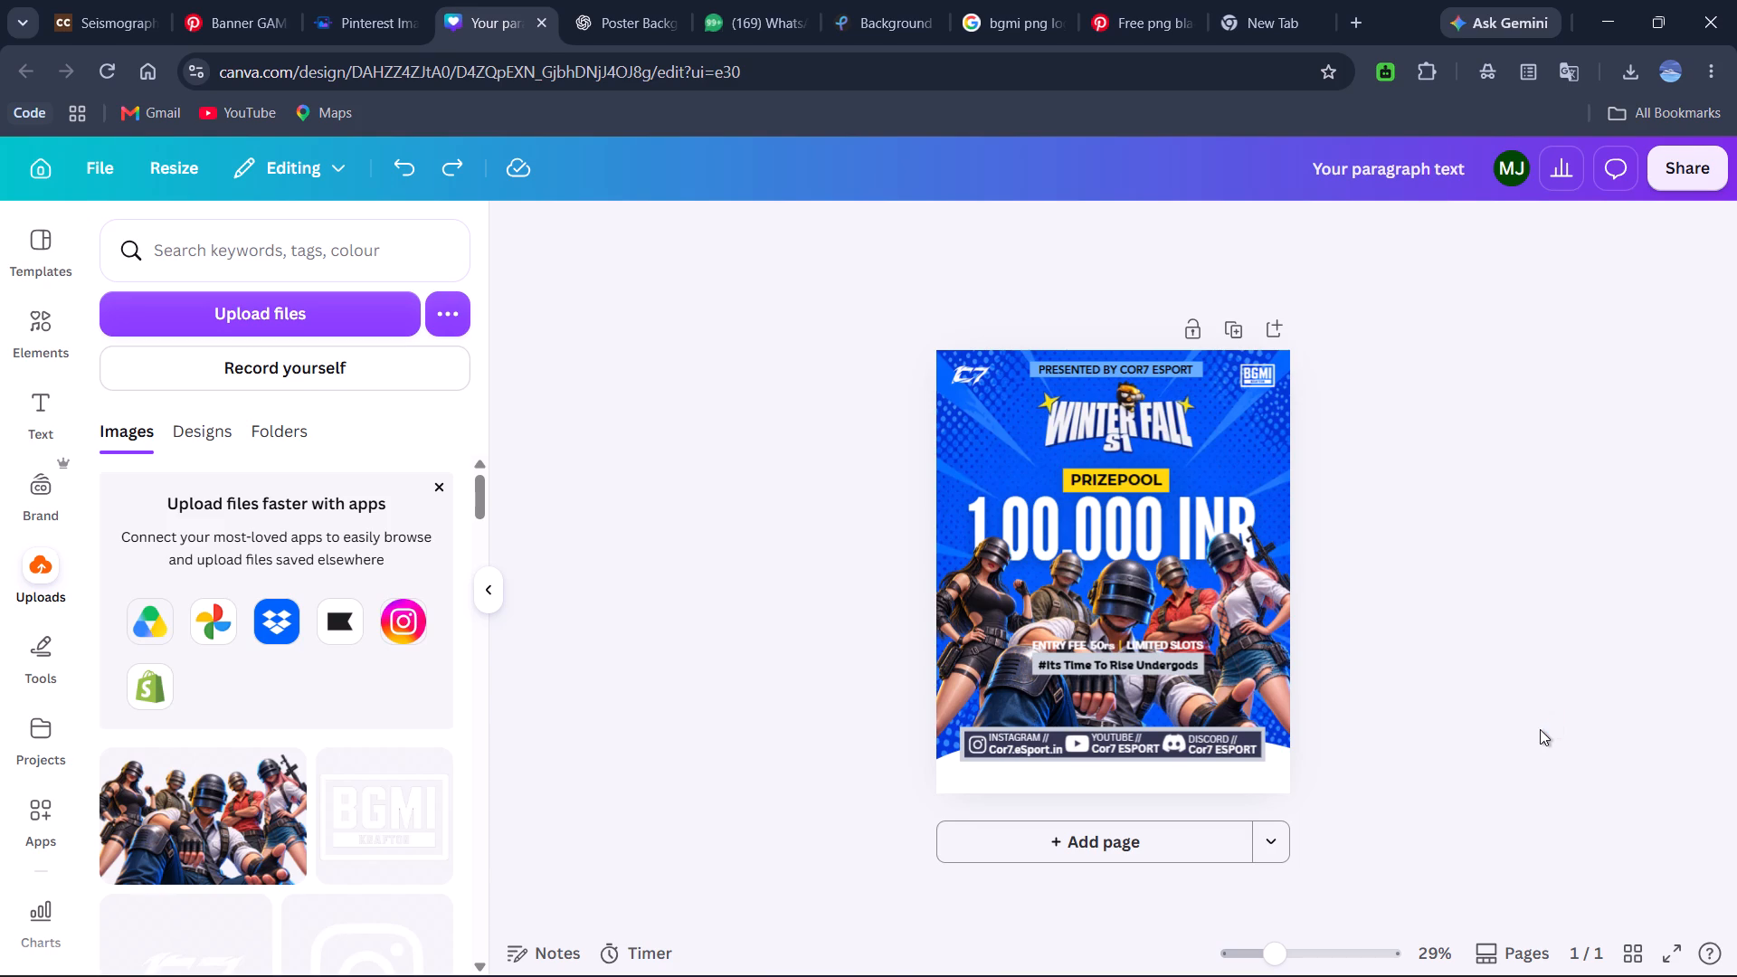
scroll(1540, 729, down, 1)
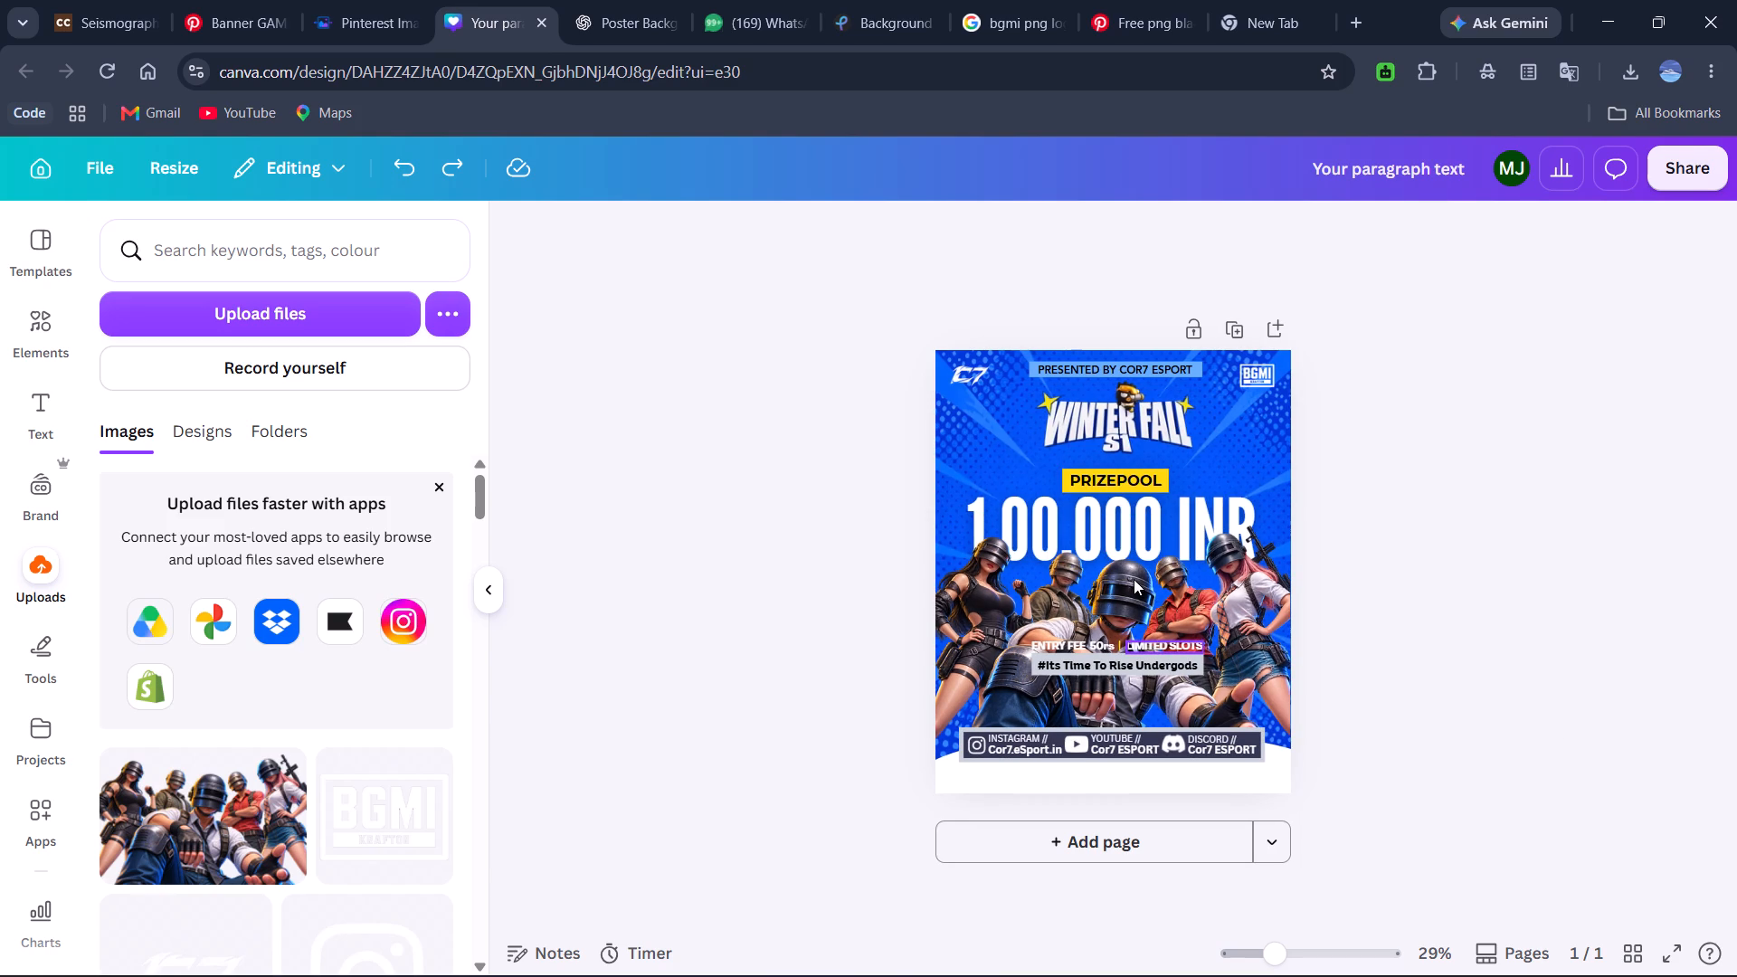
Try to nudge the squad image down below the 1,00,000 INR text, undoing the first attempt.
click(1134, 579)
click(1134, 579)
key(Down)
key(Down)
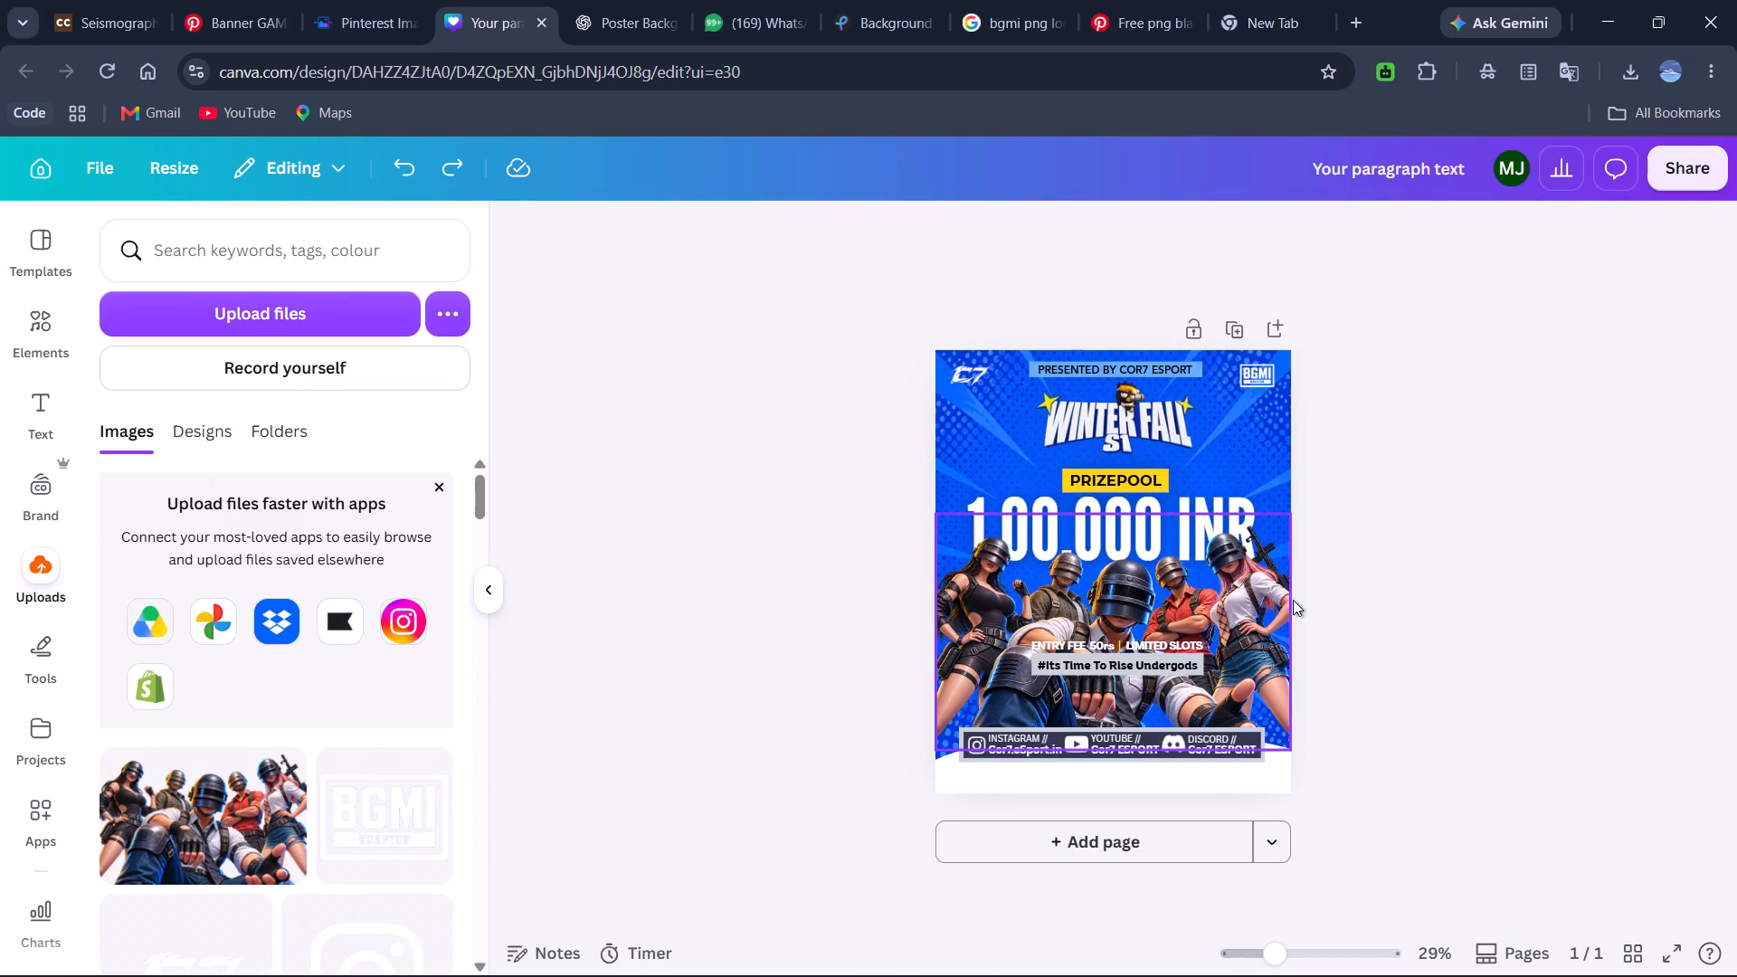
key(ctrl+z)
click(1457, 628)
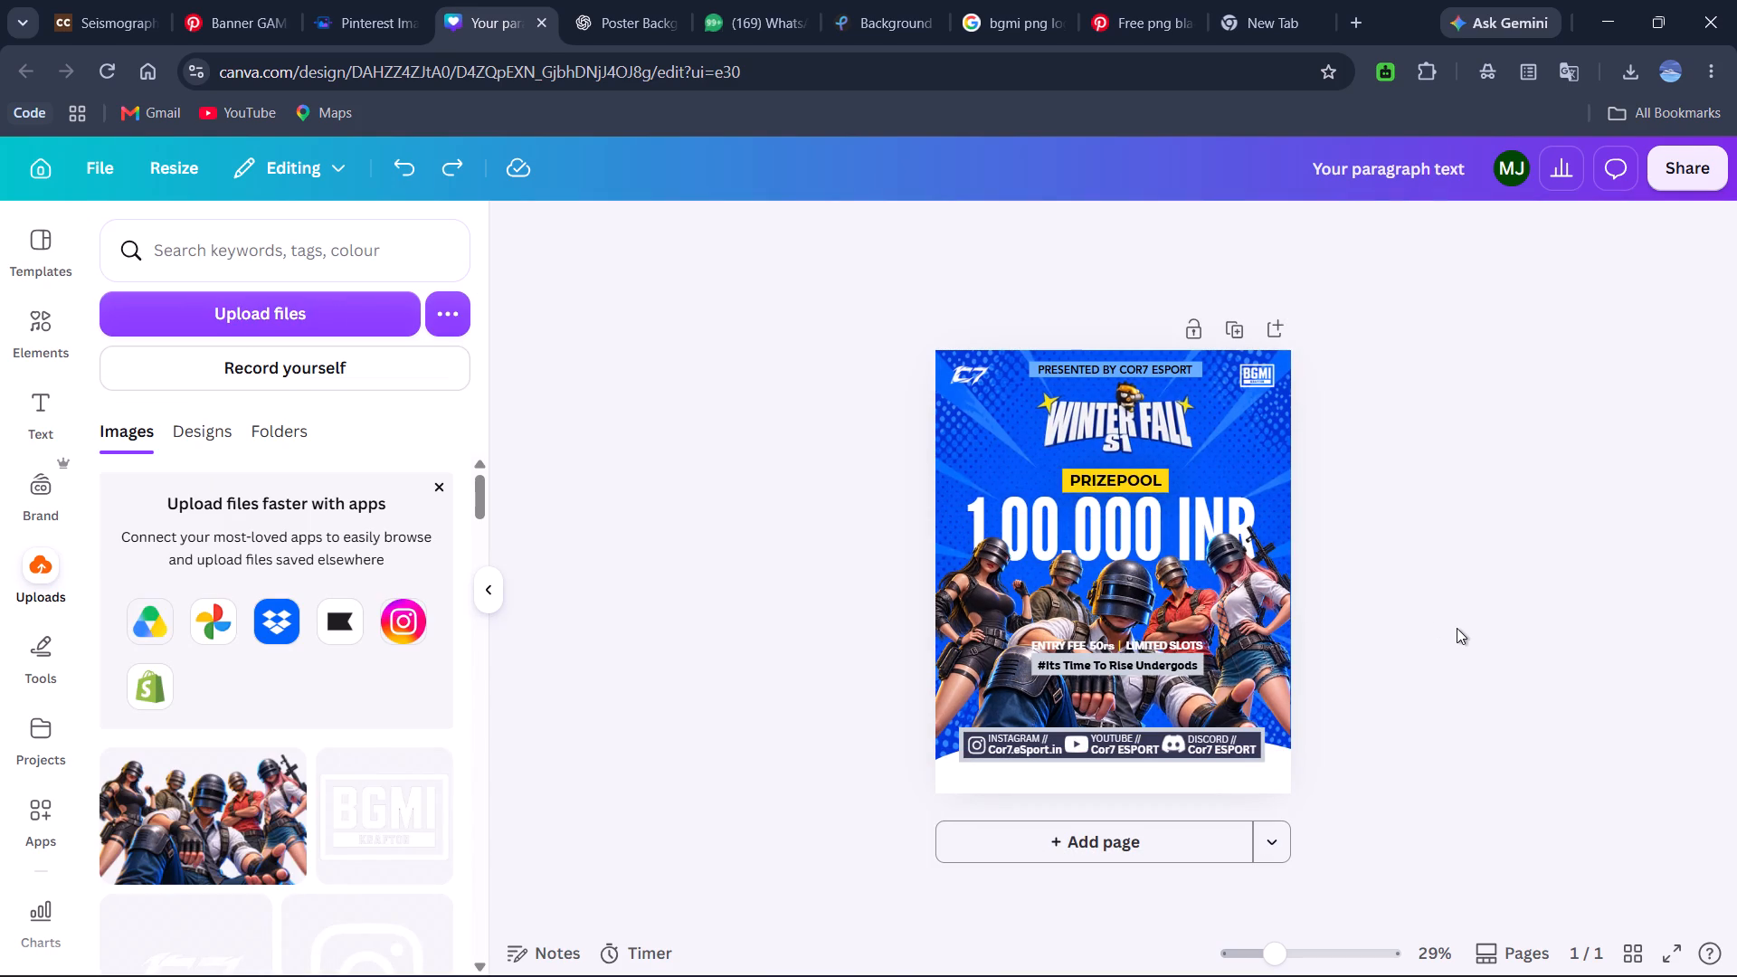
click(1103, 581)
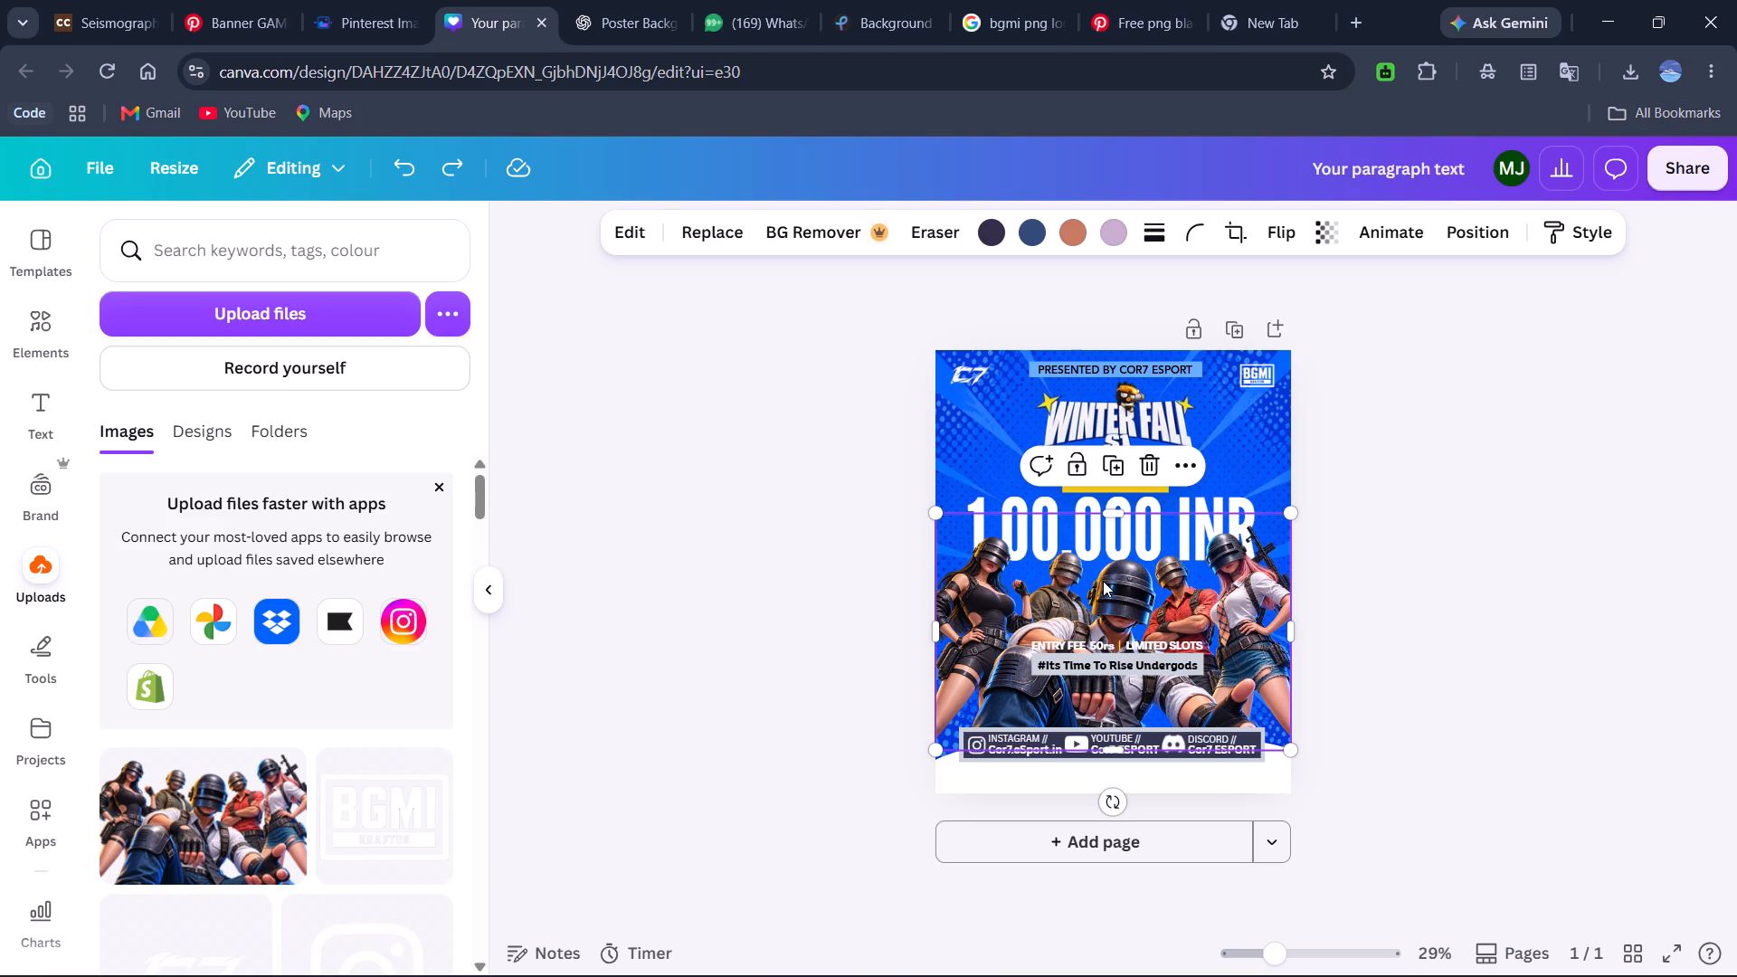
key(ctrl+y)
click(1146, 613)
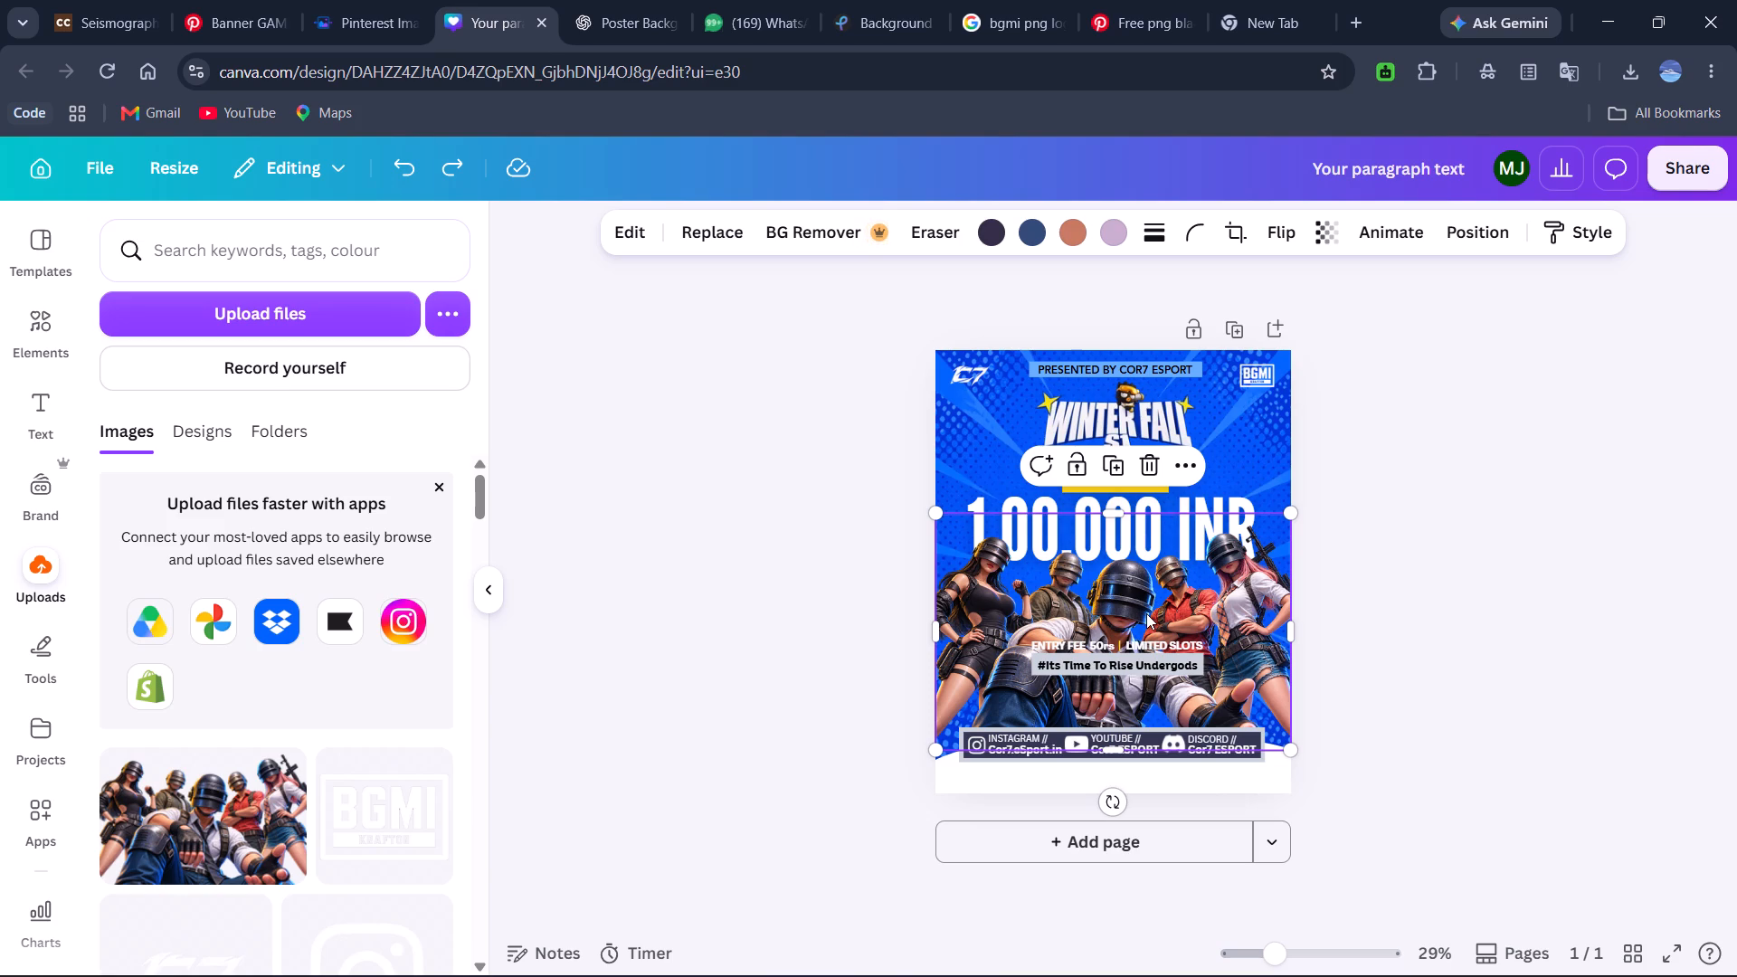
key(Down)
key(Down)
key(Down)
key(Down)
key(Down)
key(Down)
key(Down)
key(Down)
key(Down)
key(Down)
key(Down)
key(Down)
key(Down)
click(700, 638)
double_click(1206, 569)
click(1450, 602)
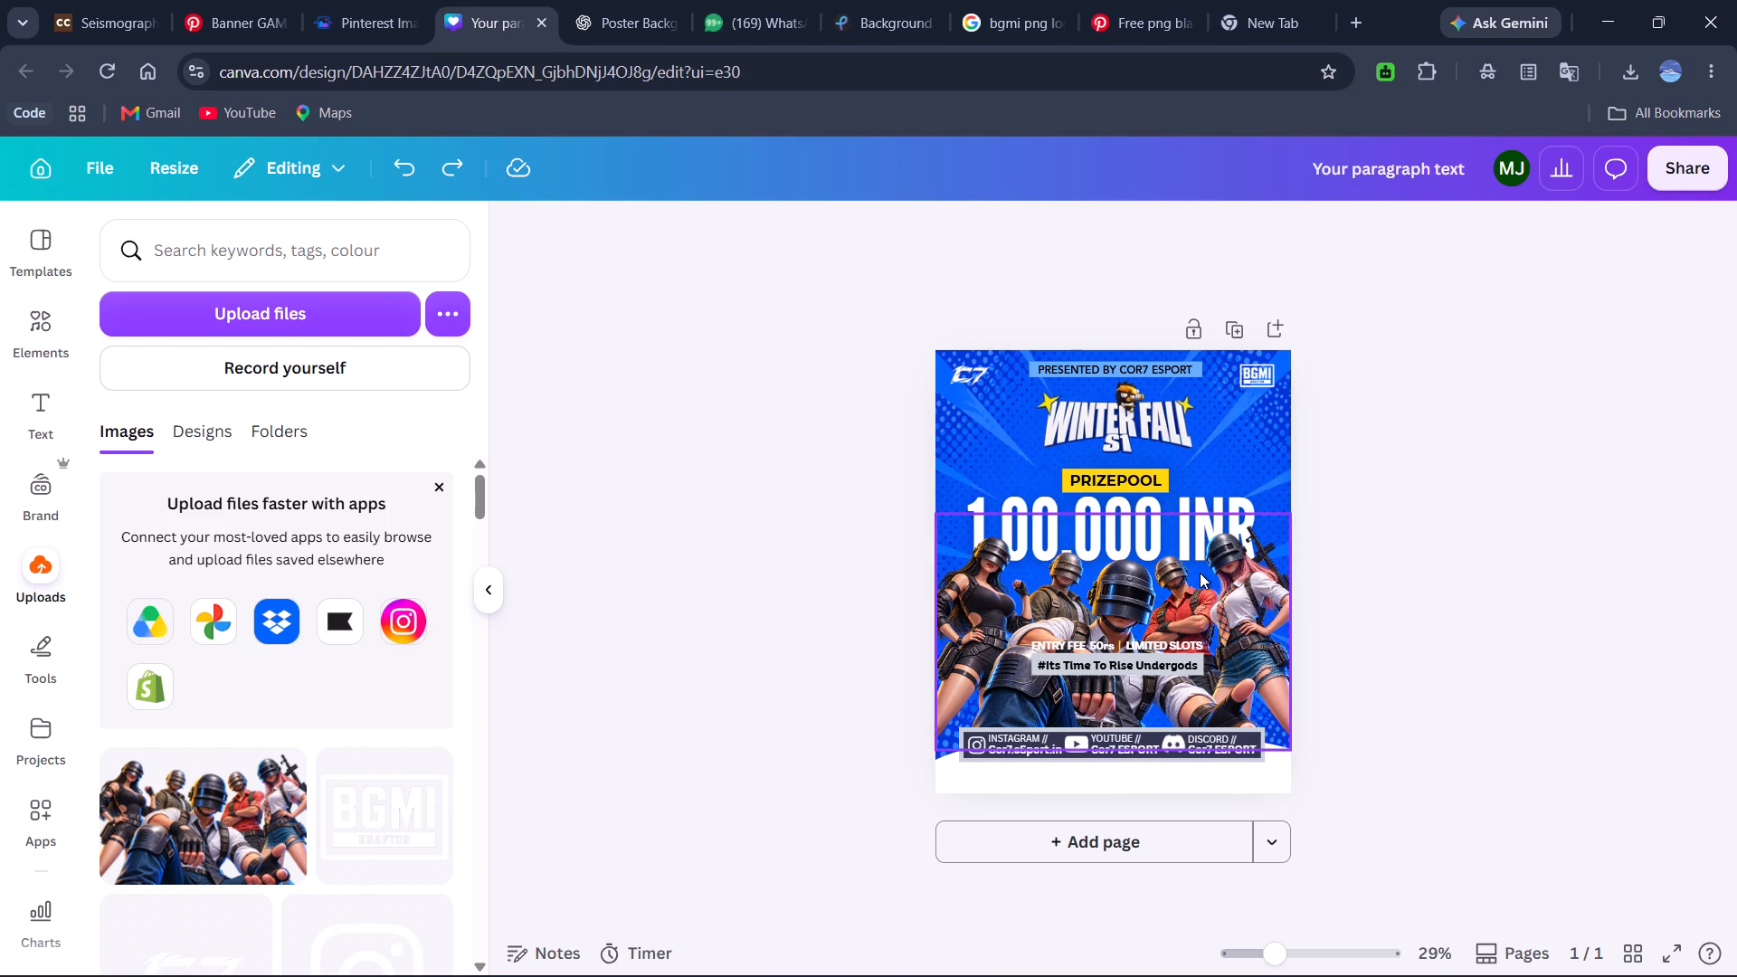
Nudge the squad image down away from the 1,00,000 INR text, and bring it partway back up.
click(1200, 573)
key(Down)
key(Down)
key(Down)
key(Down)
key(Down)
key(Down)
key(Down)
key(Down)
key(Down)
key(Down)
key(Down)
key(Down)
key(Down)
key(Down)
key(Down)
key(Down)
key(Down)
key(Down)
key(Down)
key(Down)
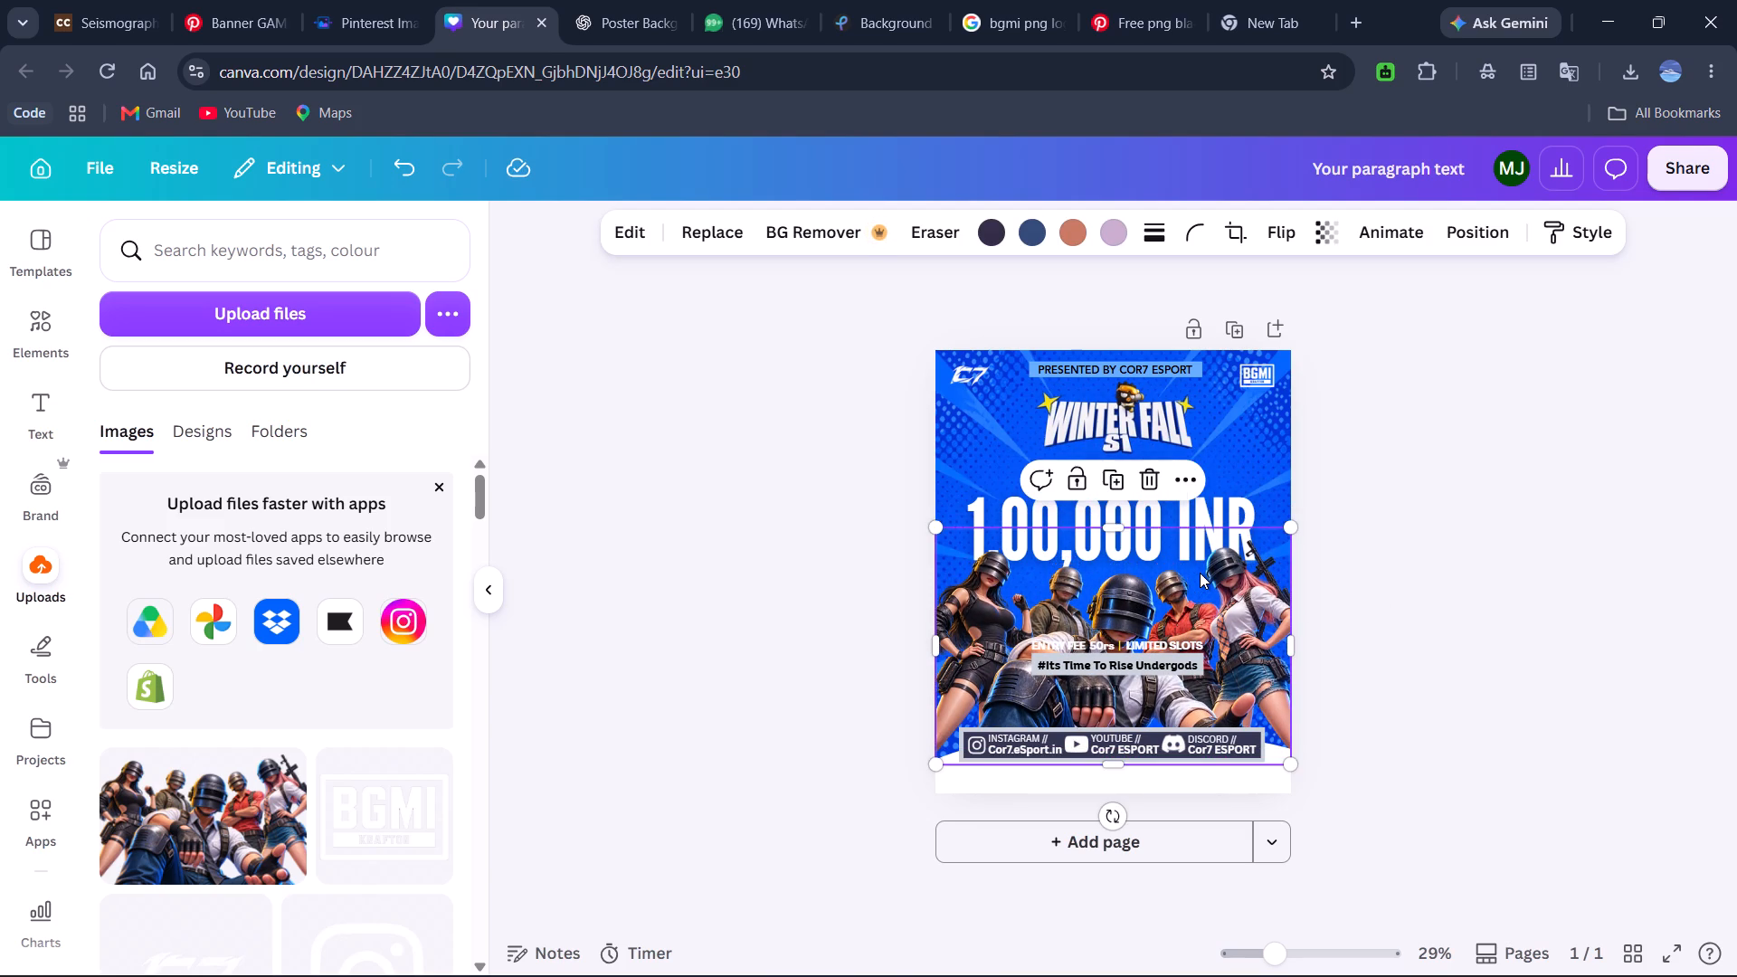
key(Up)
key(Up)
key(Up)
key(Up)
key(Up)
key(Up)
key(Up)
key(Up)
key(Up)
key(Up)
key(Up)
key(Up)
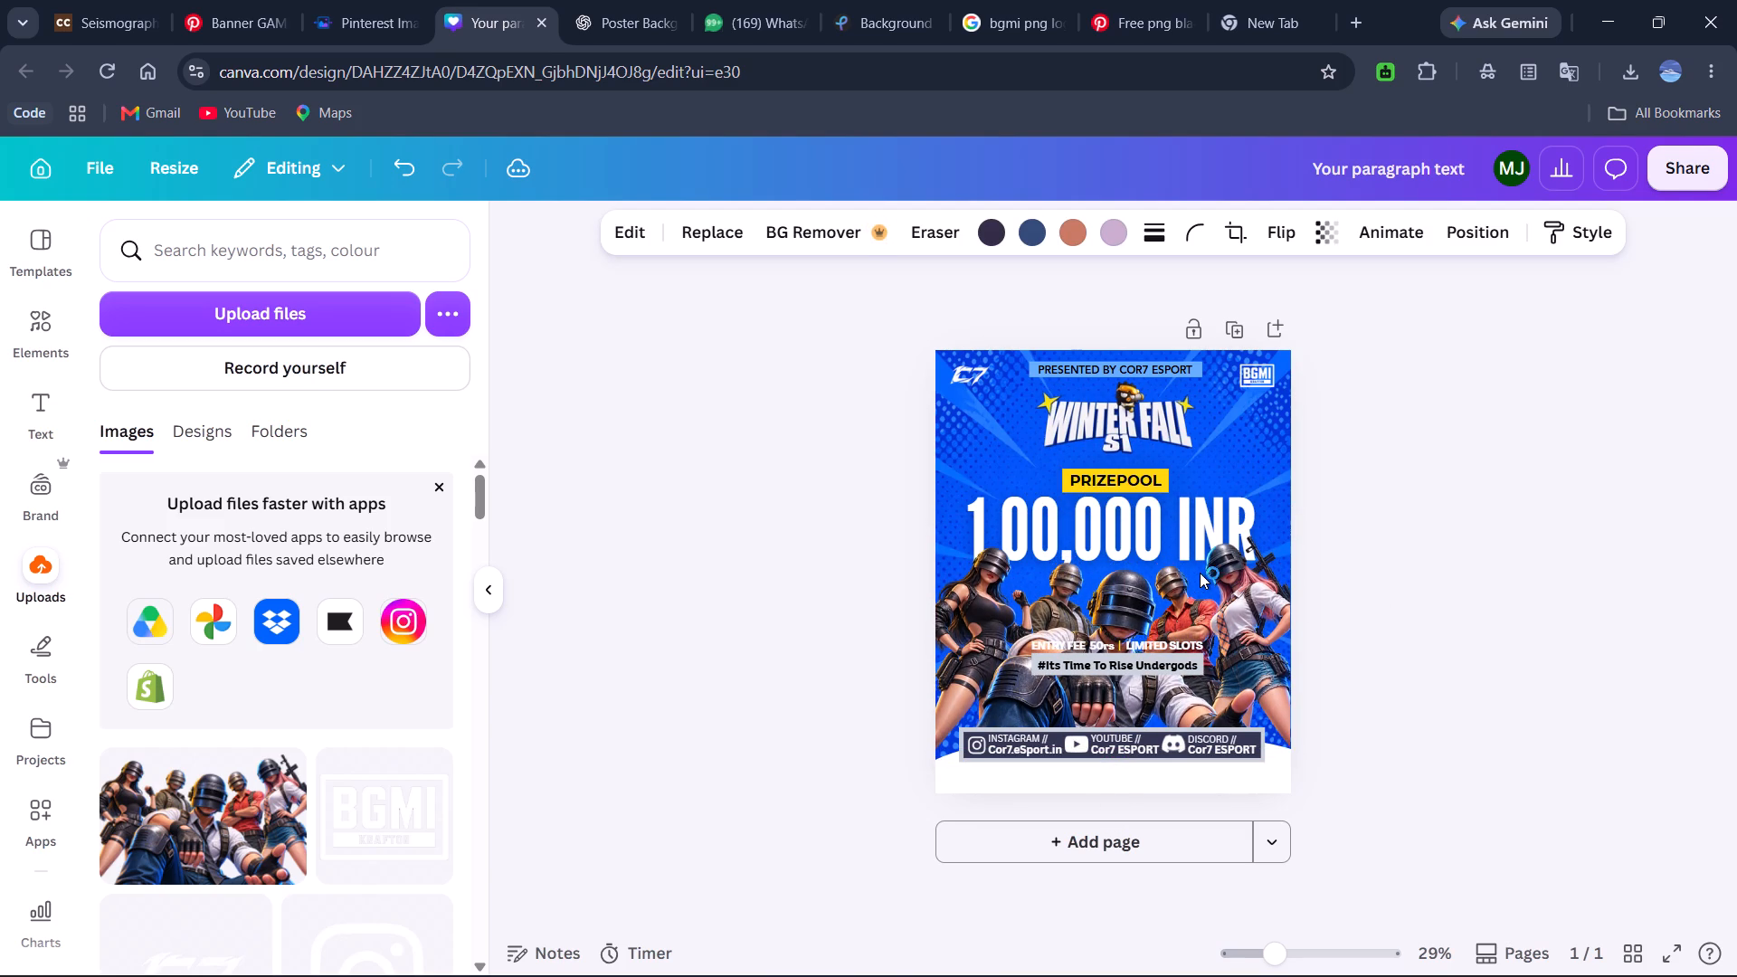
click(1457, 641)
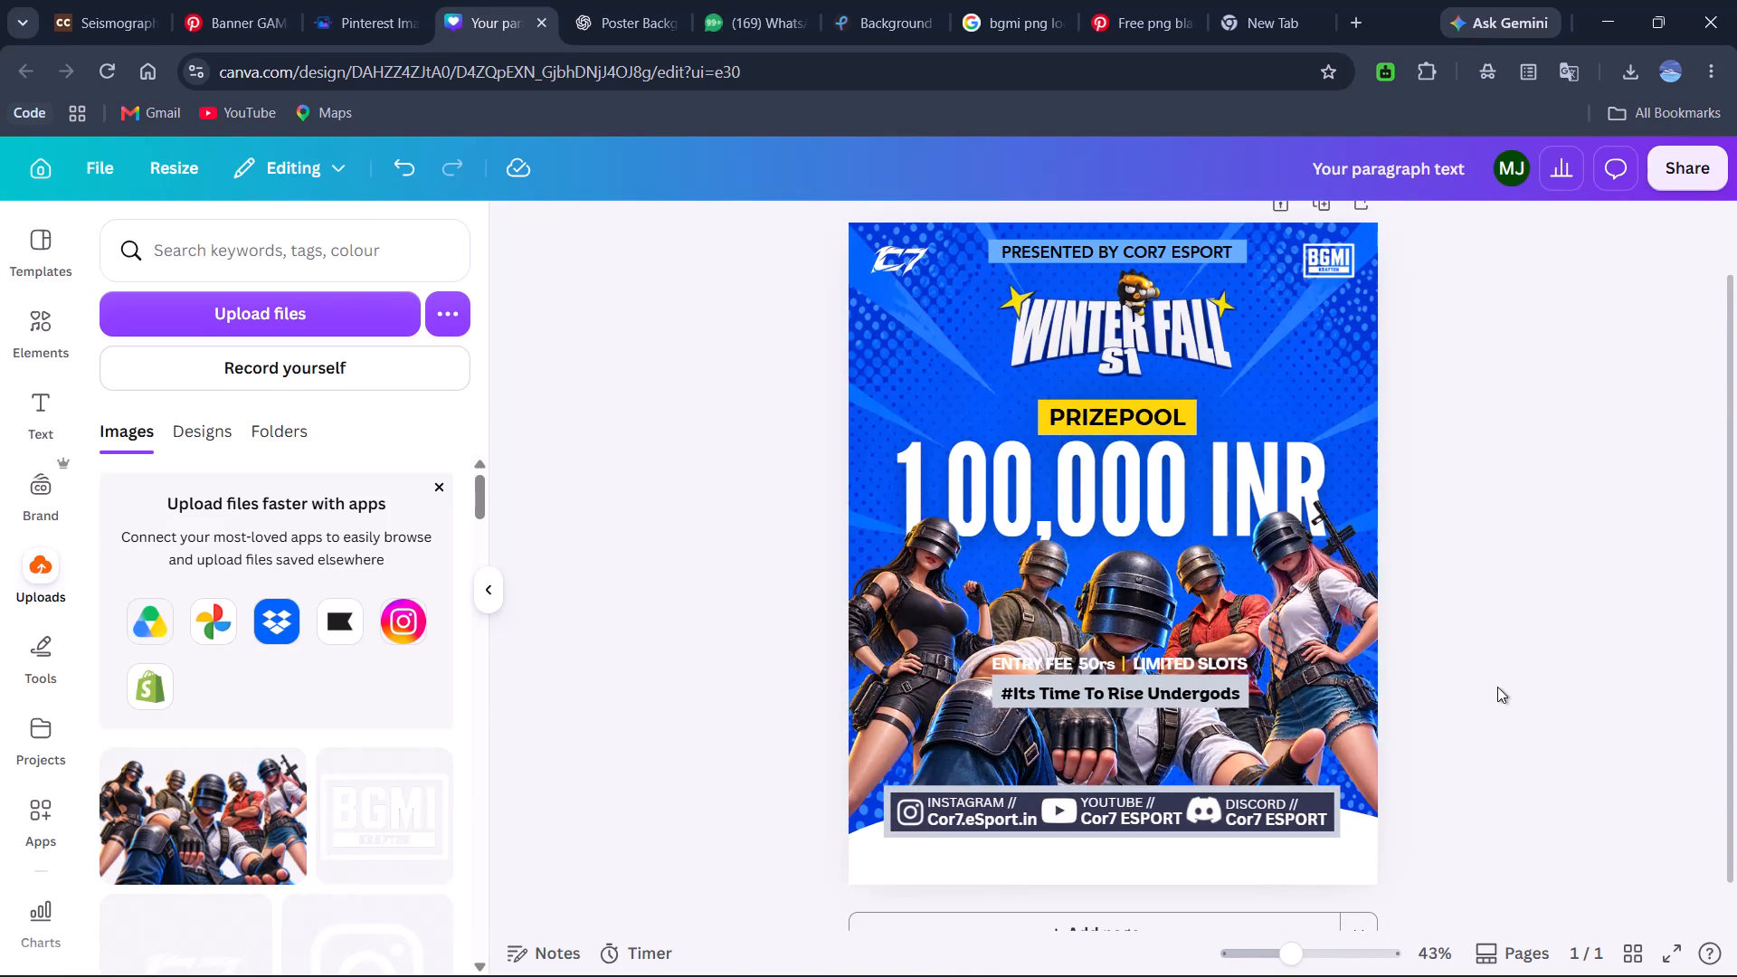
Move the squad image up so it overlaps the 1,00,000 INR text and its bottom edge meets the social media bar.
key(Up)
key(Up)
key(Up)
key(Up)
key(Up)
key(Up)
key(Up)
key(Up)
click(1315, 632)
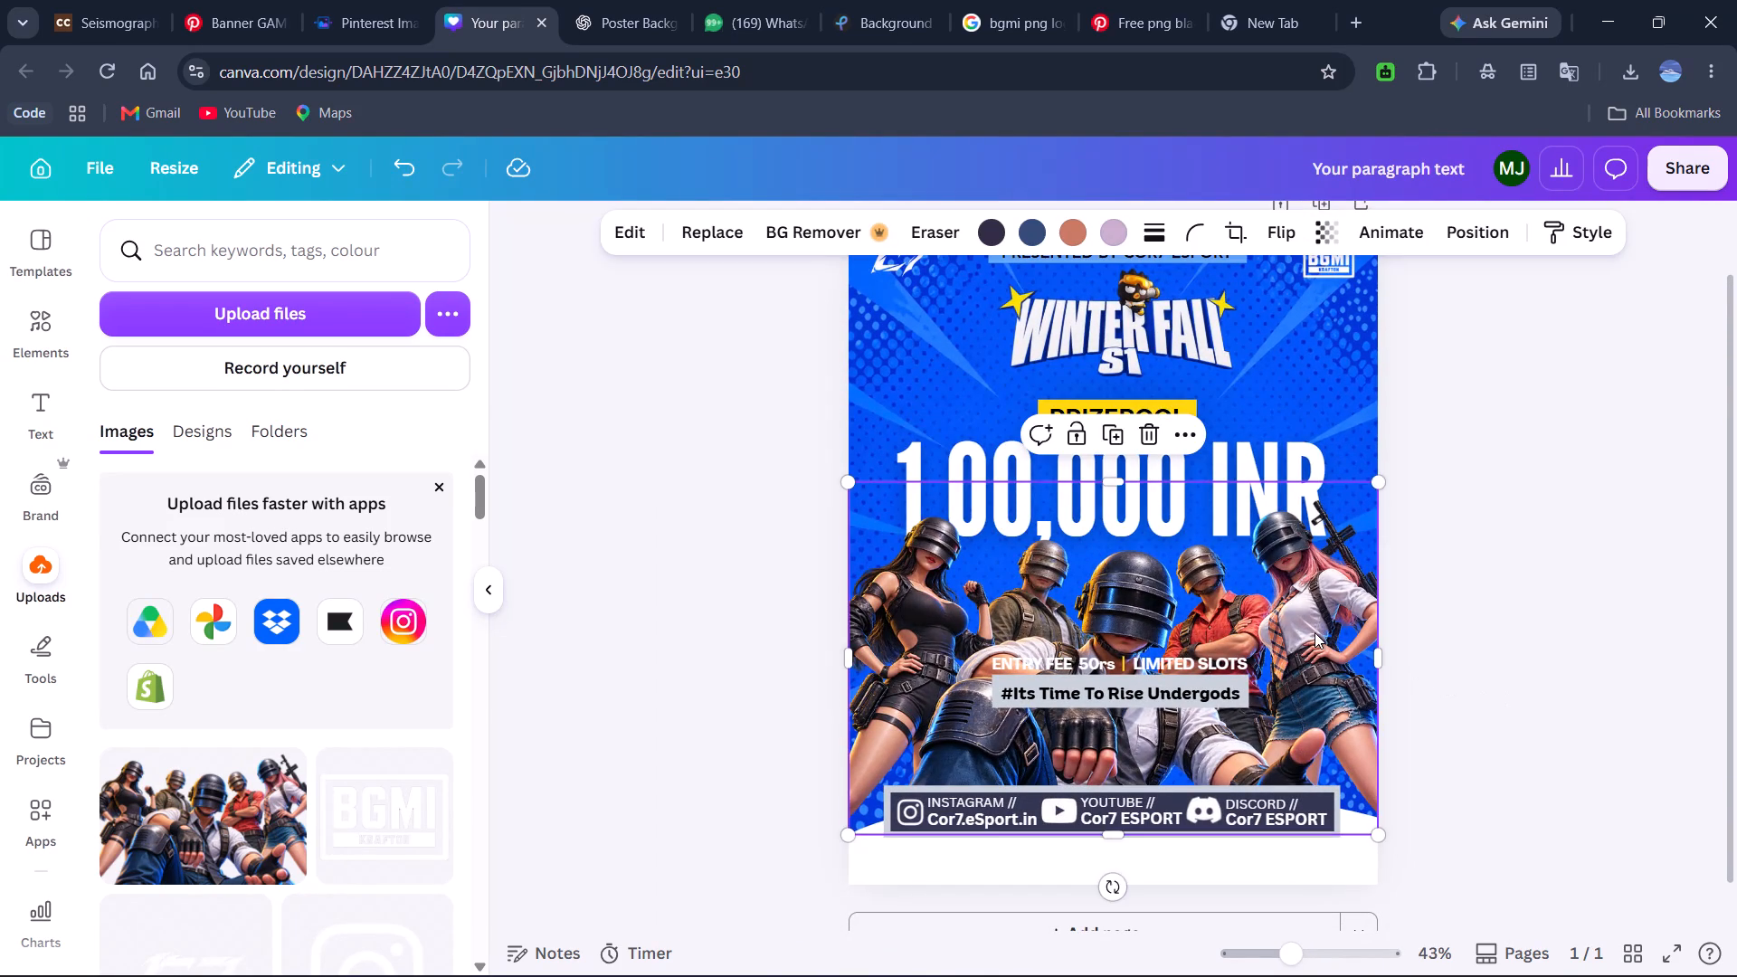
key(Up)
key(Up)
key(Up)
key(Up)
key(Up)
key(Up)
key(Up)
key(Up)
key(Up)
key(Up)
key(Up)
key(Up)
key(Up)
key(Up)
key(Up)
key(Up)
key(Up)
key(Up)
key(Up)
key(Up)
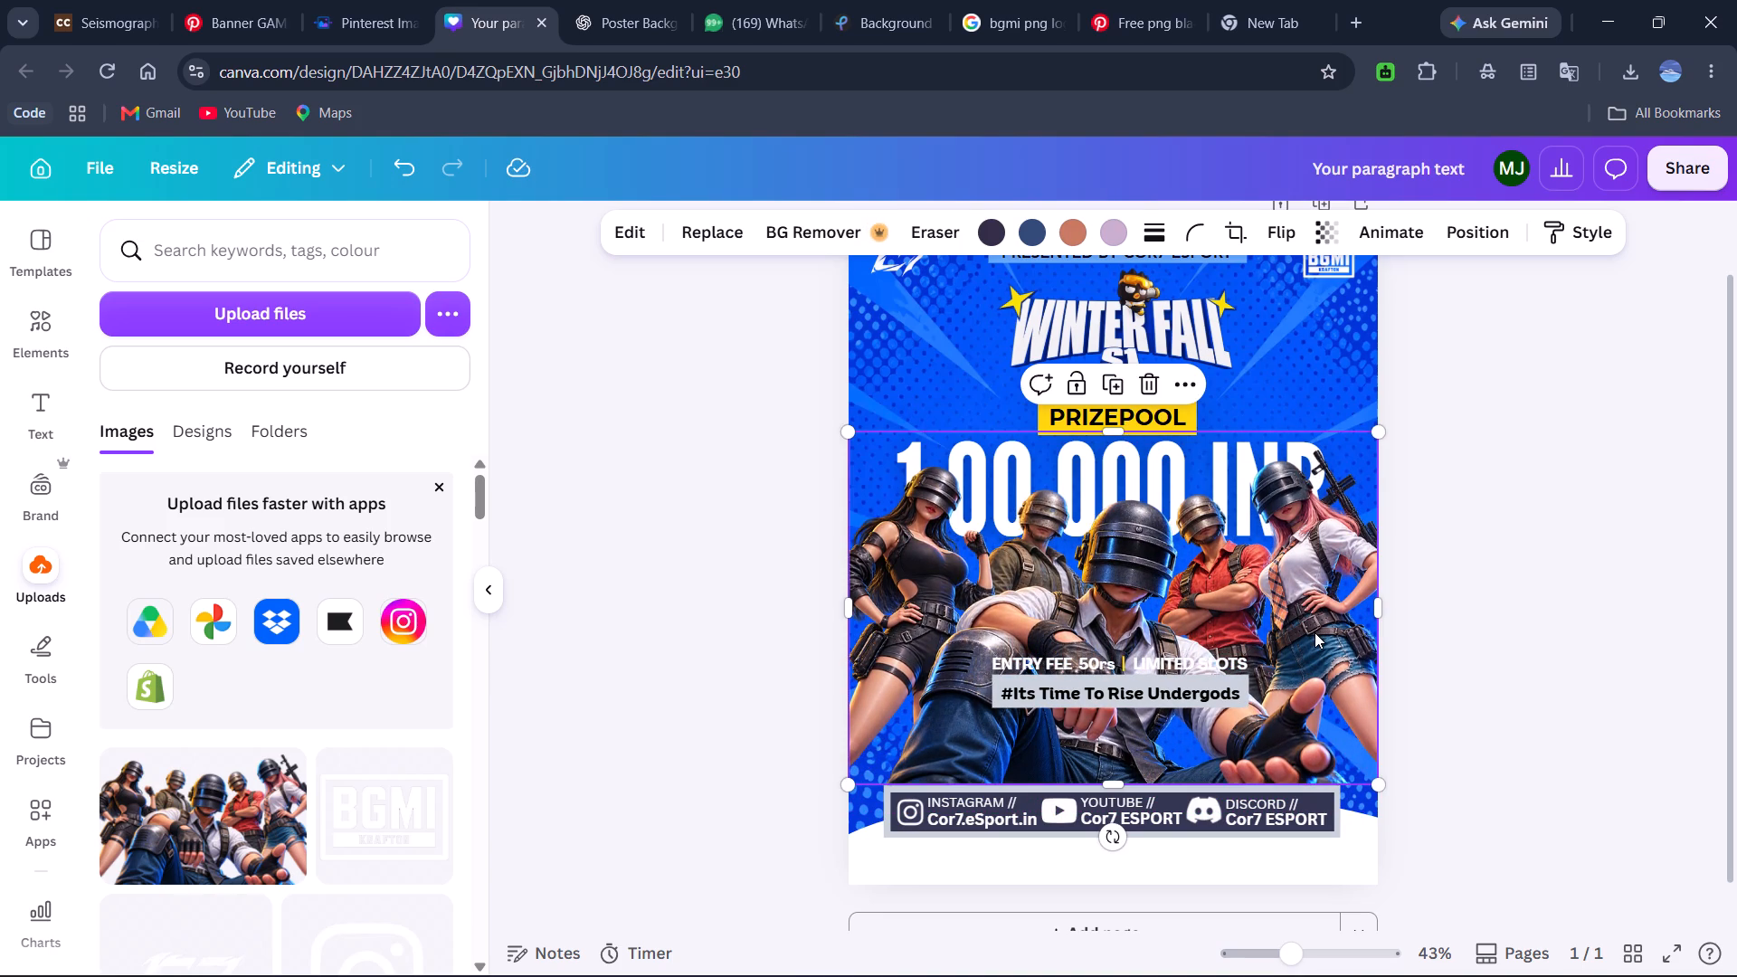
key(Up)
key(Up)
key(Up)
key(Up)
key(Up)
key(Up)
key(Up)
key(Up)
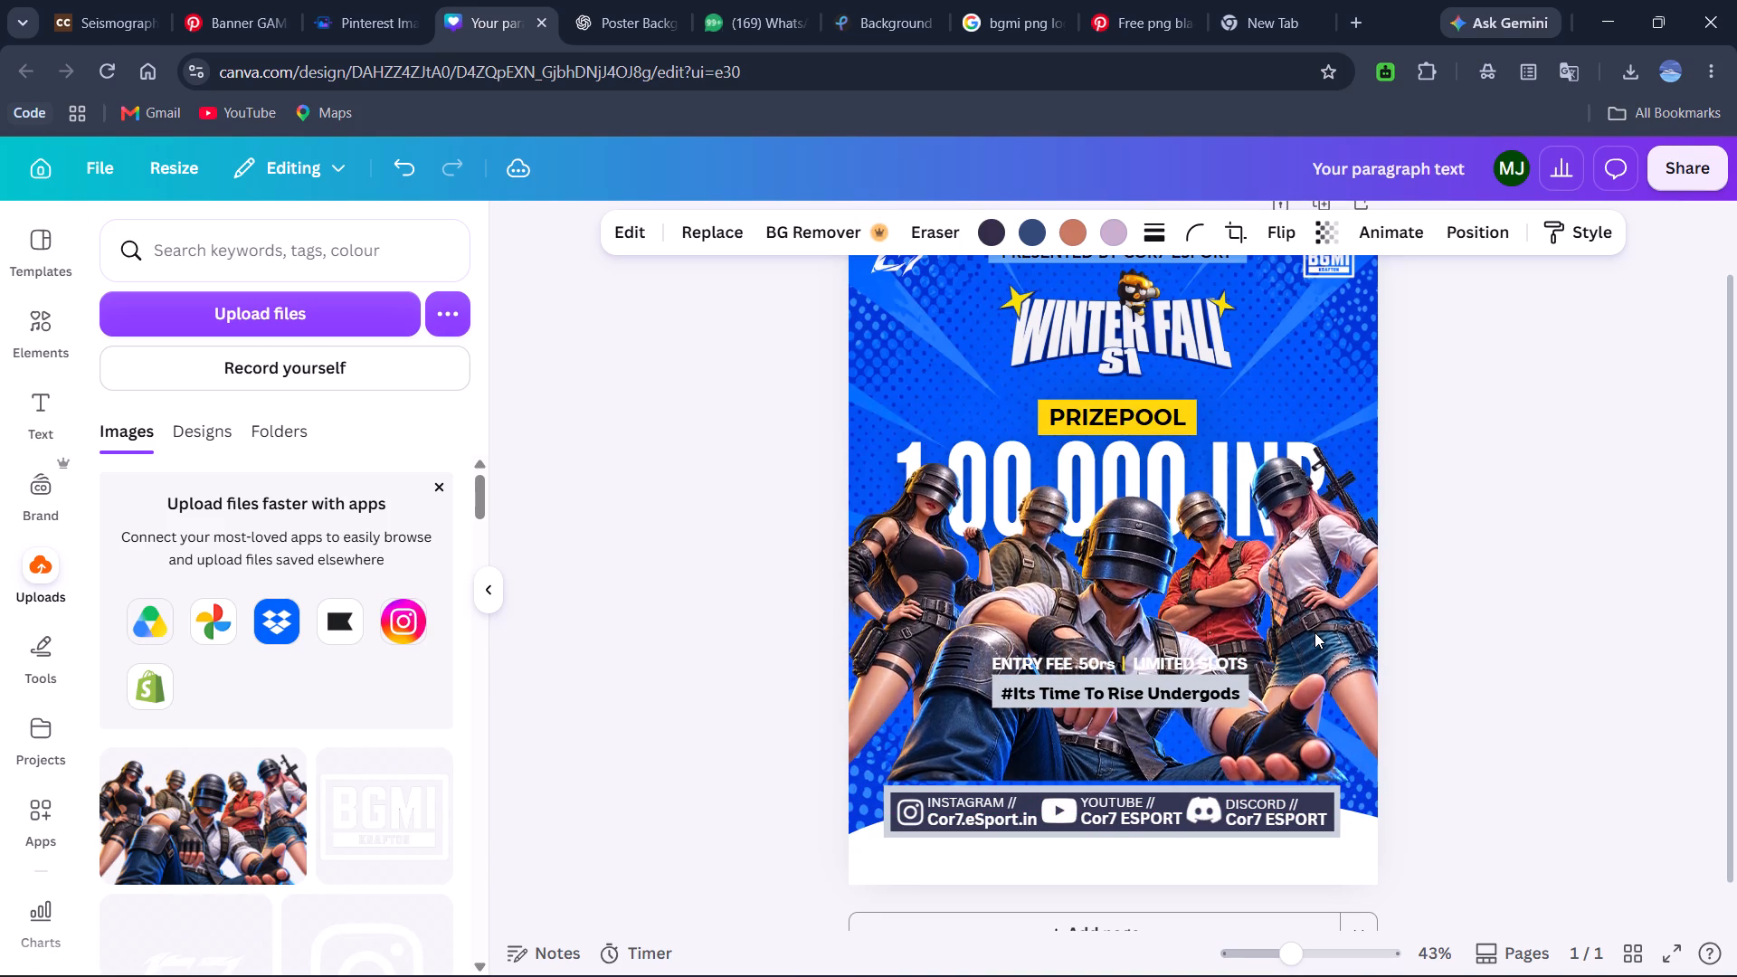
key(Up)
key(Up)
key(Up)
key(Up)
key(Down)
key(Down)
key(Down)
key(Down)
key(Down)
key(Down)
key(Down)
key(Down)
key(Down)
key(Down)
key(Down)
key(Down)
key(Down)
key(Down)
key(Down)
key(Down)
key(Down)
key(Down)
key(Down)
key(Down)
key(Down)
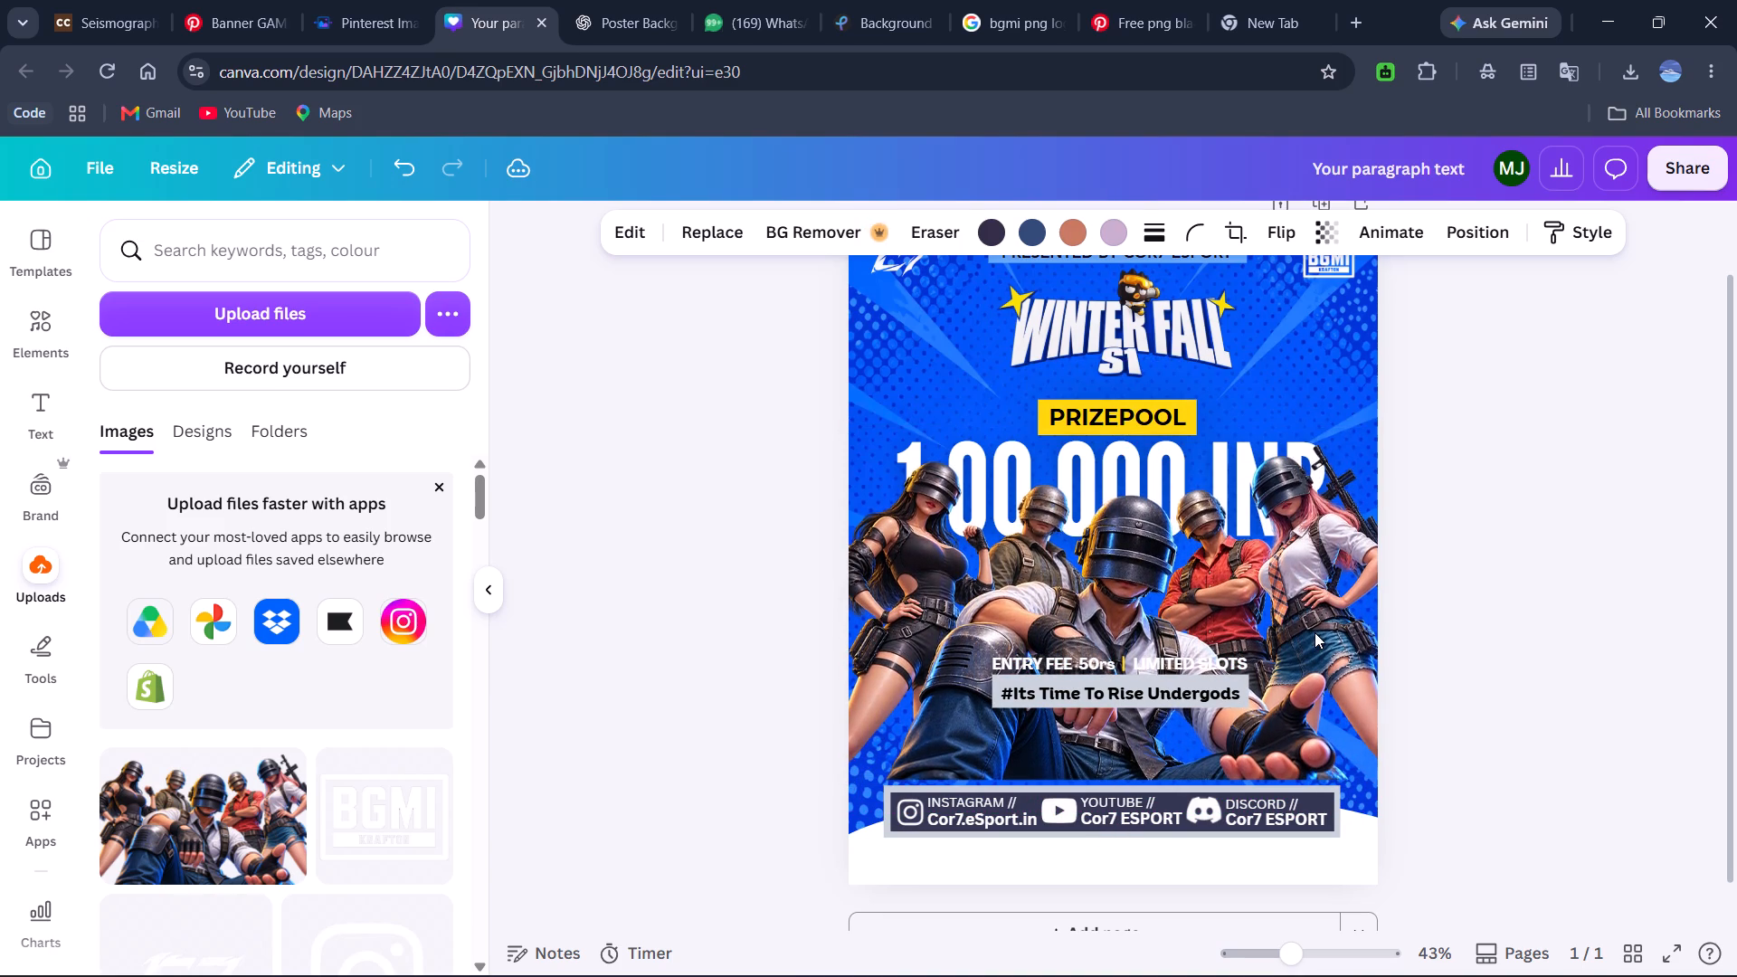
key(Up)
key(Up)
key(Up)
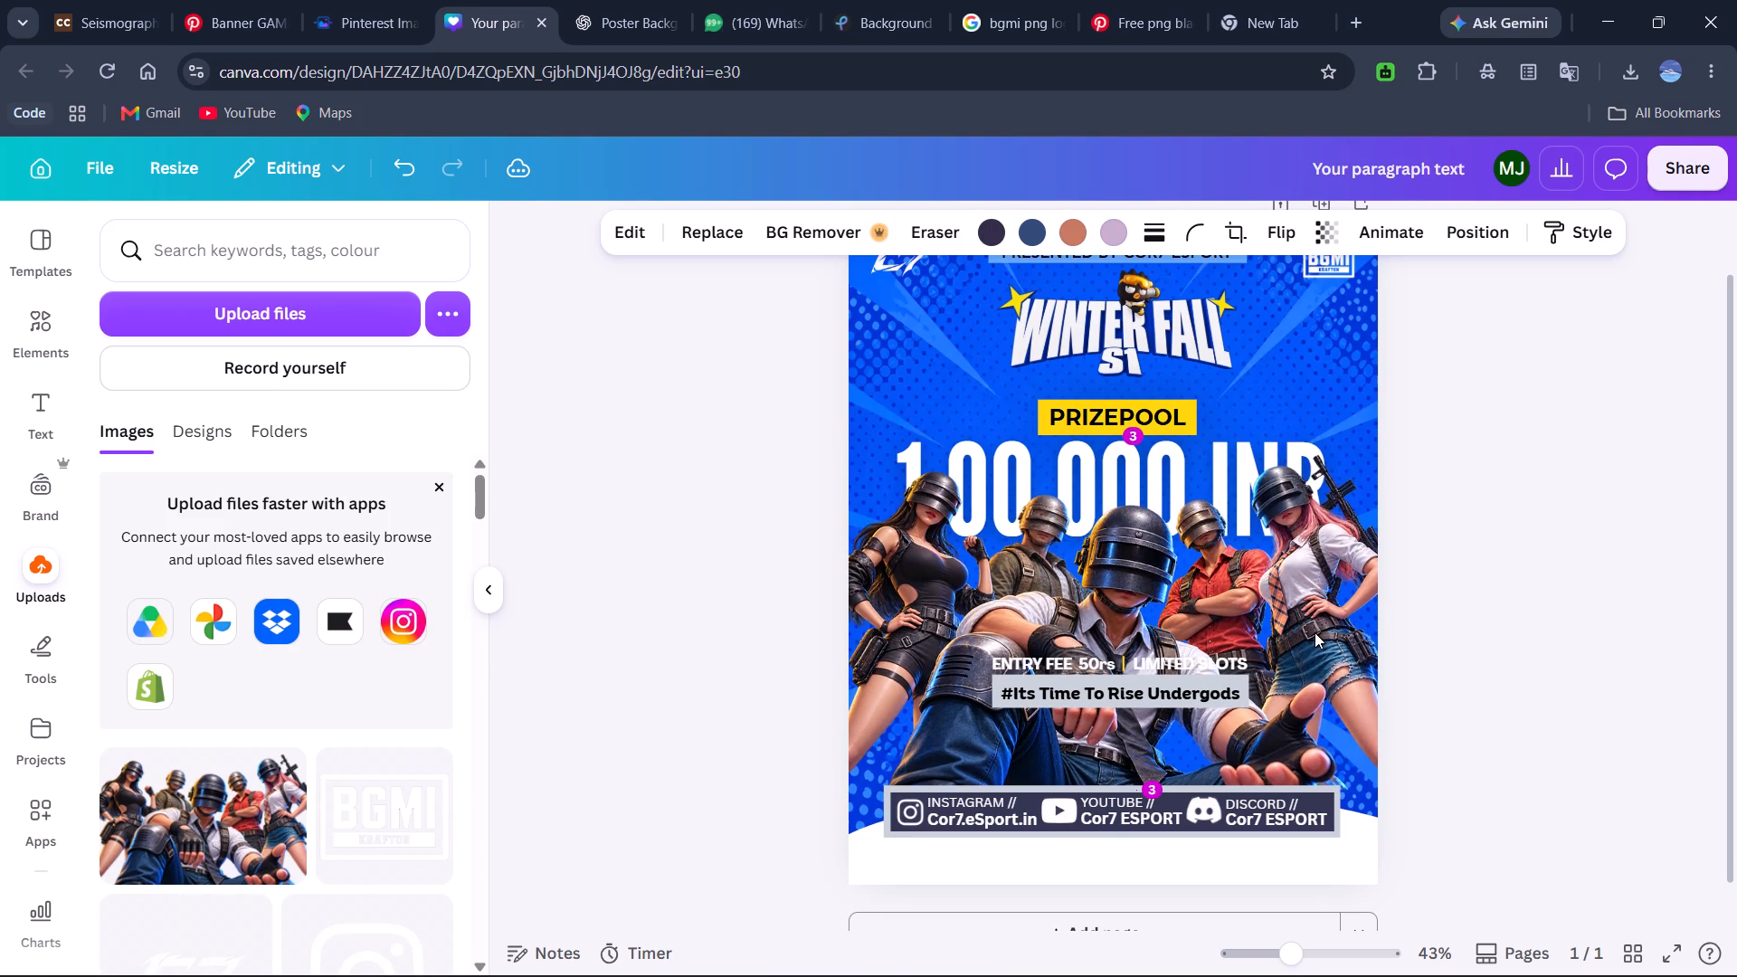
click(1562, 630)
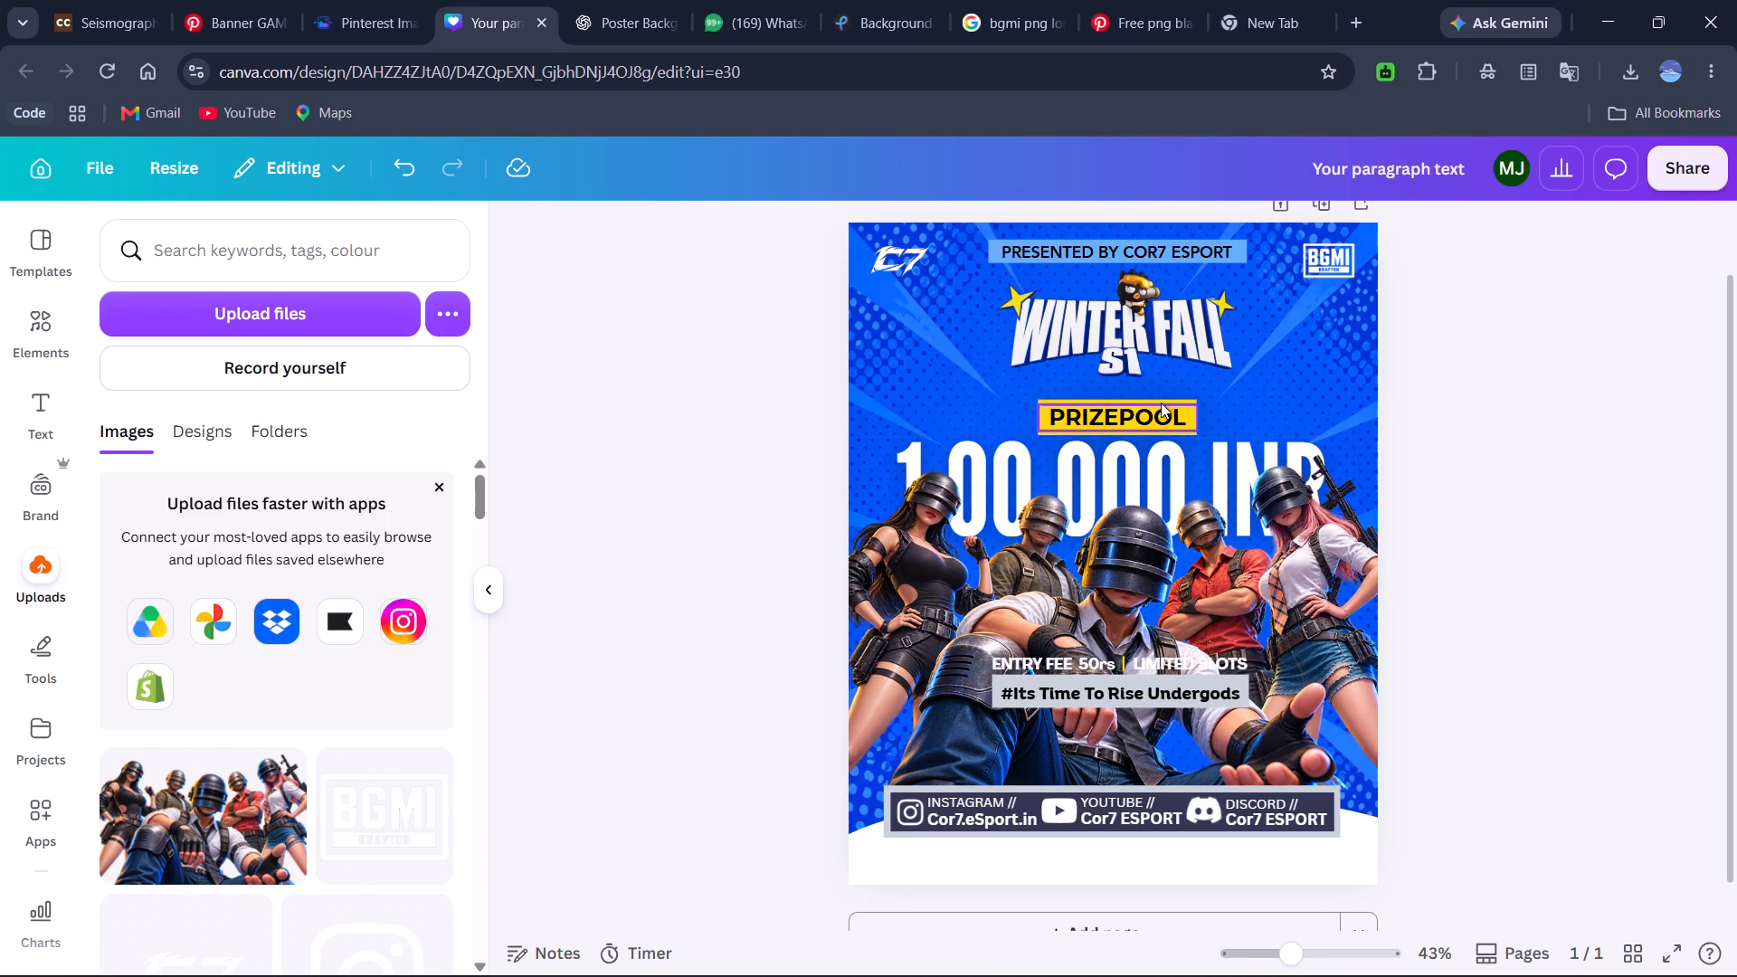
Shrink the PRIZEPOOL text together with its yellow box, and centre the pair between the WINTER FALL S1 logo and 1,00,000 INR.
click(1133, 428)
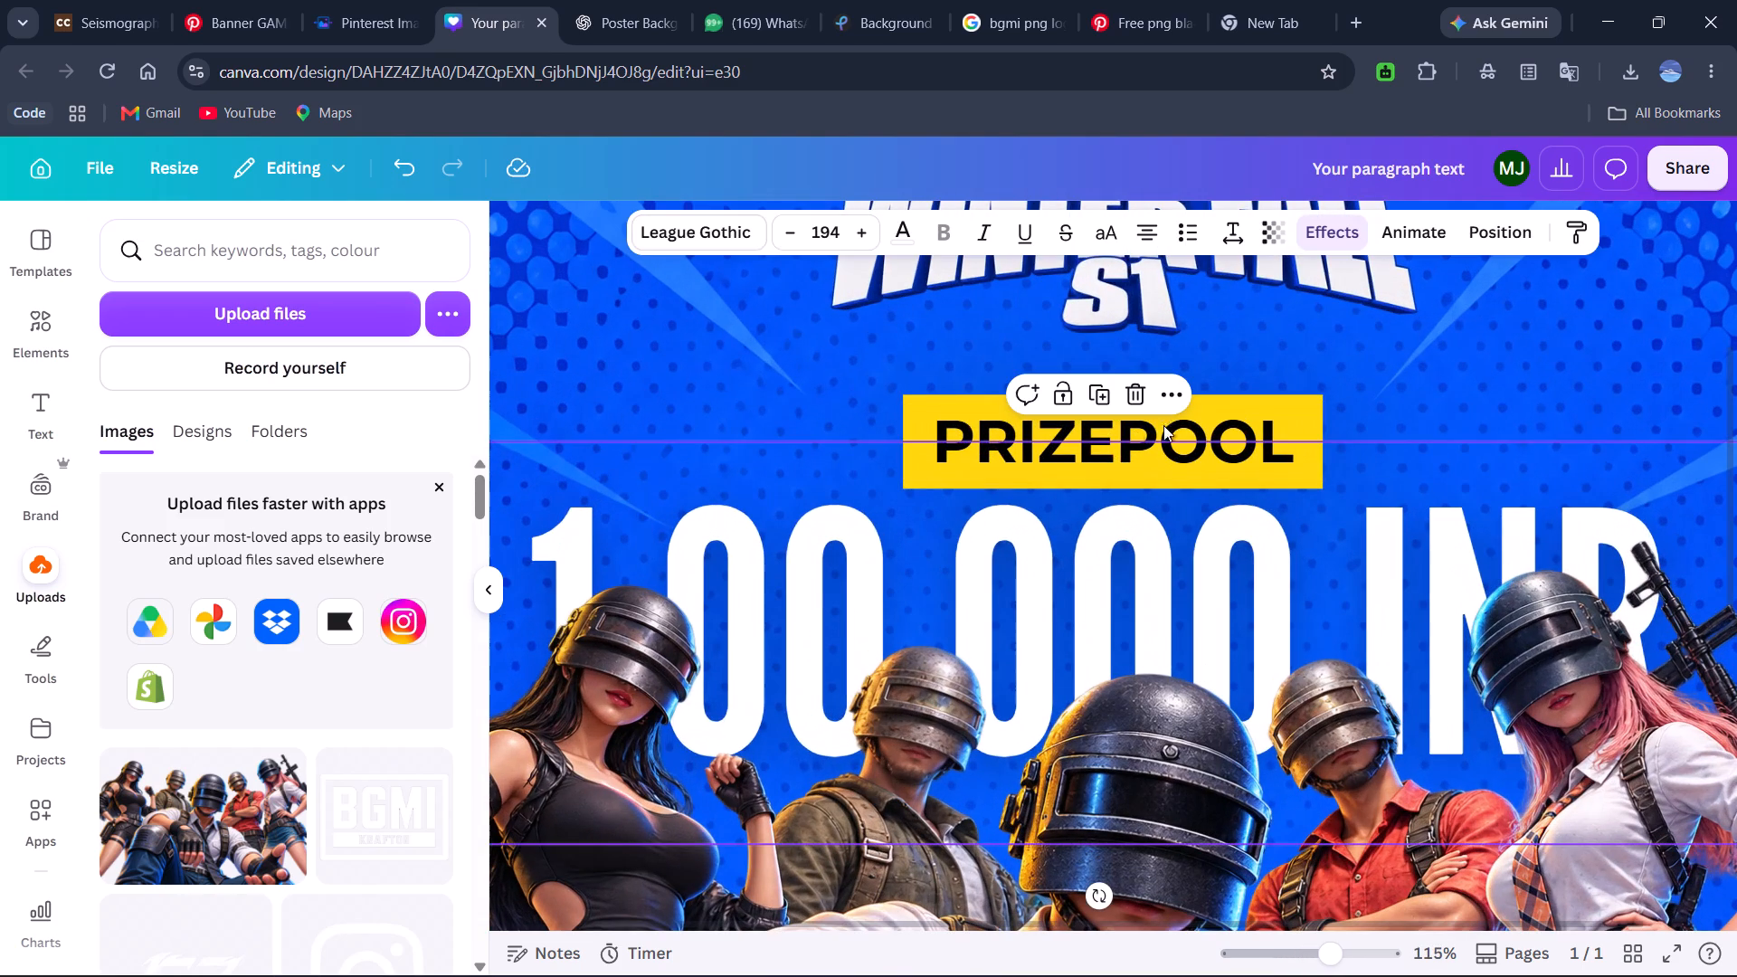
click(1250, 401)
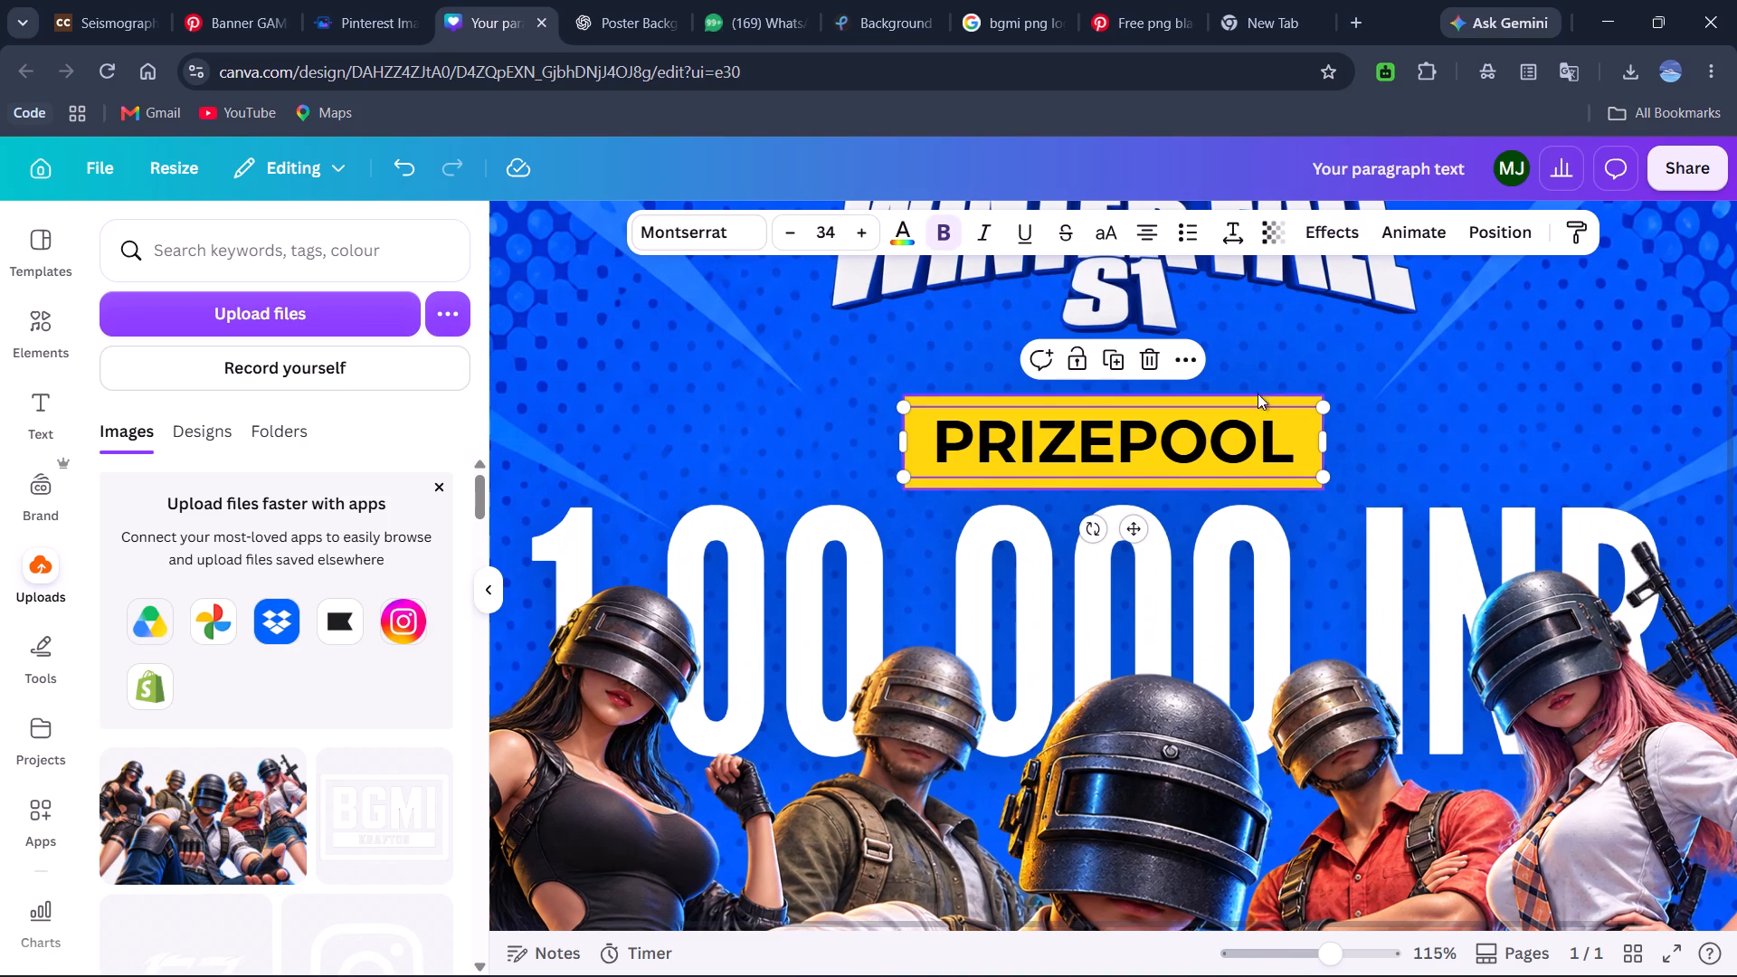
ctrl+click(1292, 397)
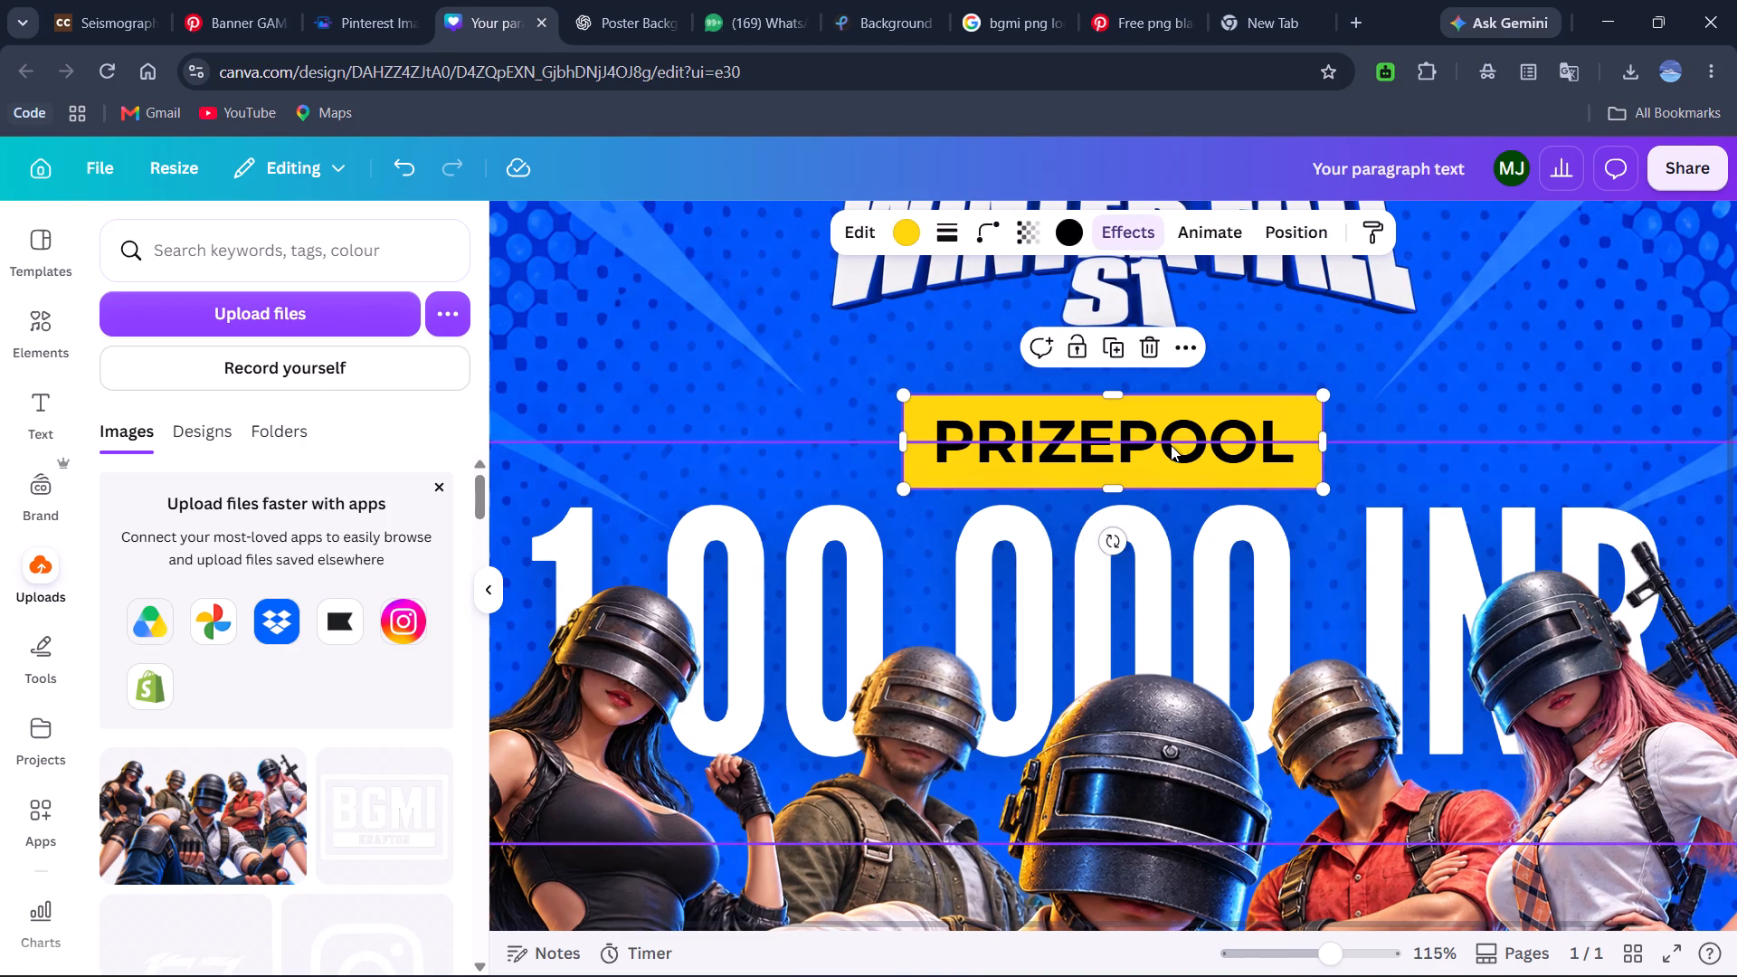
shift+click(1219, 425)
click(1446, 351)
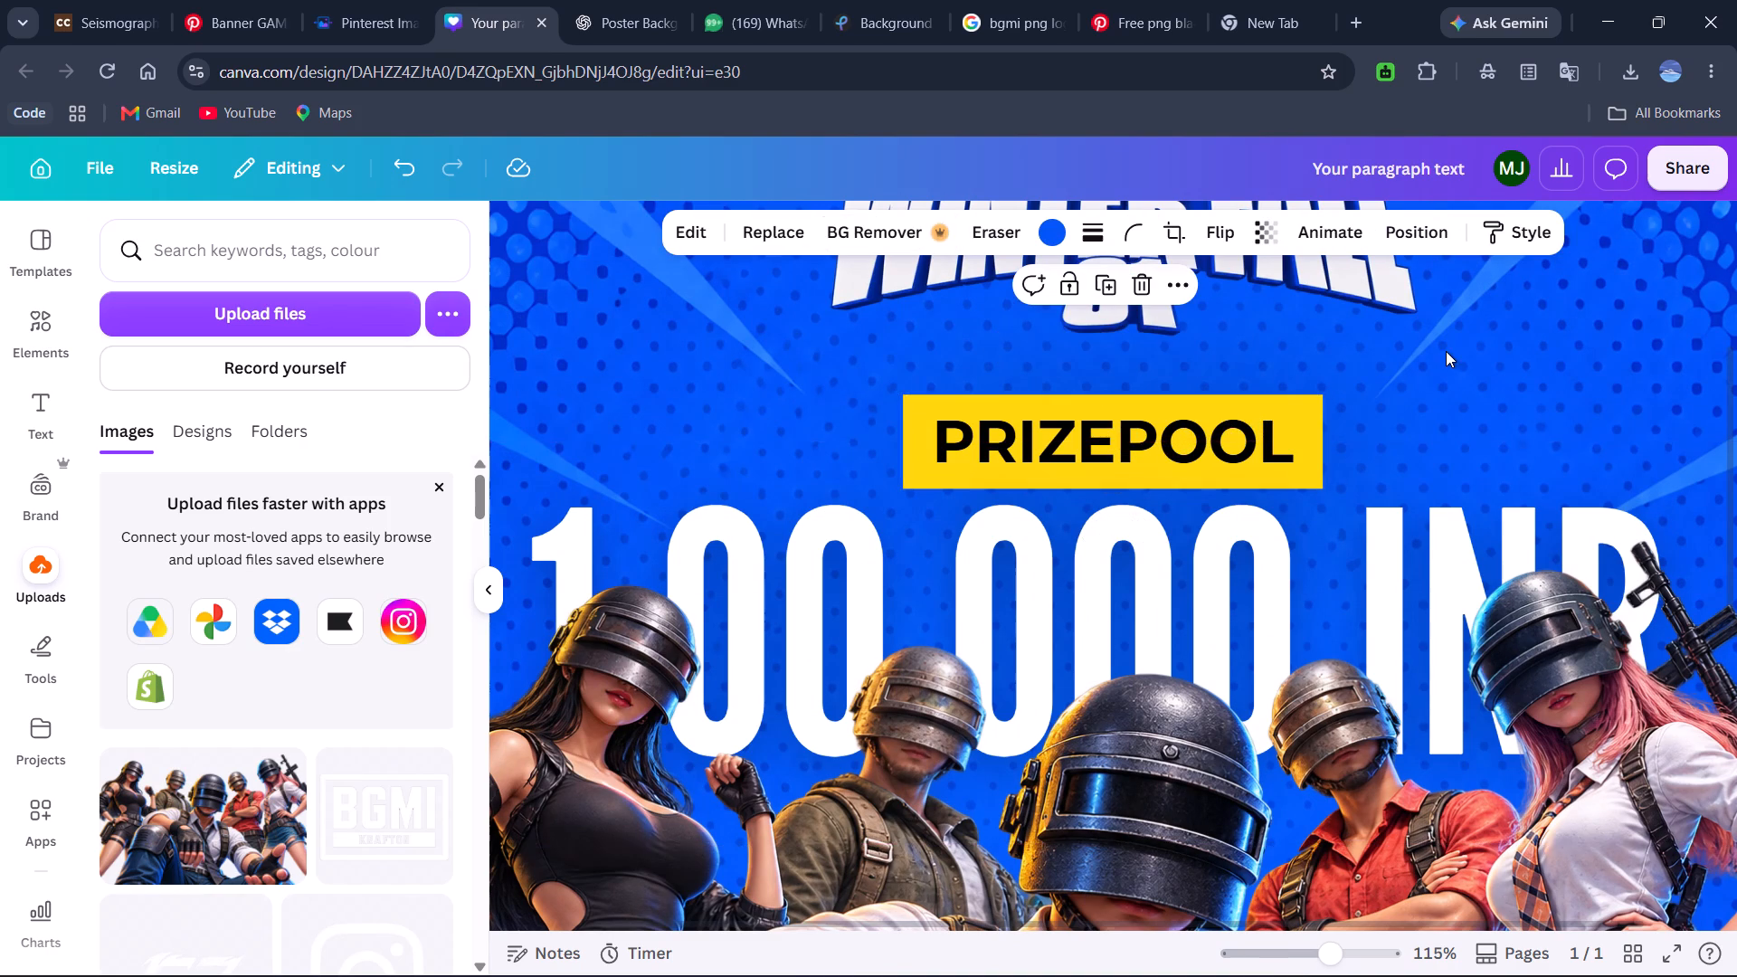
click(1184, 407)
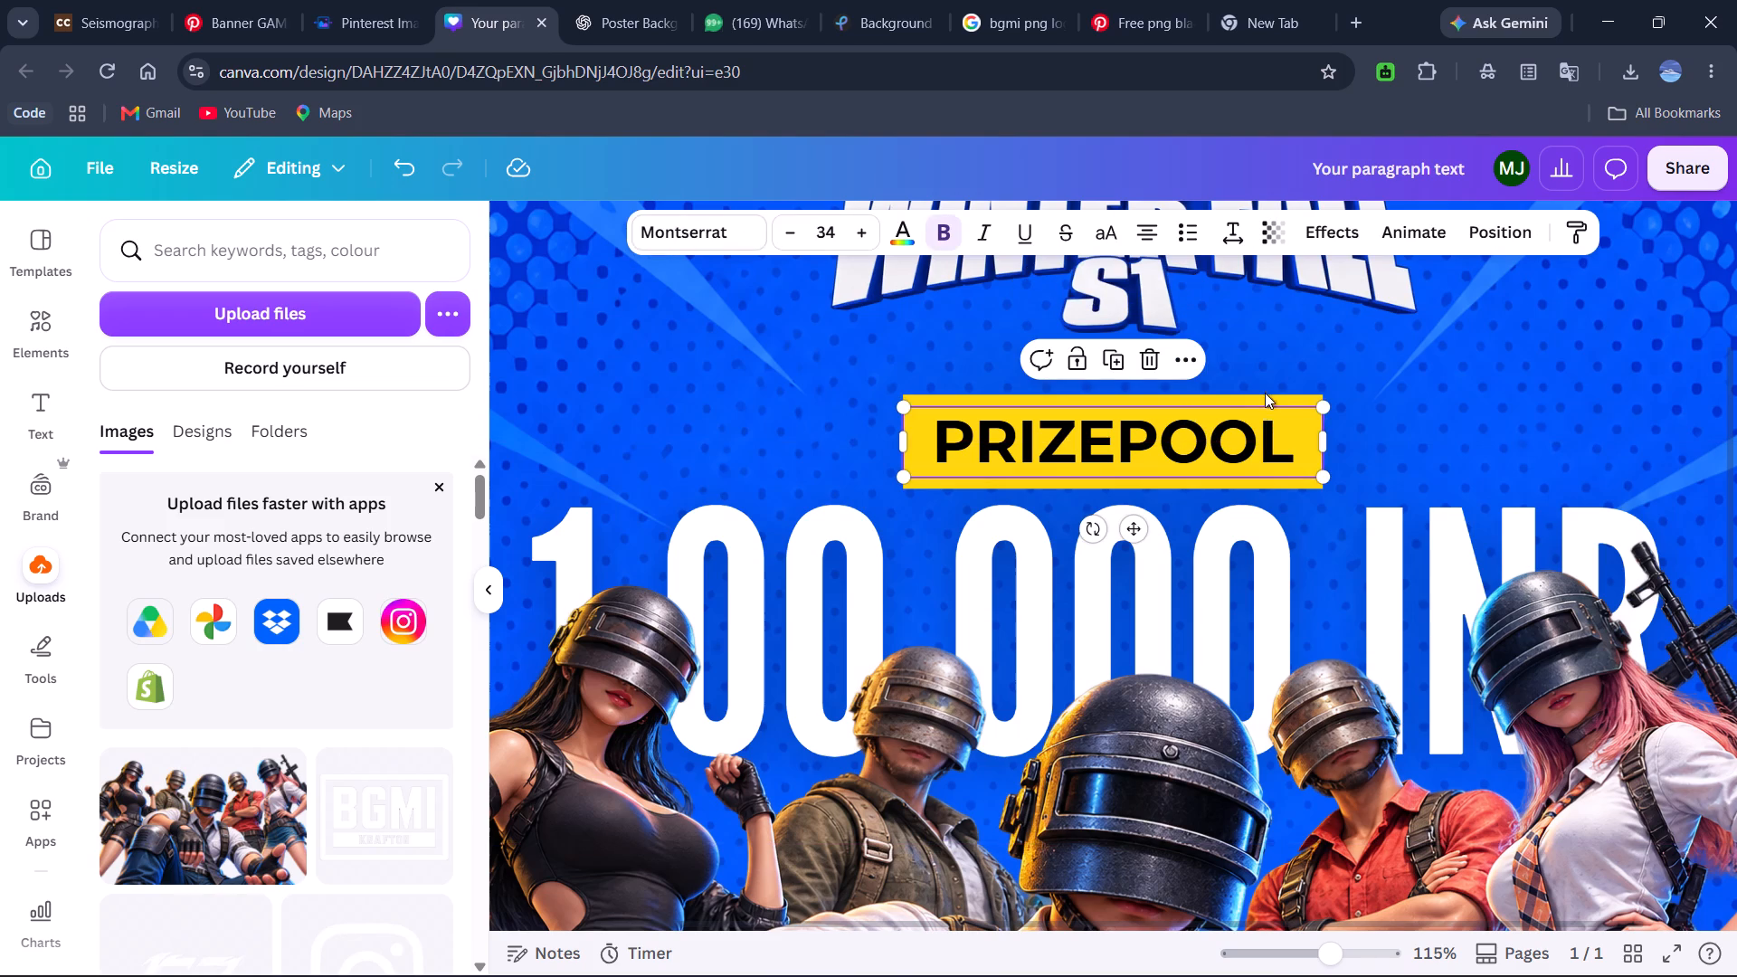
shift+click(1280, 400)
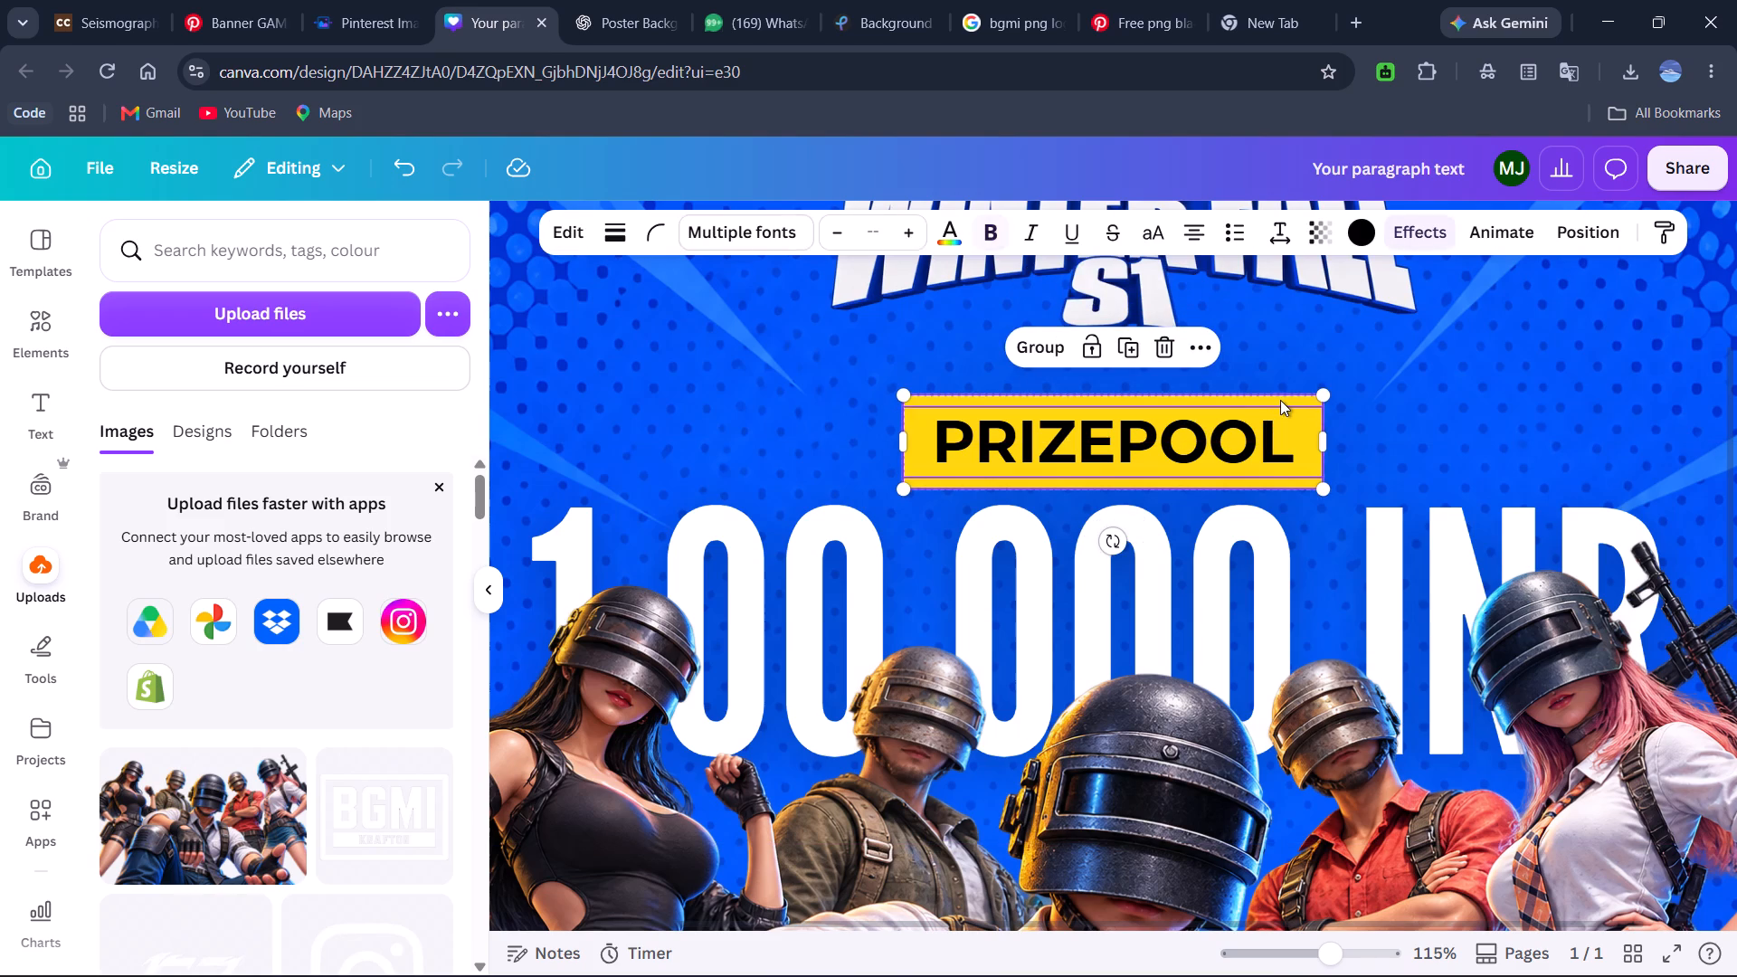
drag(1324, 497, 1173, 450)
drag(1072, 425, 1153, 409)
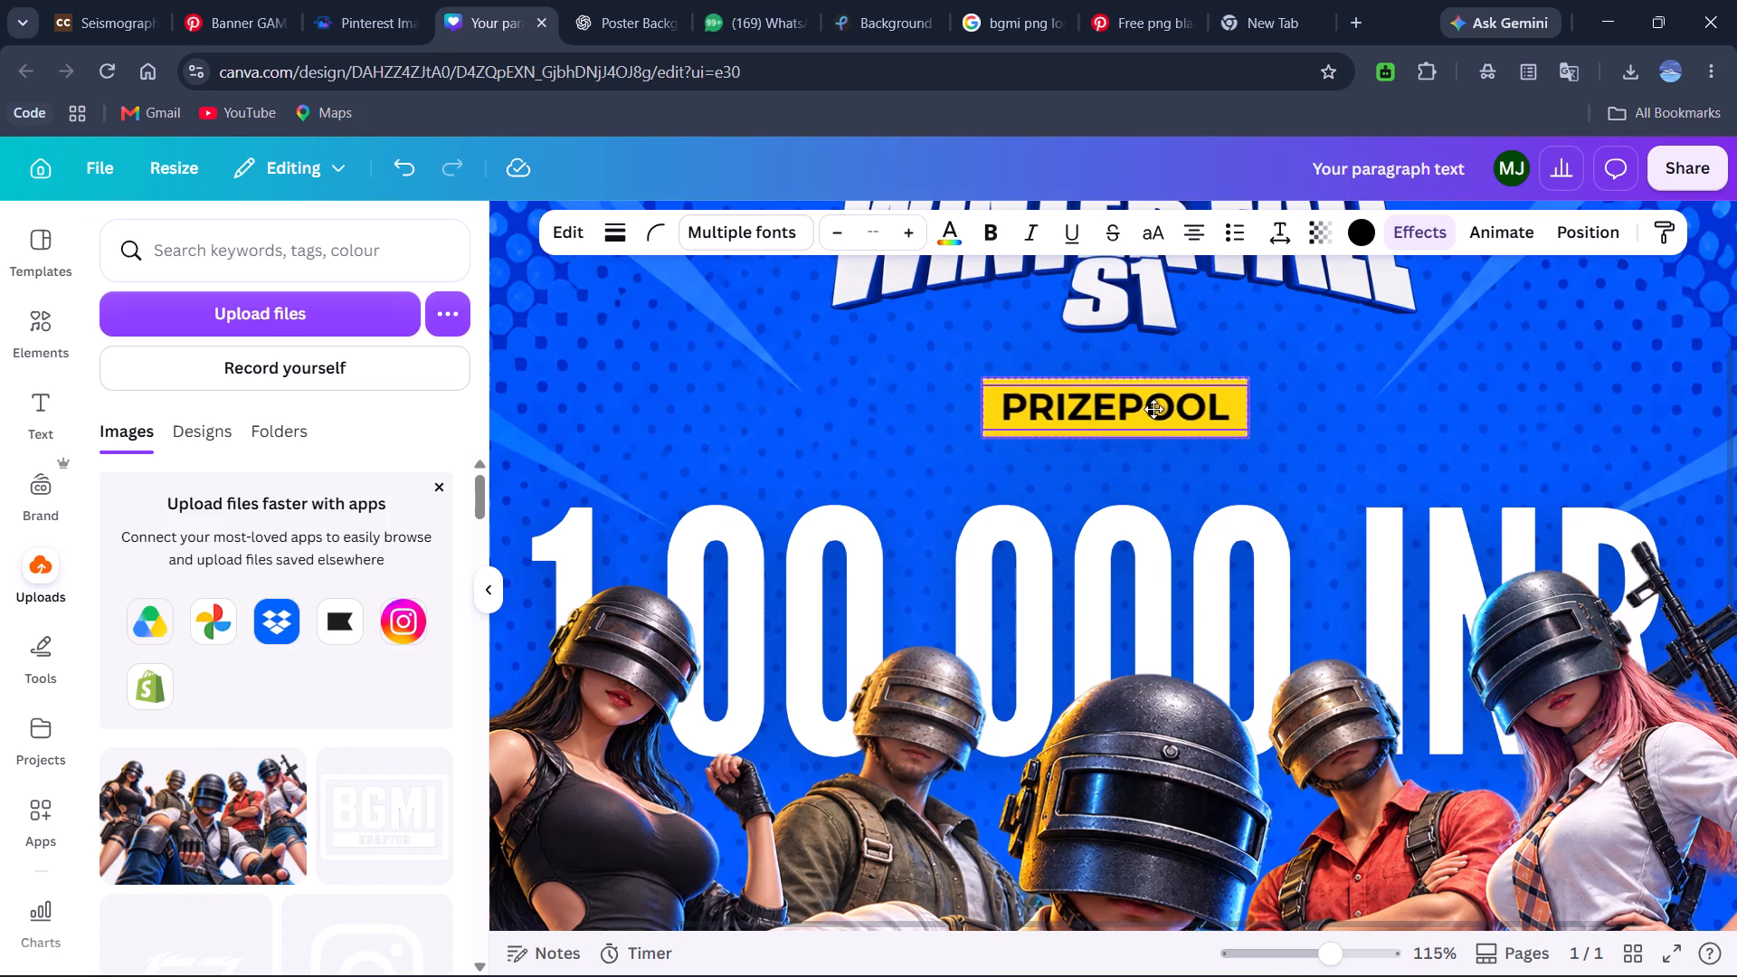
drag(1153, 409, 1161, 404)
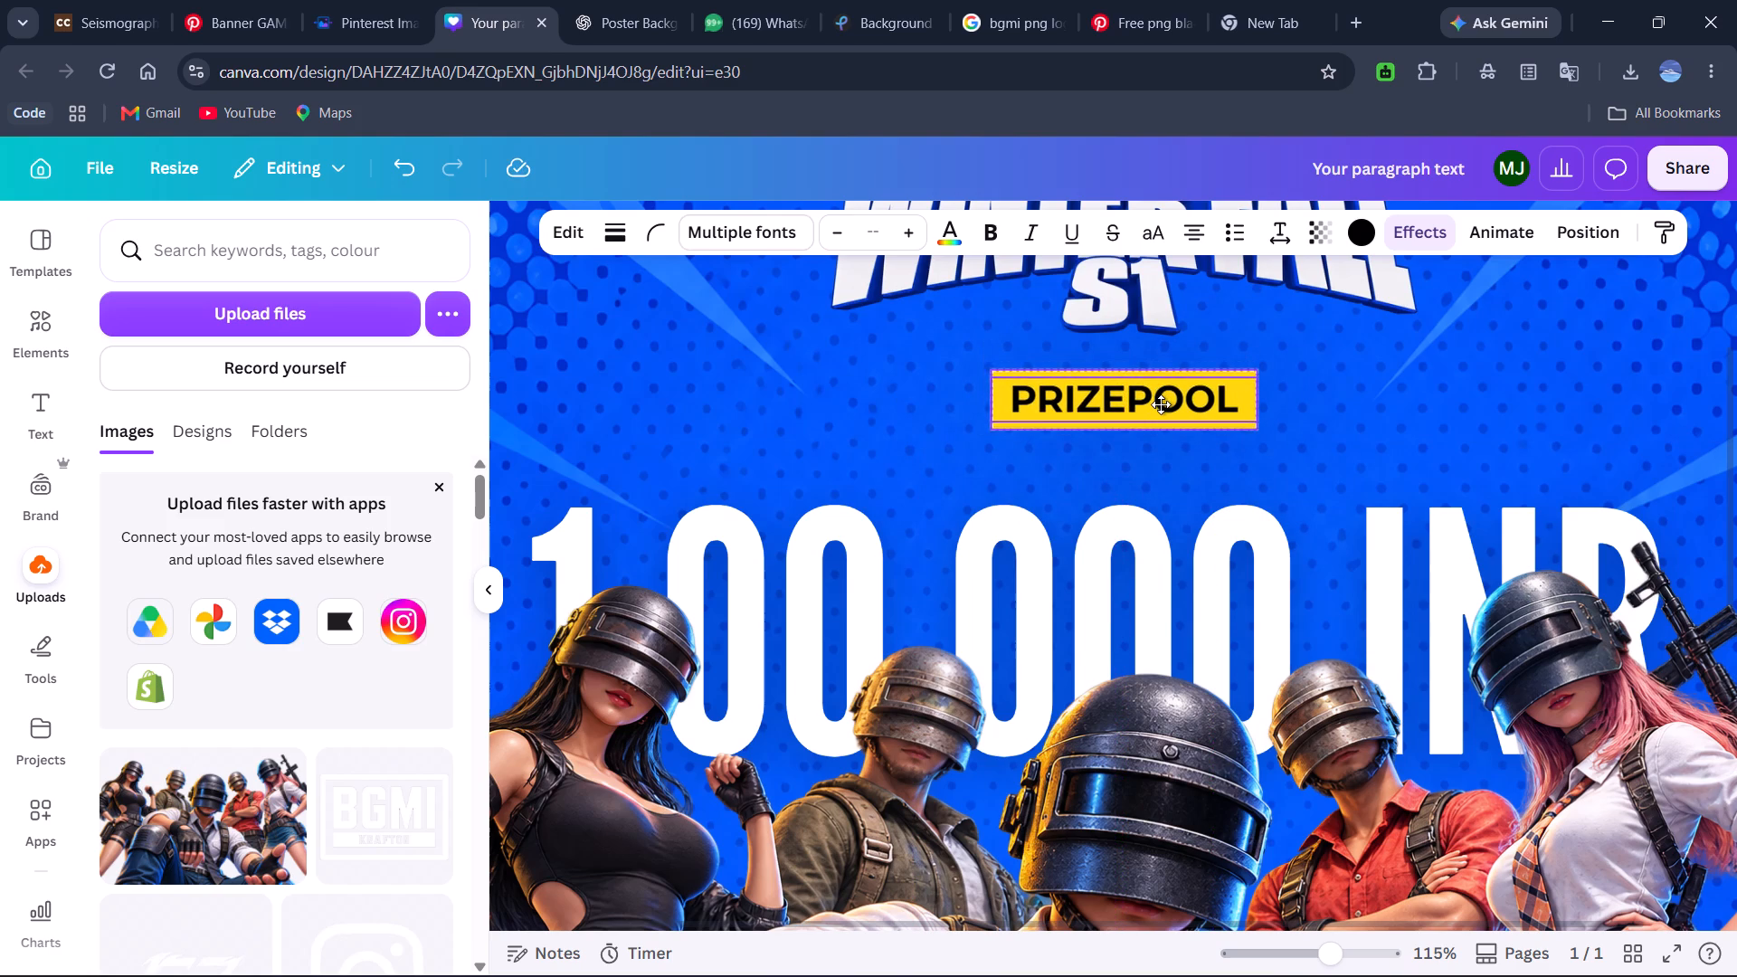
drag(1161, 404, 1159, 402)
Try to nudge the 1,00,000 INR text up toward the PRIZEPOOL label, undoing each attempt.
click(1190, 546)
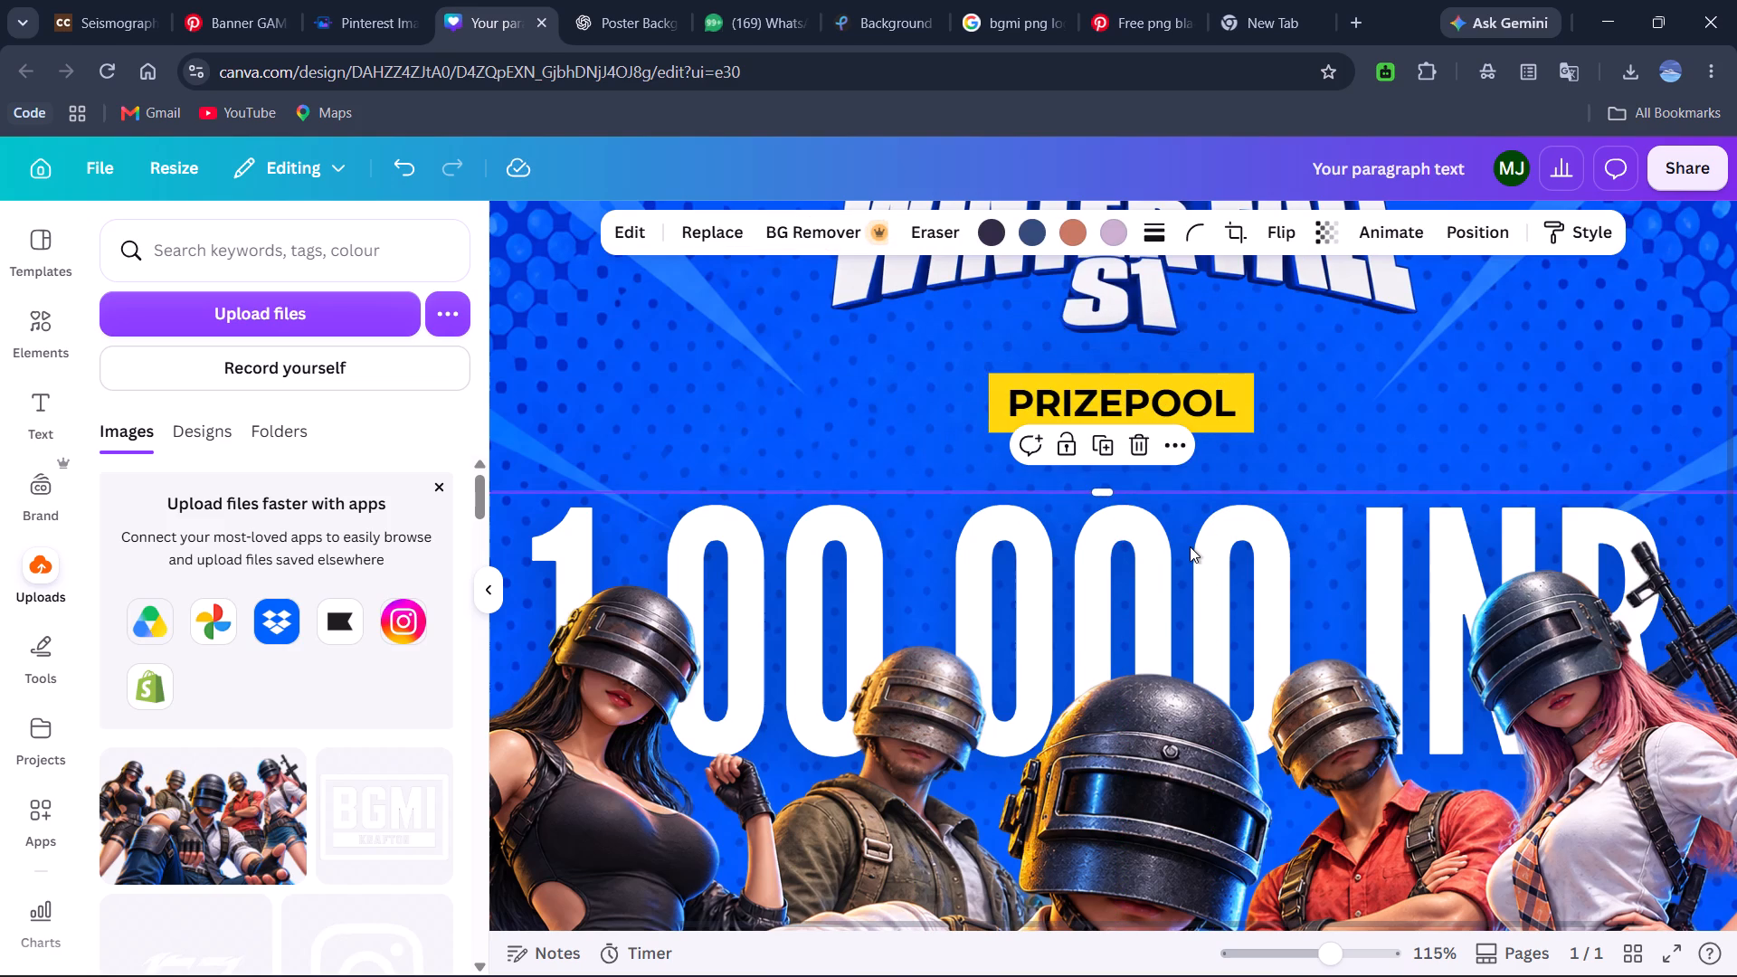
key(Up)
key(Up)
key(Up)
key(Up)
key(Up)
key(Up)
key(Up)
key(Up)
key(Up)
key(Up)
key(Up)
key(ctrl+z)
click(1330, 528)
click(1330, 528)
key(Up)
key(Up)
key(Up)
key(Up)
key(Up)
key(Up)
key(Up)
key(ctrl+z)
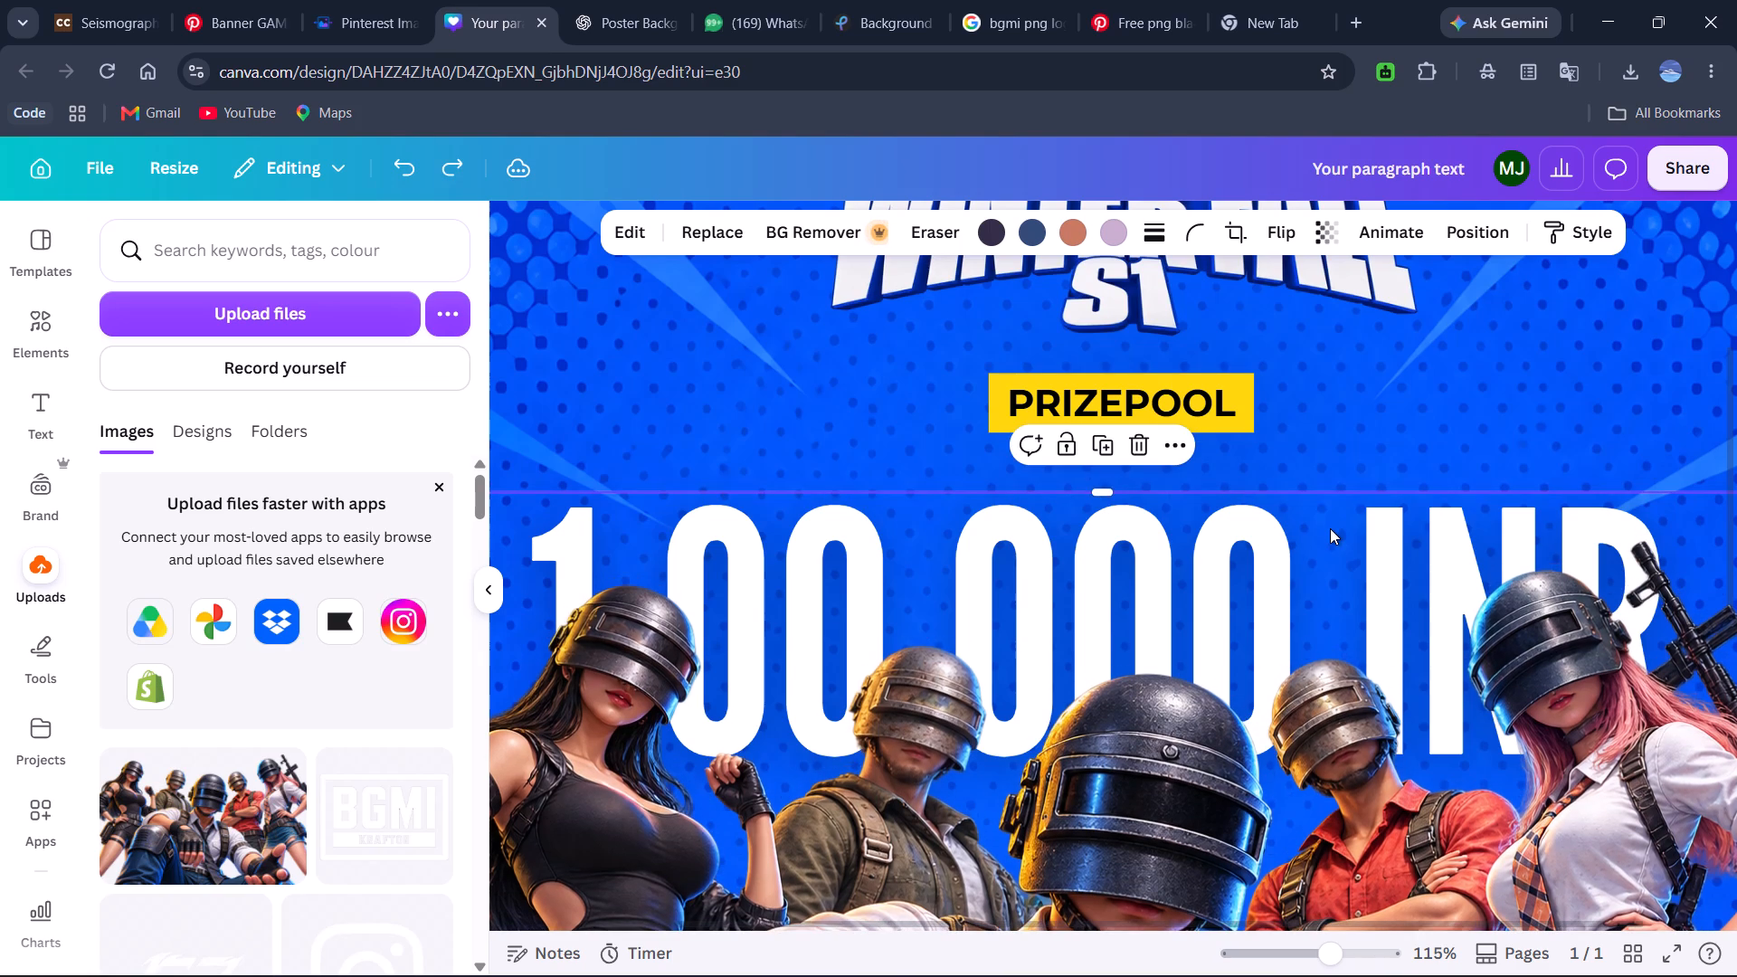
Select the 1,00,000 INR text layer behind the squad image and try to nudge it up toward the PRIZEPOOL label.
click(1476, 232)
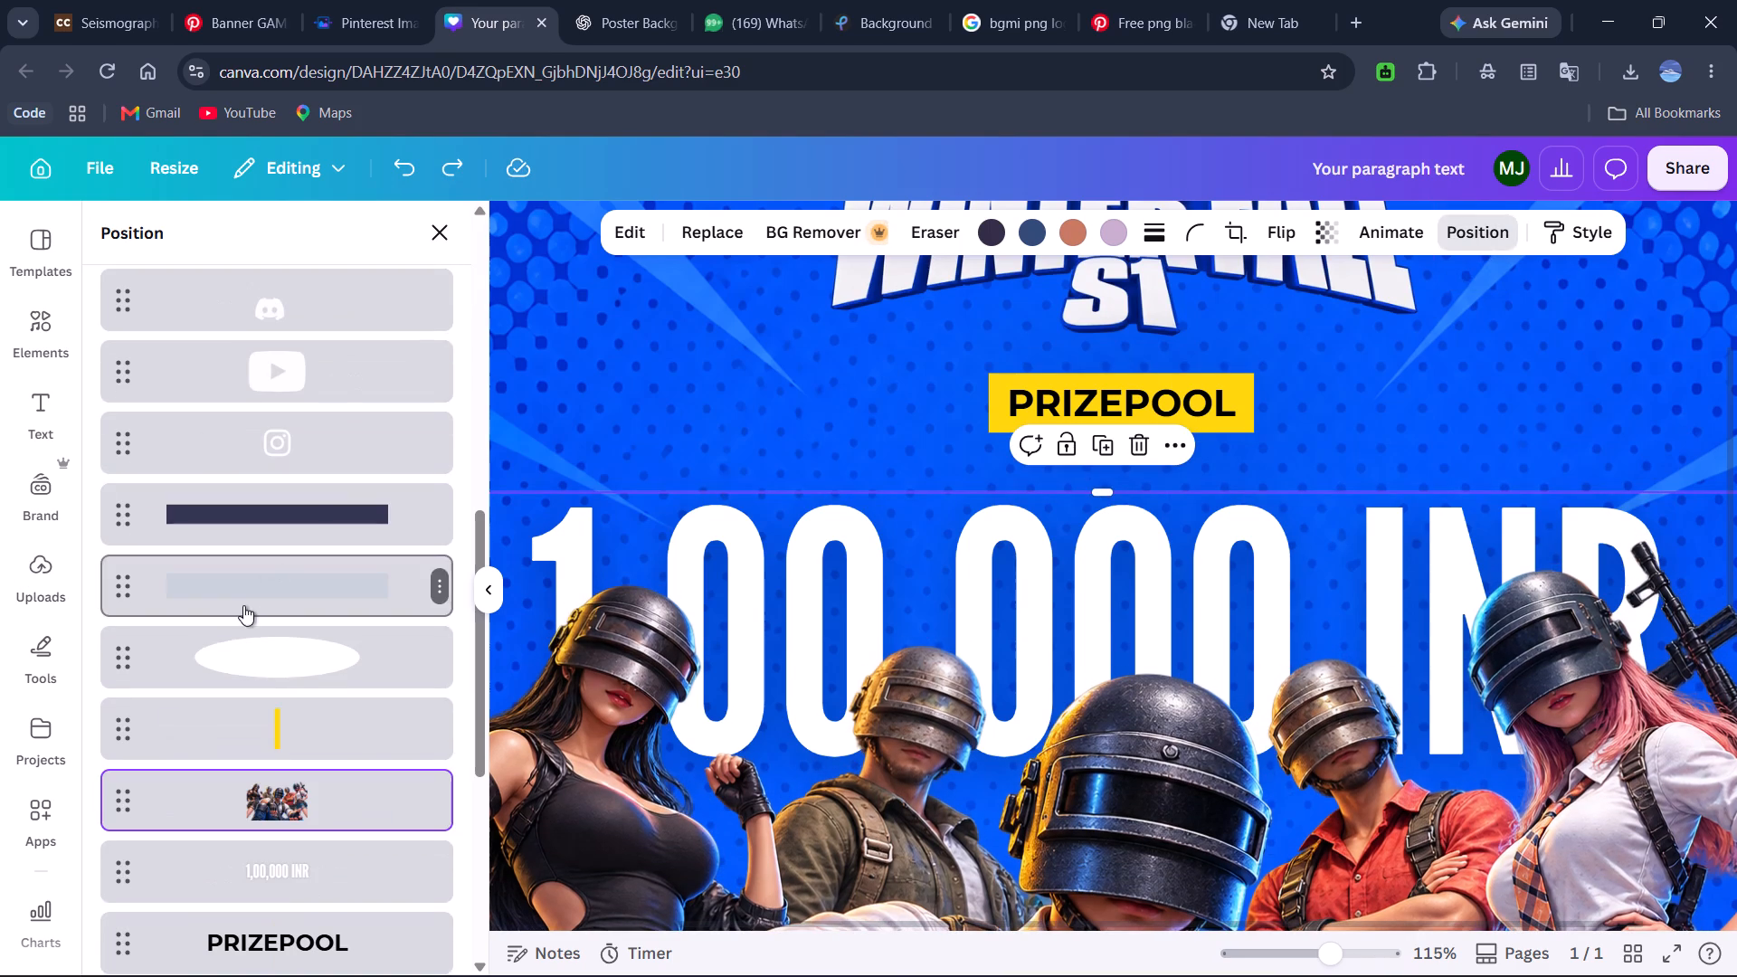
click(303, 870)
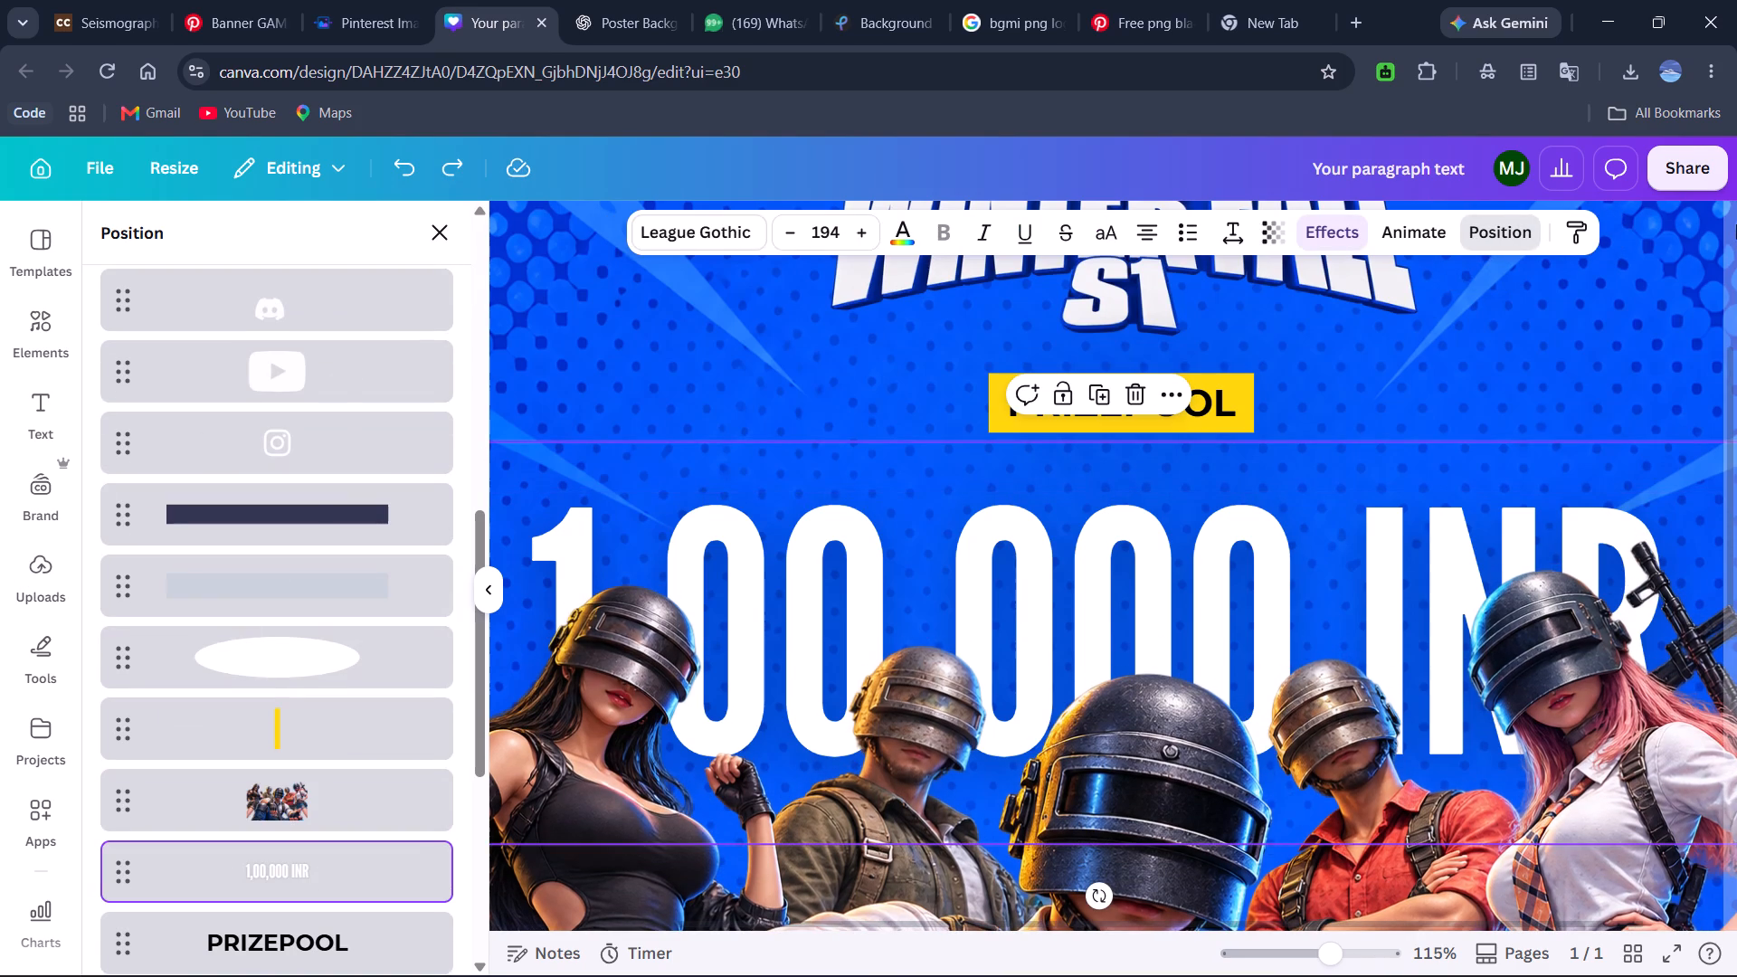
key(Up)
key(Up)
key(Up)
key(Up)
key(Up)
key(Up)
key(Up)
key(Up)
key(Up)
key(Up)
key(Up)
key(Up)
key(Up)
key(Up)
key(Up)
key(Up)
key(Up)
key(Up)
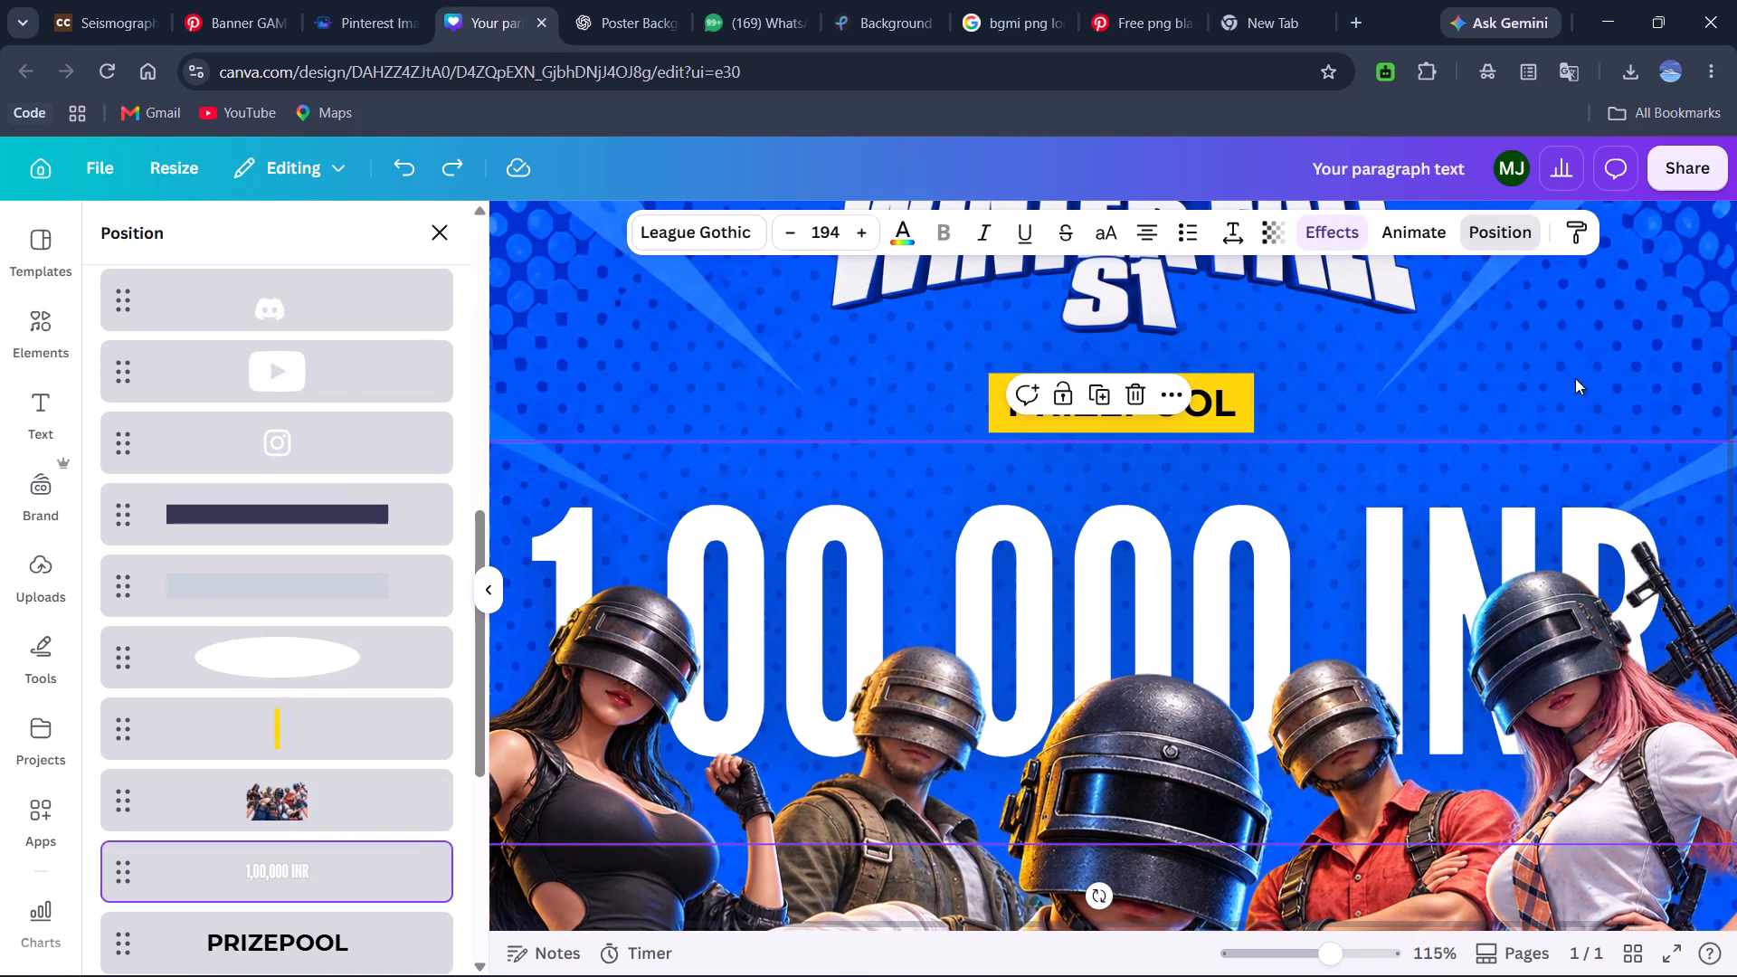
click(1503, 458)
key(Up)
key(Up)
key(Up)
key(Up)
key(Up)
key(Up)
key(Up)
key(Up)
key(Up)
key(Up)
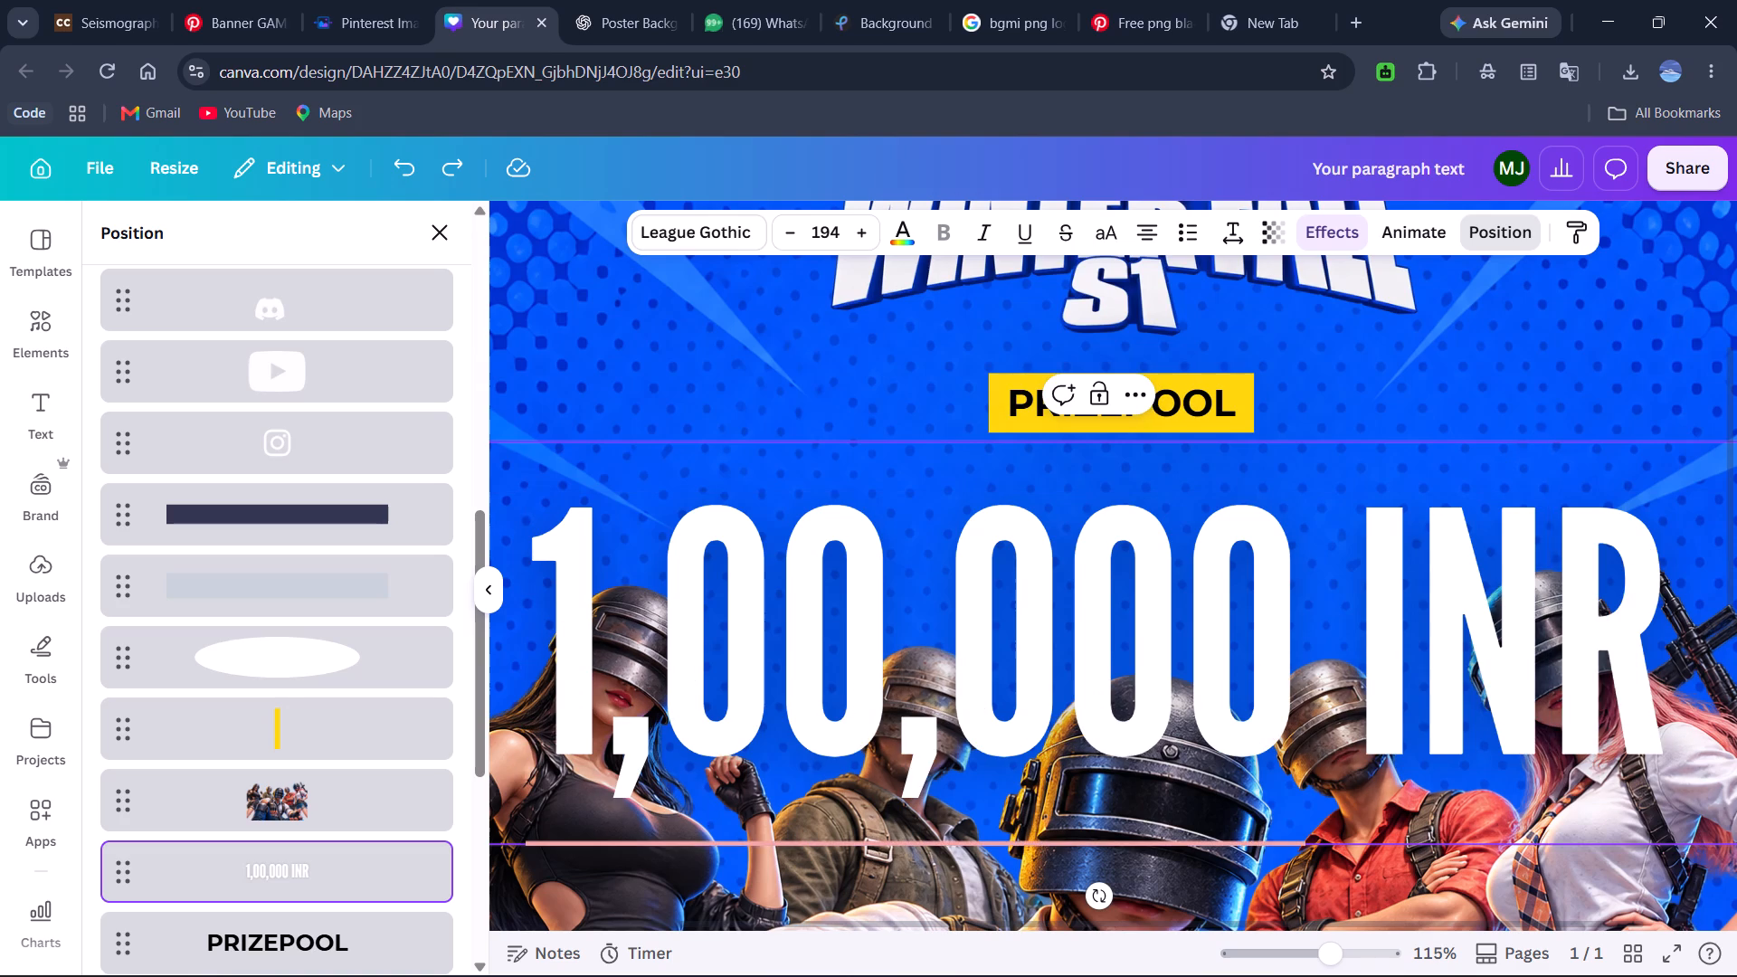
Nudge the 1,00,000 INR text up until it sits close beneath the PRIZEPOOL label, keeping it behind the squad image.
click(1504, 292)
click(1331, 452)
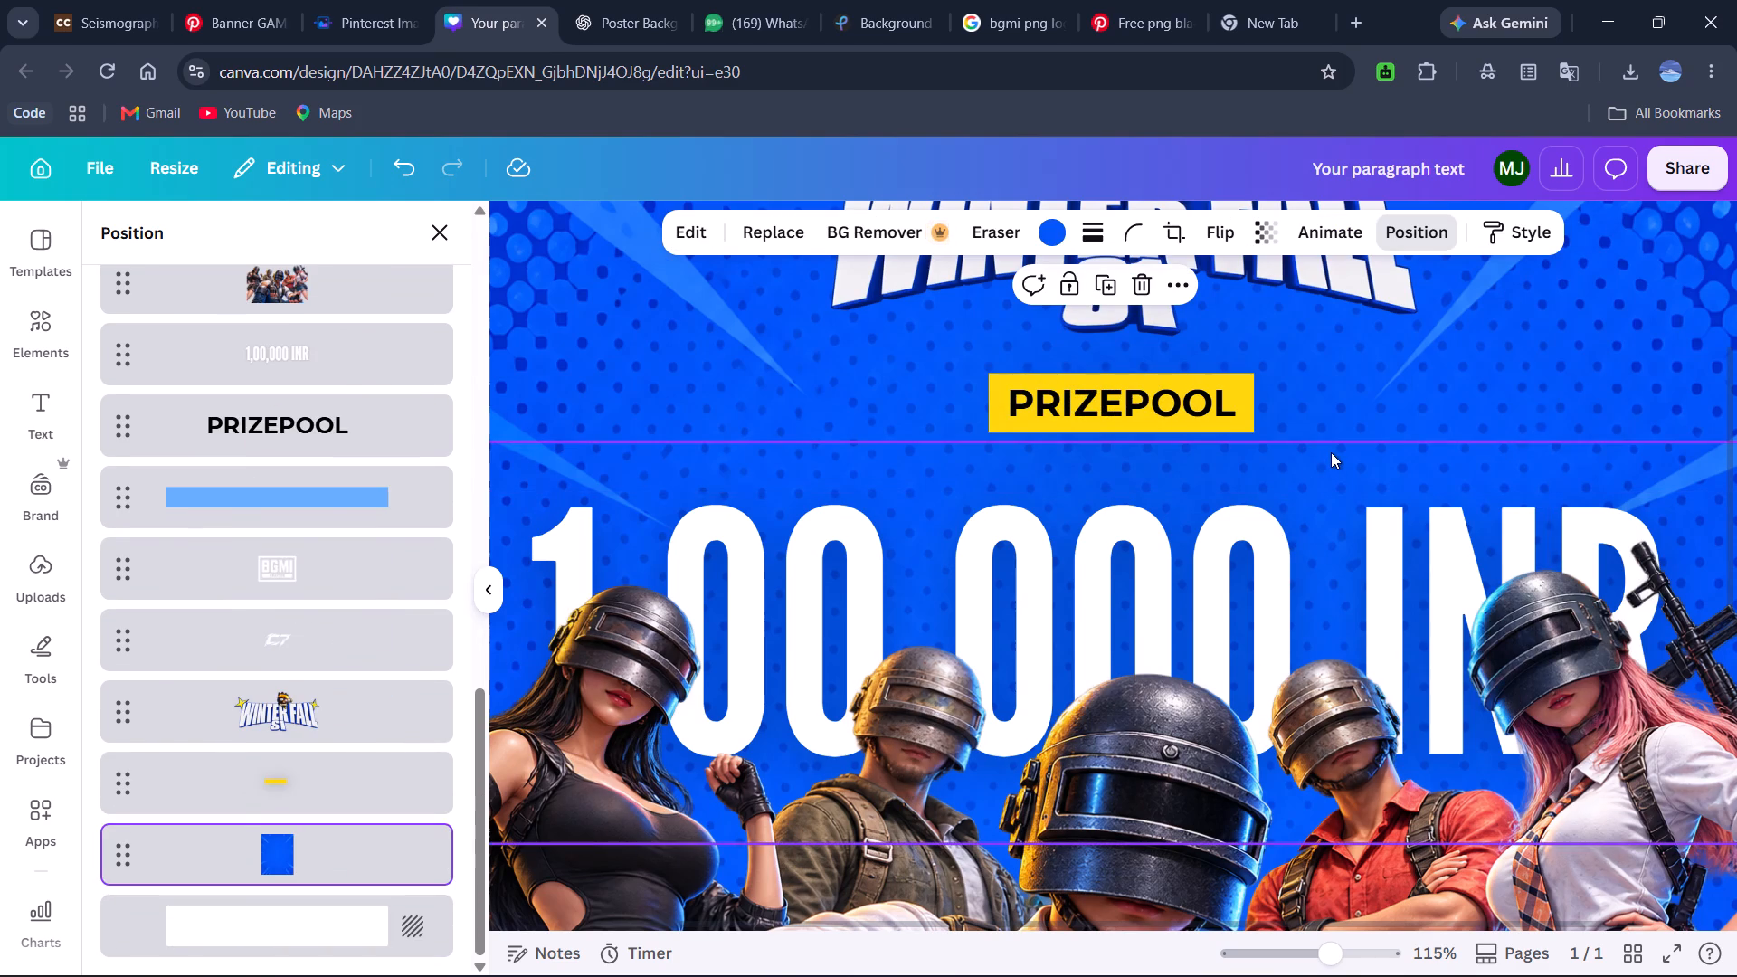
key(Up)
key(Up)
key(Up)
key(Up)
key(Up)
key(Up)
key(Up)
key(Up)
key(Up)
key(Up)
key(Up)
key(Up)
key(Up)
key(Up)
key(Up)
key(Up)
key(Up)
key(Up)
key(Up)
key(Up)
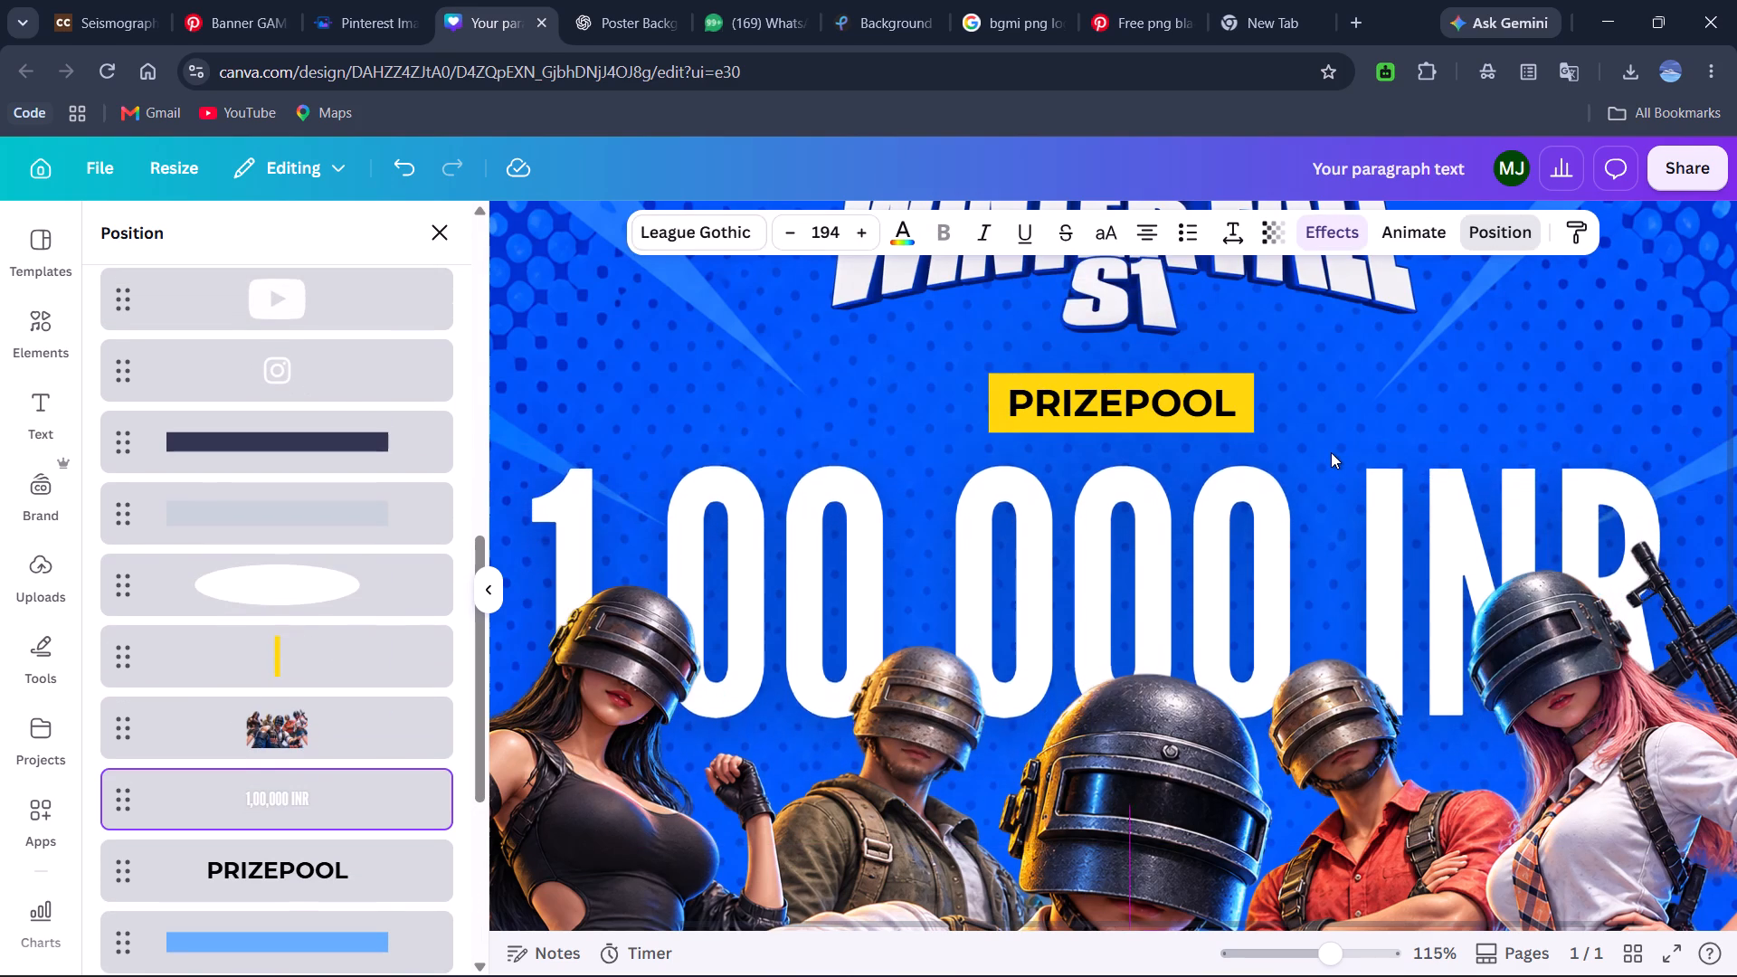
key(Up)
key(Up)
key(Up)
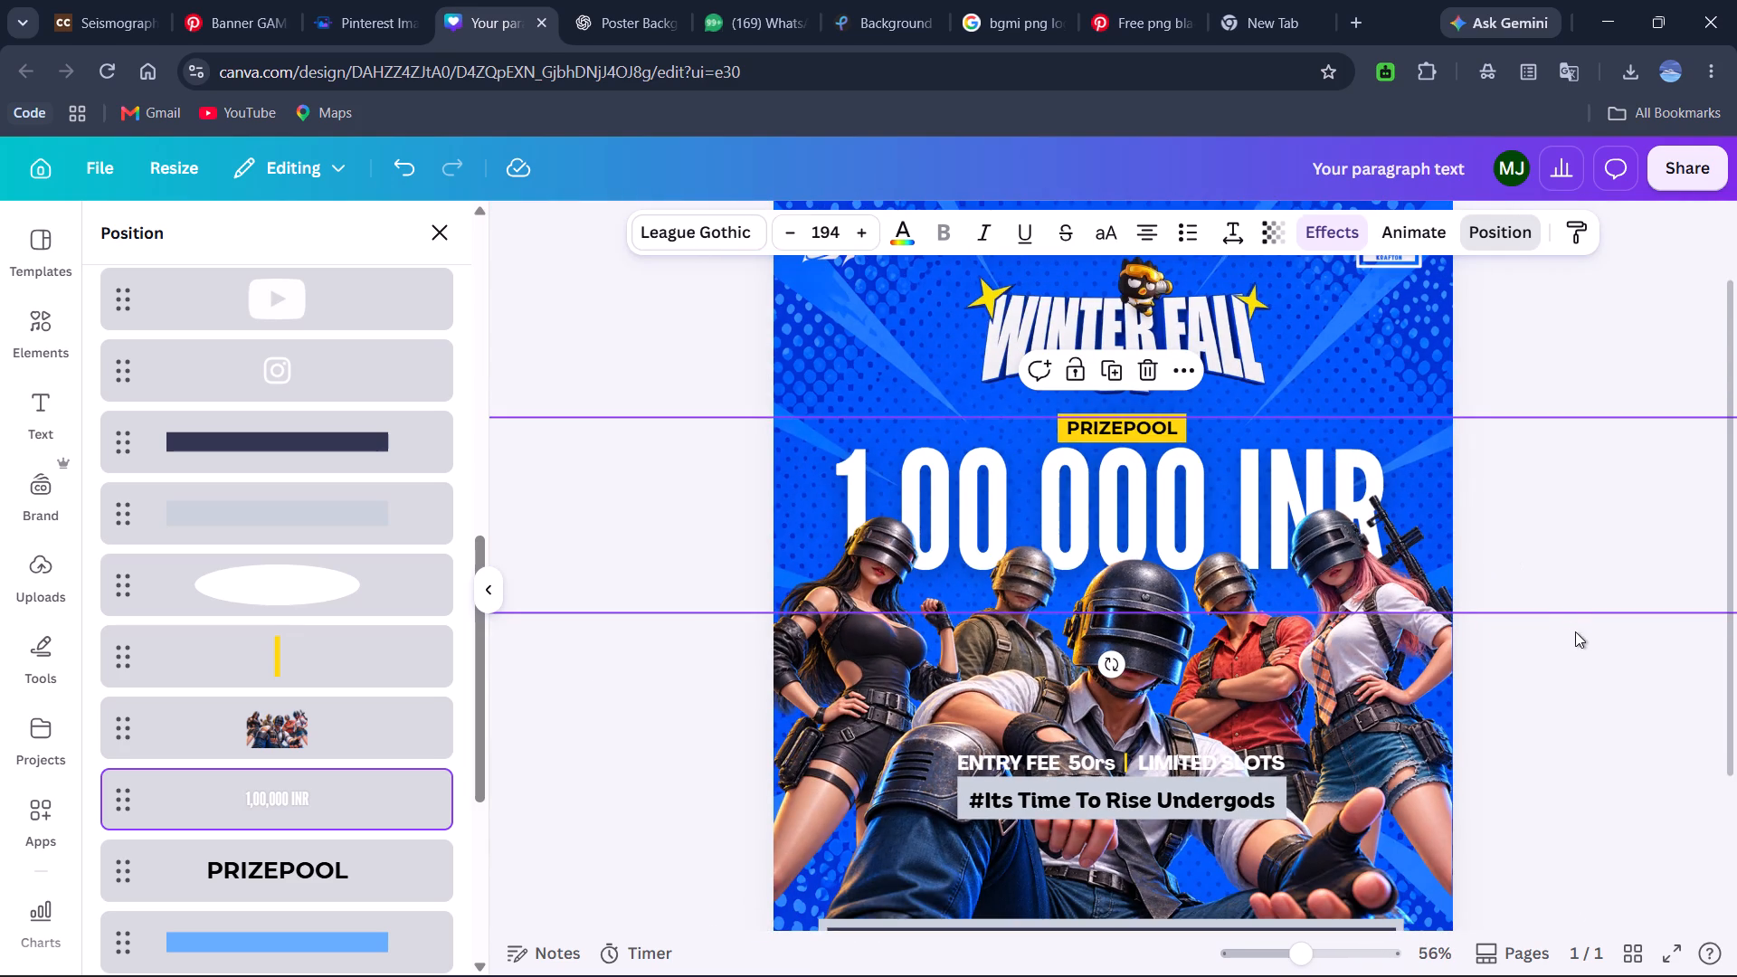
click(1609, 717)
click(1609, 717)
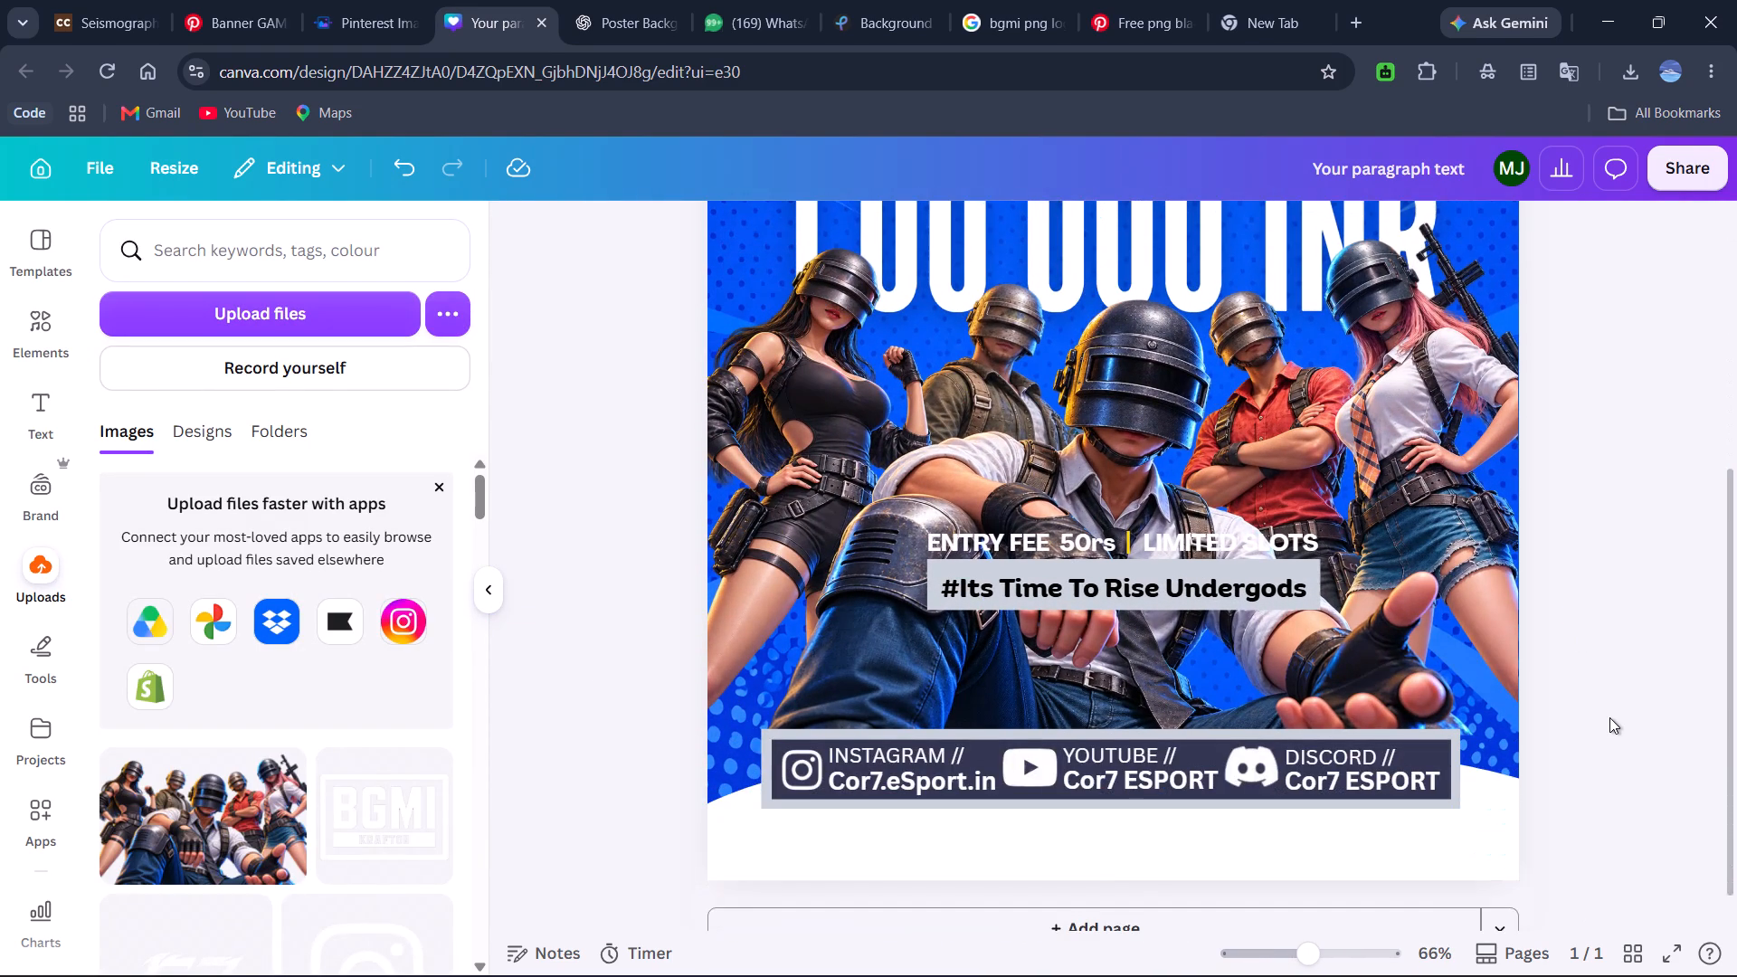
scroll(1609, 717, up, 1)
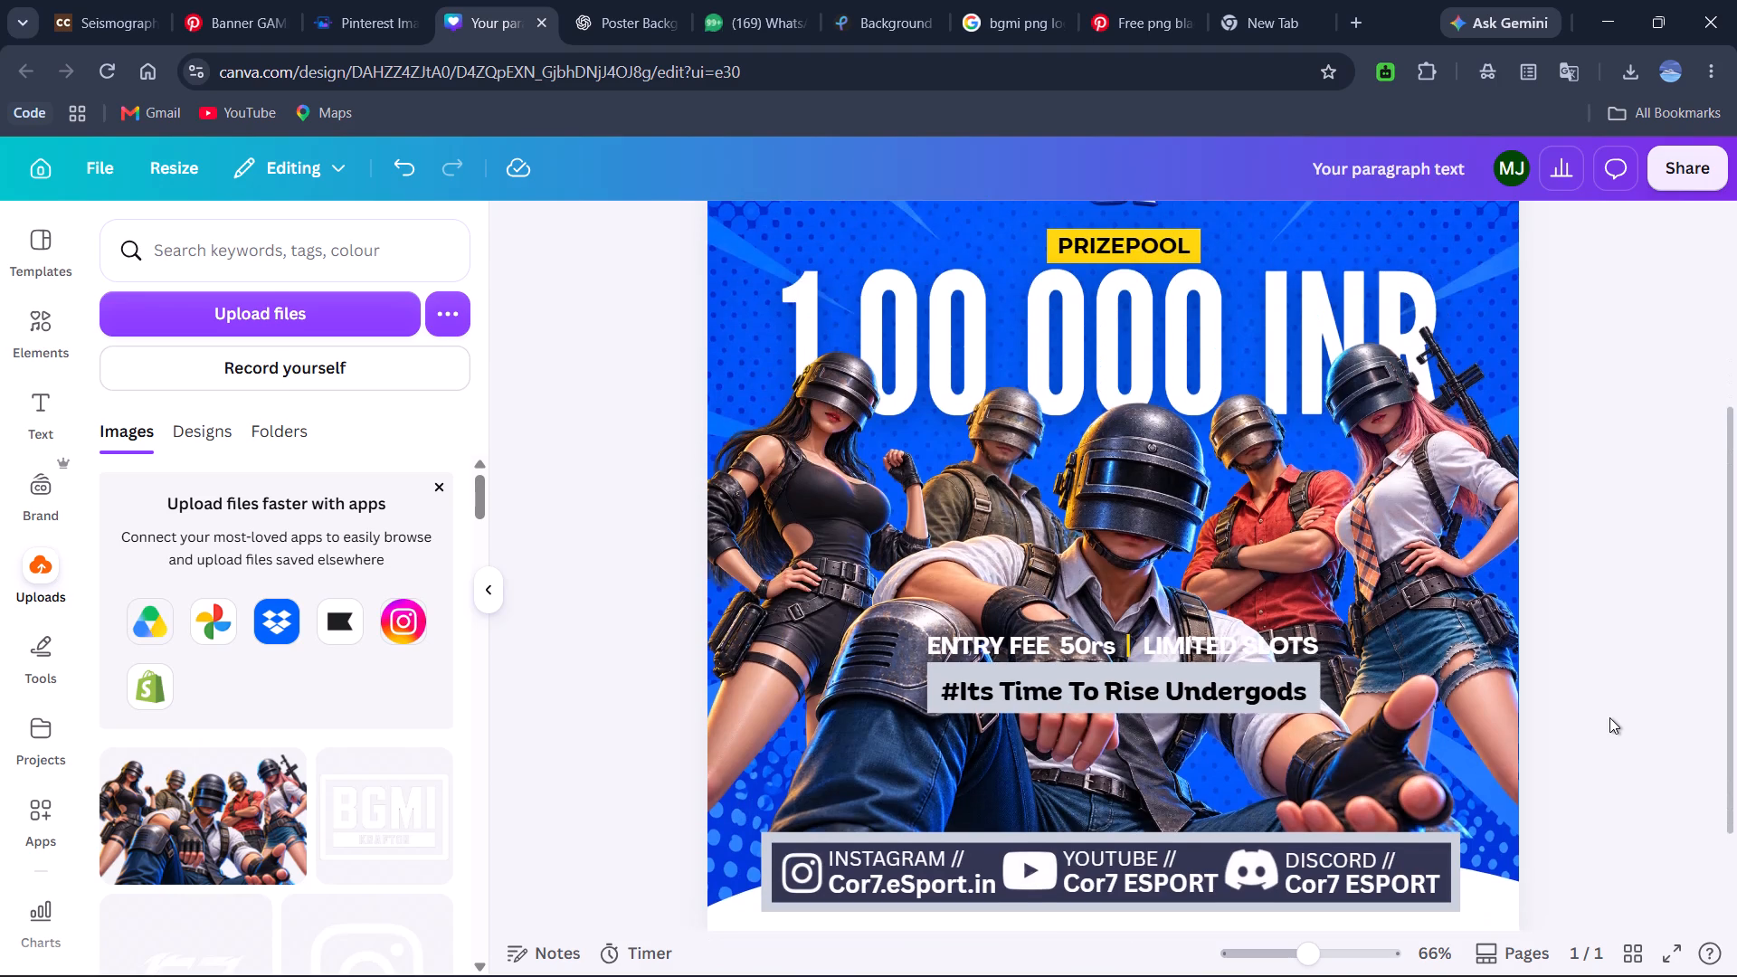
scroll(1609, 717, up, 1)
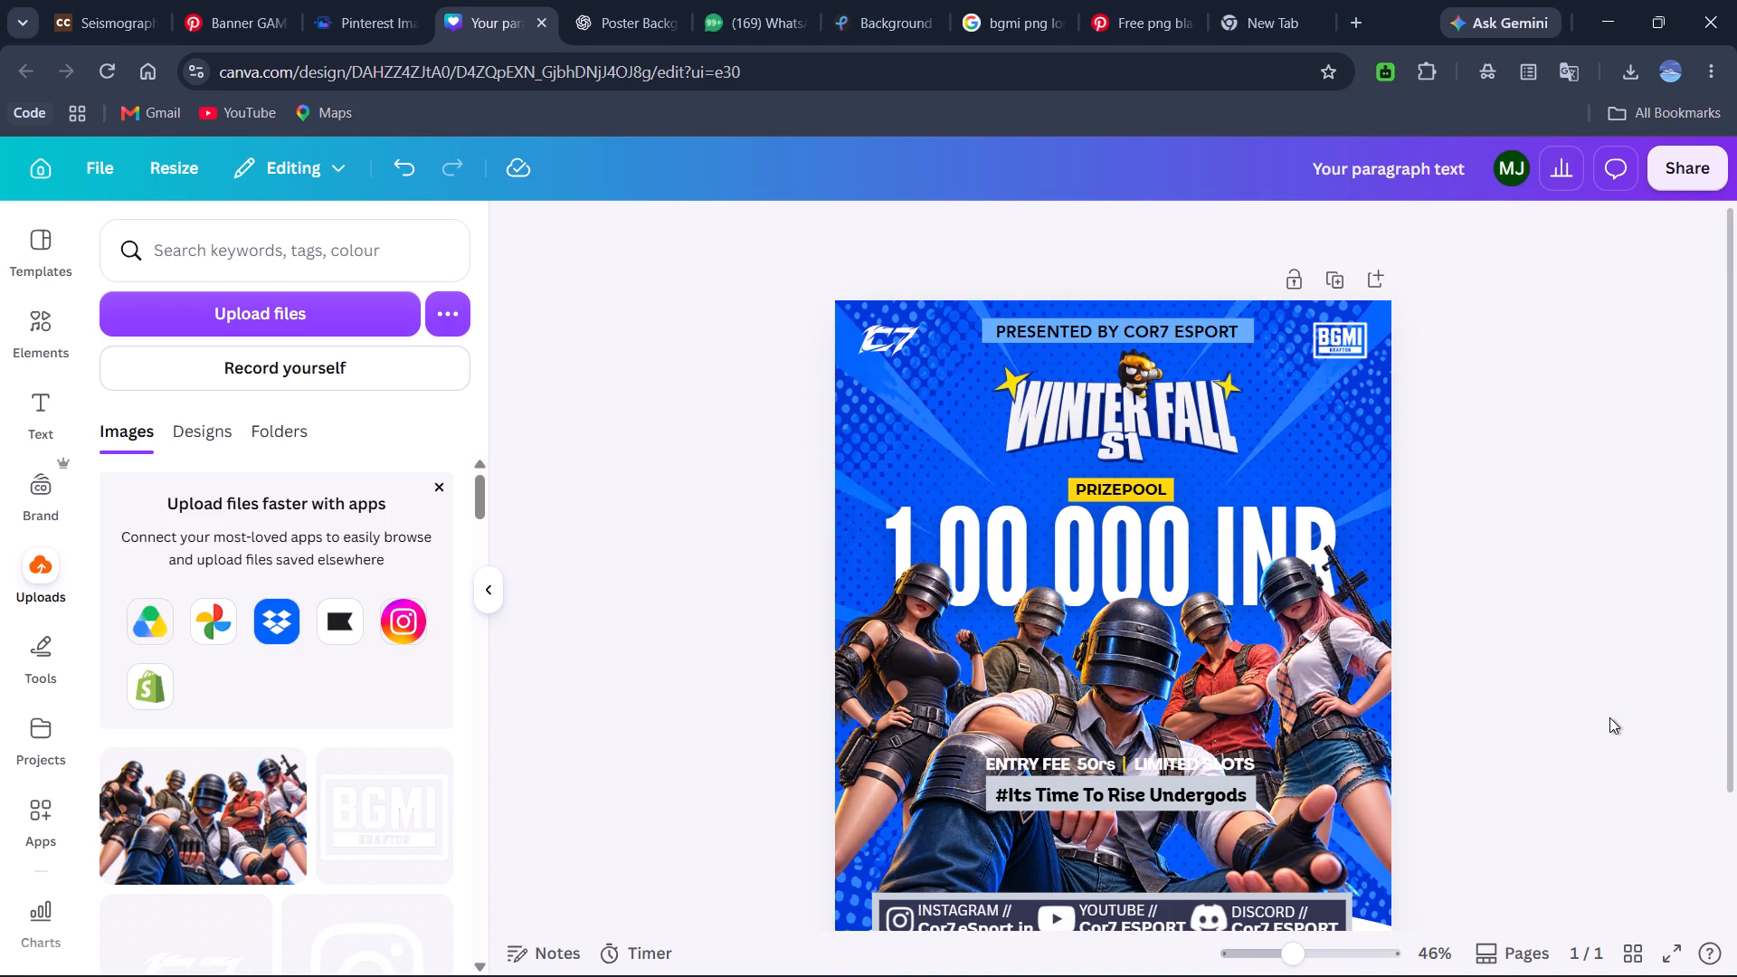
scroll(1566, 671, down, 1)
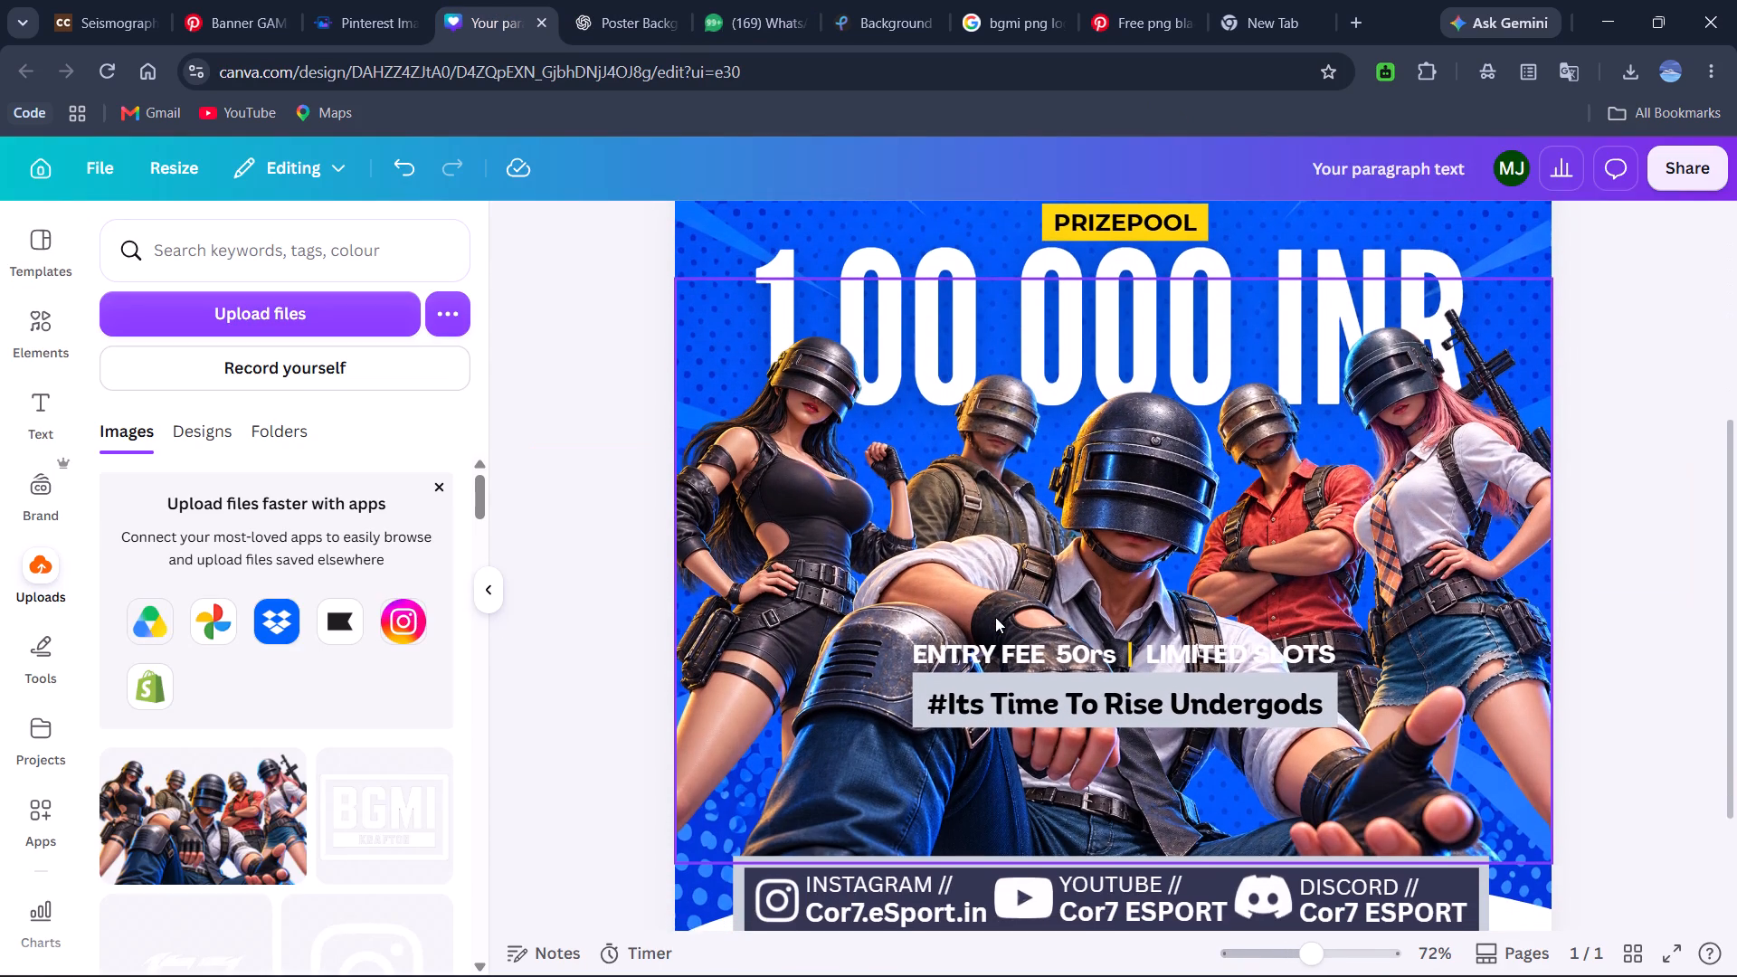
Add a square shape over the squad image above the ENTRY FEE line and fill it with the Raspberry Treat palette's dark navy.
scroll(995, 617, down, 2)
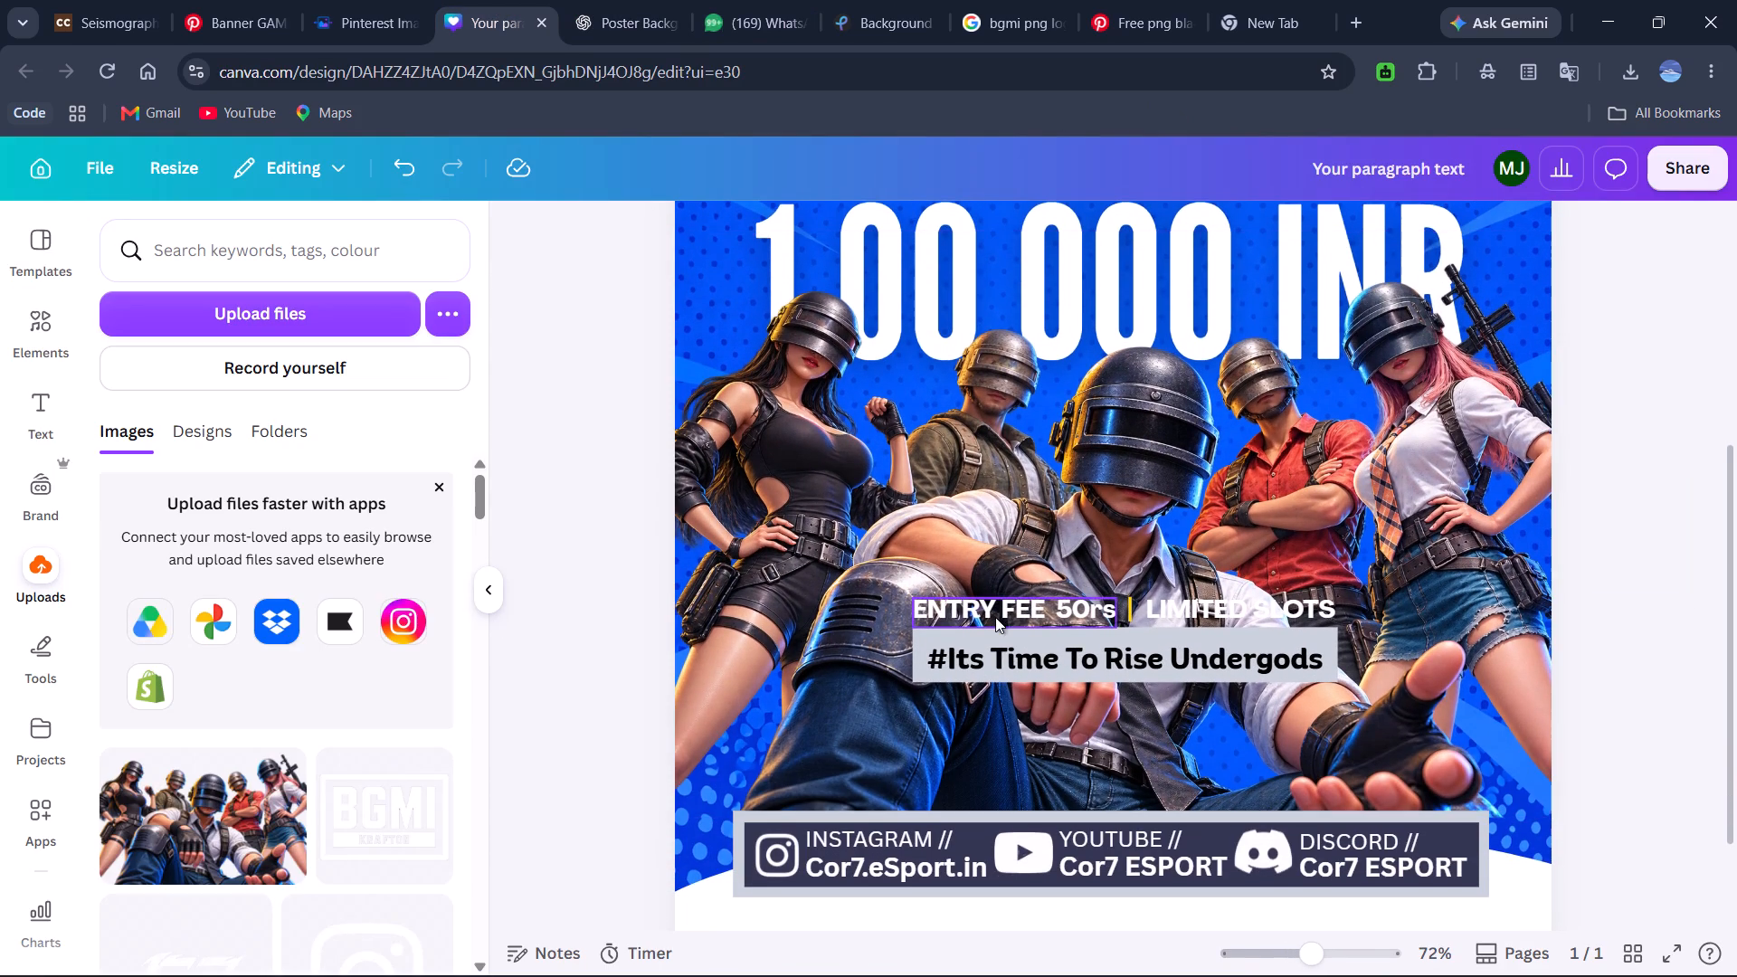
scroll(995, 617, down, 1)
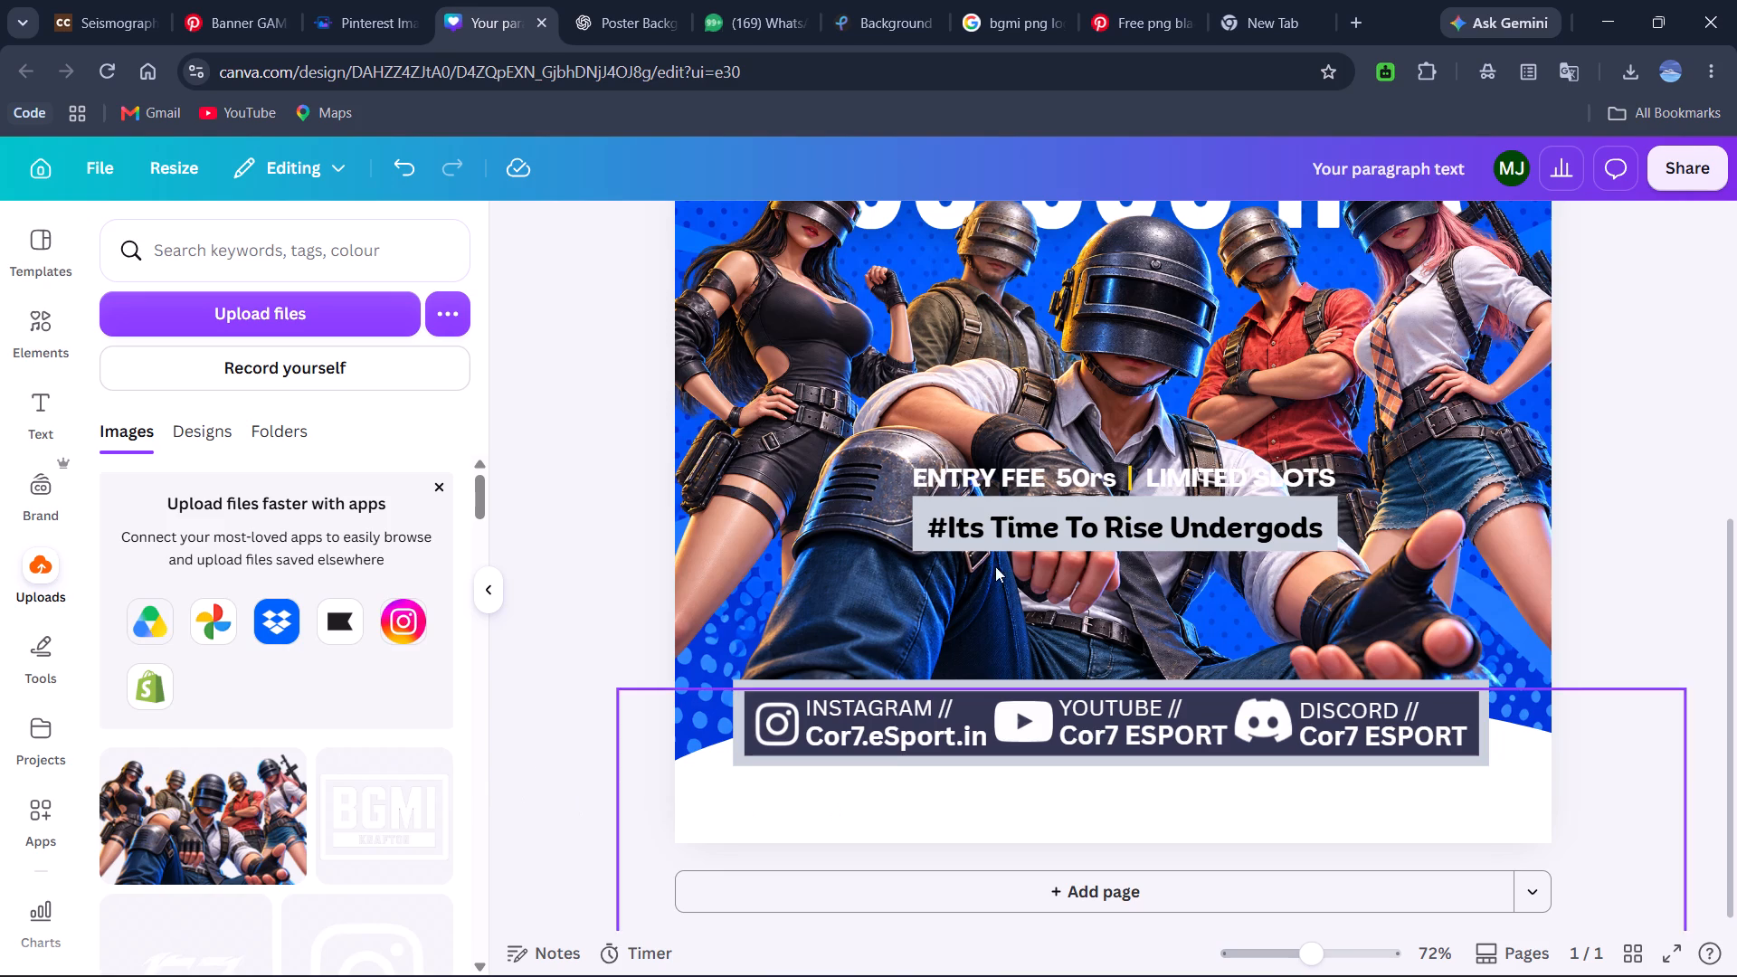
click(1127, 471)
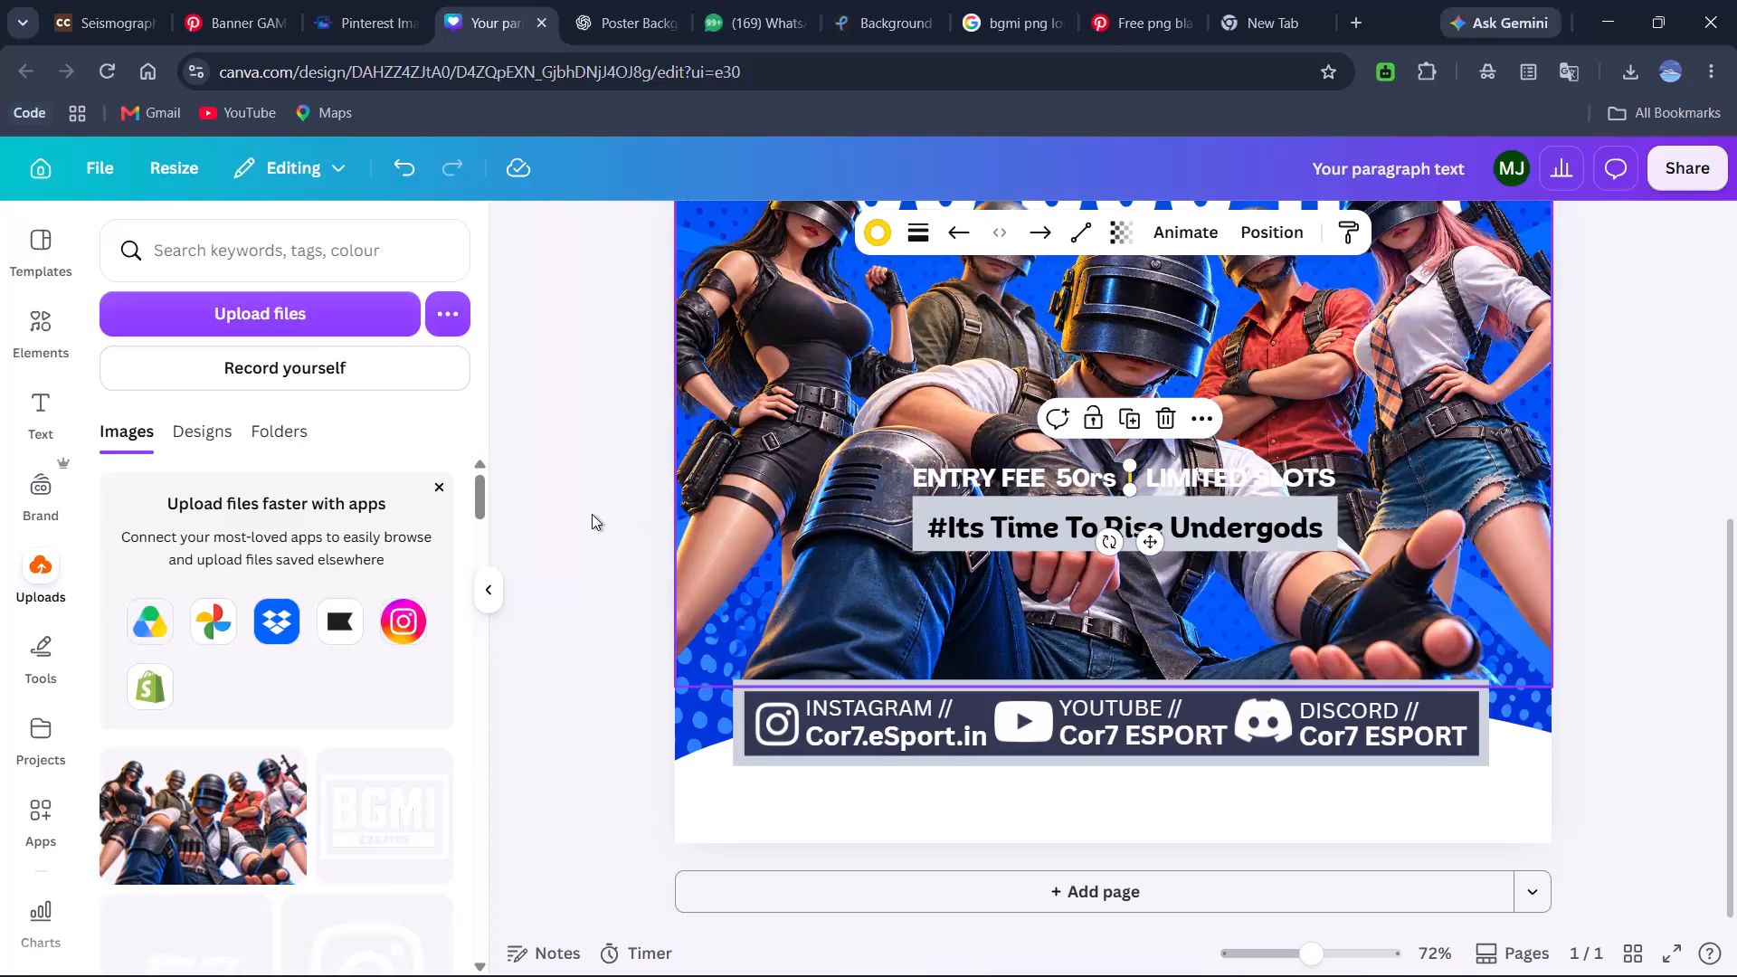
click(592, 514)
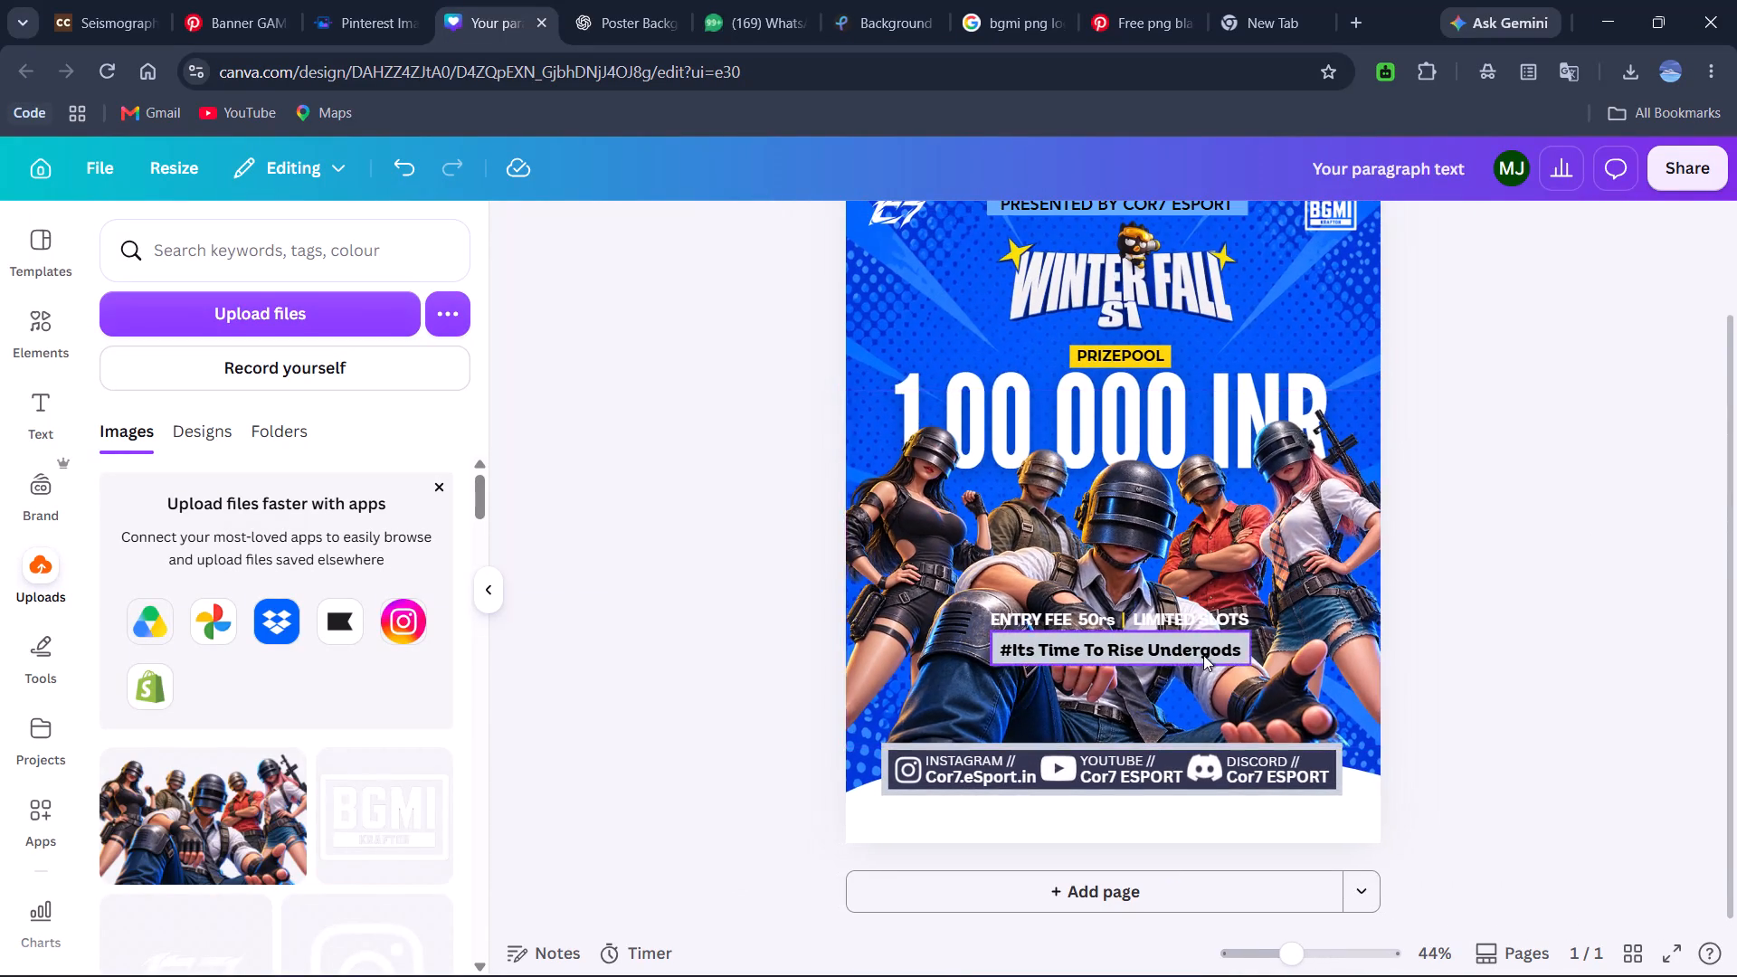
scroll(1203, 655, left, 1)
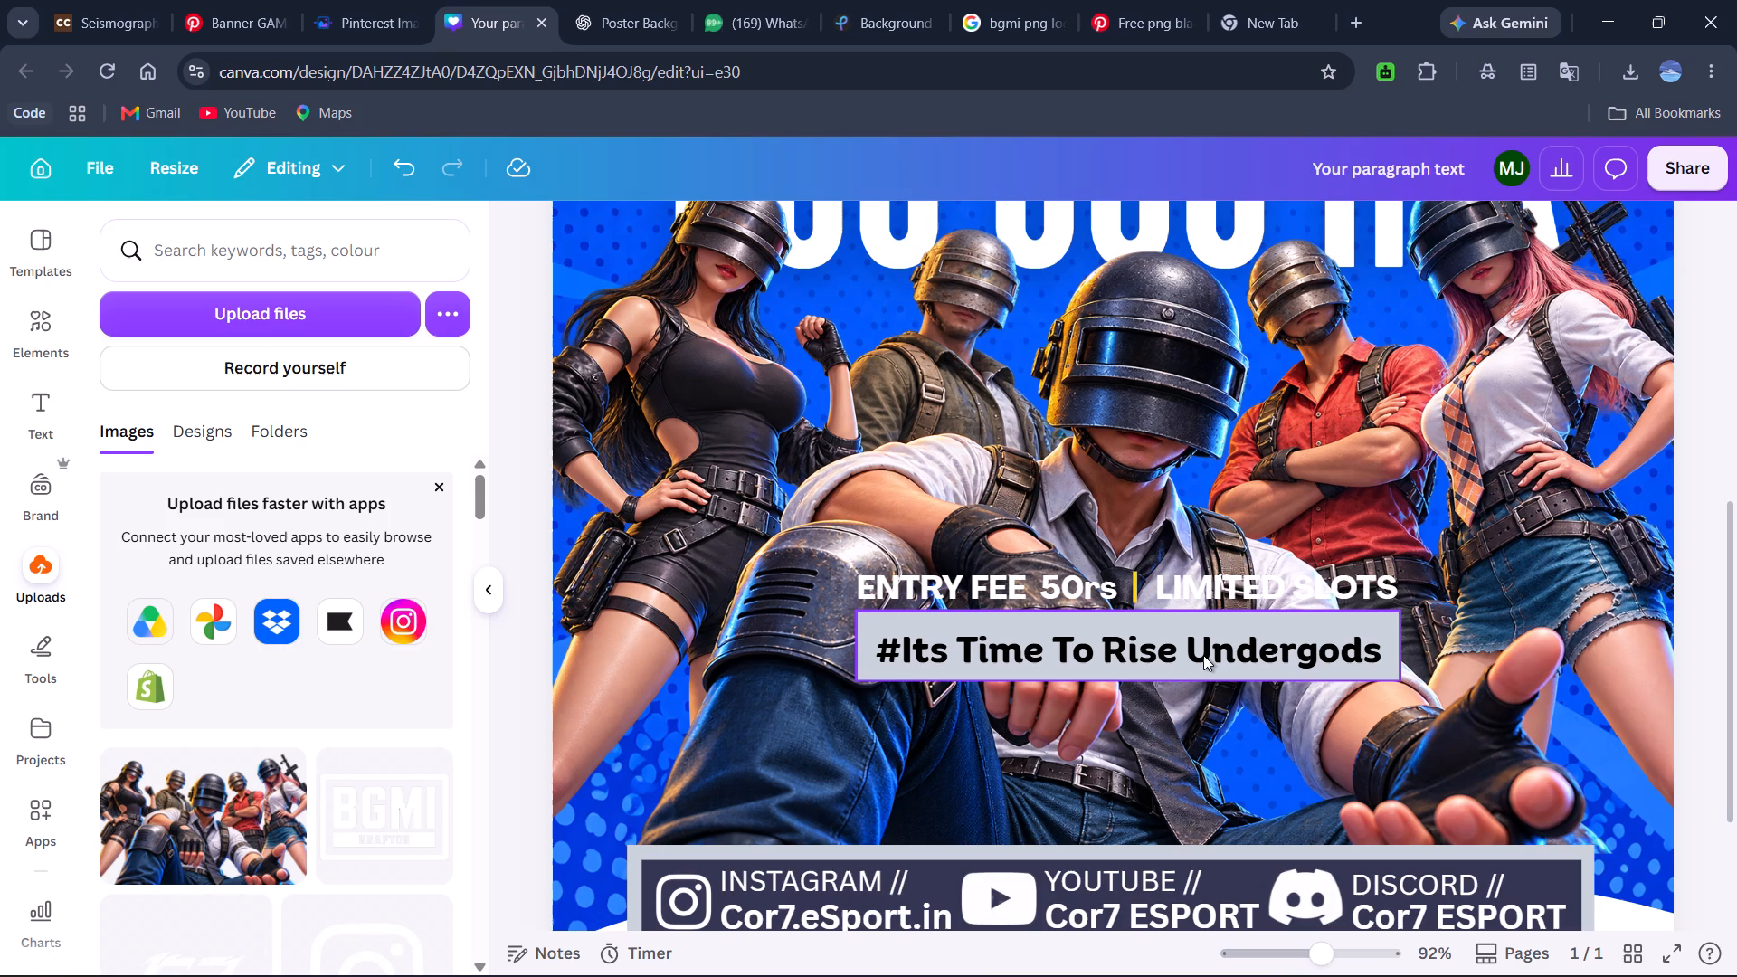
click(39, 346)
click(159, 399)
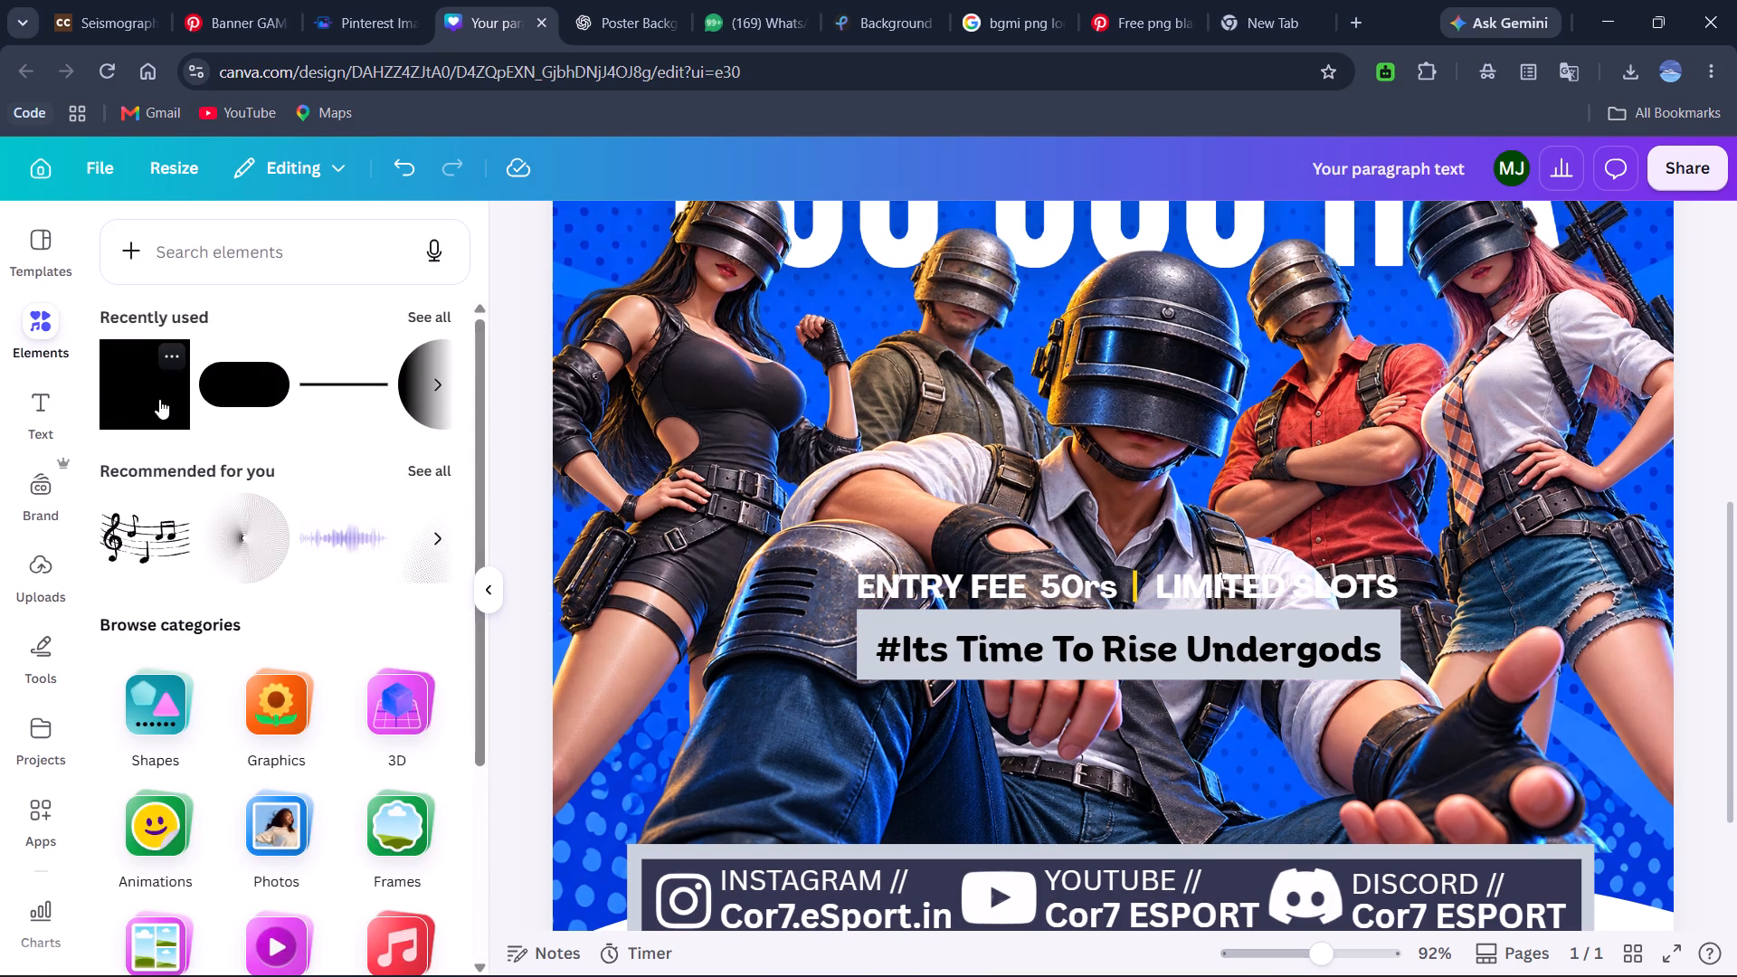
click(612, 234)
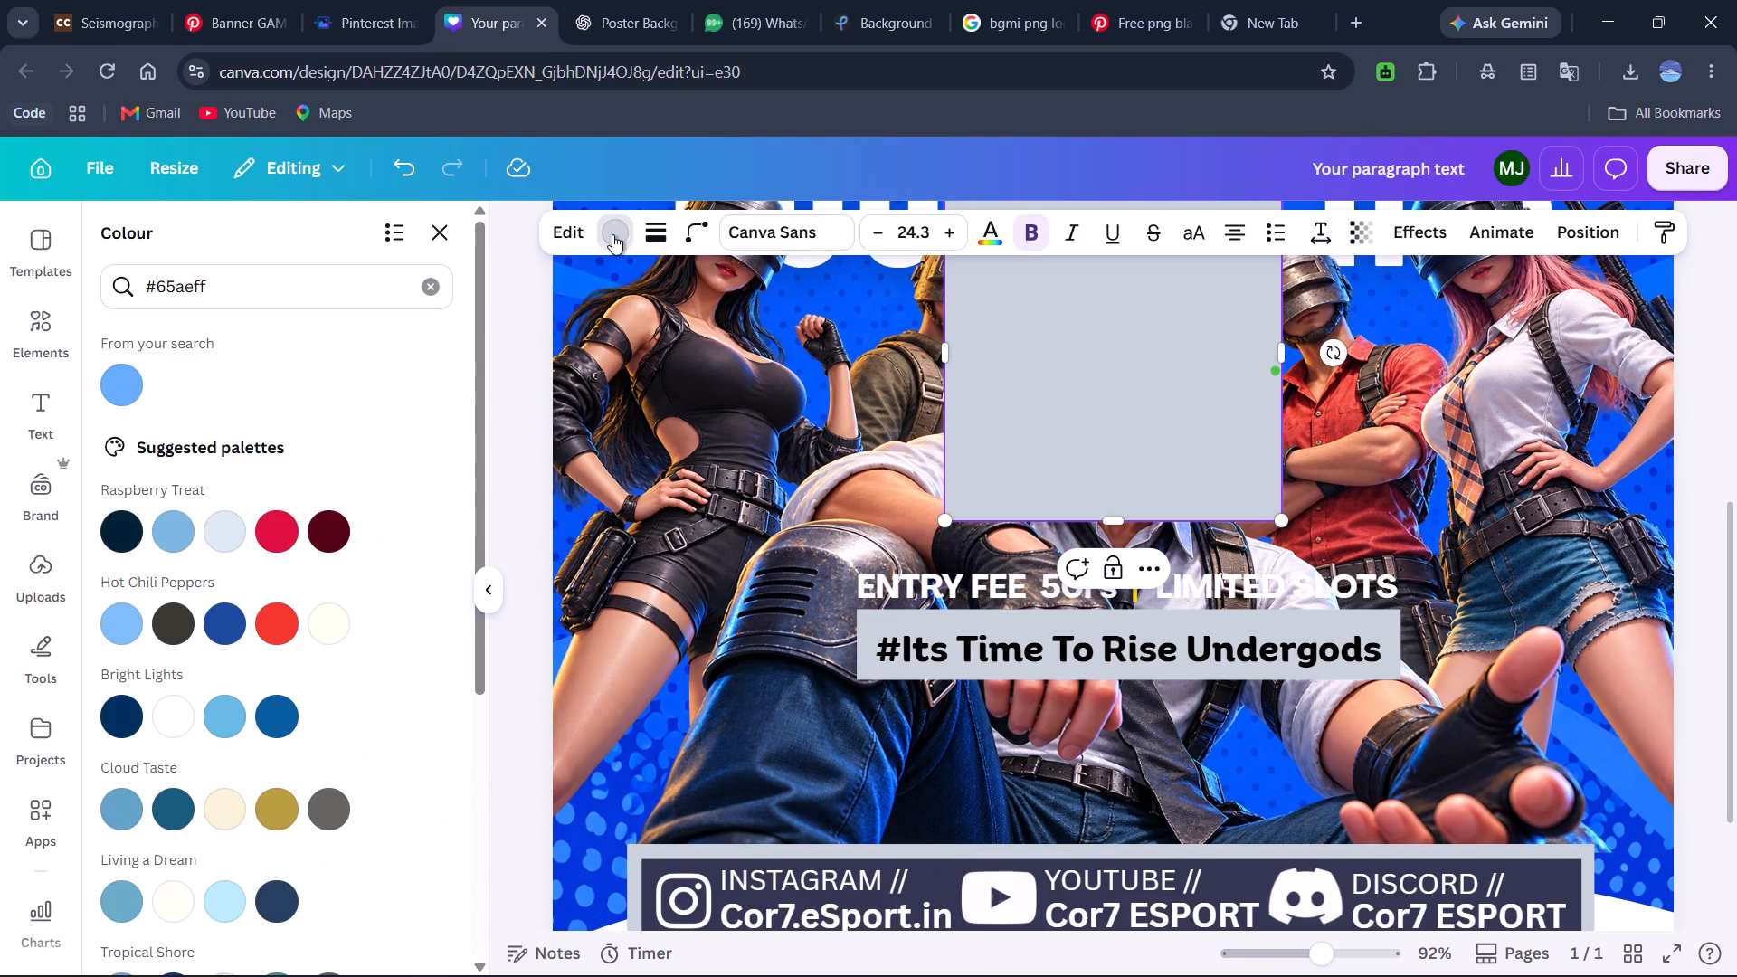
click(133, 537)
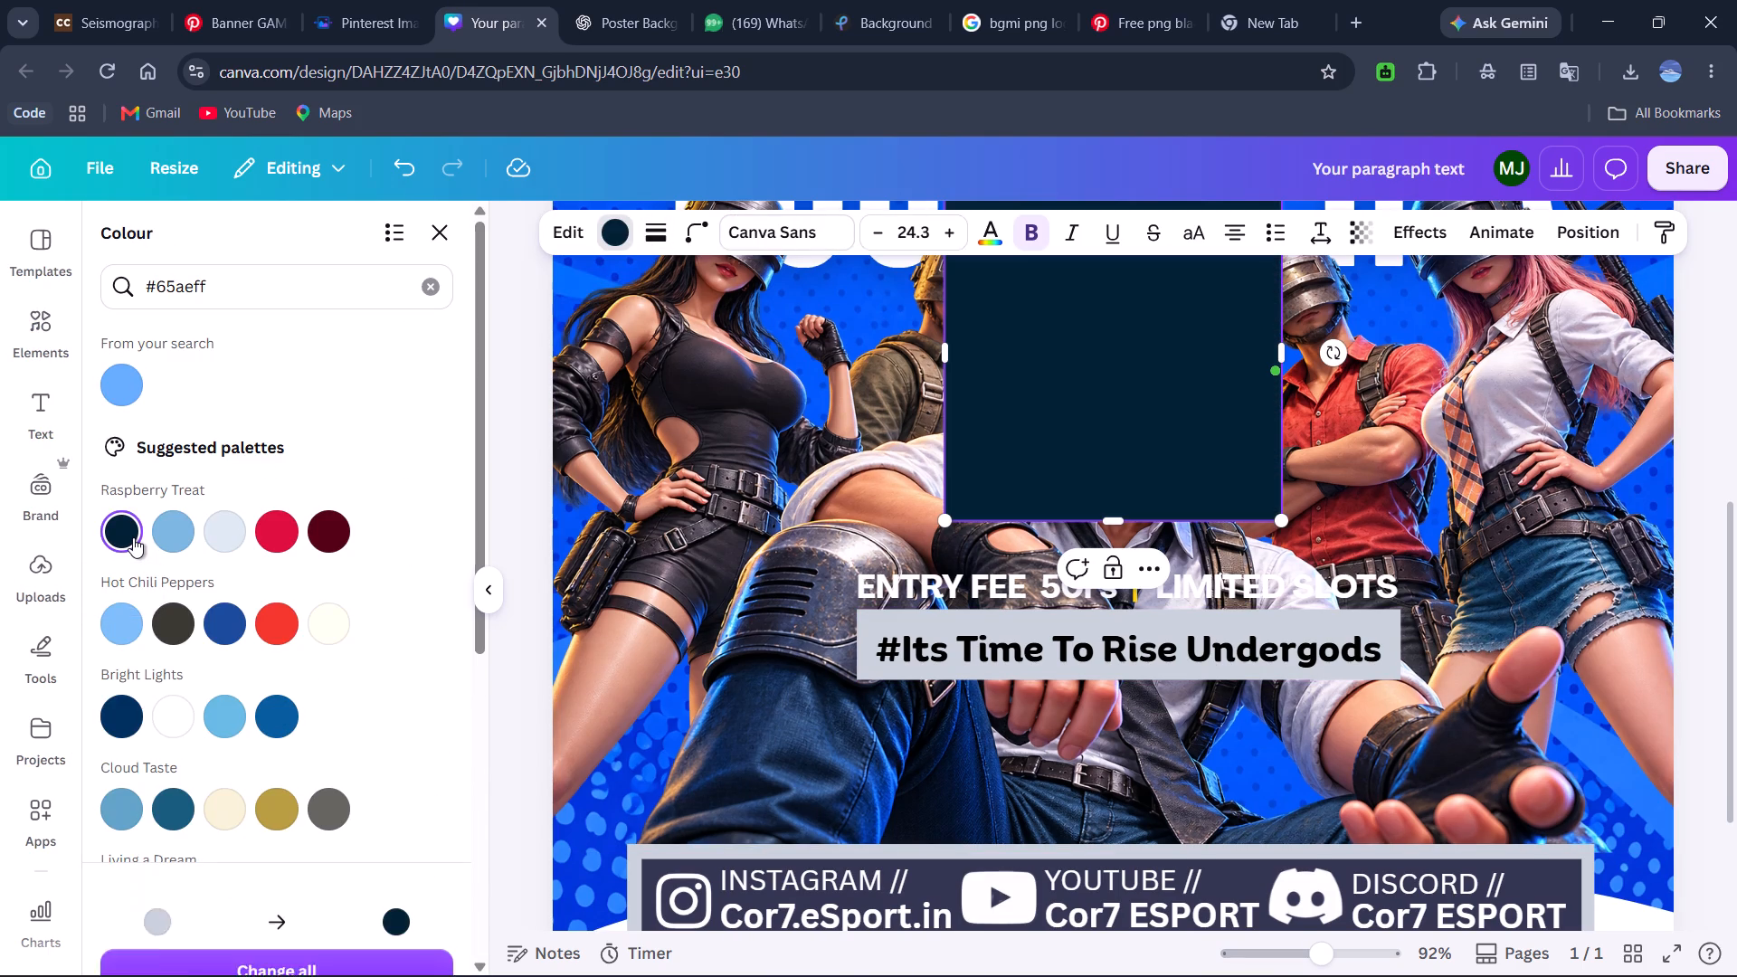
Place the navy shape over the entry fee line and tagline, resizing it to a rectangle 572 wide that extends slightly past both.
drag(1074, 378, 956, 735)
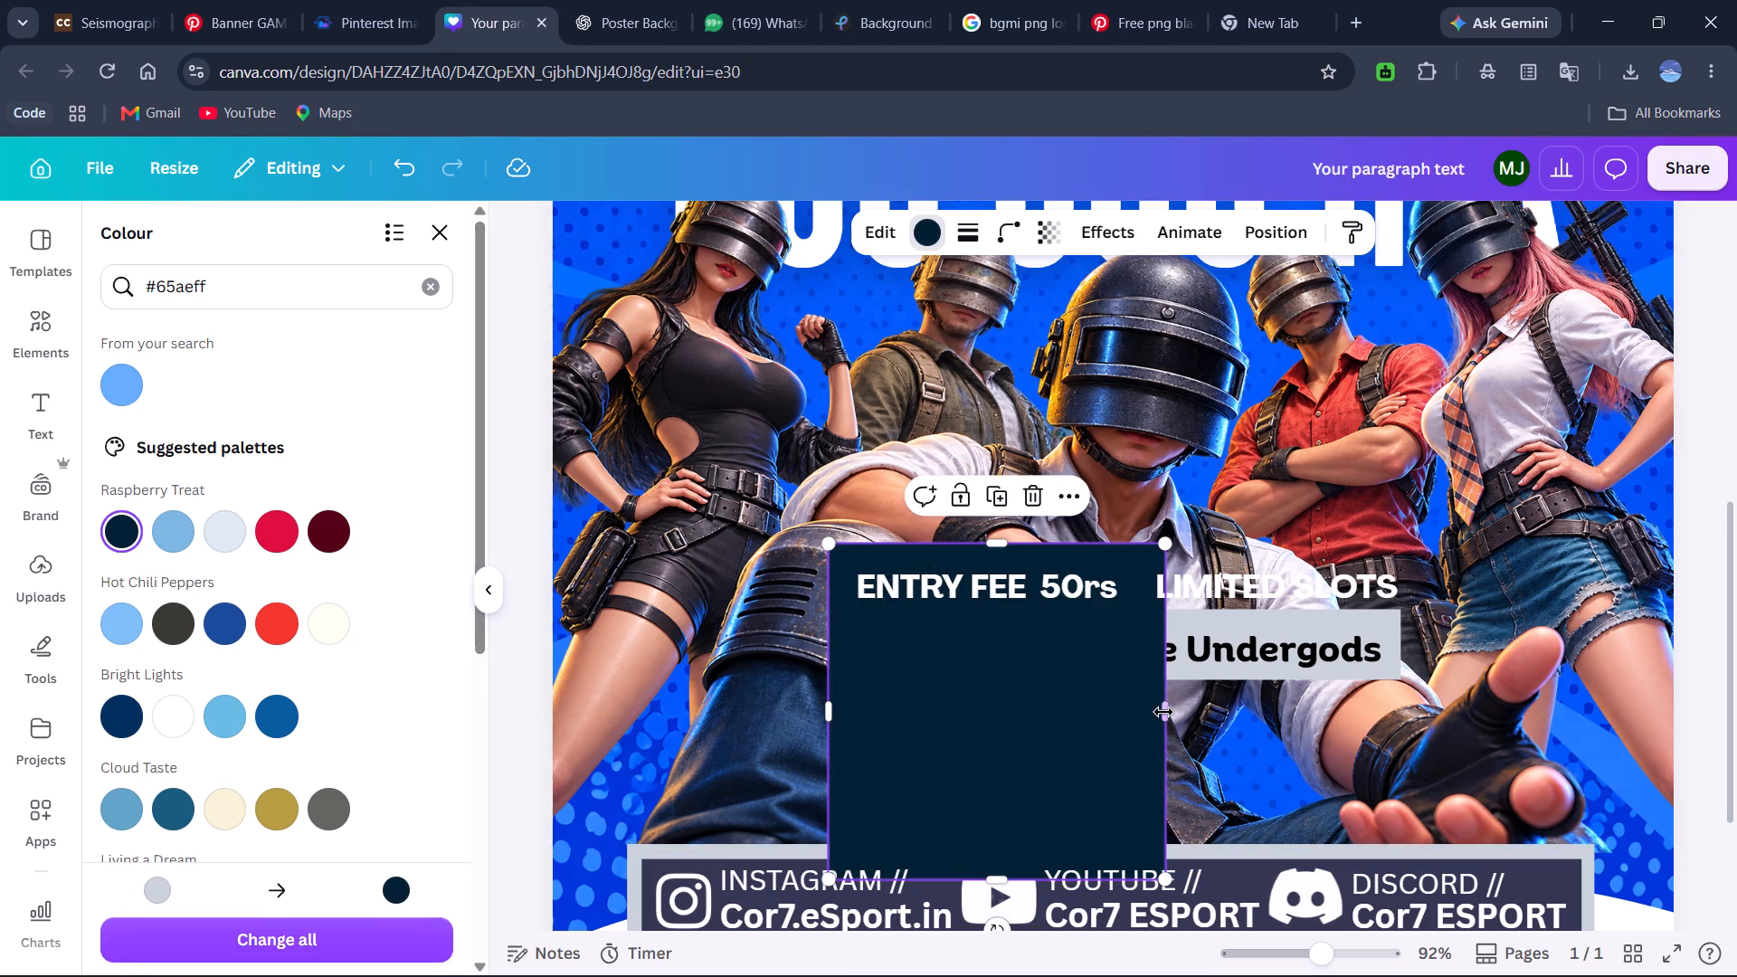
drag(1163, 712, 1421, 704)
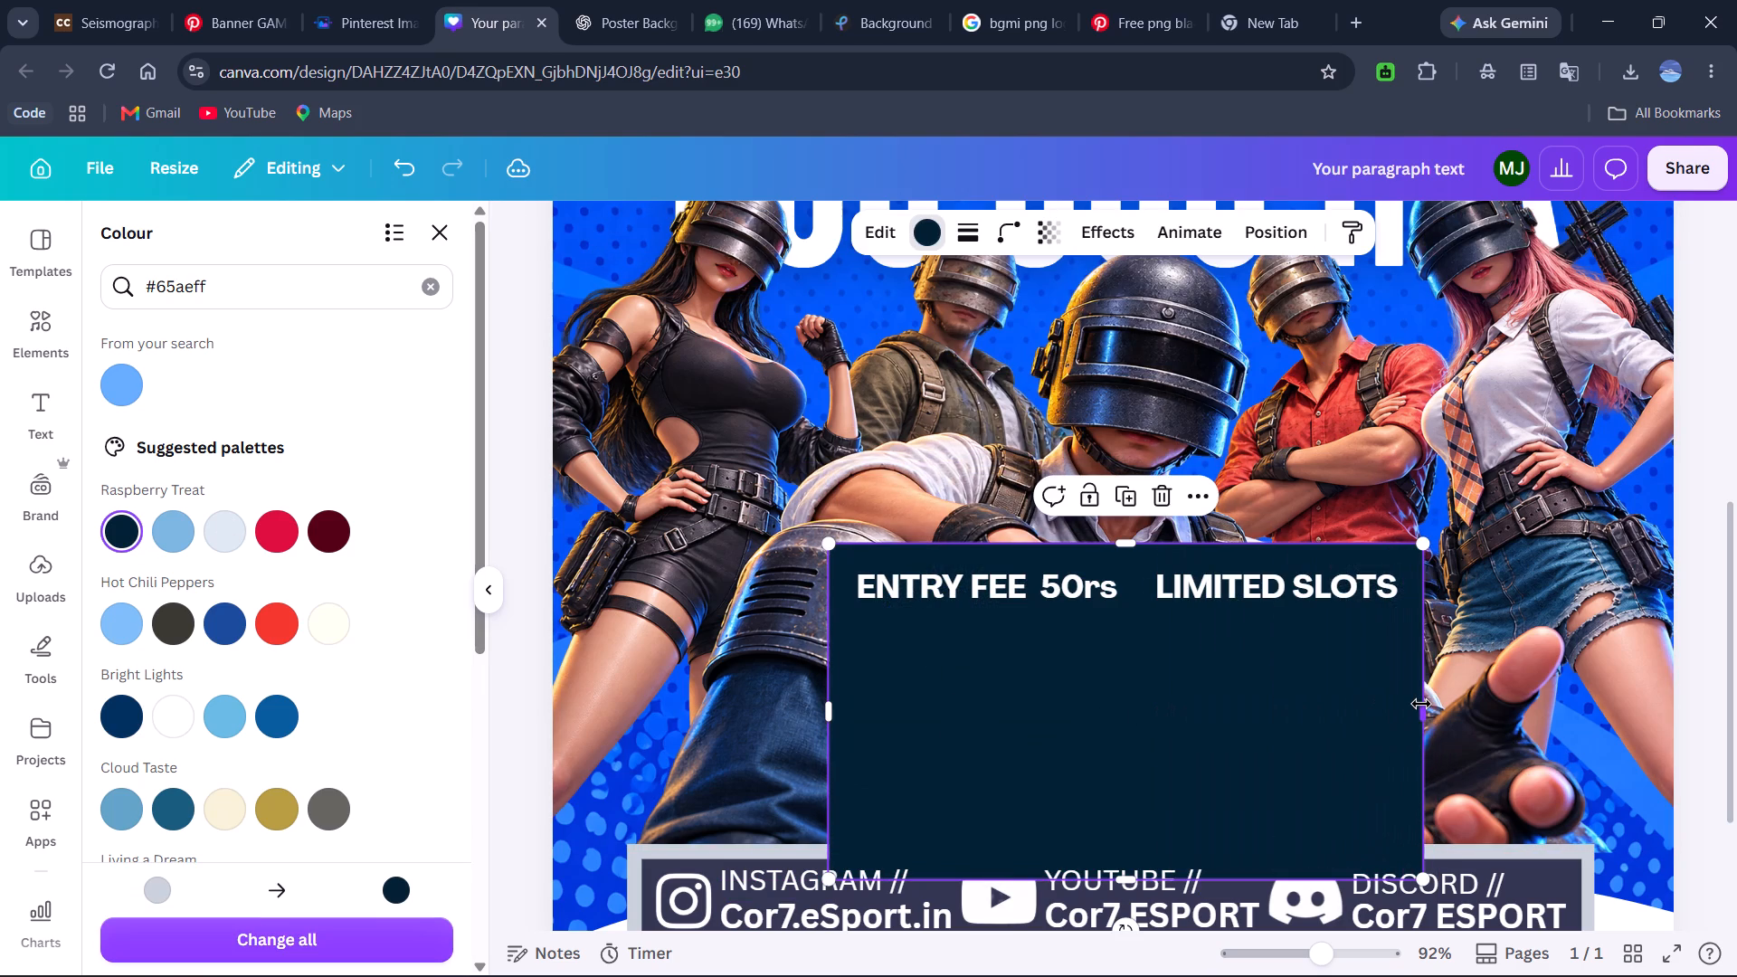
drag(1123, 876, 1125, 677)
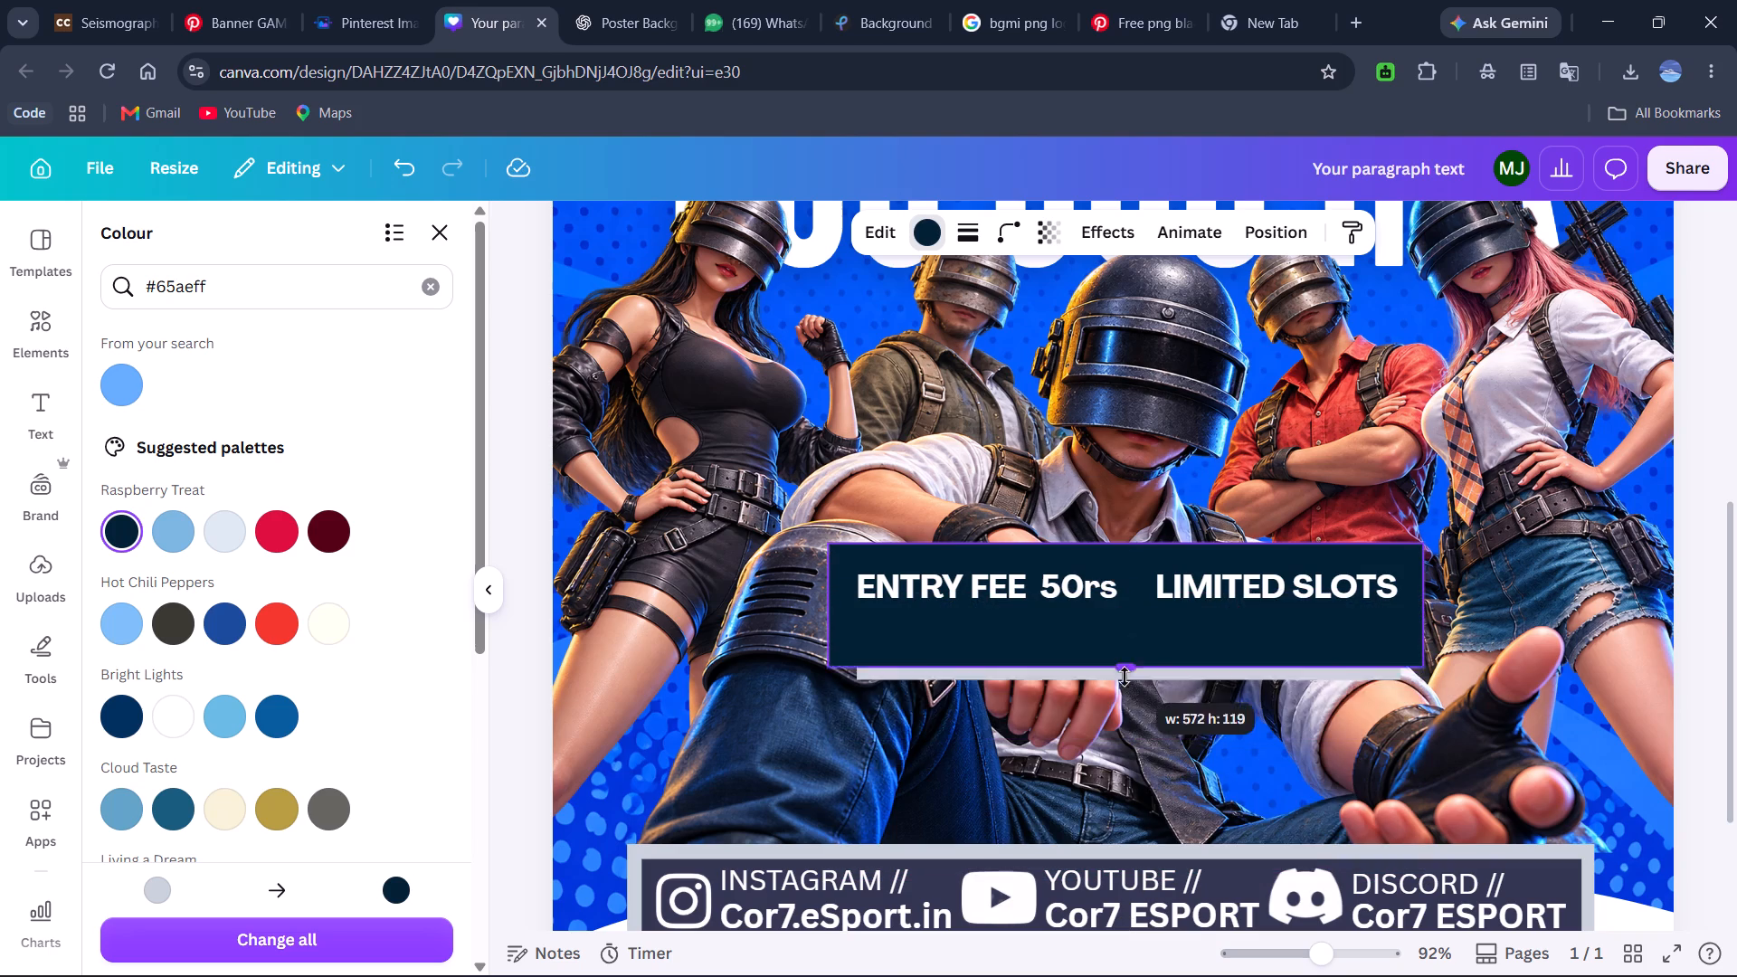
drag(1125, 677, 1129, 695)
Reorder the navy rectangle to sit just above the squad image, beneath the yellow divider, tagline and entry fee text.
click(1261, 237)
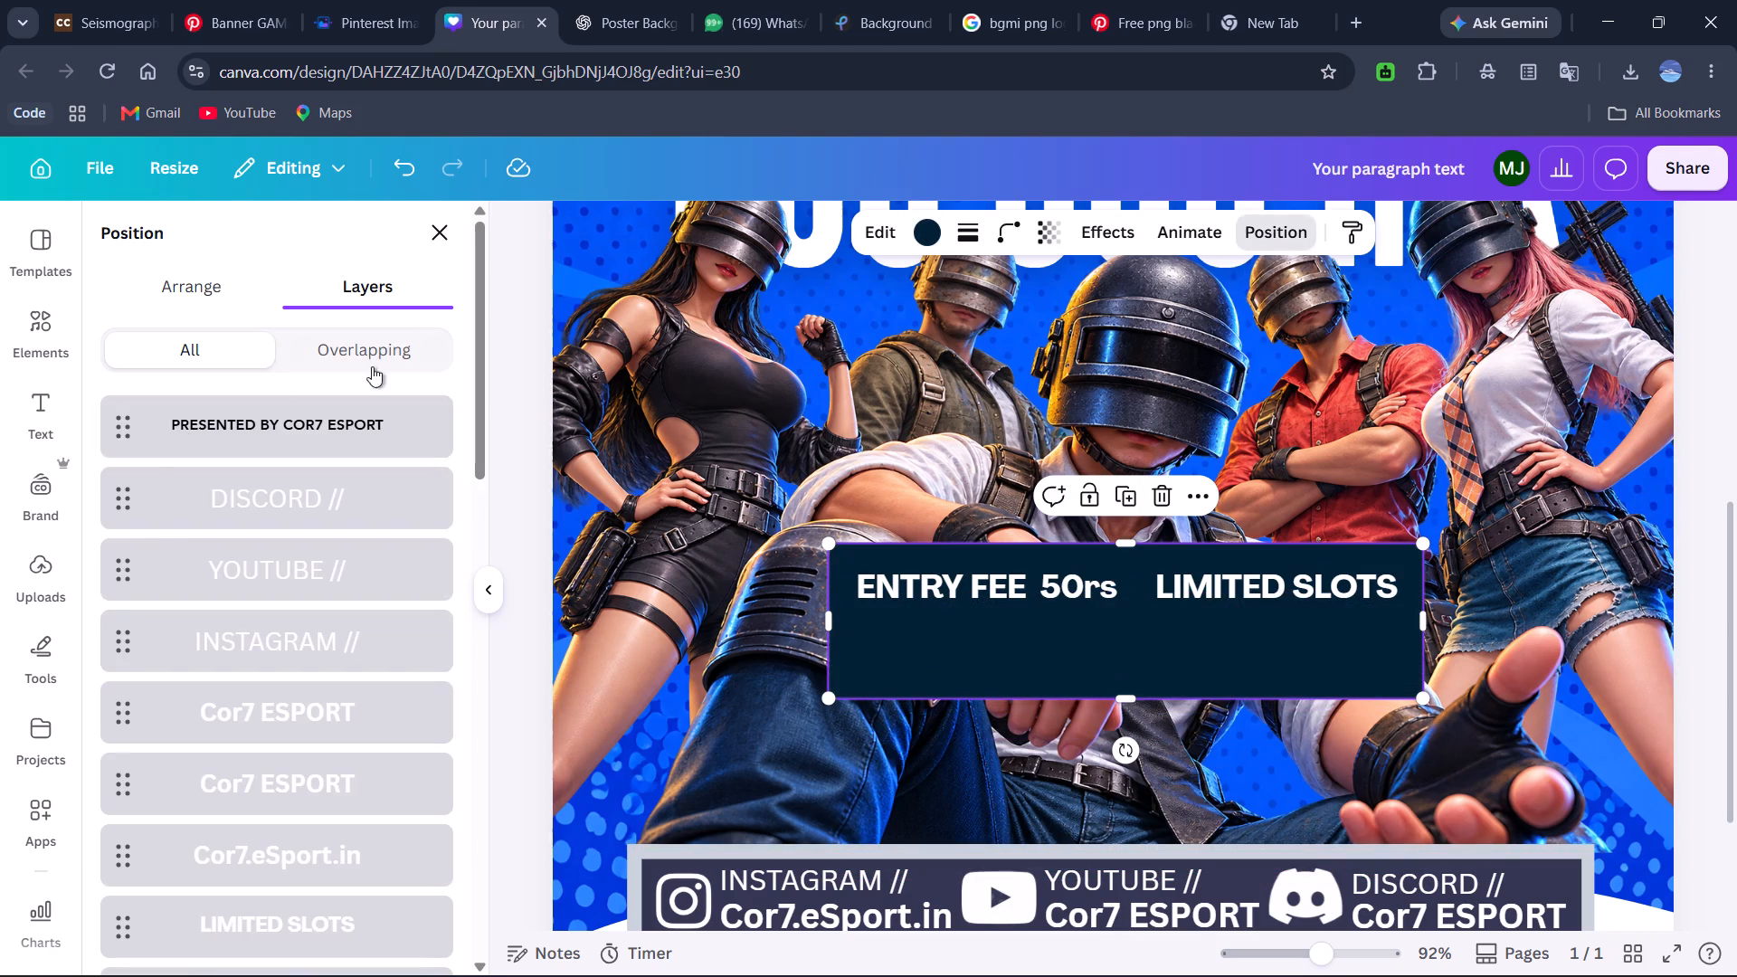
scroll(235, 758, down, 3)
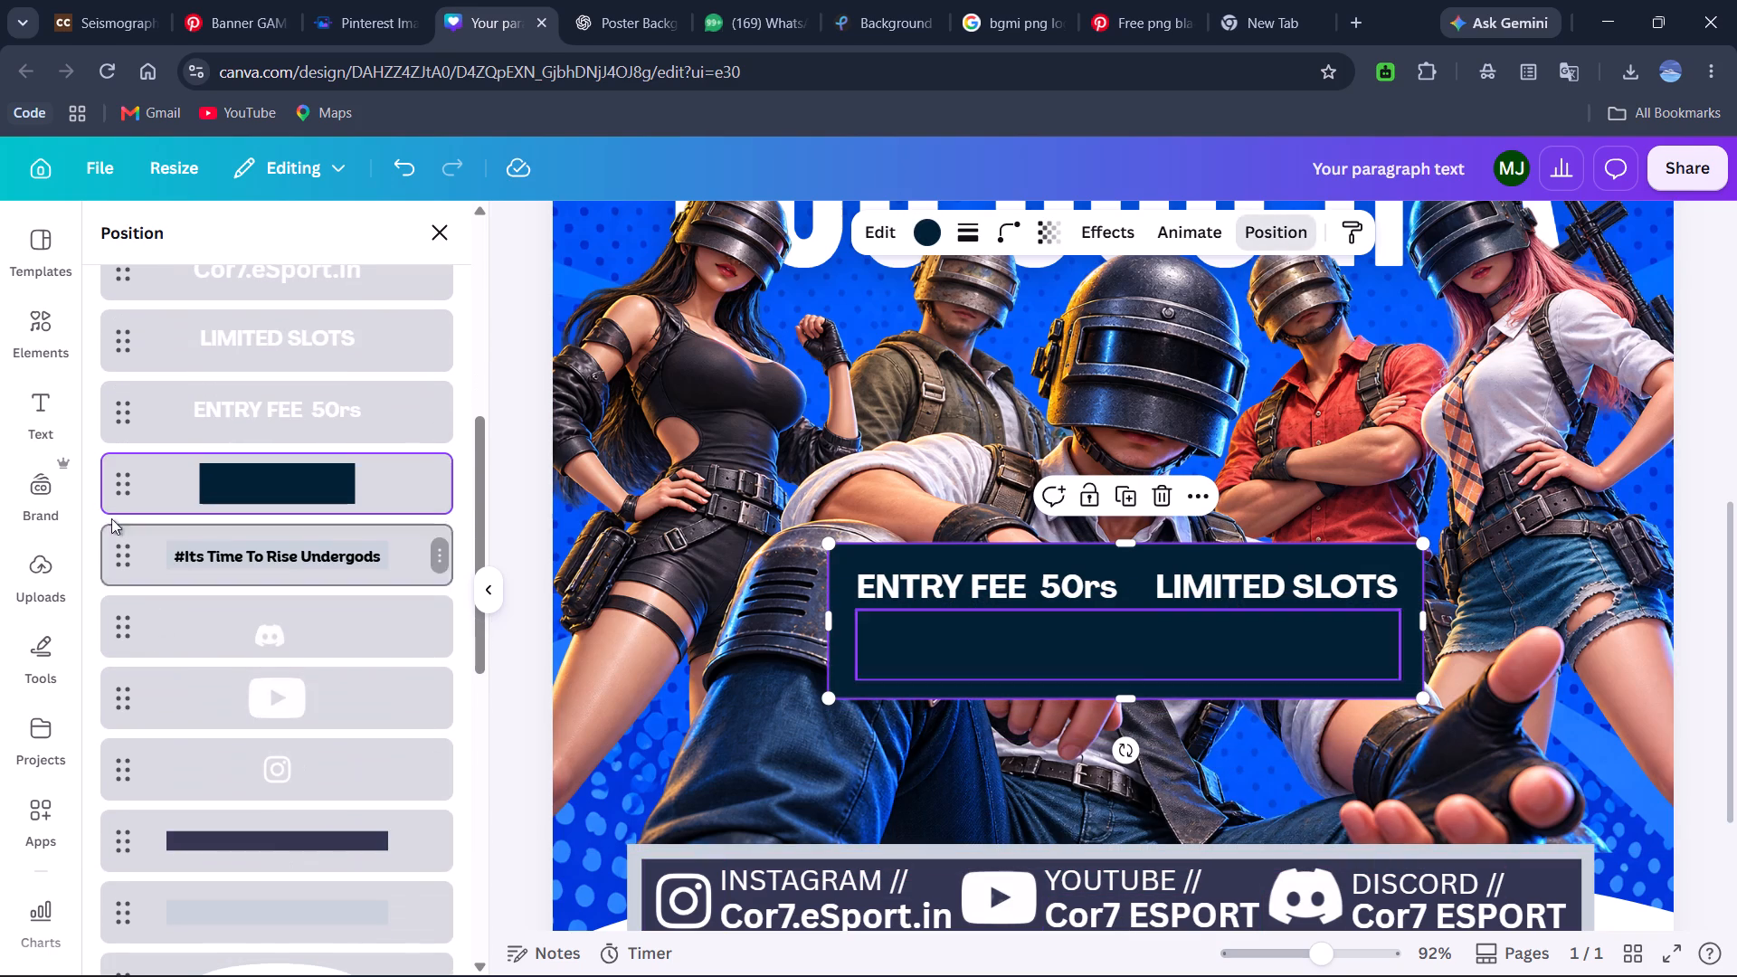
drag(112, 496, 119, 970)
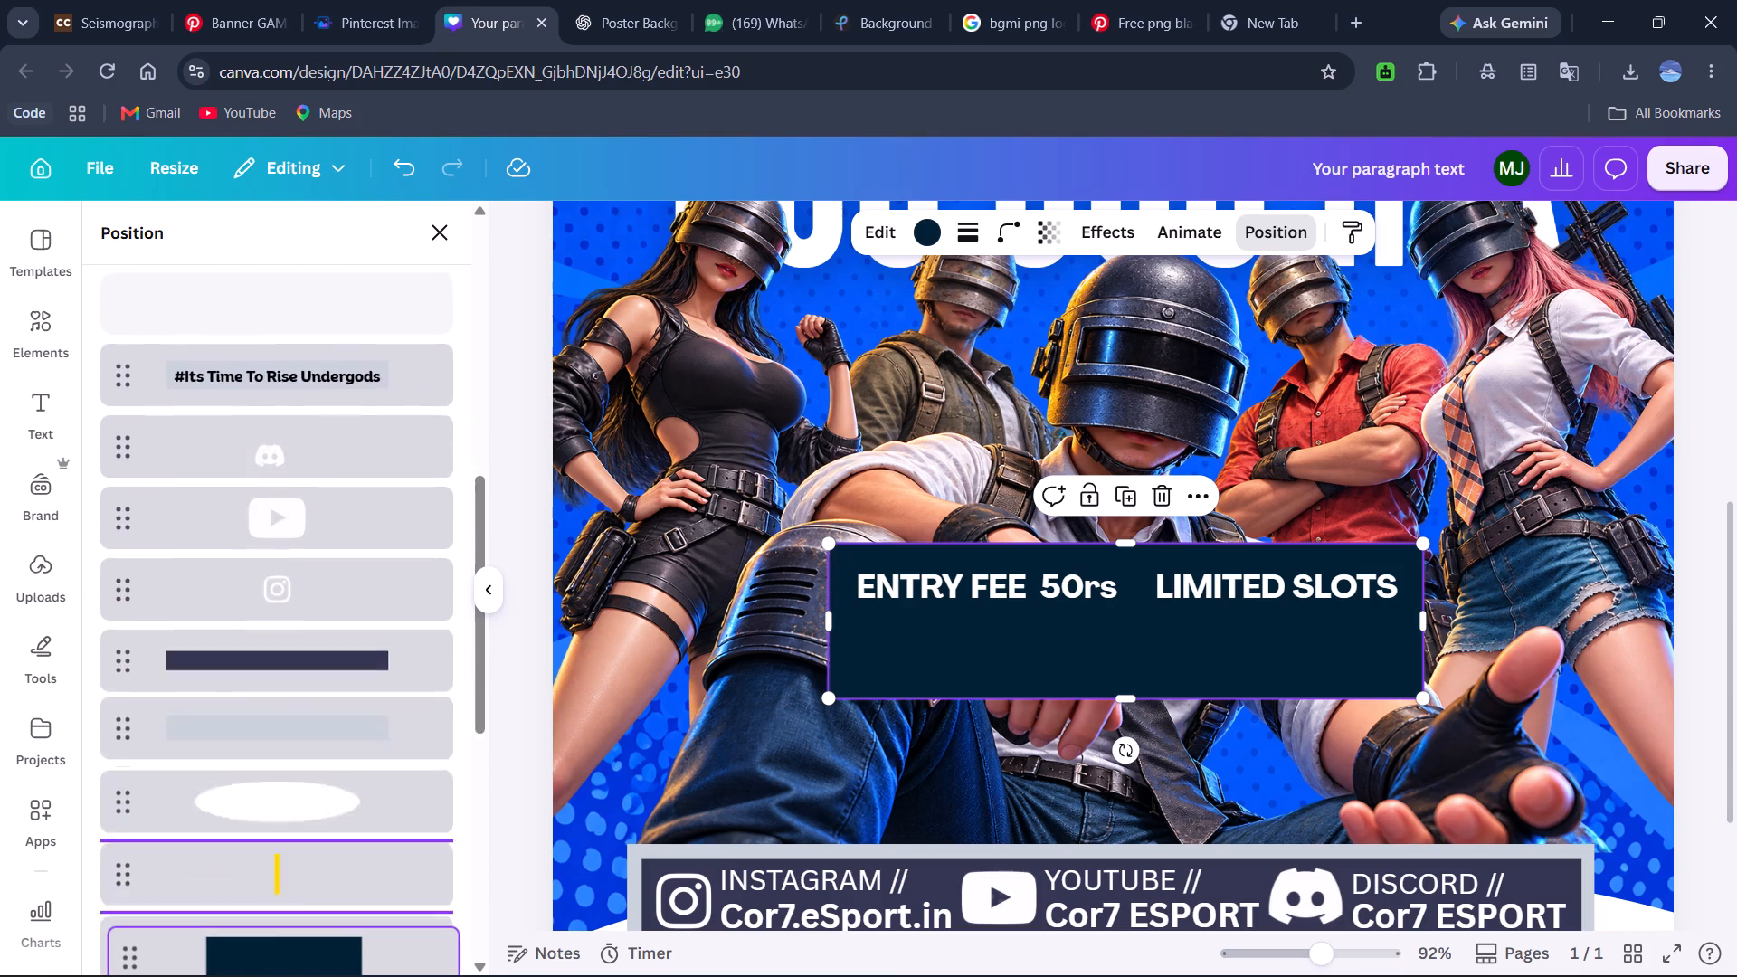
drag(119, 970, 98, 443)
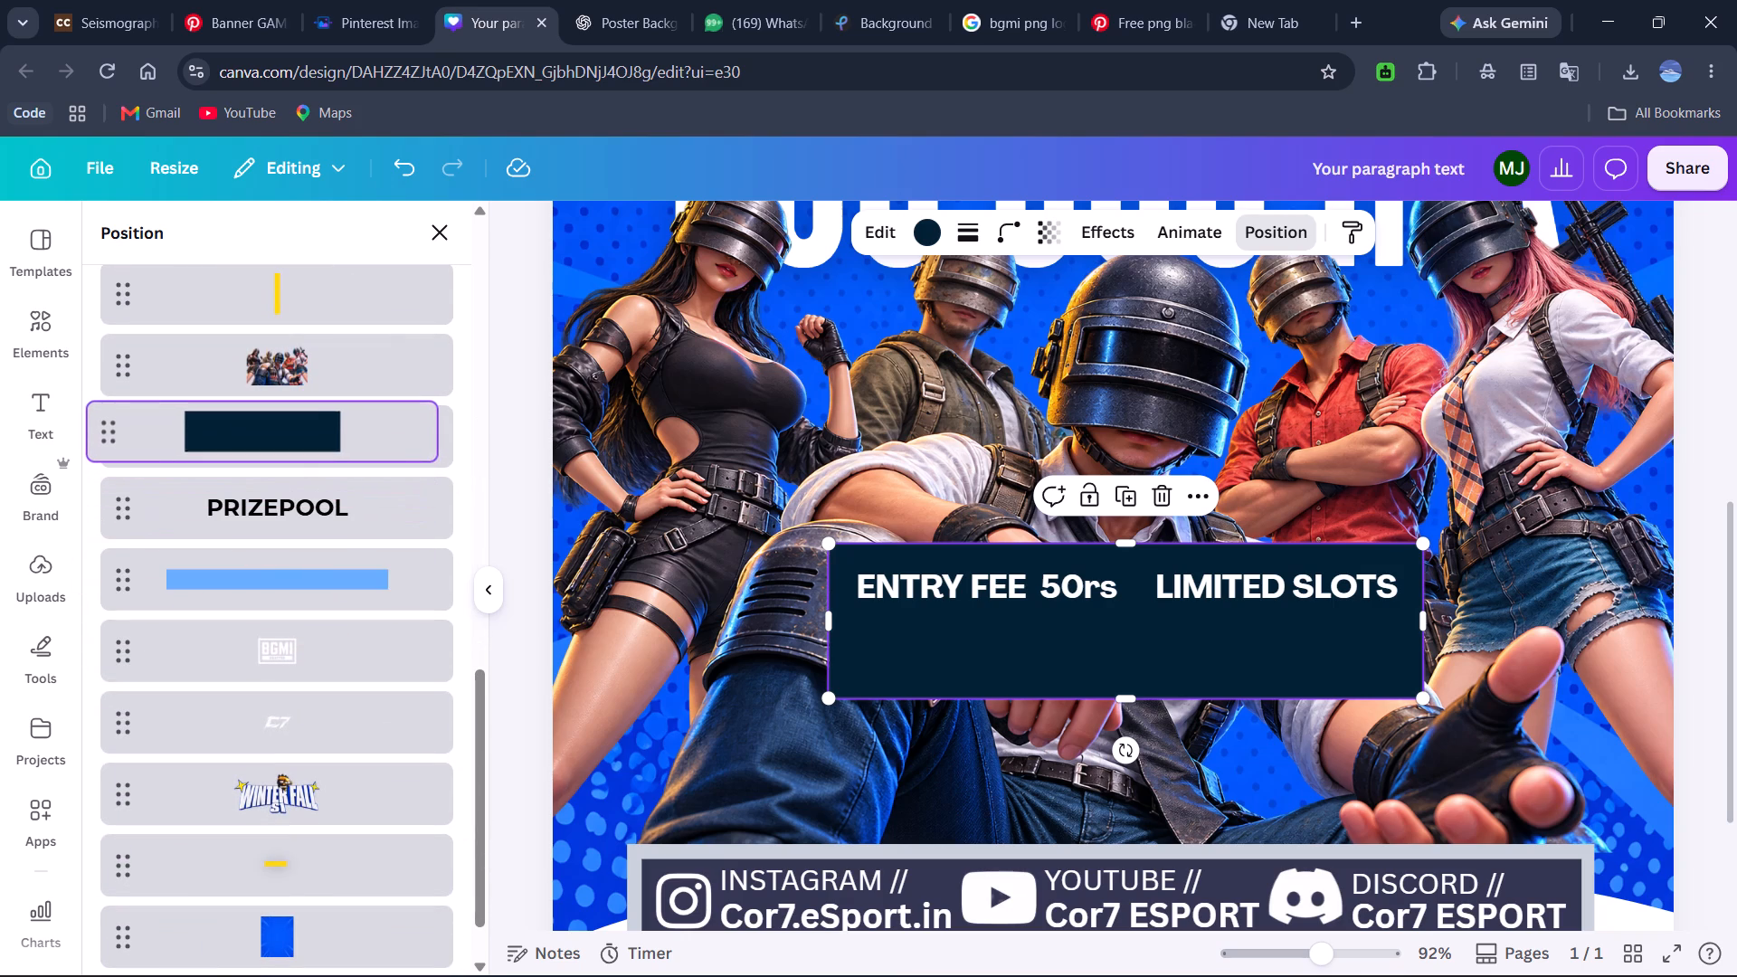
drag(98, 443, 96, 353)
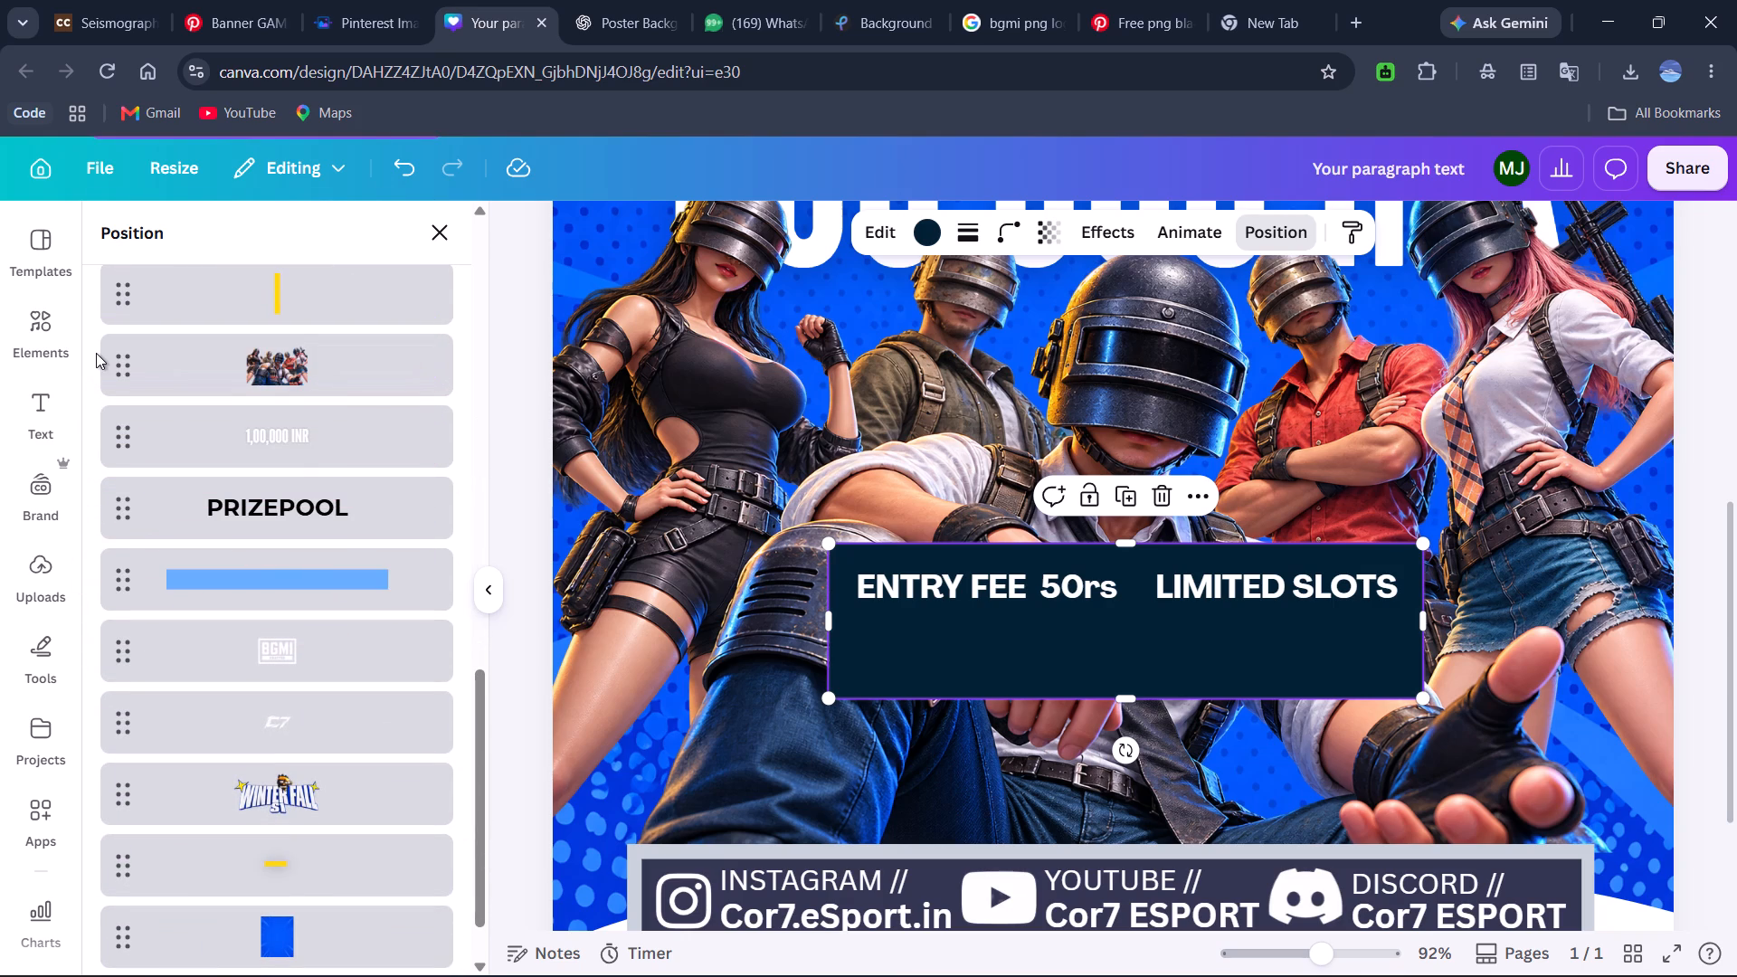
scroll(301, 497, up, 2)
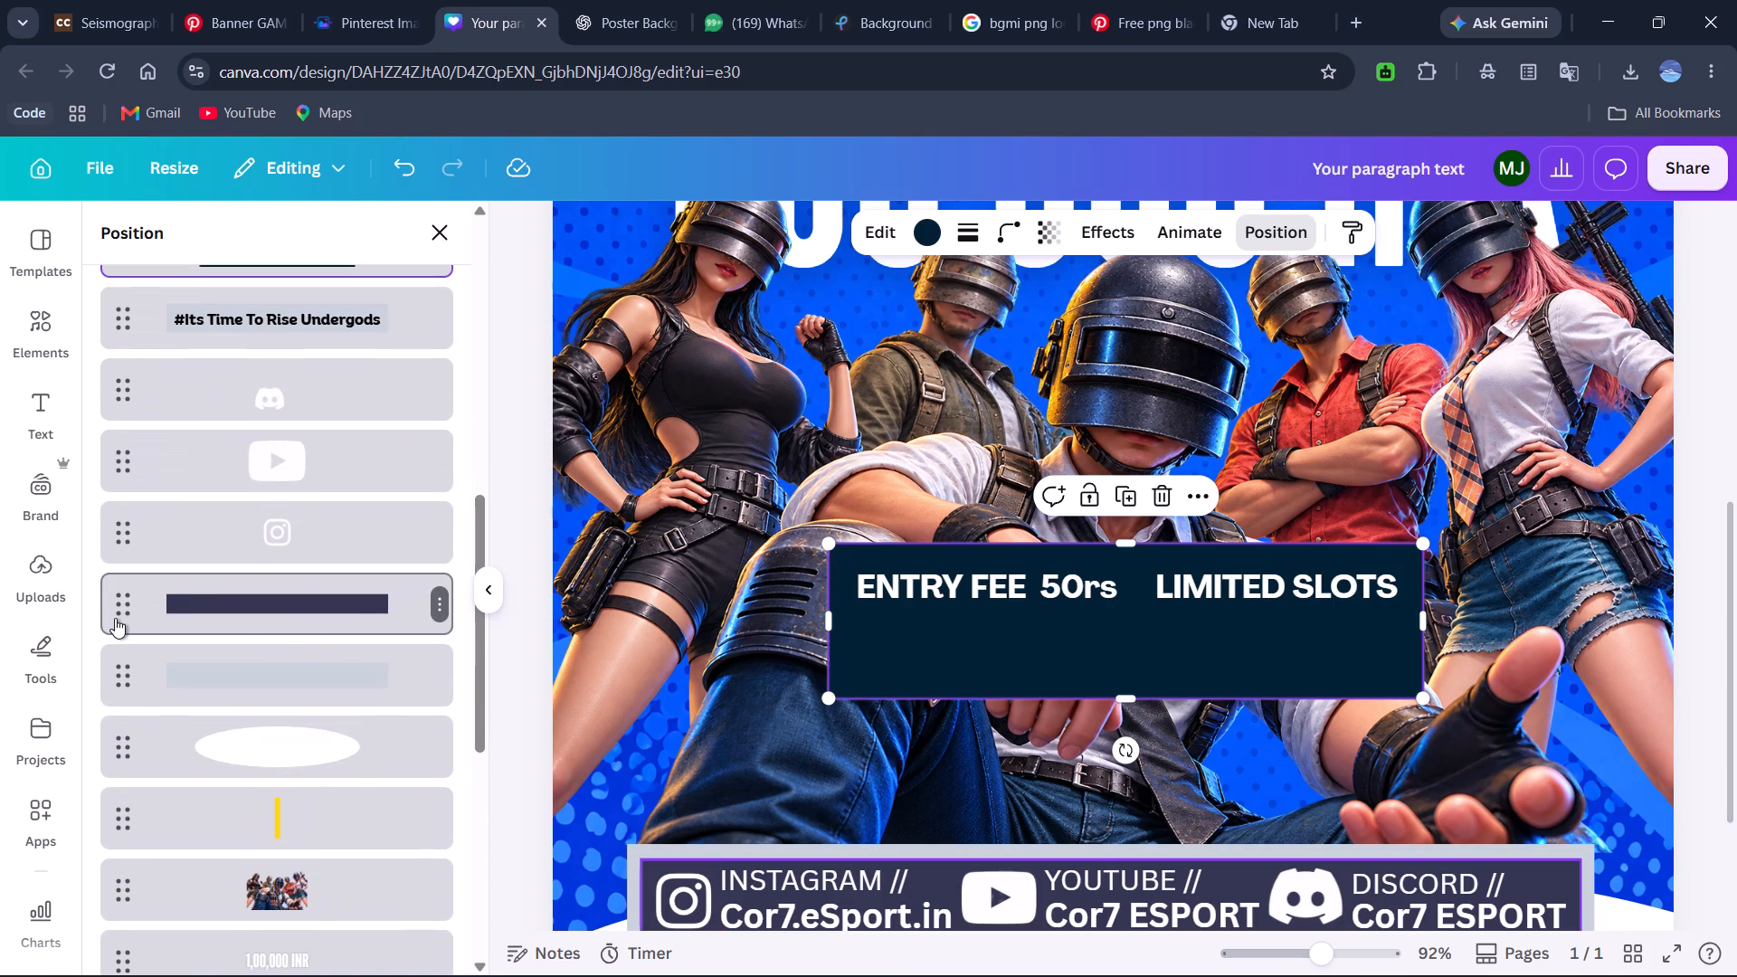
drag(115, 618, 110, 648)
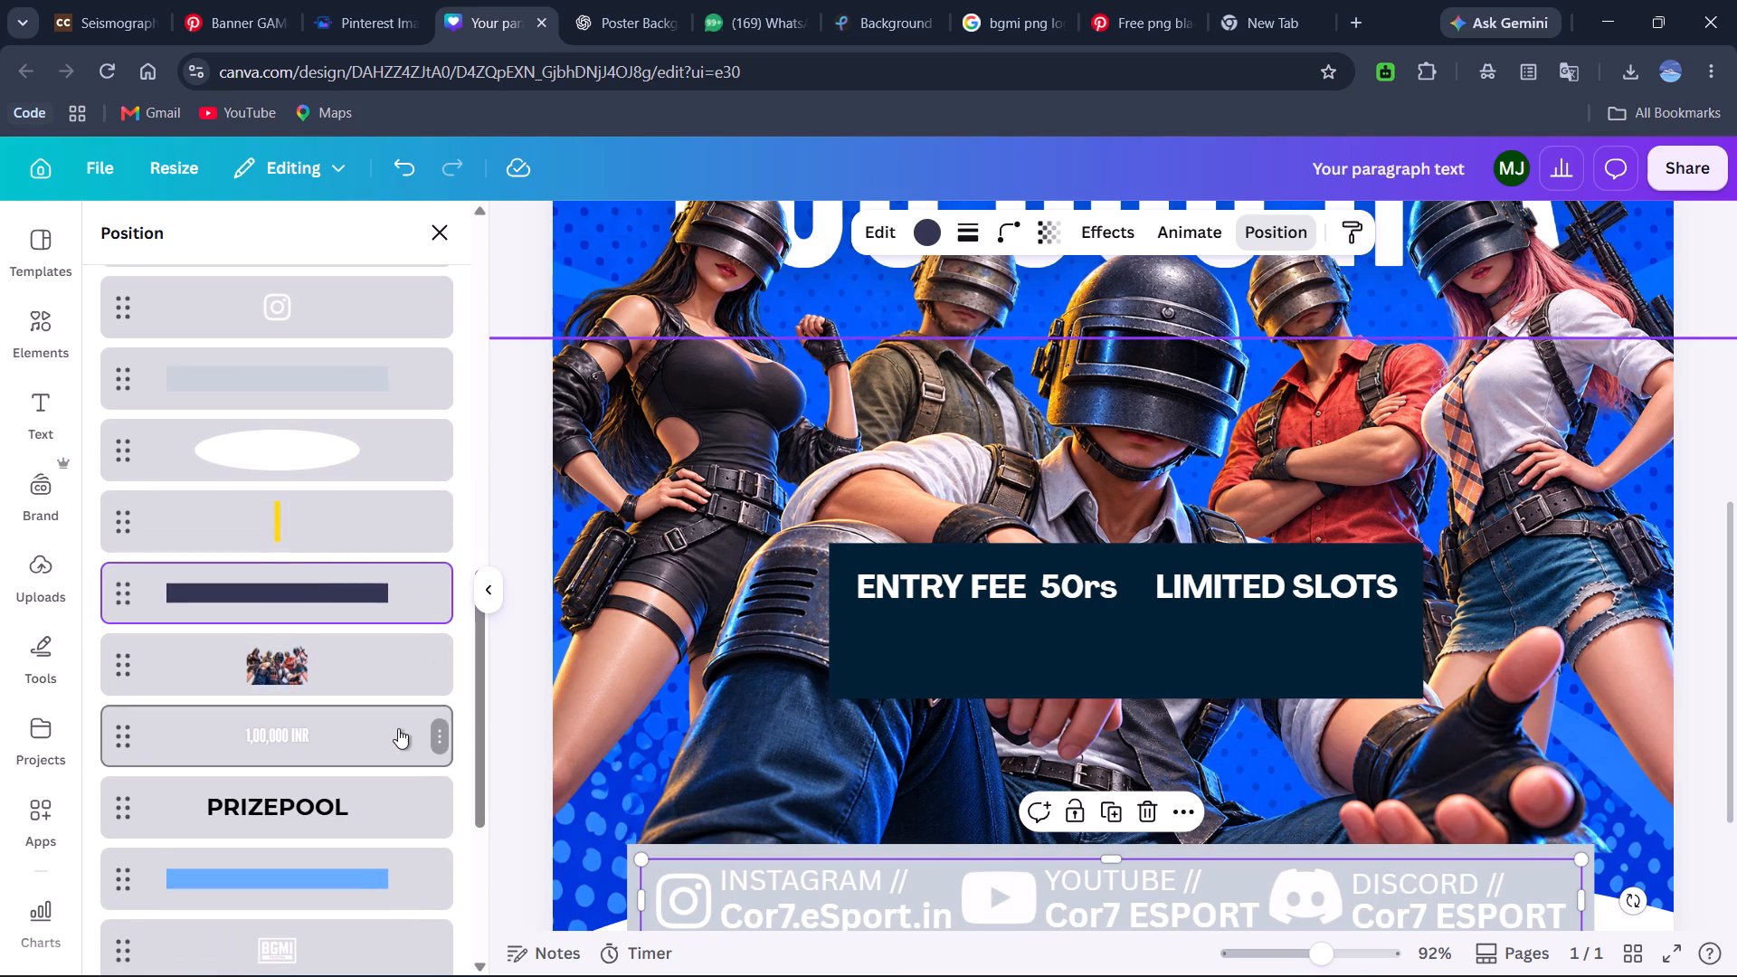
scroll(398, 728, up, 1)
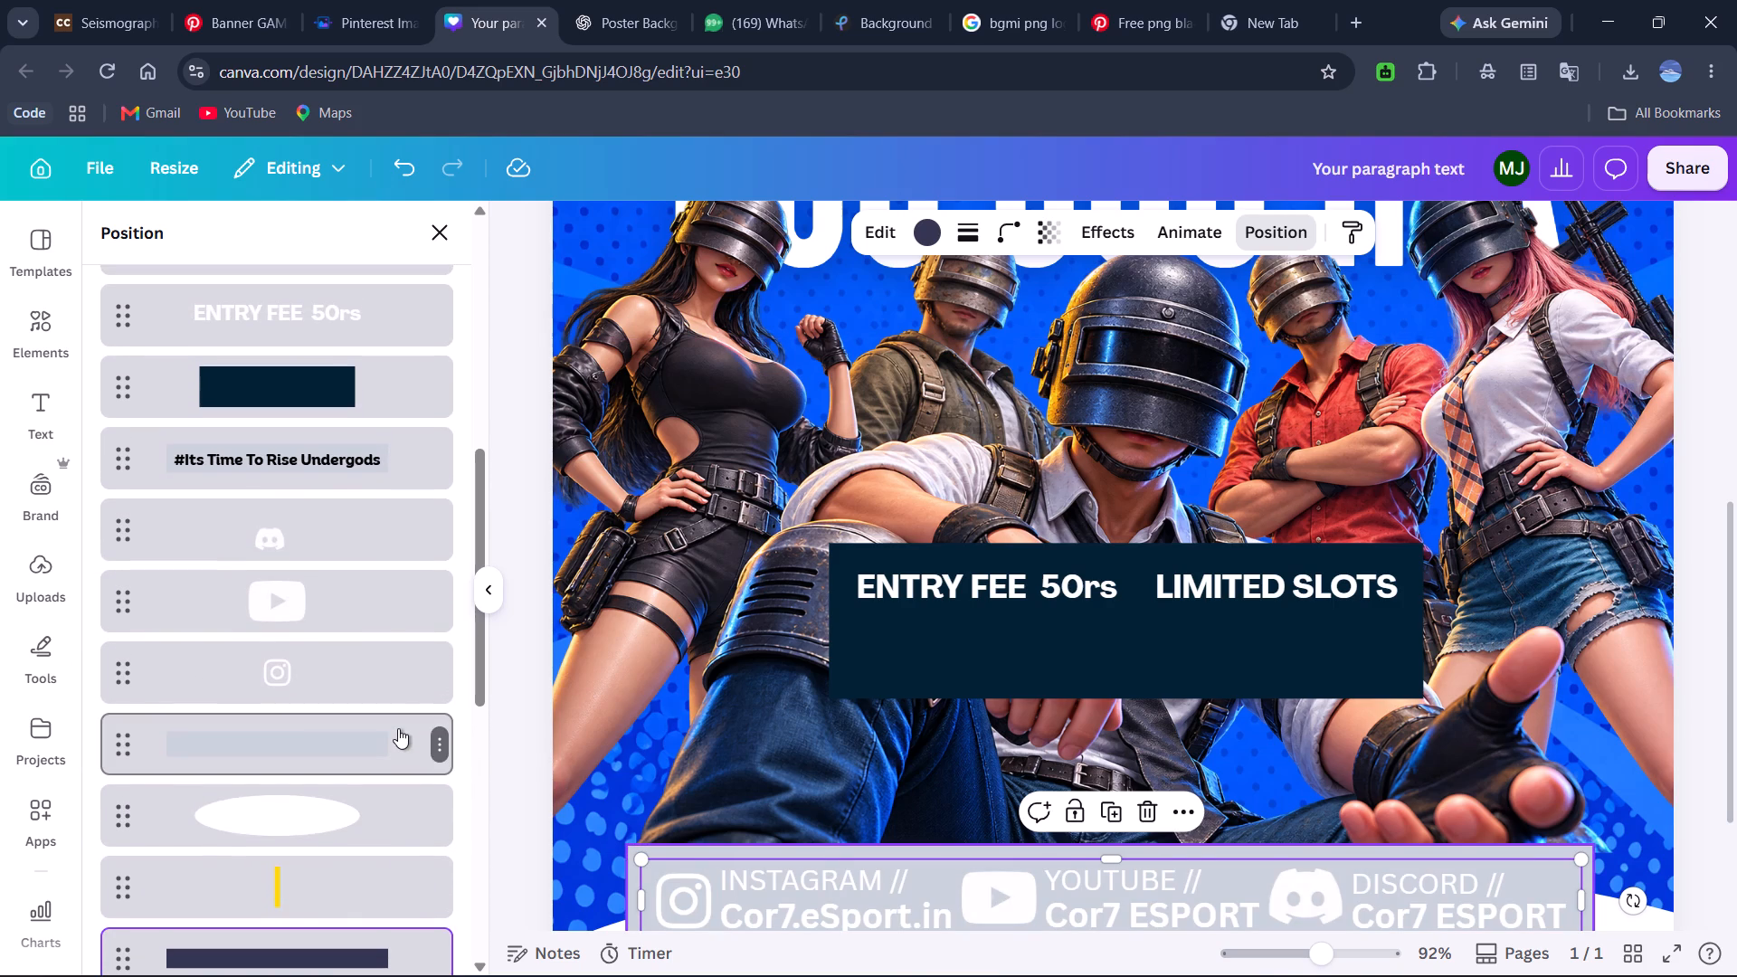
key(ctrl+z)
drag(119, 383, 121, 389)
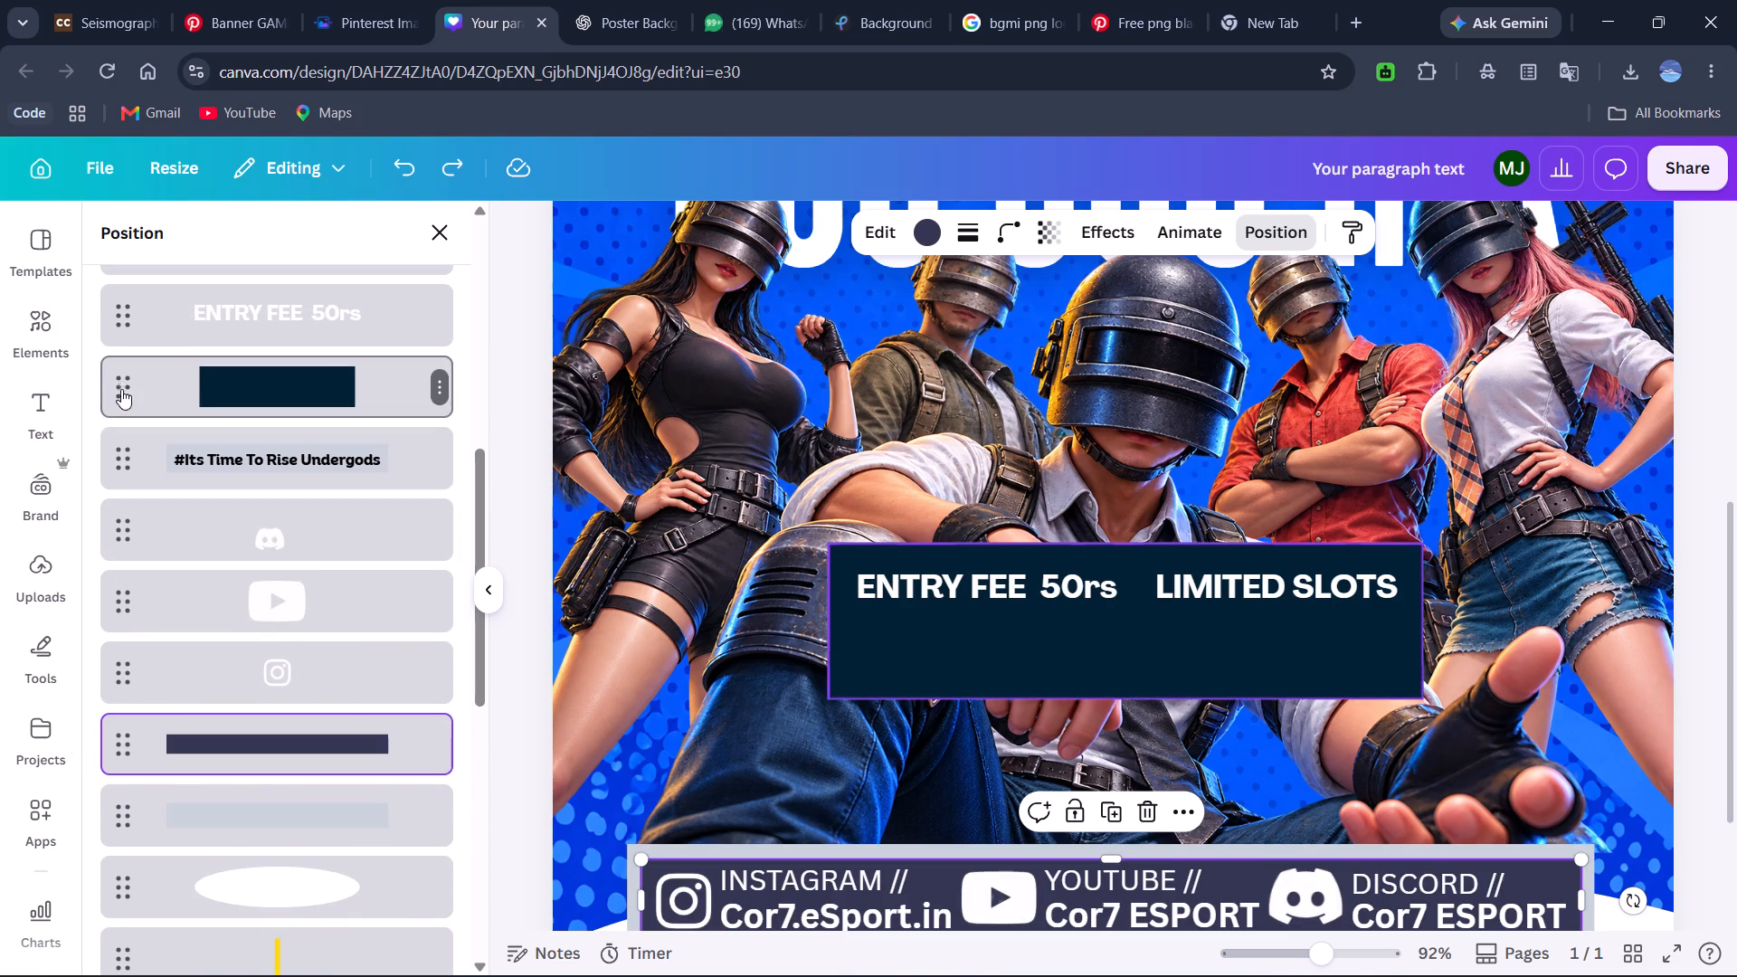
drag(121, 389, 121, 803)
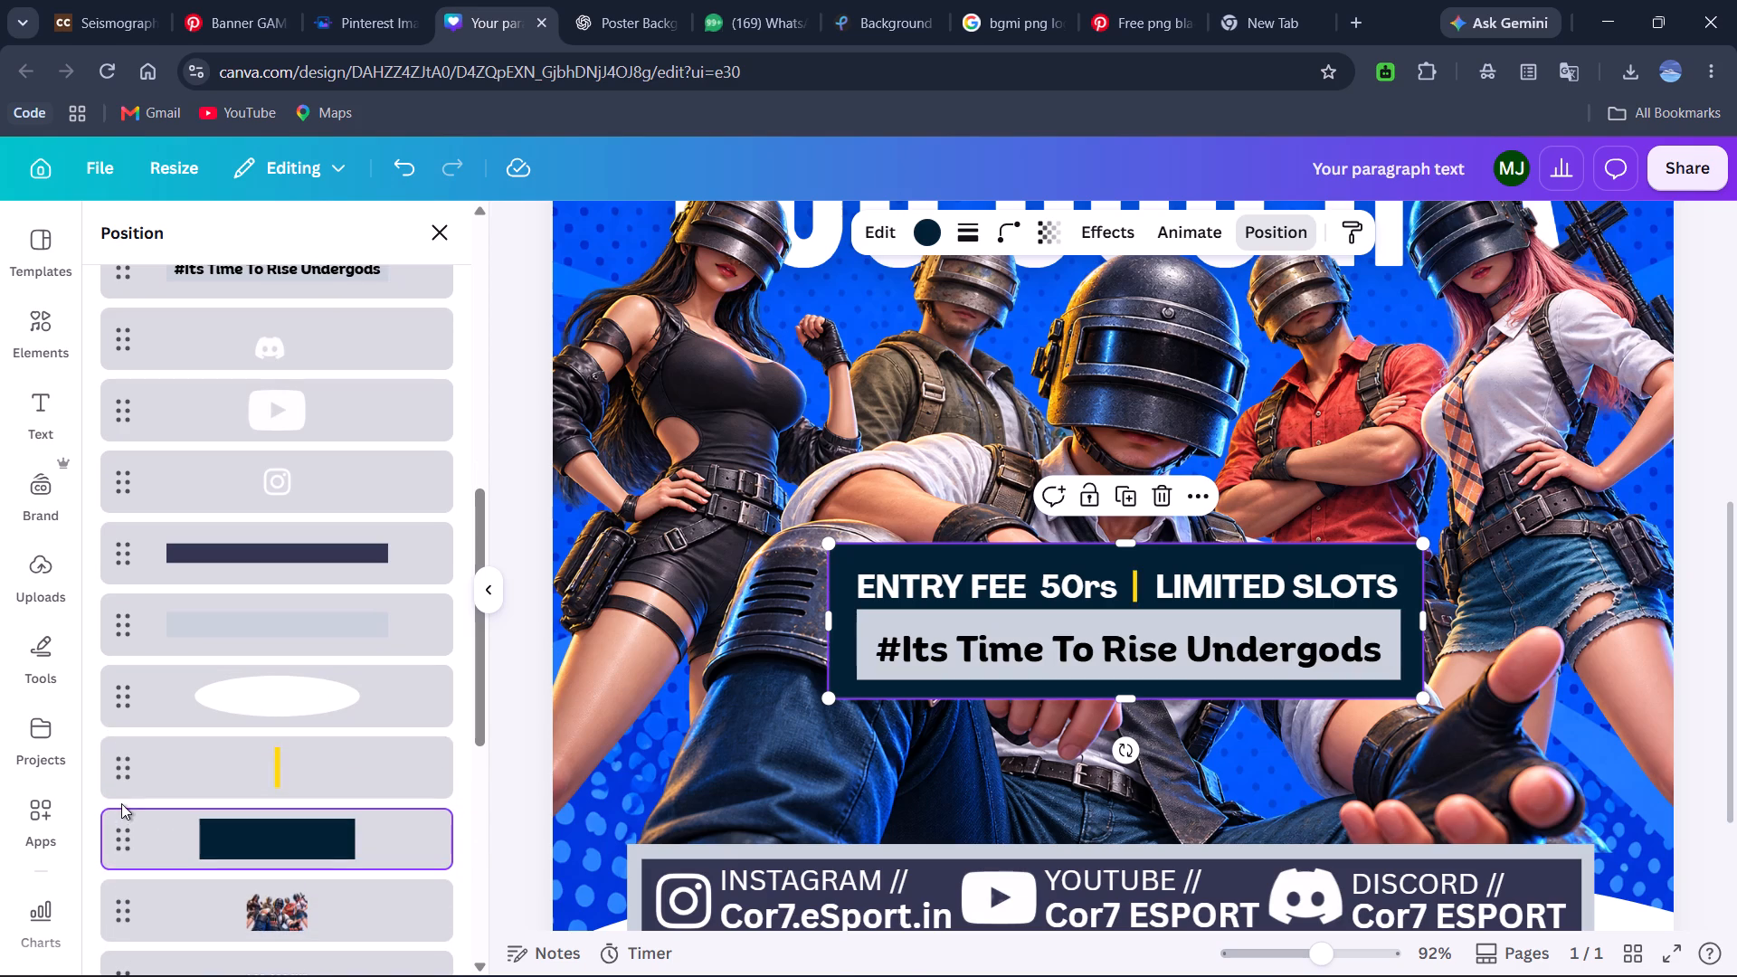
click(1608, 688)
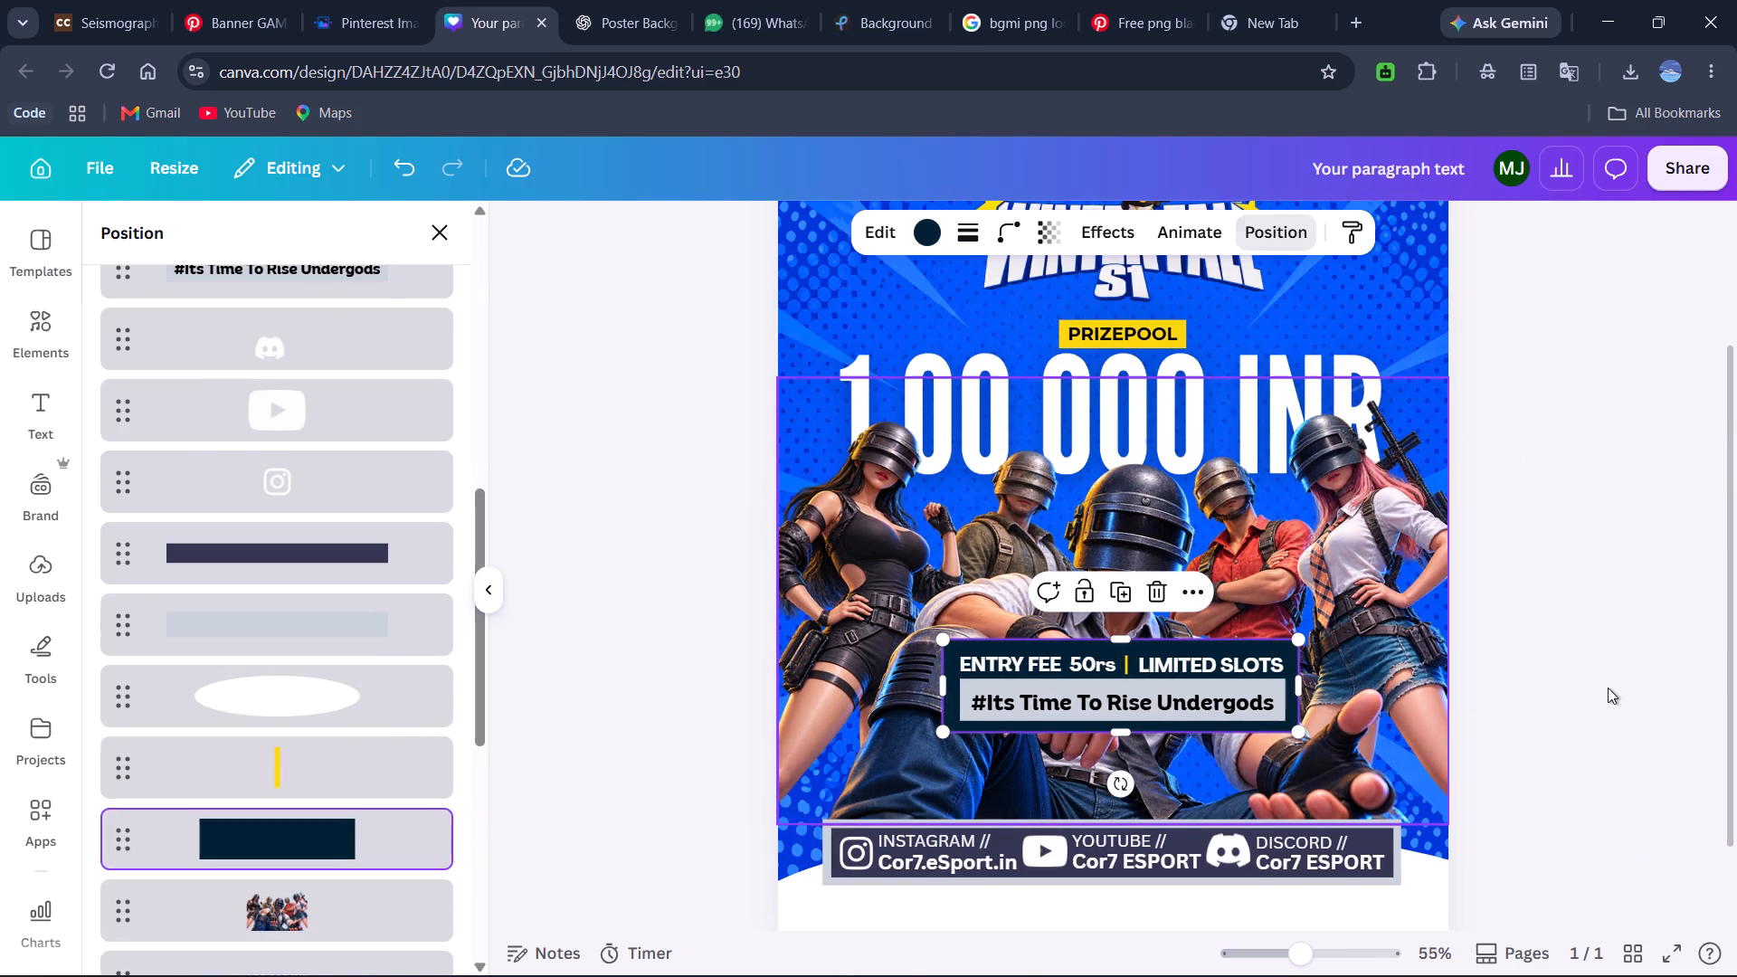
click(1608, 688)
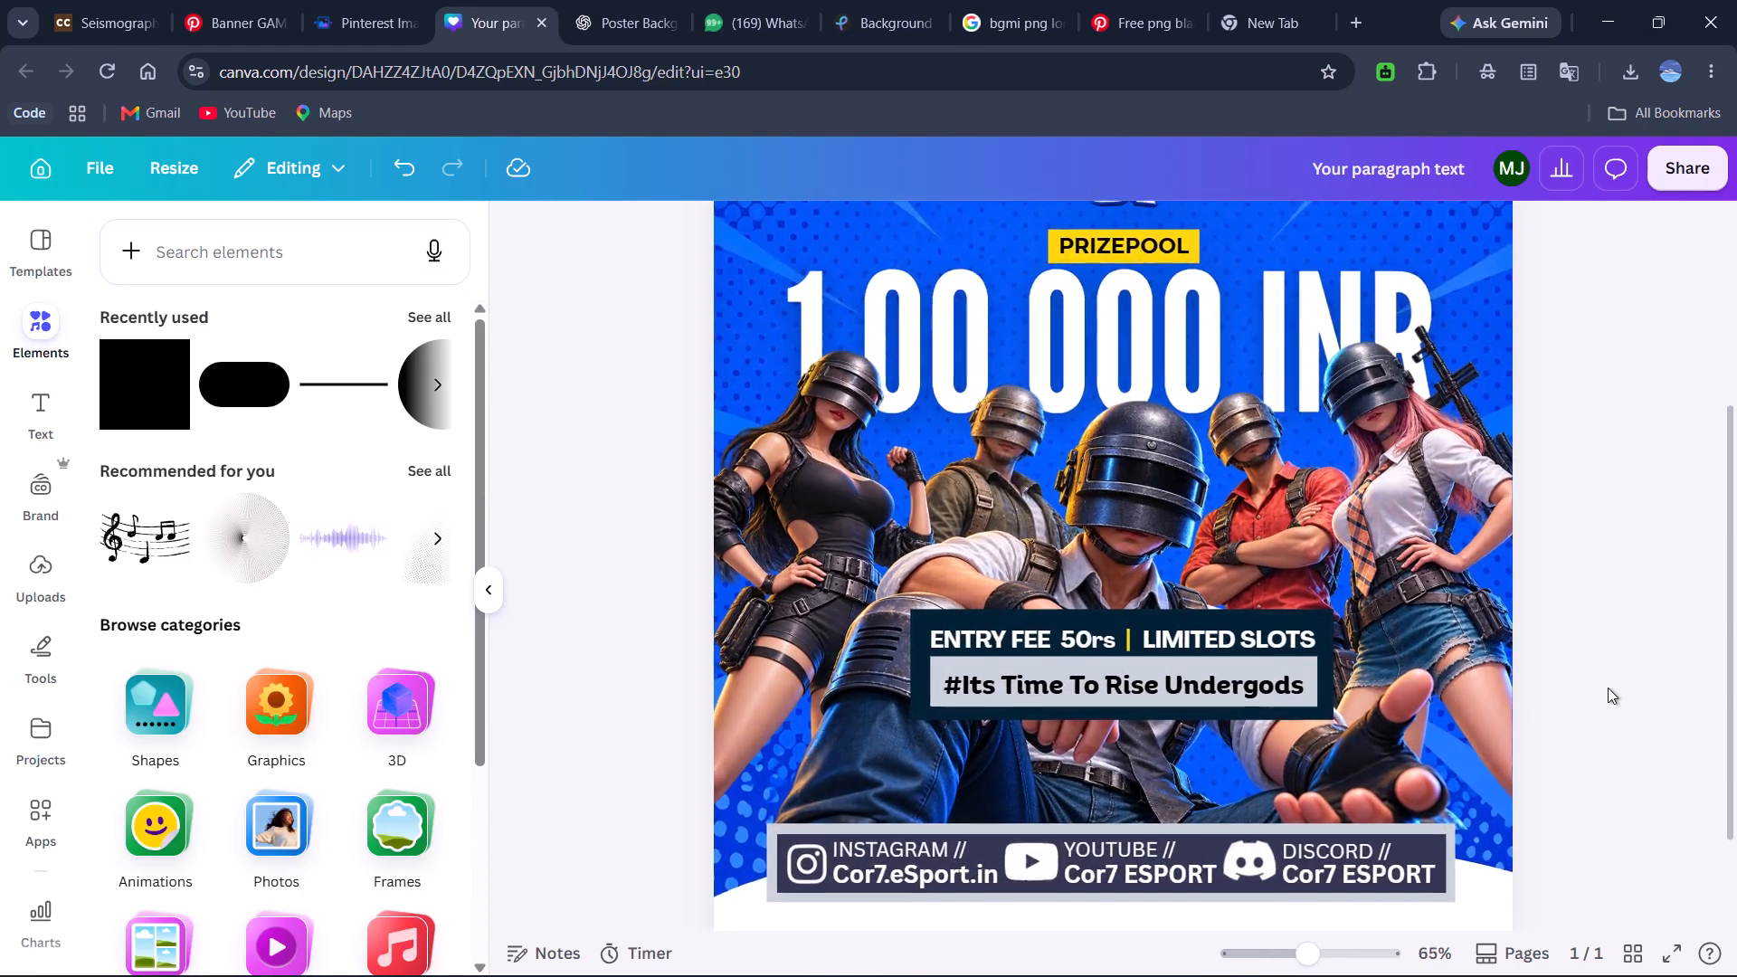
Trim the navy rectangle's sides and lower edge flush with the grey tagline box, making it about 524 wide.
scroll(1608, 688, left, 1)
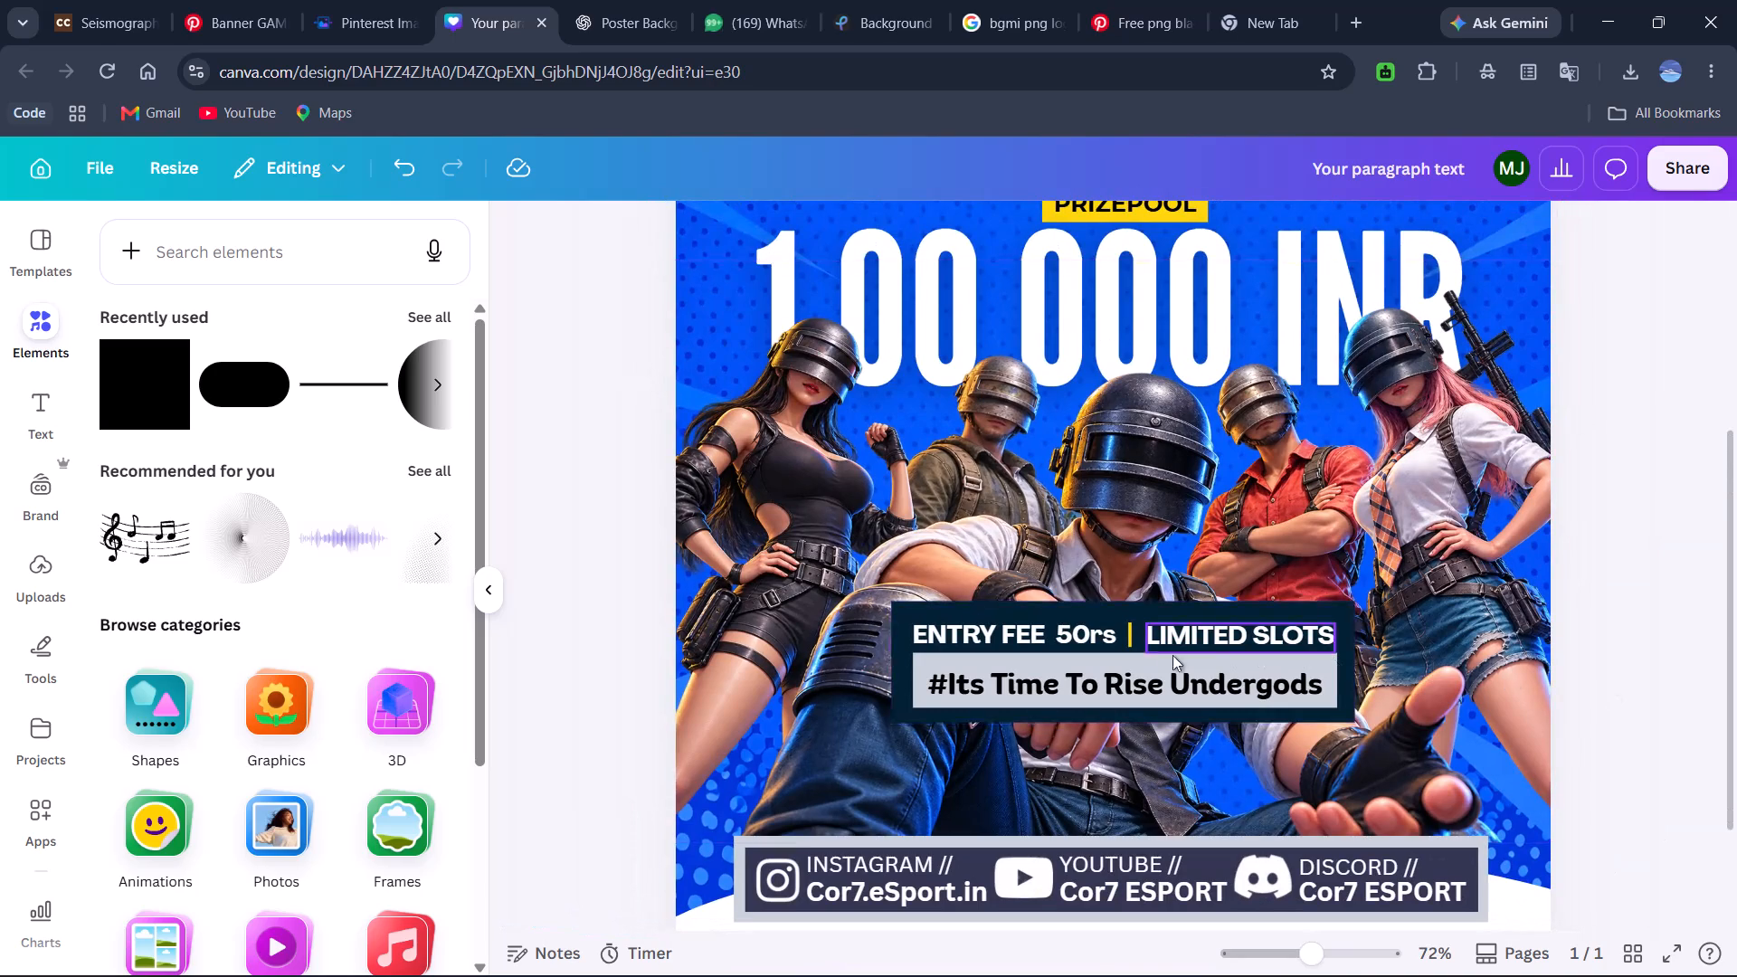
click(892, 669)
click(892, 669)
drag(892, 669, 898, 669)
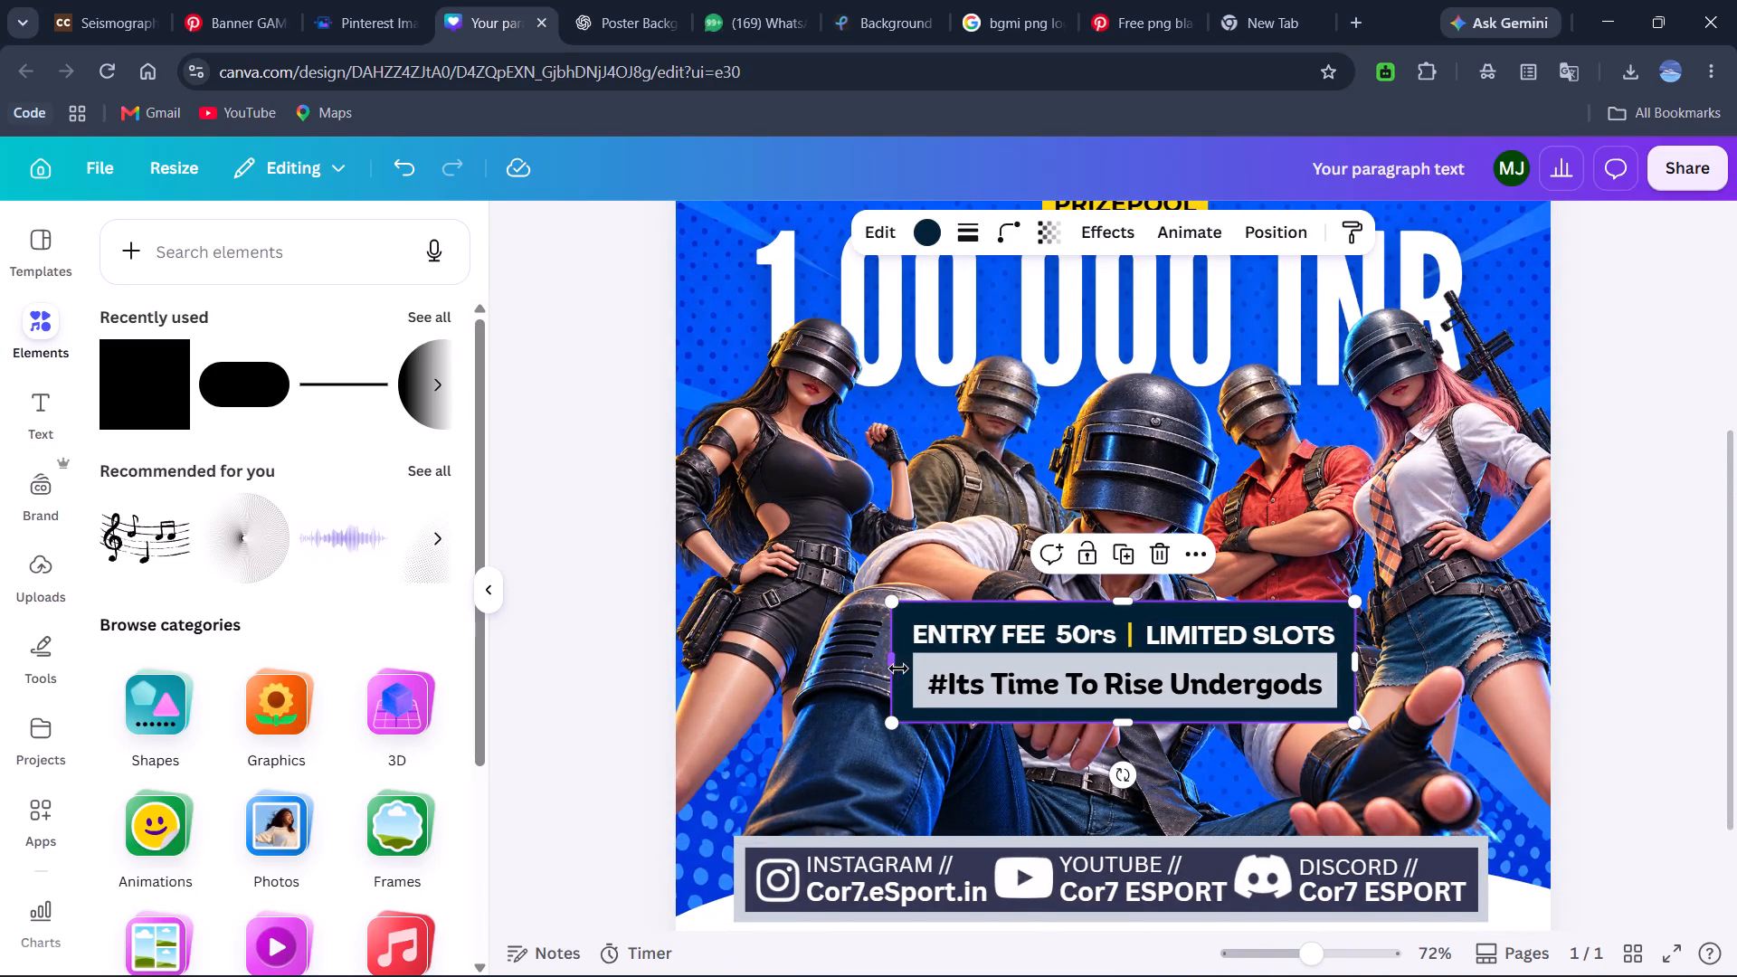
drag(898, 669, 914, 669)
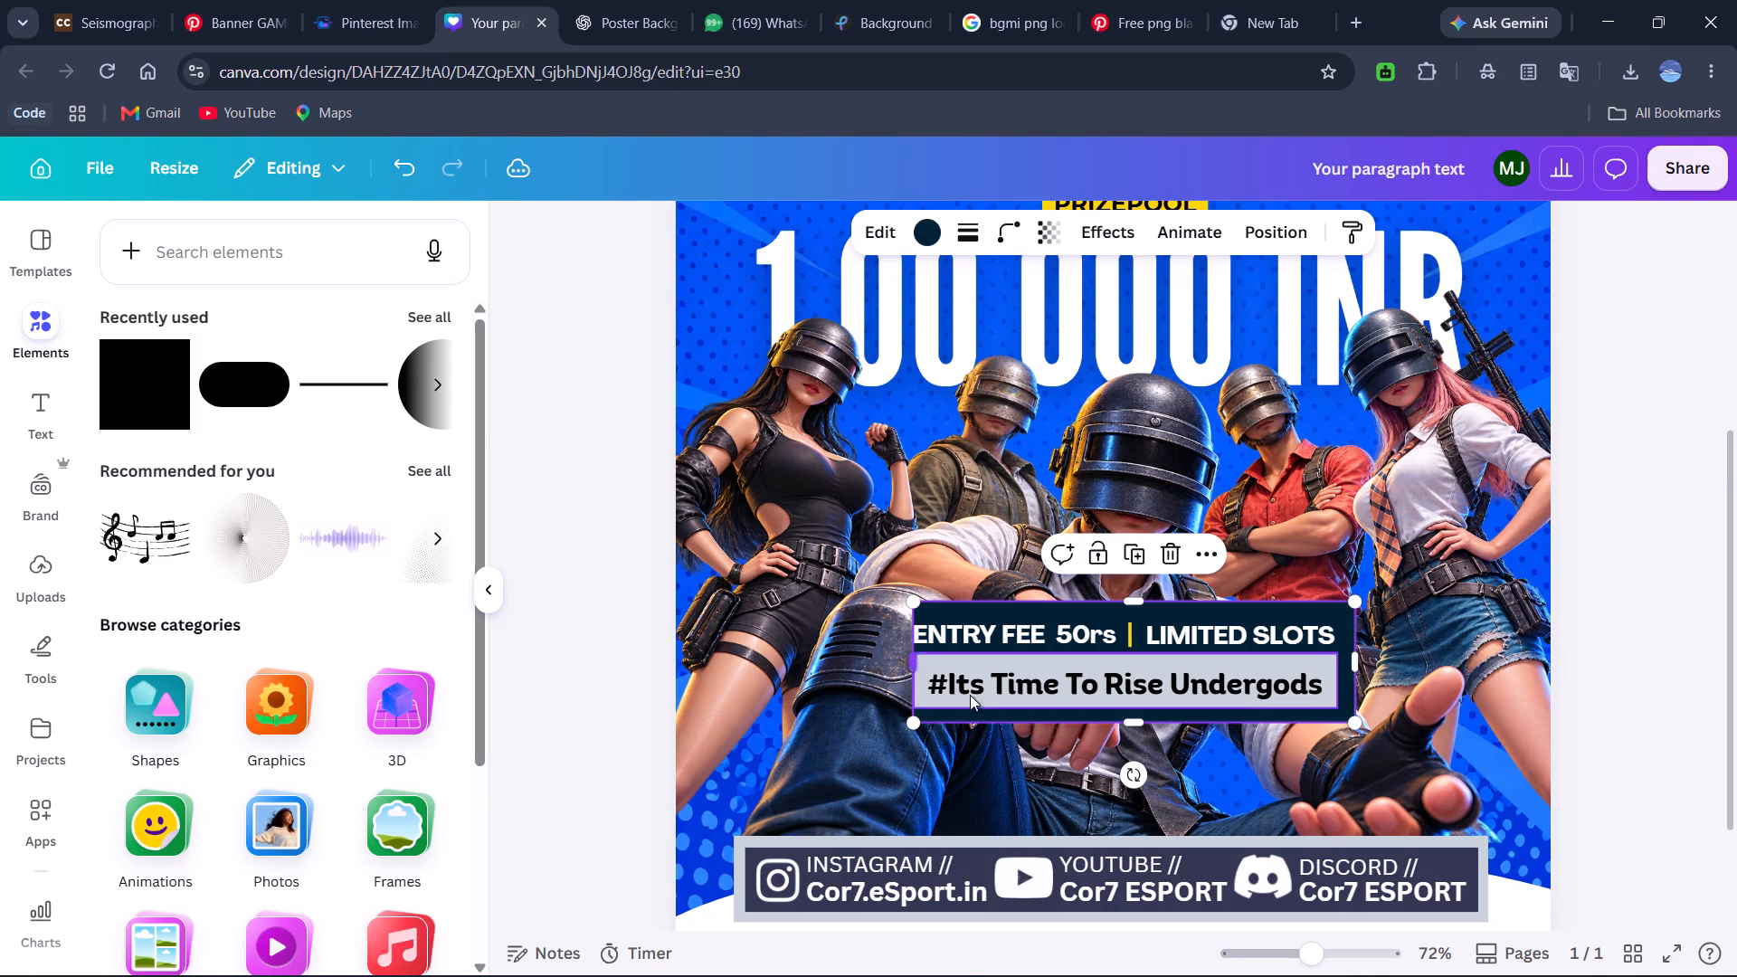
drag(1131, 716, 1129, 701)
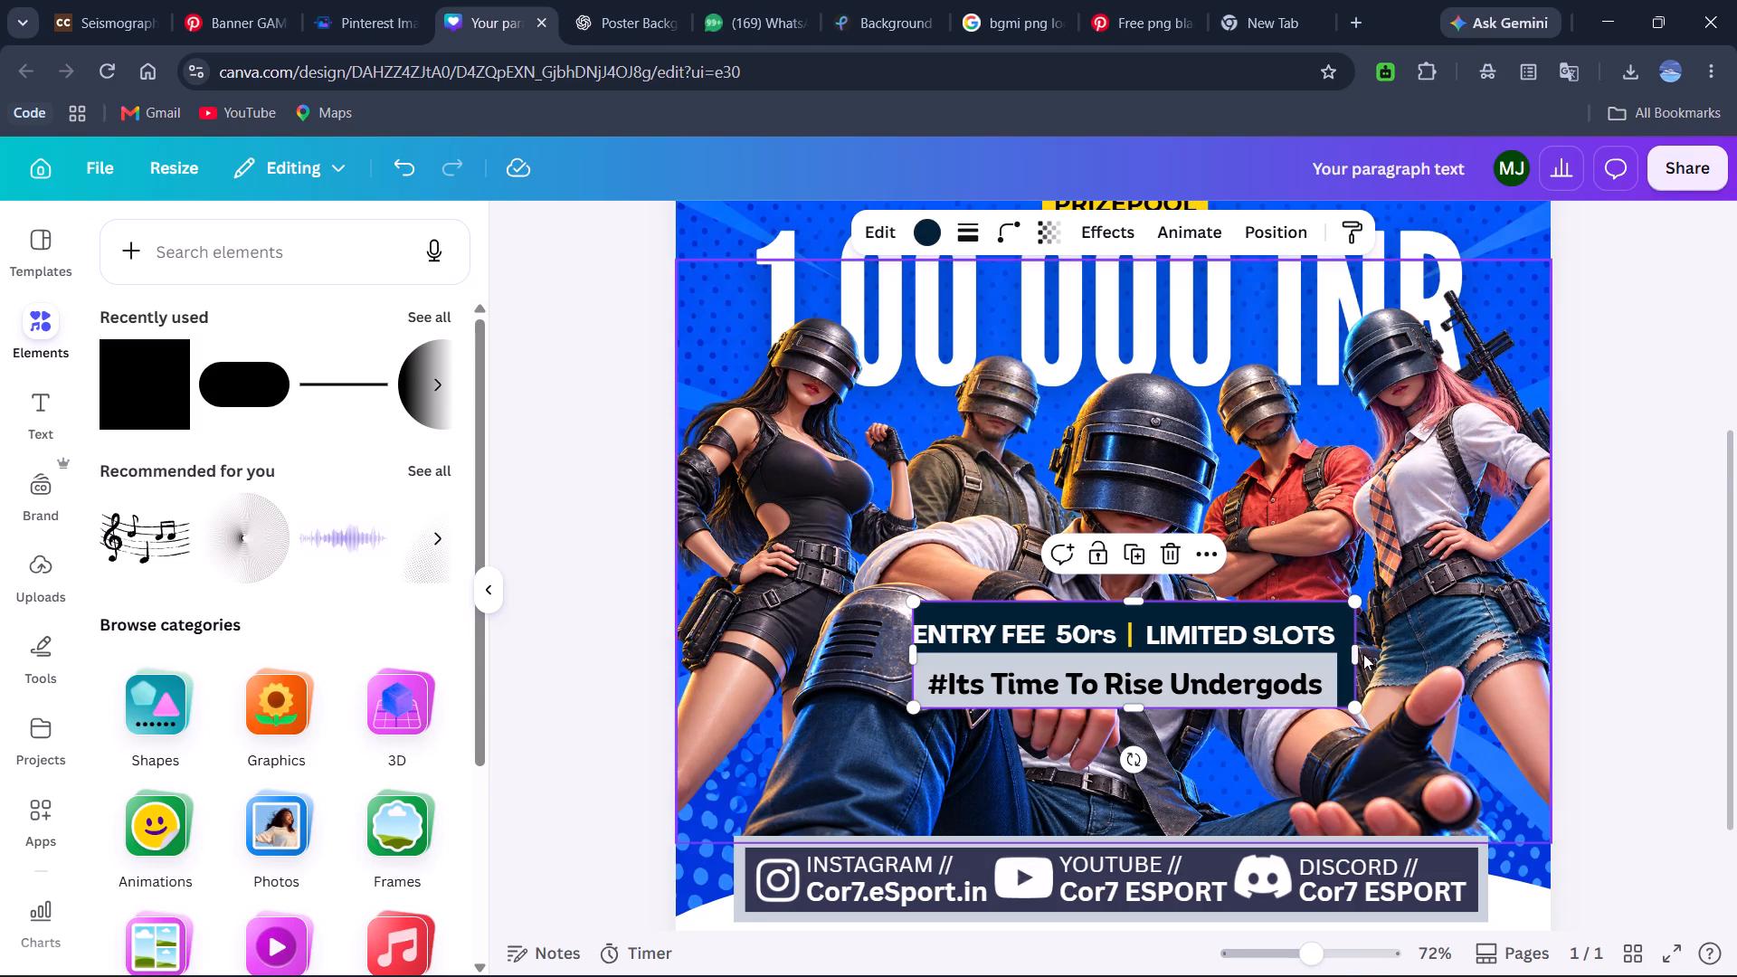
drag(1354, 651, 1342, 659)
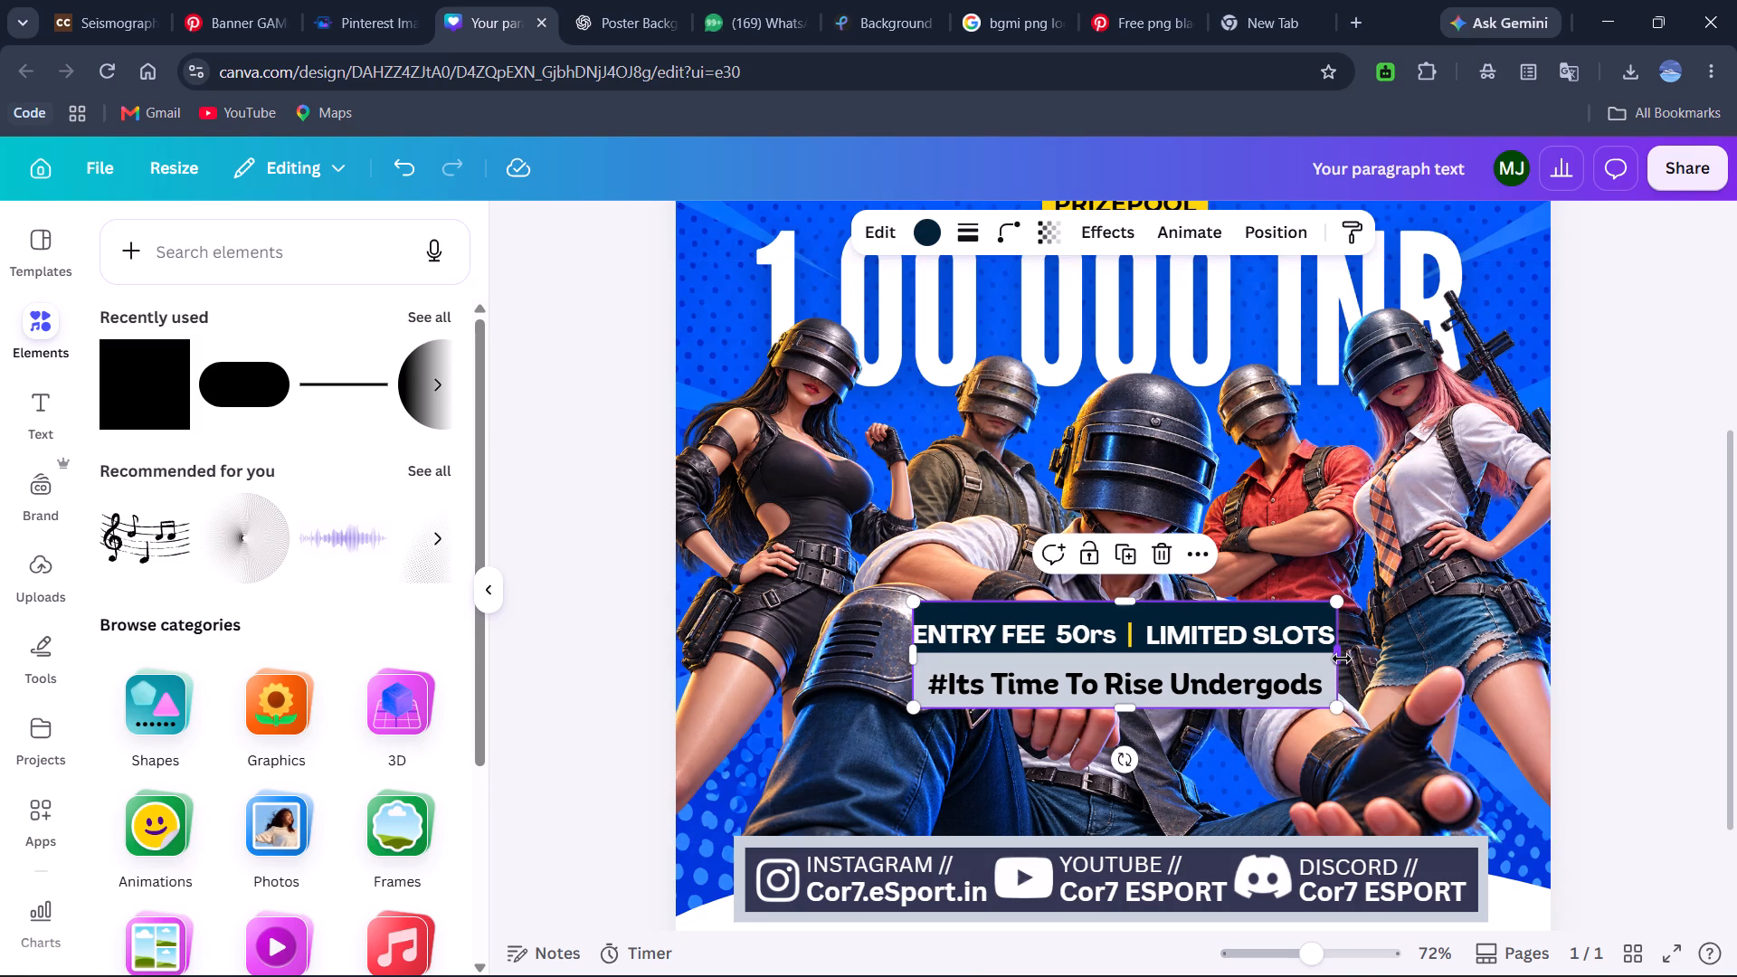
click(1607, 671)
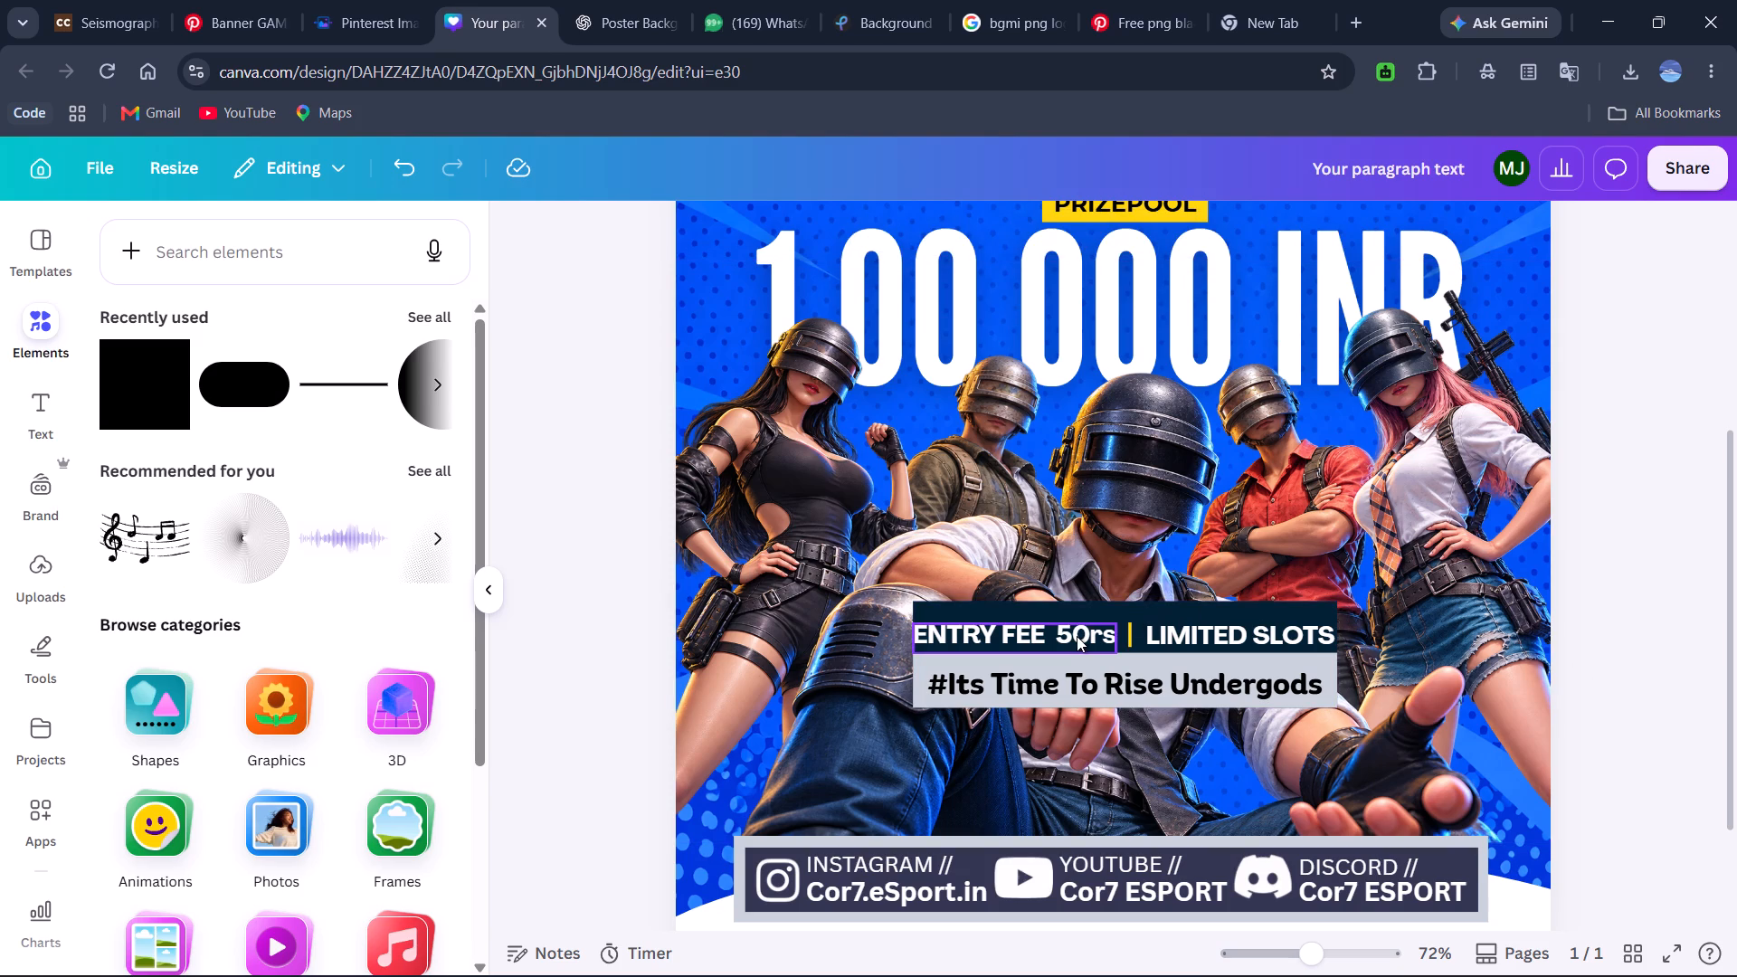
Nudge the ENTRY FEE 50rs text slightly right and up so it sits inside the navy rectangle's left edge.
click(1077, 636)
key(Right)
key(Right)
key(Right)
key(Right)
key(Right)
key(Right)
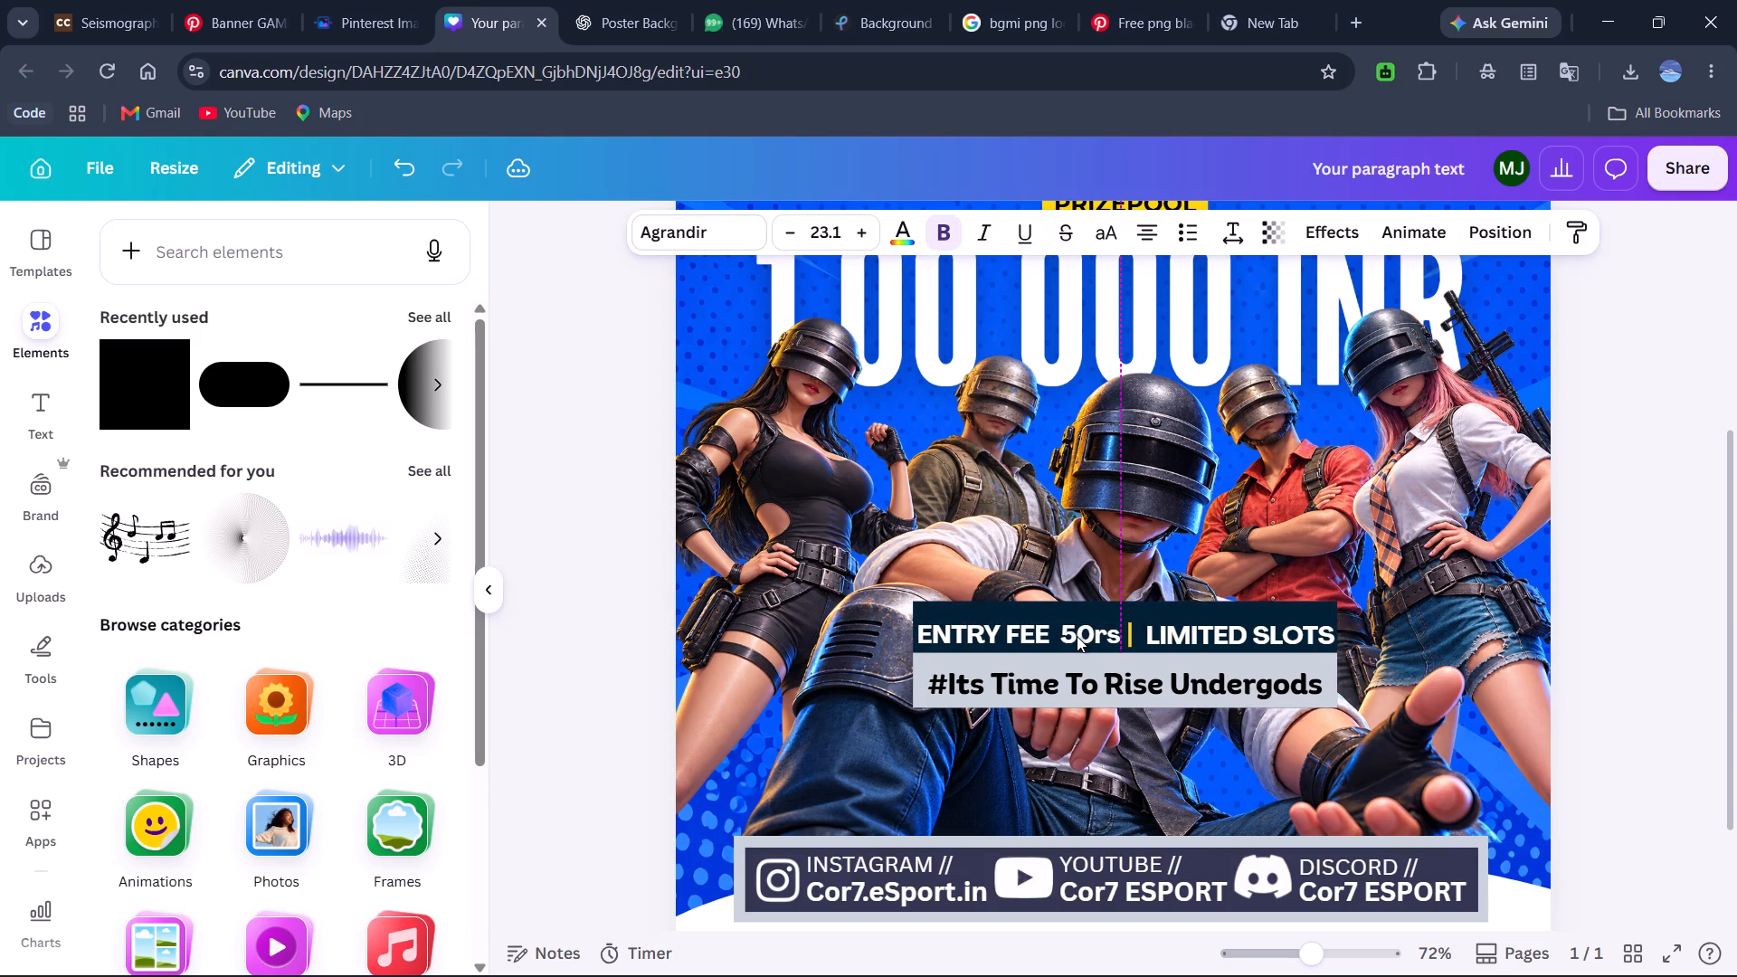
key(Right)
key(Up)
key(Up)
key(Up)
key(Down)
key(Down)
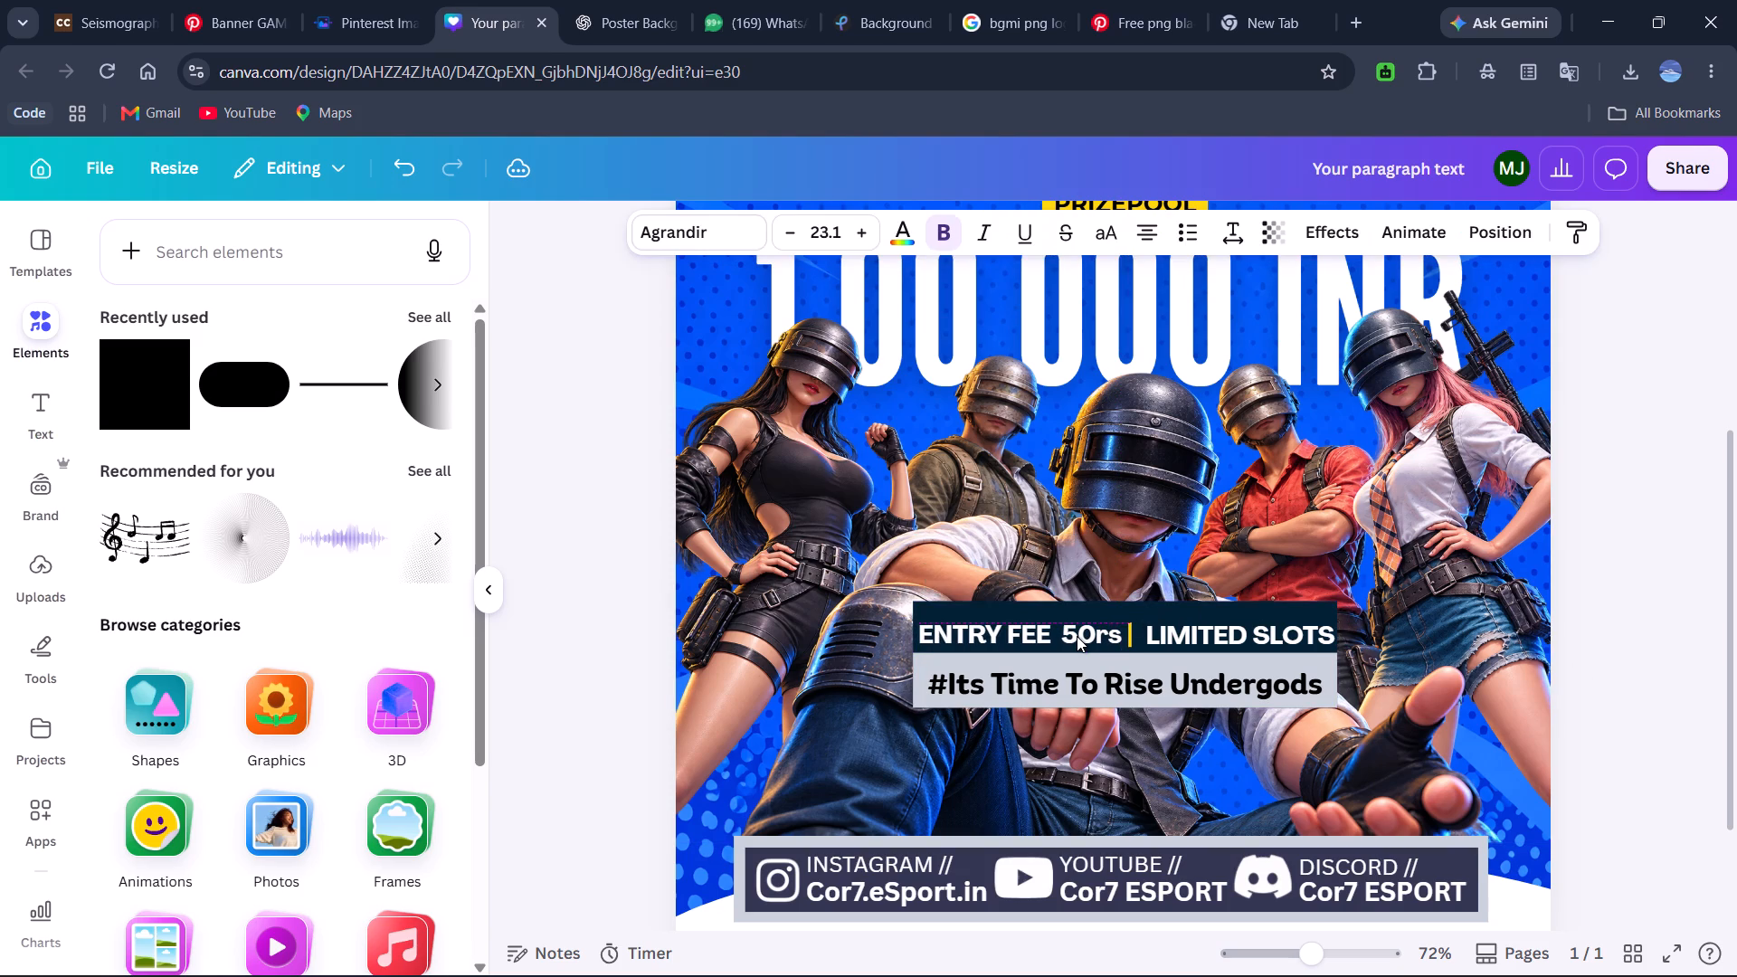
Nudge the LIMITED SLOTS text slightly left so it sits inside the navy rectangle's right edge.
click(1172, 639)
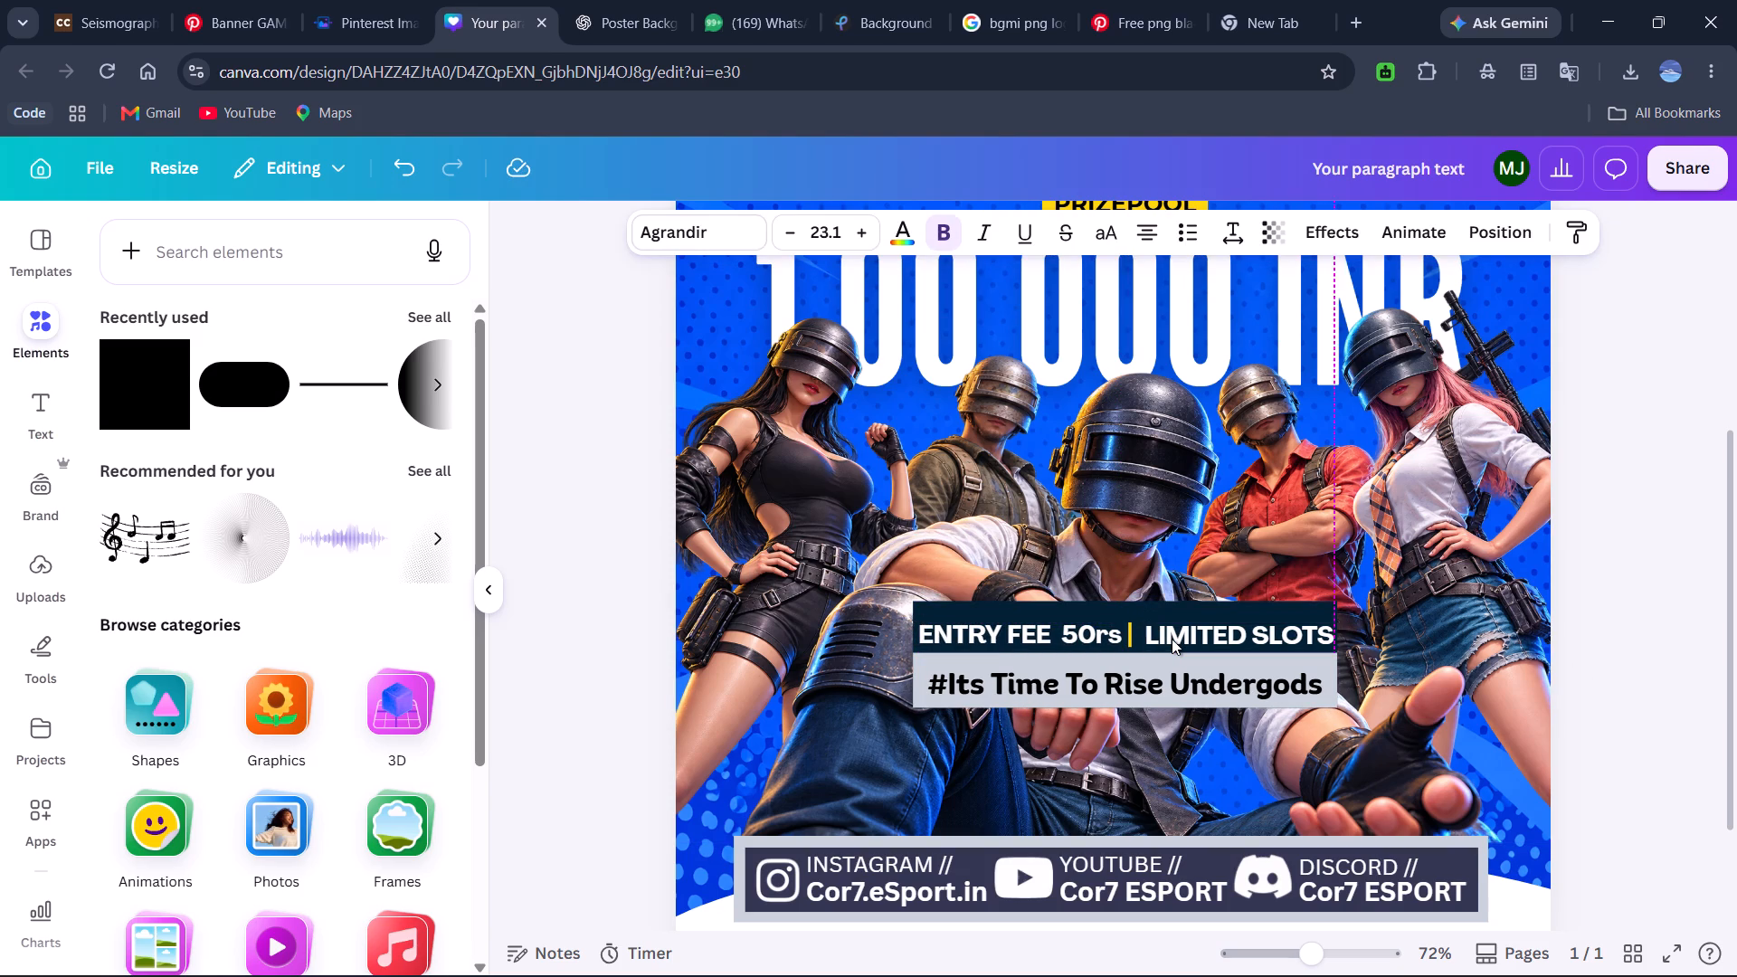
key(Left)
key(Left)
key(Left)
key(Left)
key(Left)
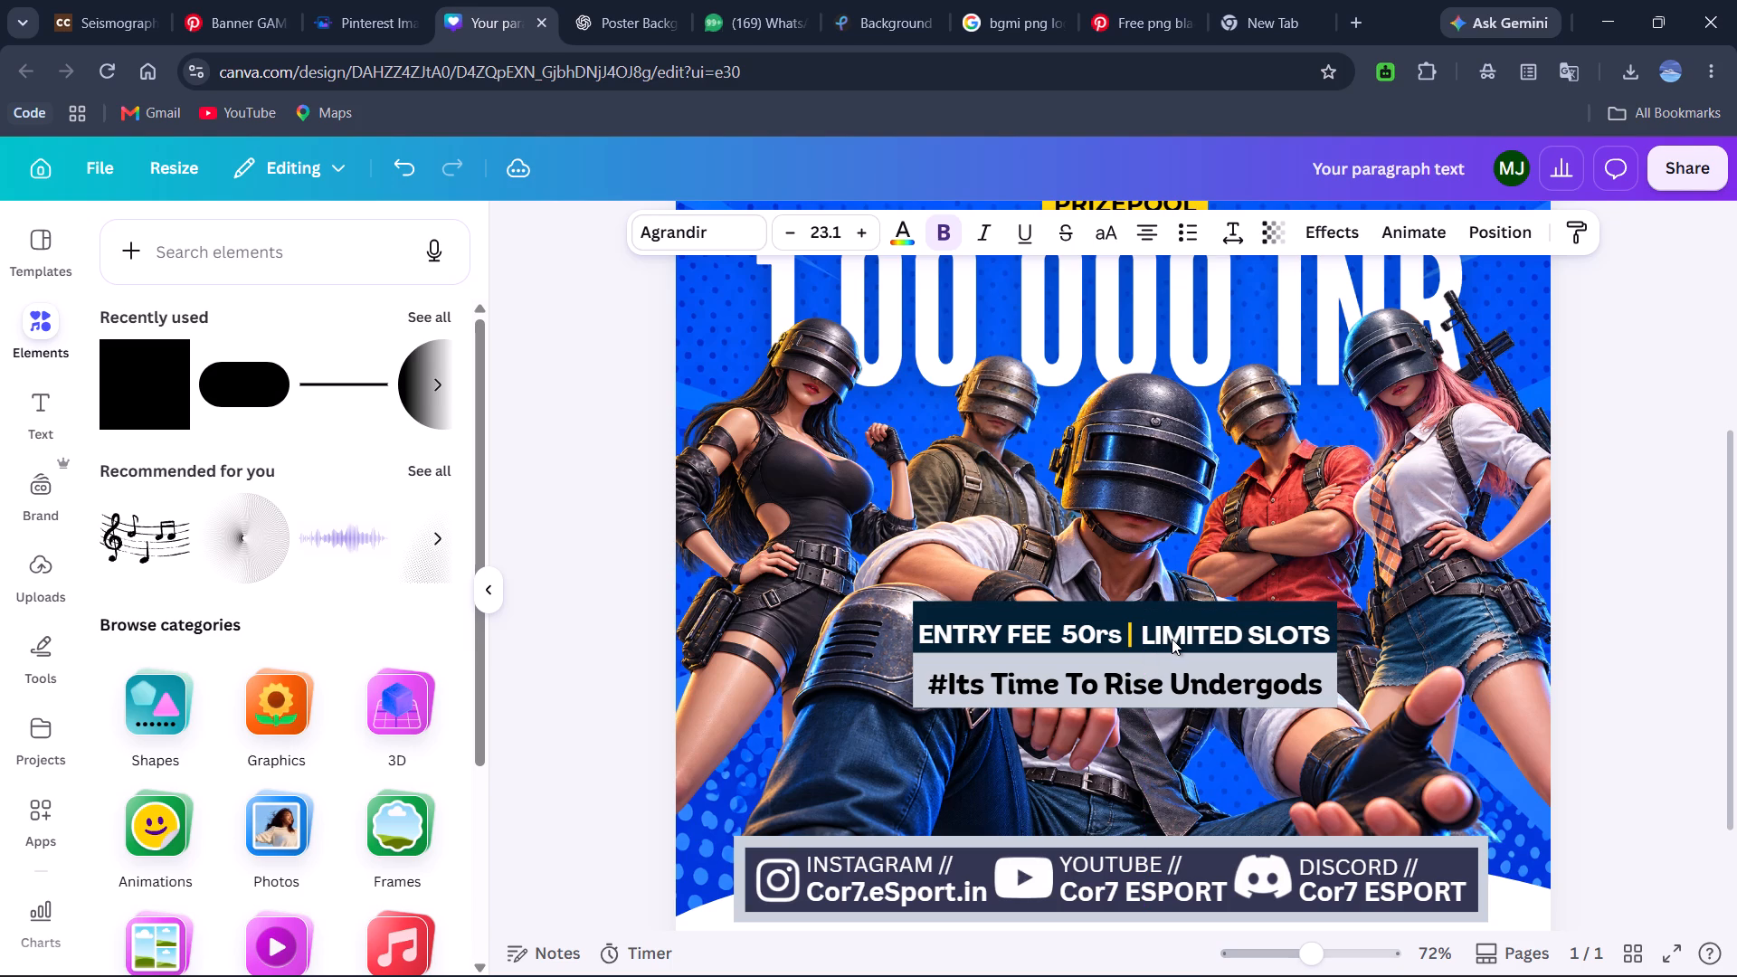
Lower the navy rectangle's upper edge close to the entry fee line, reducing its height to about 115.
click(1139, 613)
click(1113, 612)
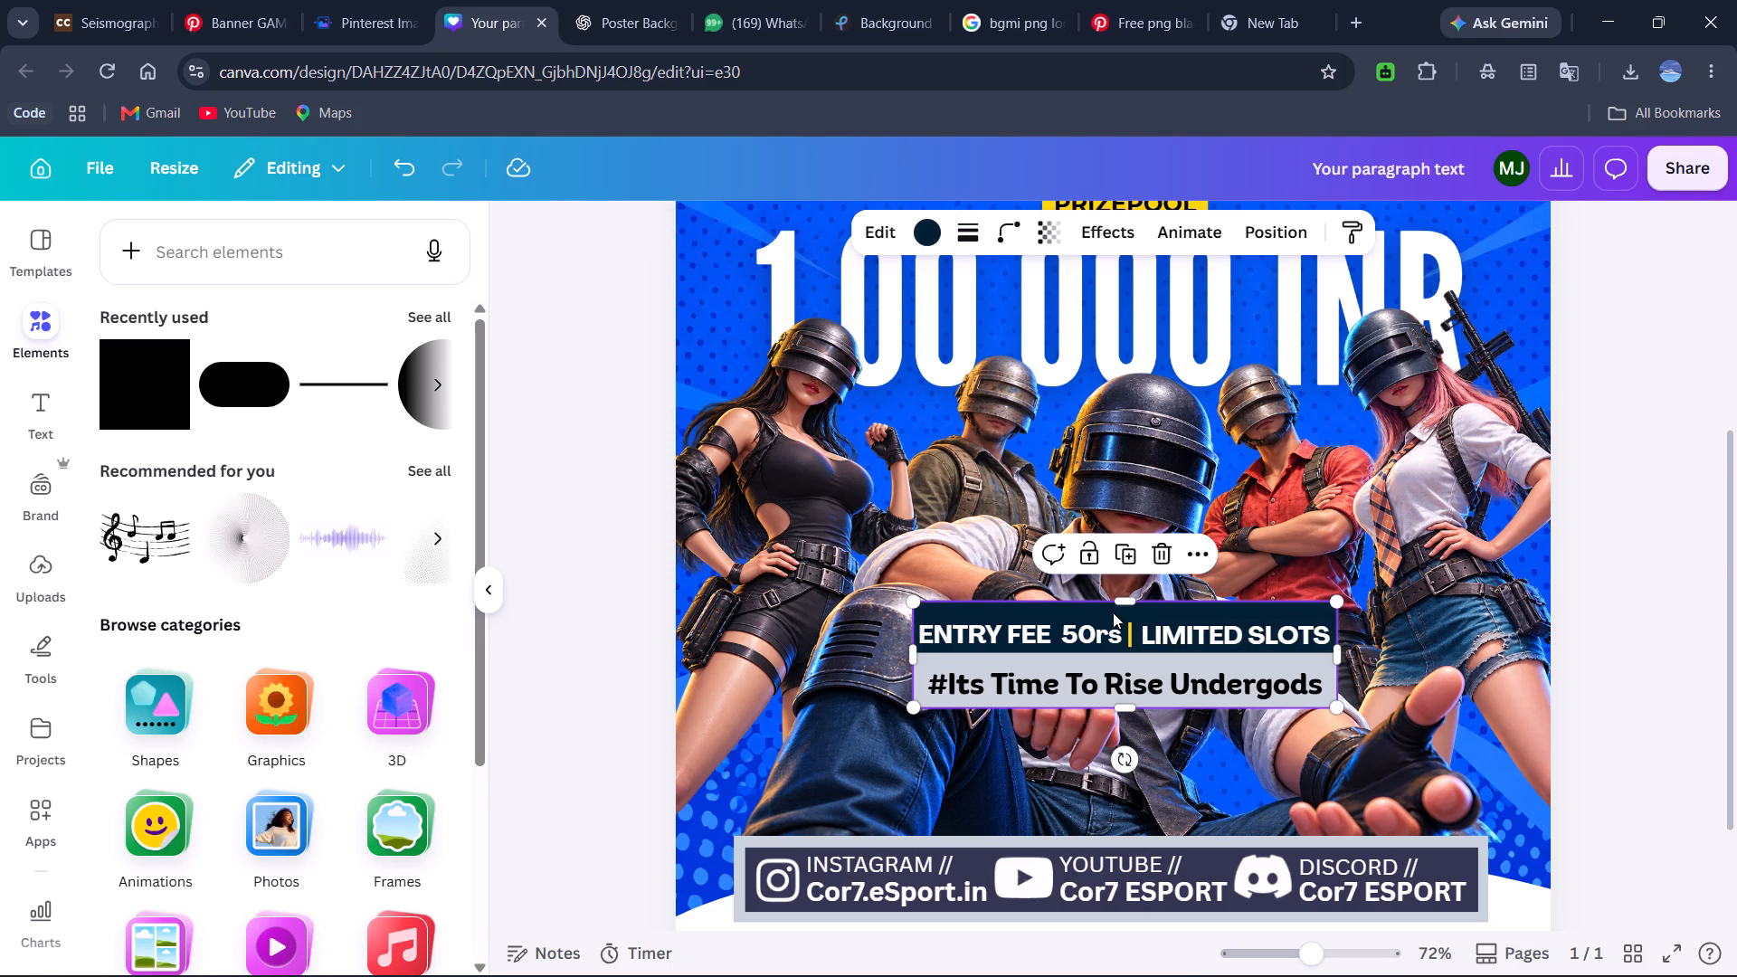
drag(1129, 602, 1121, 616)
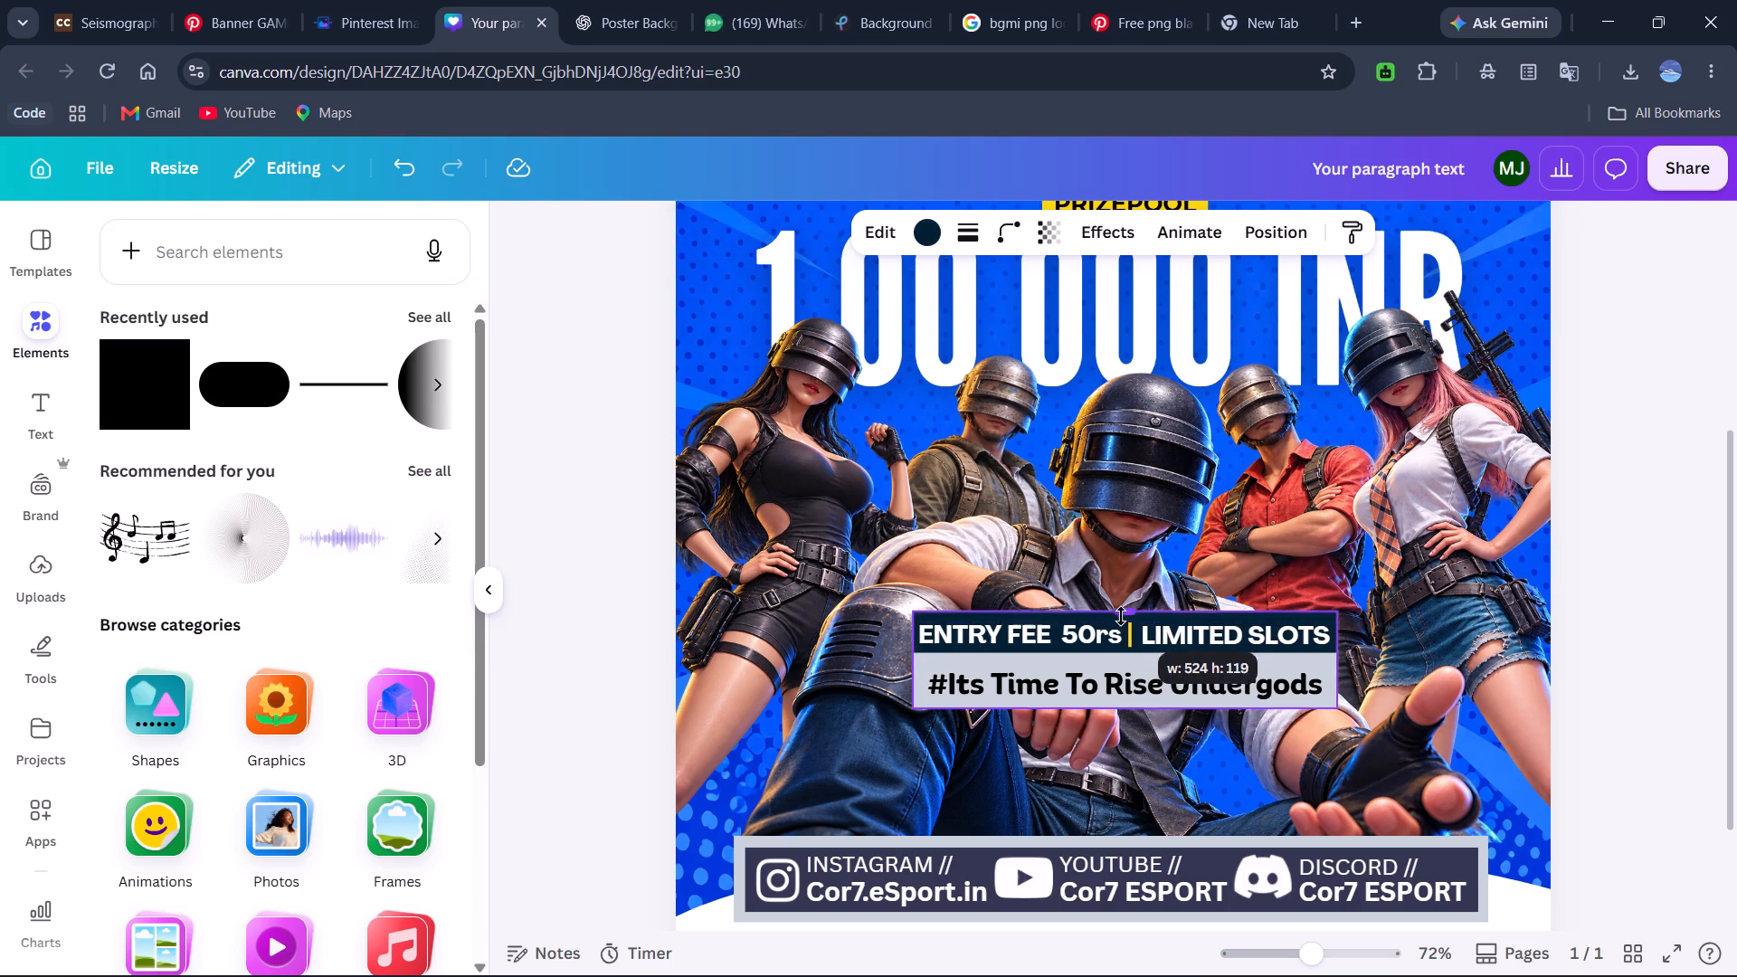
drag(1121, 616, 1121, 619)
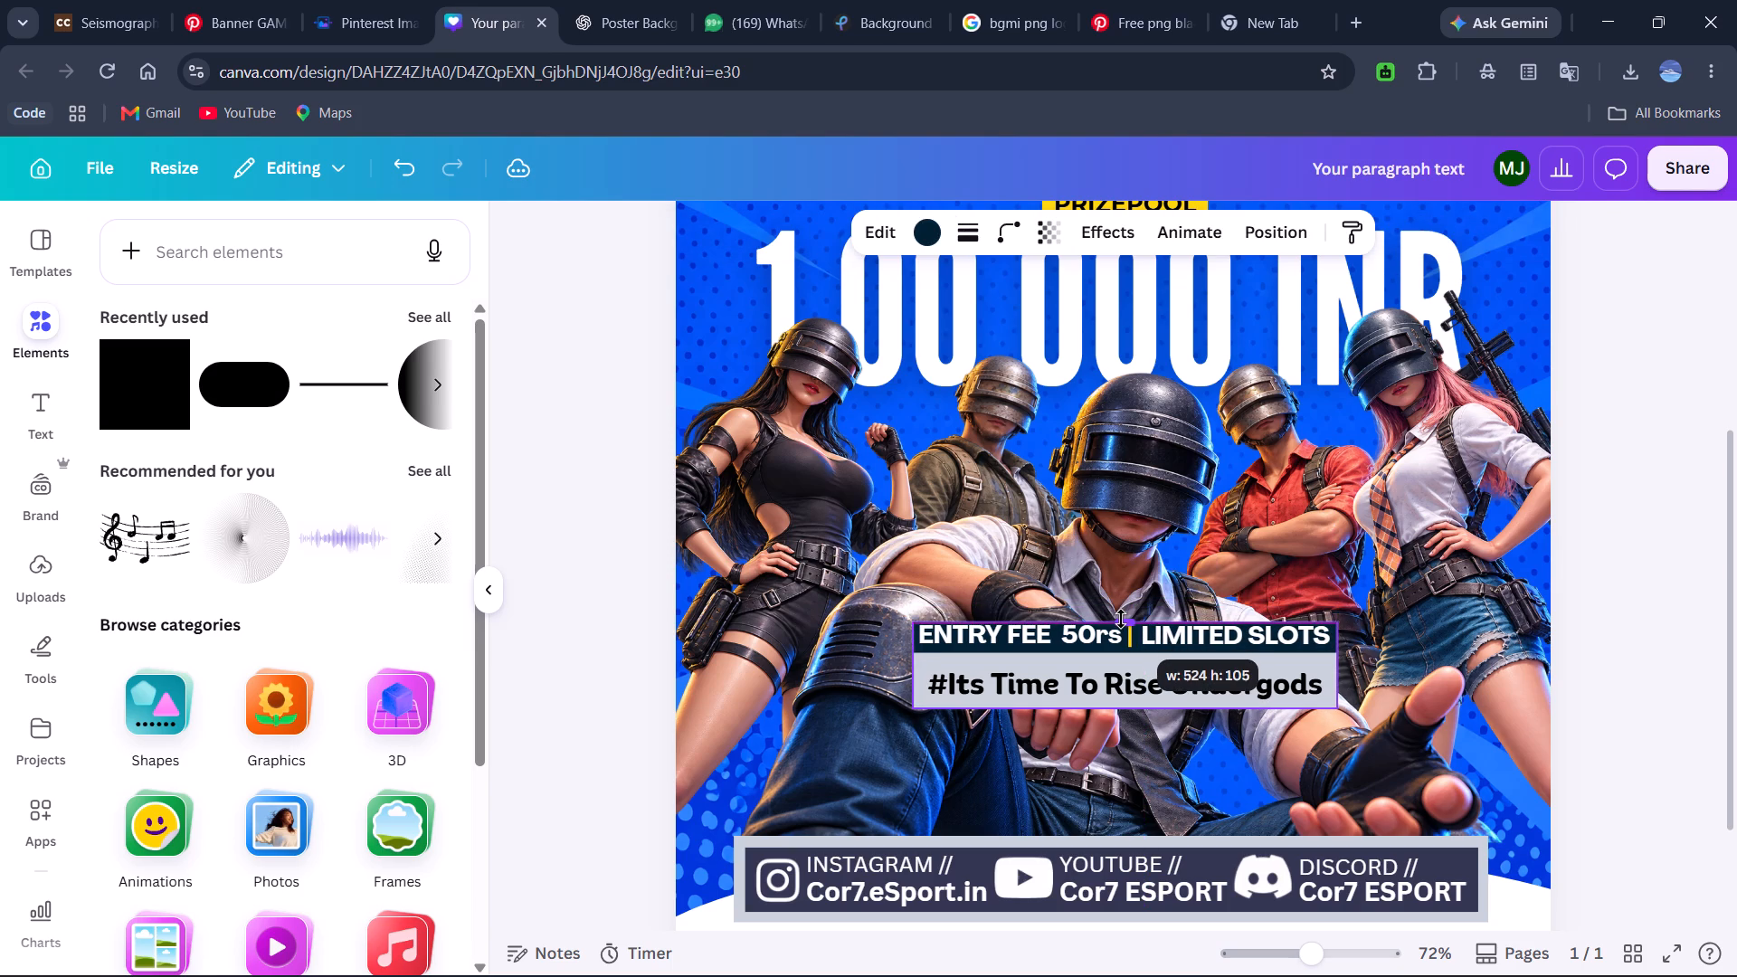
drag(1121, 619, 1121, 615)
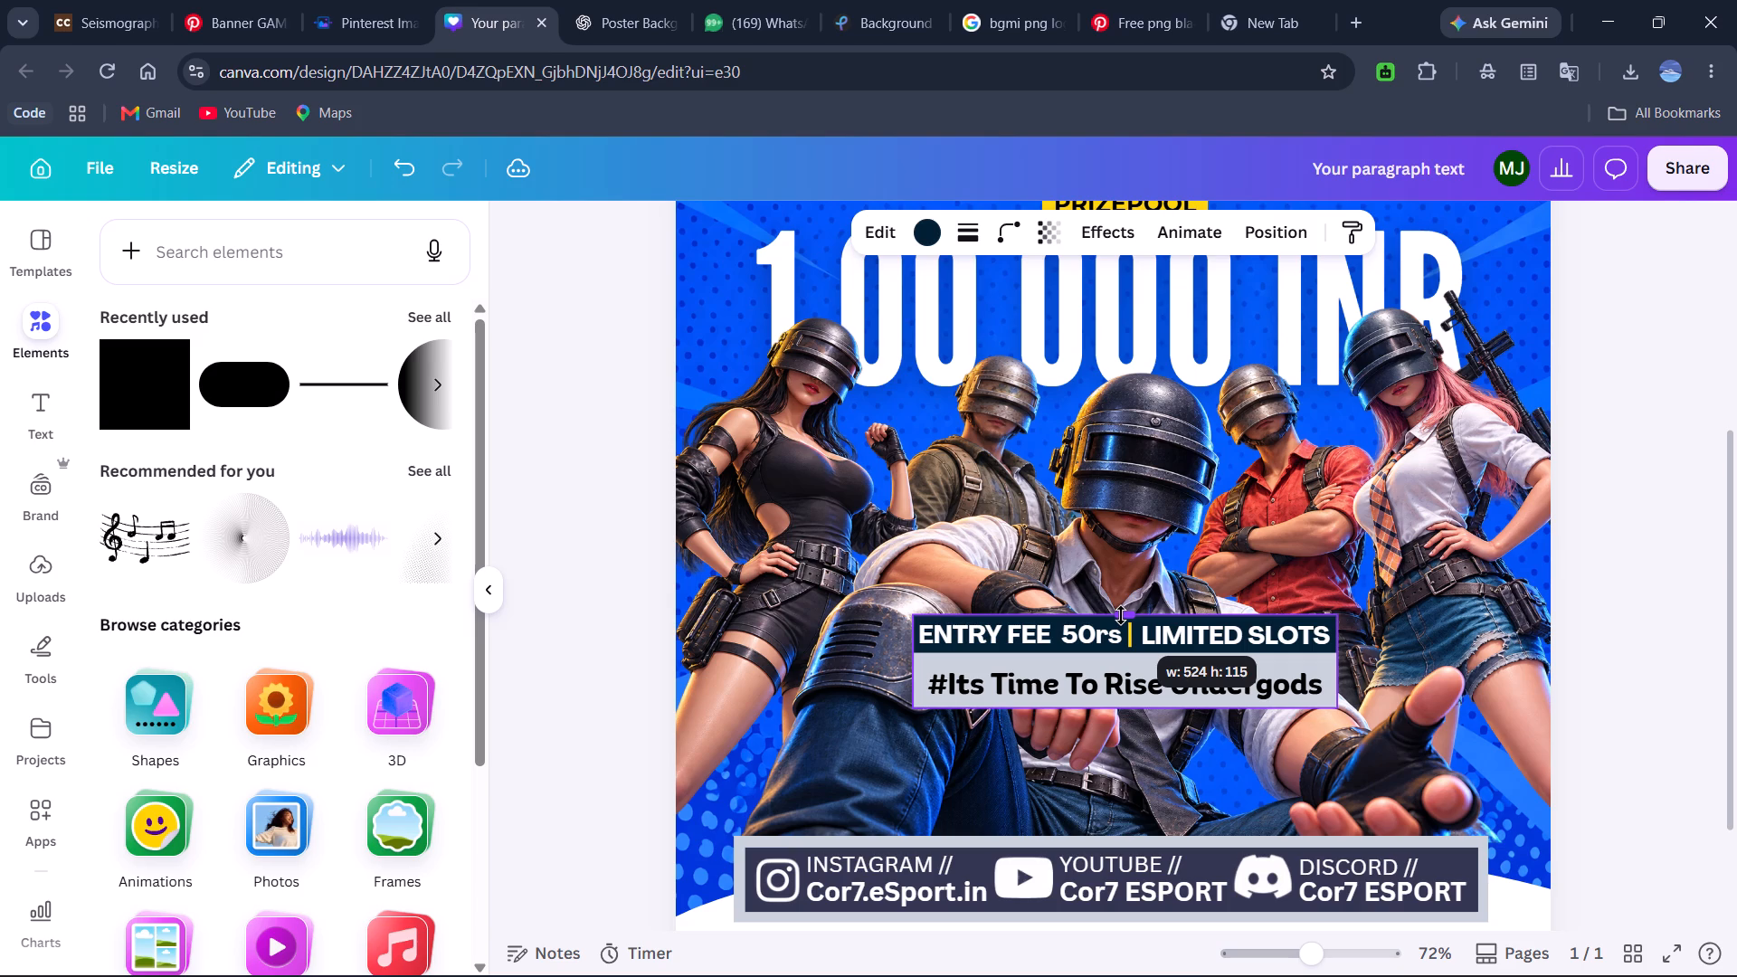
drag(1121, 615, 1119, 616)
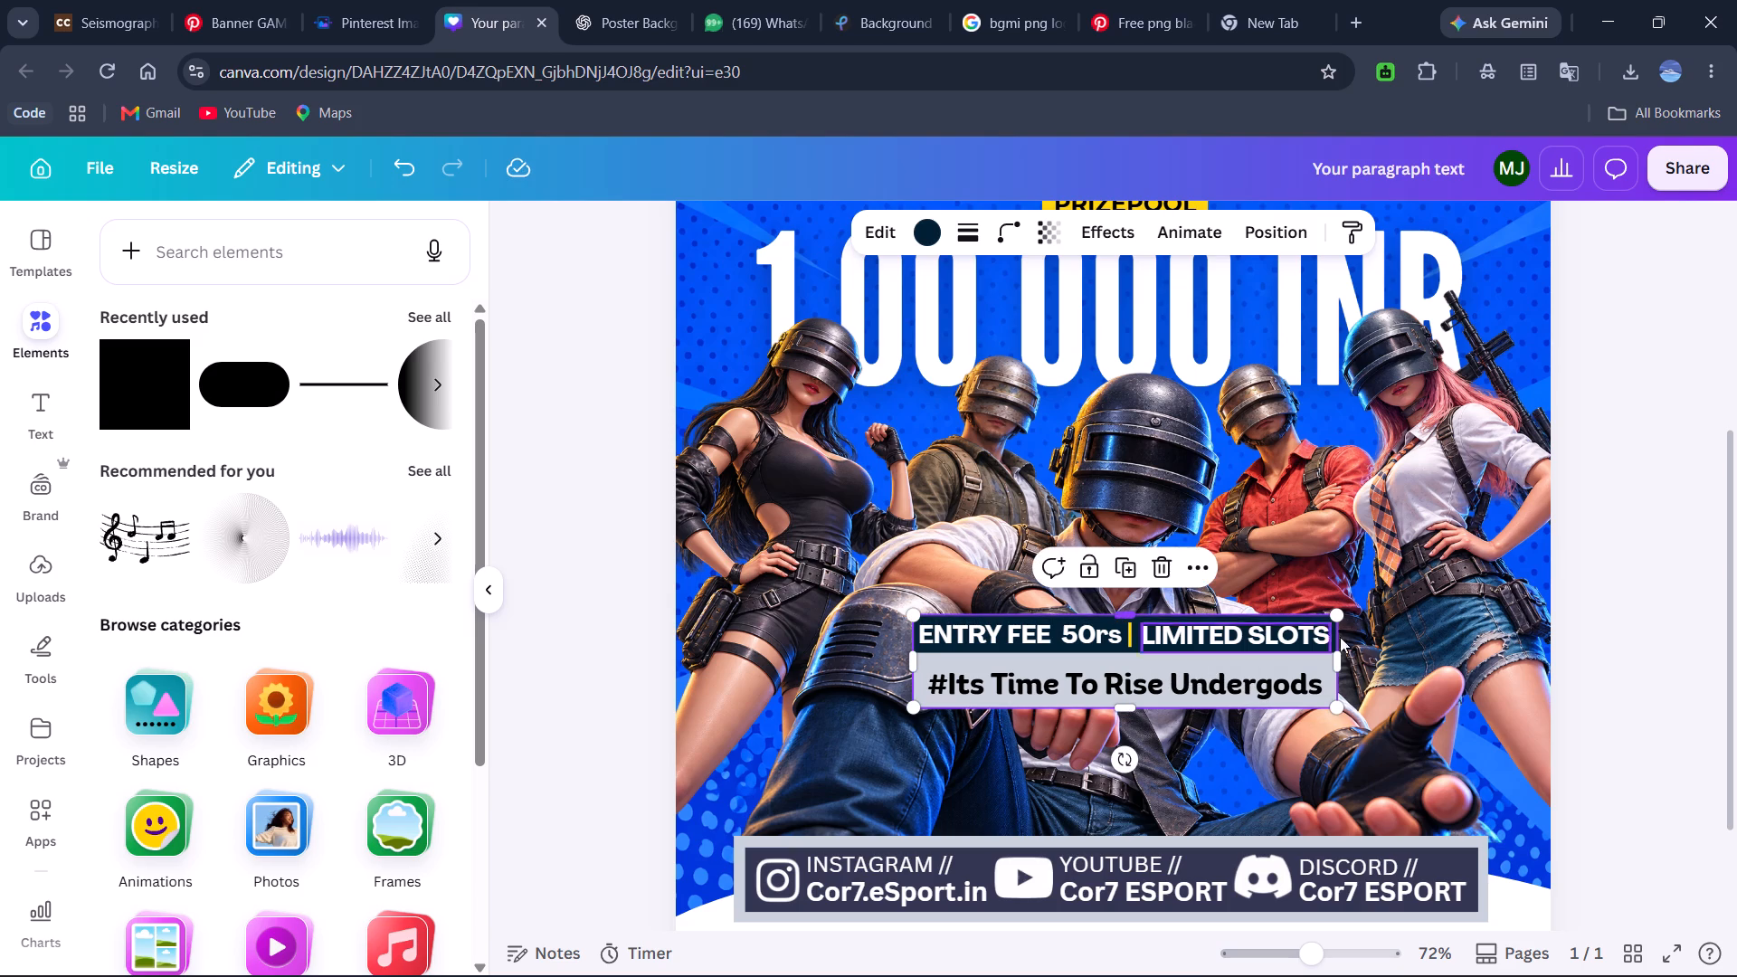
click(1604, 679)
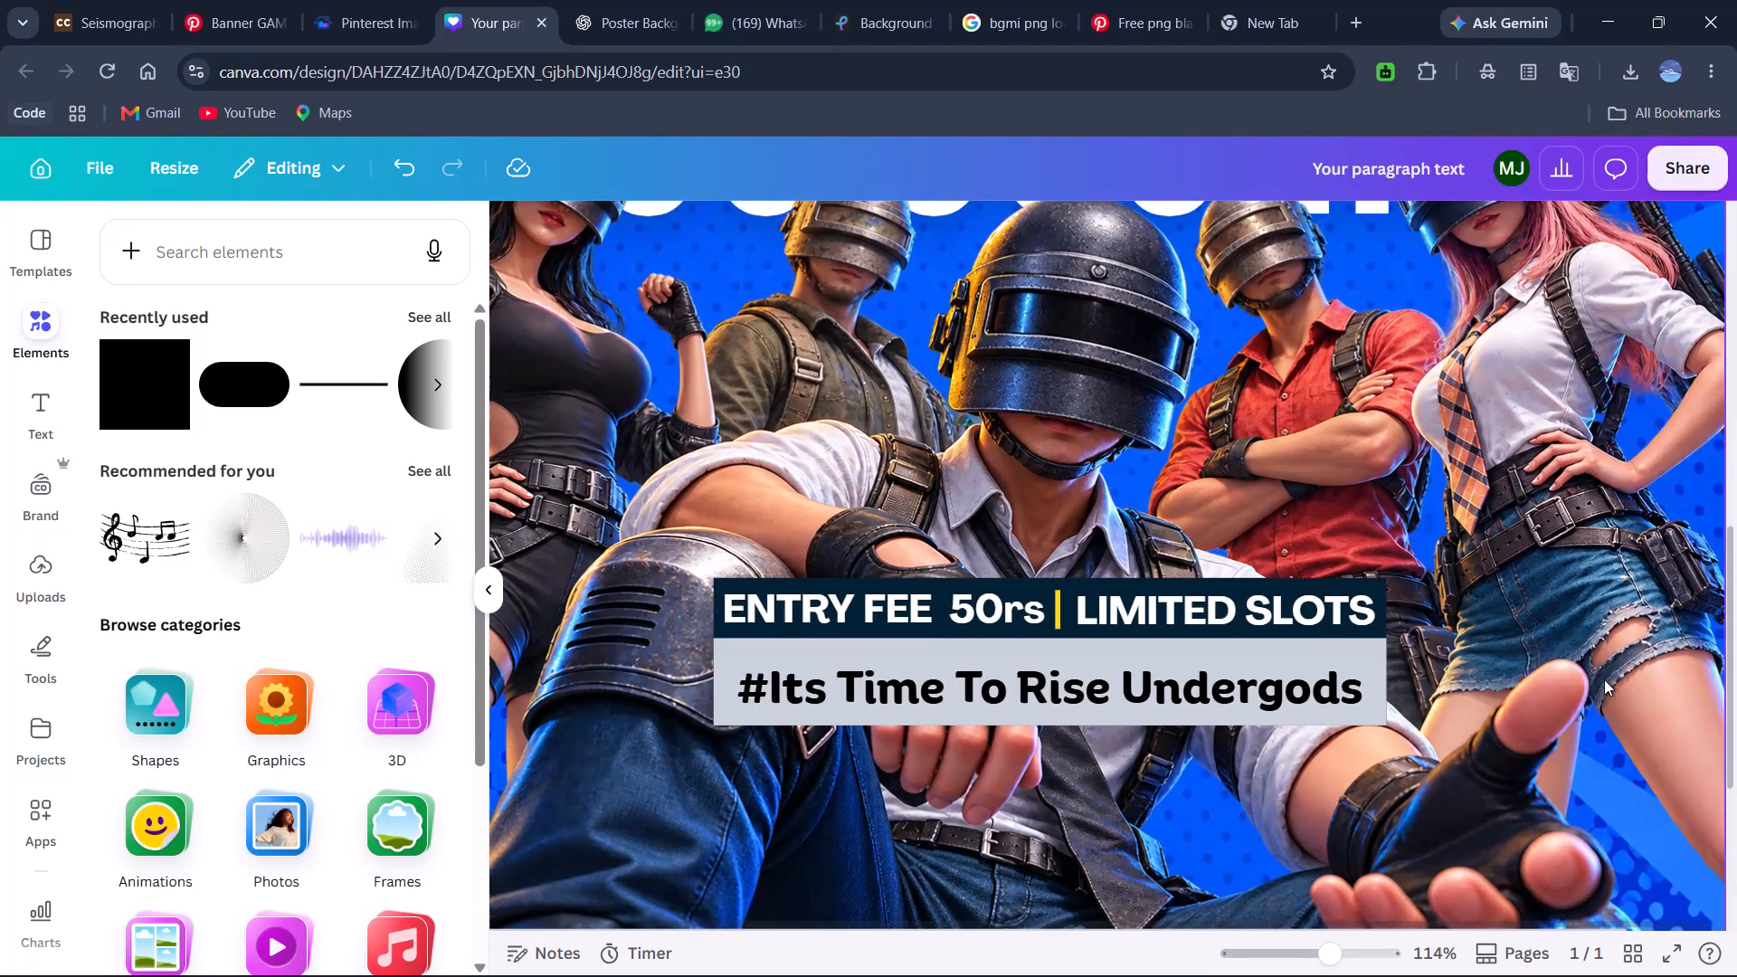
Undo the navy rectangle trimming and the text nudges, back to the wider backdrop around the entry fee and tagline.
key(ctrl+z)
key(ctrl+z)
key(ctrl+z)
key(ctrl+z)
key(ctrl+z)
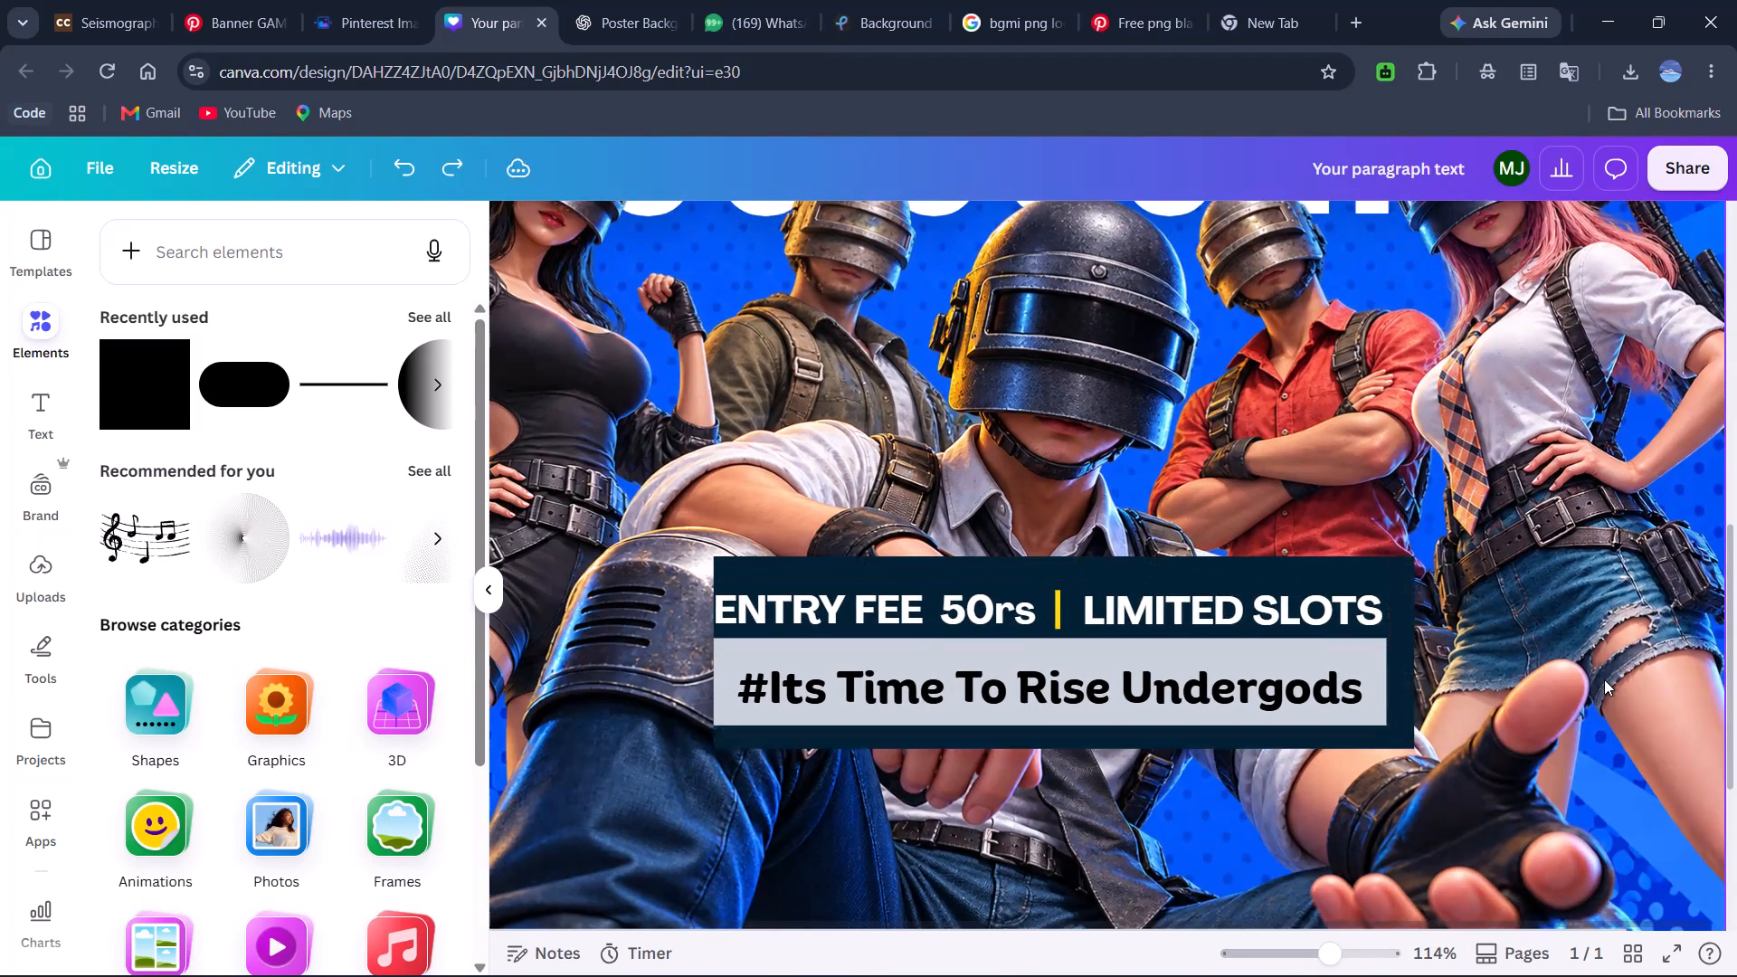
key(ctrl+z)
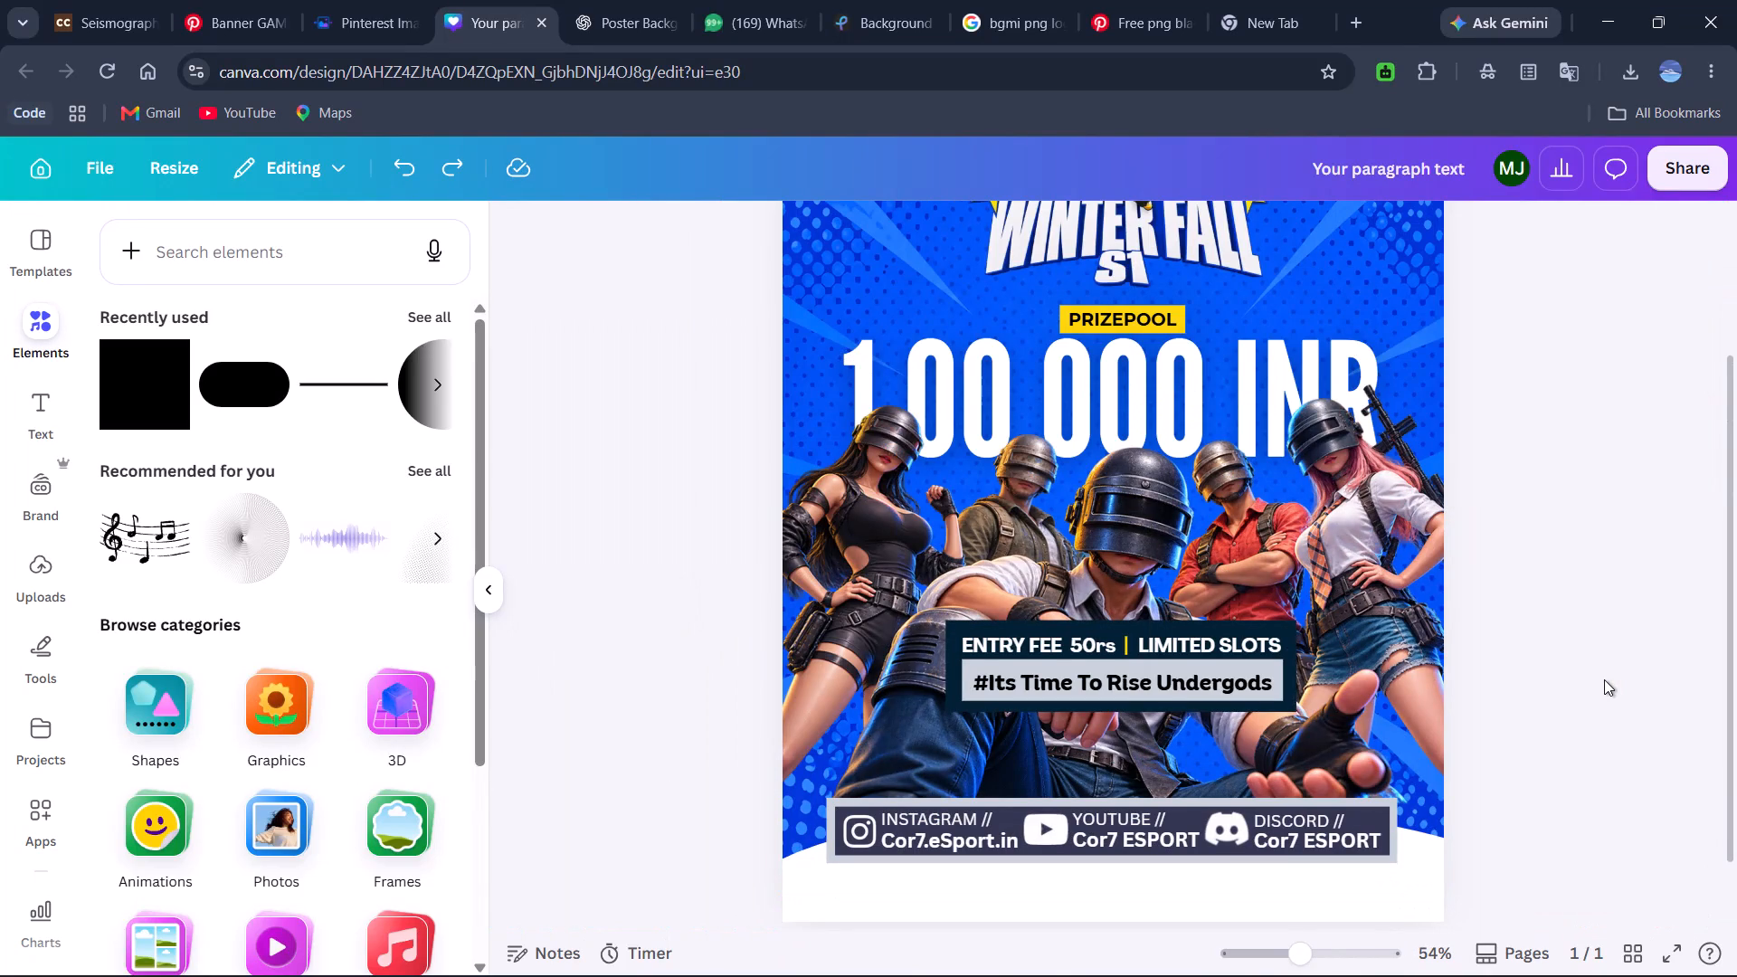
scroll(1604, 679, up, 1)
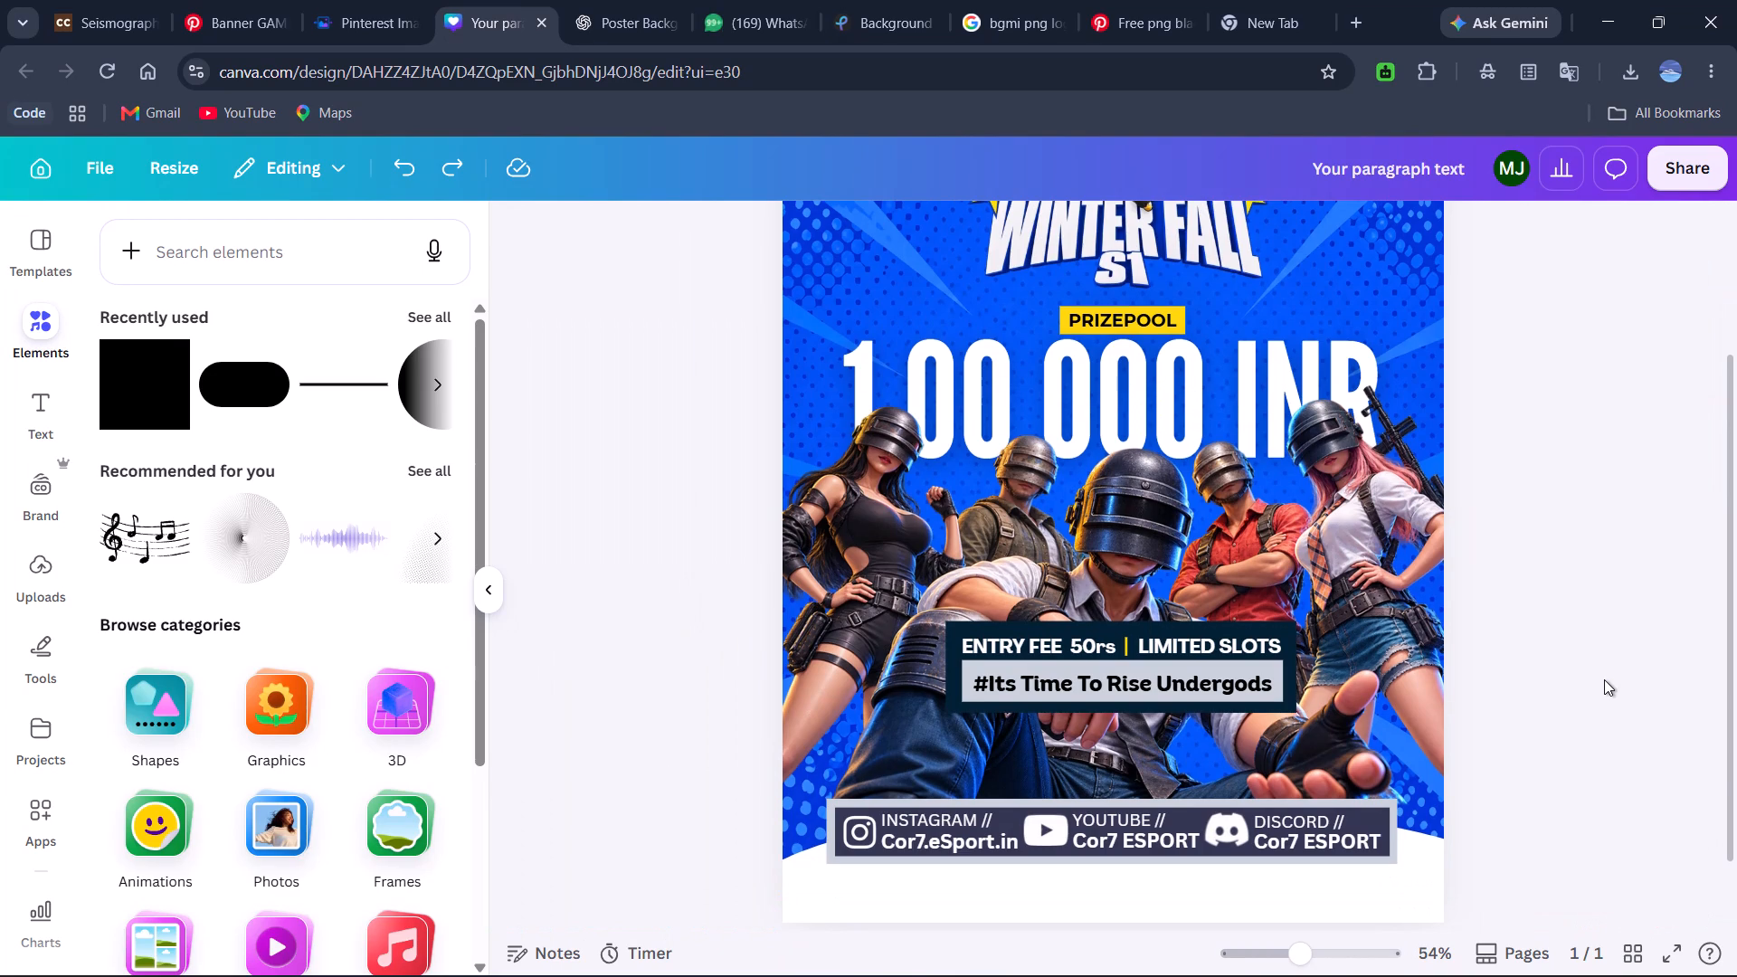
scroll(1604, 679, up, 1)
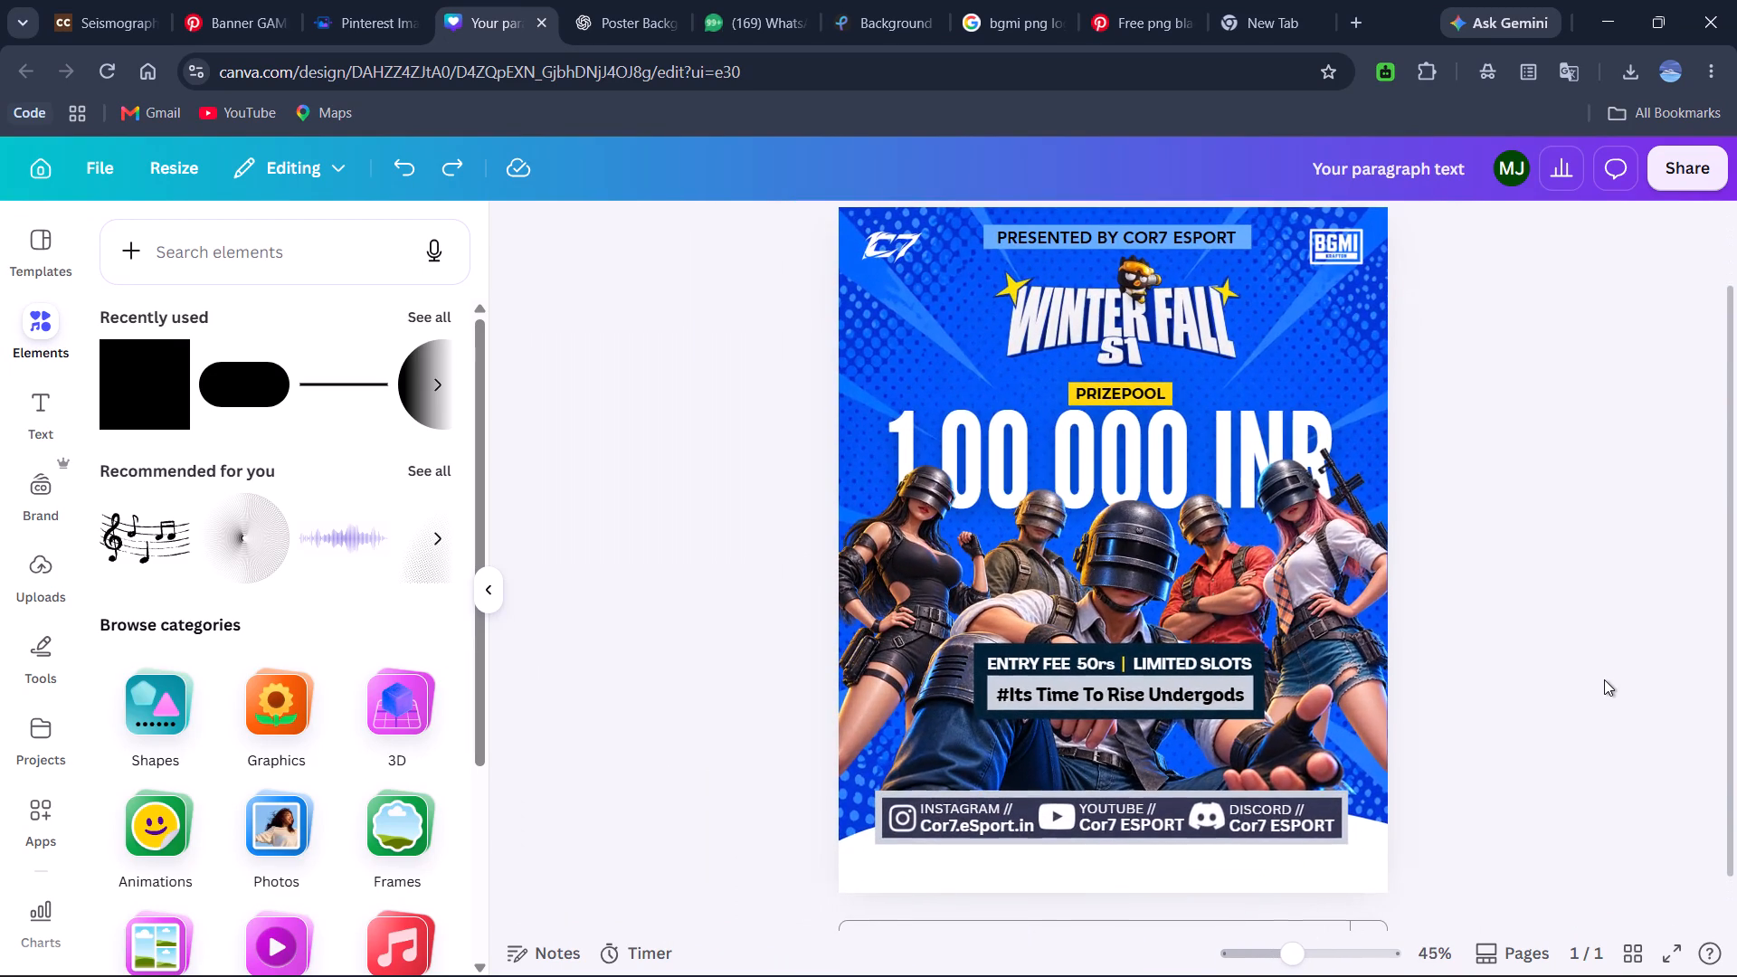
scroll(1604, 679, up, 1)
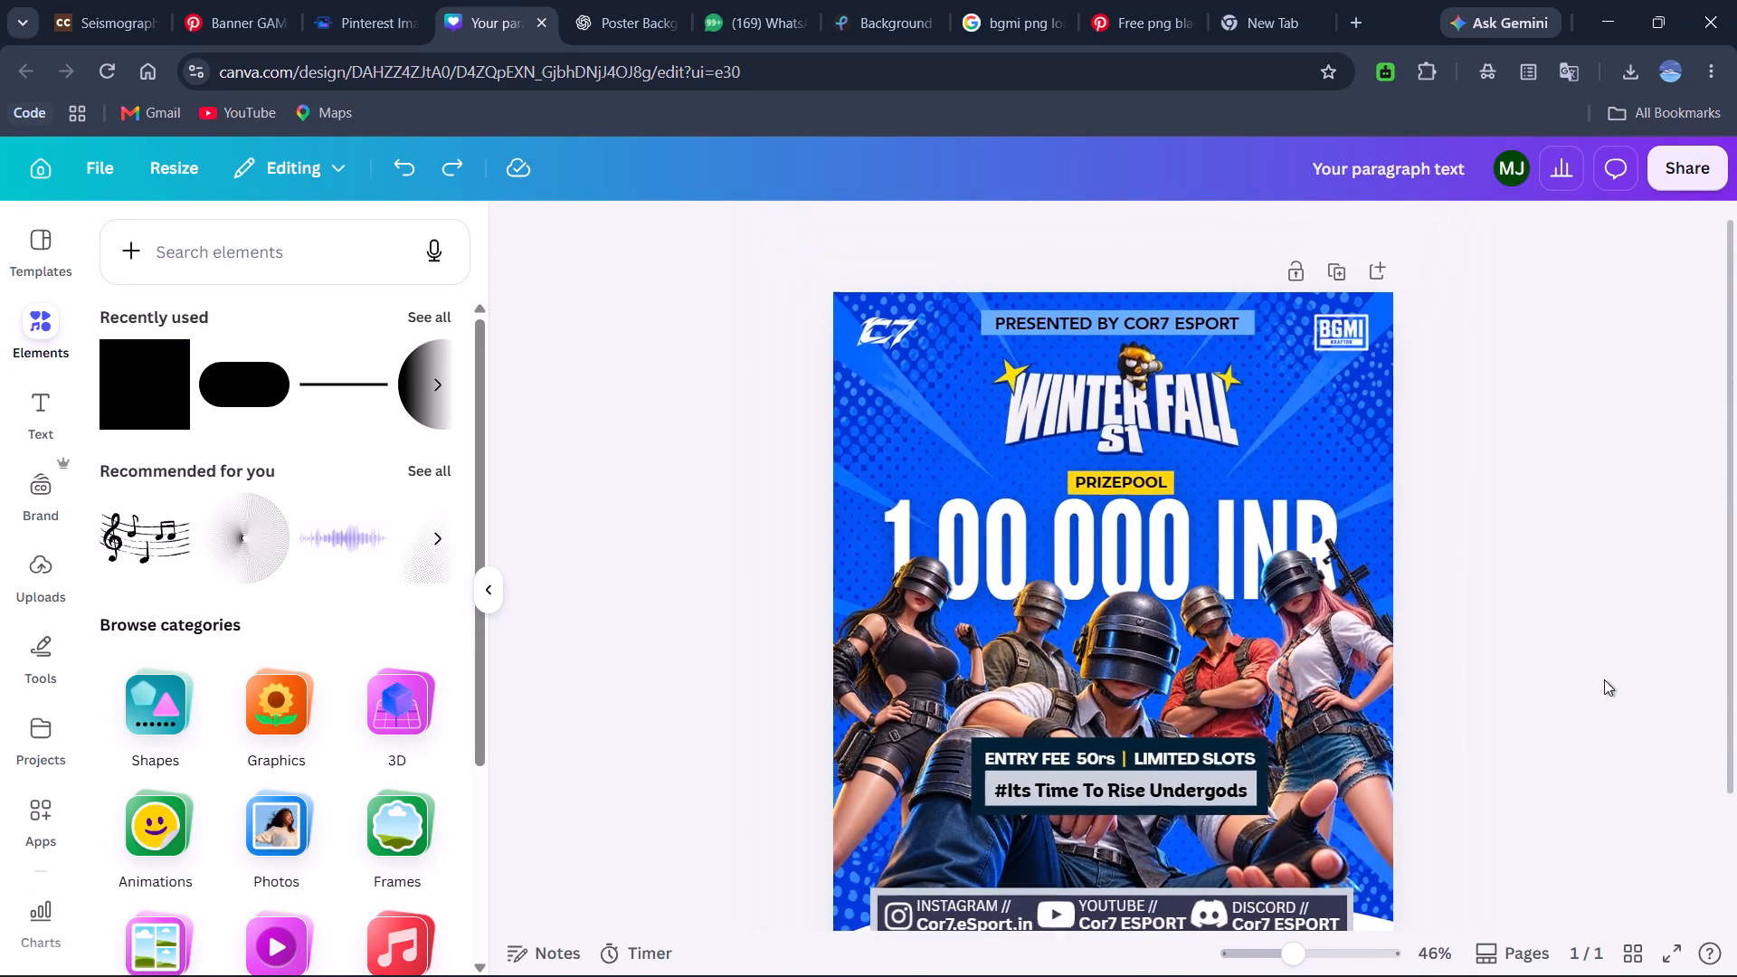
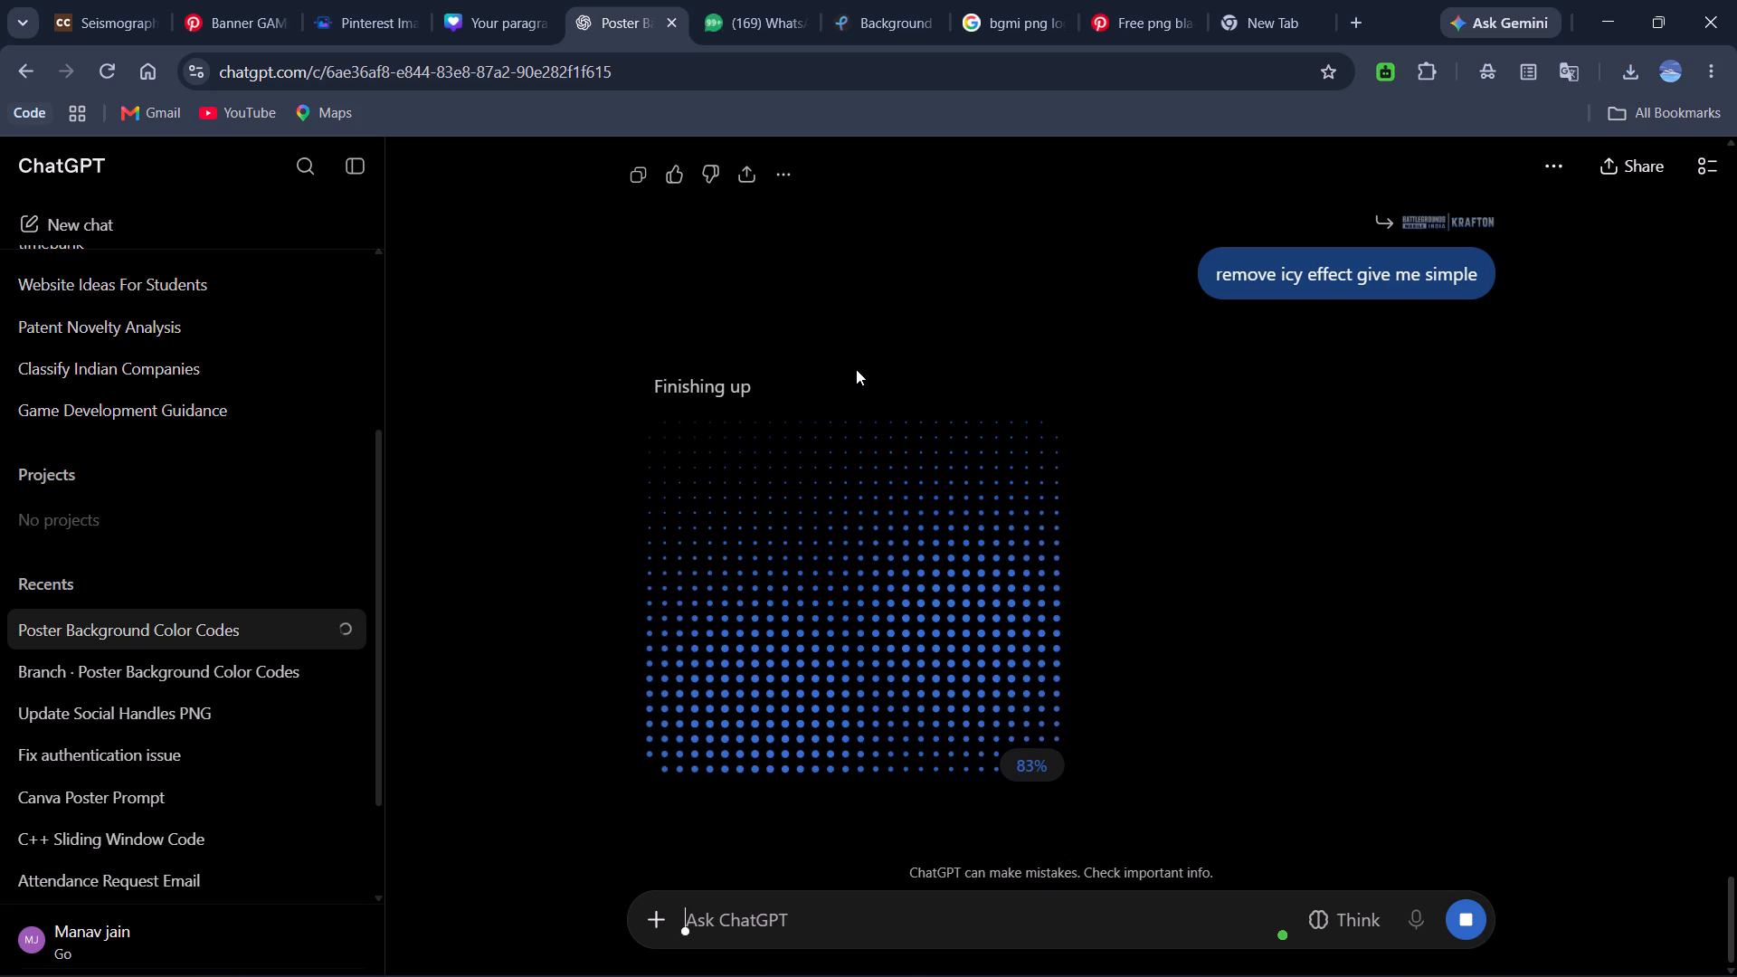
In the Google image results for "bgmi png logo", find The Statesman's Battlegrounds Mobile India and KRAFTON logo image and start saving it.
click(1022, 20)
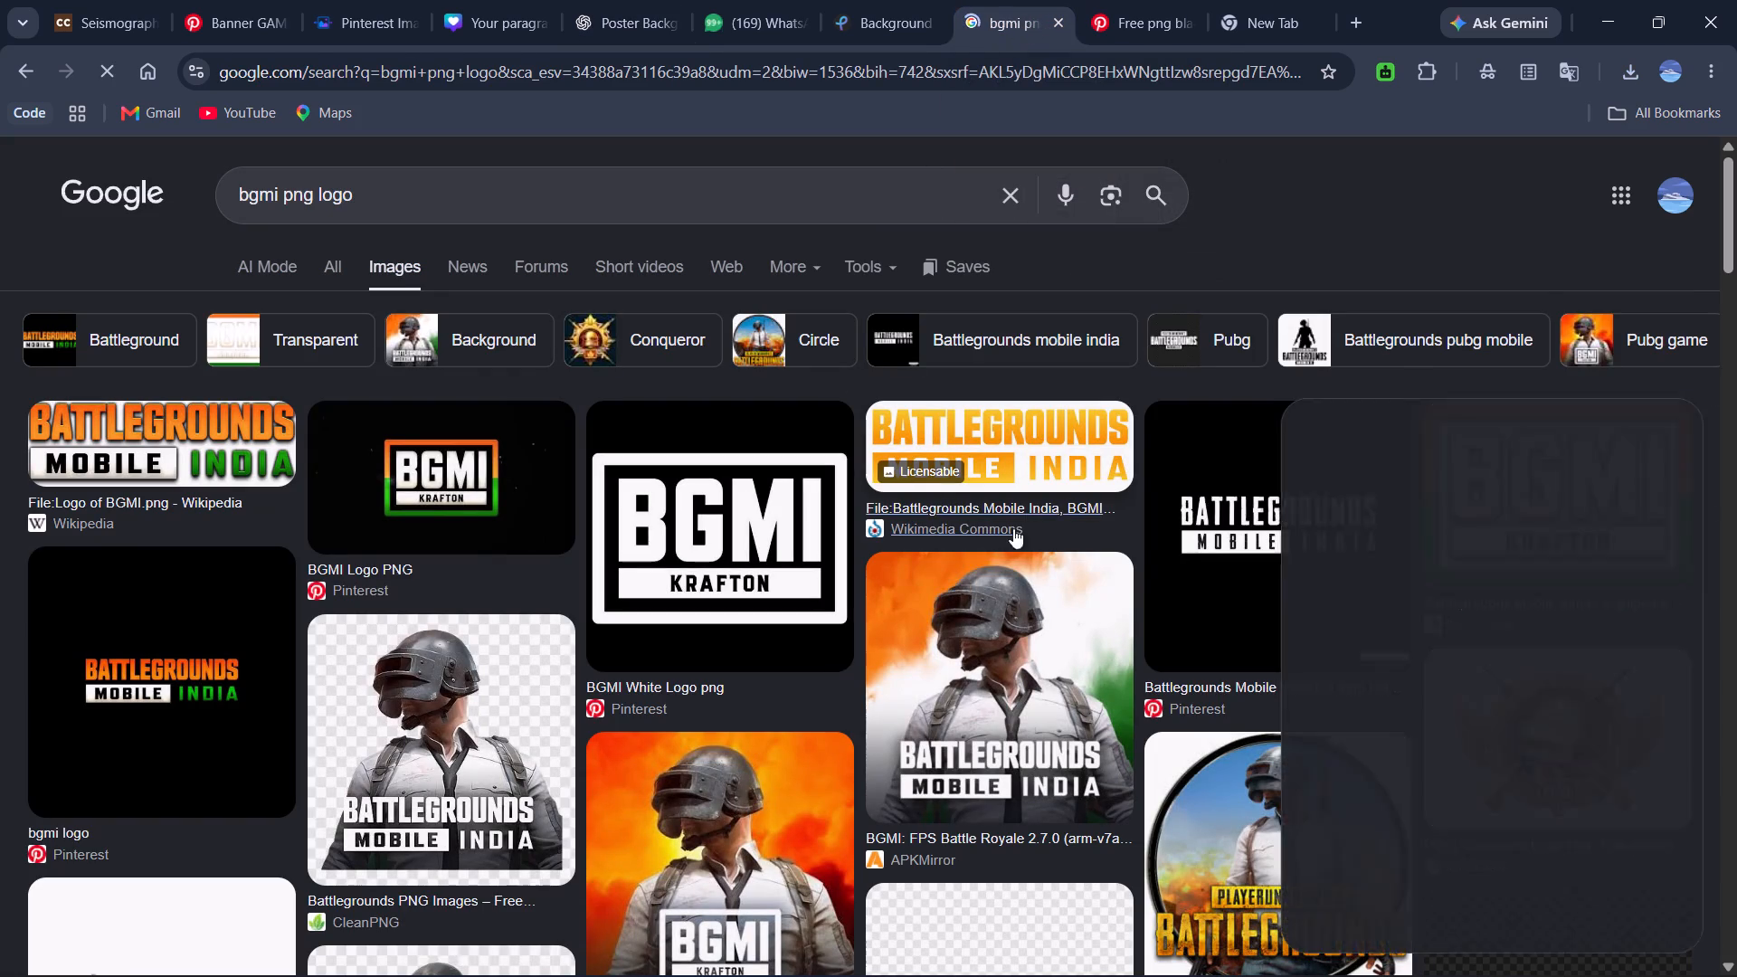
click(1181, 575)
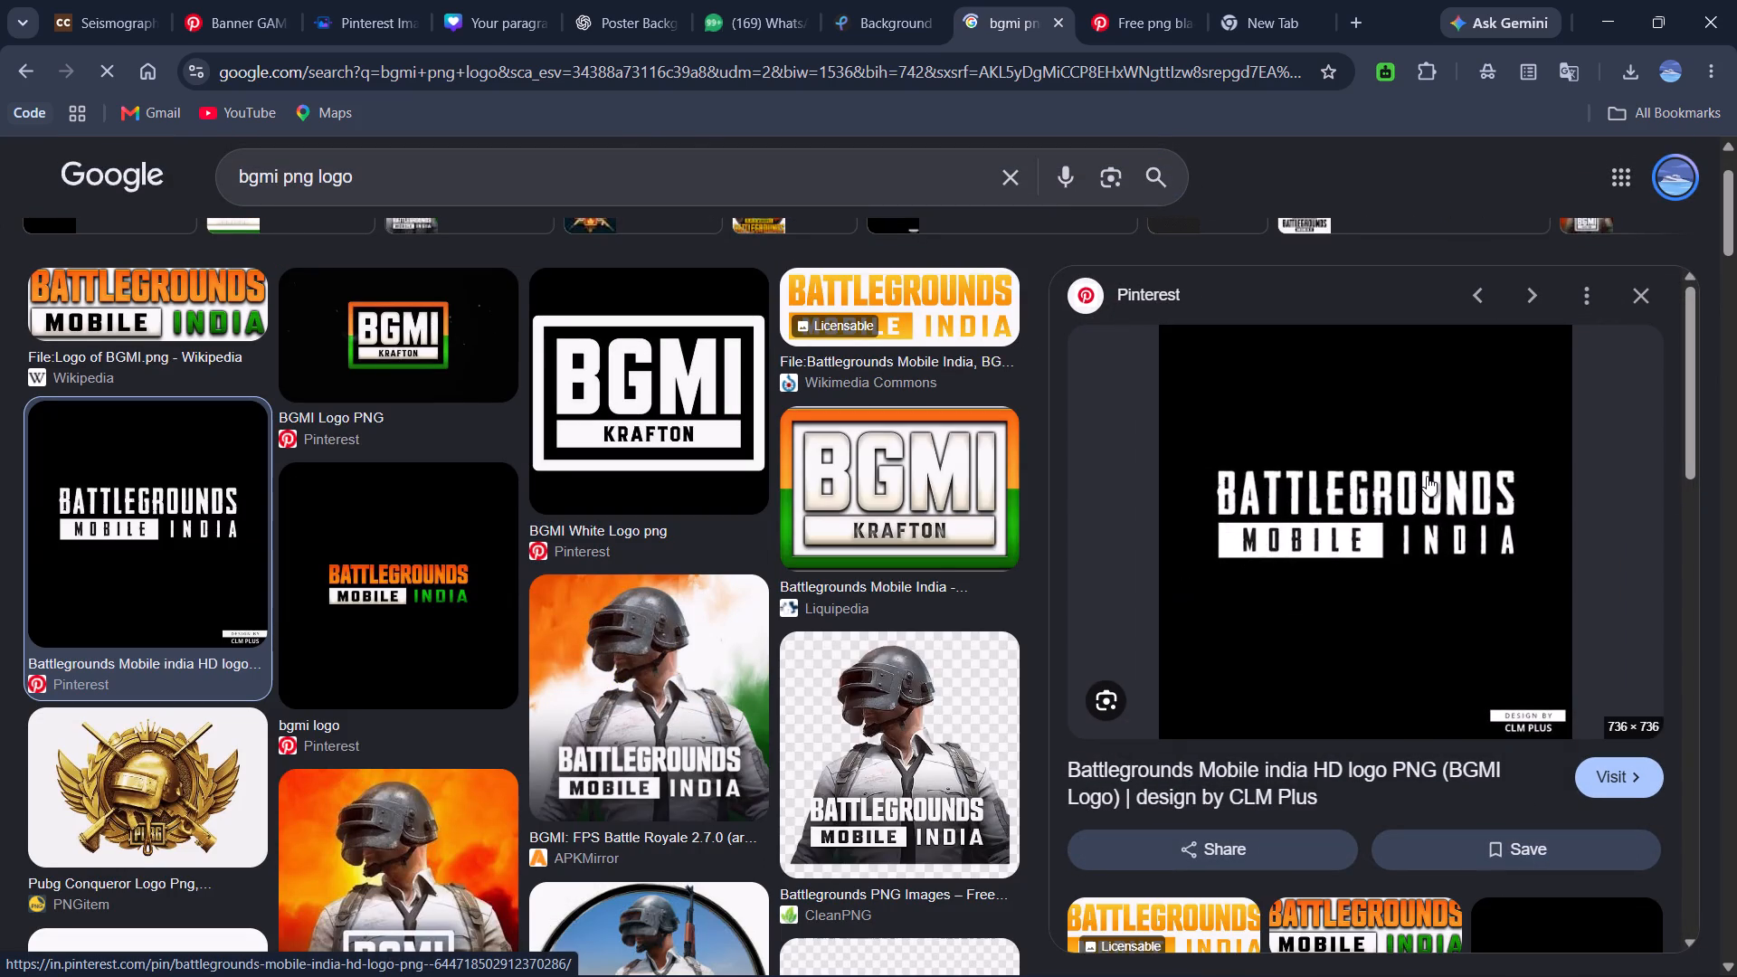
scroll(454, 731, down, 1)
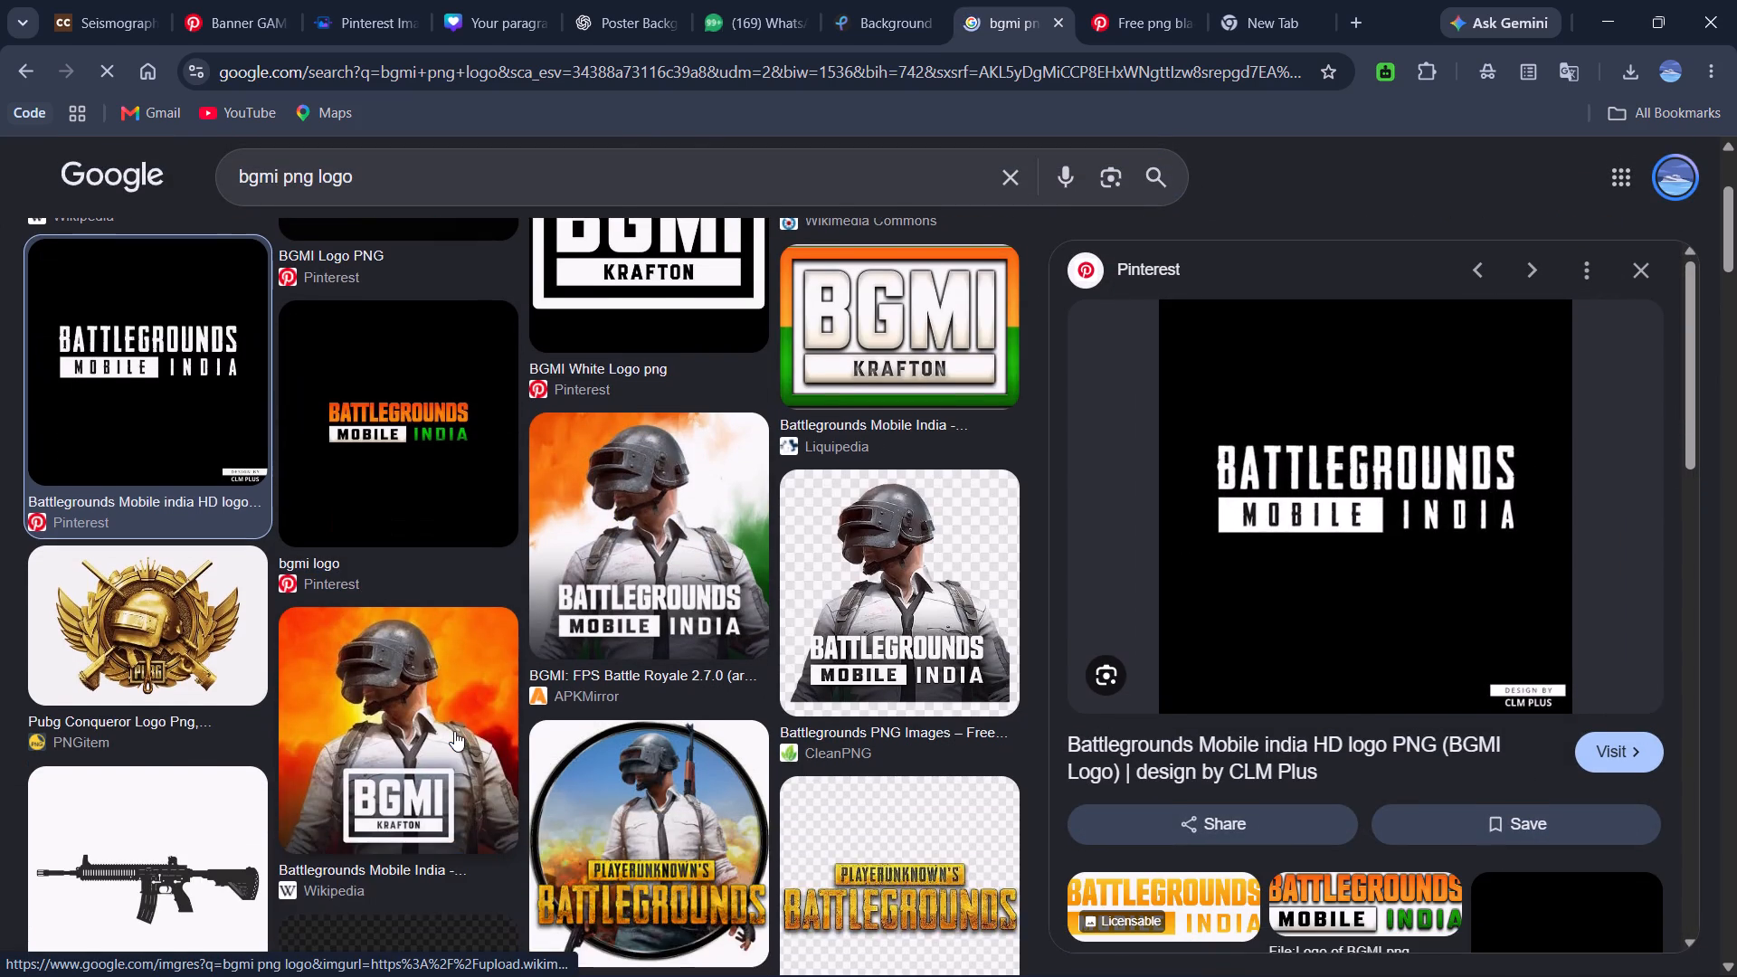
scroll(454, 731, down, 2)
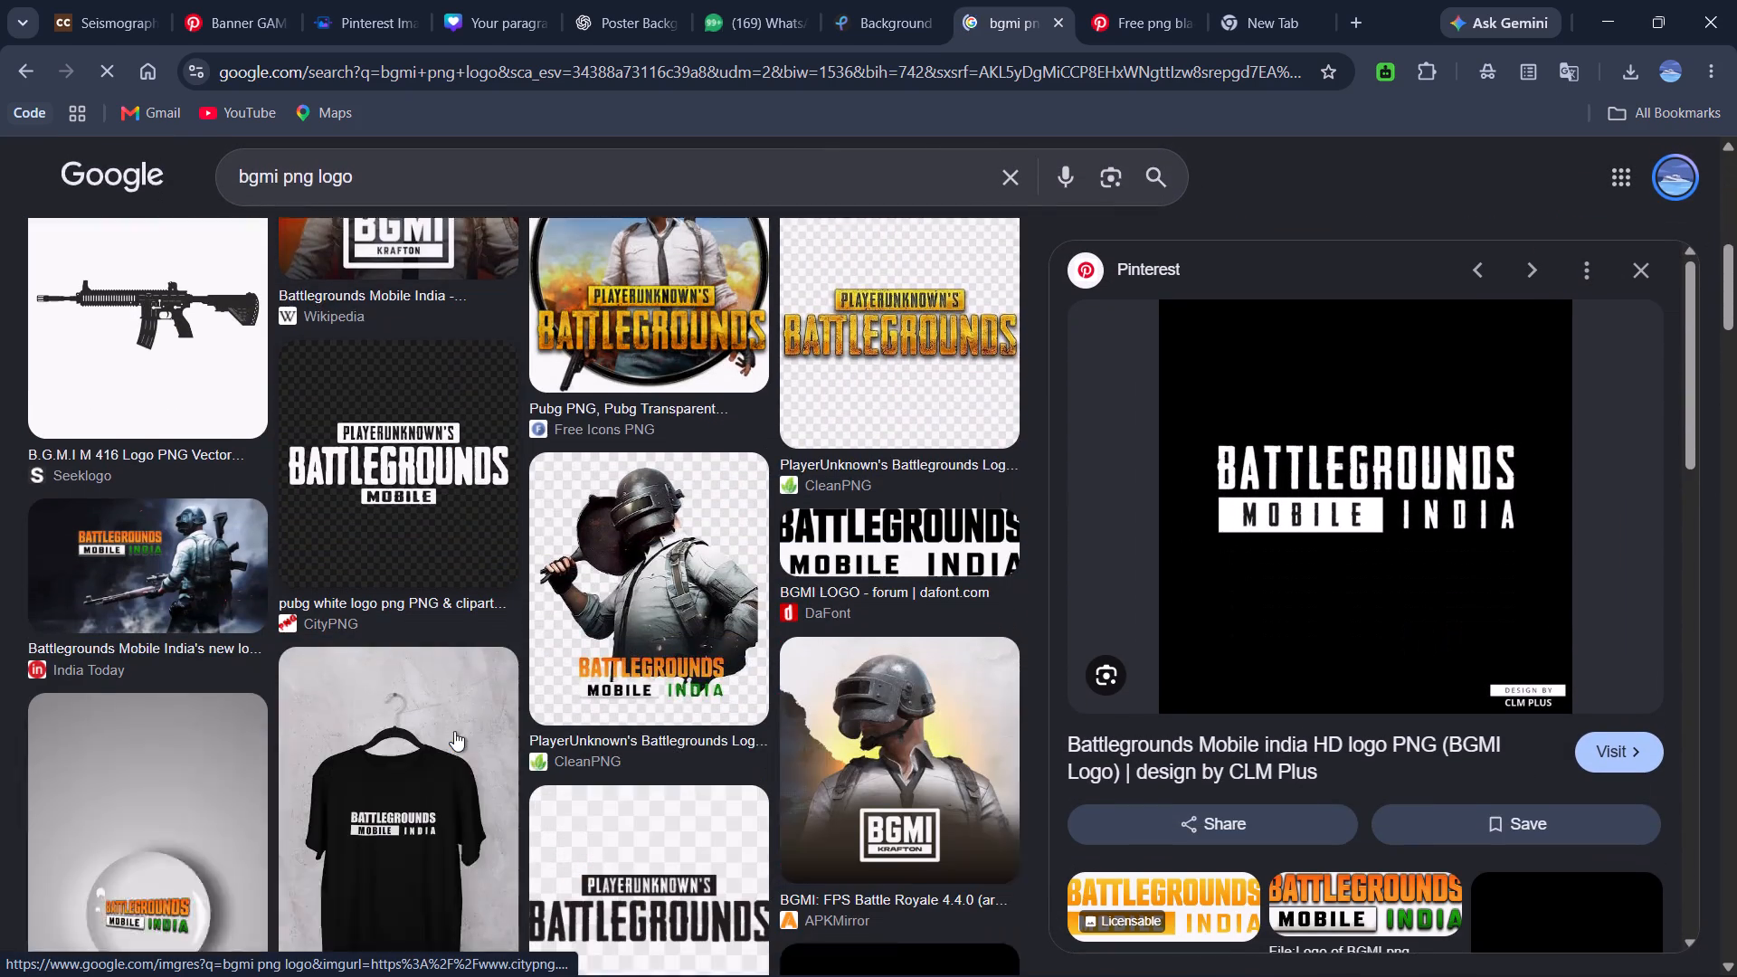
scroll(454, 731, down, 2)
click(893, 338)
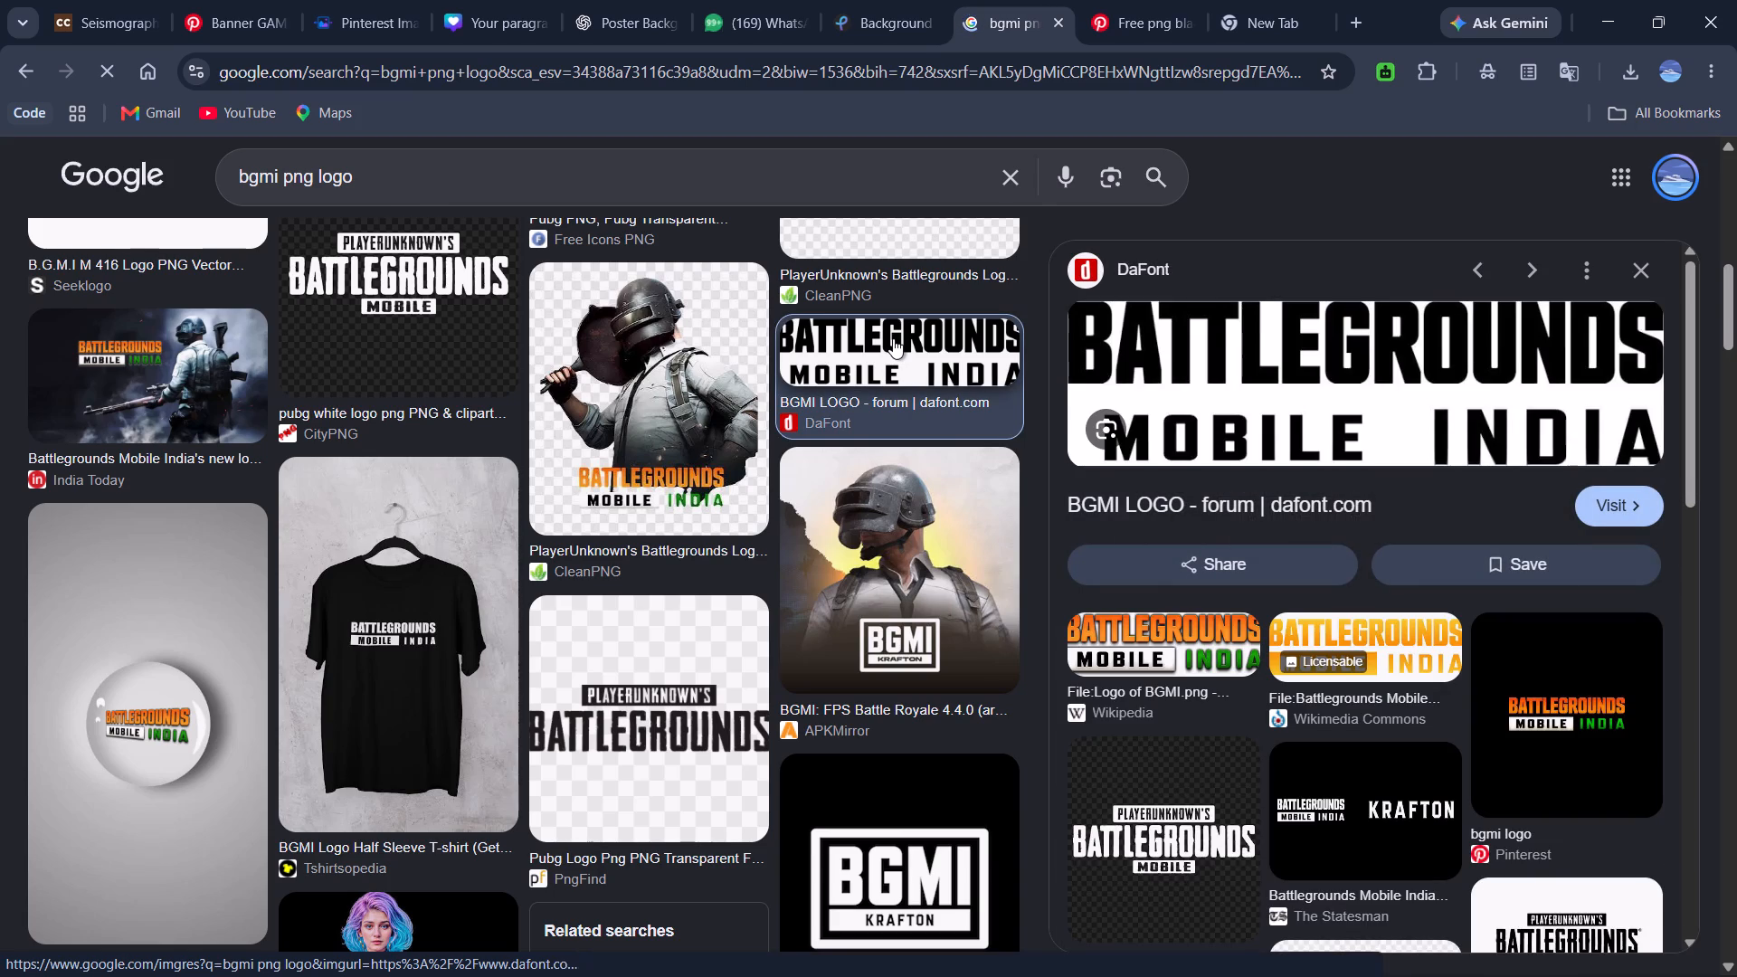
click(1347, 820)
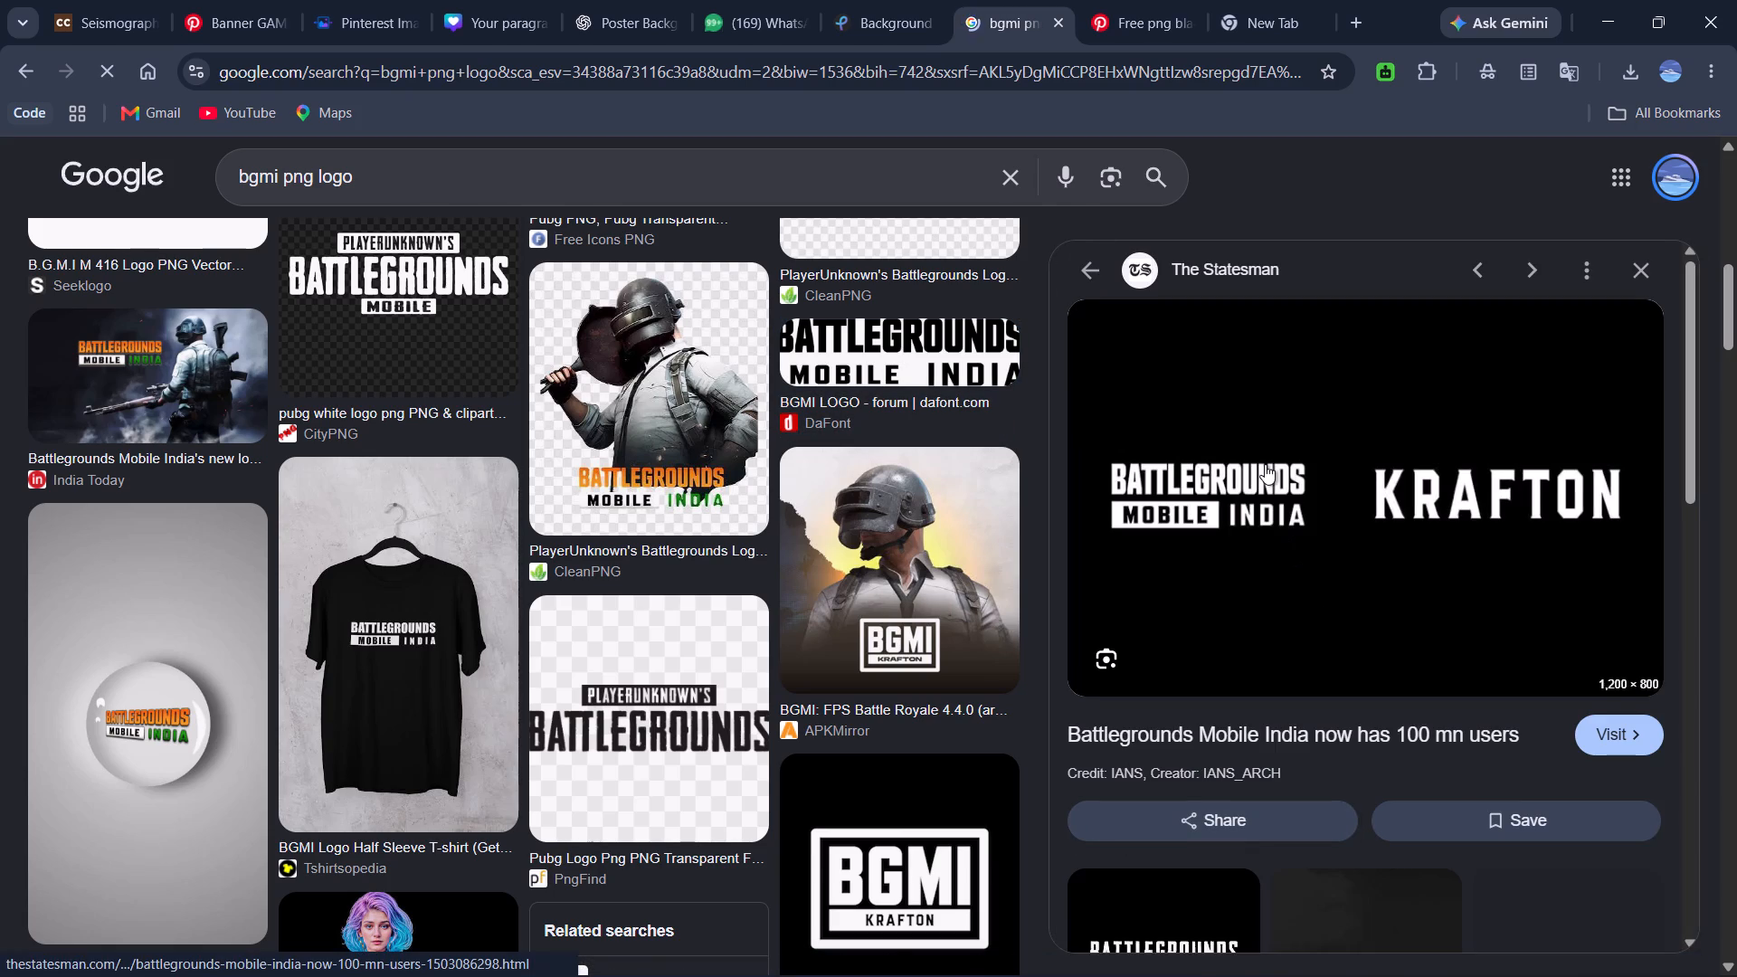
right_click(1265, 464)
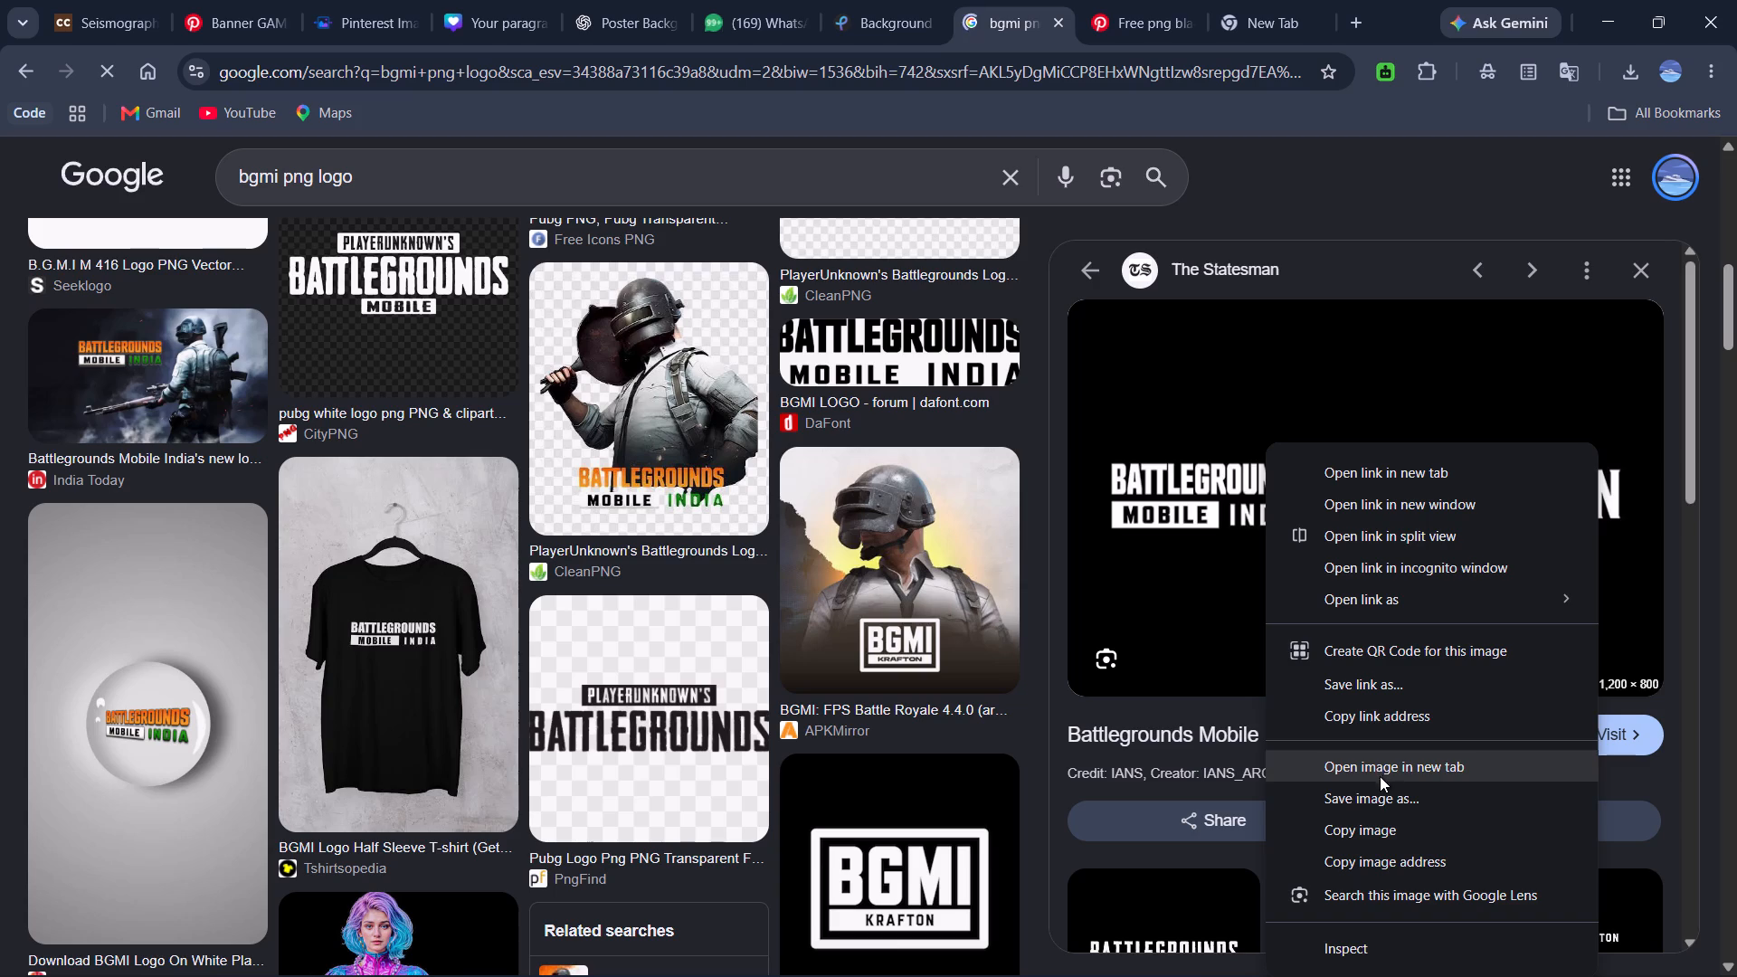
click(1375, 786)
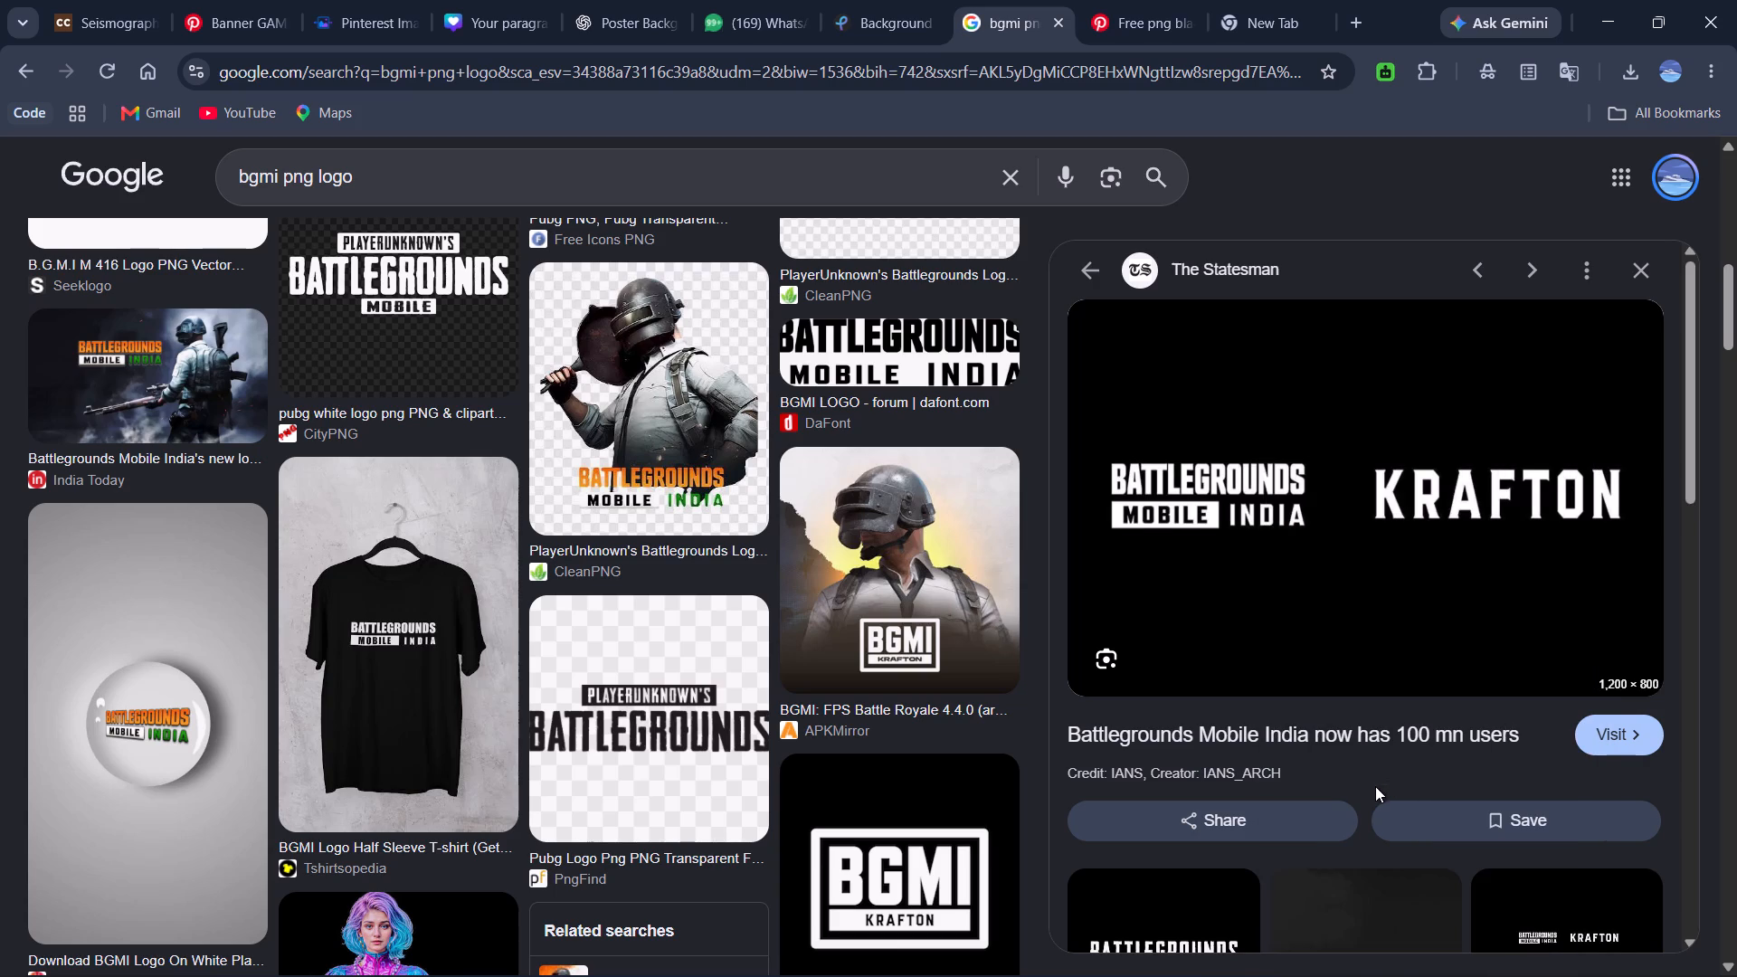
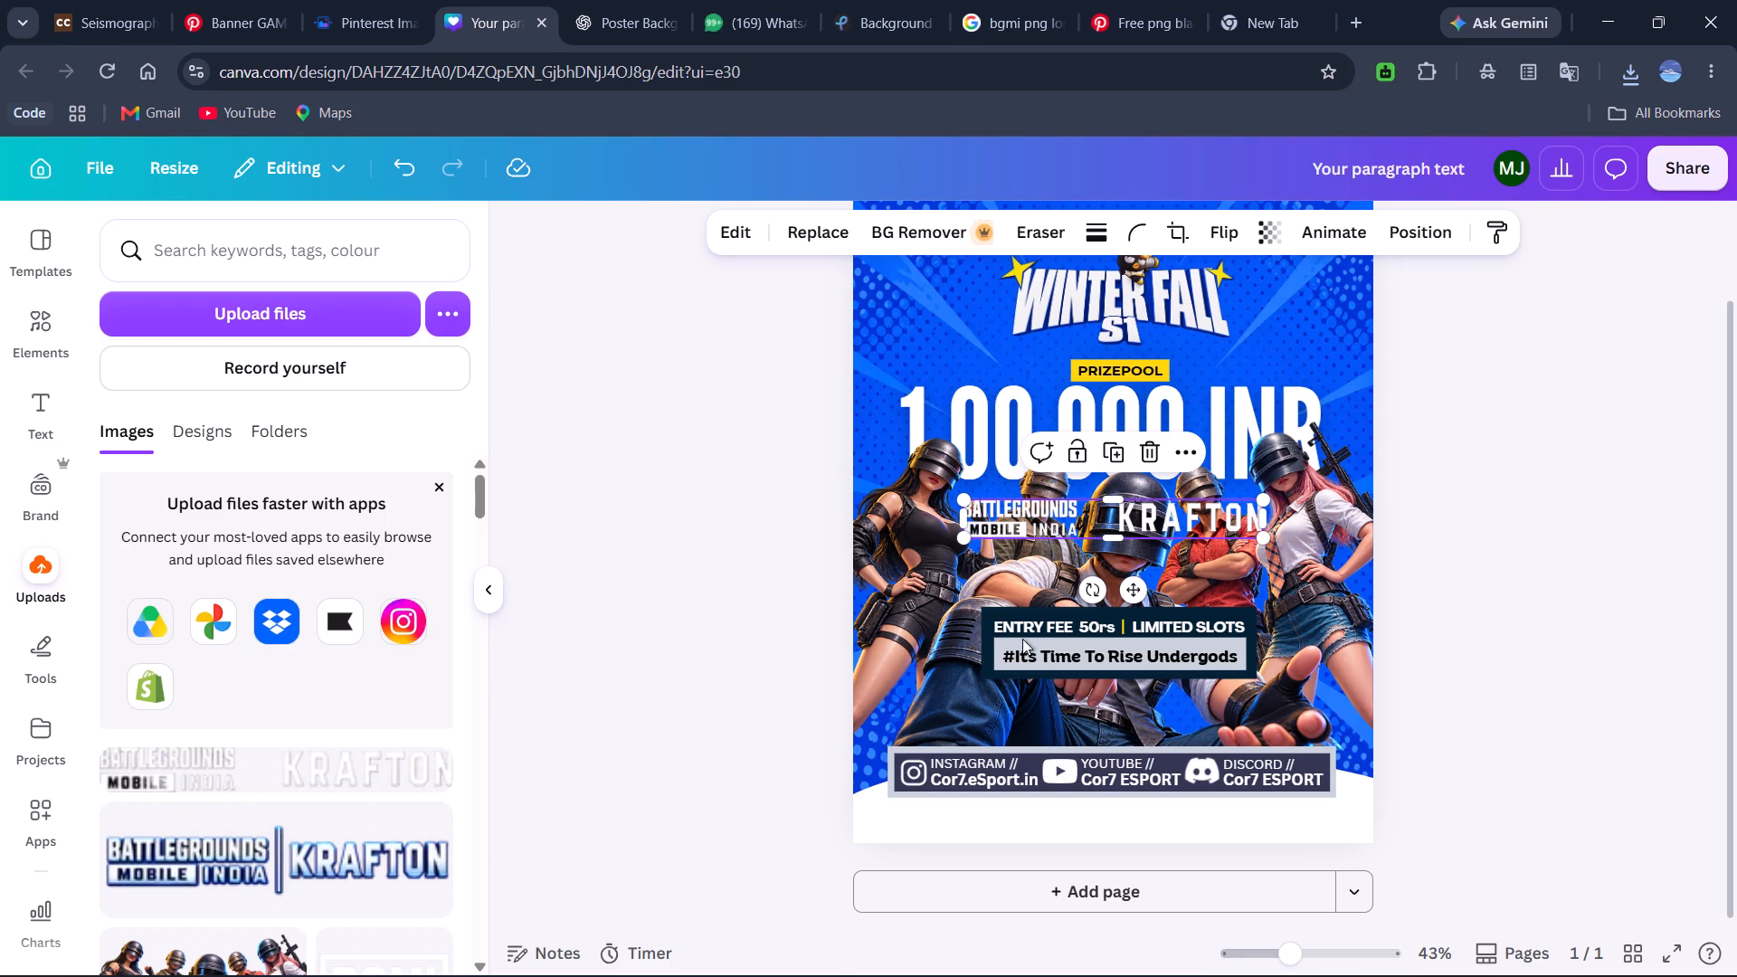
Move the white Battlegrounds Mobile India and KRAFTON logo beneath the entry fee box and shrink it to roughly the box's width.
drag(1194, 522, 1207, 575)
drag(1207, 575, 1201, 708)
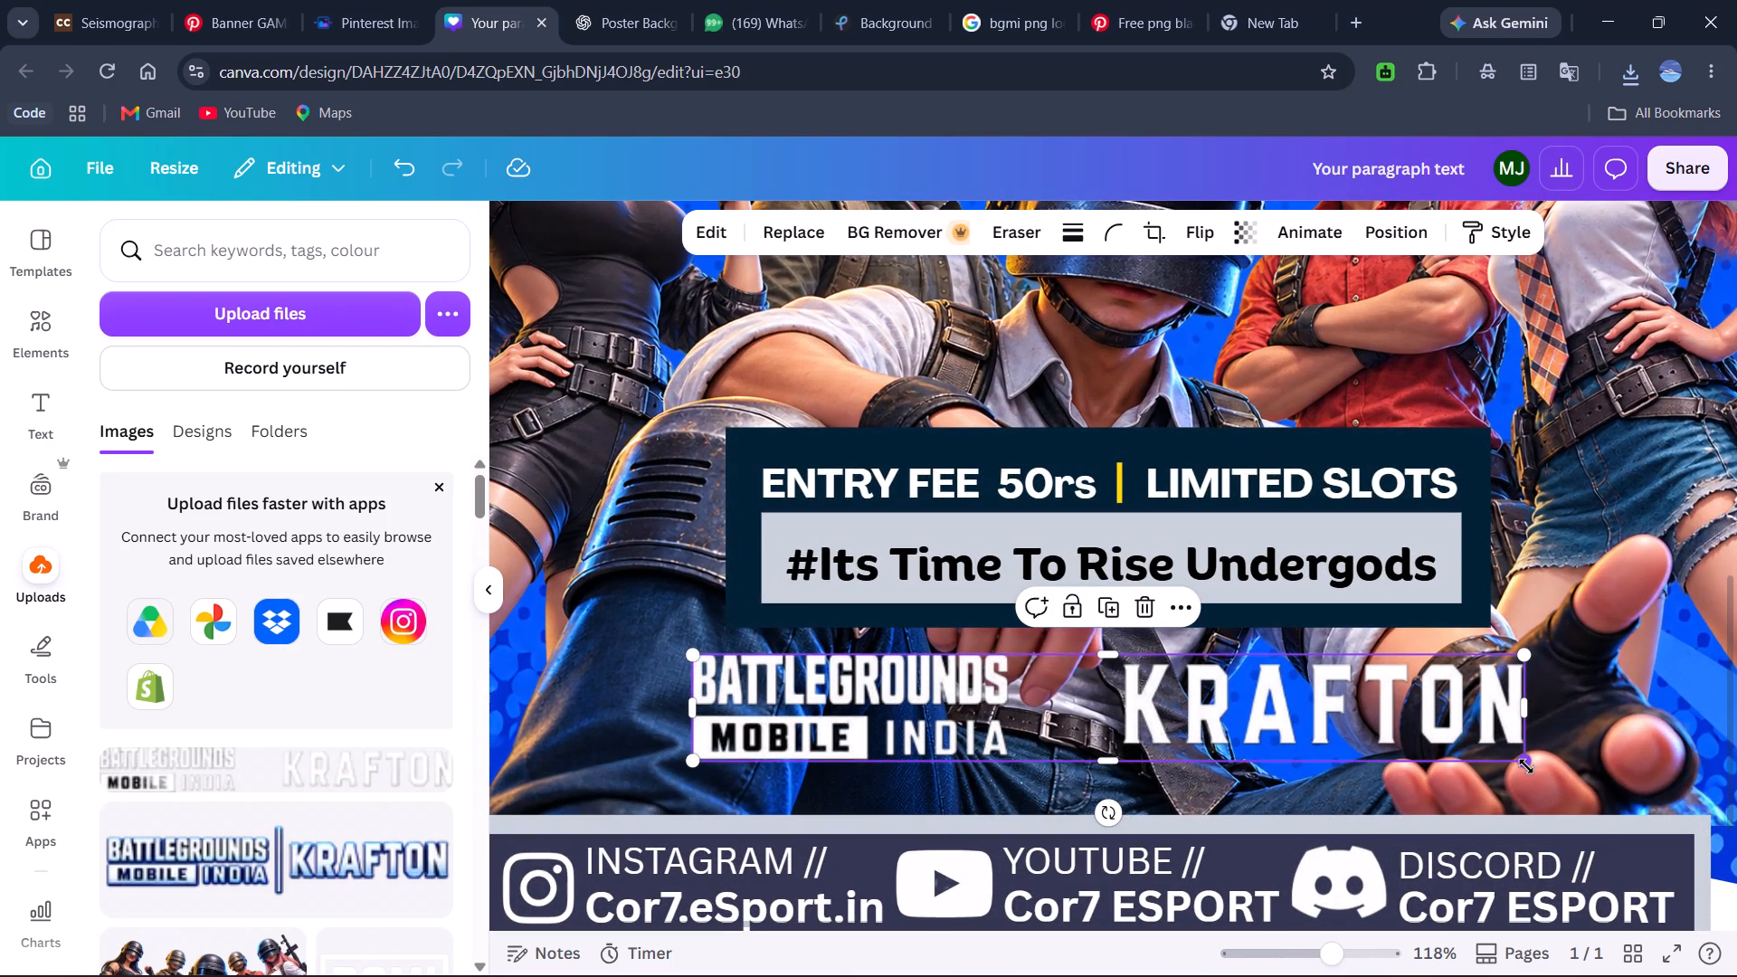
drag(1521, 764, 1393, 758)
drag(1261, 701, 1322, 719)
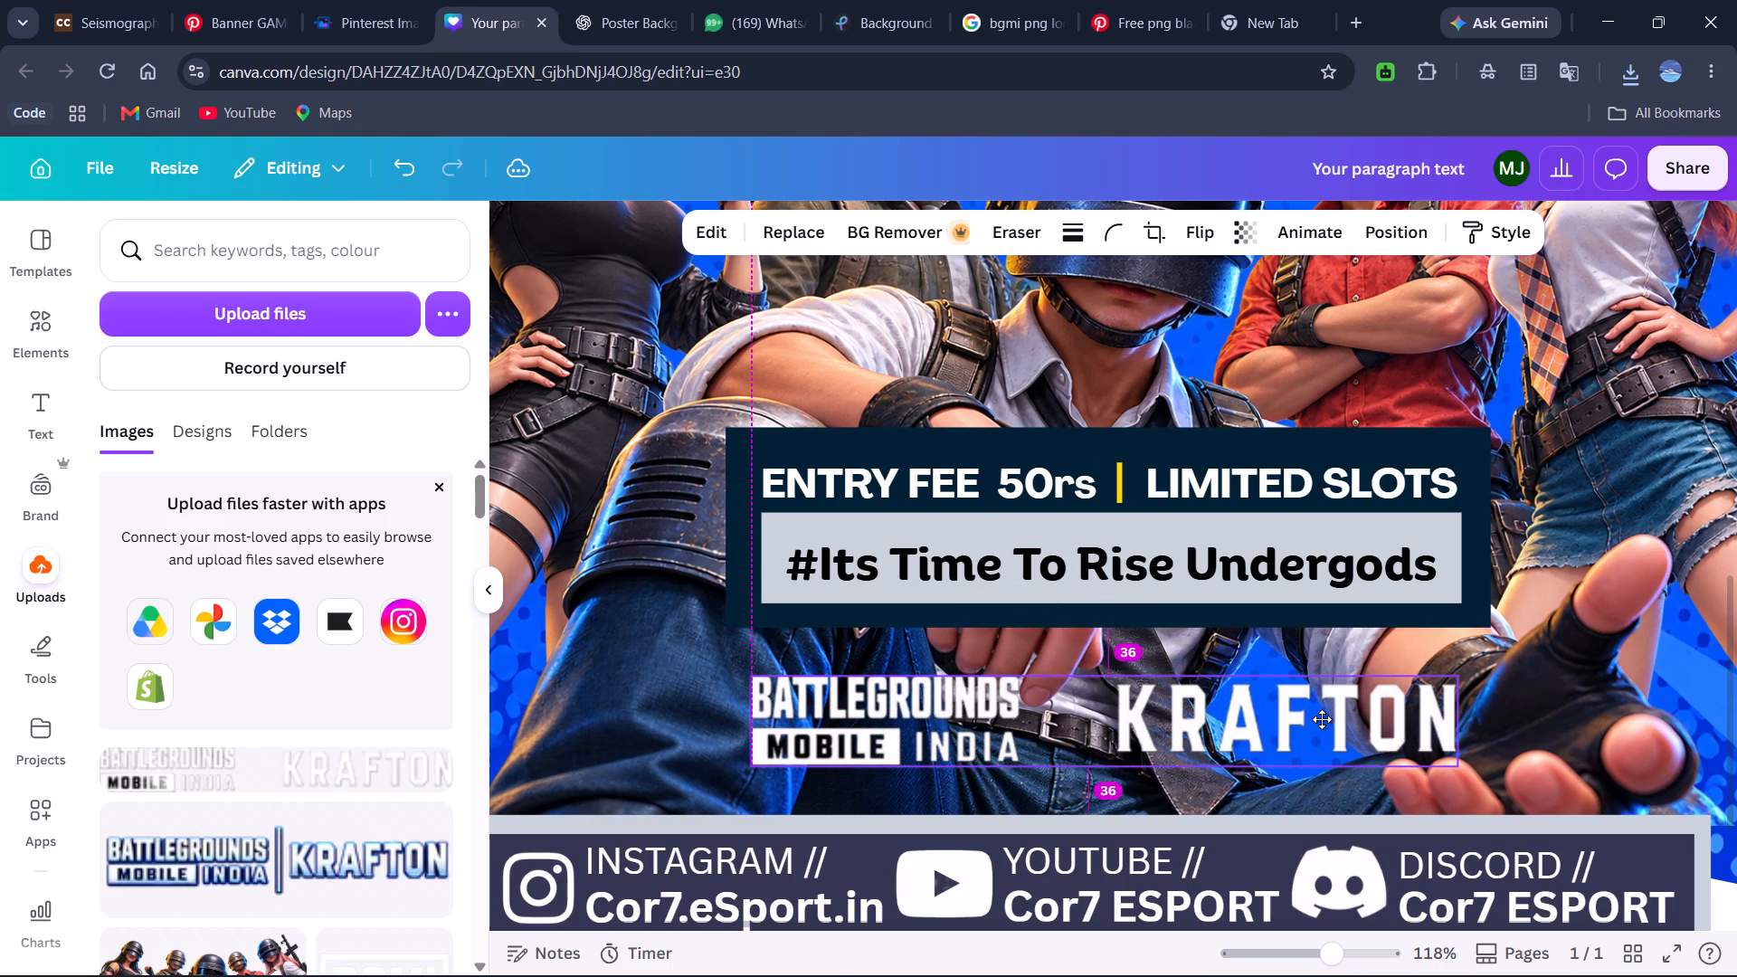
drag(1322, 719, 1322, 717)
click(1515, 689)
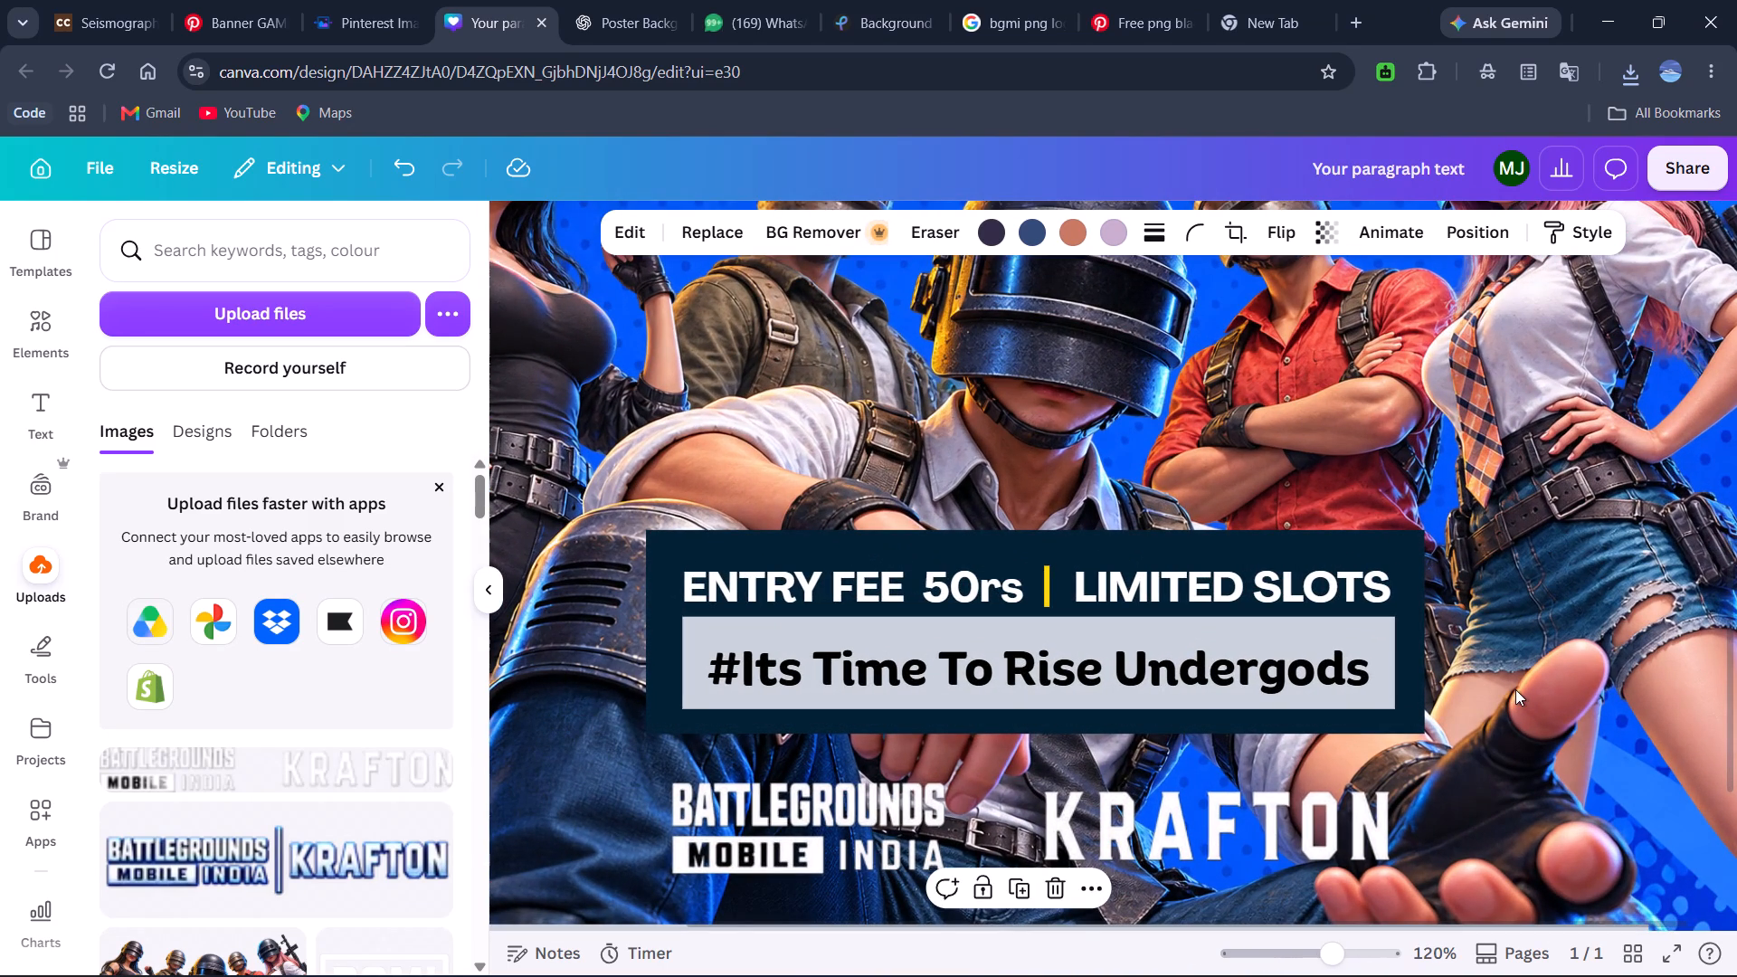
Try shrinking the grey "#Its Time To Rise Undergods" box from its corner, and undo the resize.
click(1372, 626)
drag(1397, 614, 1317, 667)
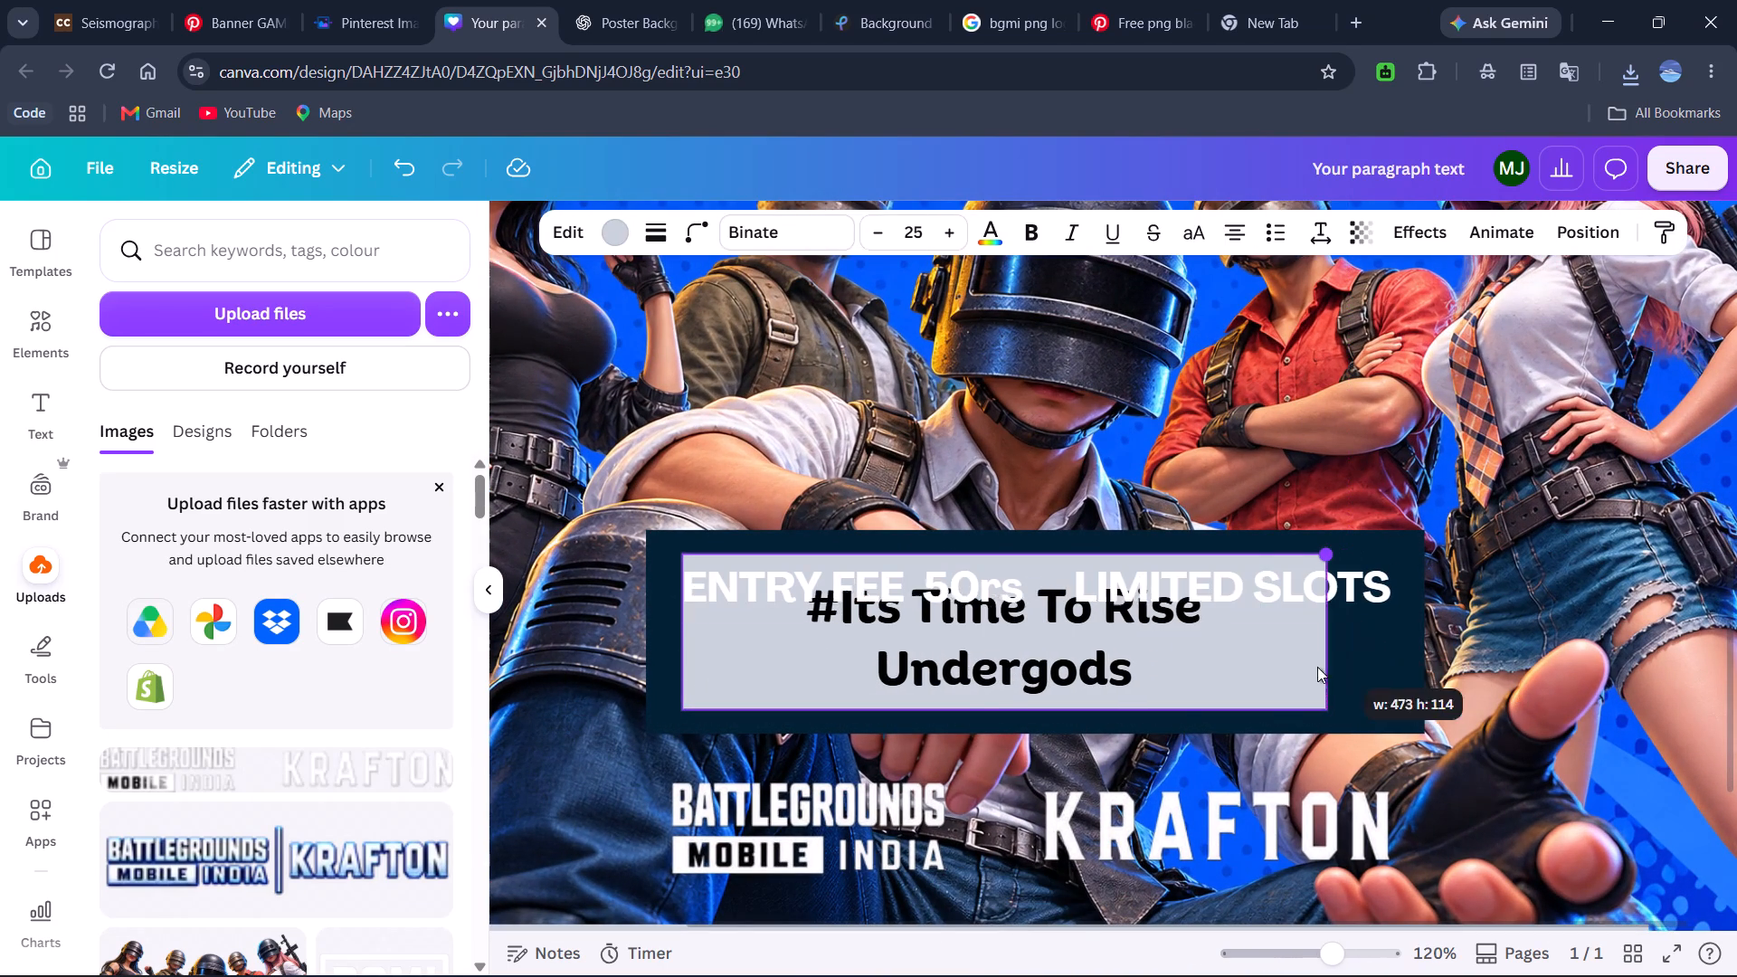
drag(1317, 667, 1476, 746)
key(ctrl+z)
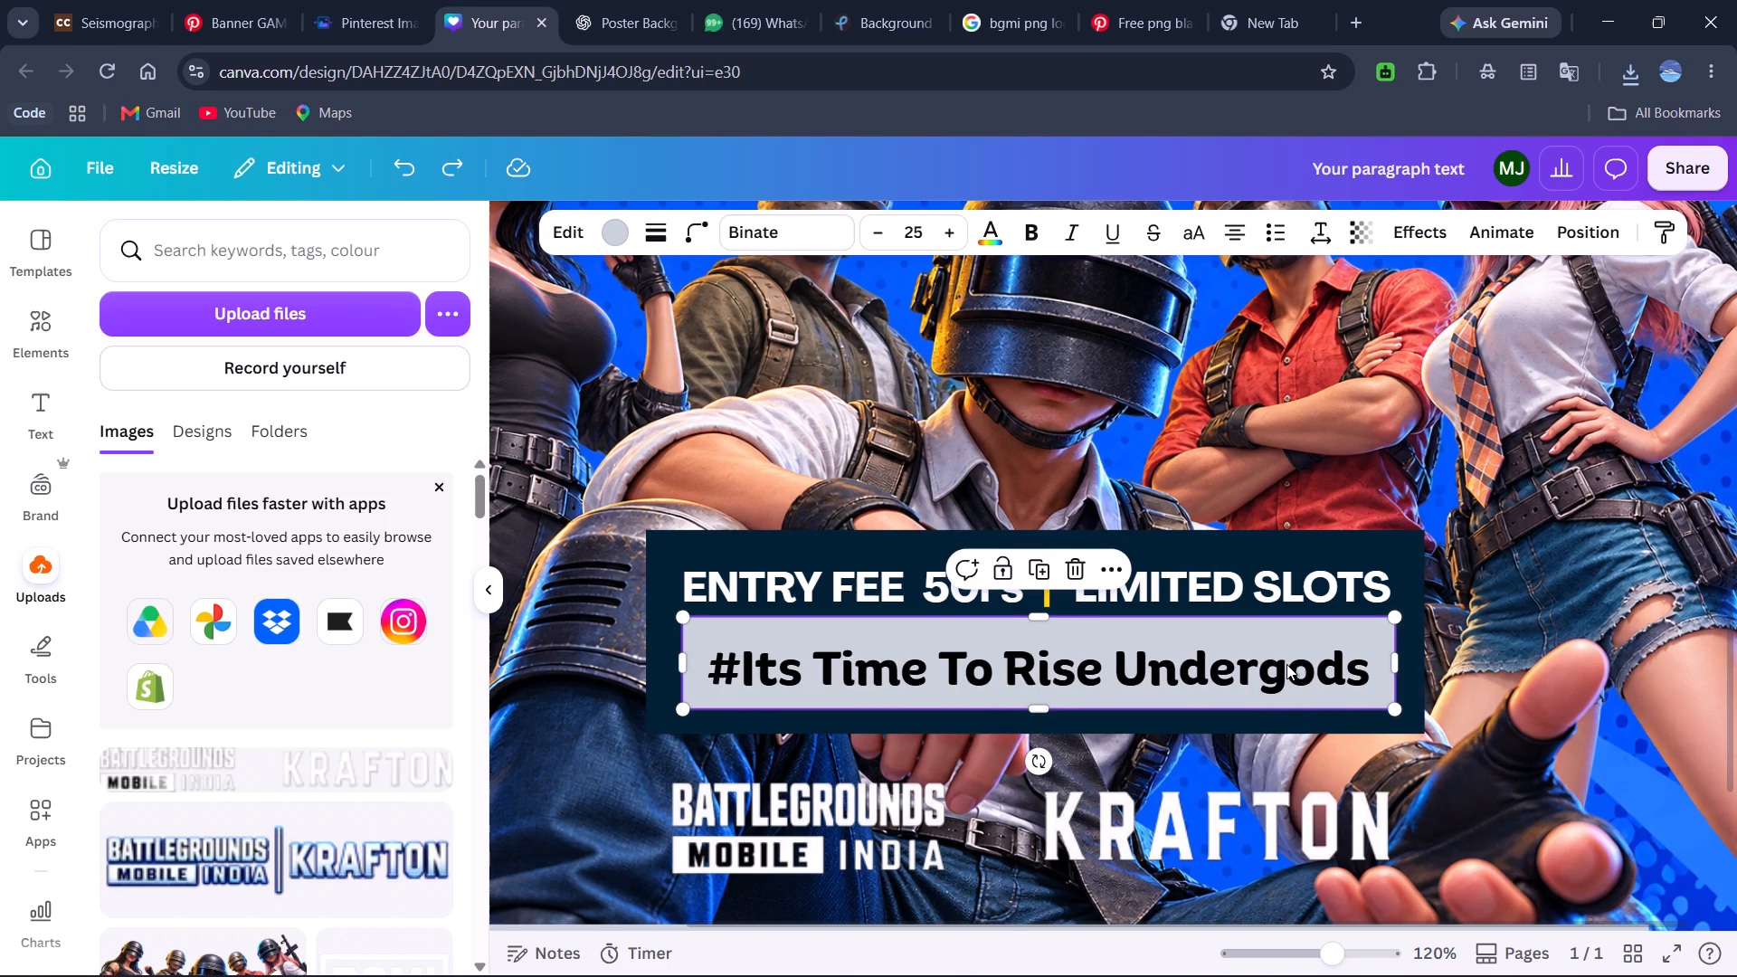
Set the "#Its Time To Rise Undergods" text to font size 20 and narrow its grey box to about 416 wide.
triple_click(1186, 680)
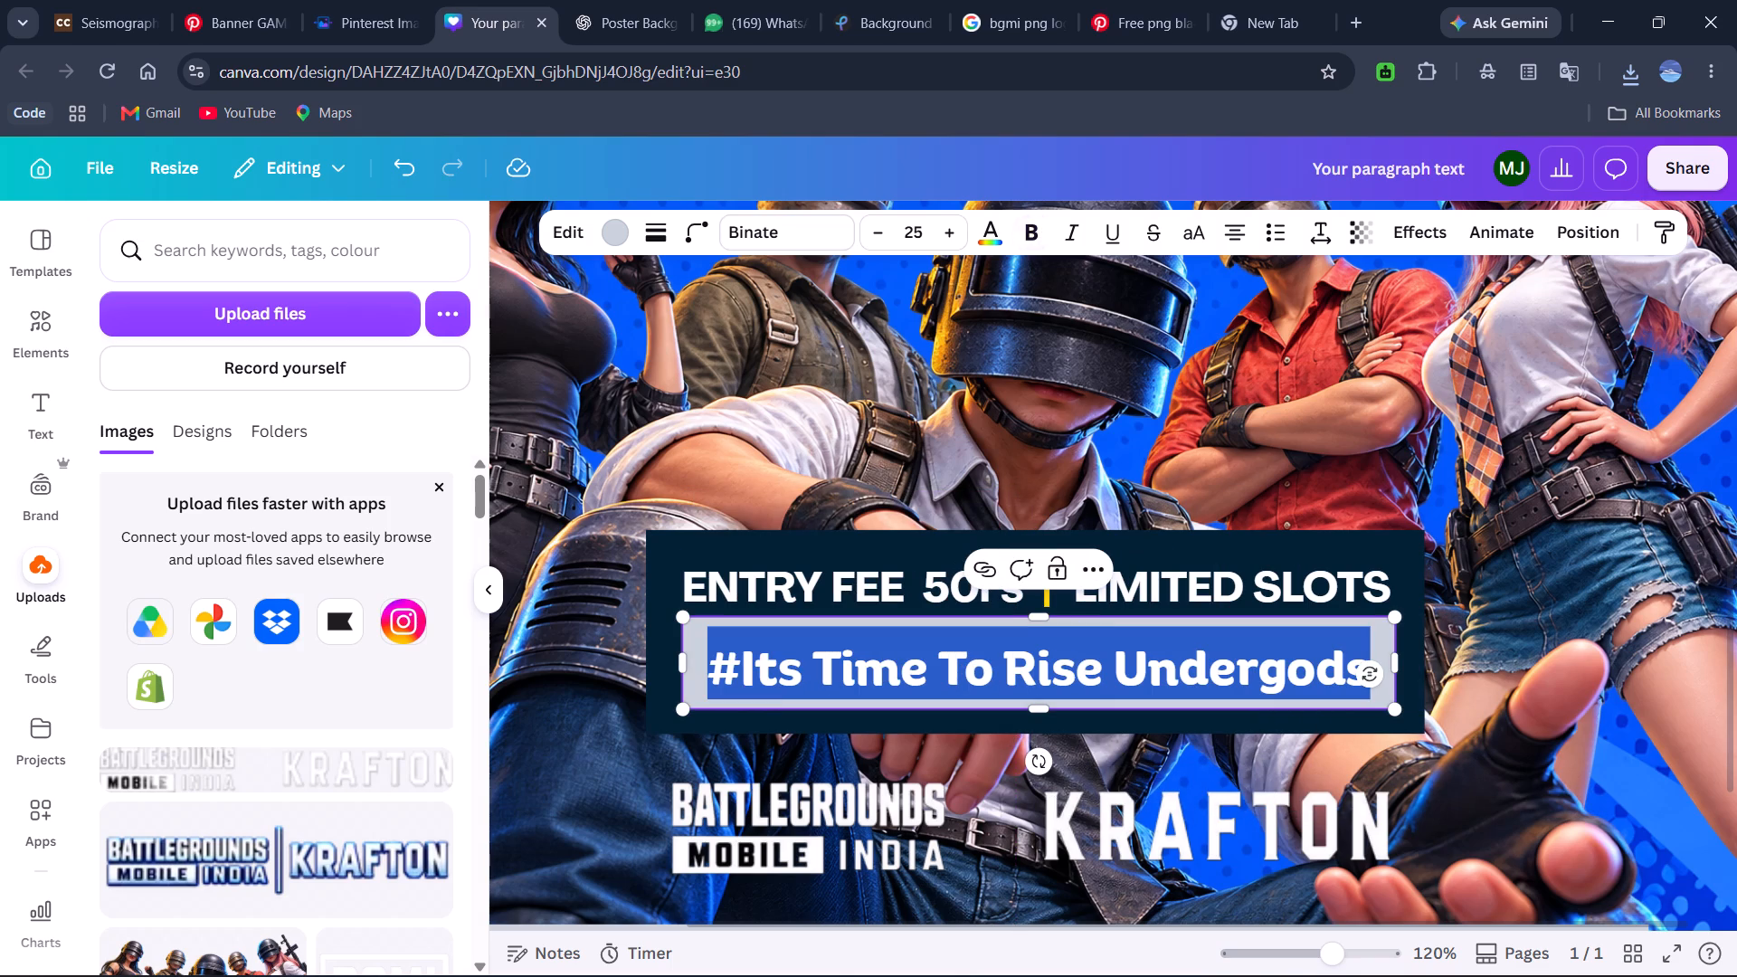
triple_click(880, 233)
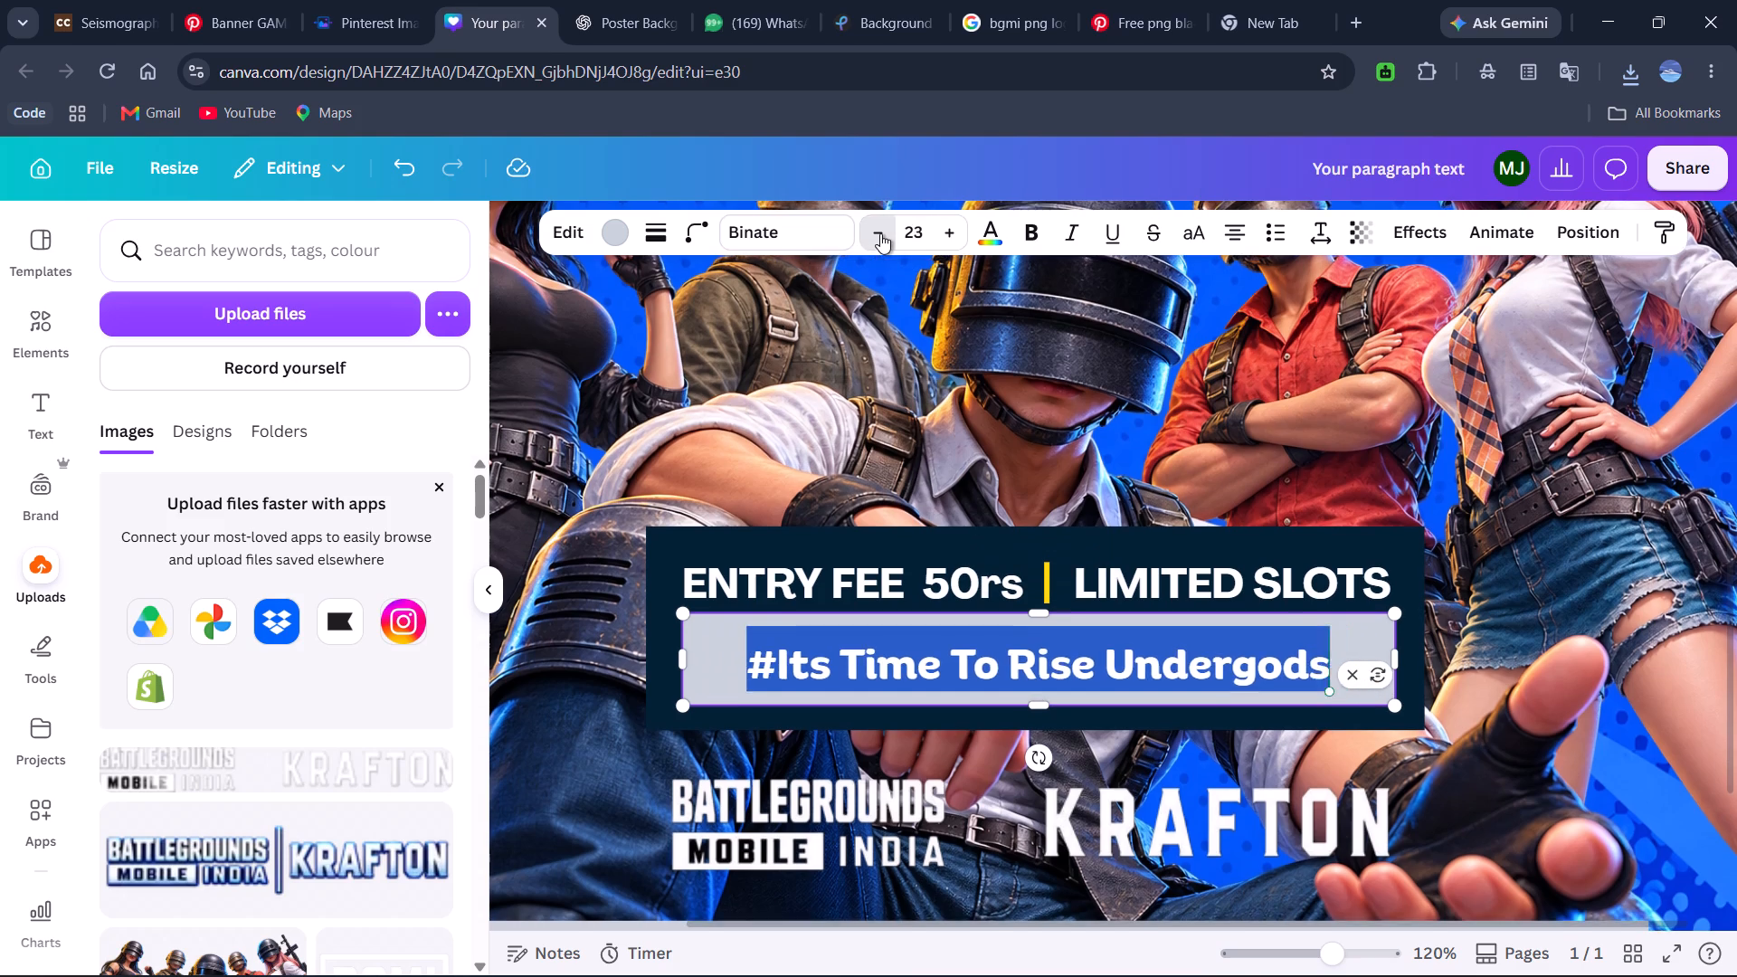
triple_click(880, 233)
double_click(880, 233)
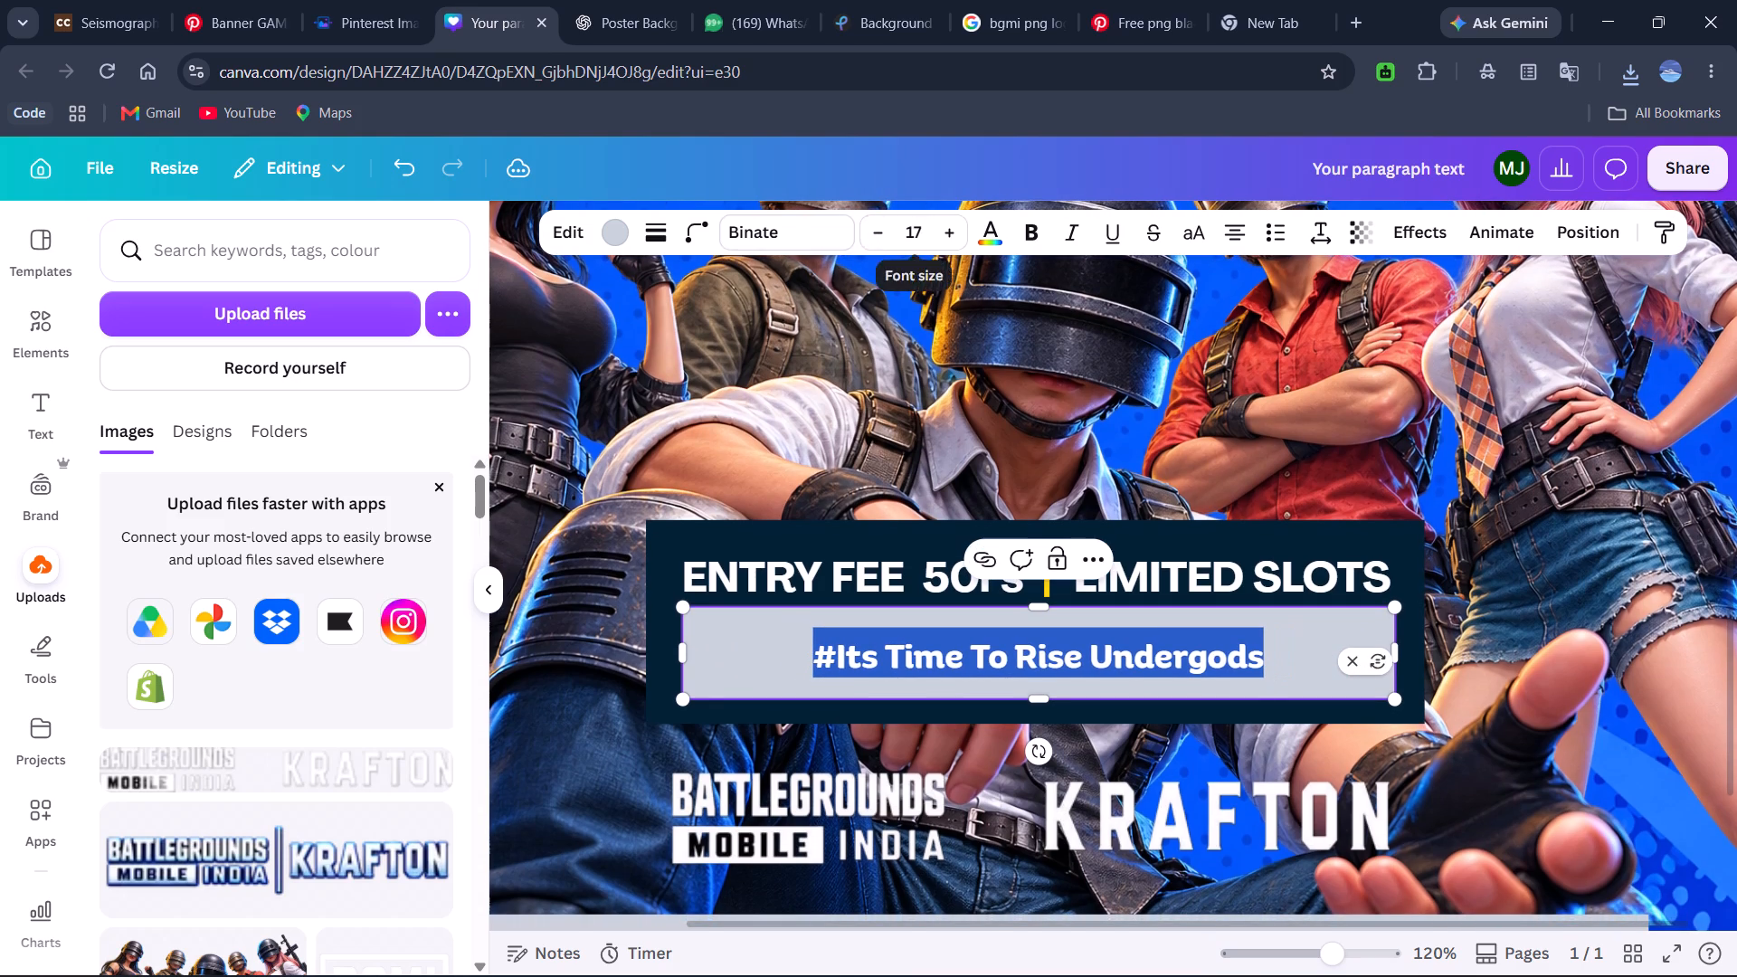
double_click(940, 233)
click(940, 233)
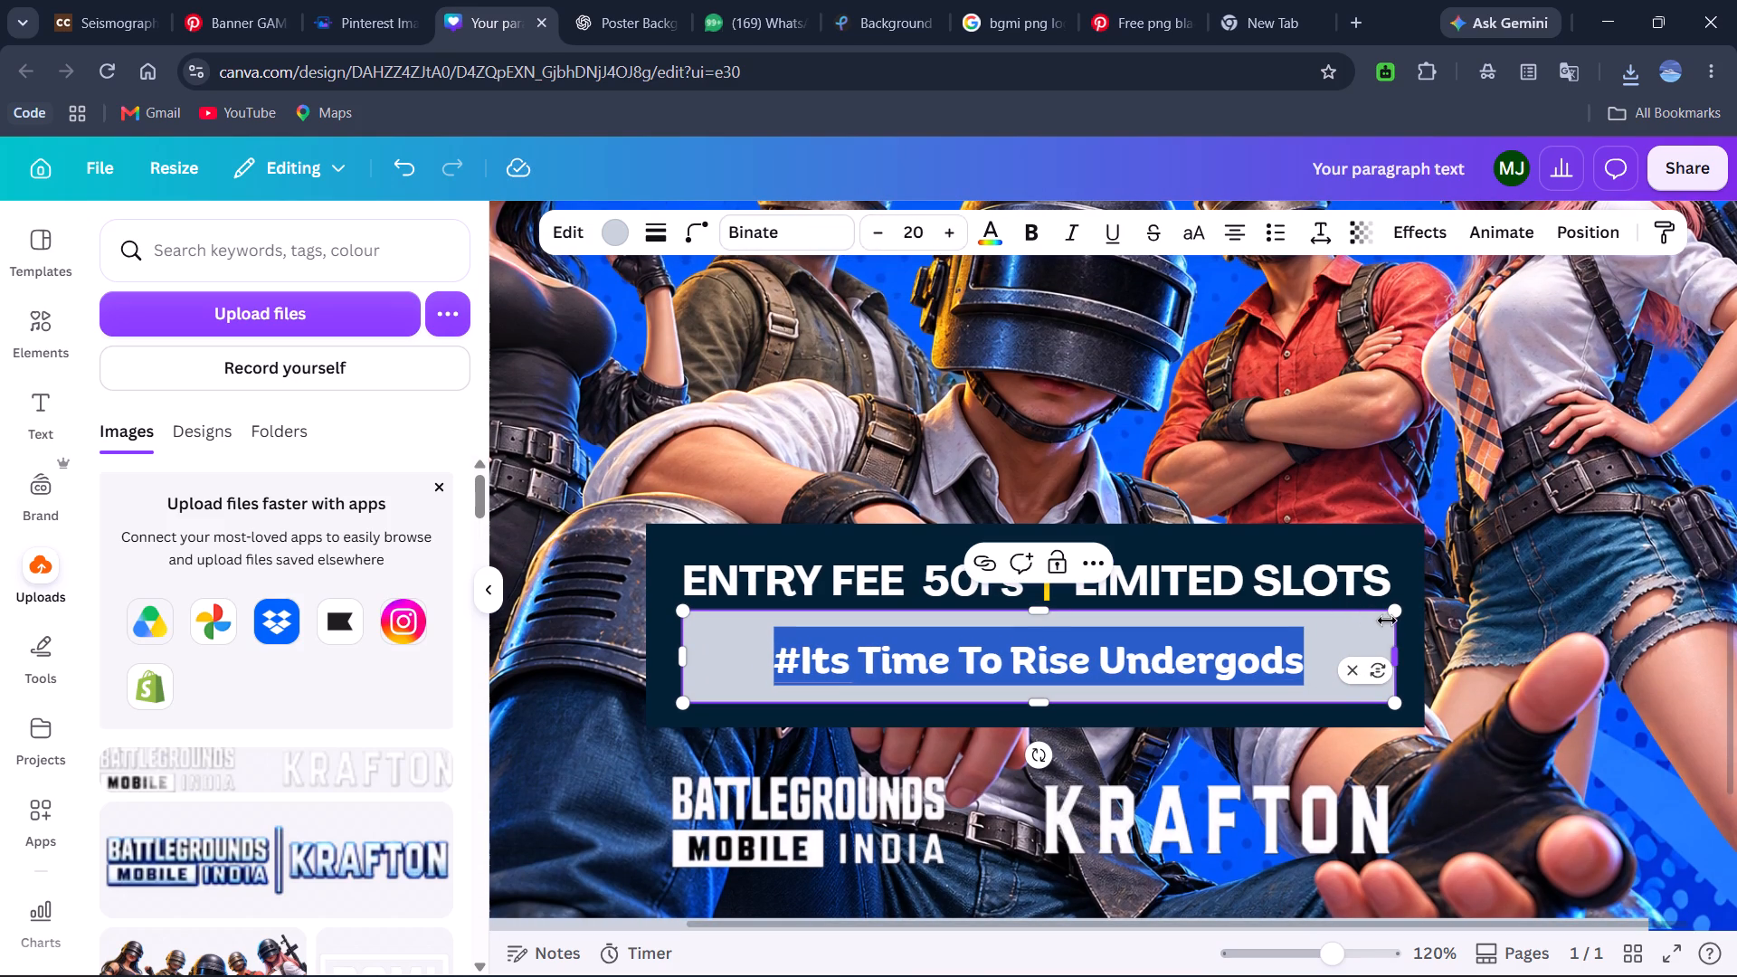
drag(1387, 621, 1240, 655)
click(1569, 642)
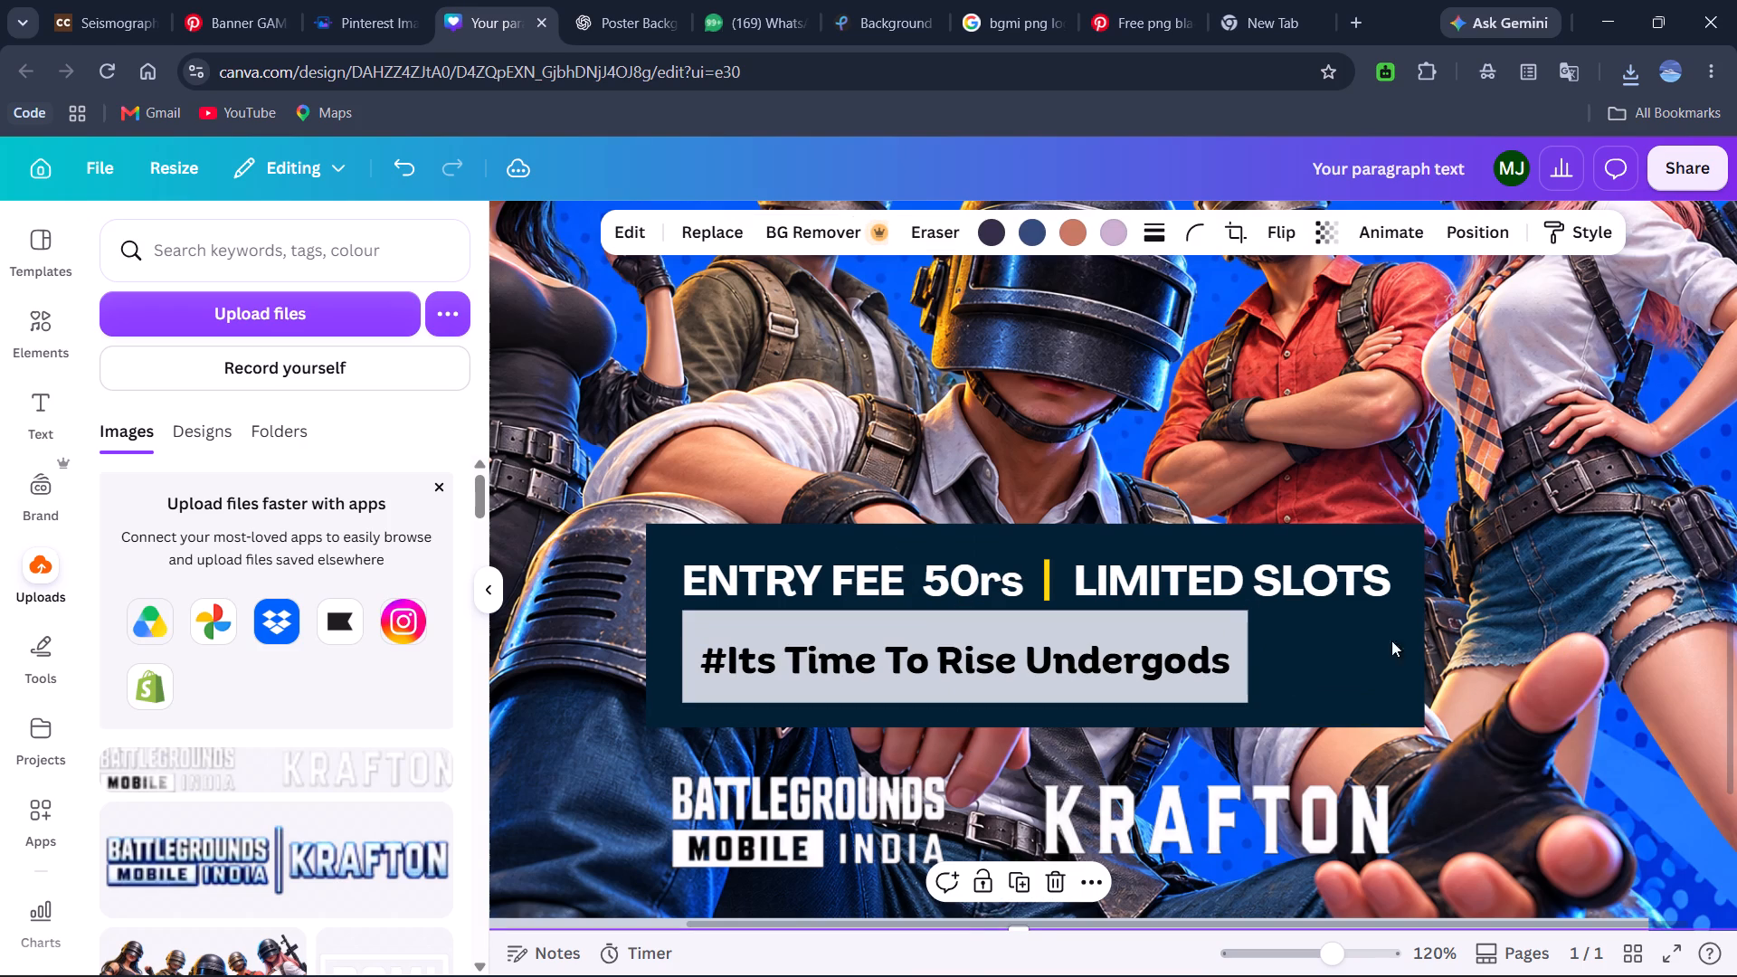
Reduce the grey tagline box's height to about 56 by lowering its top edge.
click(1161, 656)
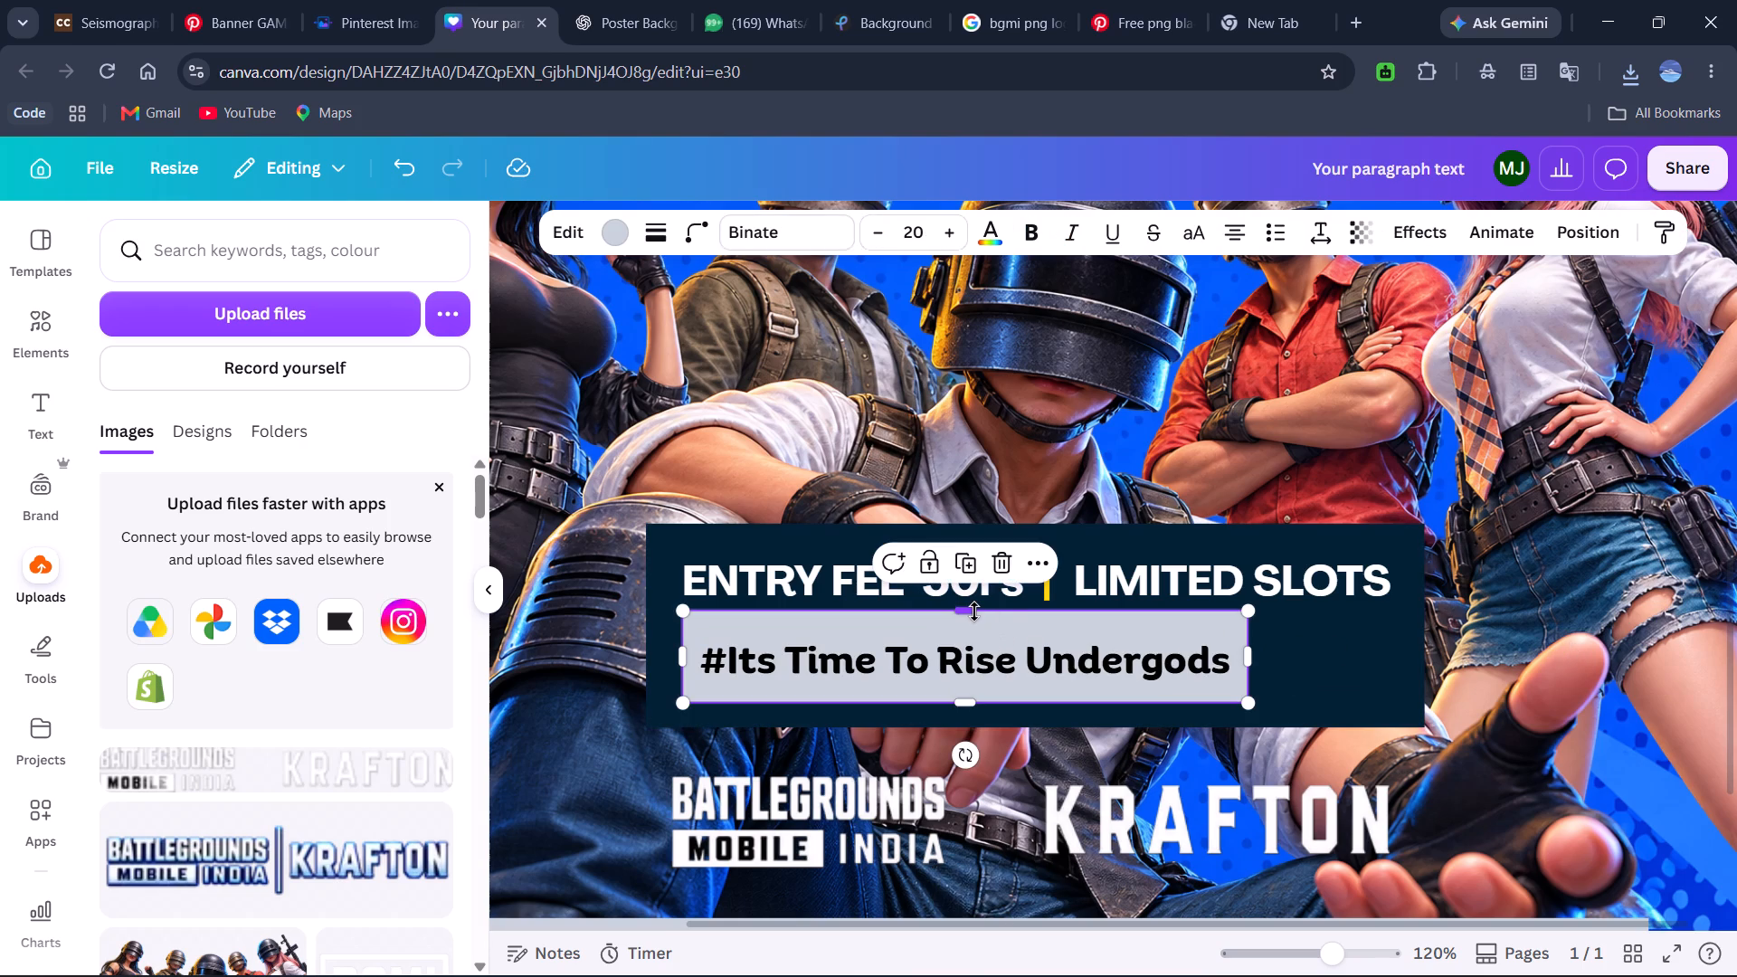
drag(974, 612, 992, 703)
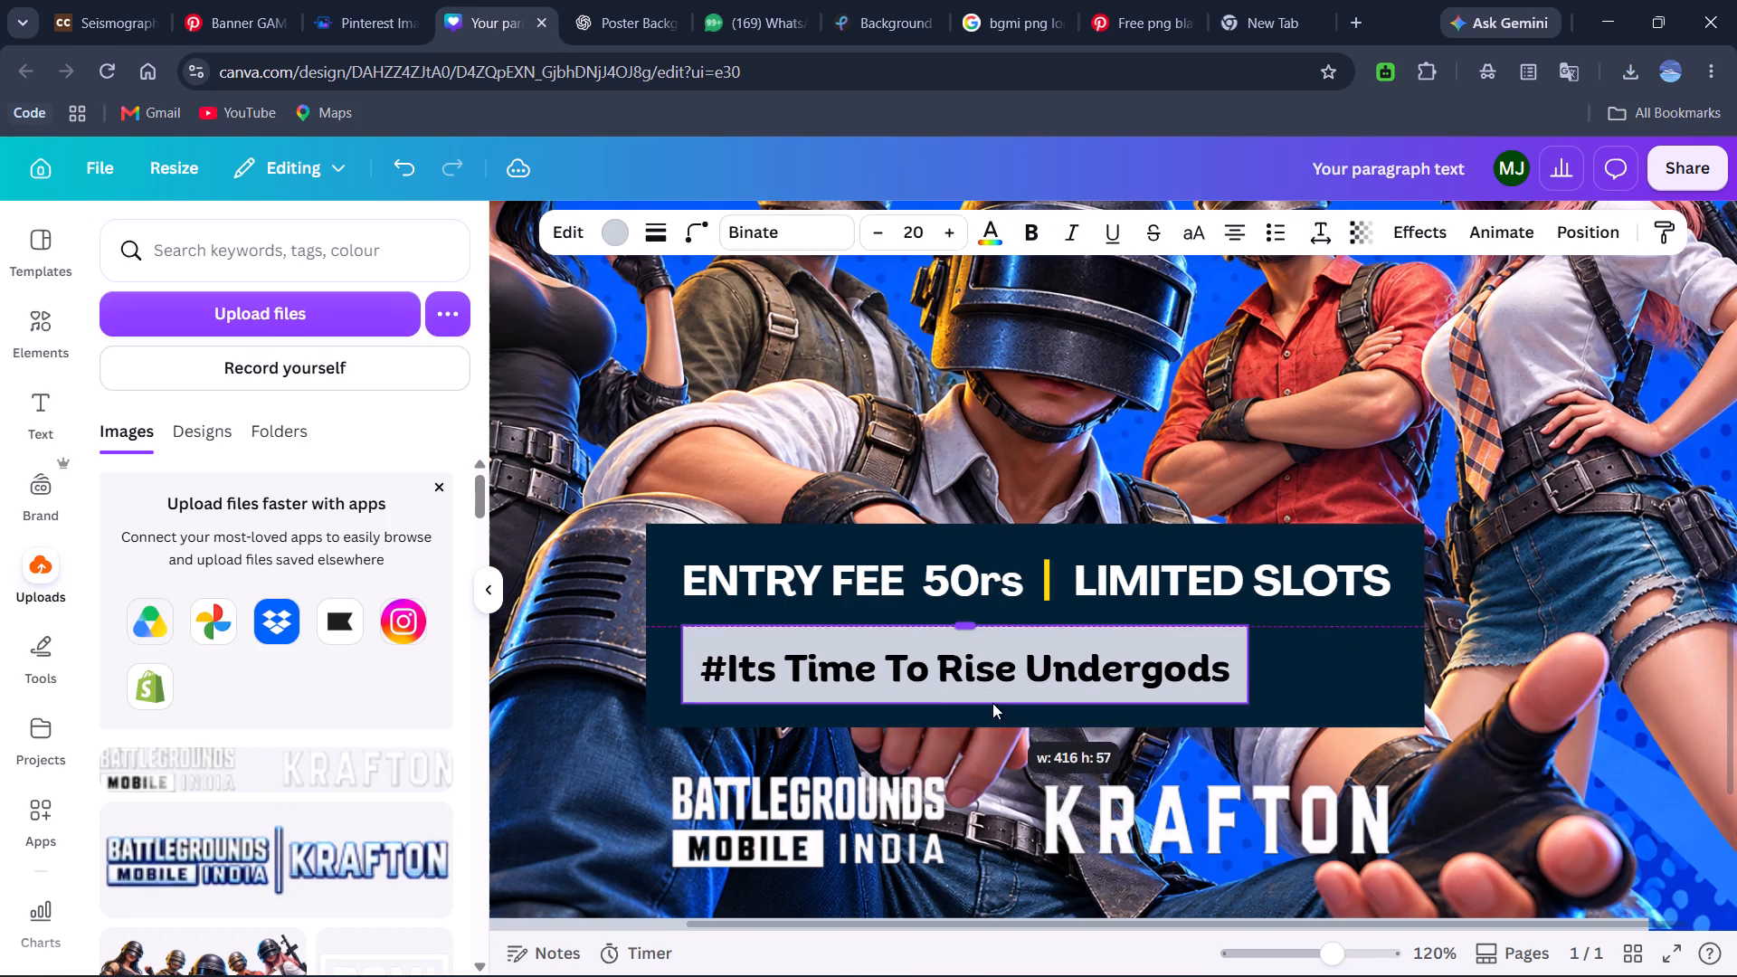
drag(992, 703, 994, 706)
drag(963, 627, 968, 649)
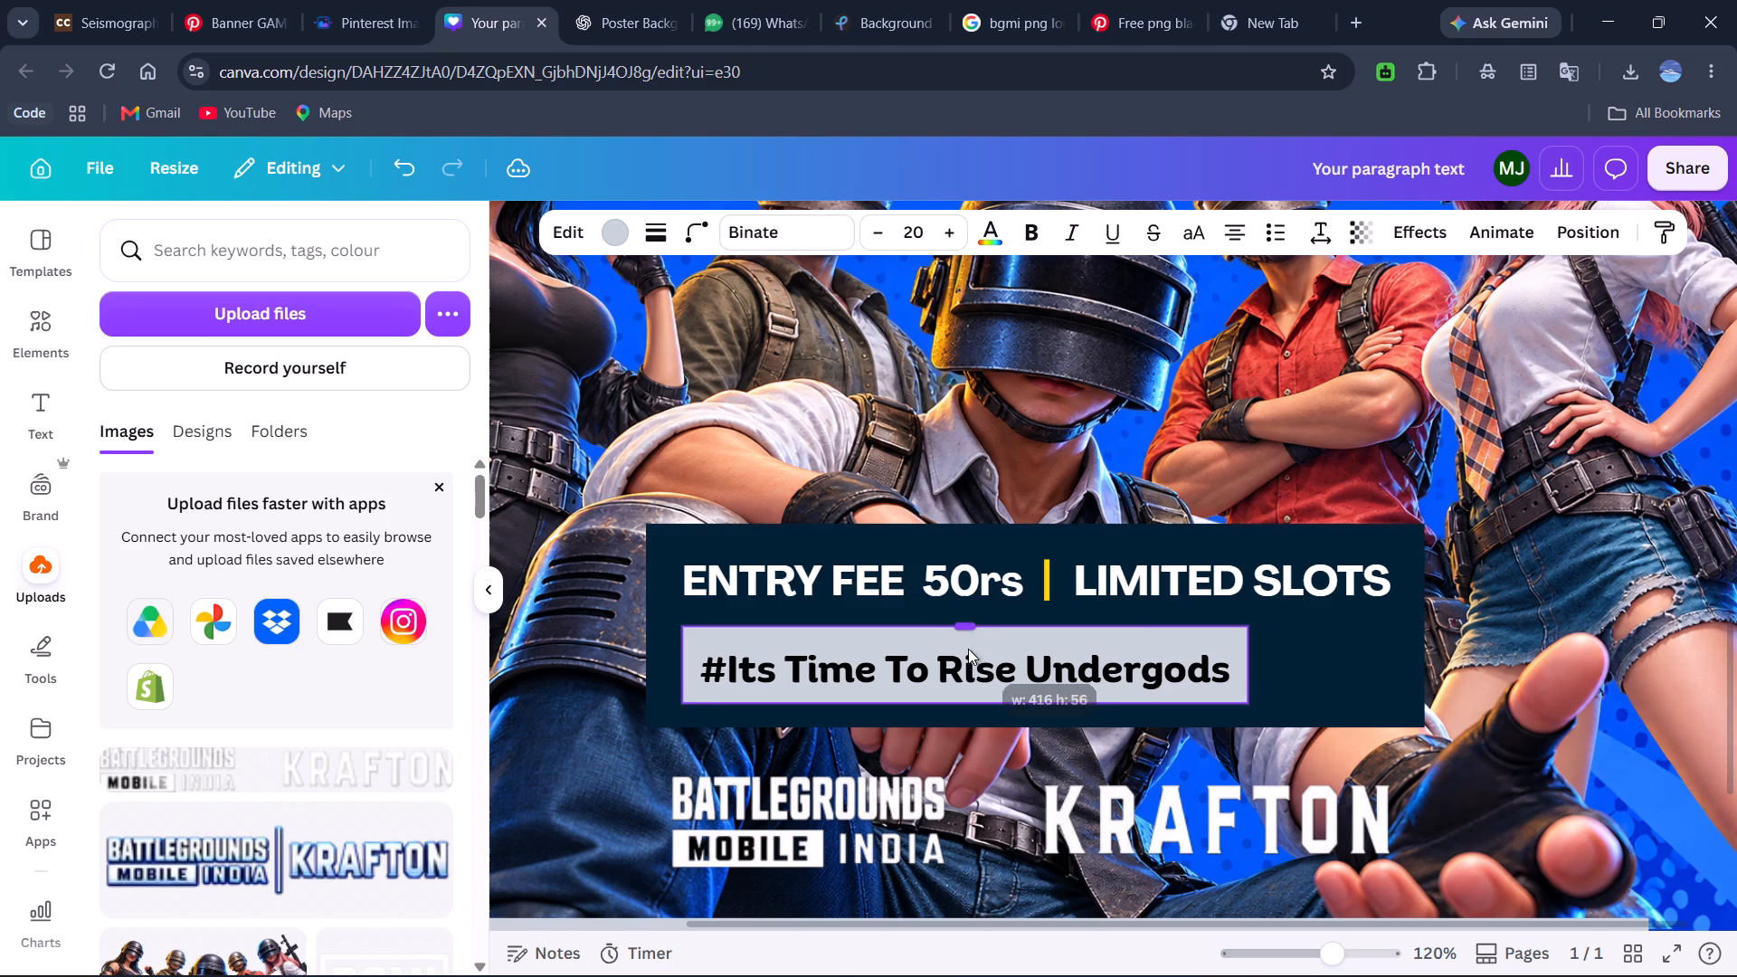
drag(968, 649, 972, 682)
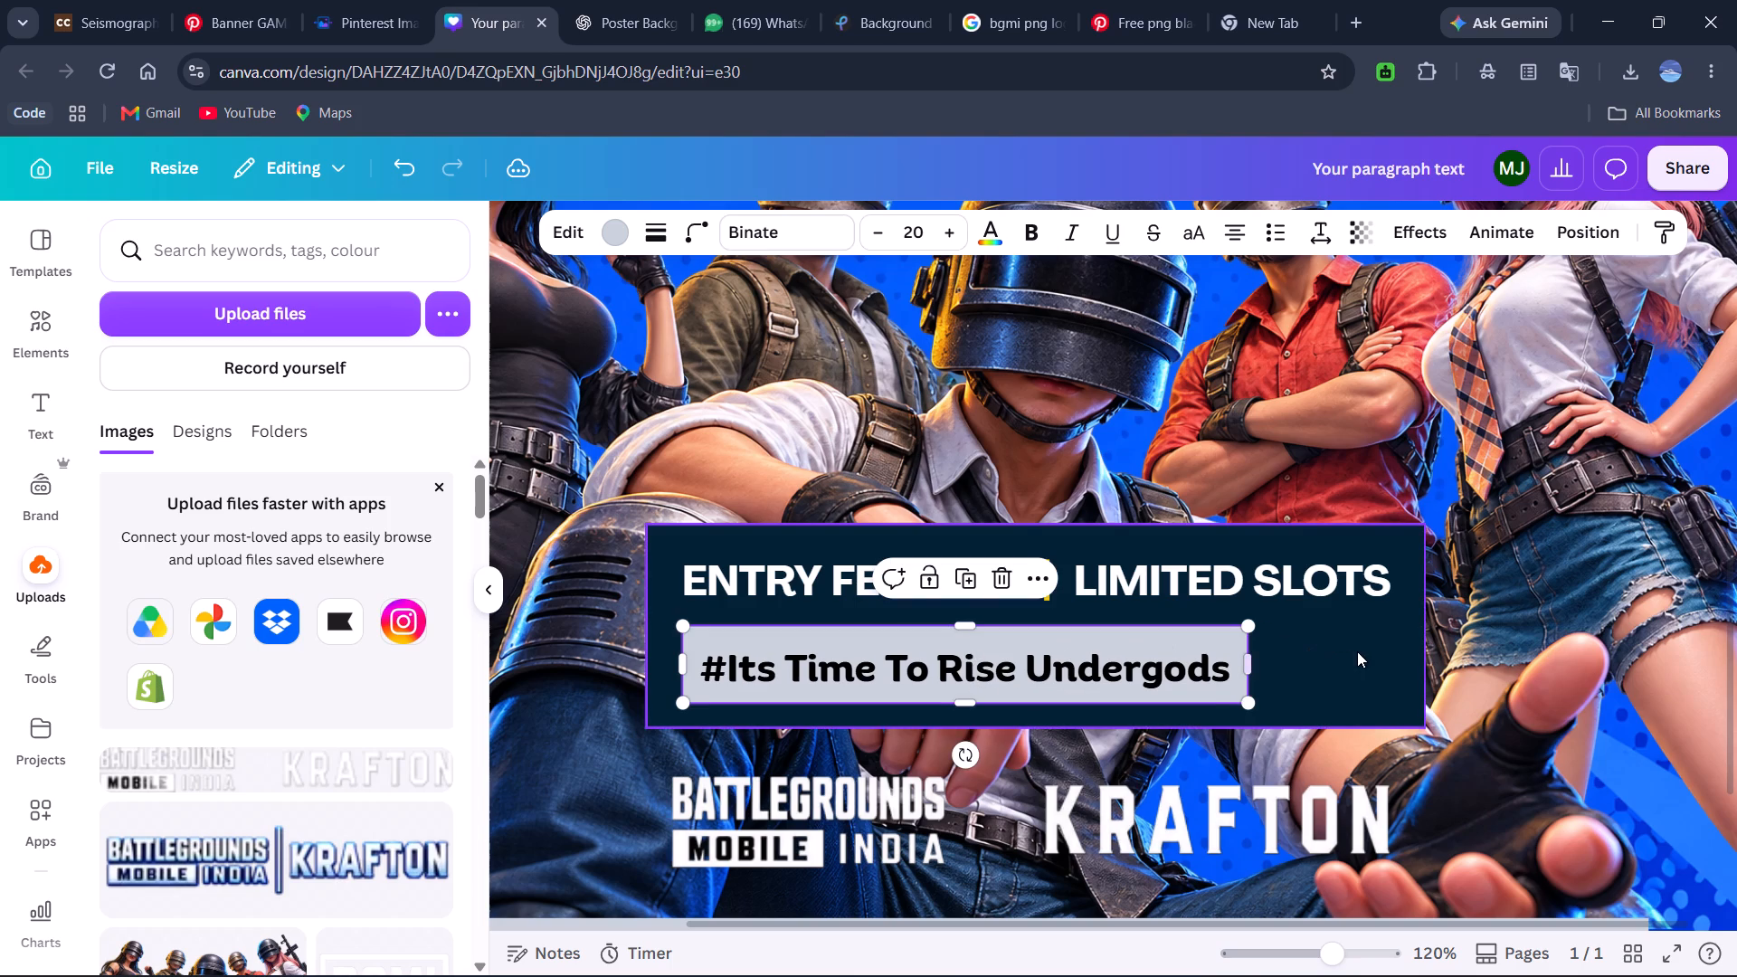
Scale the "ENTRY FEE 50rs" text down to about font size 17.4.
click(1333, 652)
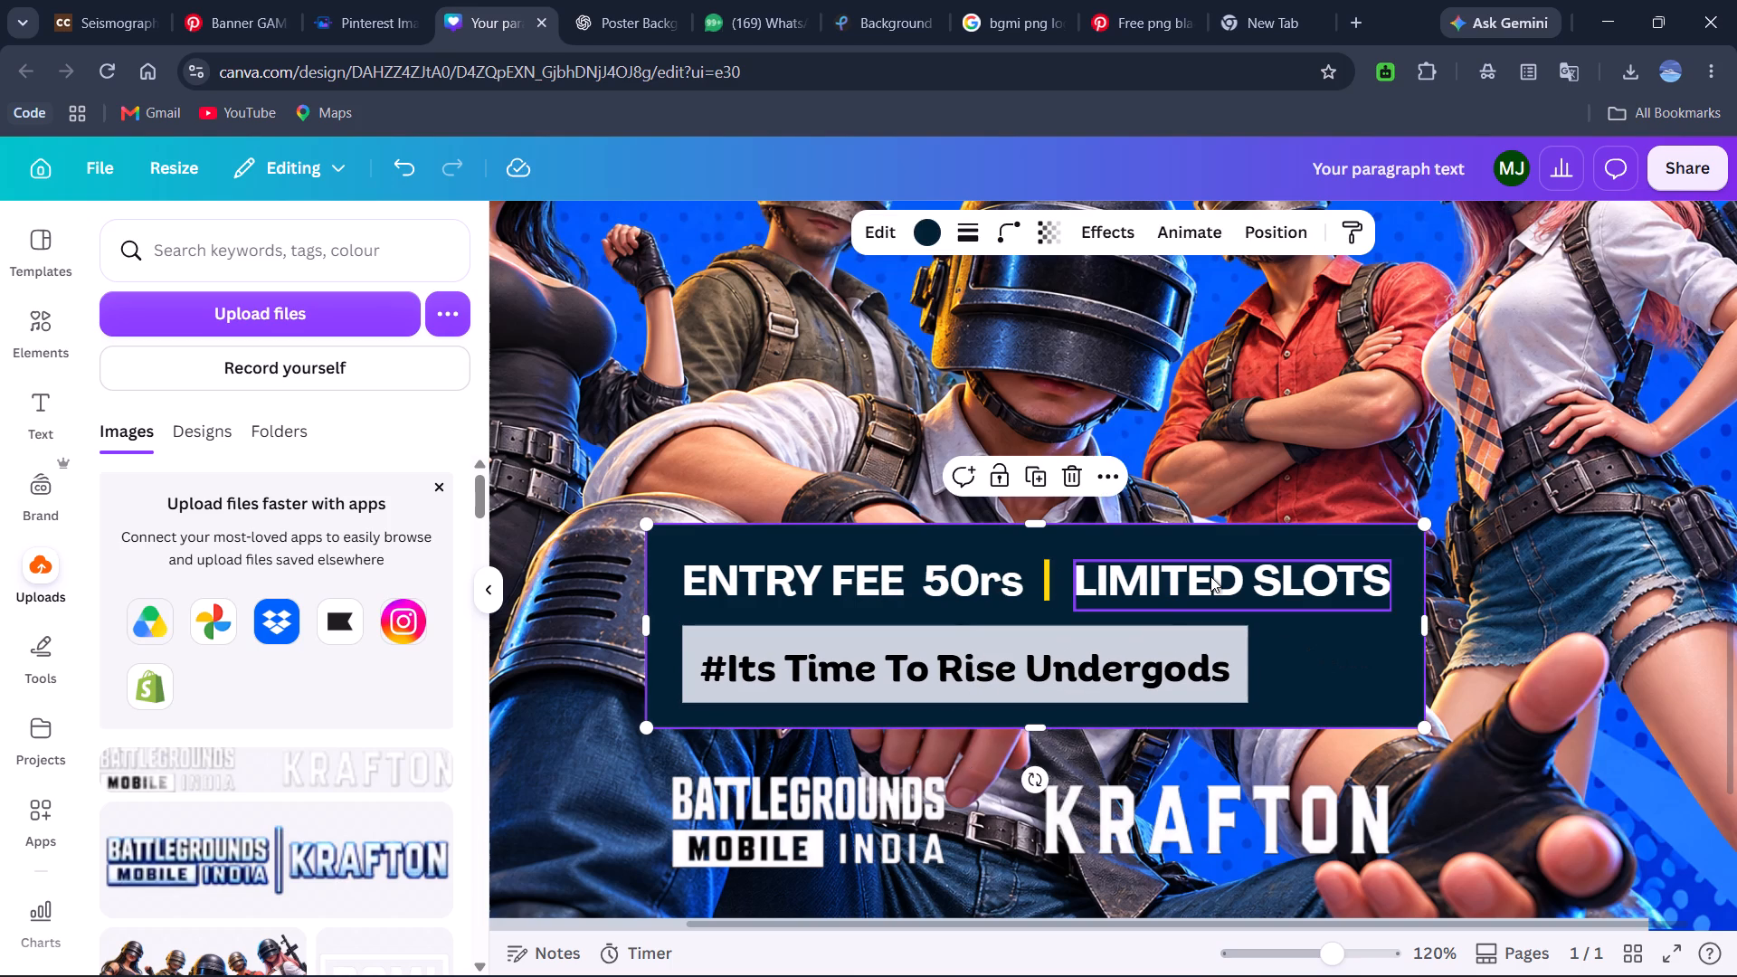
click(1210, 576)
click(1002, 582)
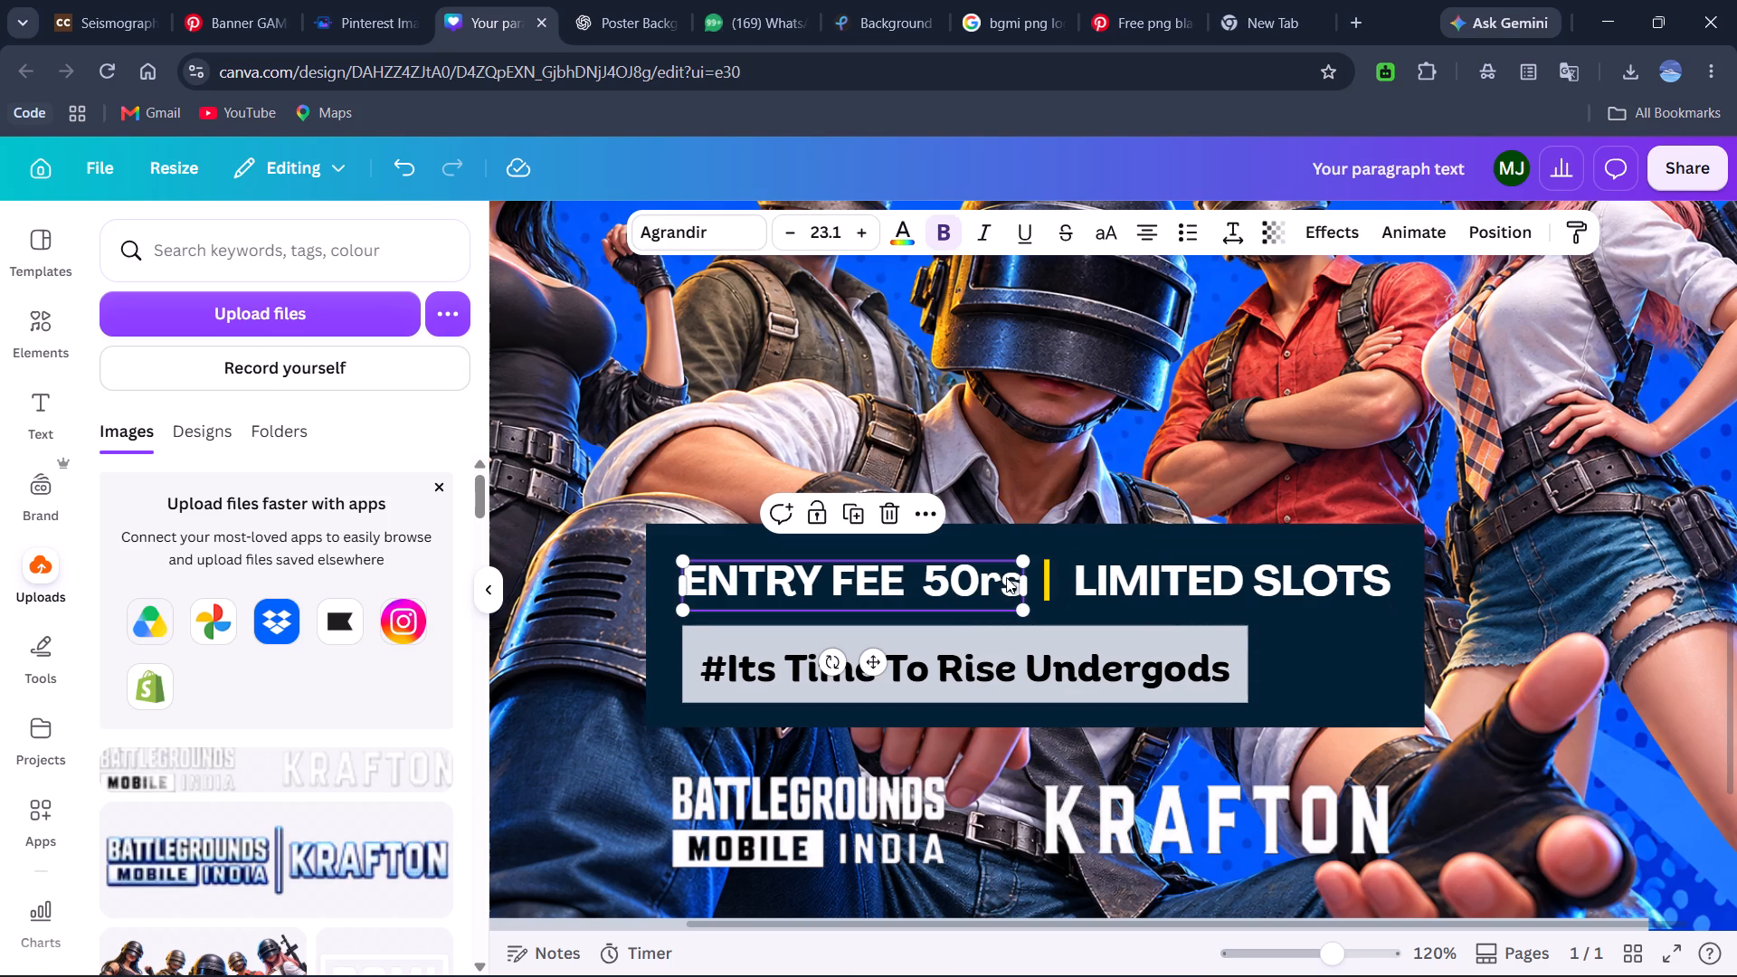
drag(1022, 561, 943, 598)
Move the yellow divider line next to the end of the "ENTRY FEE 50rs" text.
click(1038, 586)
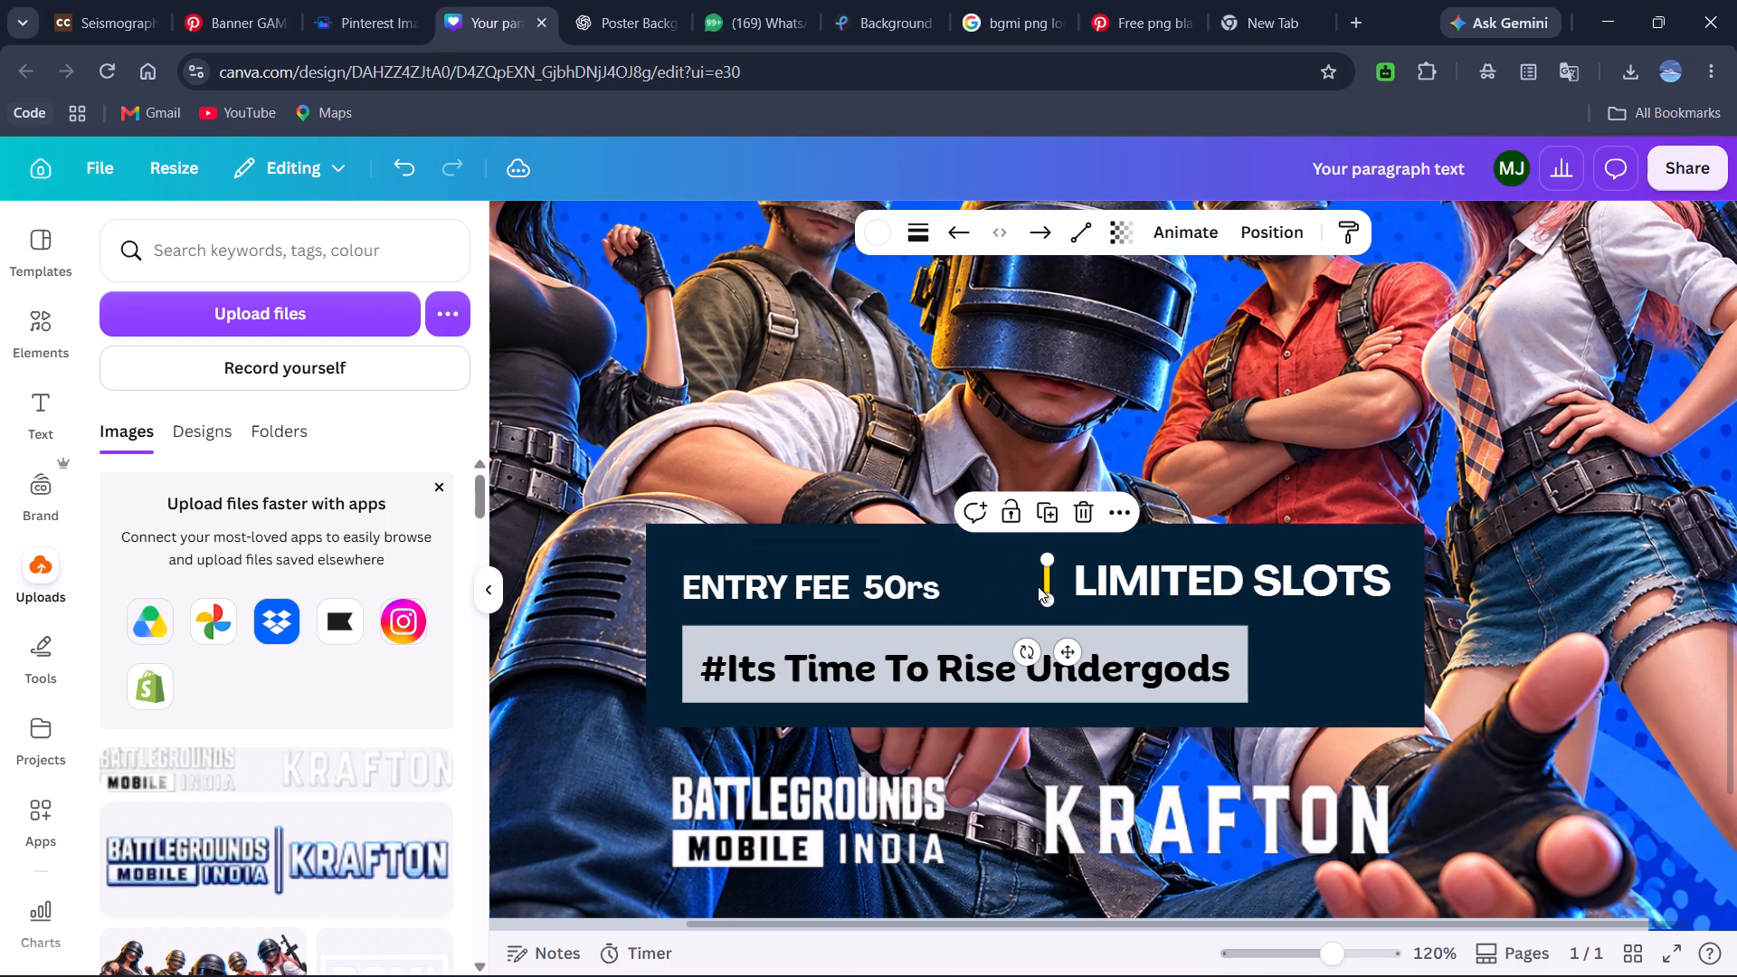
drag(1048, 581, 965, 593)
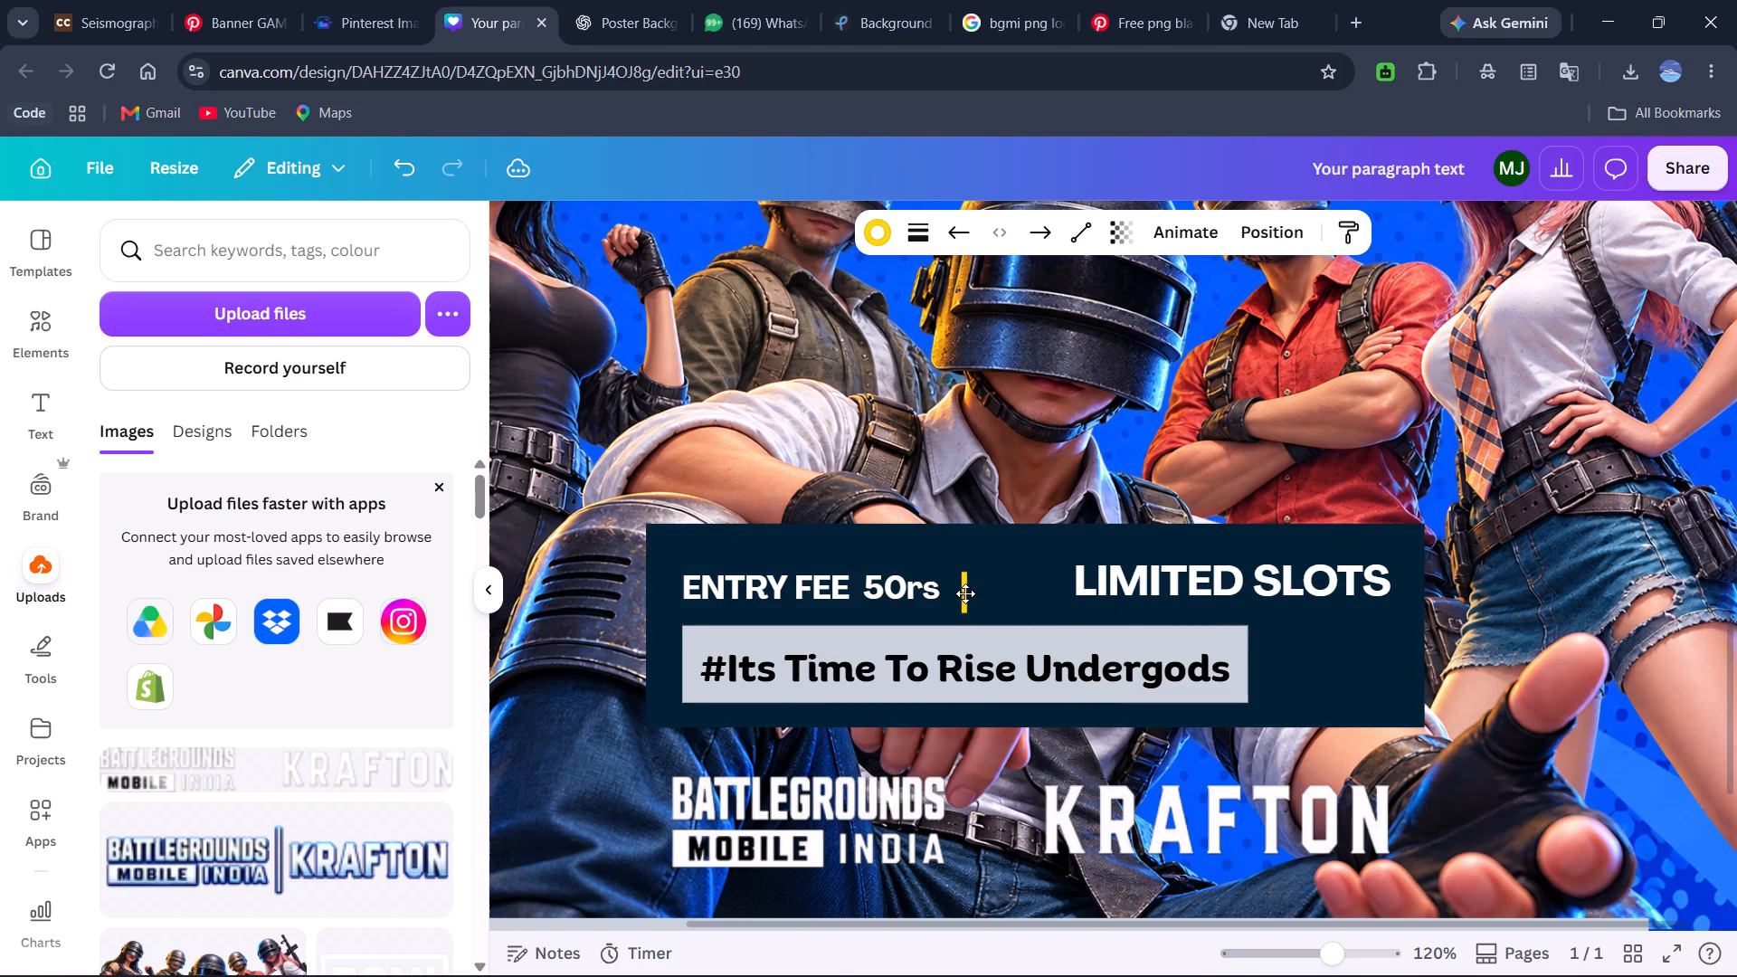
drag(965, 593, 962, 590)
drag(962, 590, 955, 590)
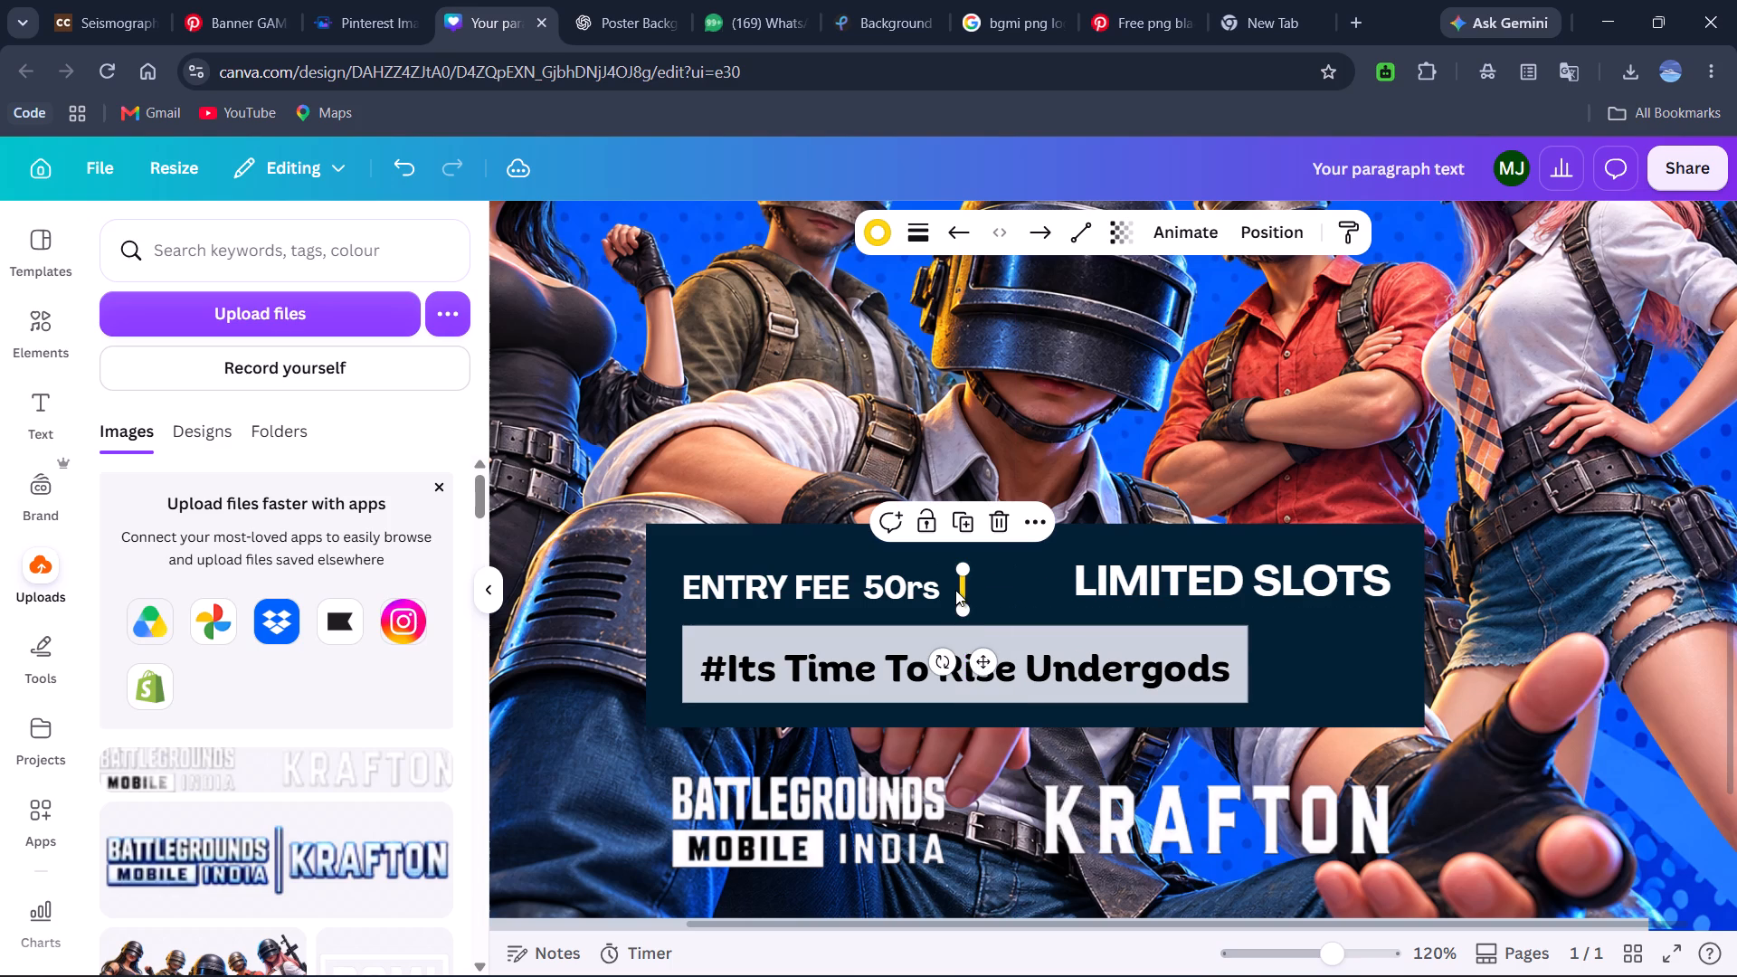
Scale the "LIMITED SLOTS" text down to about font size 17.2 and place it just after the yellow divider.
click(1139, 578)
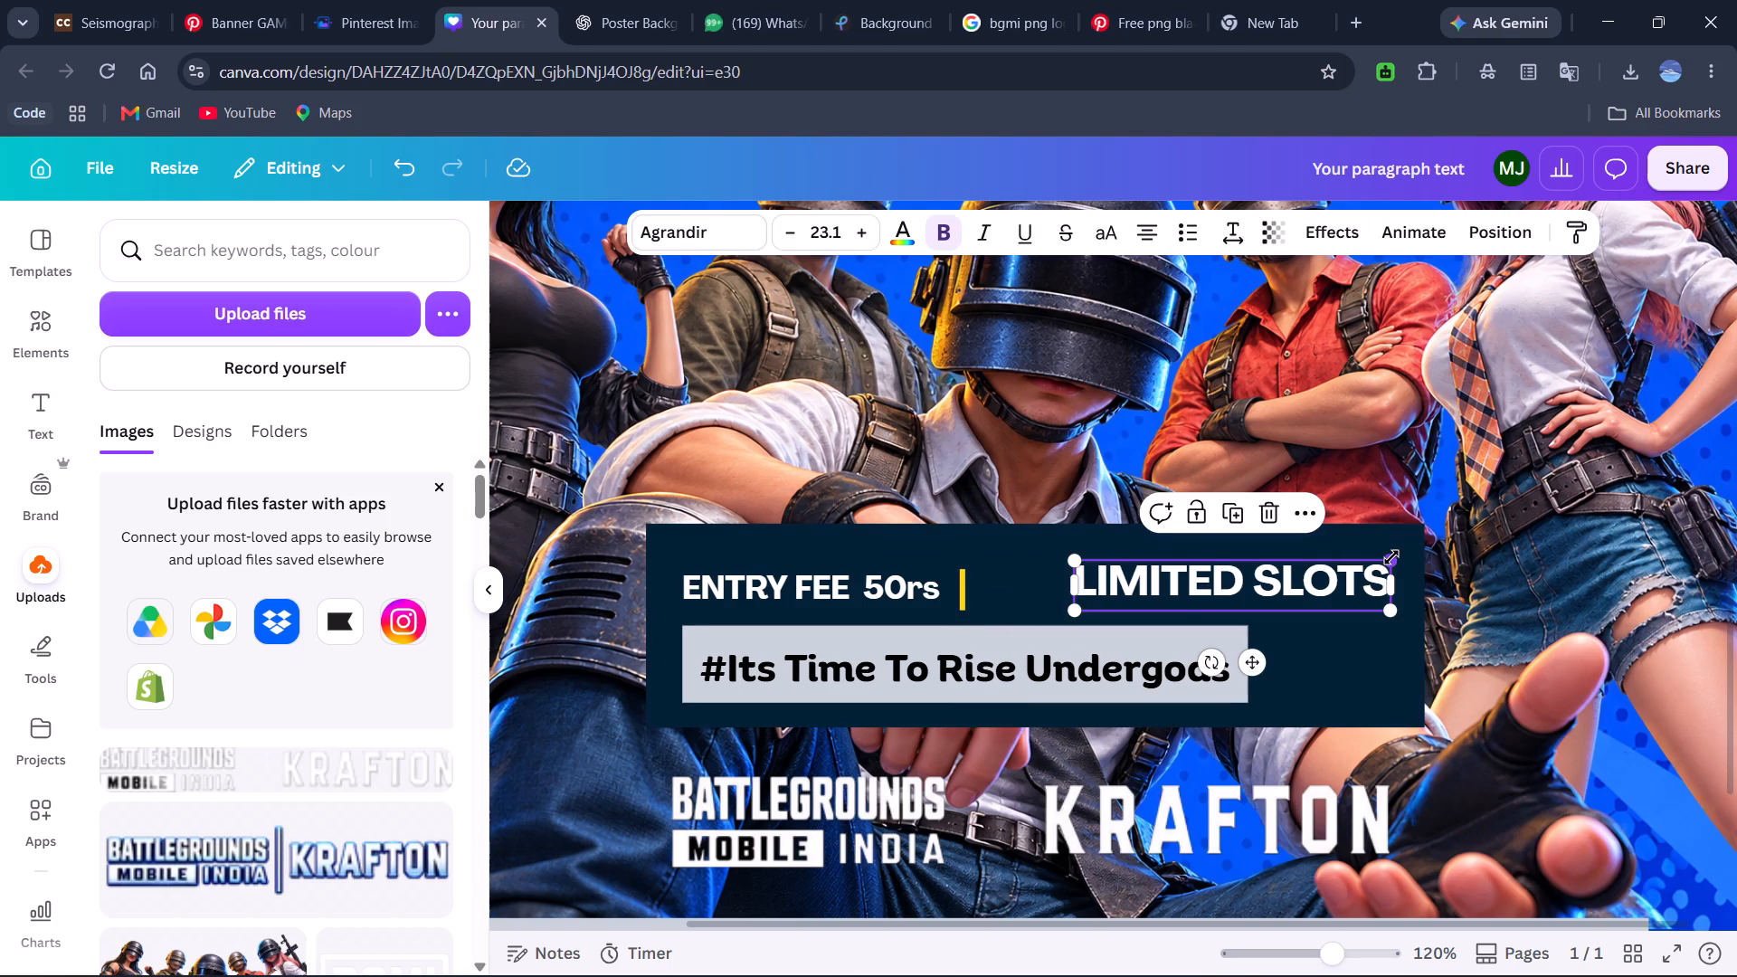
drag(1391, 557, 1302, 568)
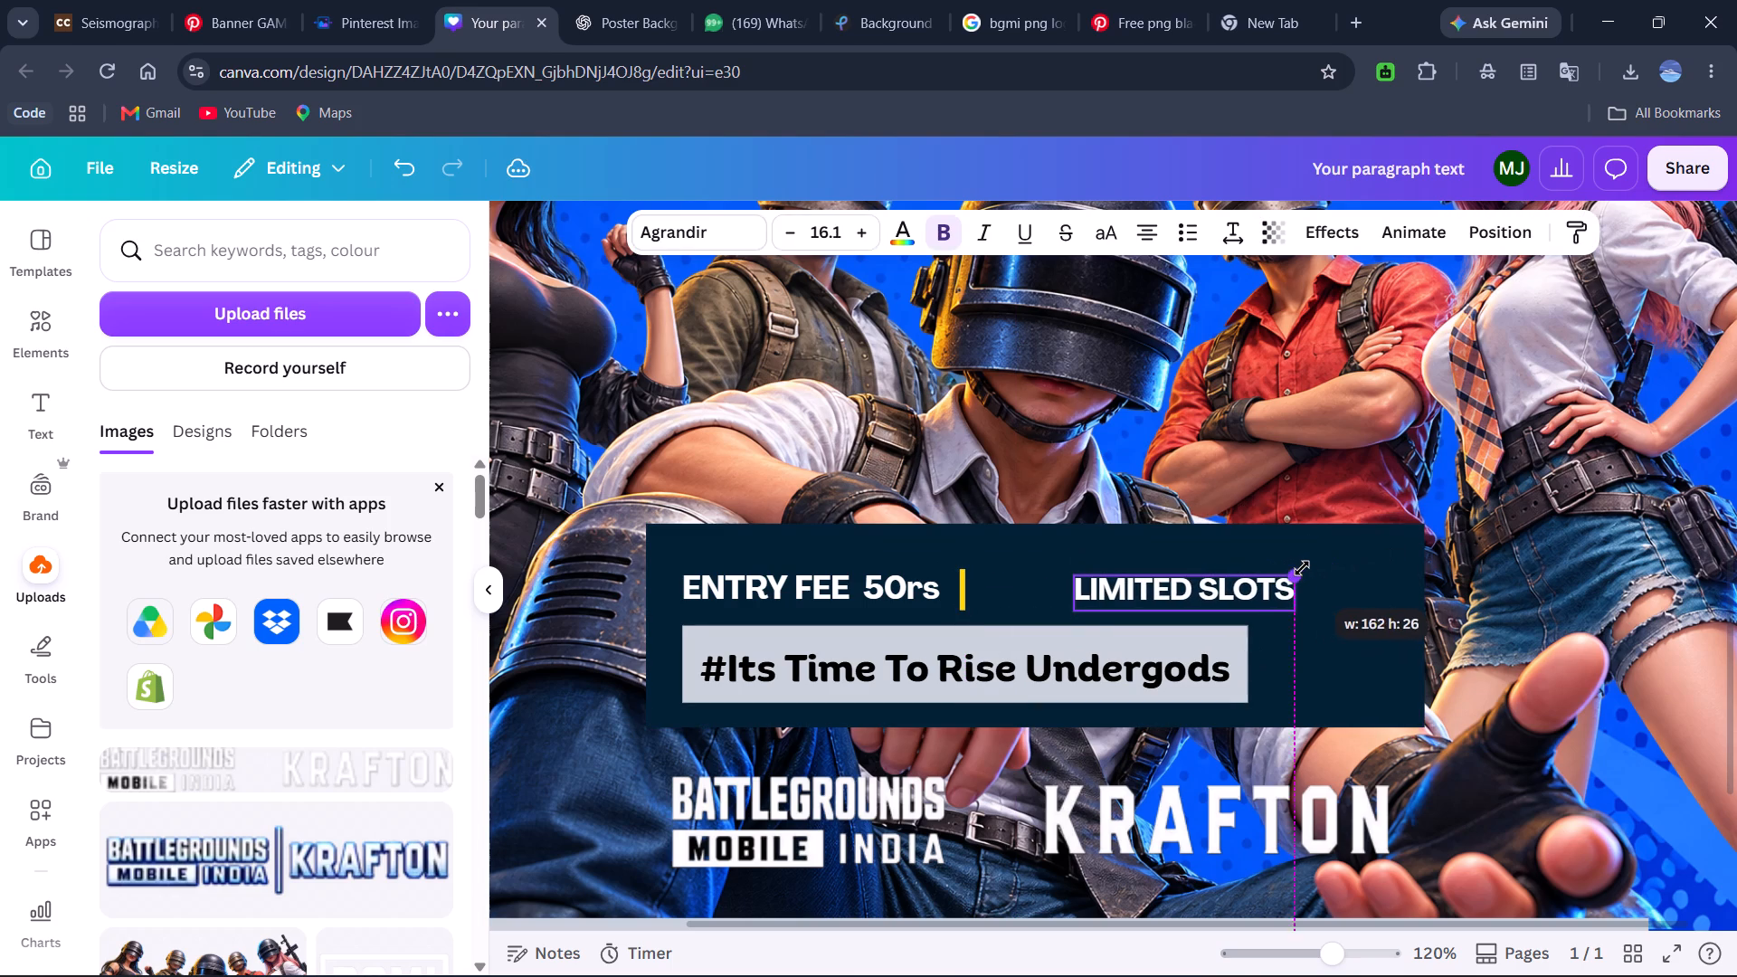
drag(1302, 568, 1311, 565)
drag(1228, 588, 1158, 593)
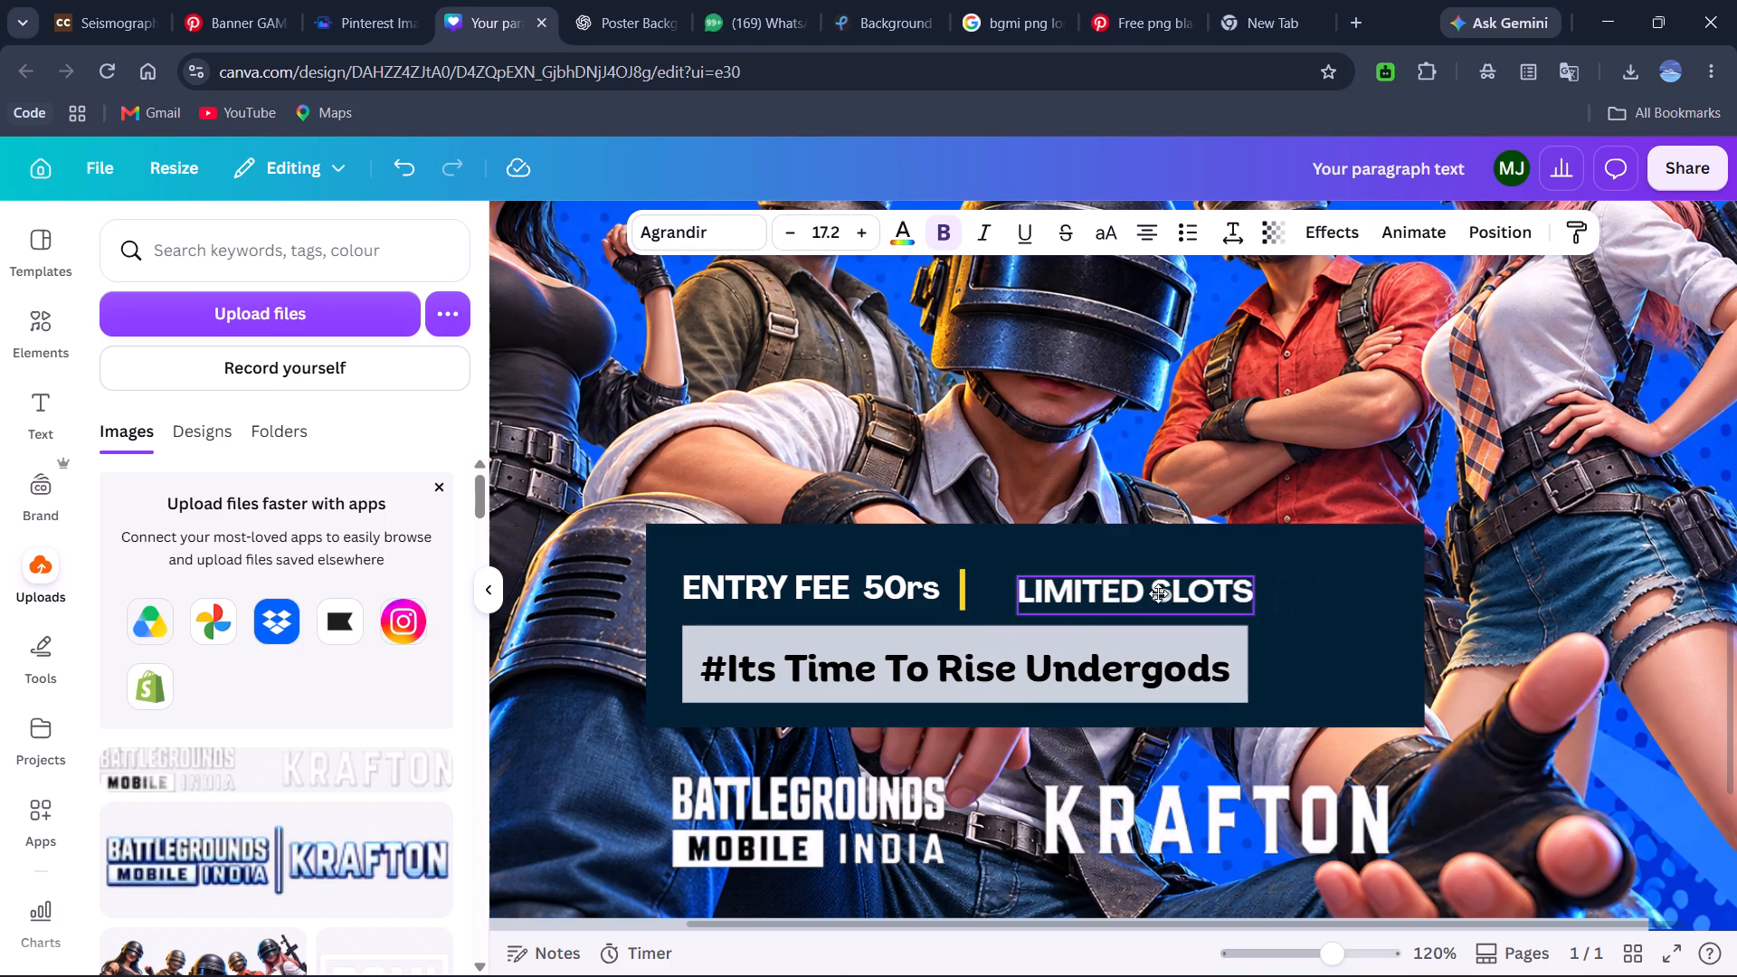
drag(1158, 593, 1150, 589)
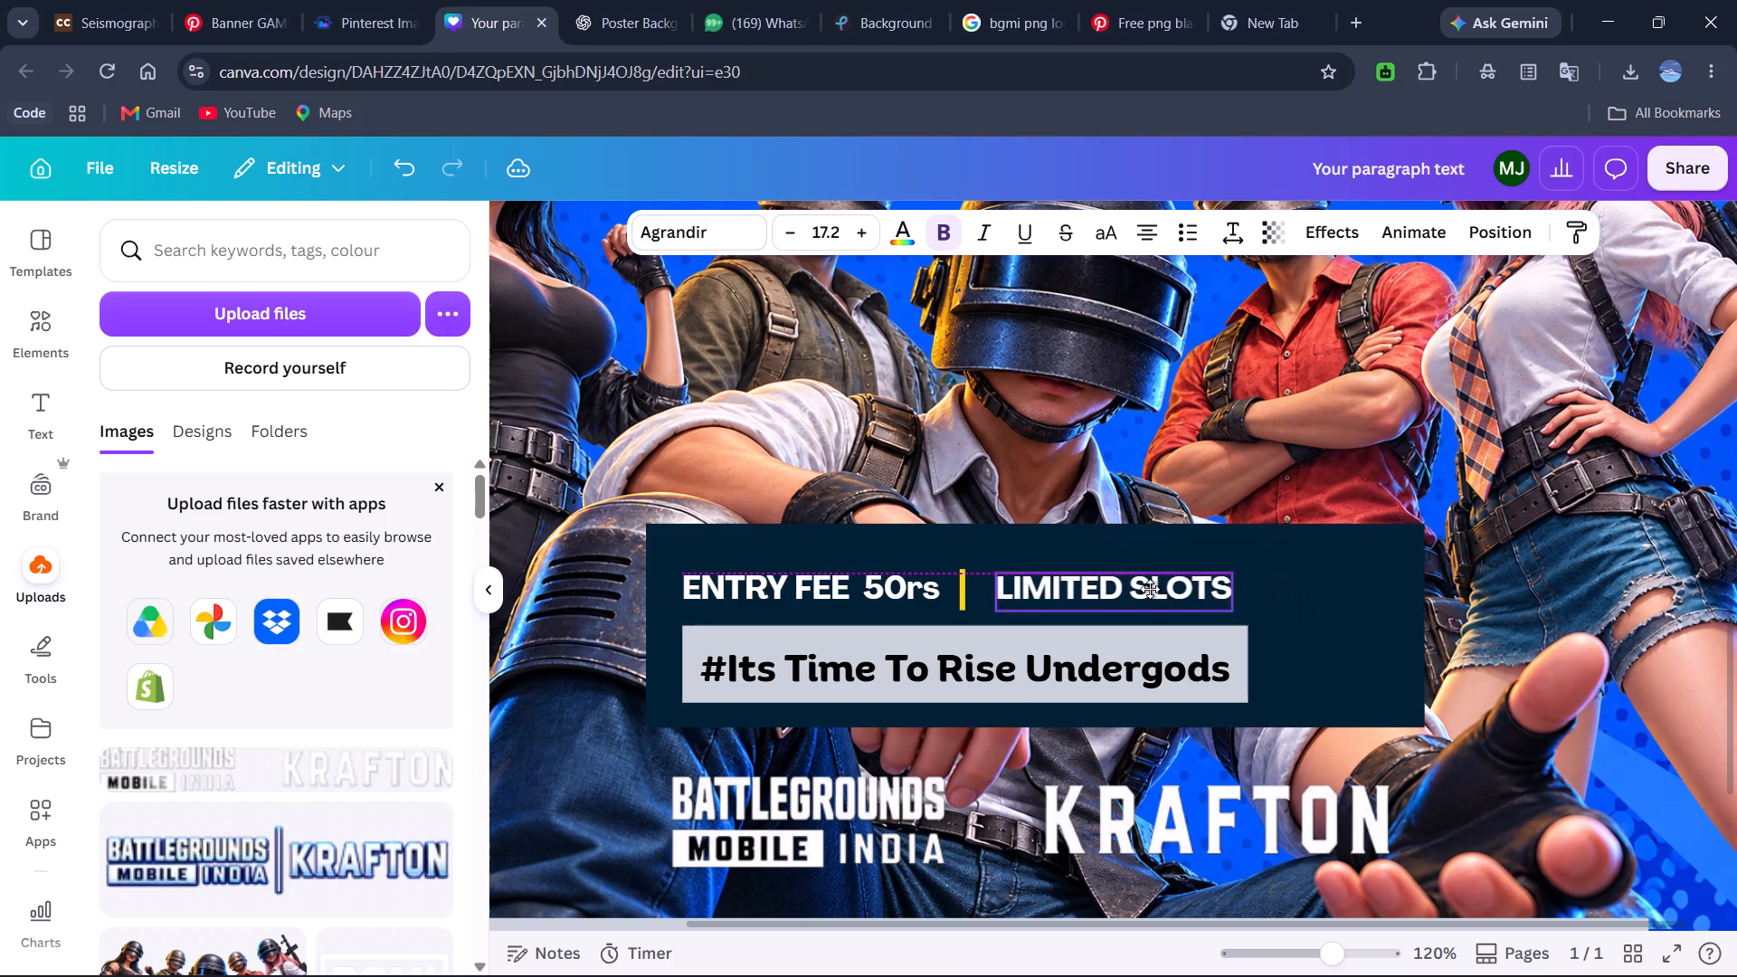
drag(1150, 589, 1150, 591)
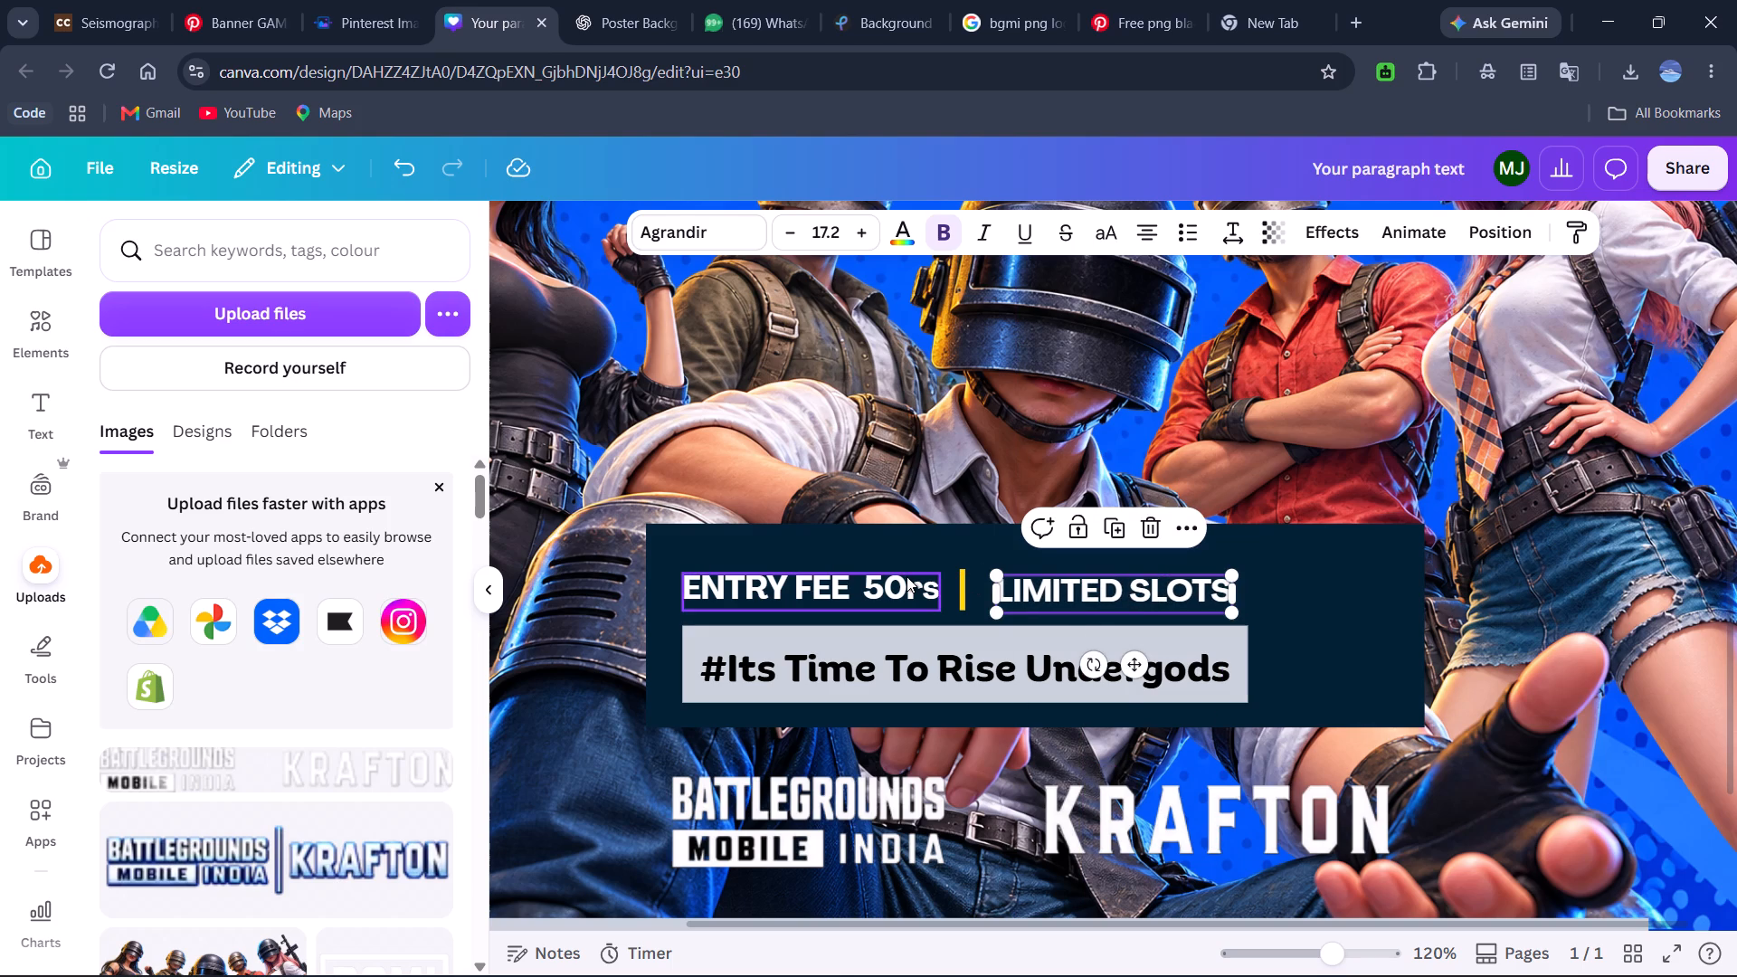
Nudge the "ENTRY FEE 50rs" text slightly right, closer to the yellow divider.
click(906, 576)
key(Right)
key(Right)
key(Right)
key(Right)
key(Right)
key(Right)
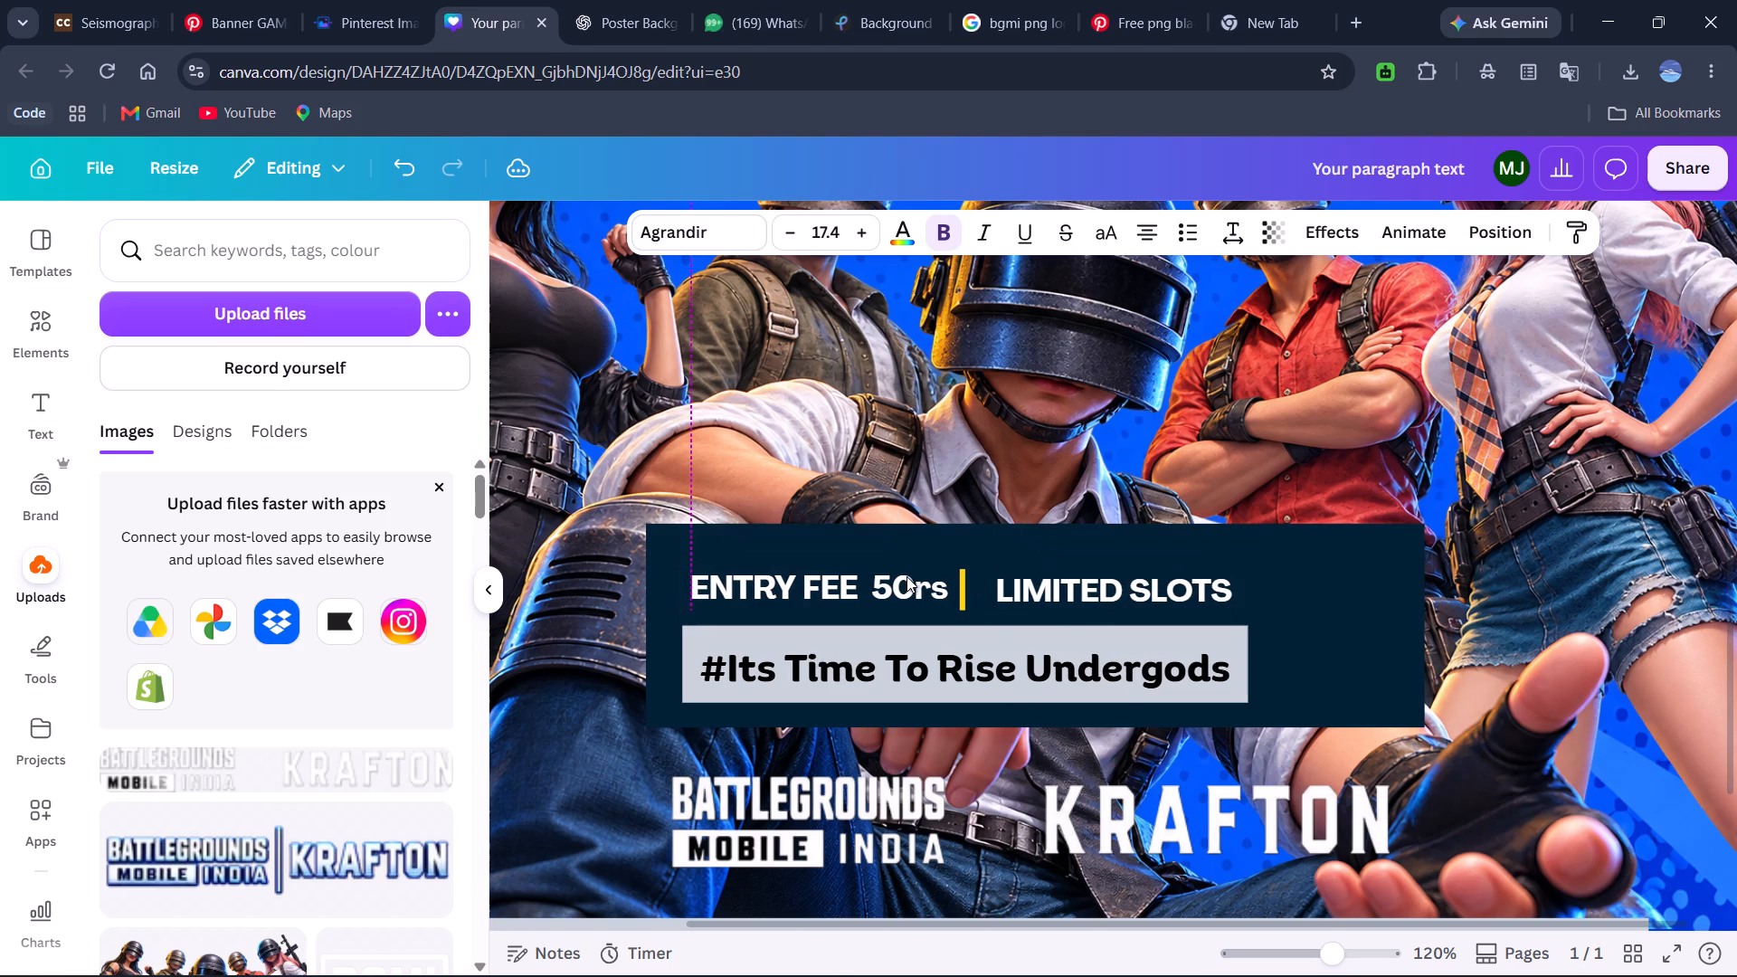
key(Right)
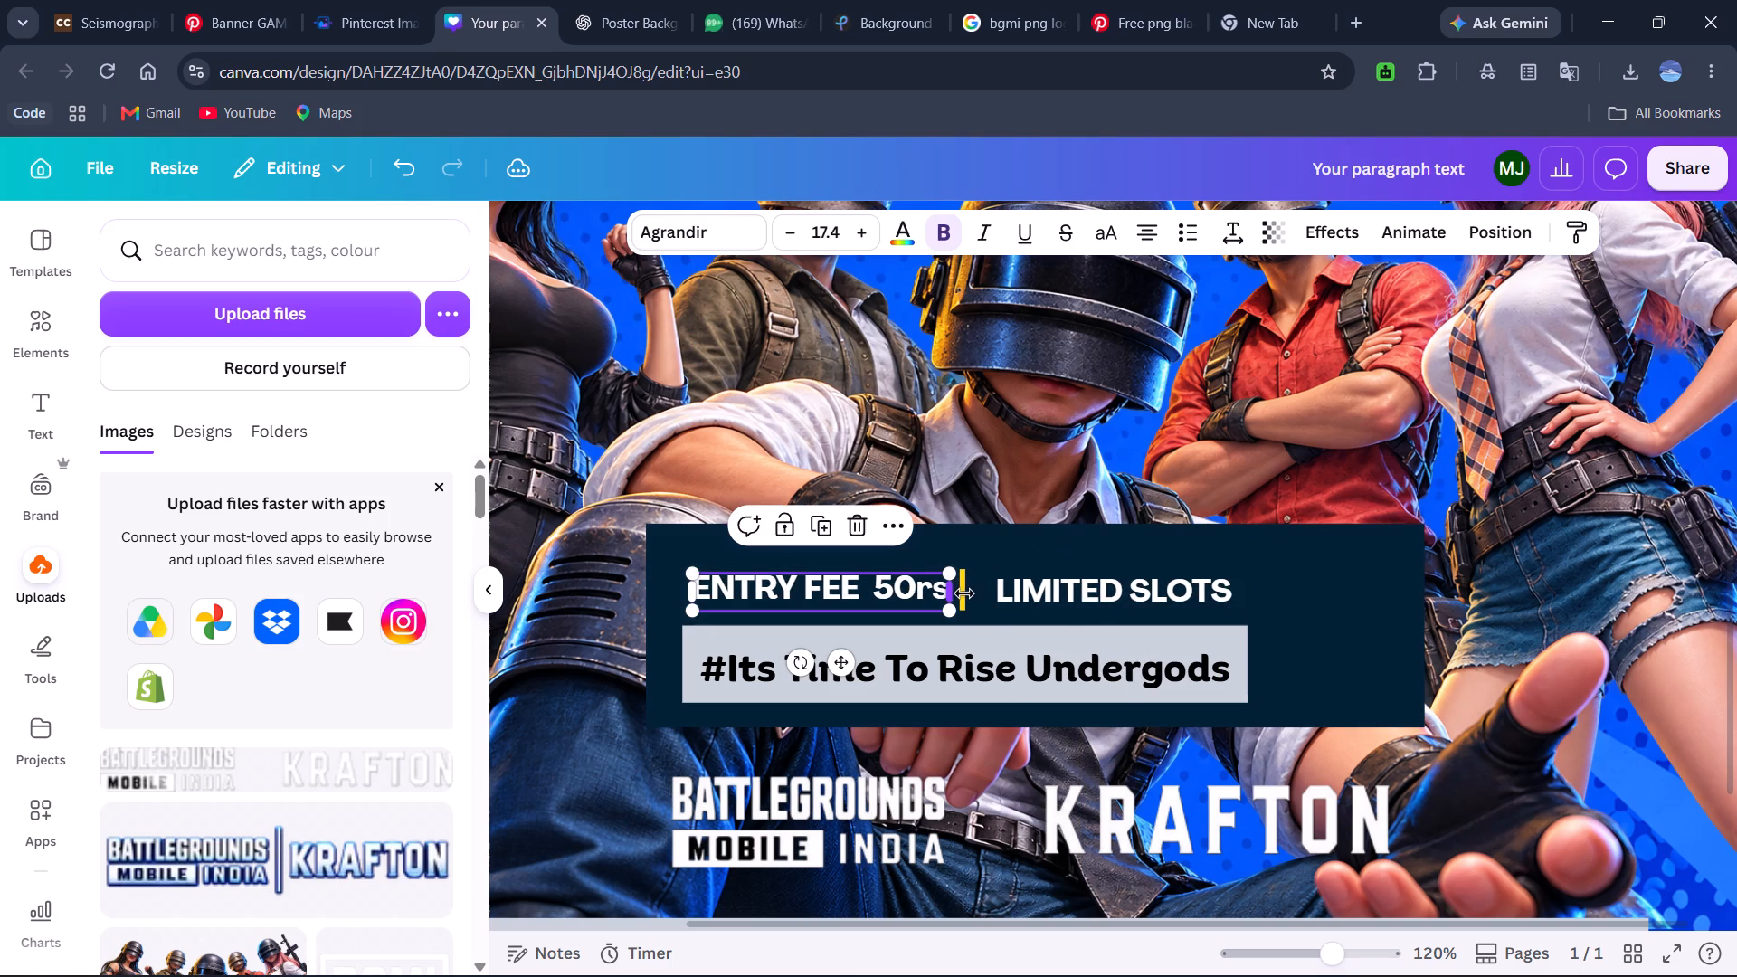
Nudge the yellow divider slightly right so it sits midway between "ENTRY FEE 50rs" and "LIMITED SLOTS".
click(972, 593)
key(Right)
key(Right)
key(Right)
key(Right)
key(Right)
key(Right)
key(Right)
key(Right)
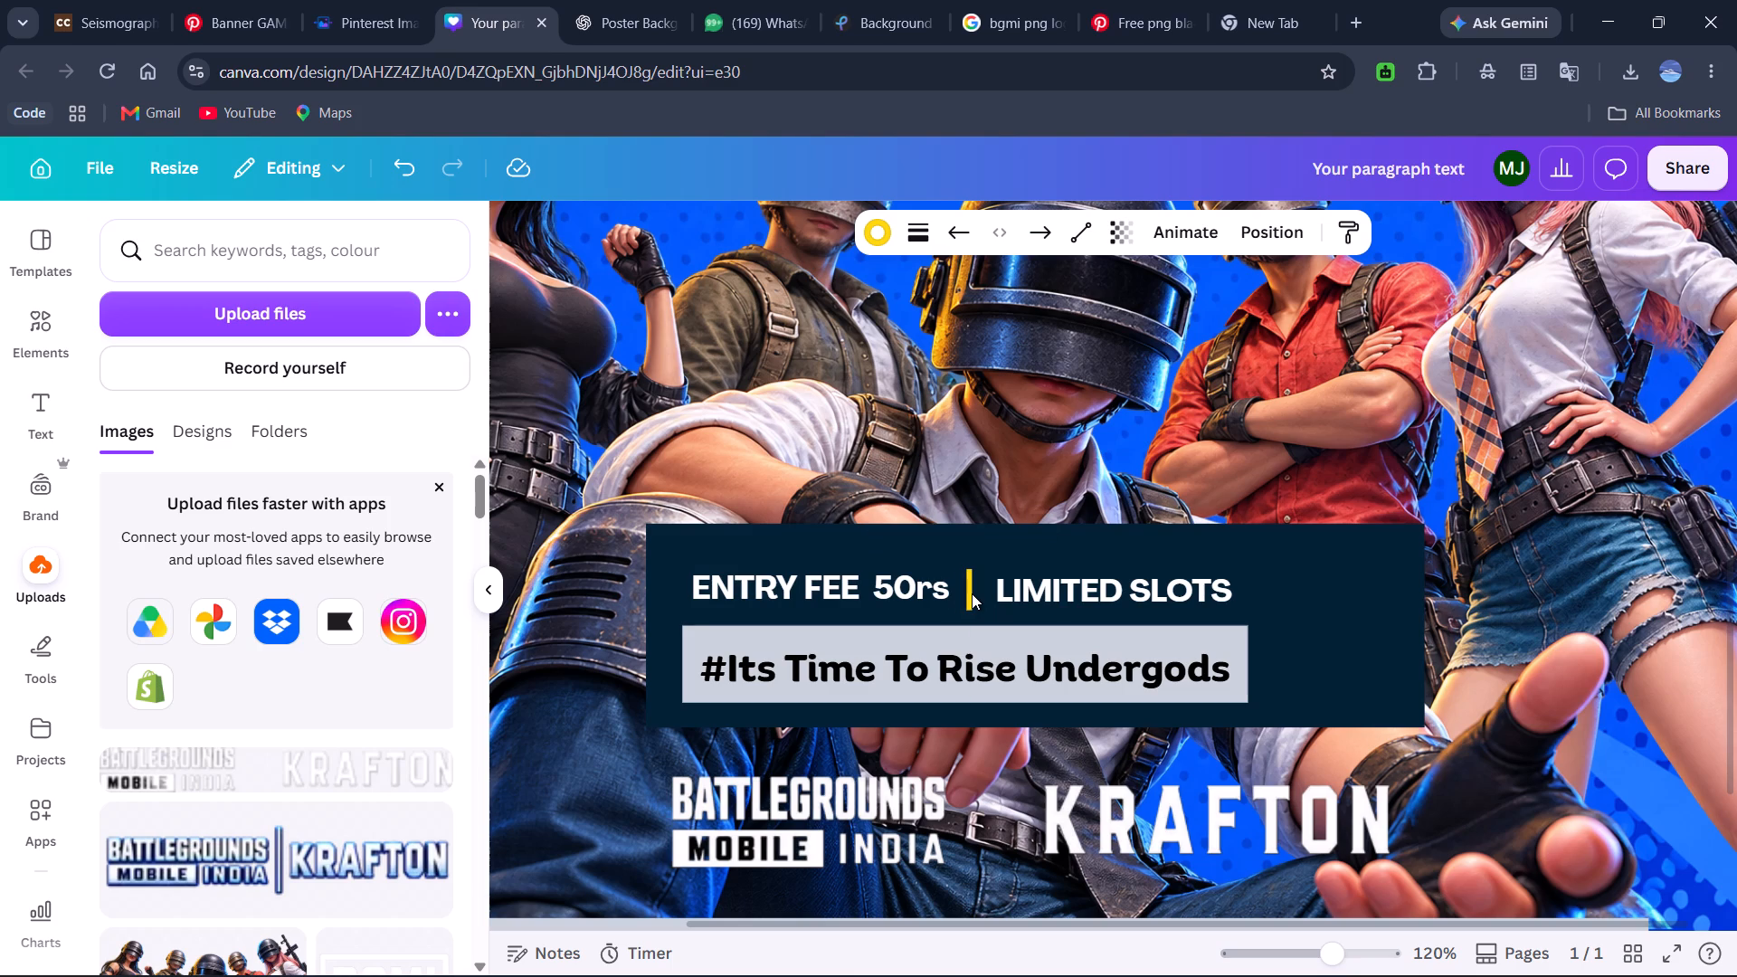
key(Left)
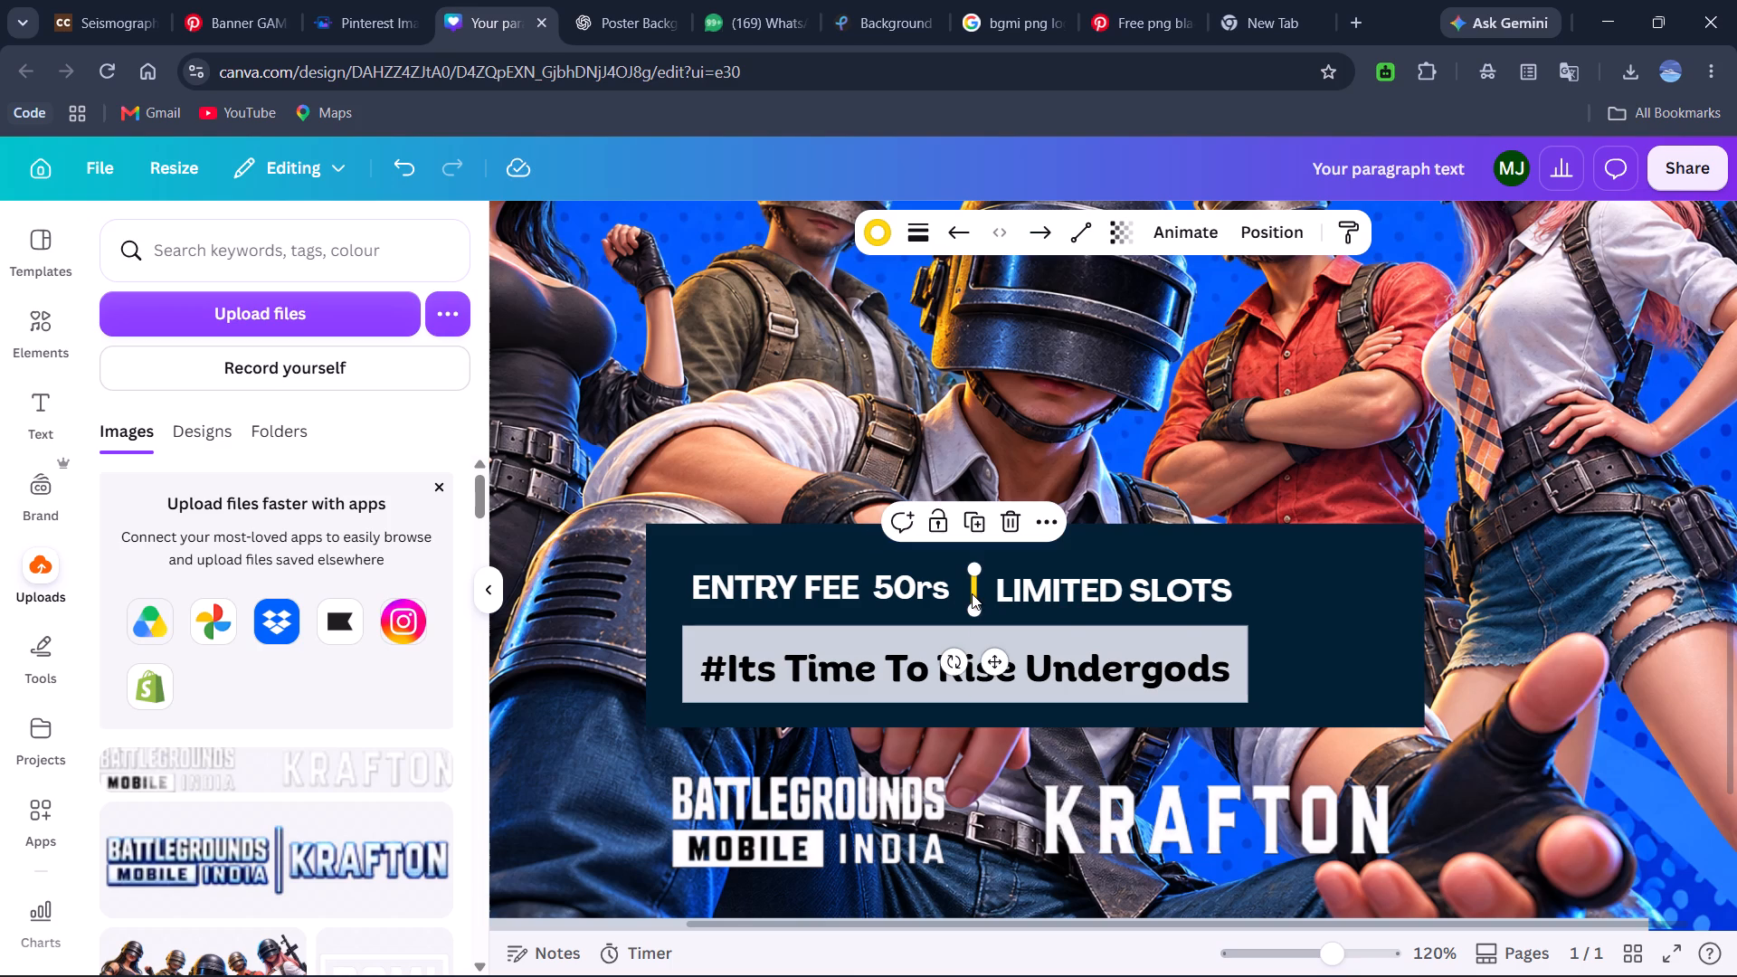
Shrink the dark navy background box so it fits closely around the entry fee line and the tagline.
click(1305, 628)
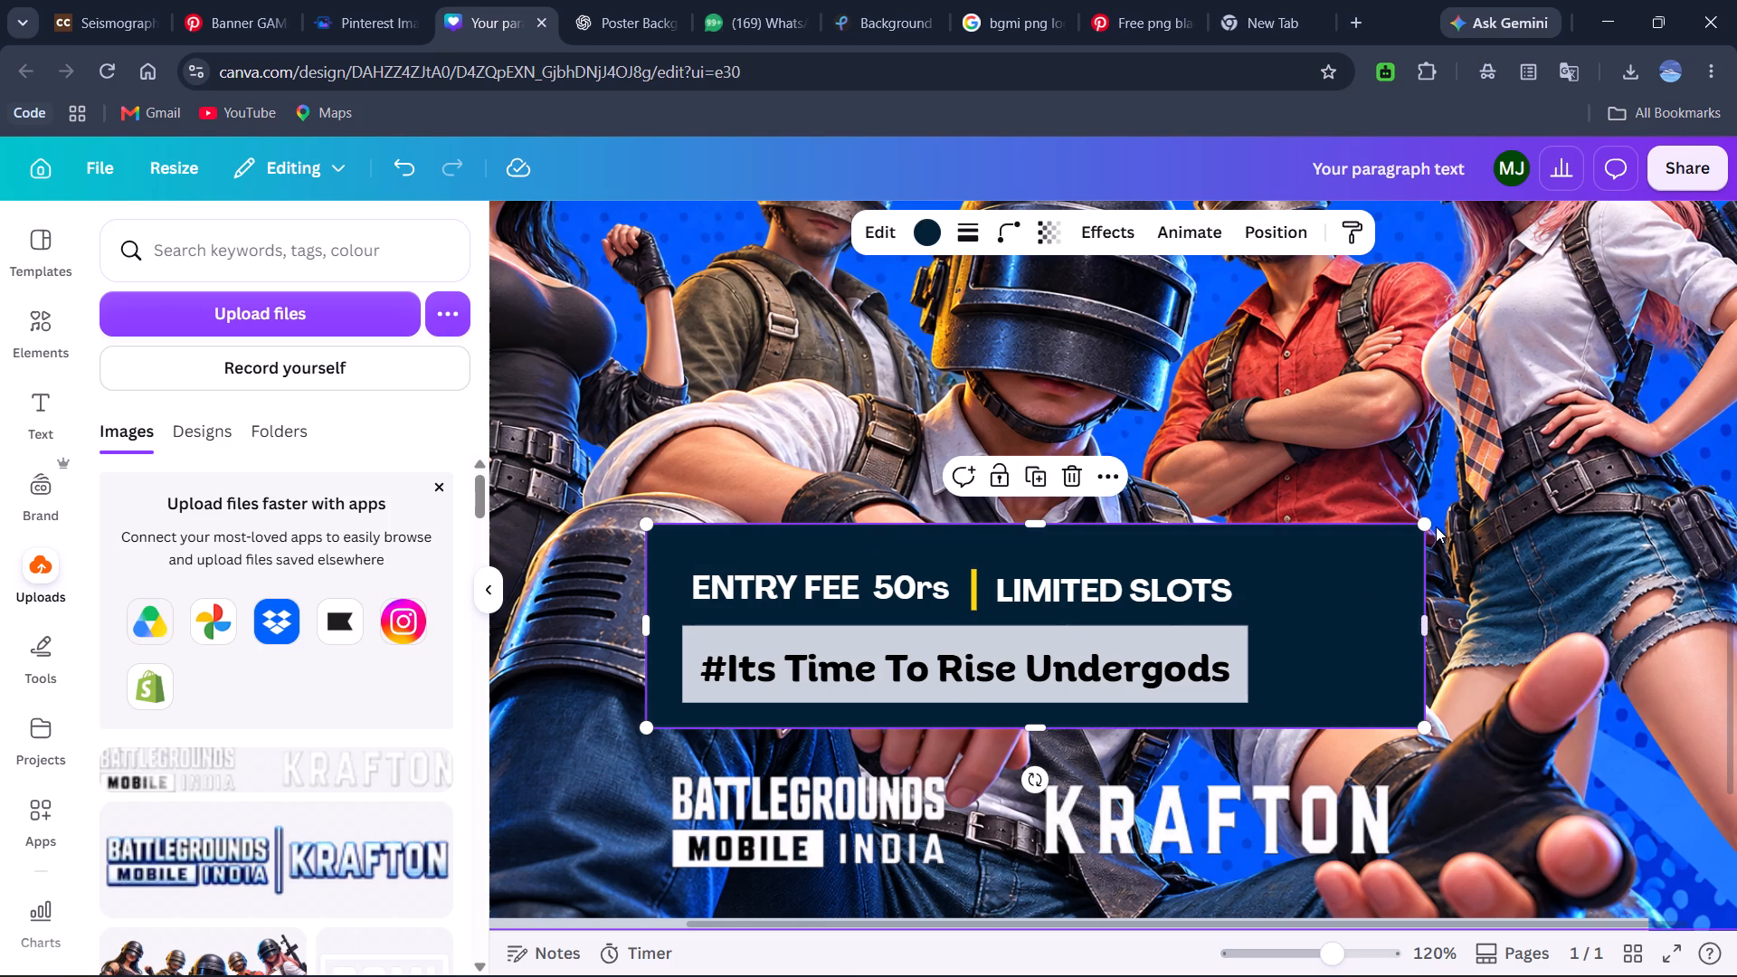
drag(1426, 526, 1250, 554)
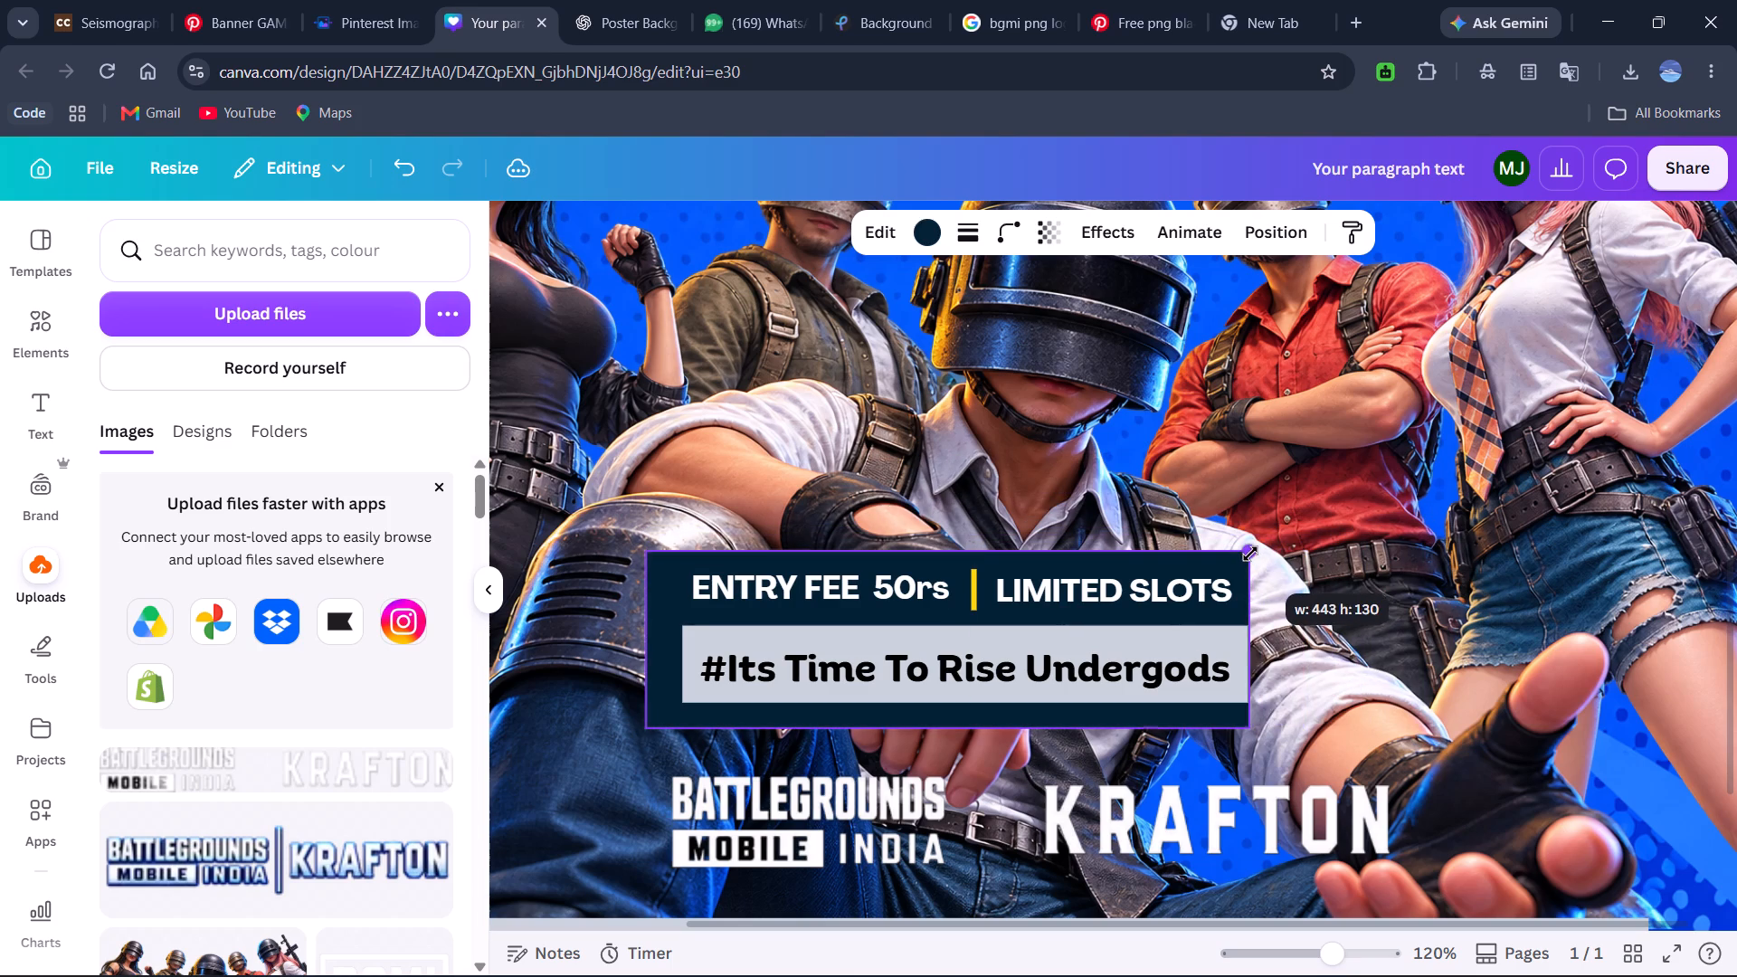
drag(1250, 554, 1284, 553)
click(1499, 505)
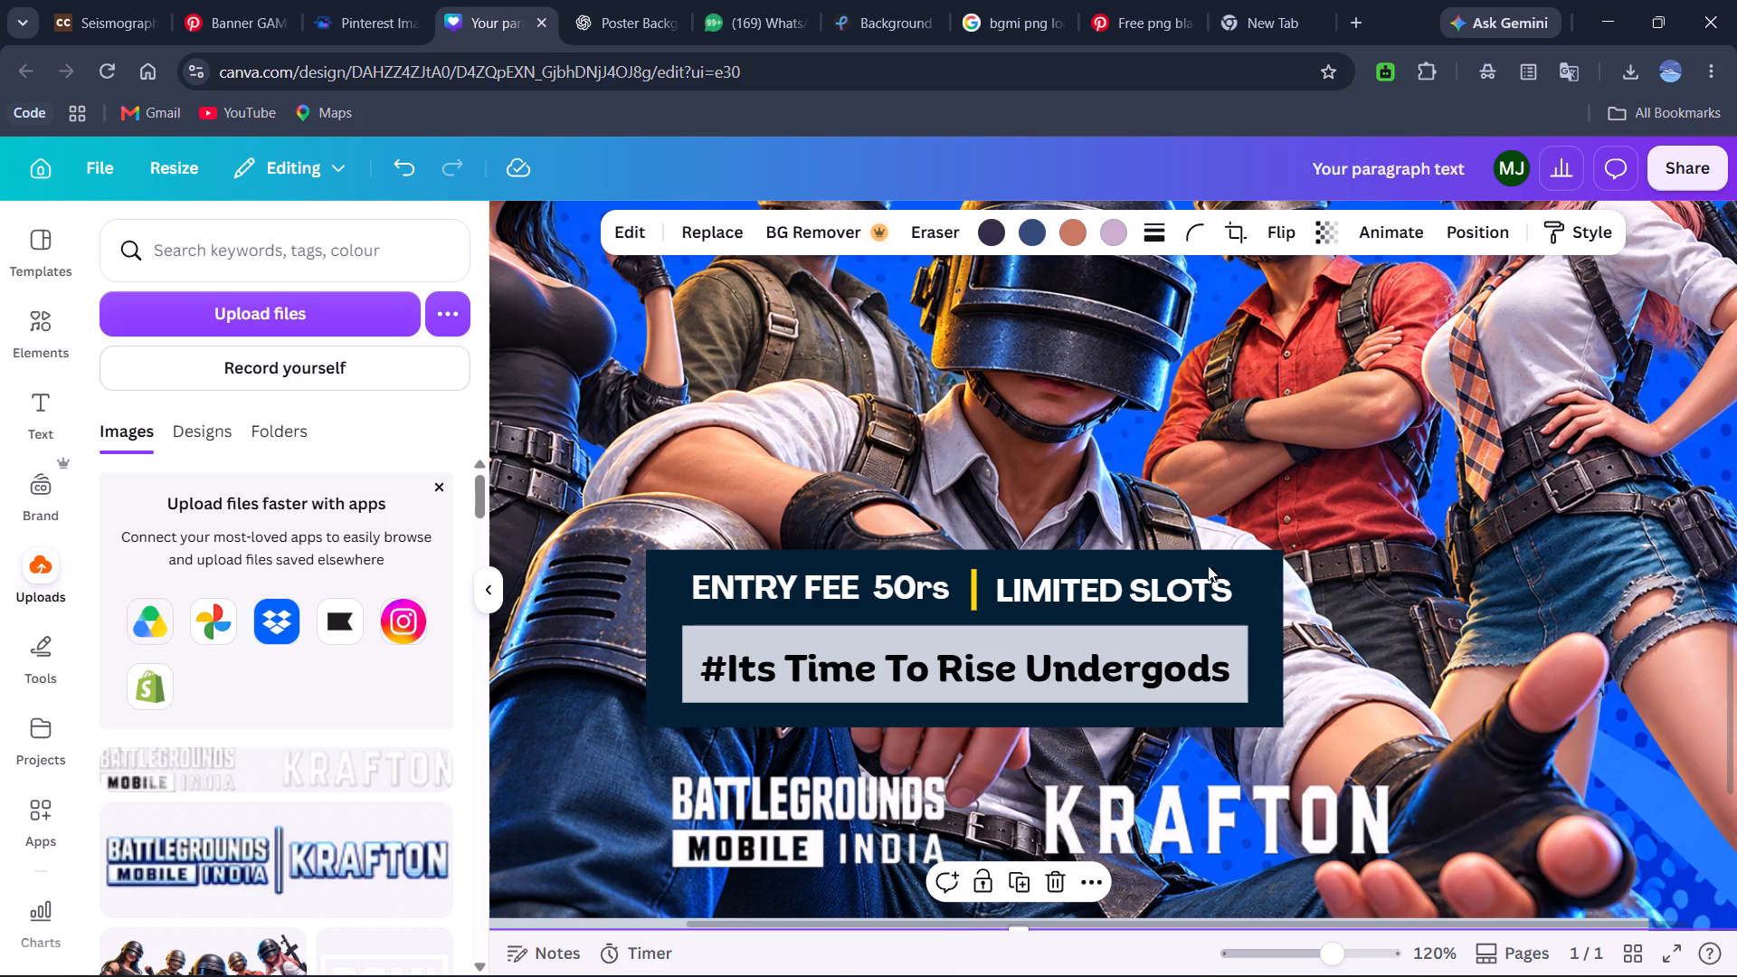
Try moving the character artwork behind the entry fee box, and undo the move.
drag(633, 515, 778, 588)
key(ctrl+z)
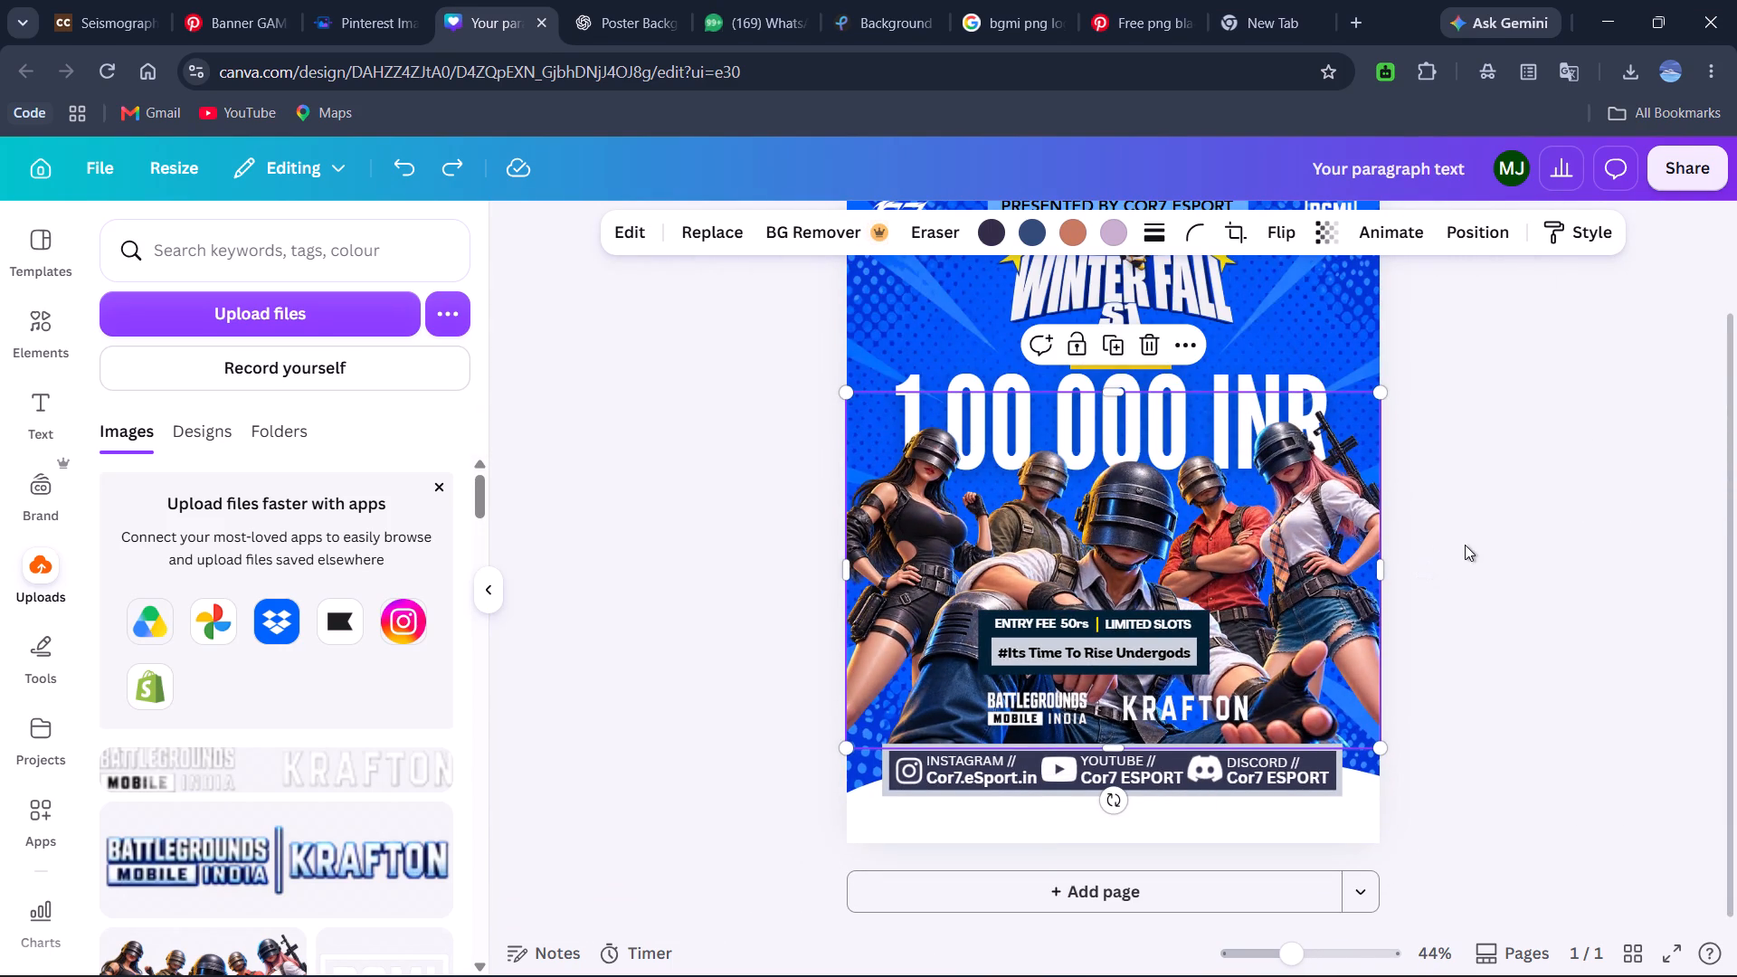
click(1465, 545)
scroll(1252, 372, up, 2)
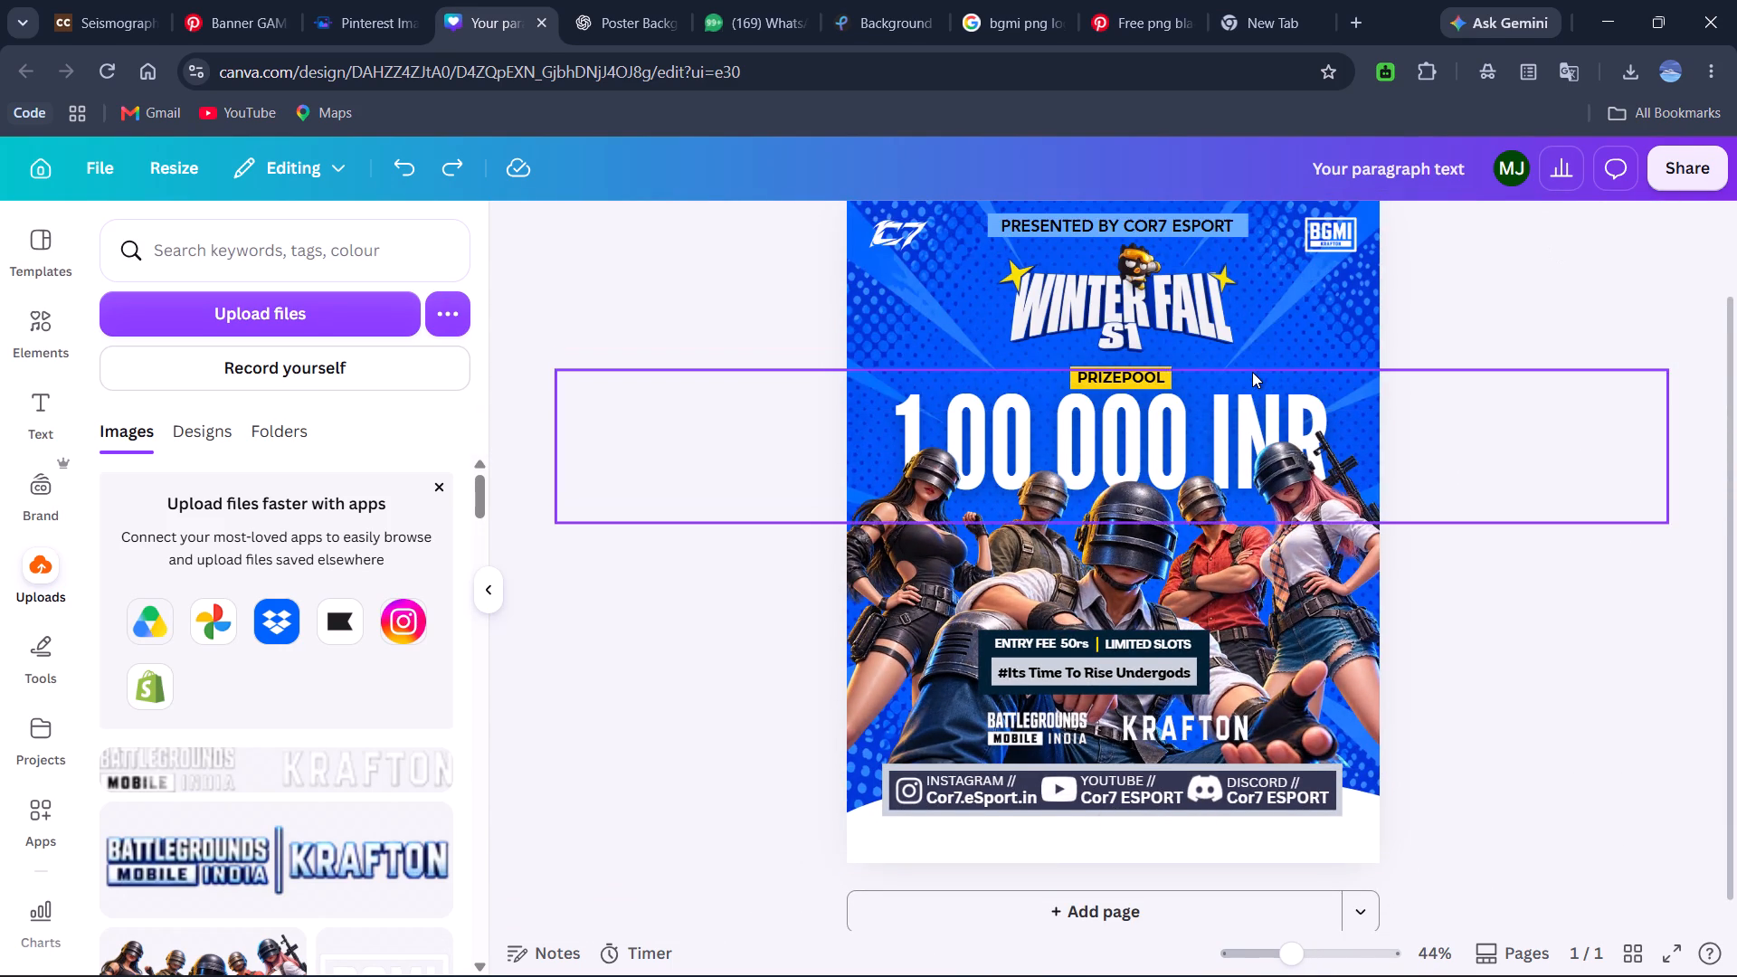
Move the tagline, "ENTRY FEE 50rs", "LIMITED SLOTS", yellow divider and navy background box together slightly to the right.
click(1114, 771)
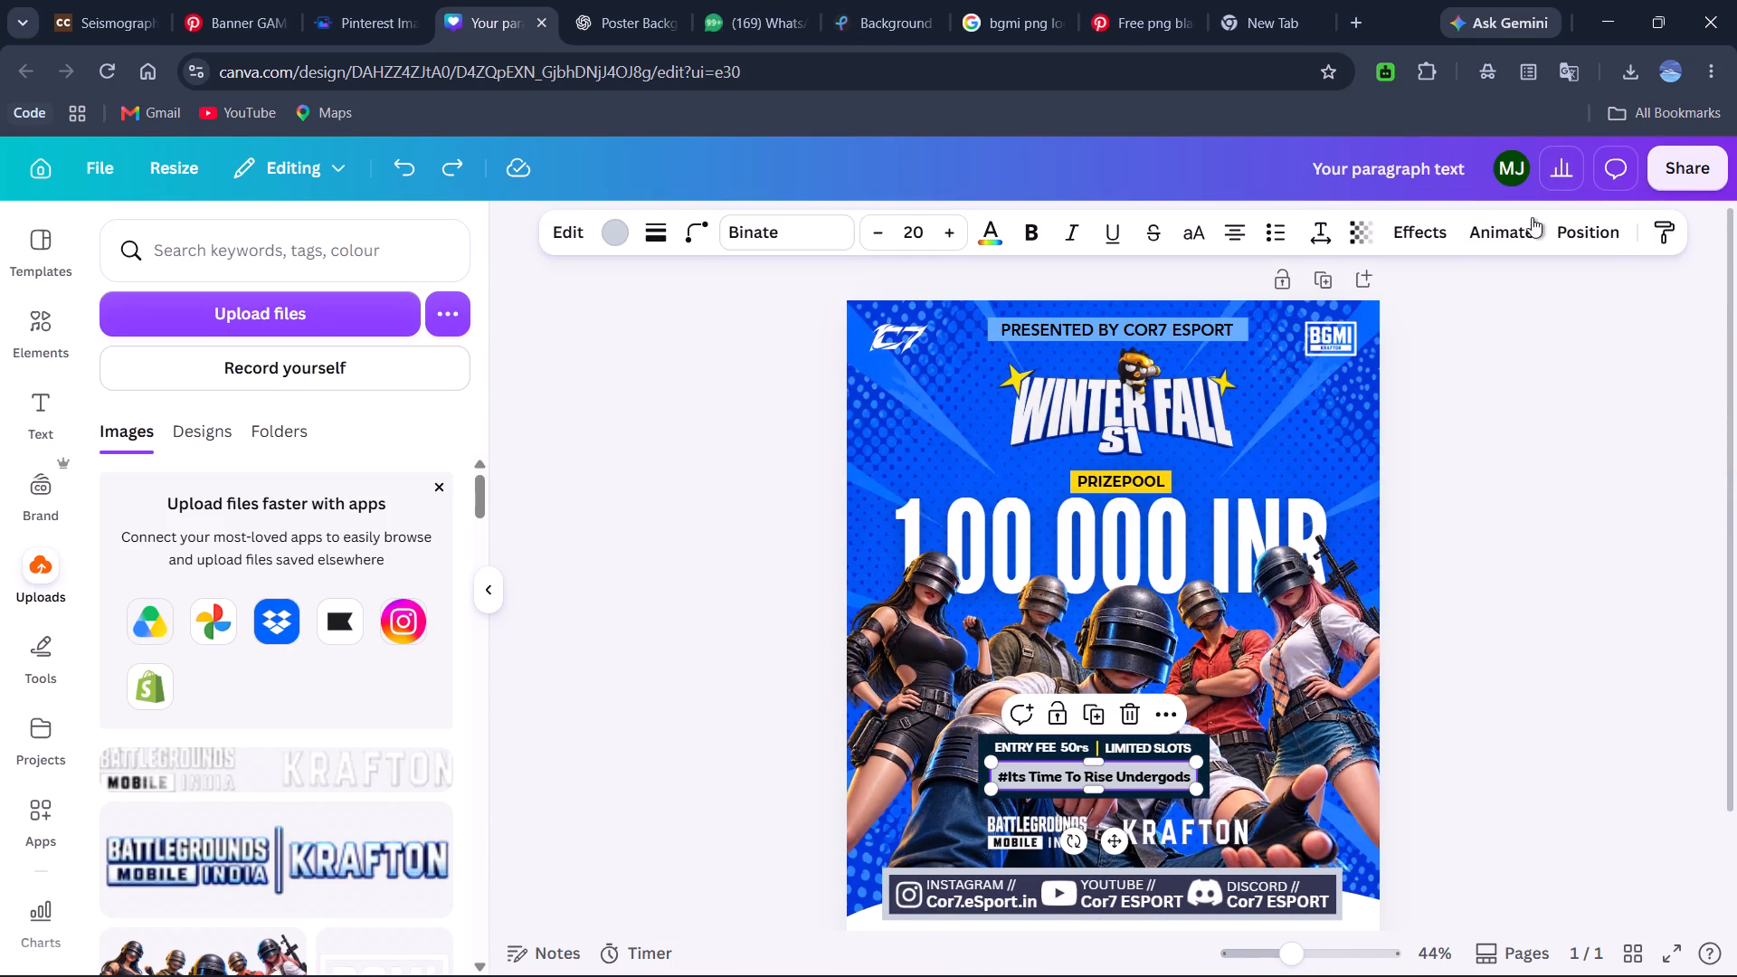
click(1591, 227)
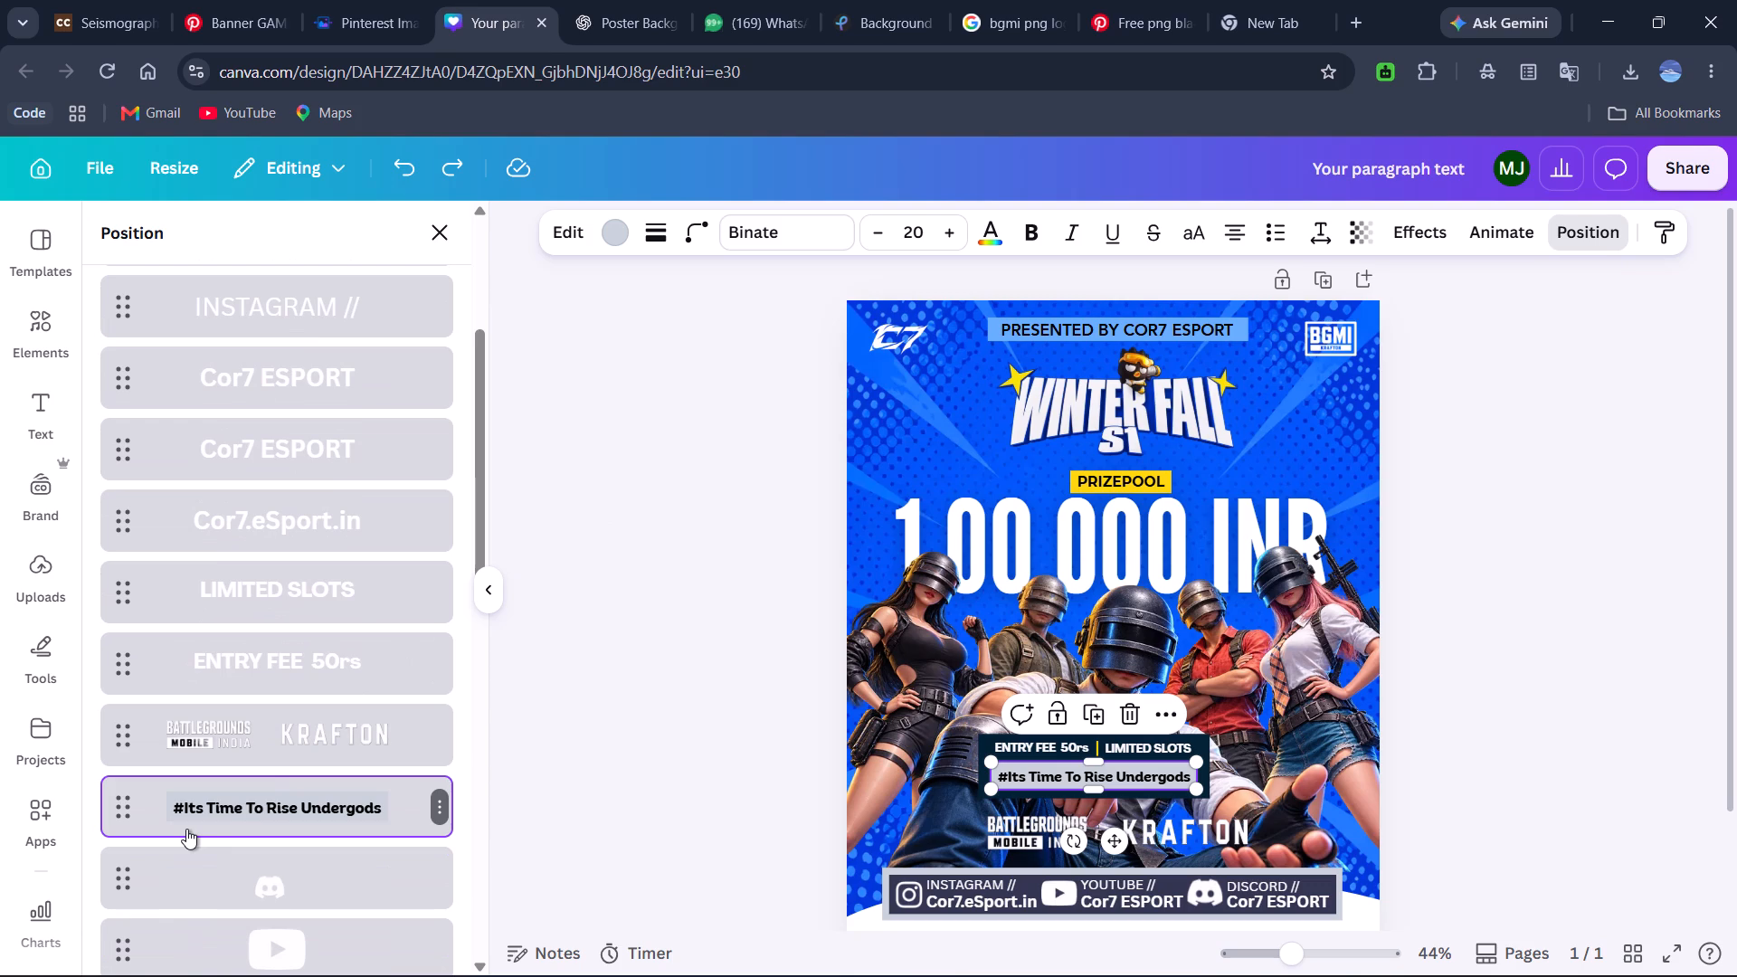
ctrl+click(294, 657)
ctrl+click(307, 605)
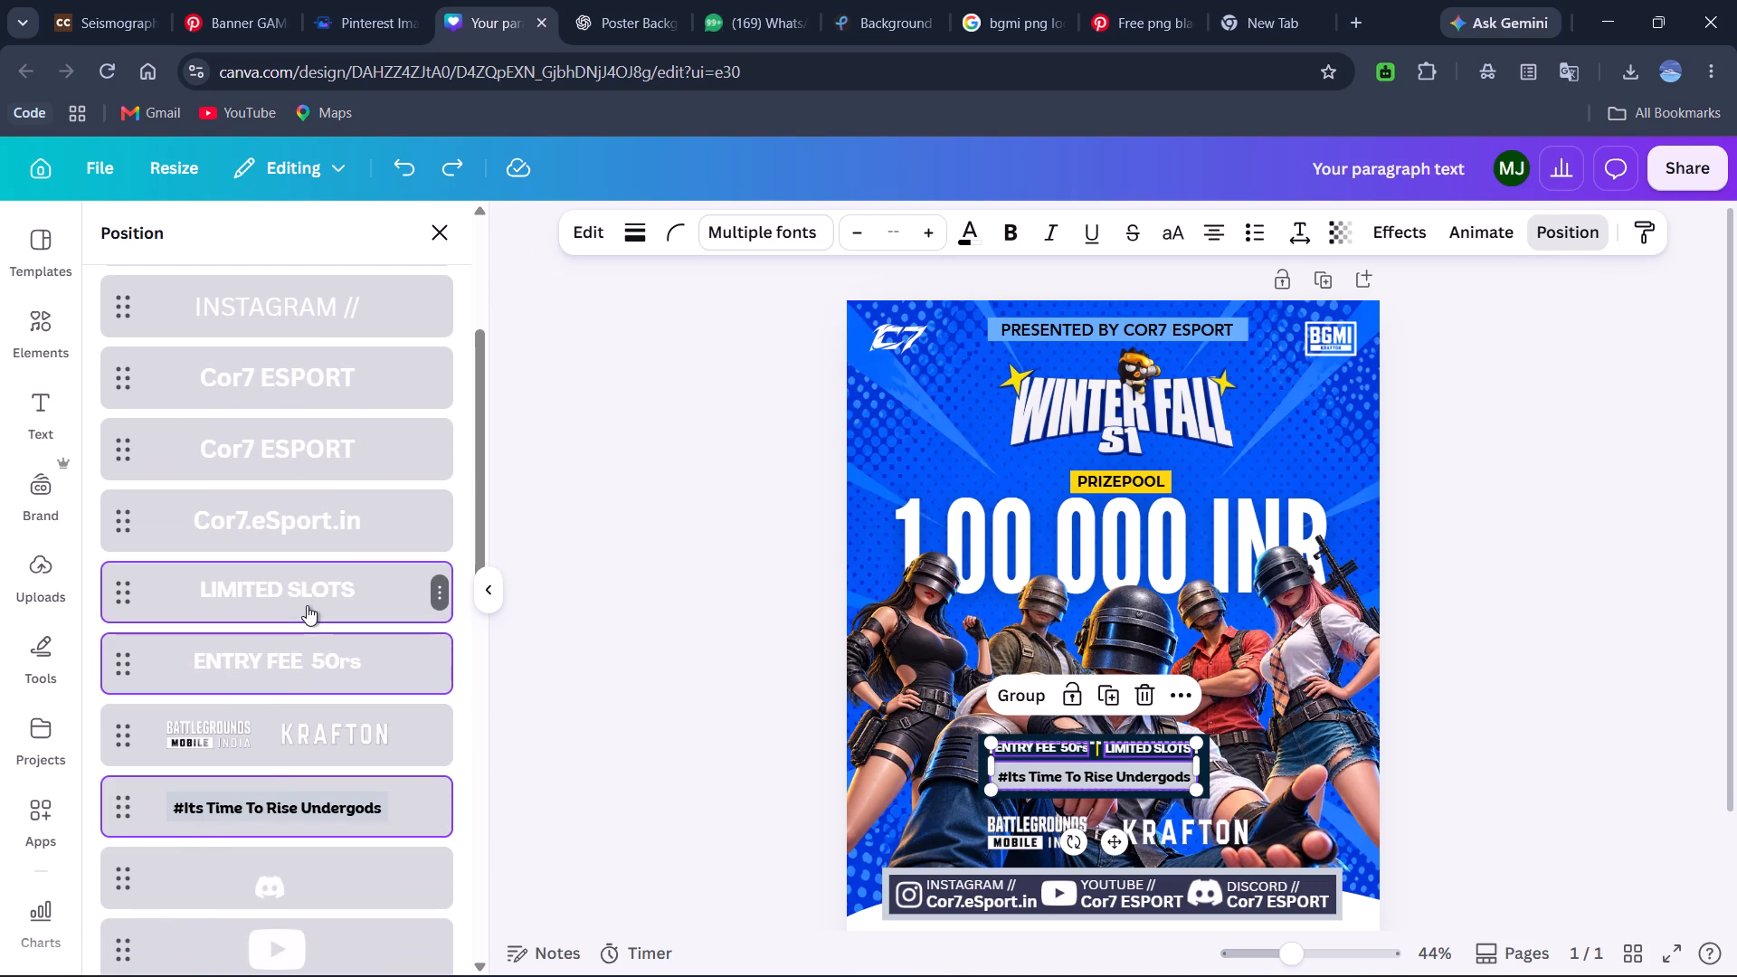
scroll(307, 605, down, 4)
ctrl+click(312, 802)
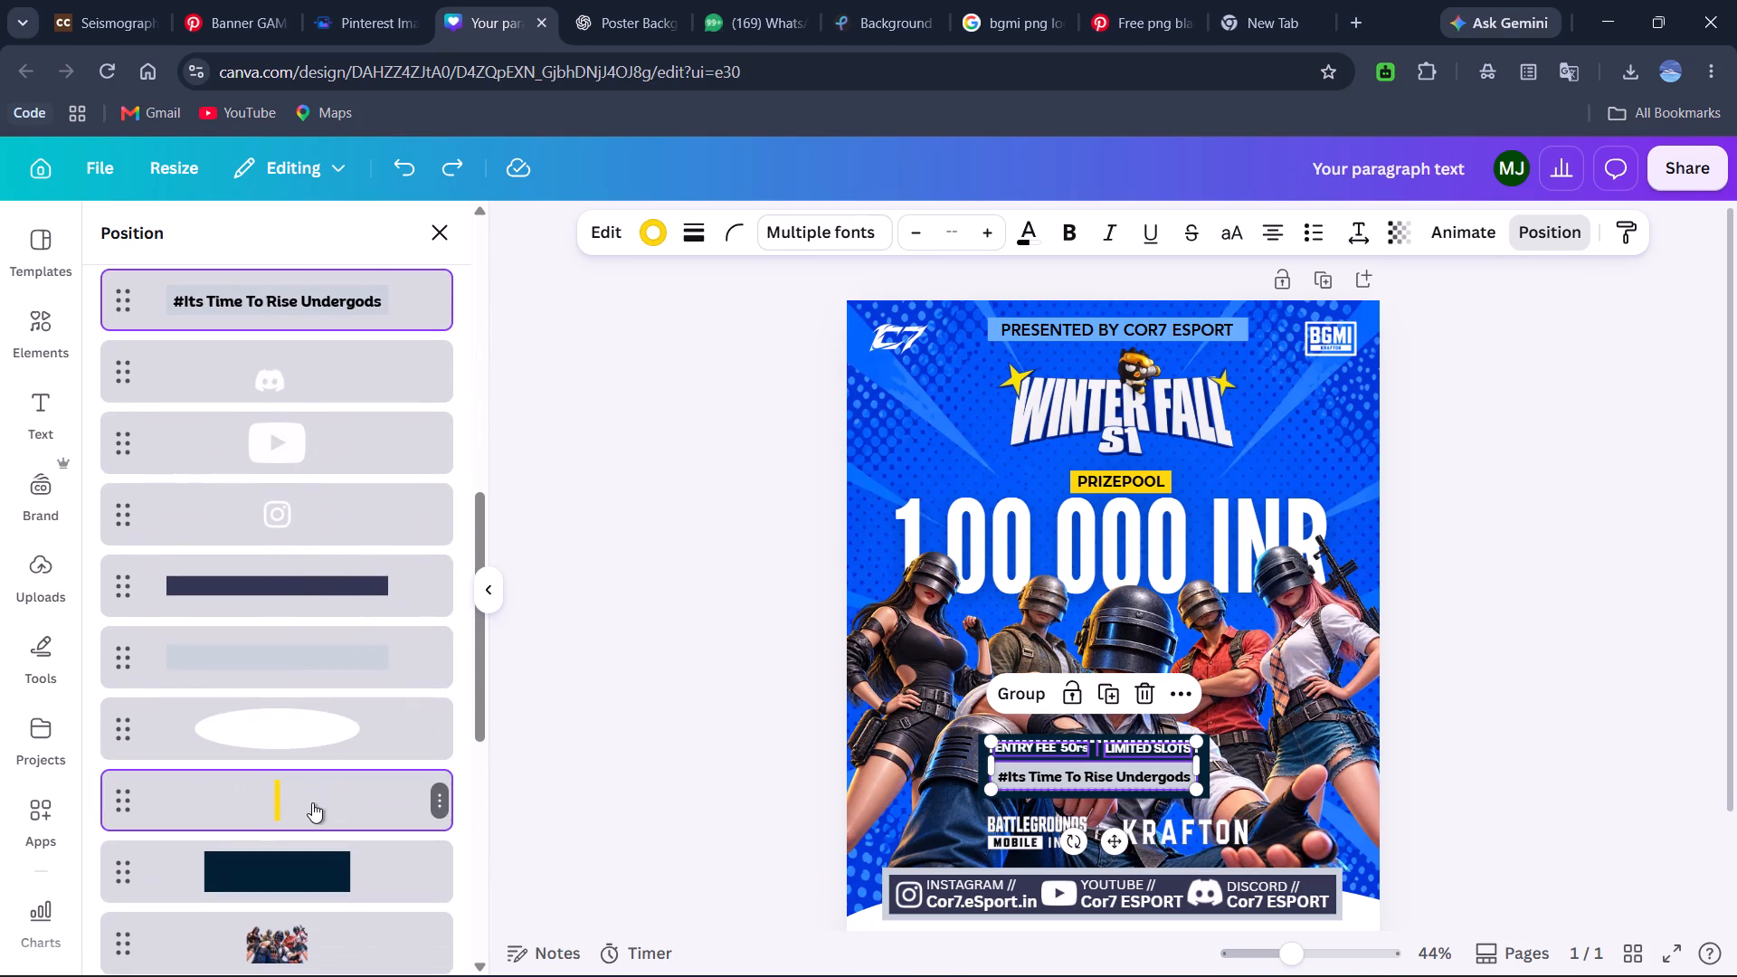
ctrl+click(297, 855)
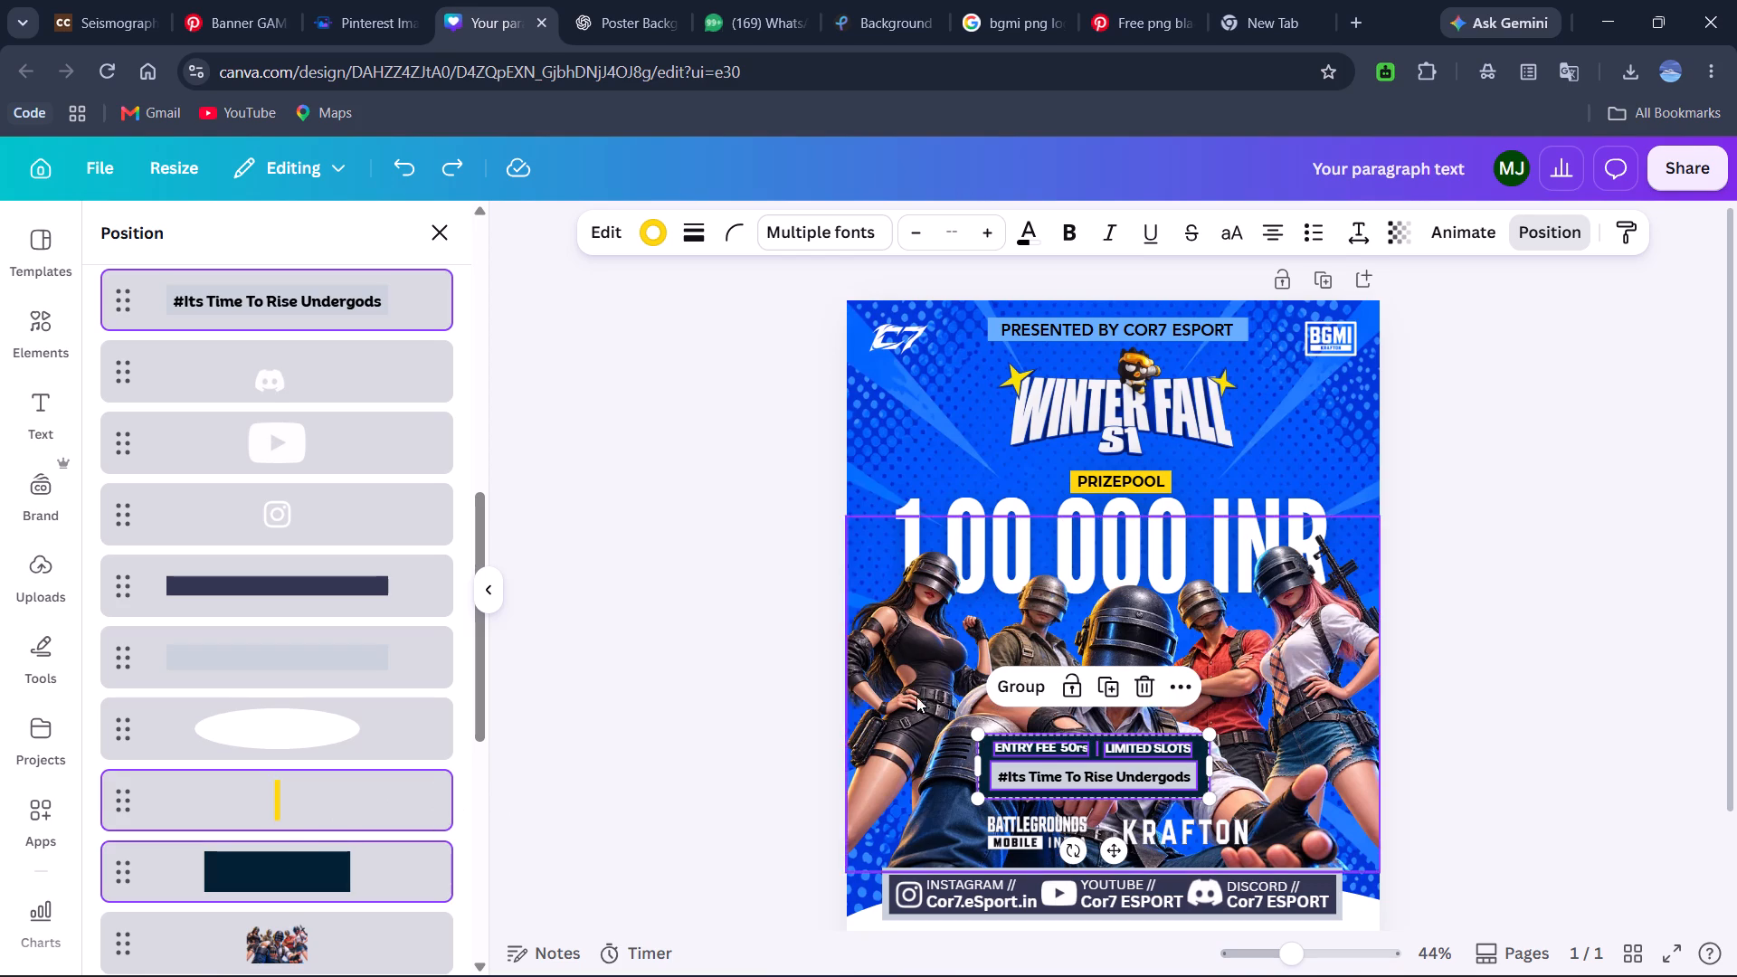
drag(1060, 763, 1087, 766)
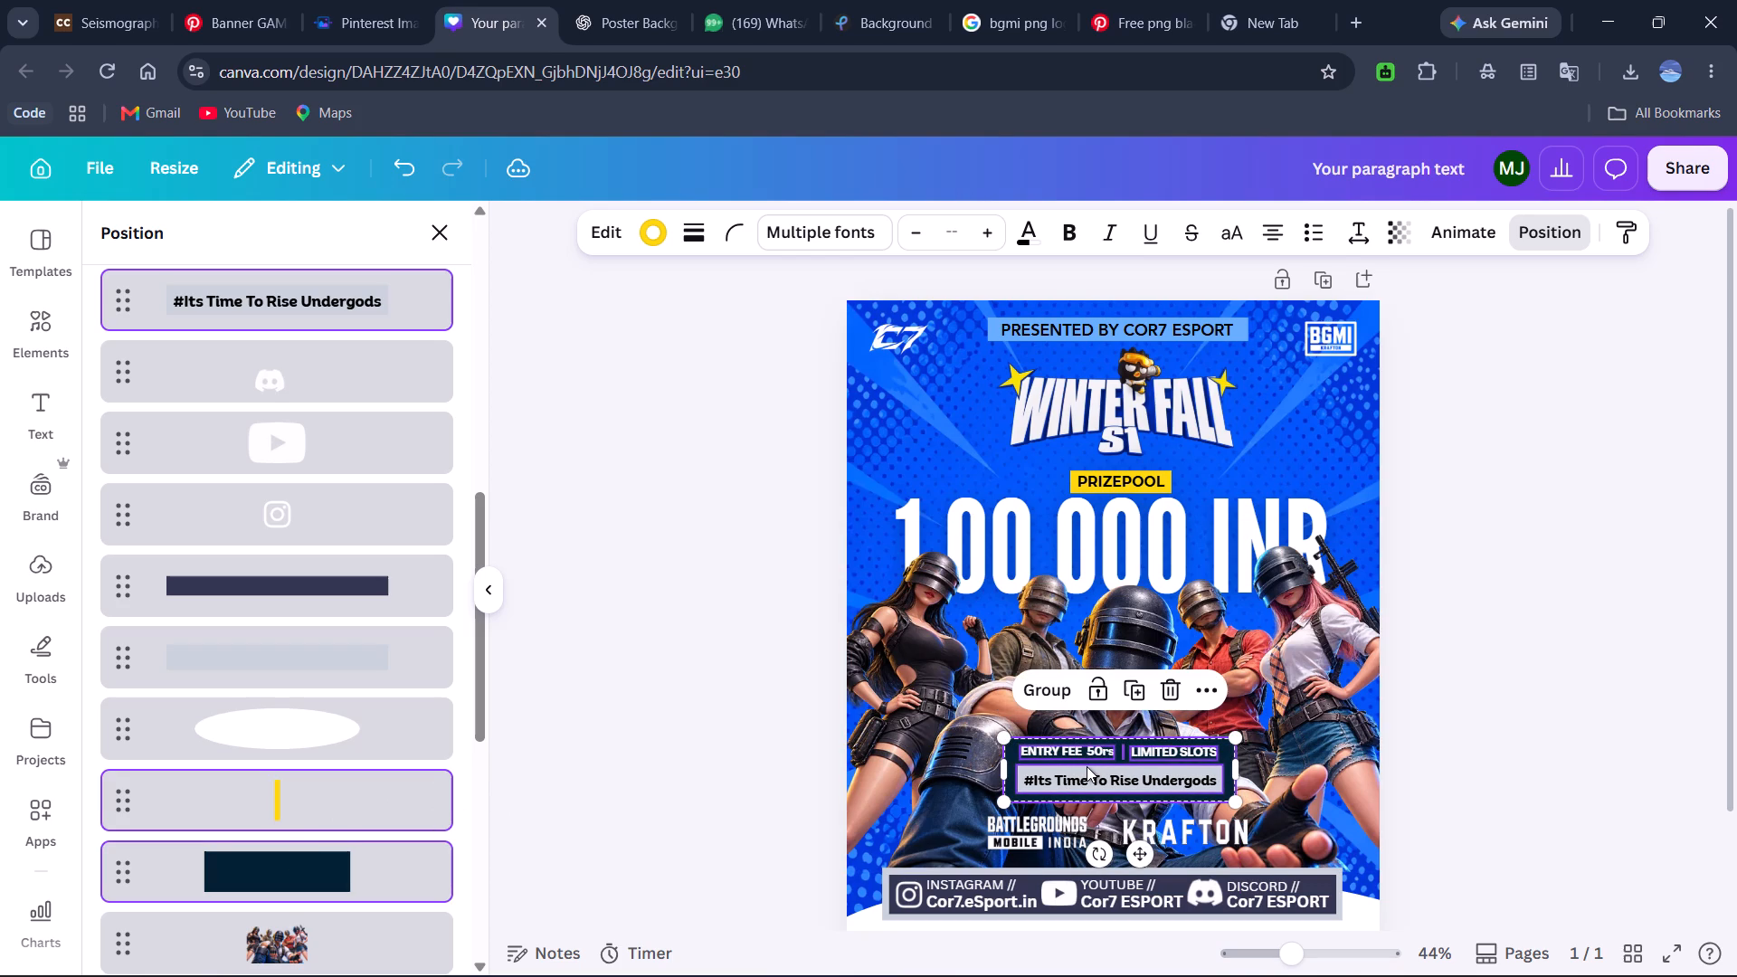
click(1602, 735)
click(1602, 735)
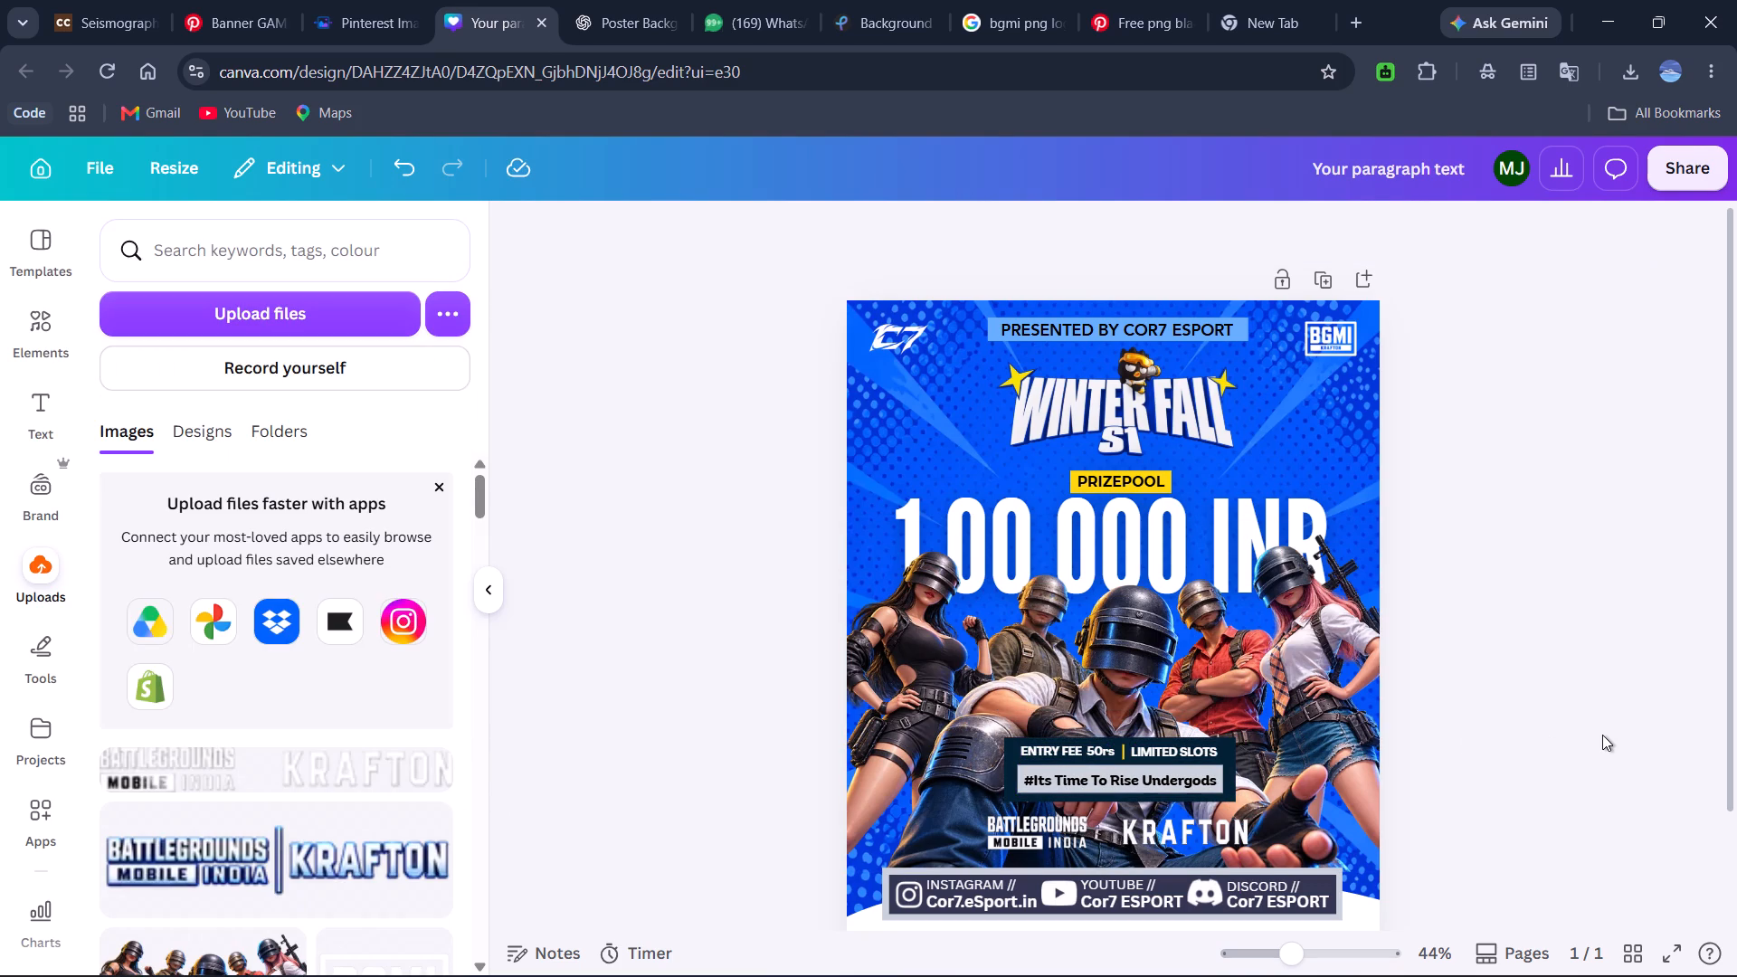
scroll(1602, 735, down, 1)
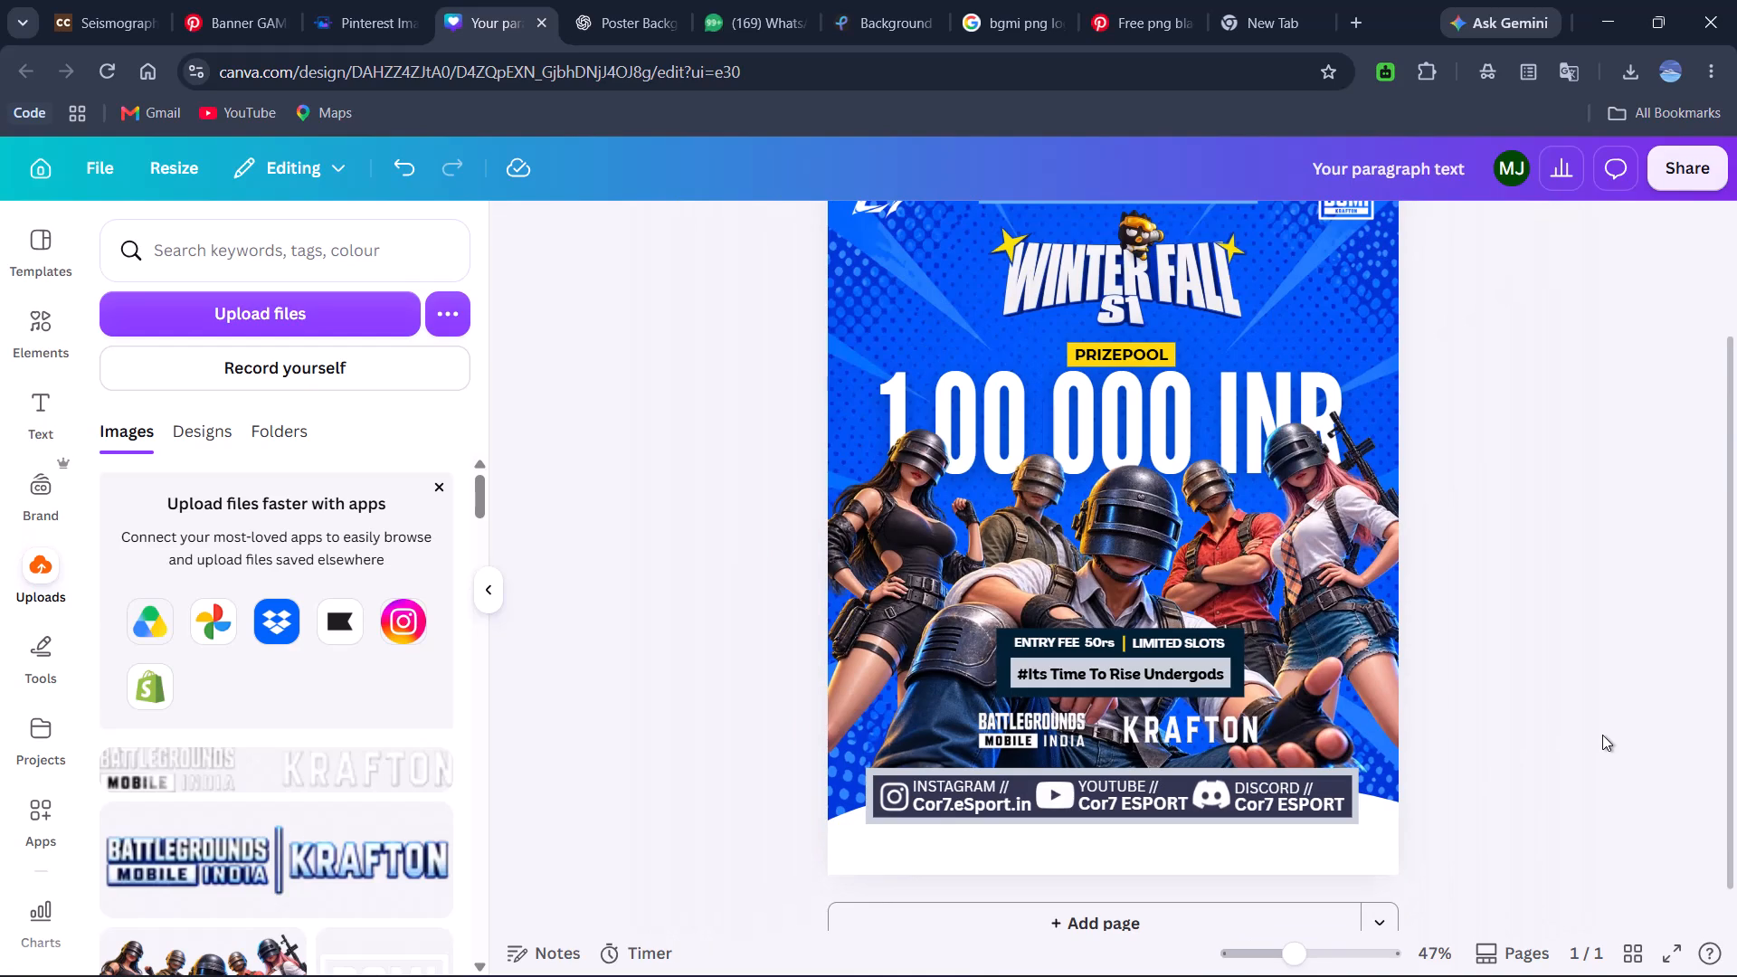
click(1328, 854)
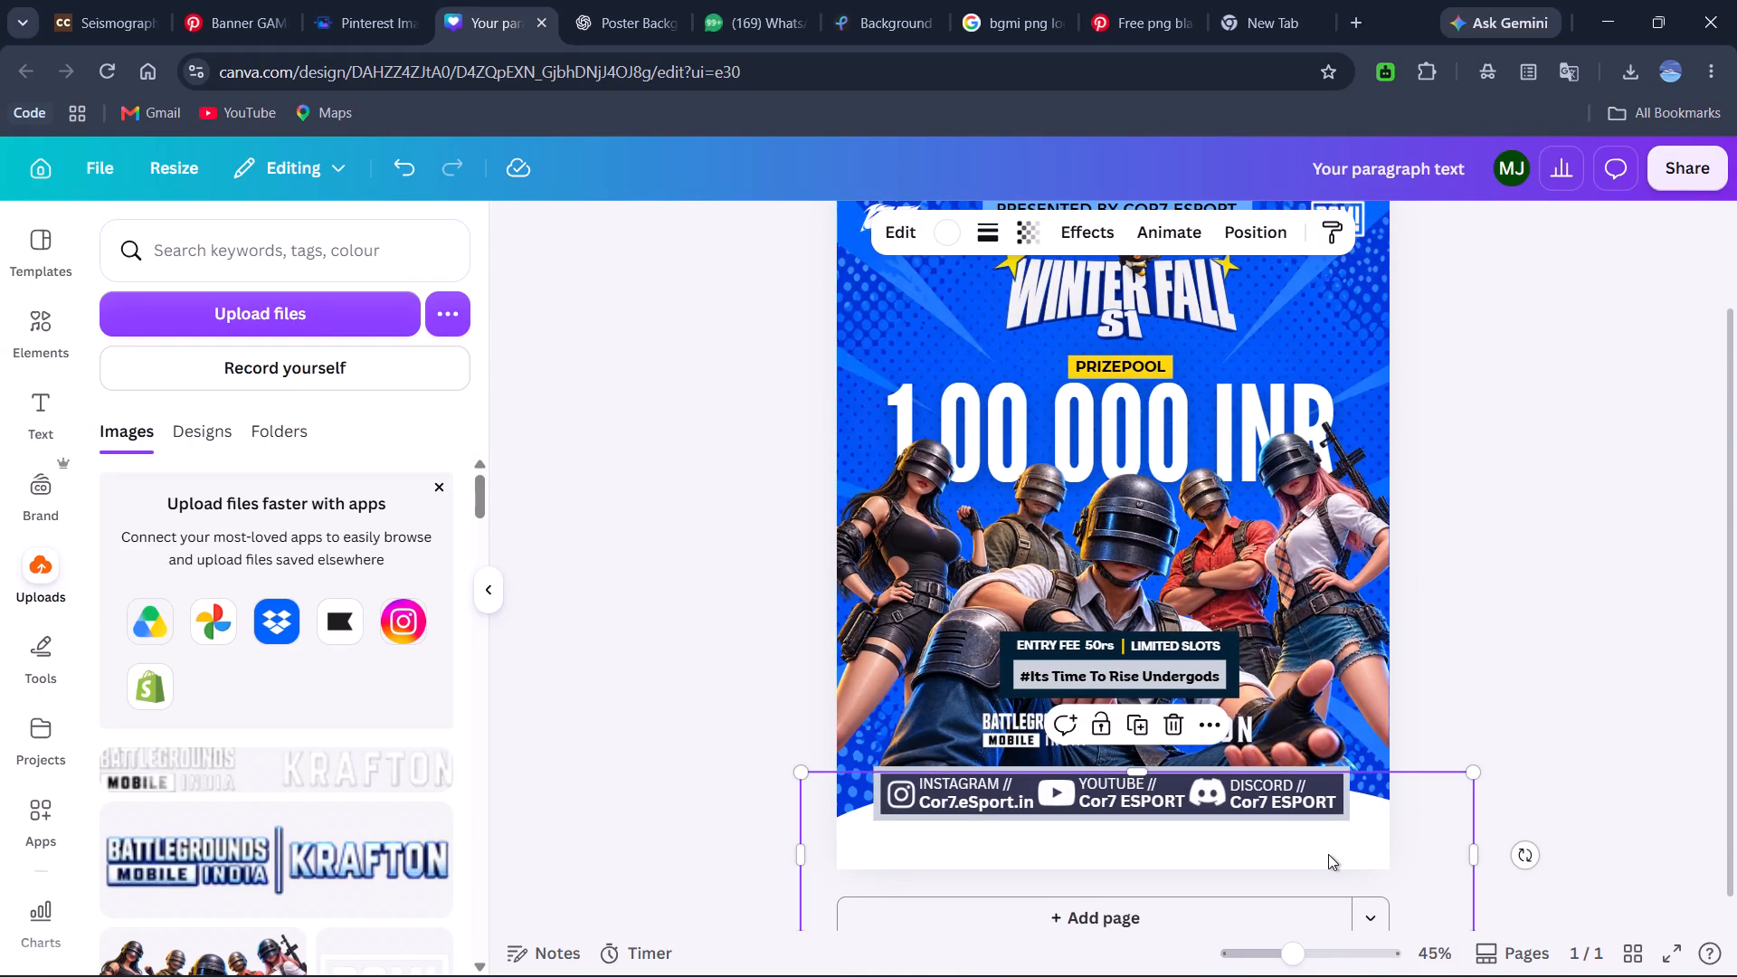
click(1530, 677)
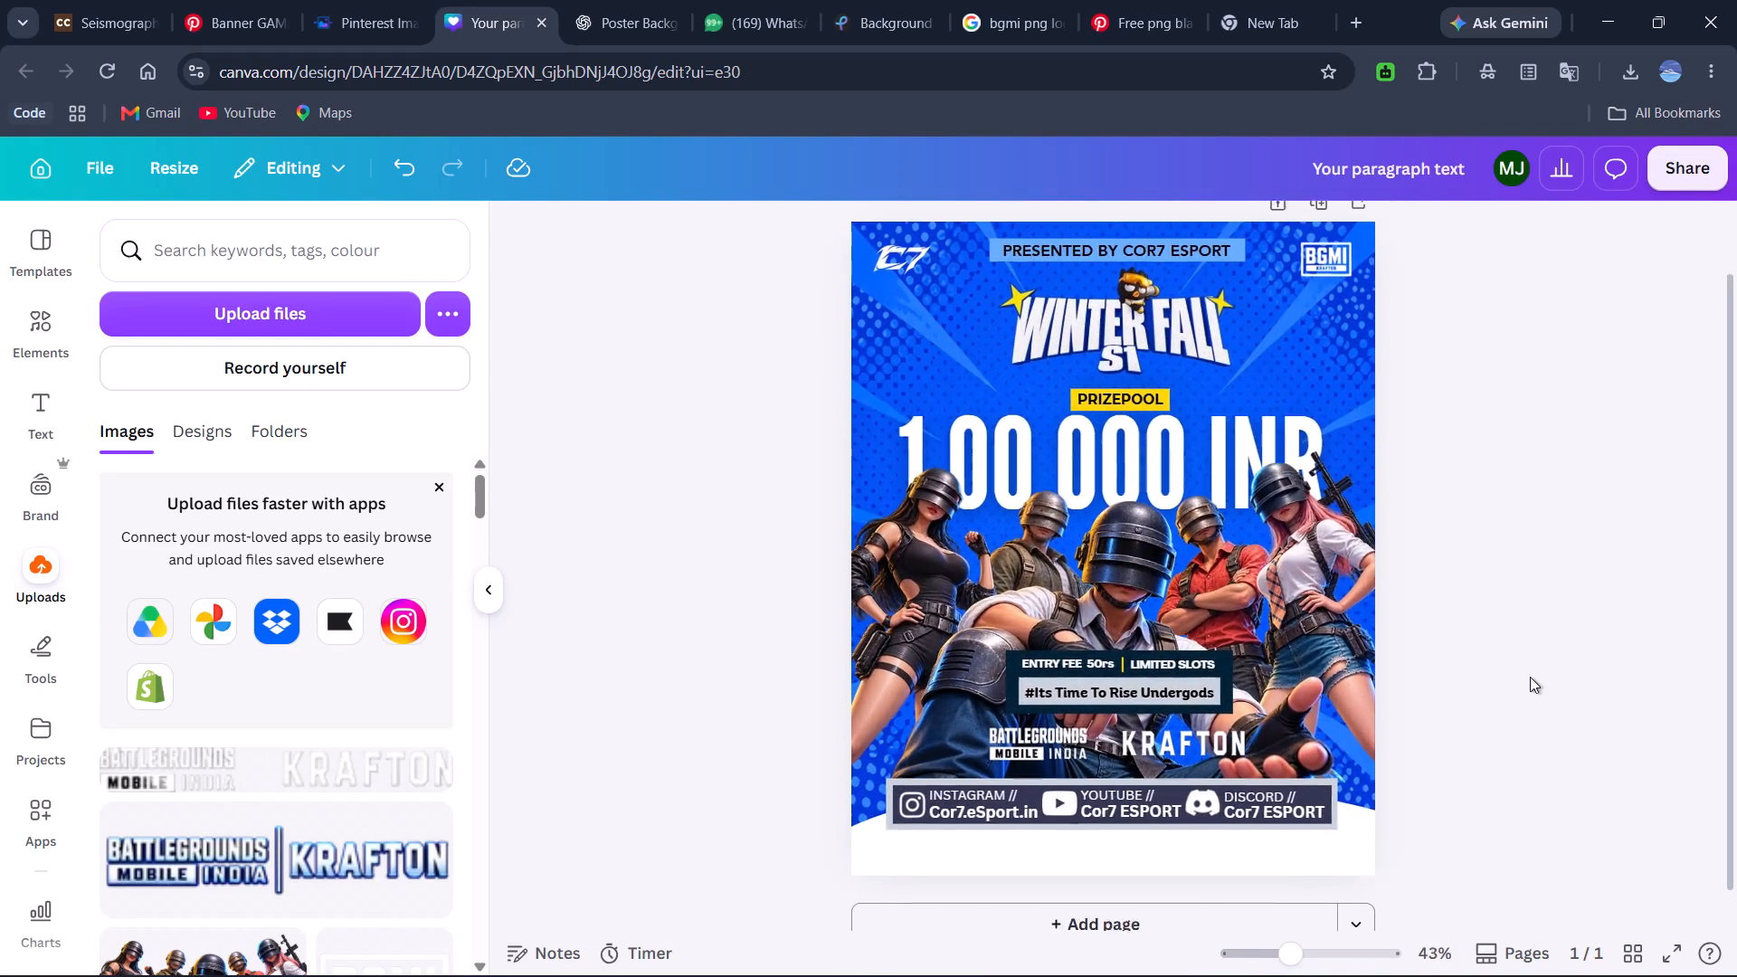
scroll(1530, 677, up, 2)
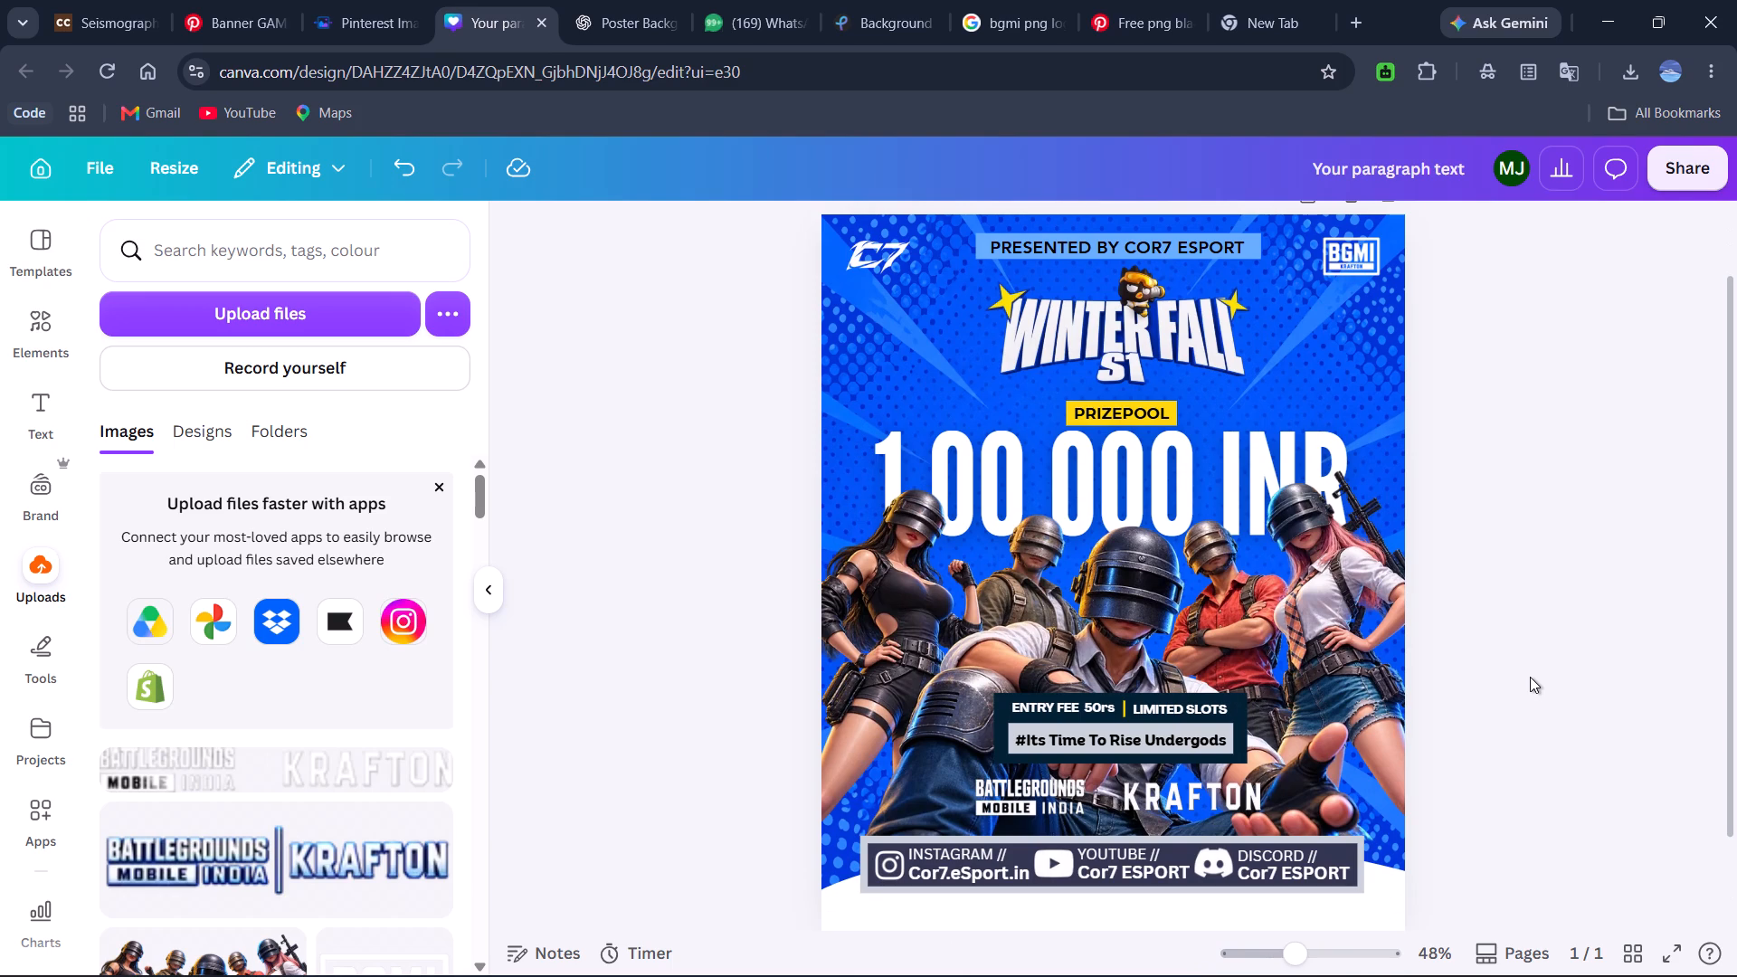
Select the Battlegrounds Mobile India and Krafton logo image between the tagline and the social media bar.
click(1229, 800)
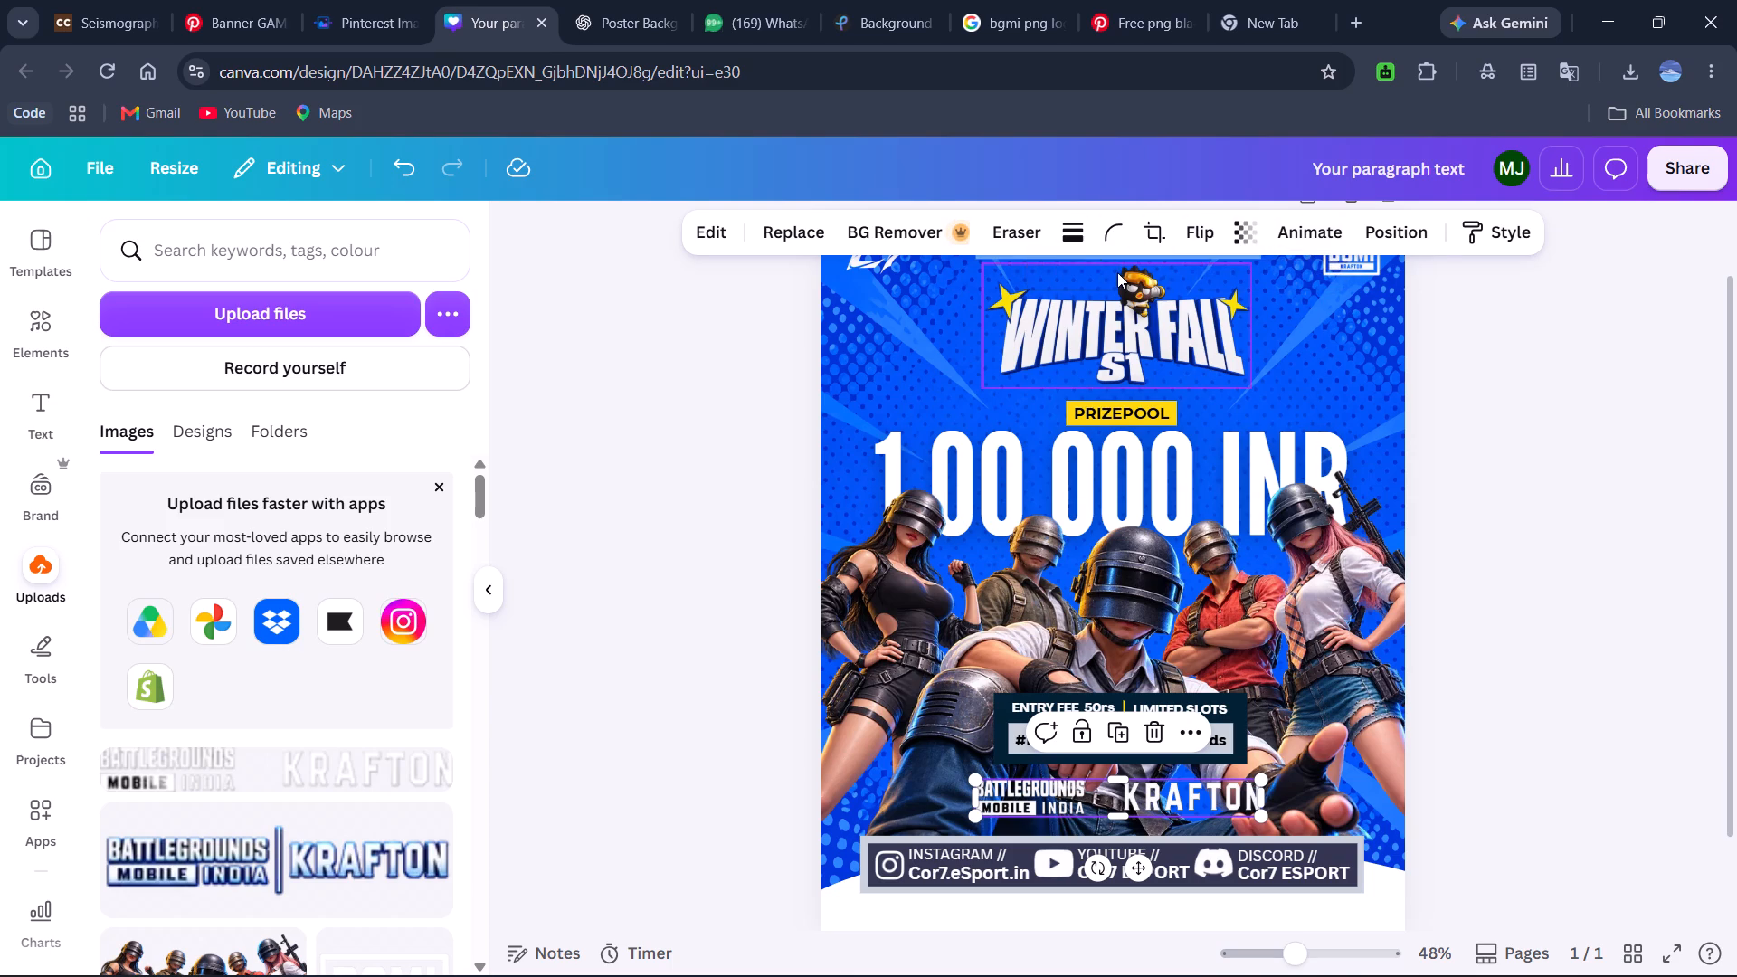
Remove the background from the Battlegrounds Mobile India and KRAFTON logo image.
click(928, 222)
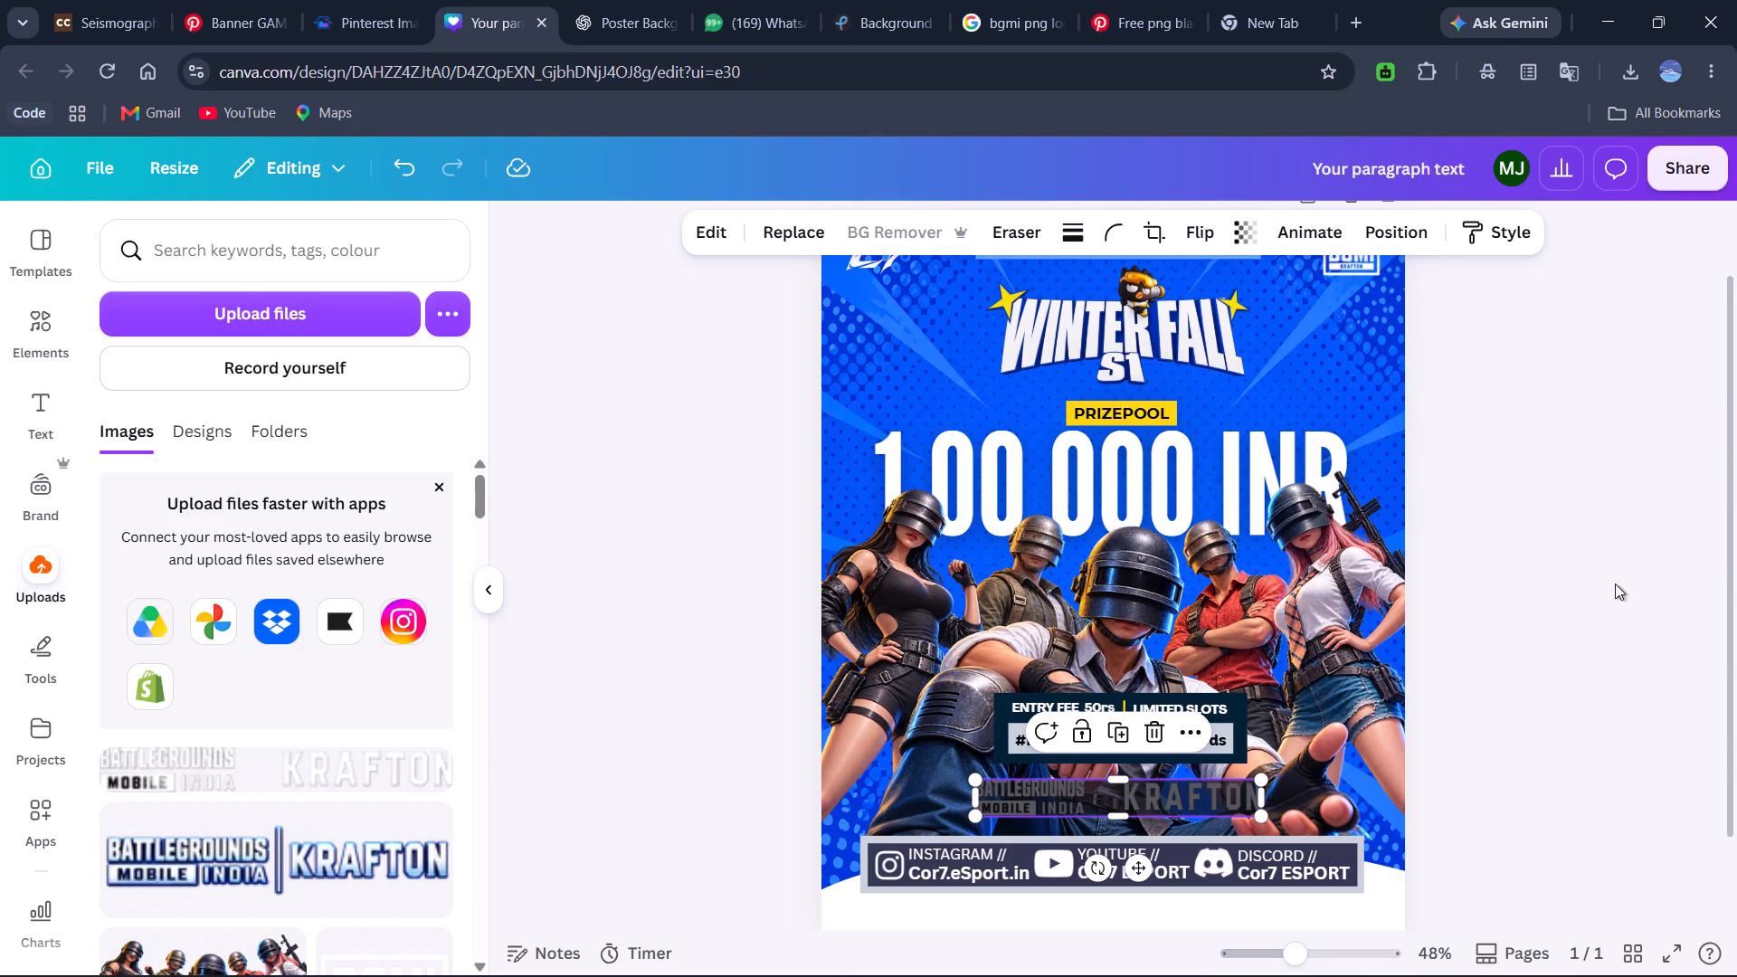
scroll(1182, 662, down, 1)
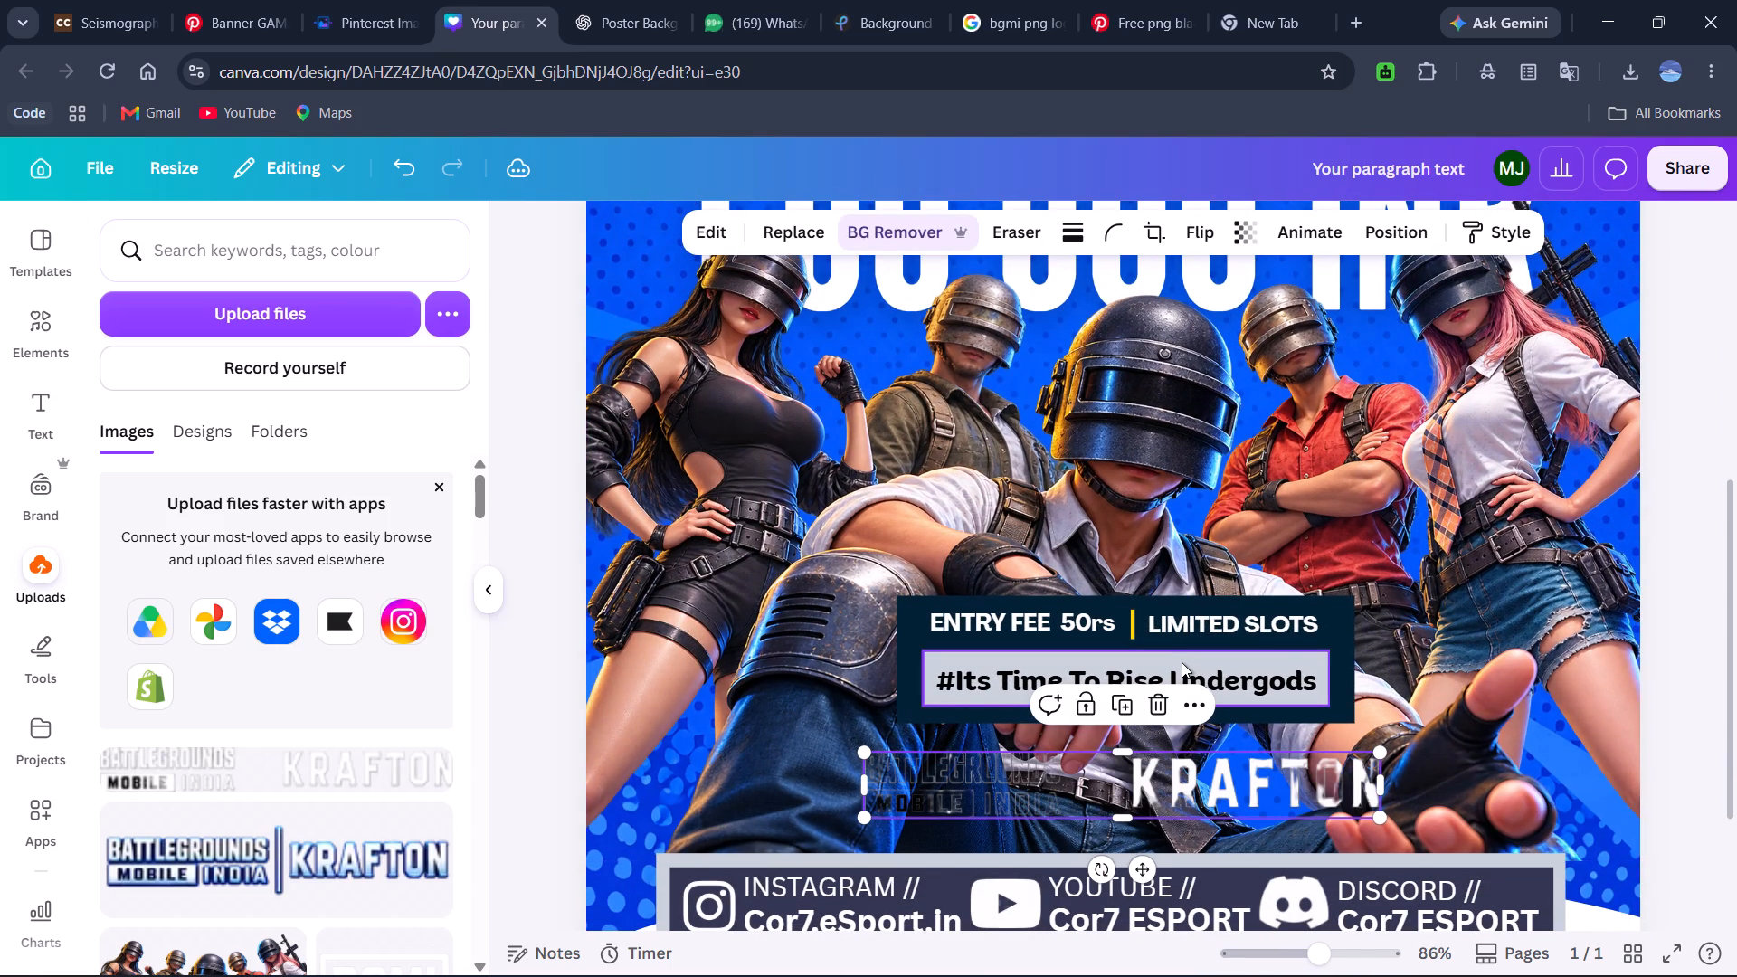
Undo the background removal on the Battlegrounds Mobile India and KRAFTON logo image, keeping the entry fee block in its shifted position.
key(ctrl+z)
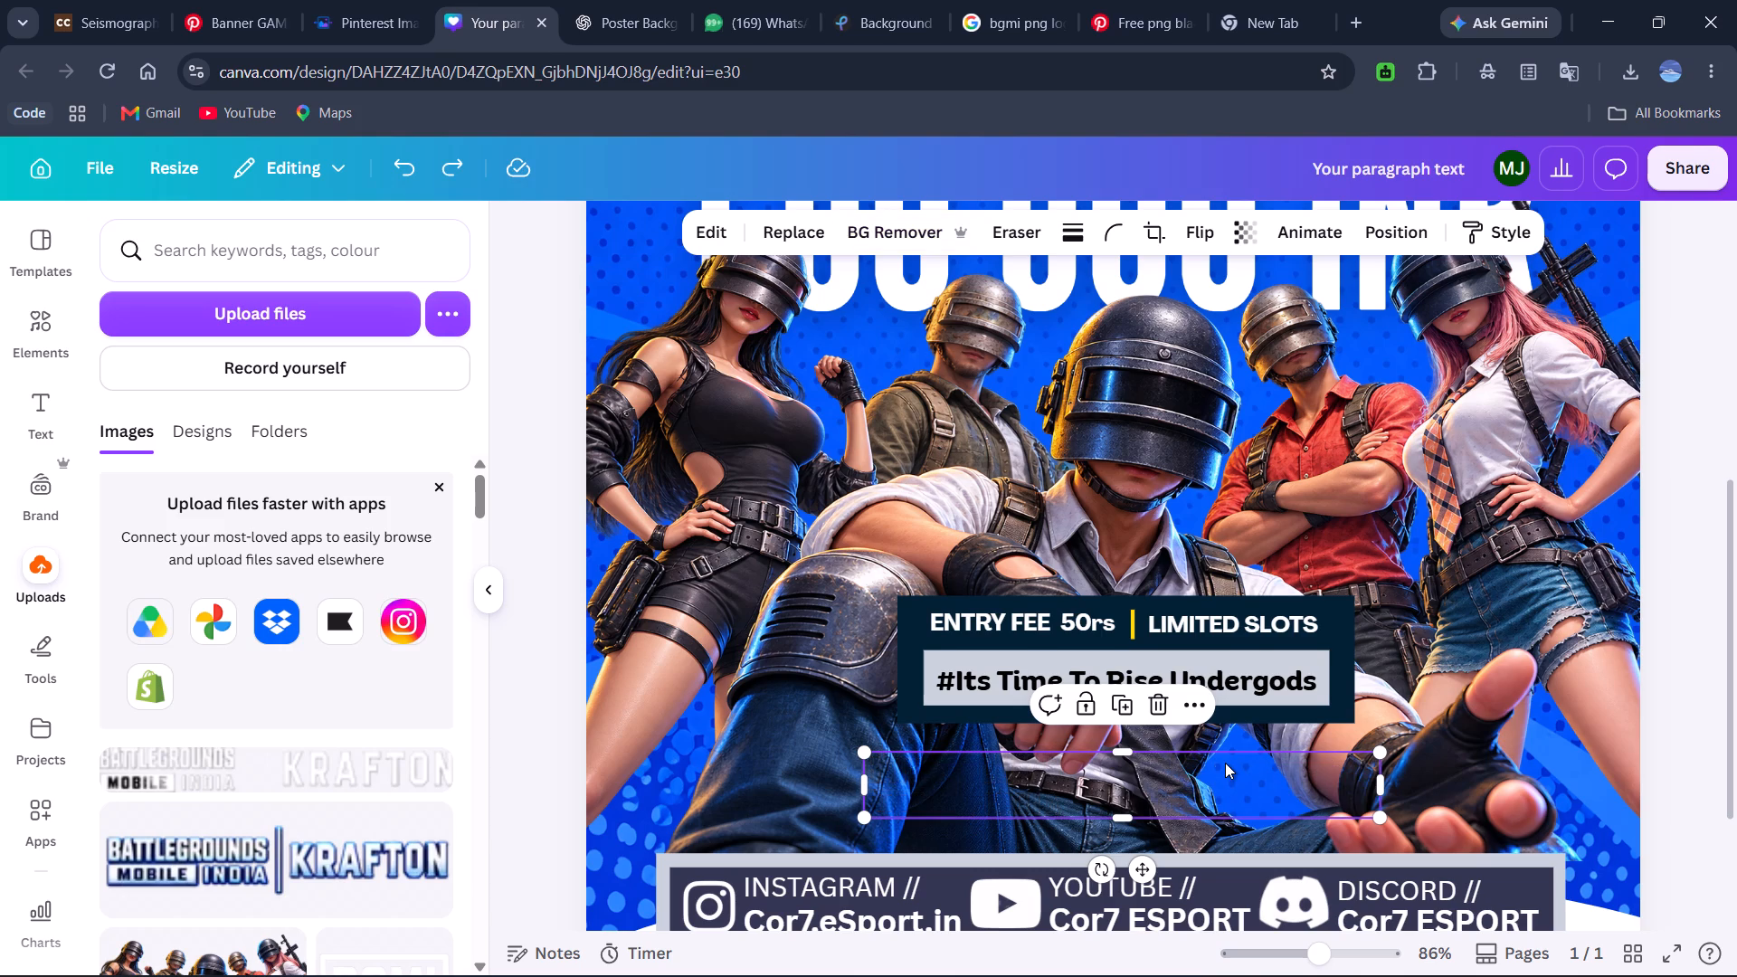
key(ctrl+z)
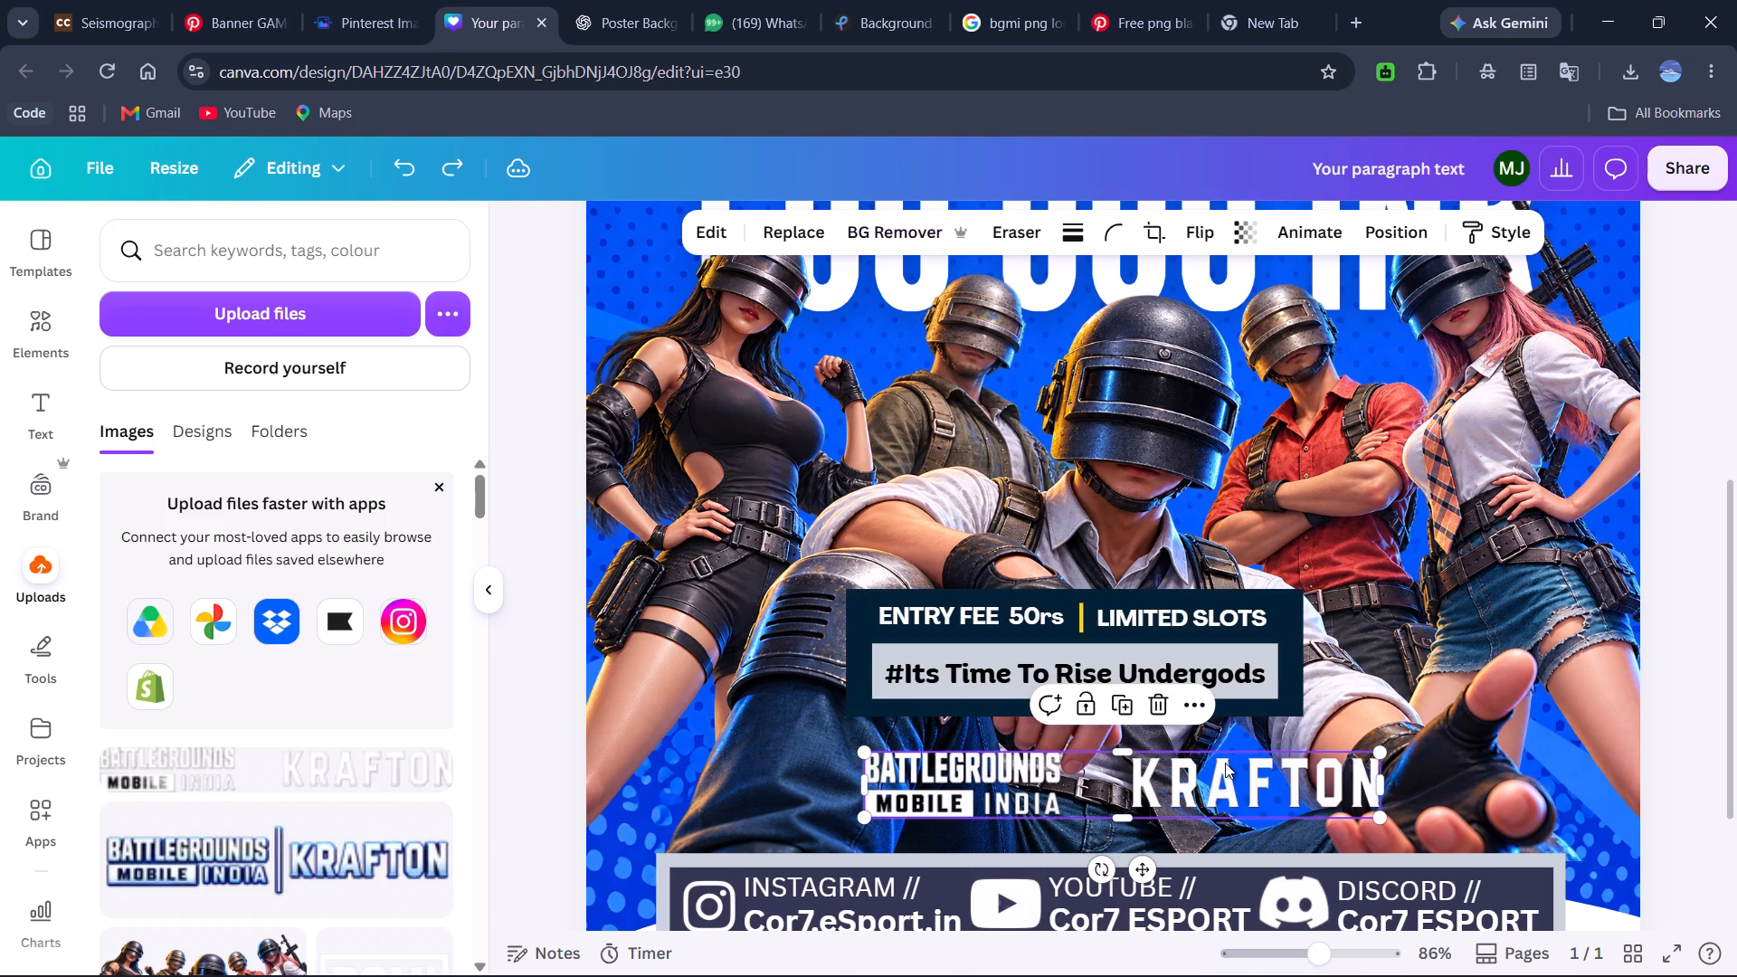
key(ctrl+y)
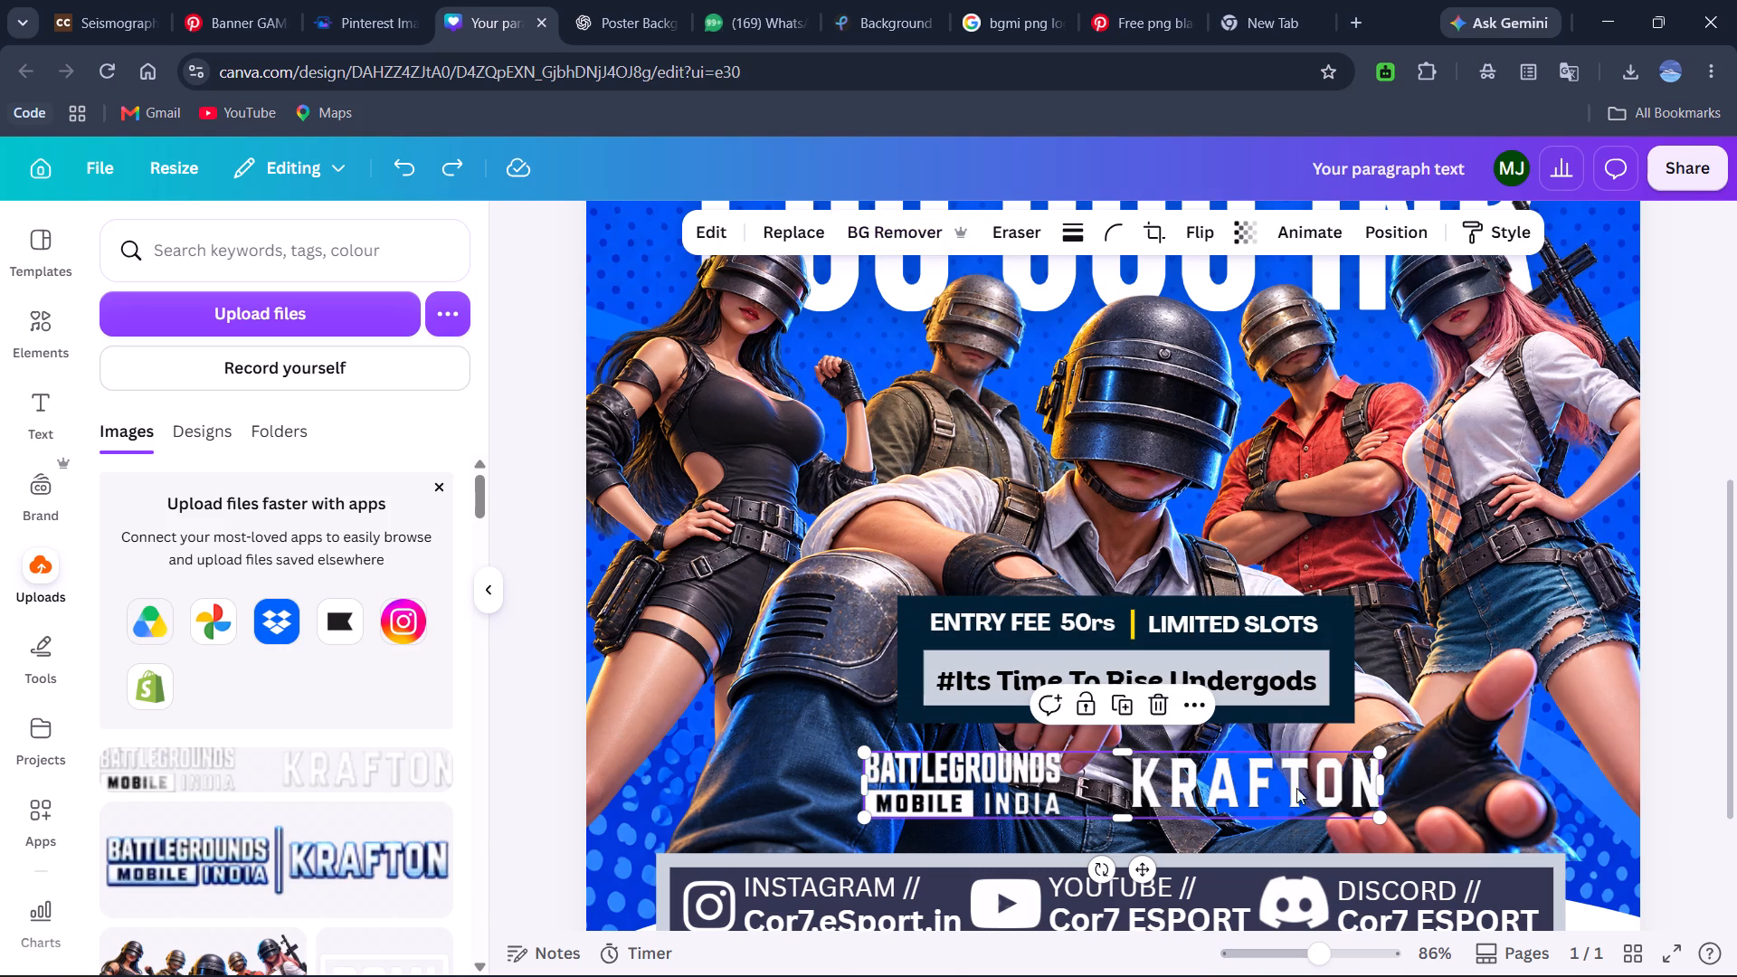
click(1644, 827)
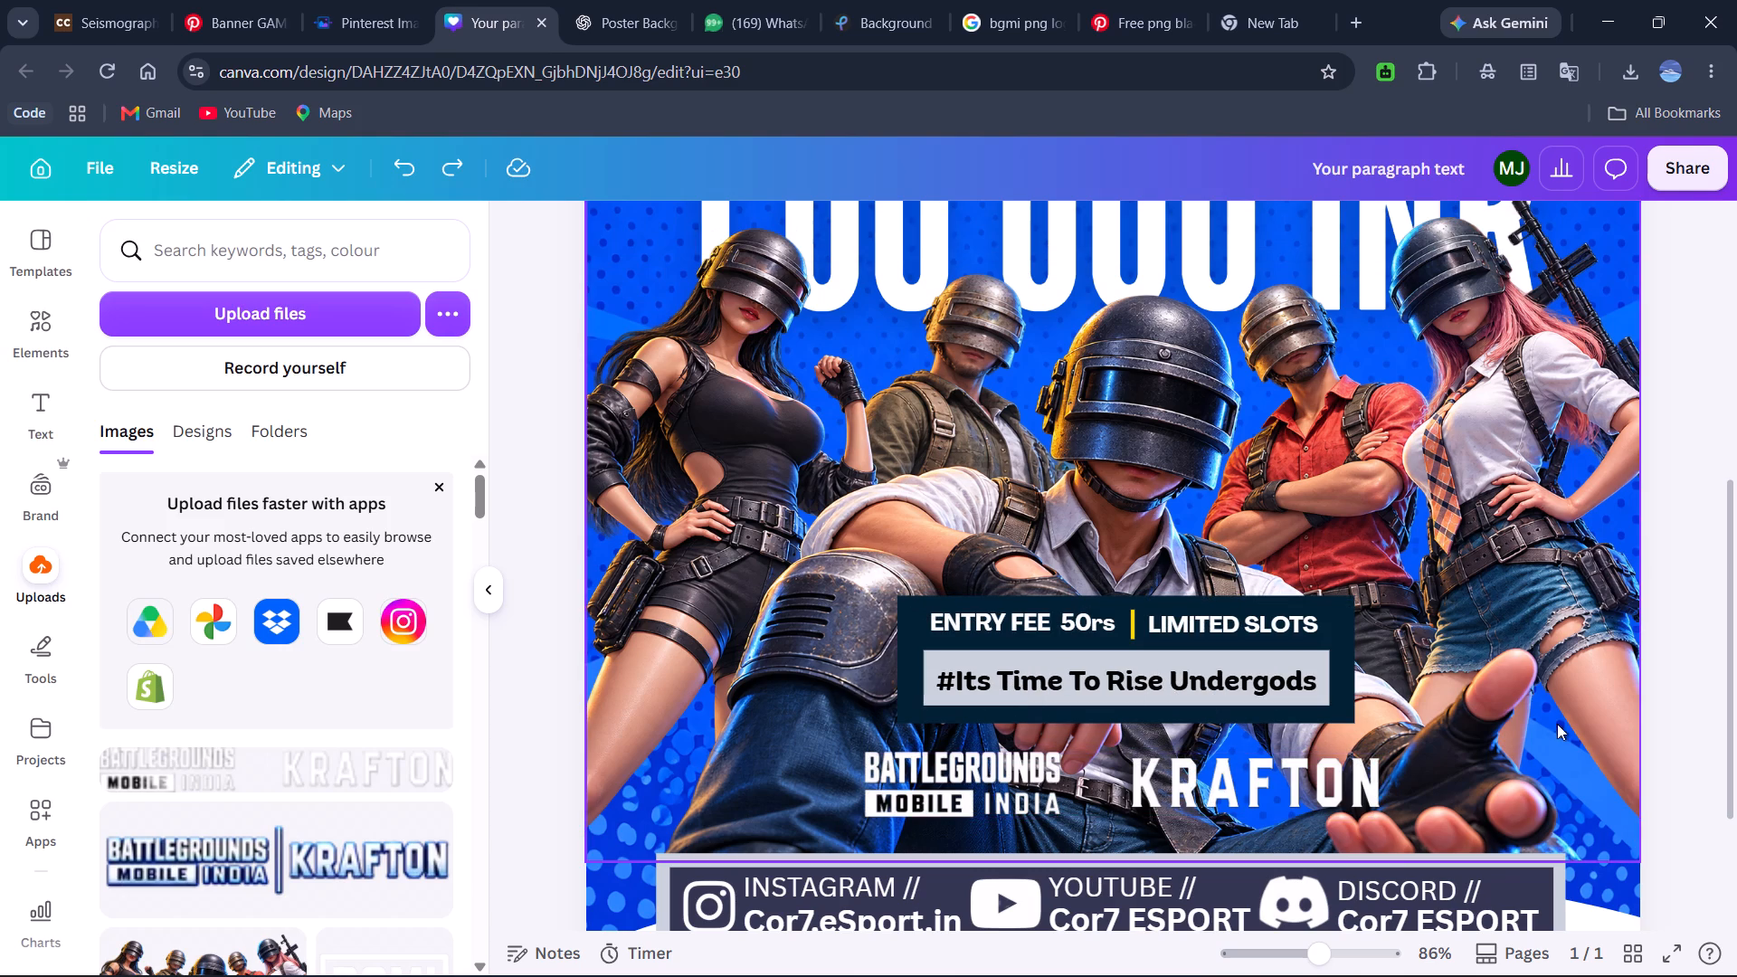
Examine the poster's lower section and look through the previously uploaded images and logos.
scroll(1542, 704, down, 1)
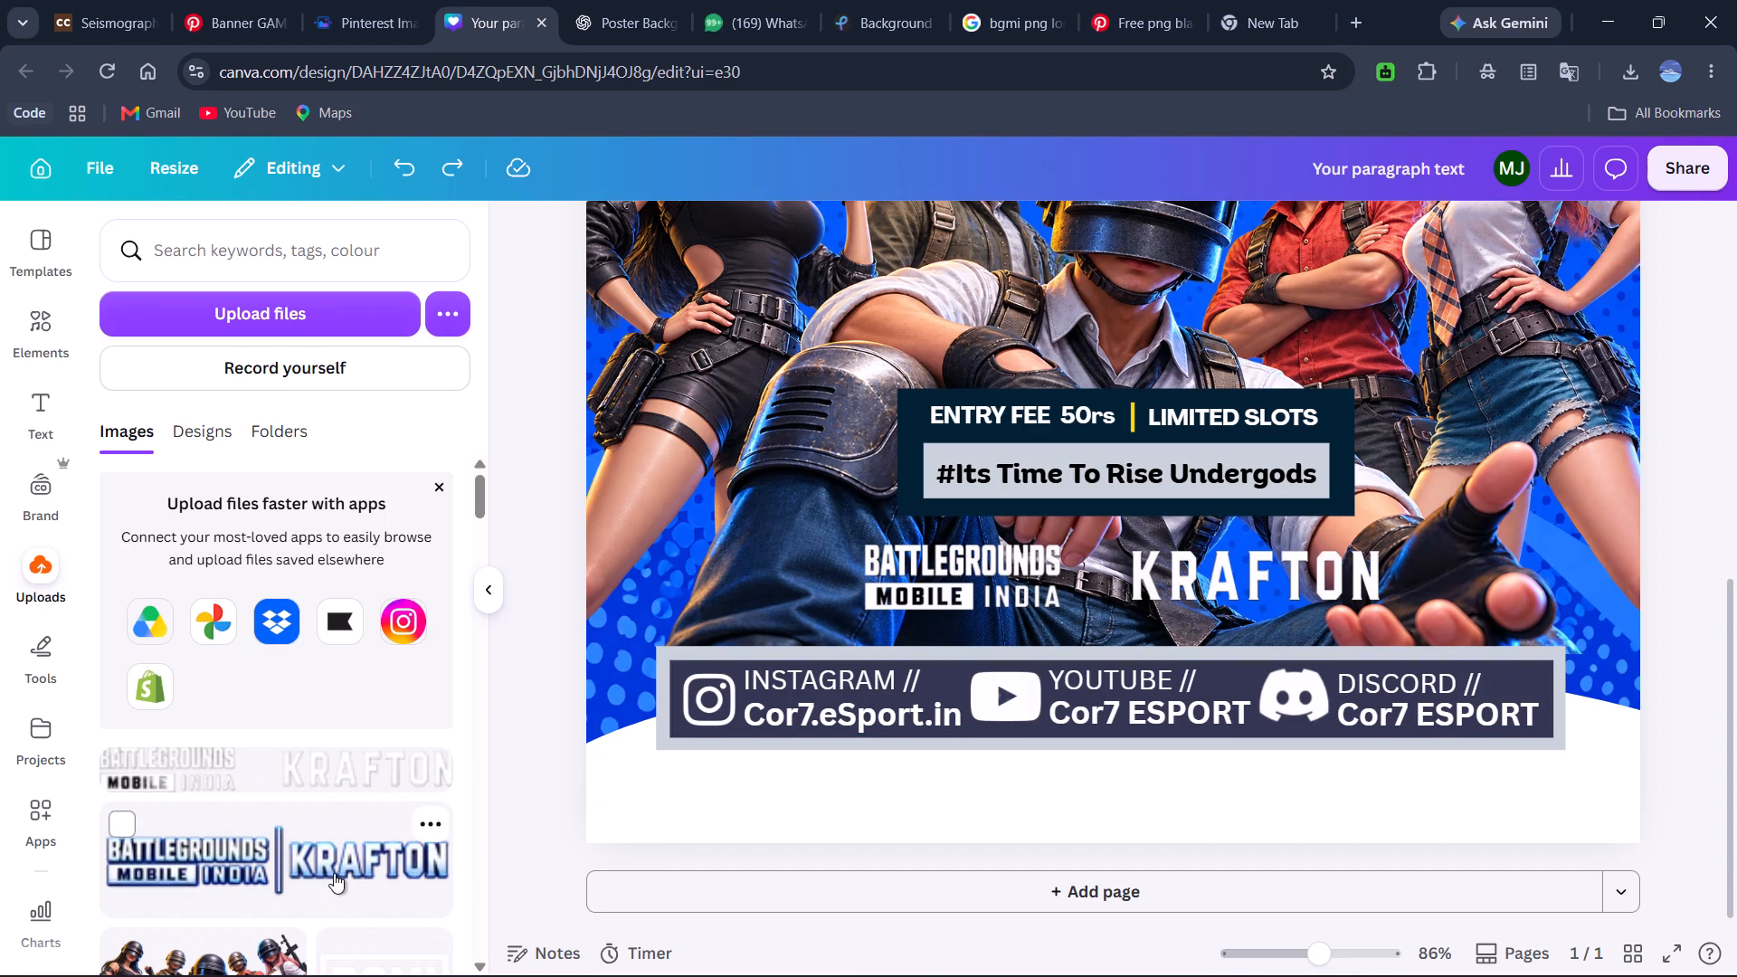
scroll(334, 873, down, 4)
scroll(334, 873, up, 1)
scroll(334, 873, down, 3)
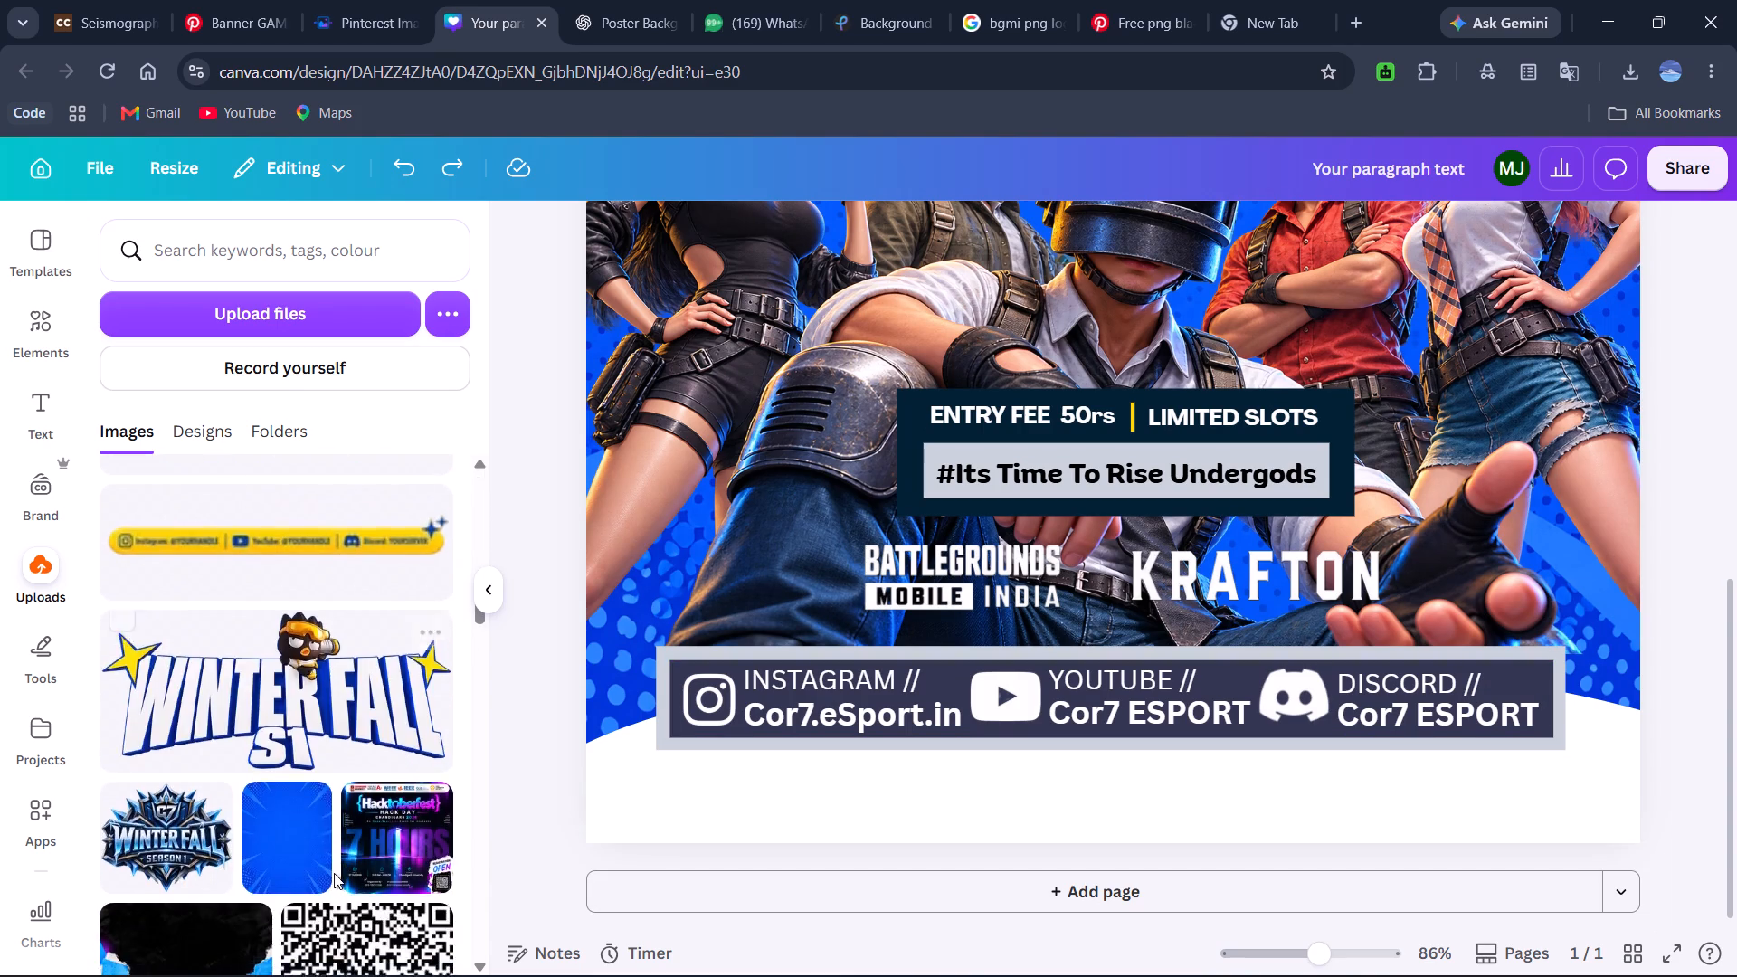
scroll(334, 873, down, 7)
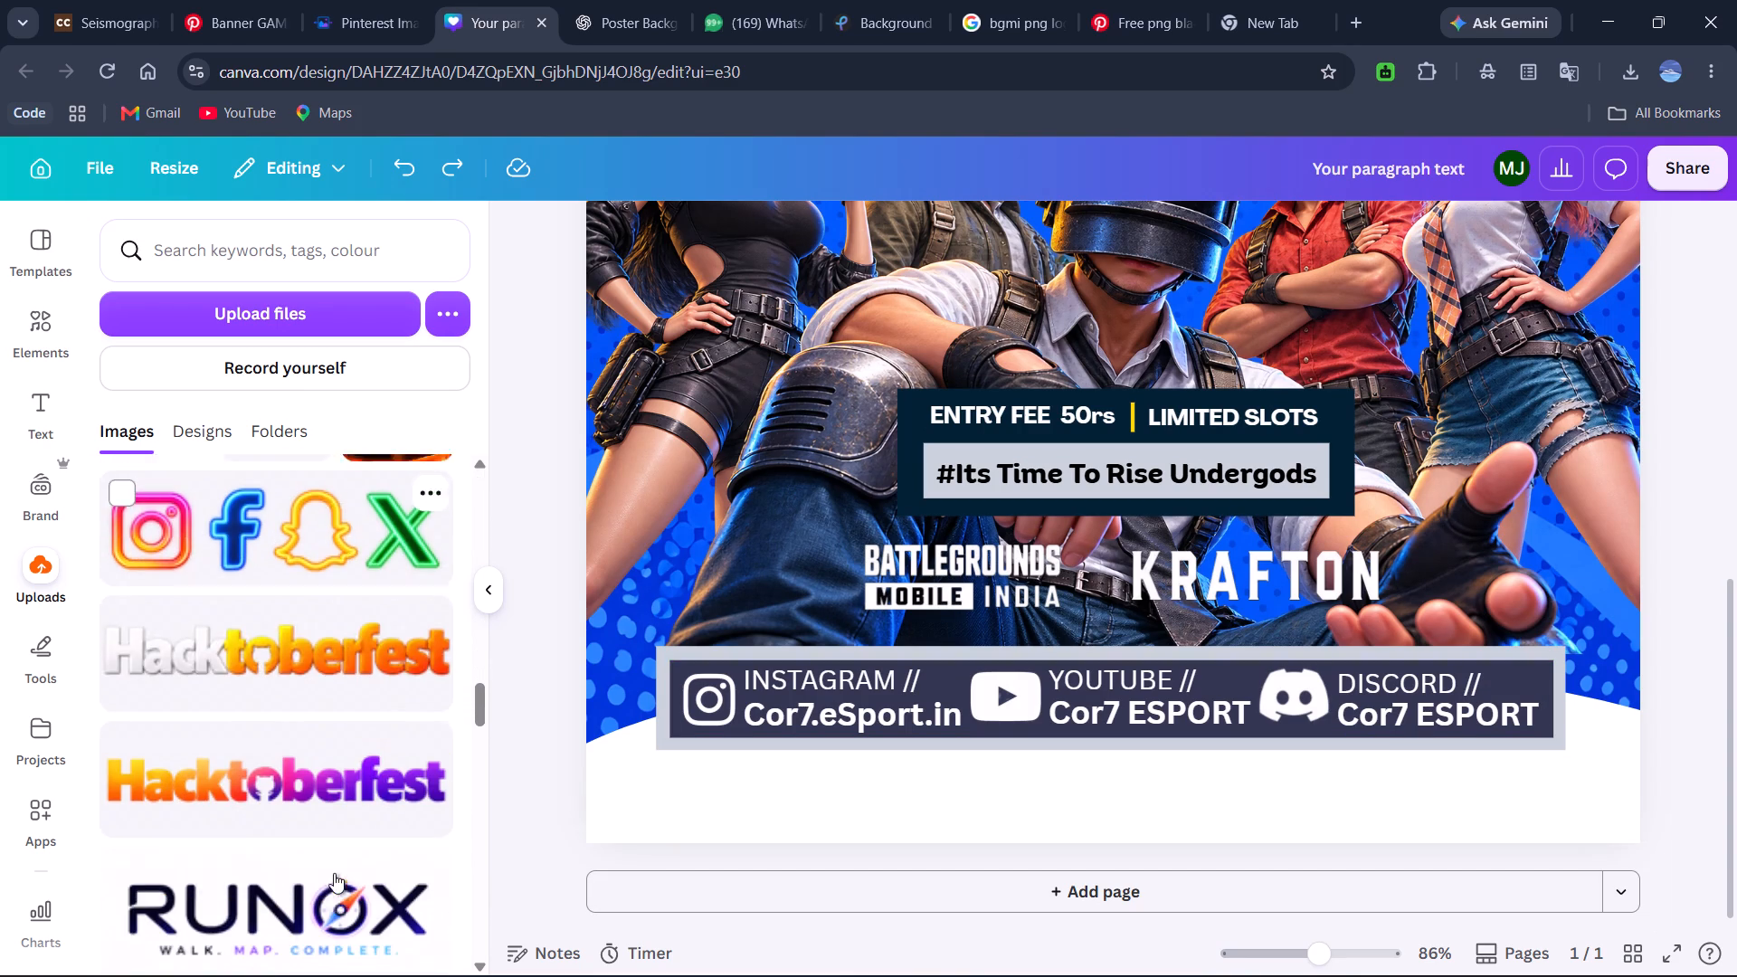
scroll(334, 873, down, 2)
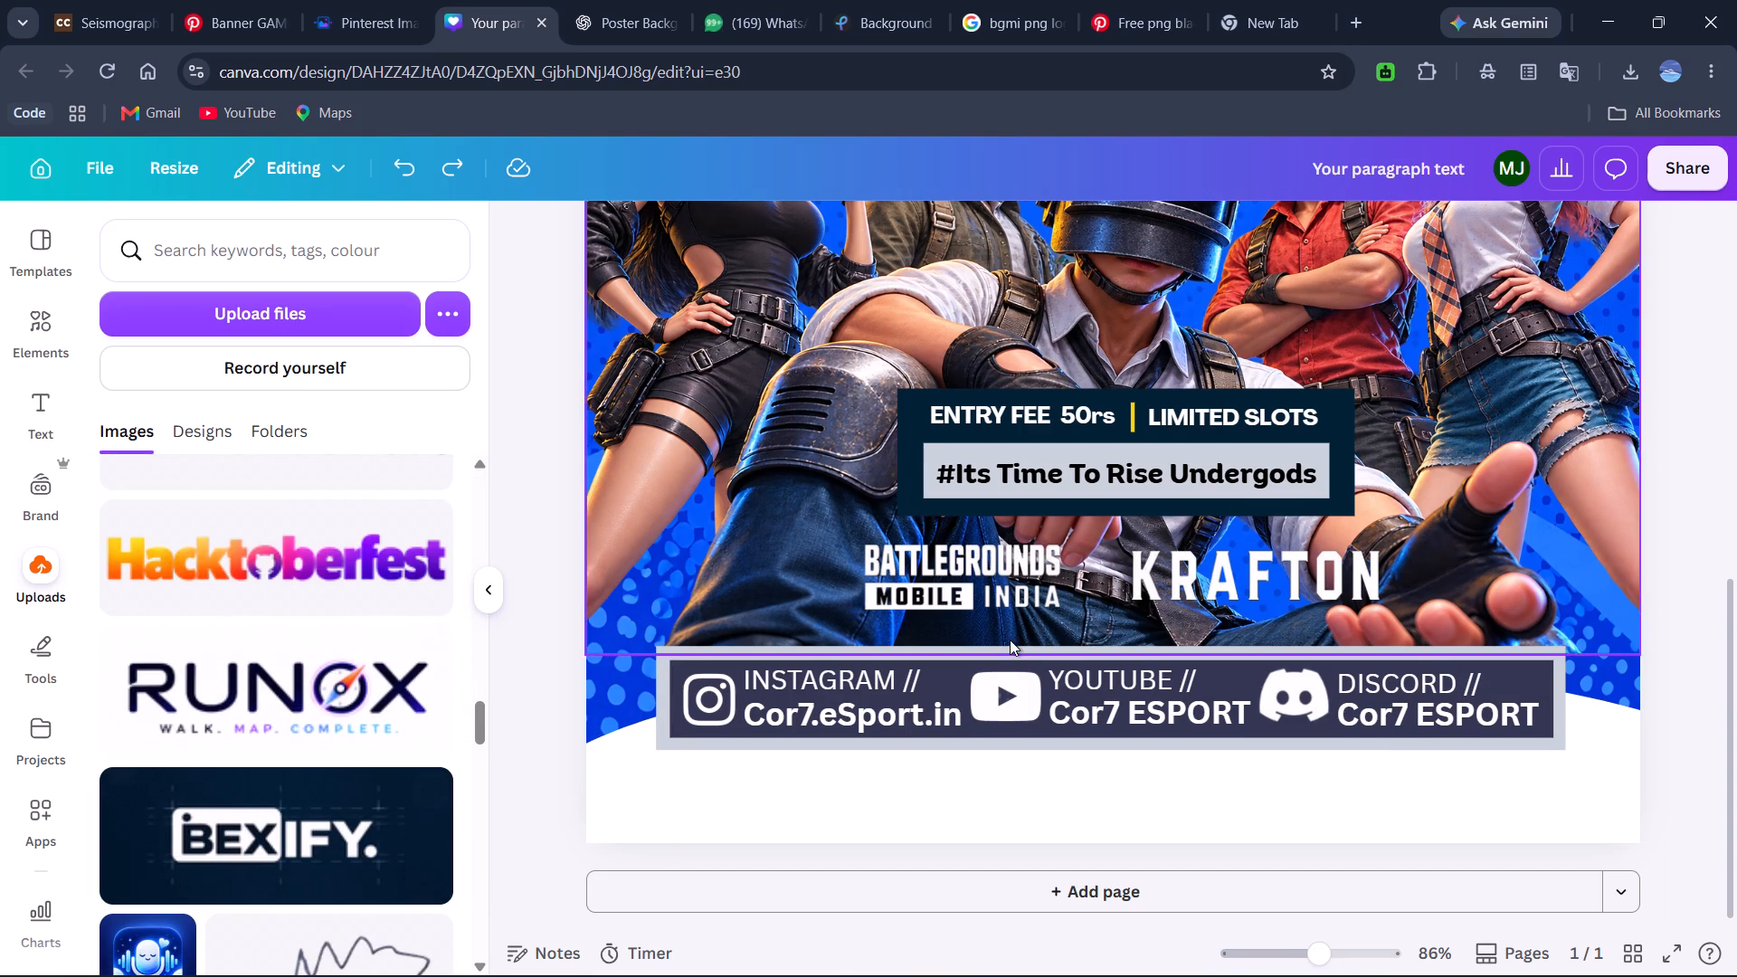
Check the whole poster layout and open the sharing options for the design.
scroll(1010, 640, up, 2)
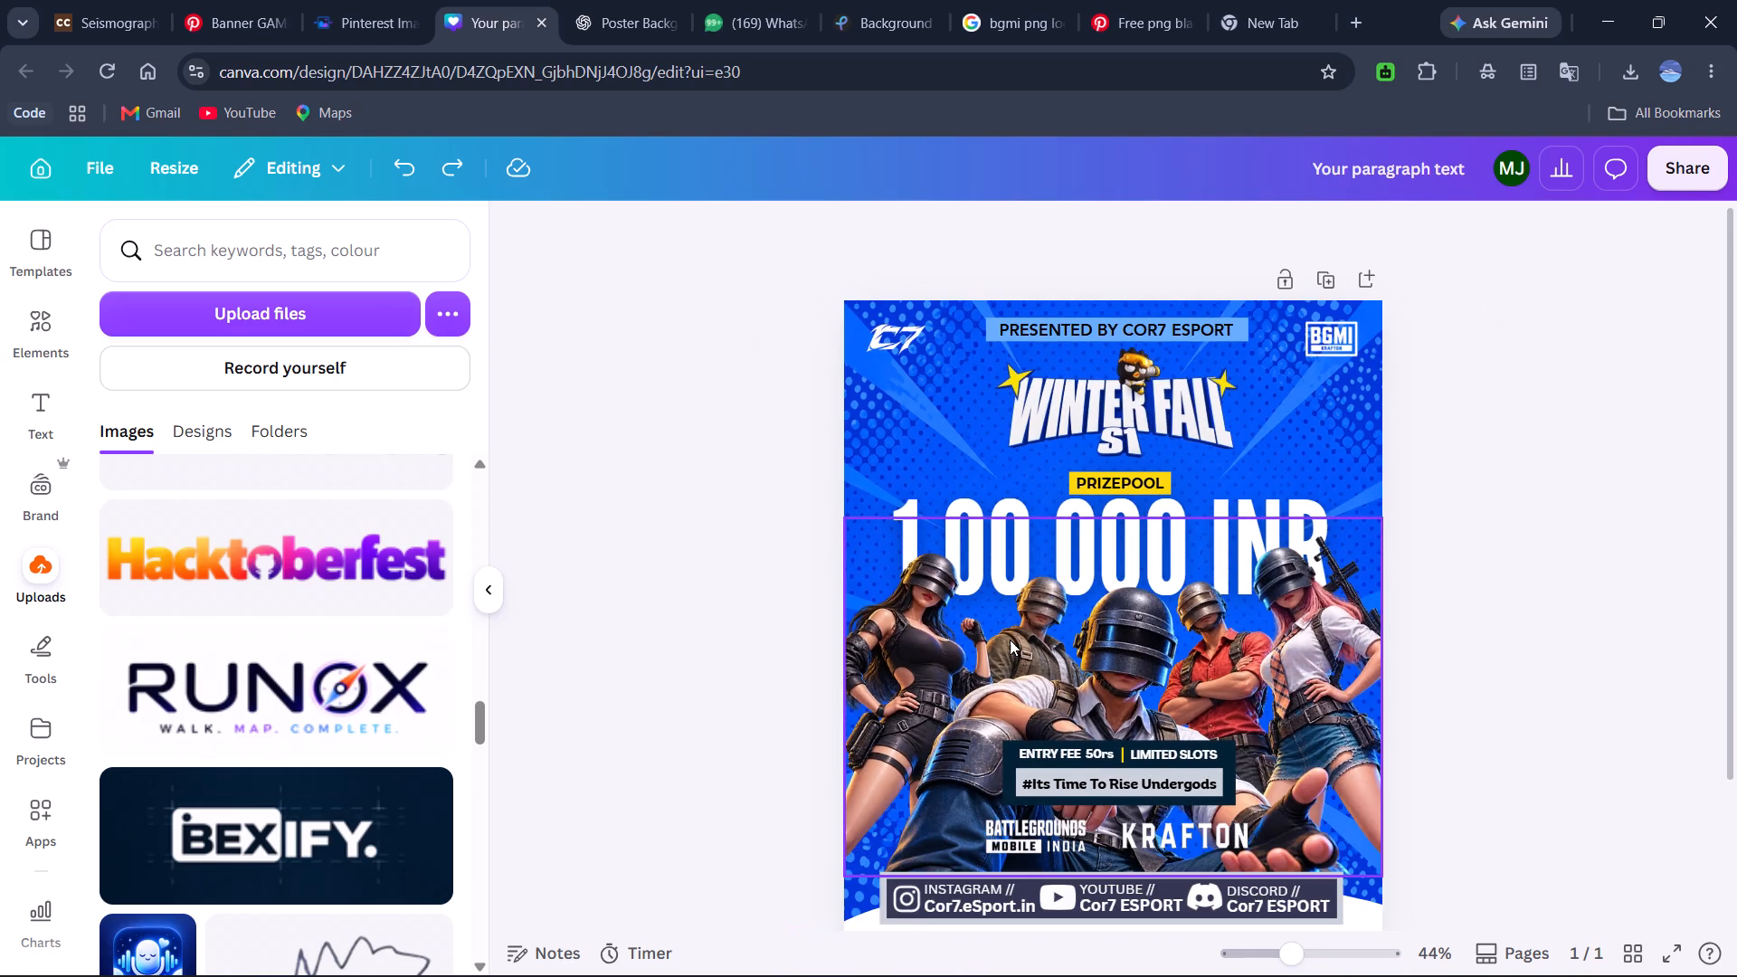
click(1554, 493)
scroll(1554, 493, down, 1)
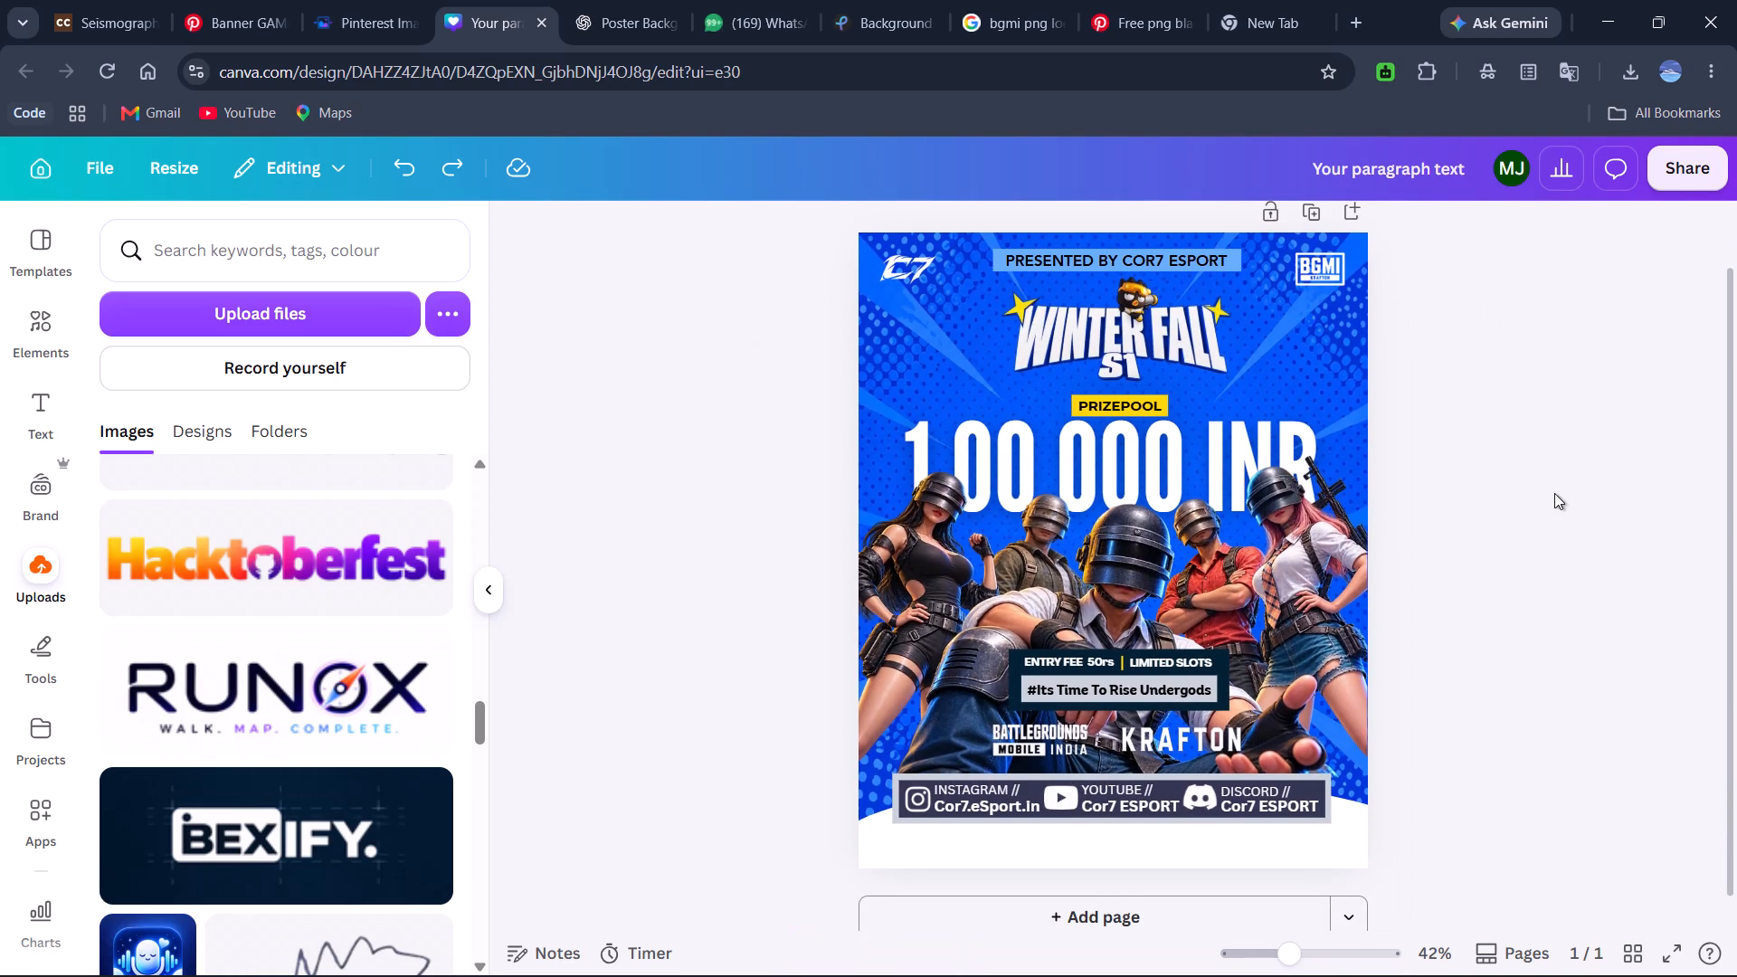
scroll(1554, 493, down, 1)
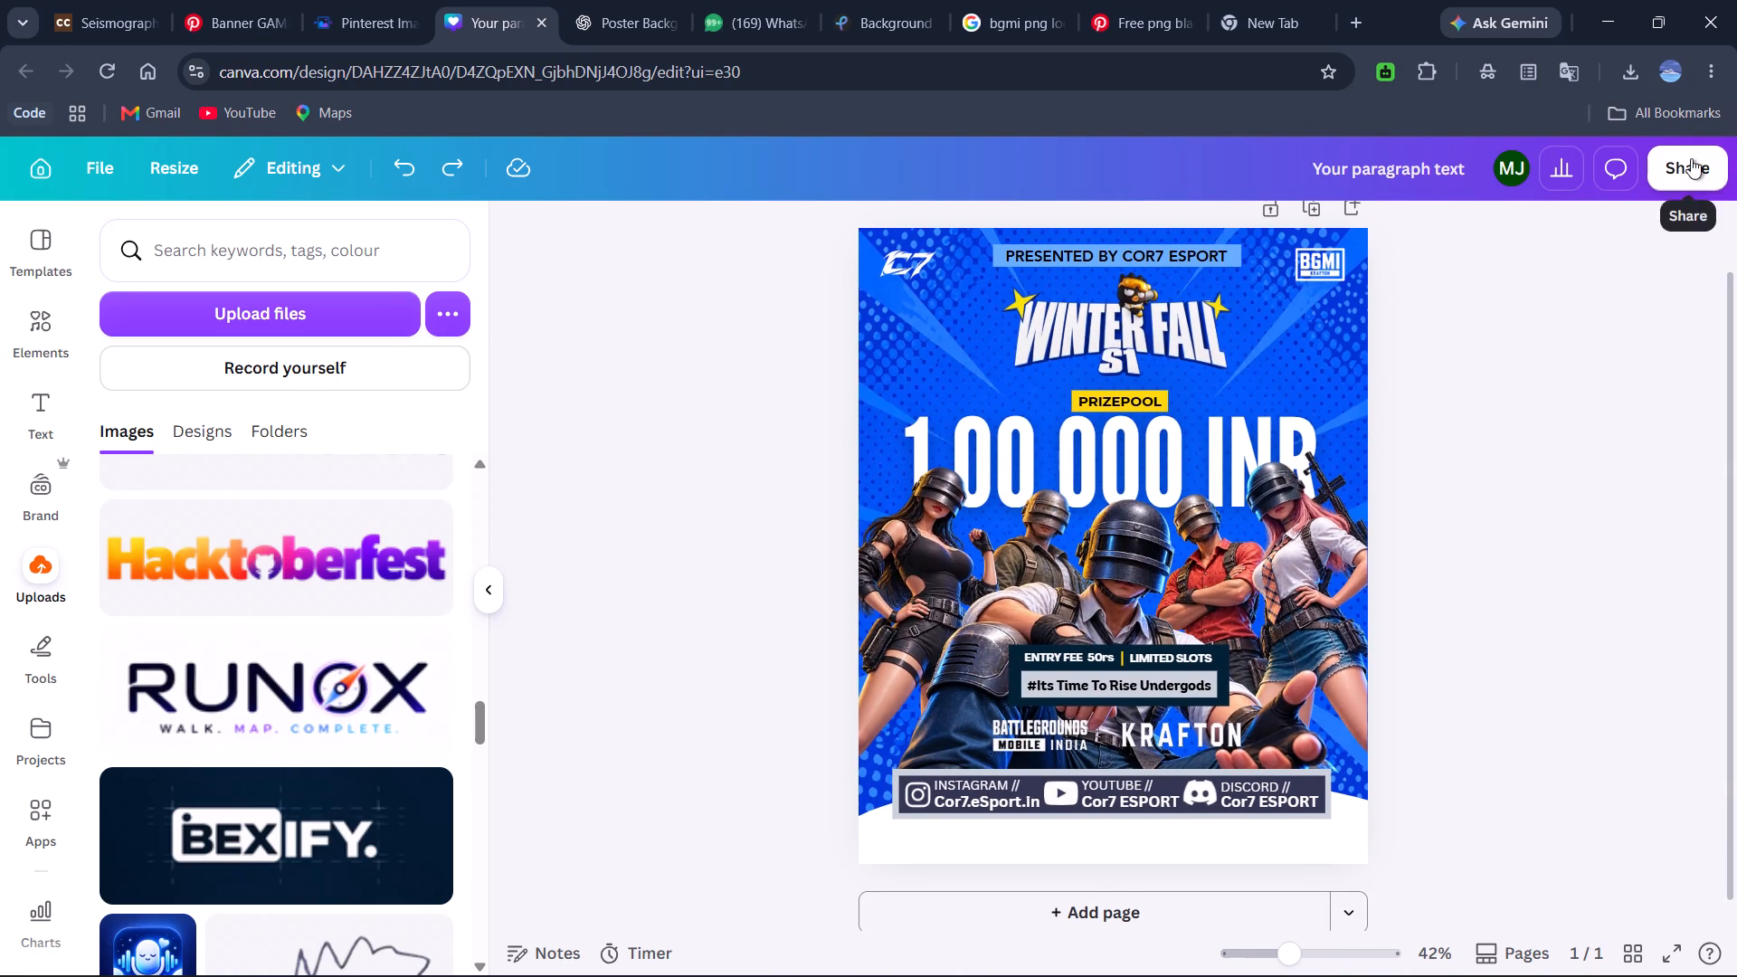
click(1691, 158)
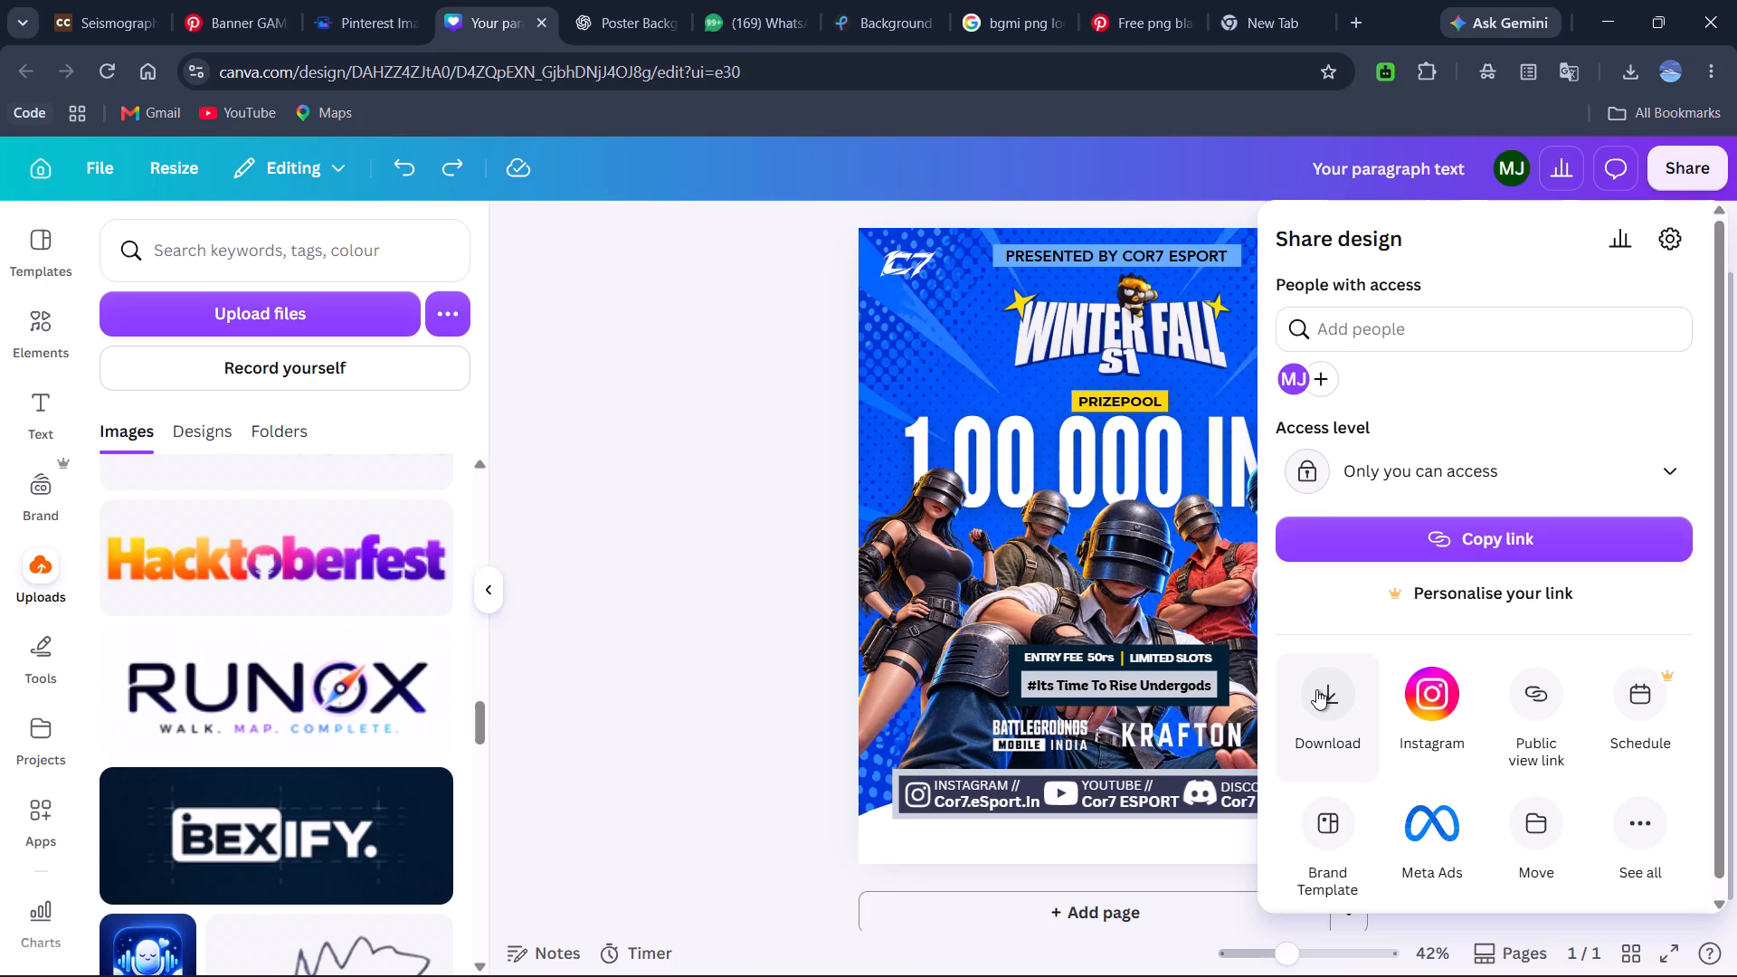
Download the poster as a PNG at size multiplier 3.125 (3,375 × 4,219 px) with High quality.
click(1316, 689)
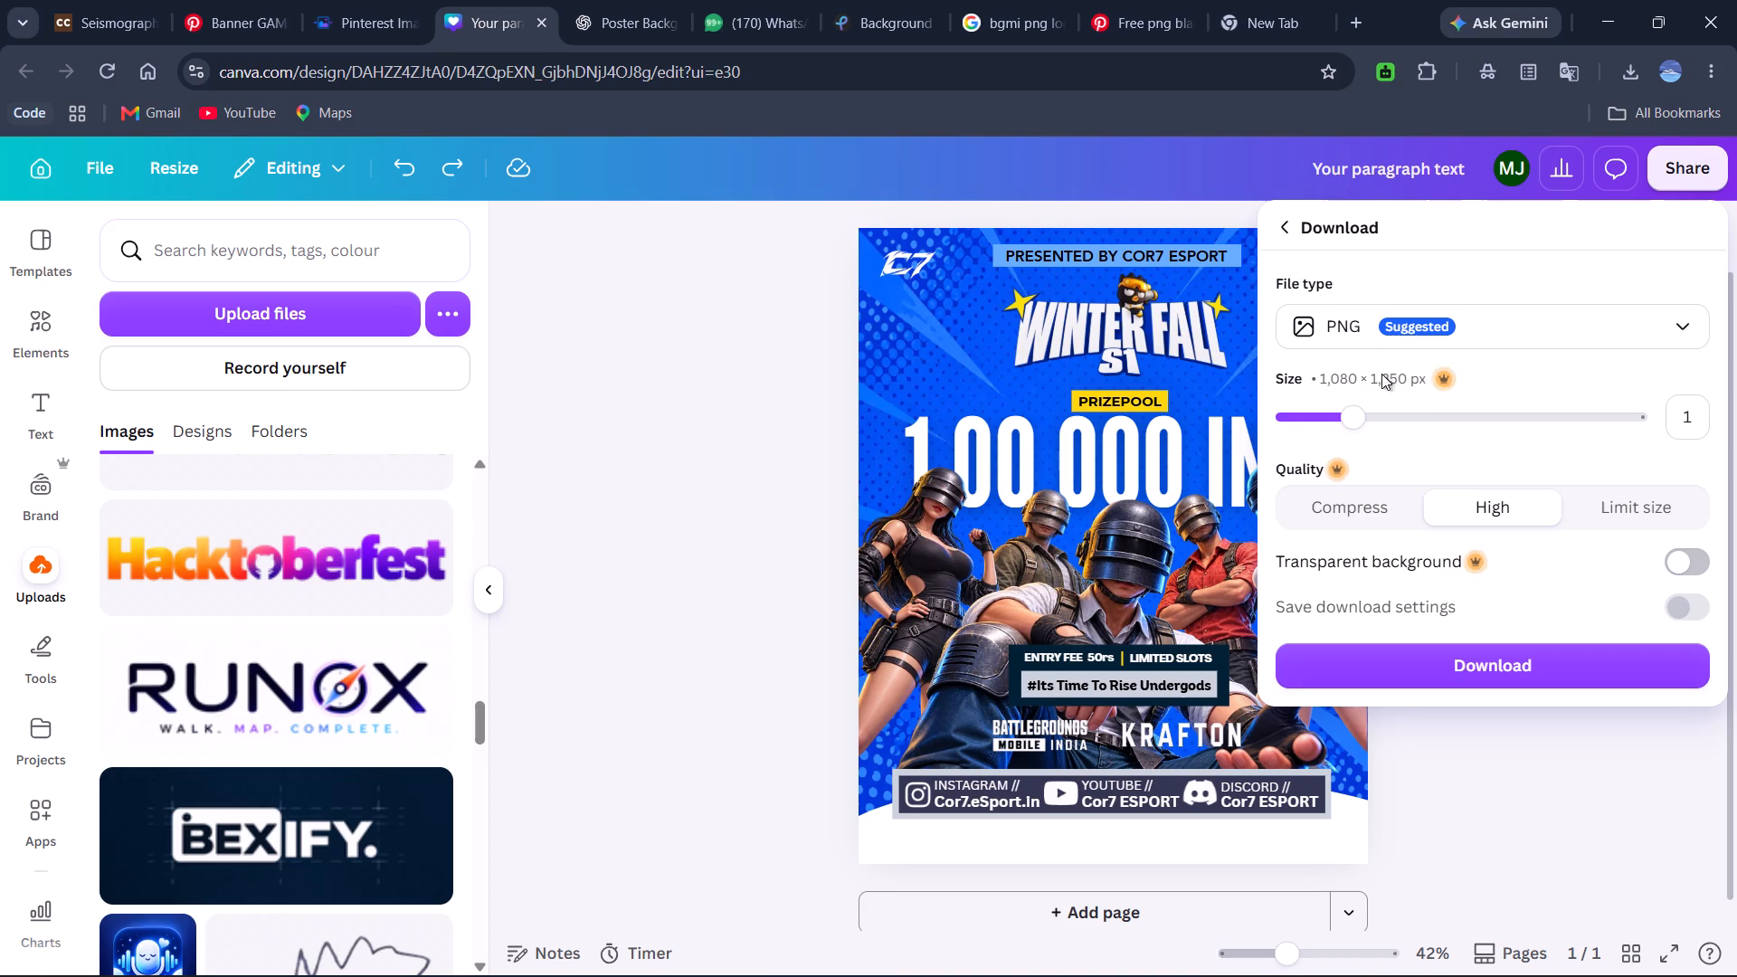
drag(1358, 430, 1663, 434)
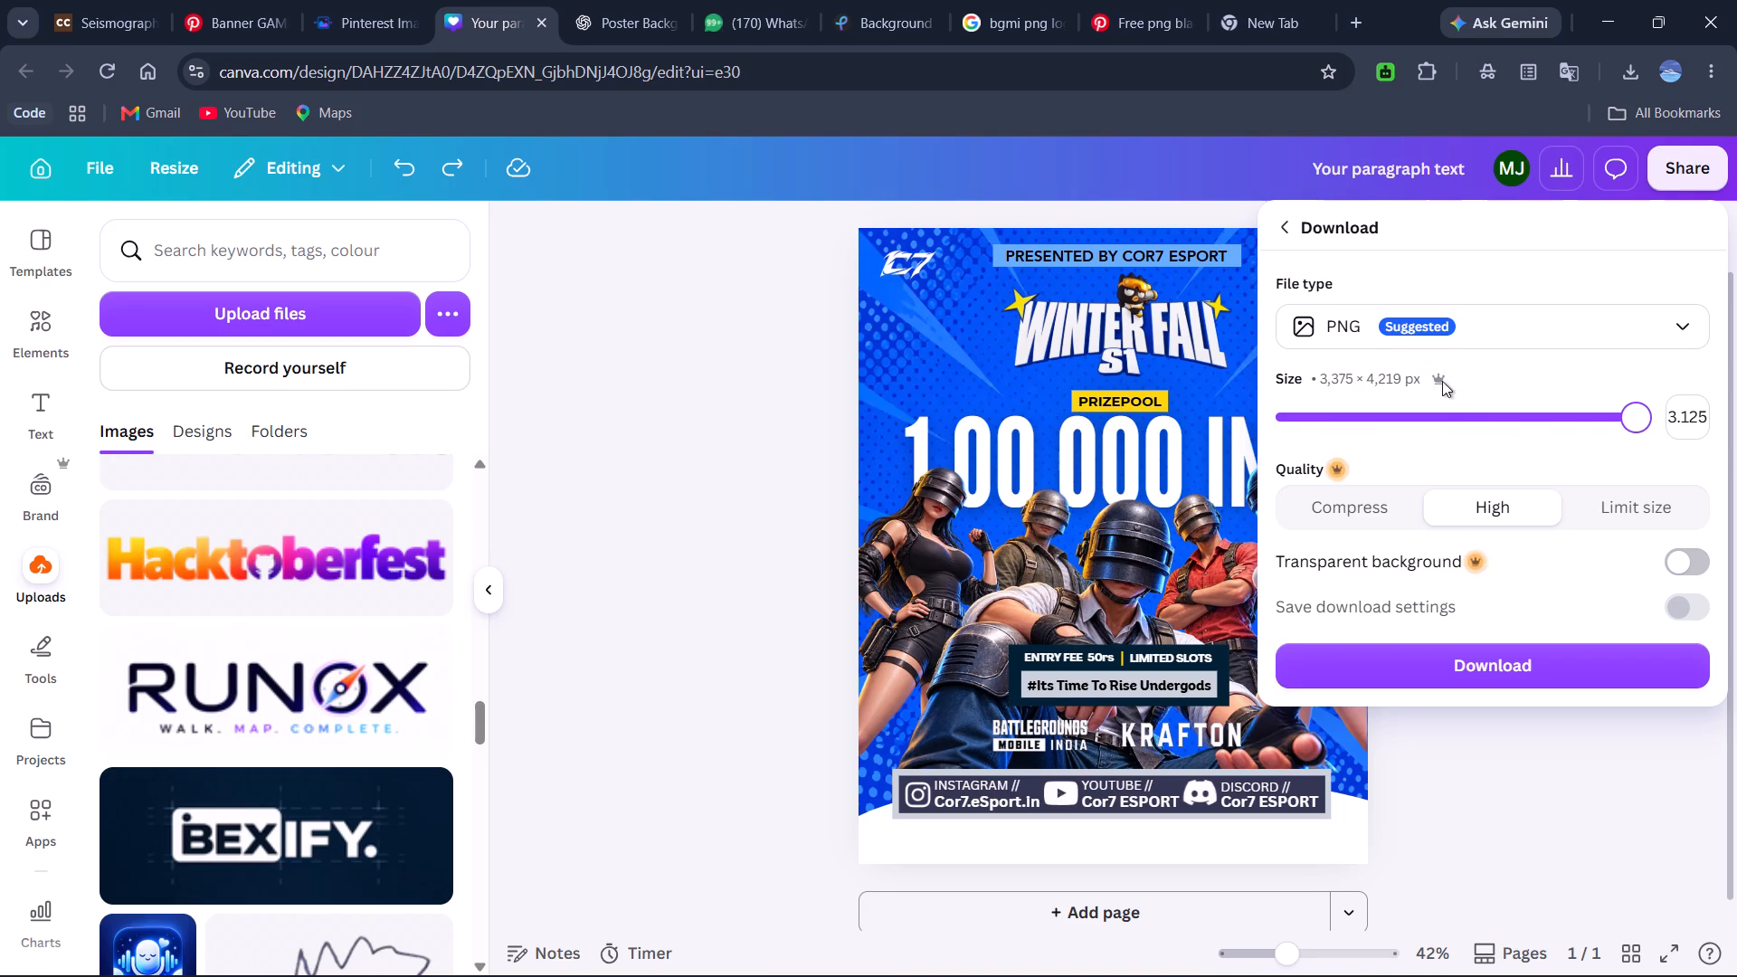
click(1629, 315)
click(1629, 315)
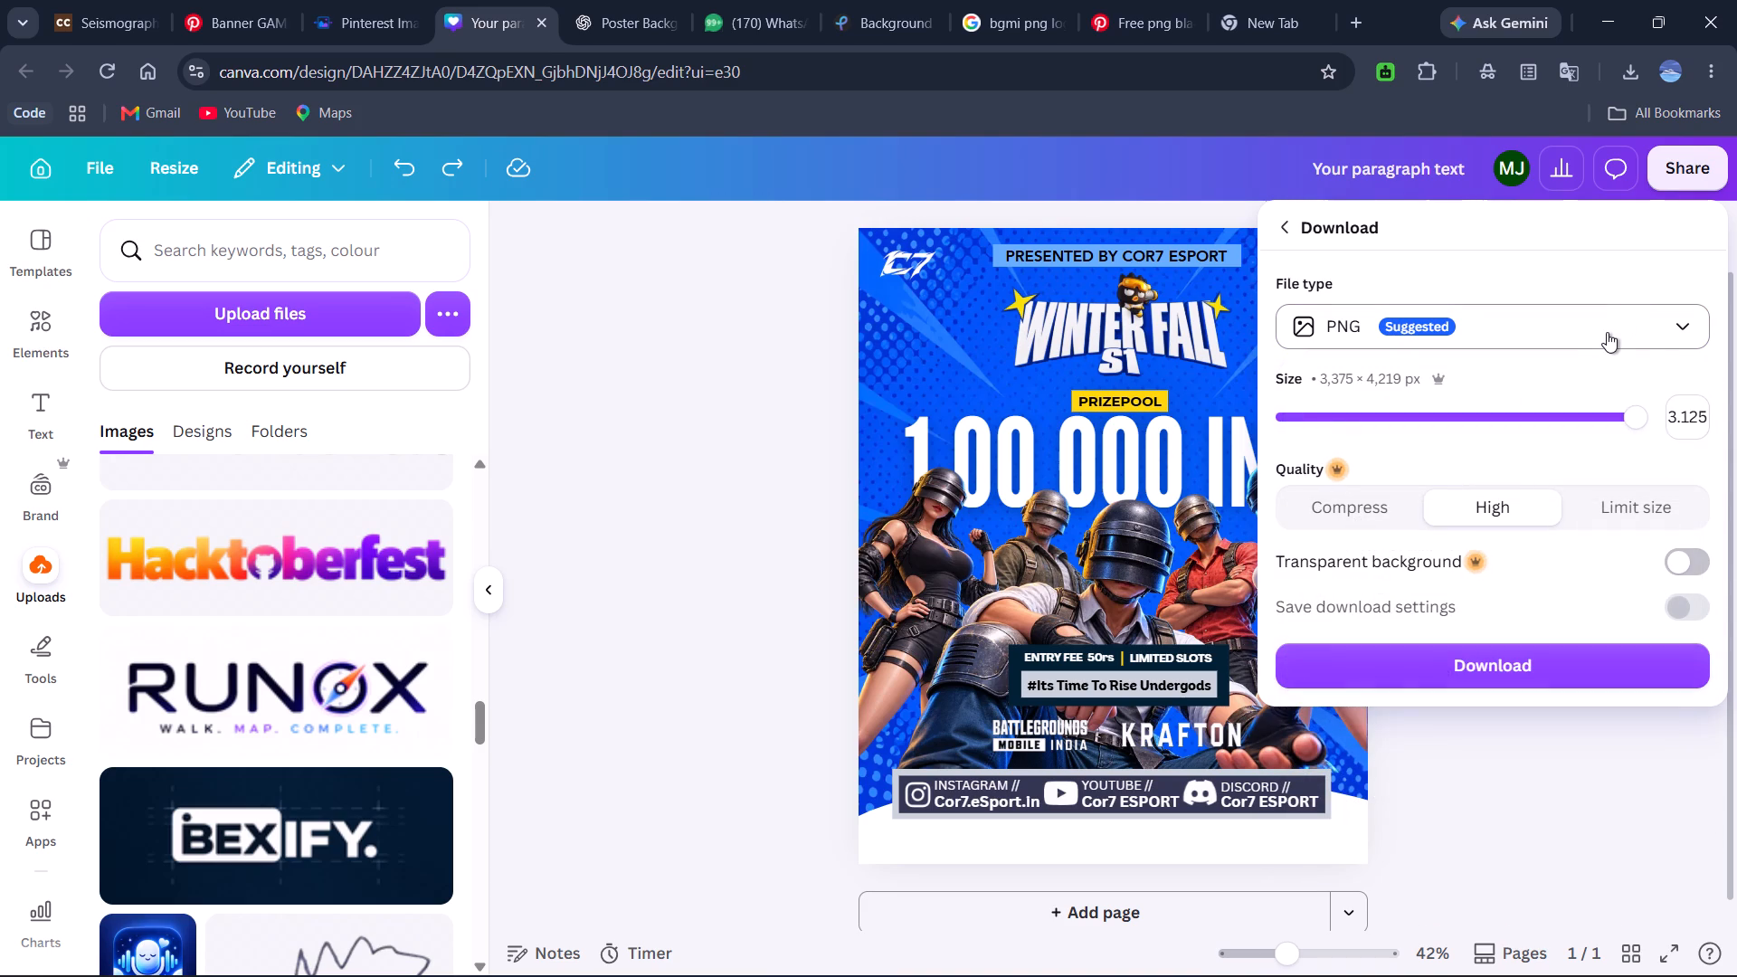
click(1607, 332)
click(1607, 332)
click(1437, 664)
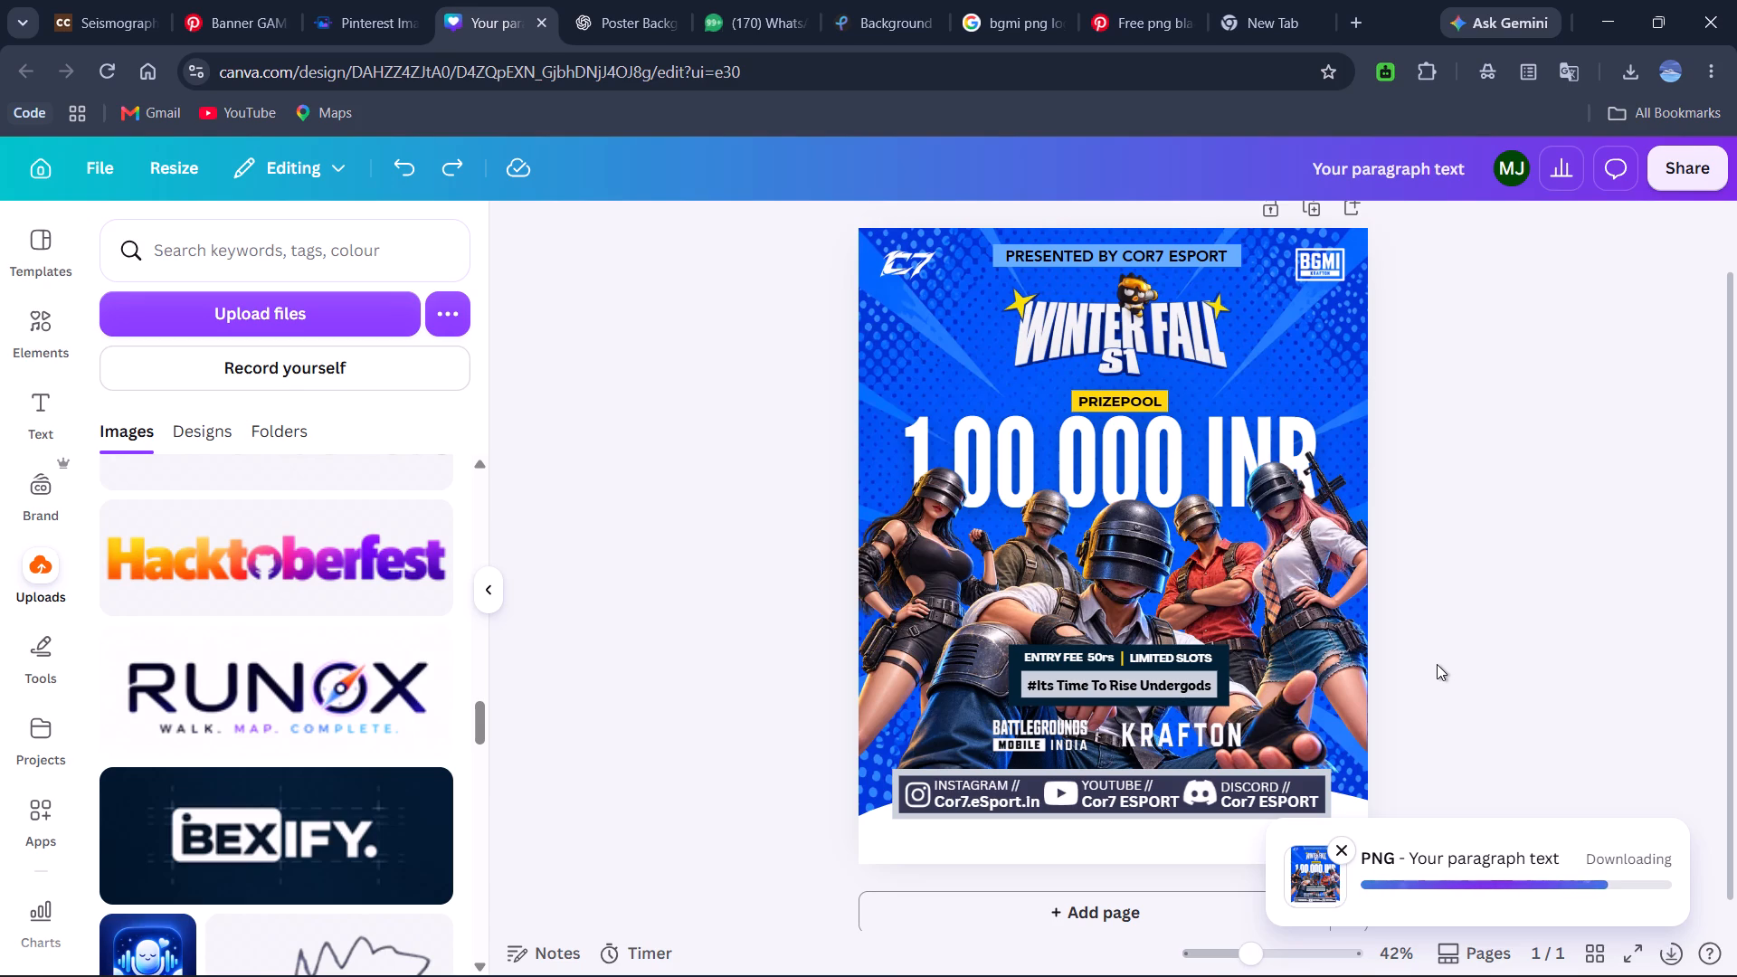
click(1340, 845)
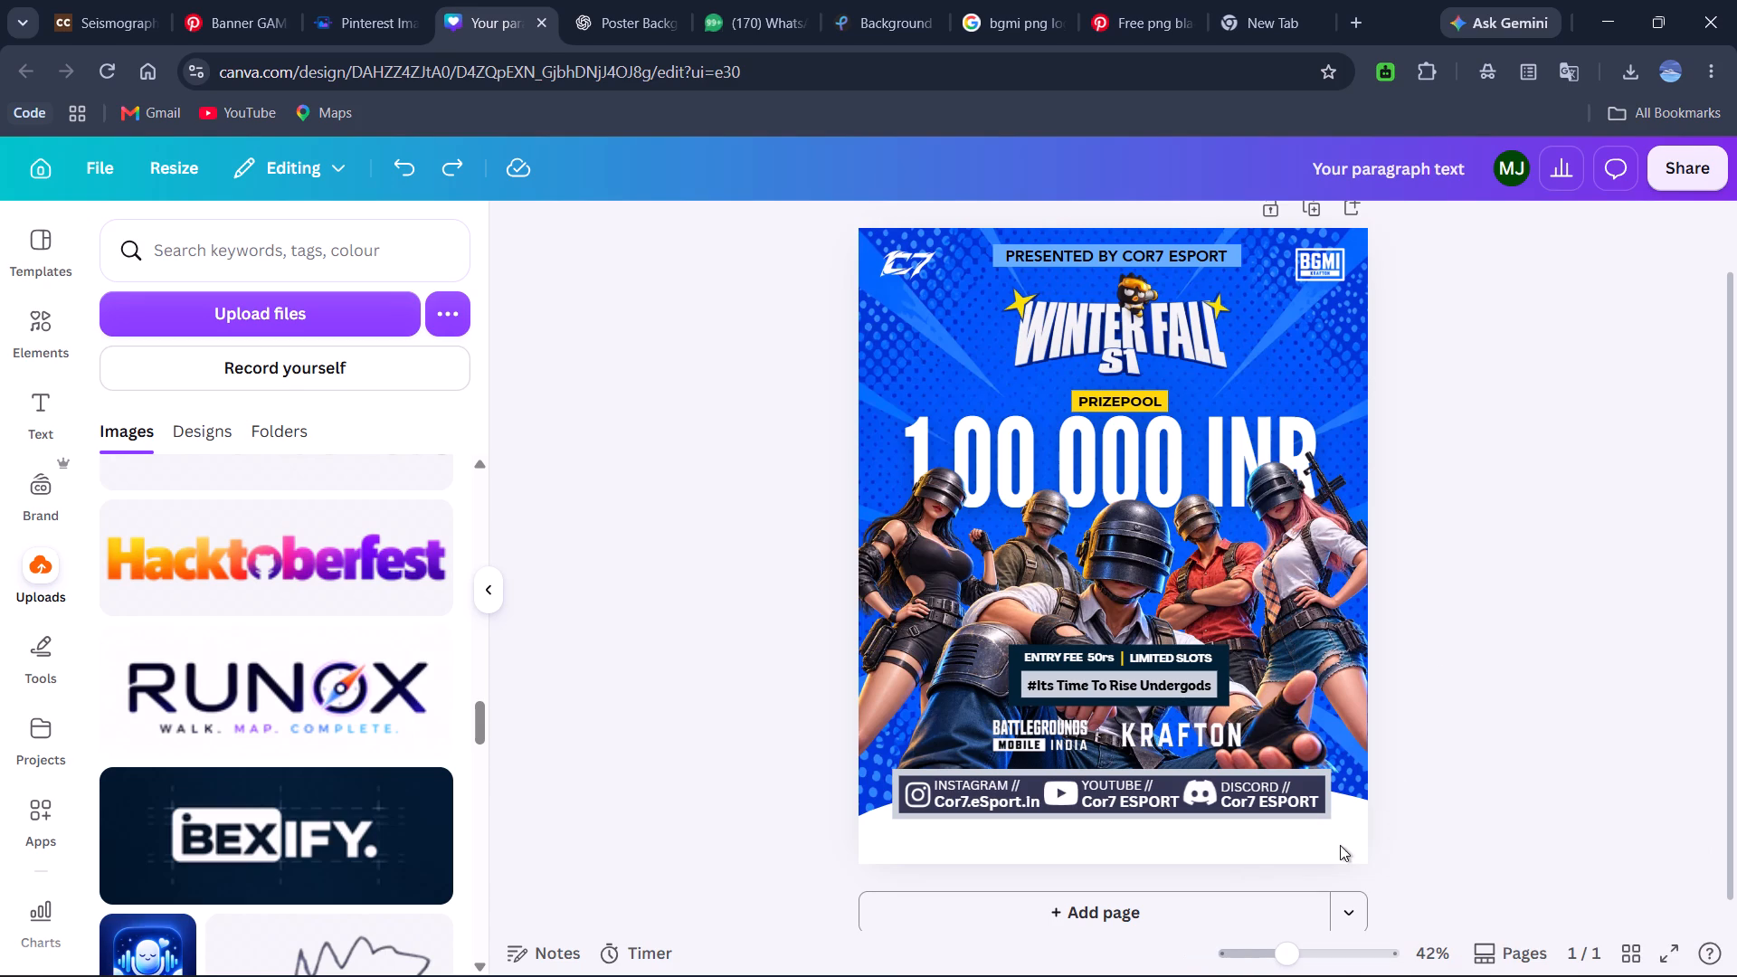
Rename the design as 100k.
click(1400, 163)
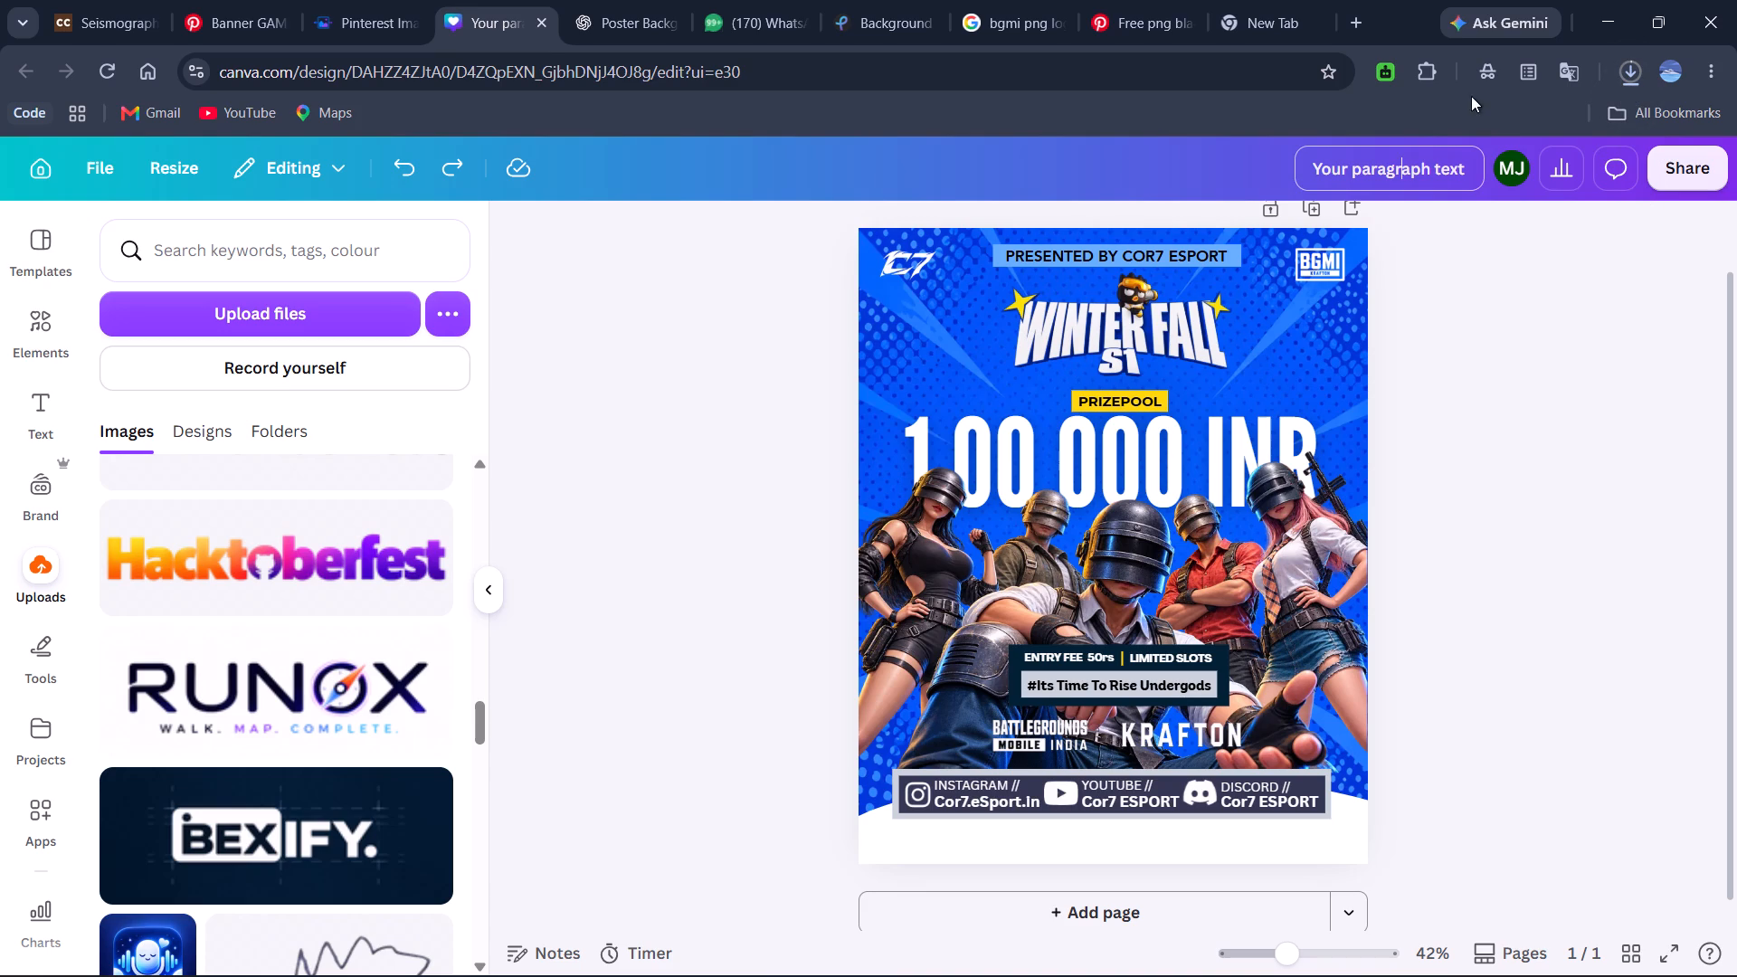
key(ctrl+a)
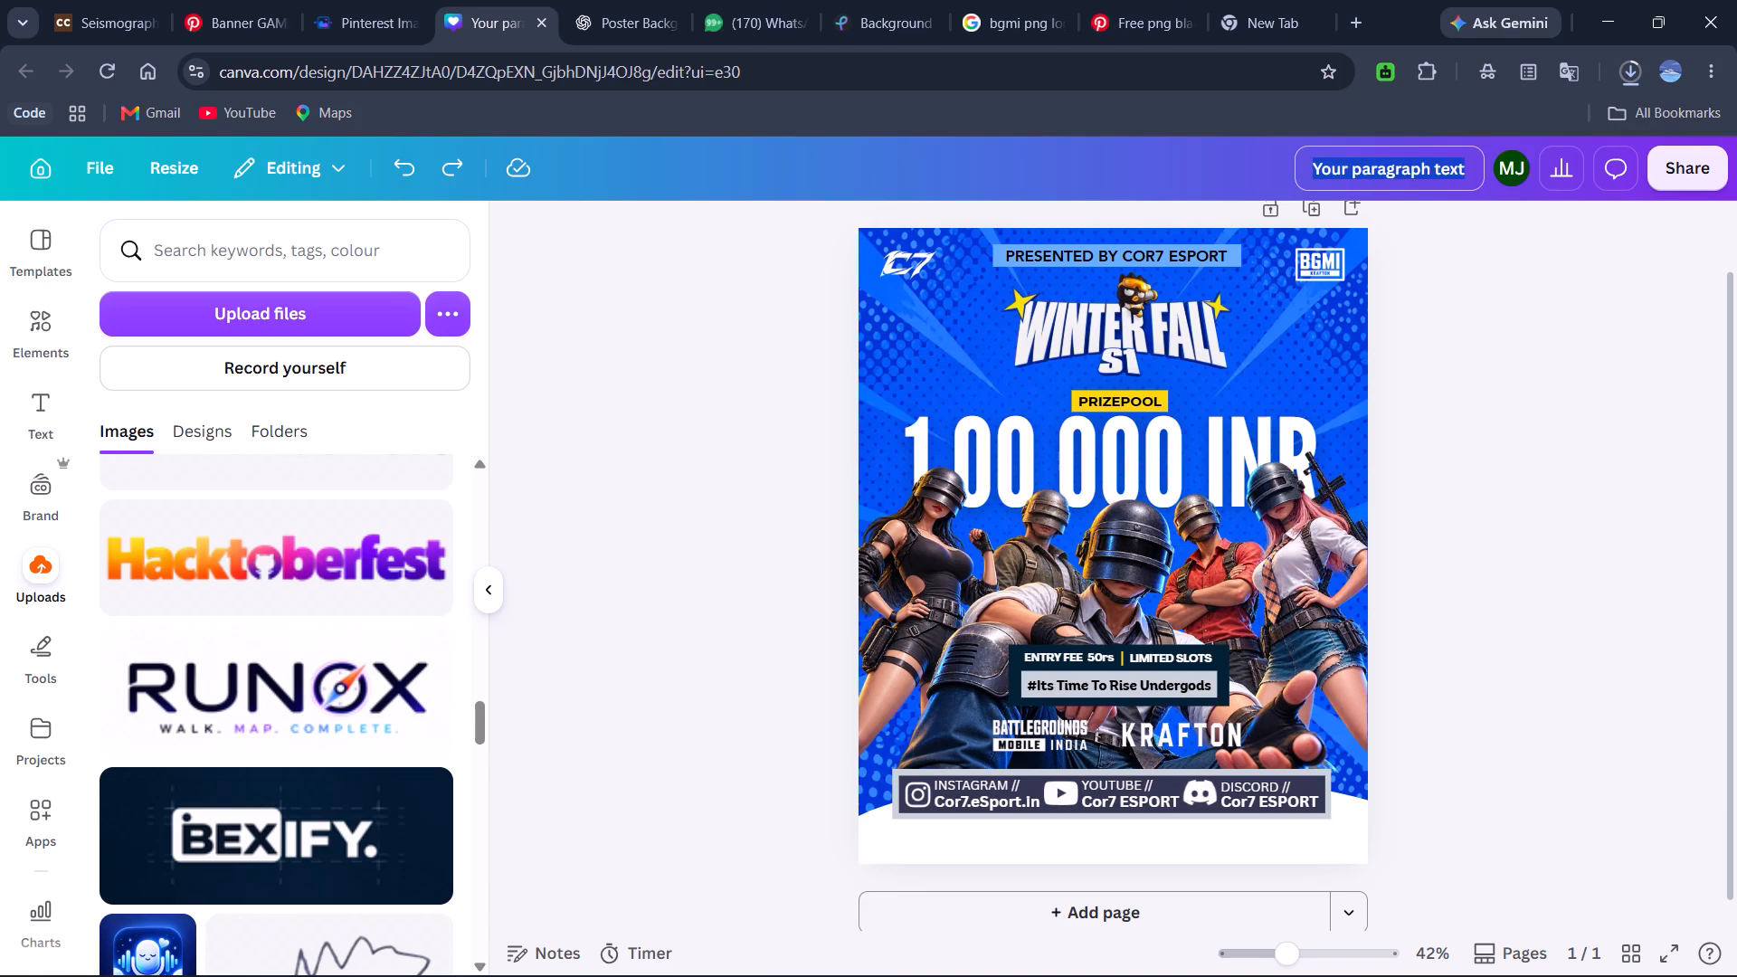
text(100o)
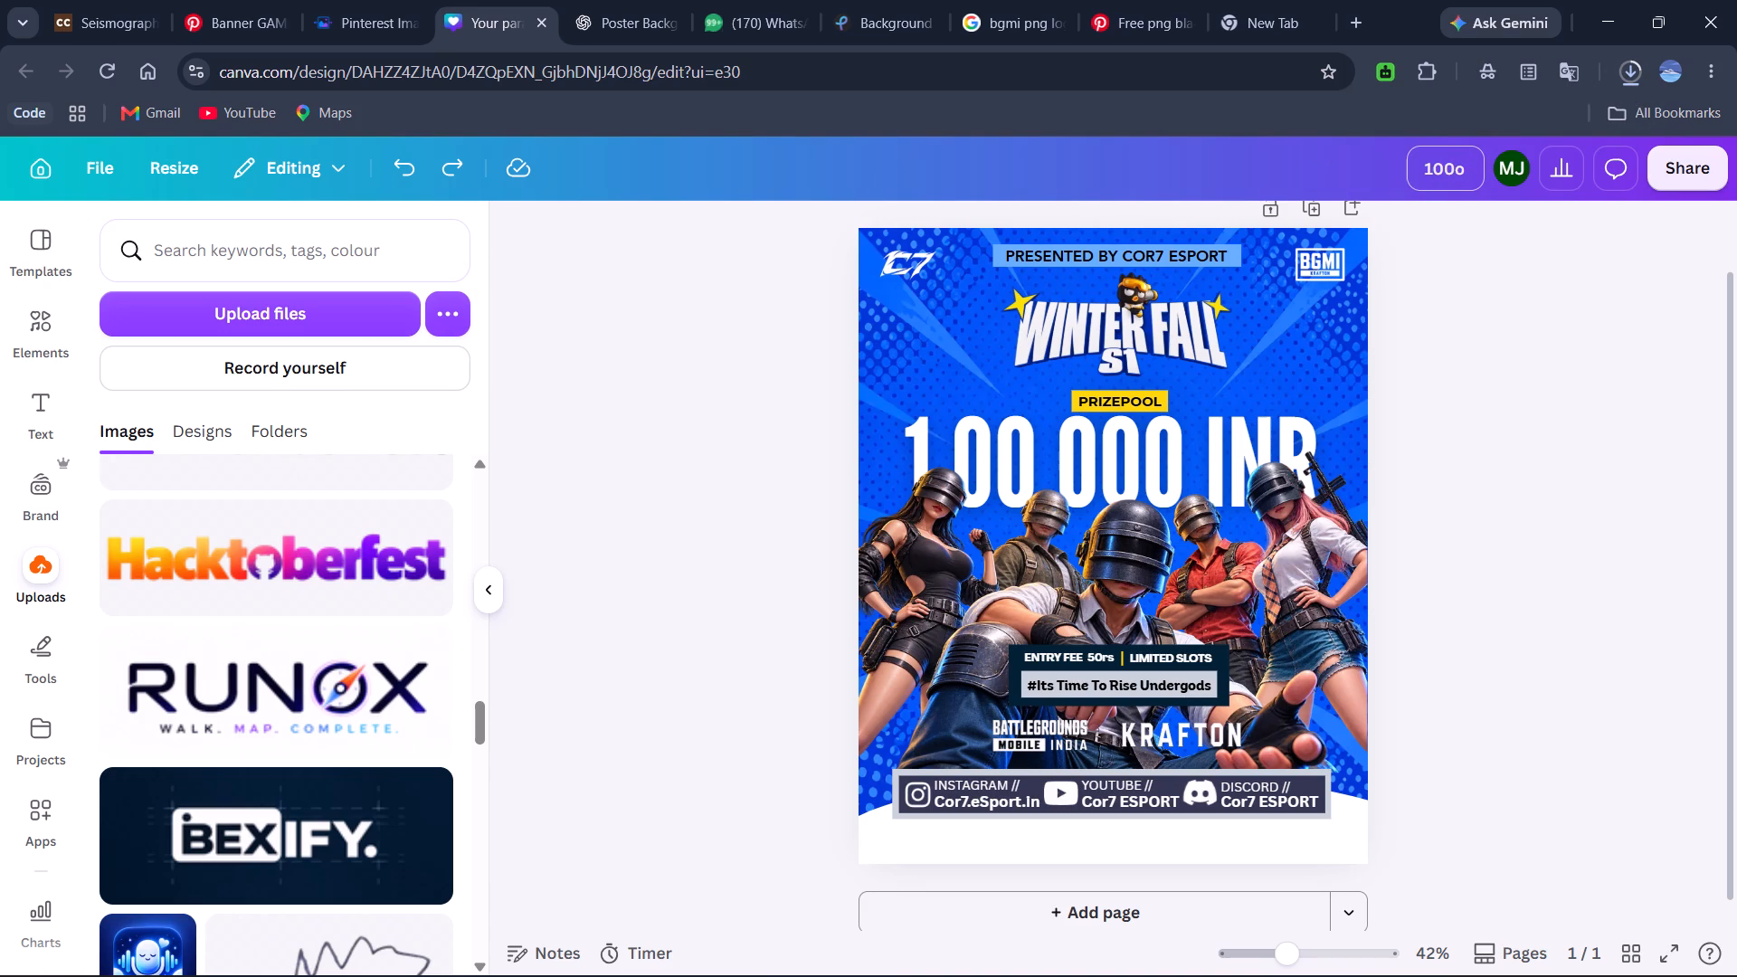